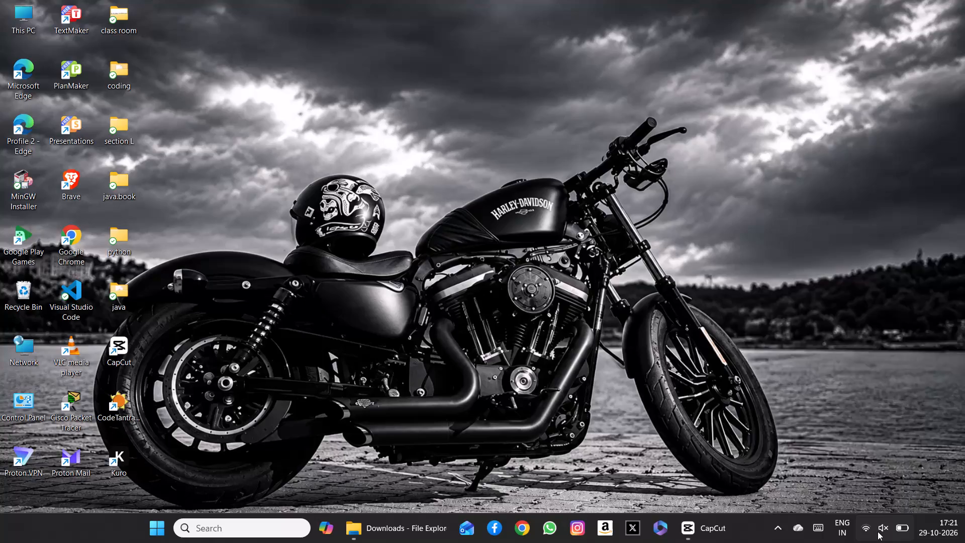
Open Proton VPN from the desktop, connect to the fastest free server, and minimize its window.
left_click(556, 86)
double_click(23, 450)
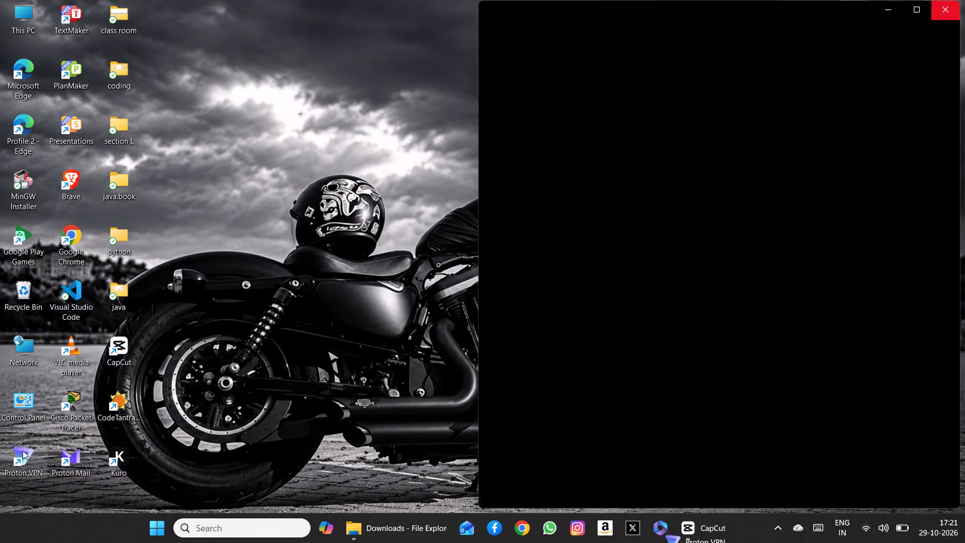
left_click(700, 103)
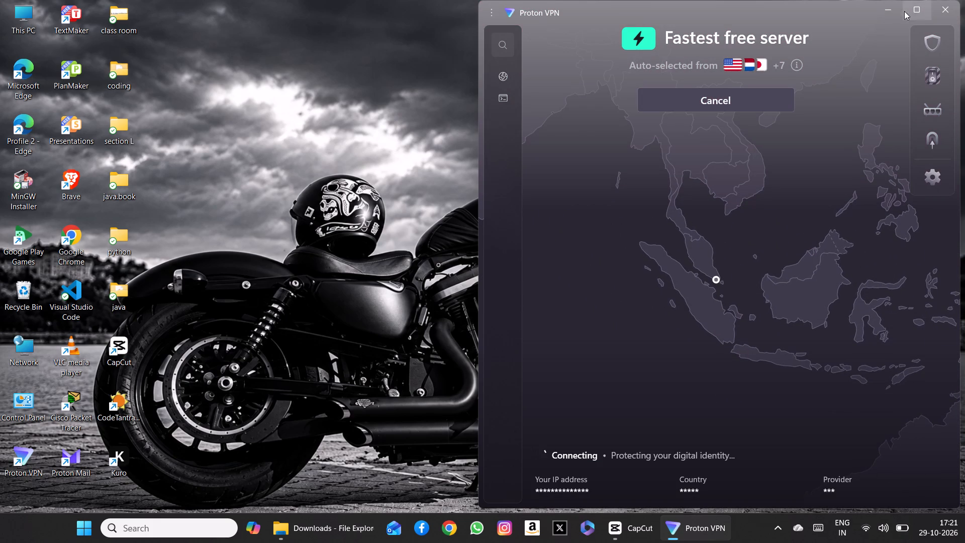
left_click(891, 13)
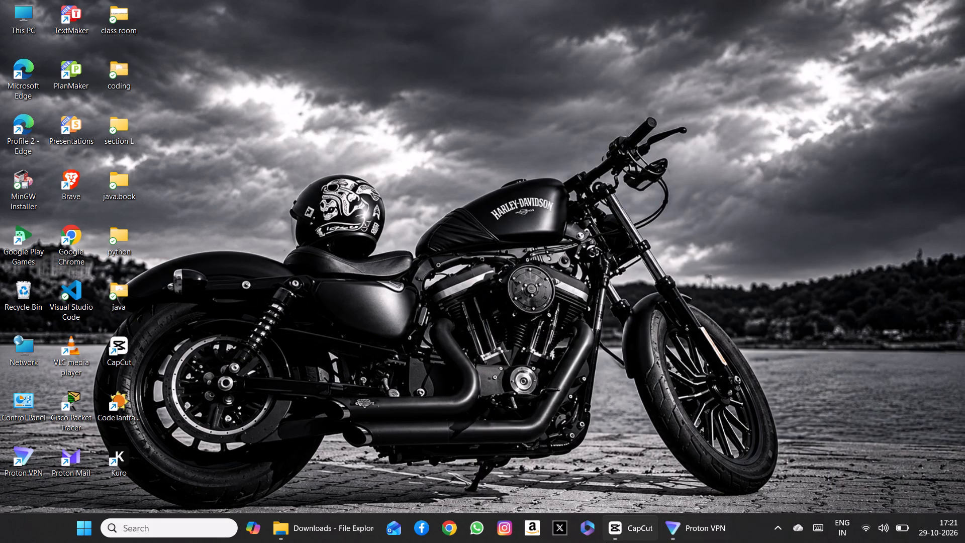
Switch to the CapCut window with the open video project.
left_click(628, 532)
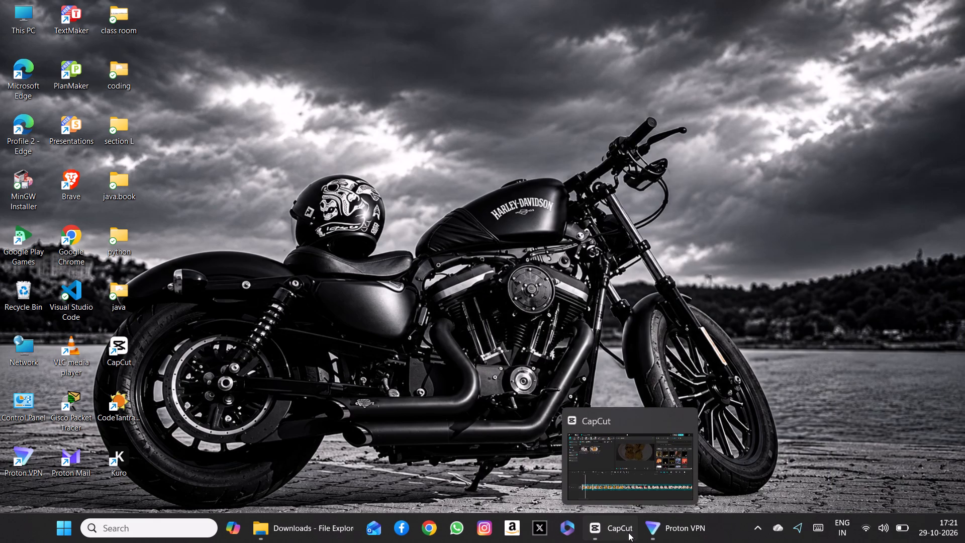
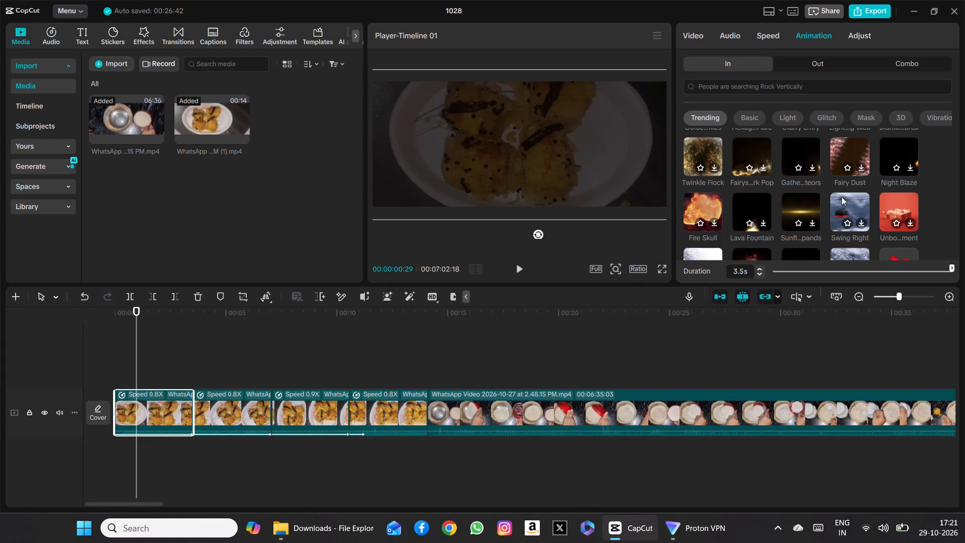
Play back the plated-dish clips from the start of the timeline and skim ahead into the cooking footage to review the edit.
left_click(520, 267)
left_click(520, 267)
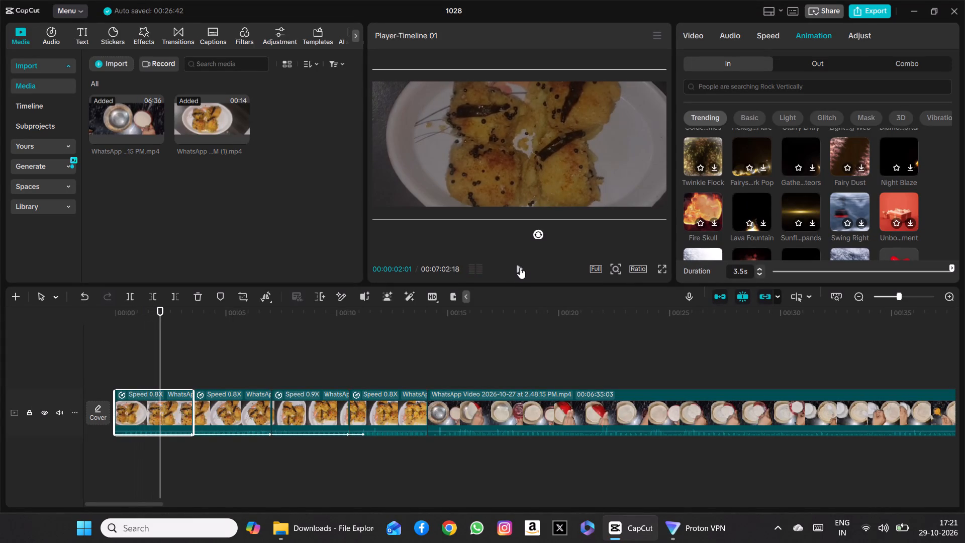
left_click_drag(157, 352, 69, 342)
left_click(517, 269)
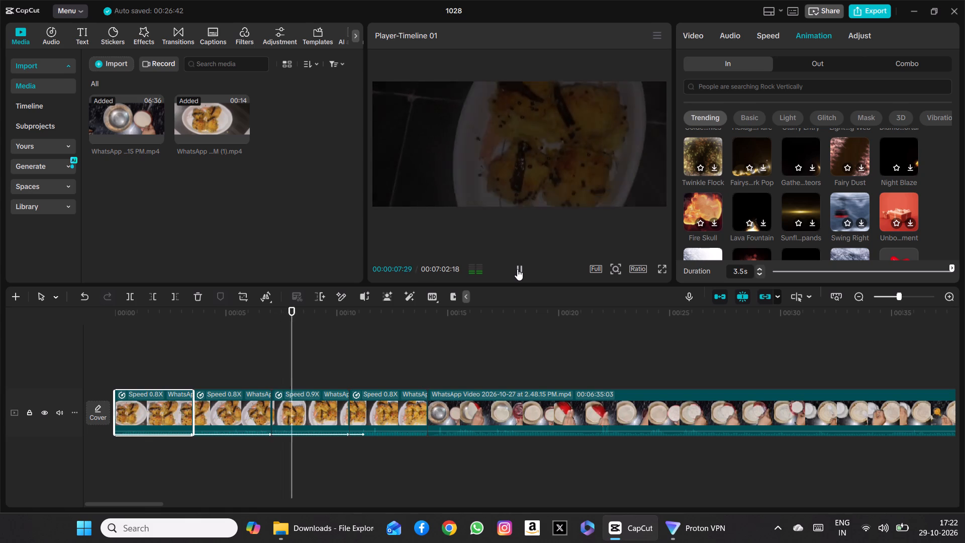
left_click(517, 269)
left_click(517, 269)
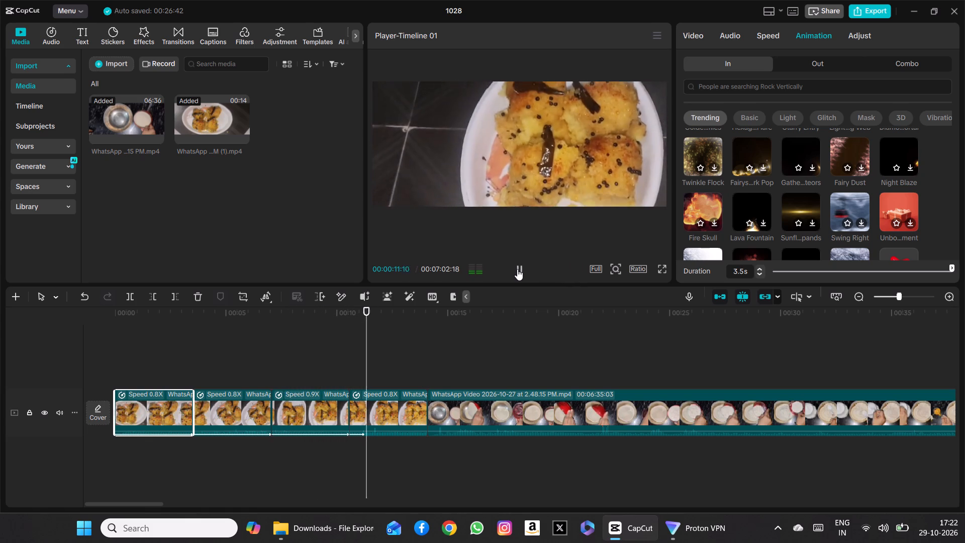
left_click_drag(510, 263, 523, 265)
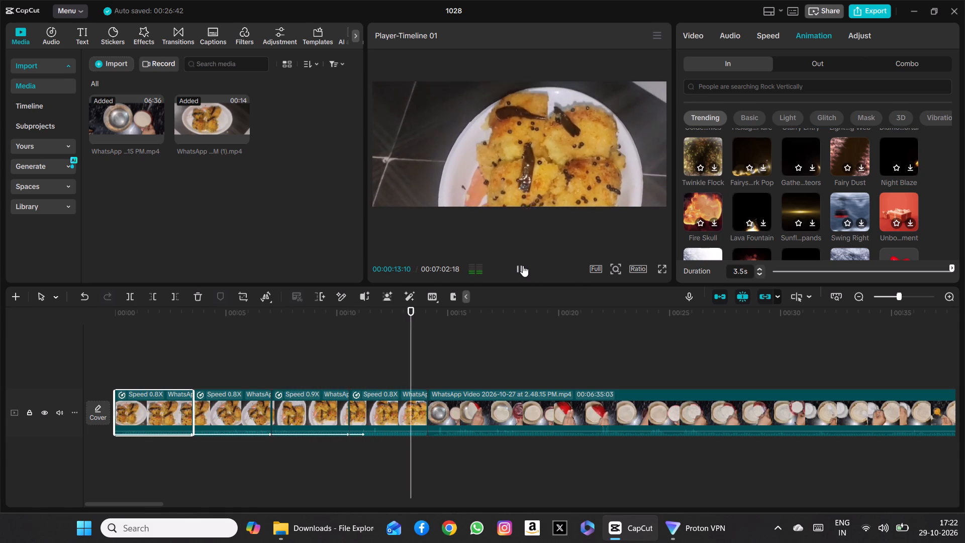
left_click(523, 265)
left_click_drag(418, 352, 964, 409)
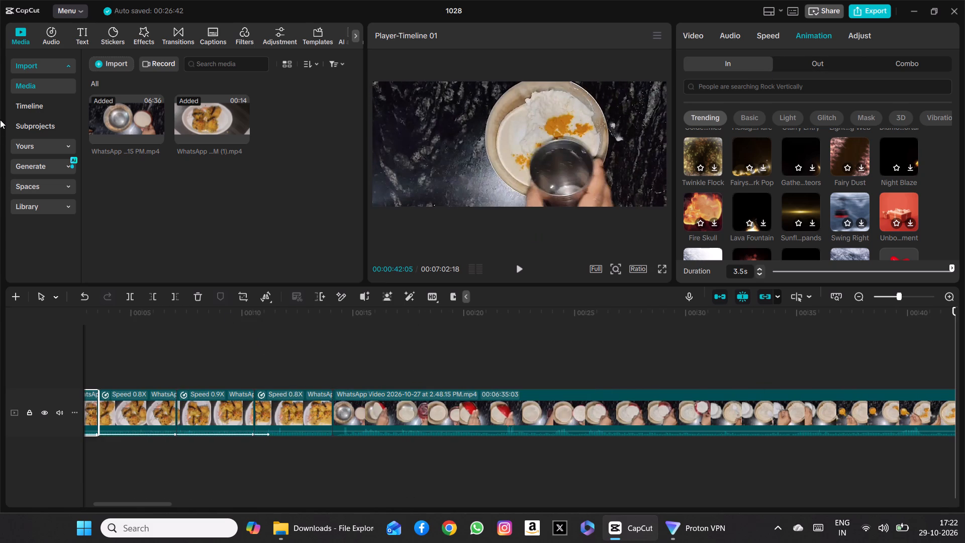
Close the current video project and create a new project from the home screen.
left_click(950, 12)
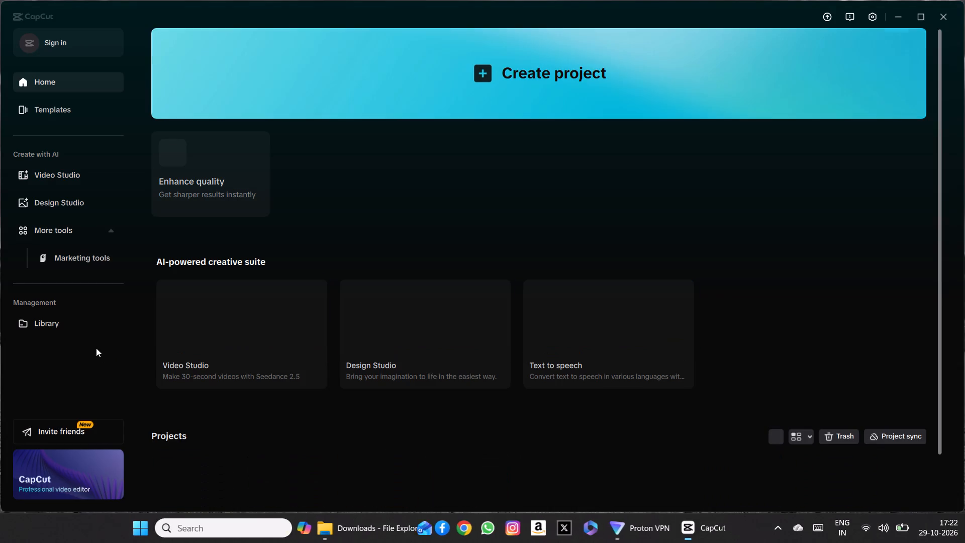
left_click(498, 71)
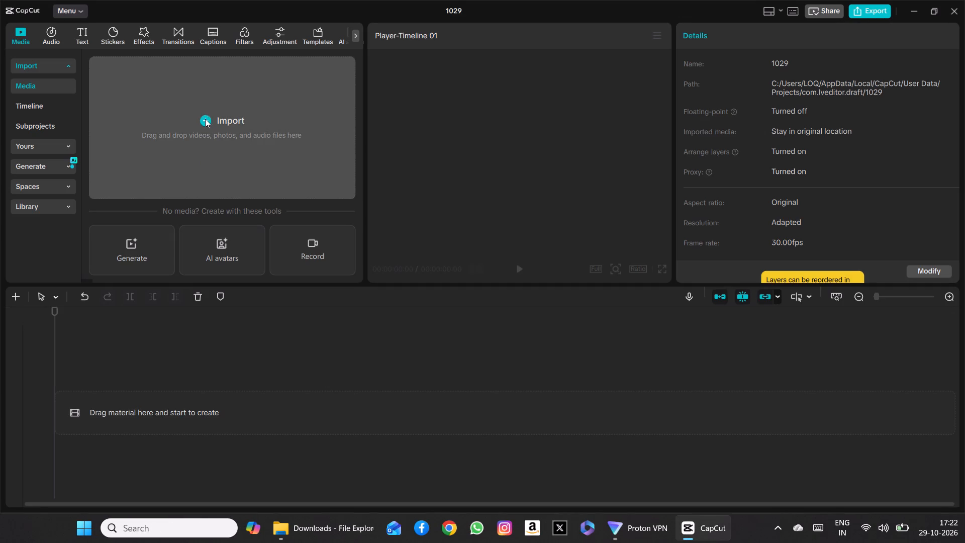
Import "WhatsApp Video 2026-10-27 at 2.48.15 PM (1)" and "WhatsApp Video 2026-10-27 at 2.48.15 PM" from the Downloads folder.
left_click(204, 119)
left_click(202, 138)
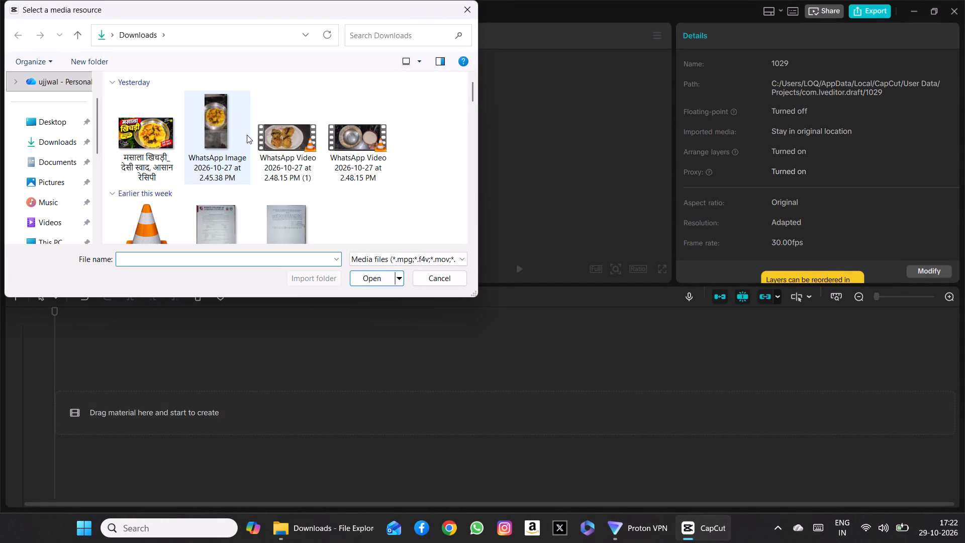
double_click(291, 137)
left_click(100, 61)
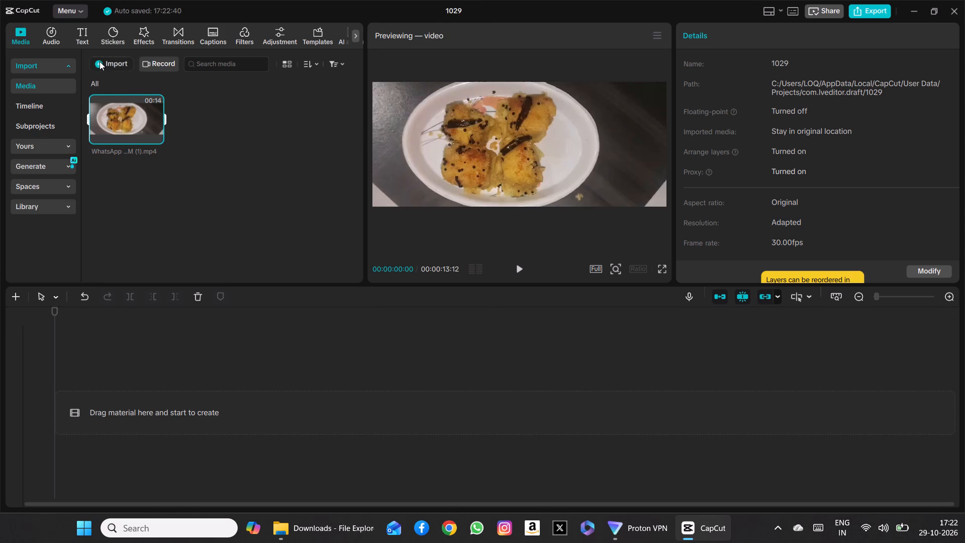
left_click(143, 91)
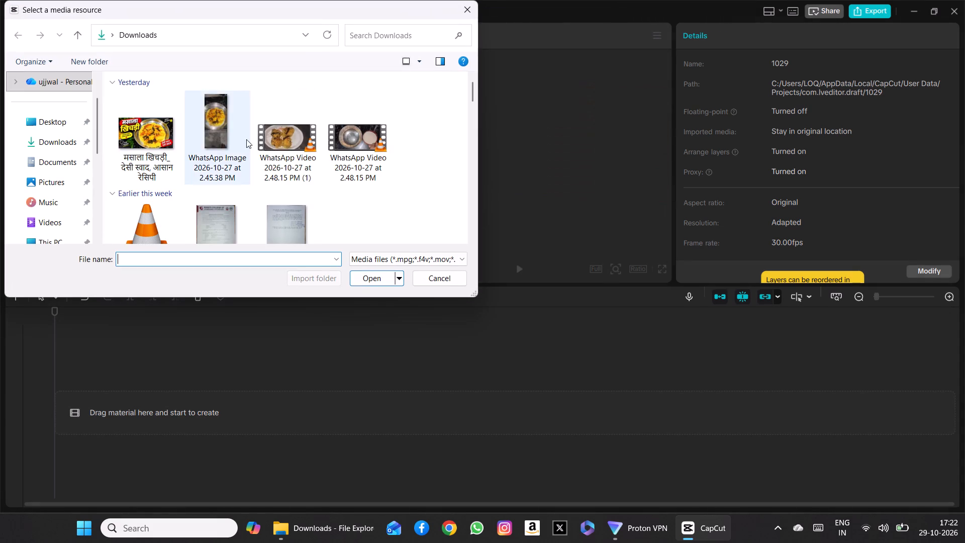
double_click(346, 144)
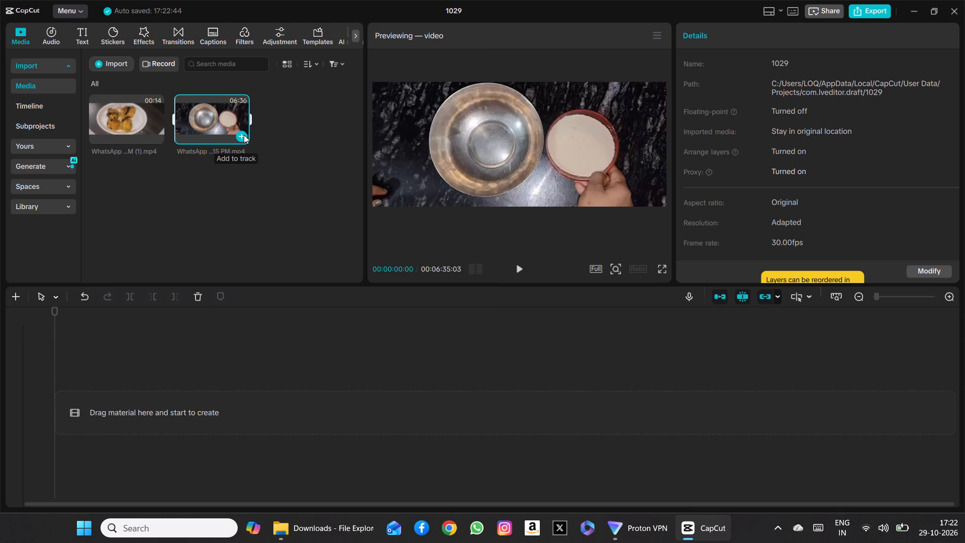
Add the long cooking video to the timeline and place the short plated-dish clip in front of it.
left_click(244, 135)
left_click(156, 136)
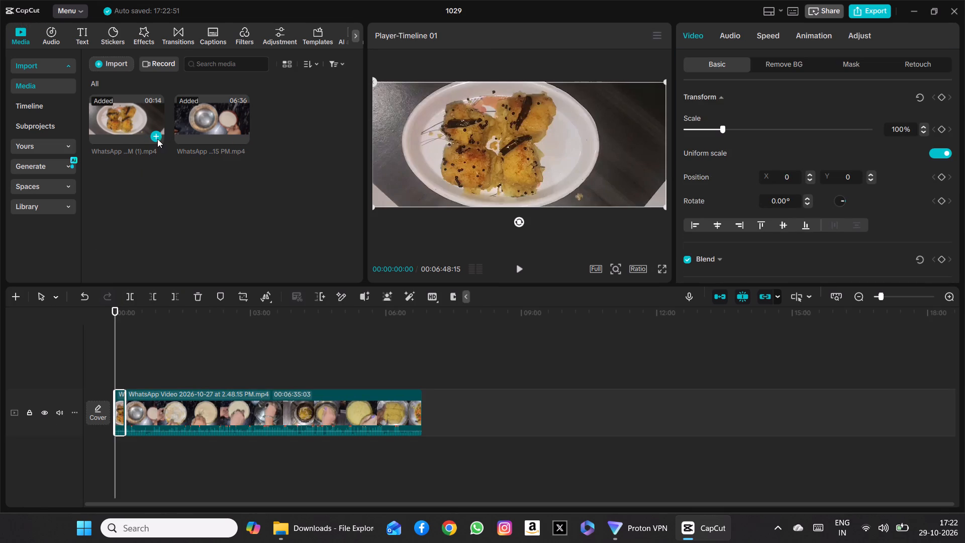
Copy the short plated-dish clip at the start of the timeline and paste it after the end of the cooking video.
right_click(117, 396)
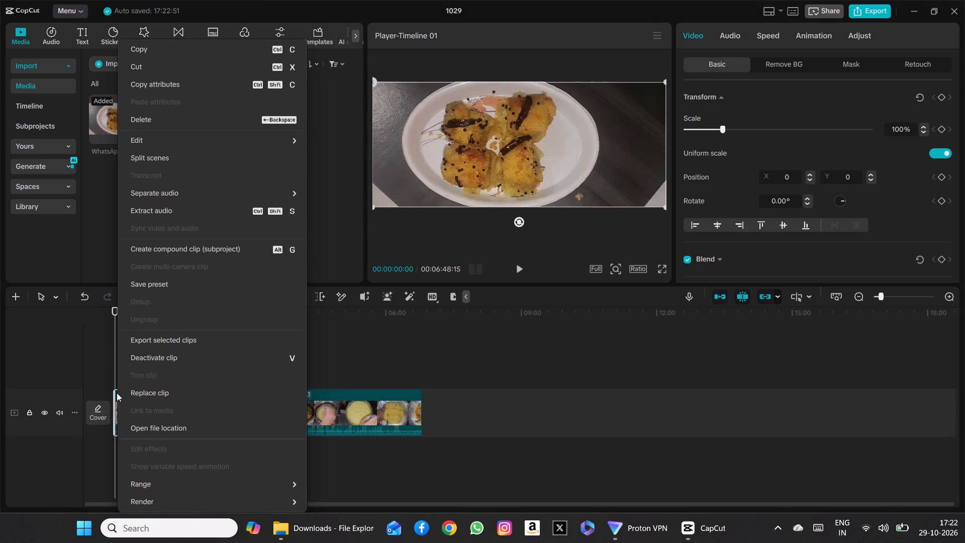
left_click(247, 52)
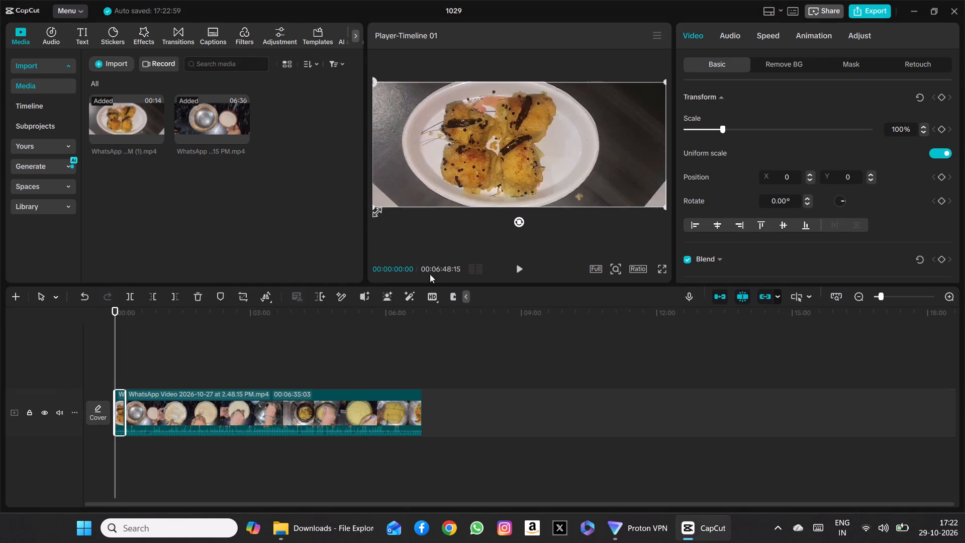
left_click(472, 426)
right_click(472, 426)
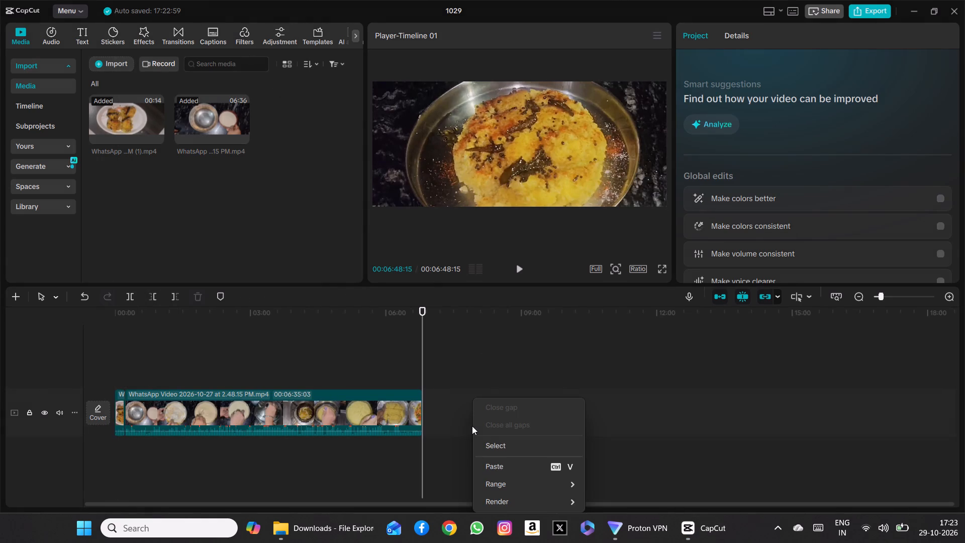
Paste the copied plated-dish clip at the end of the timeline and place it on the main track directly after the cooking video.
left_click(499, 465)
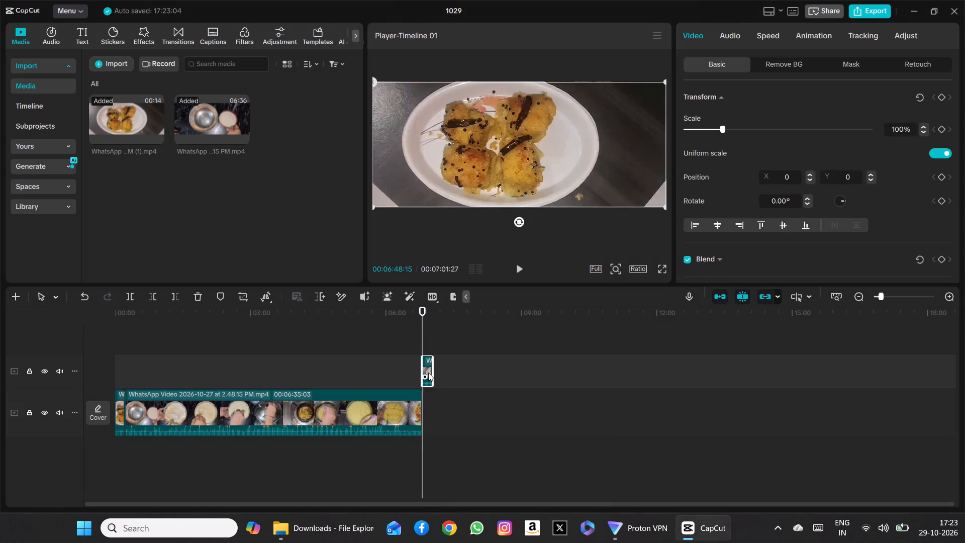
left_click(428, 373)
left_click_drag(428, 373, 433, 414)
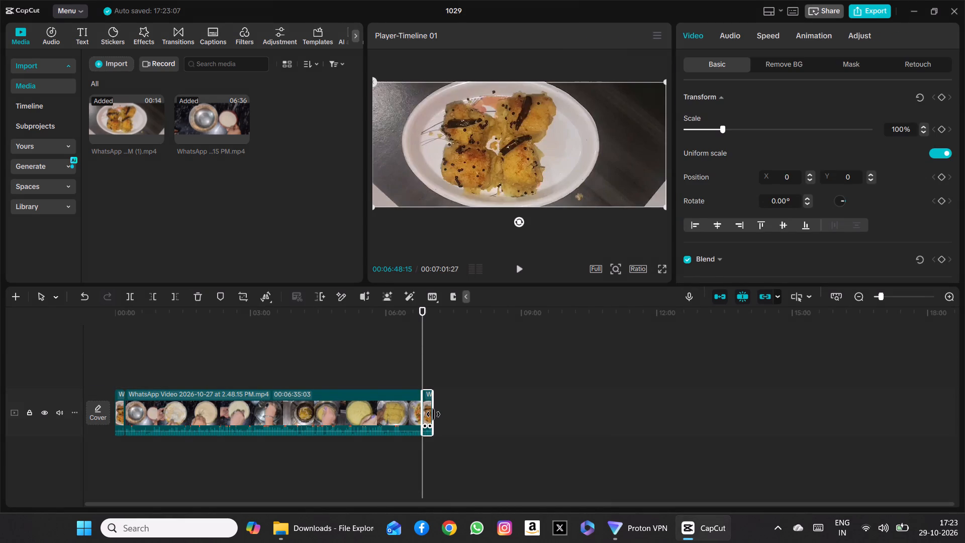
Scrub through the pasted end clip and the cooking footage to check the sequence, and return the playhead to the start.
left_click_drag(422, 358, 429, 358)
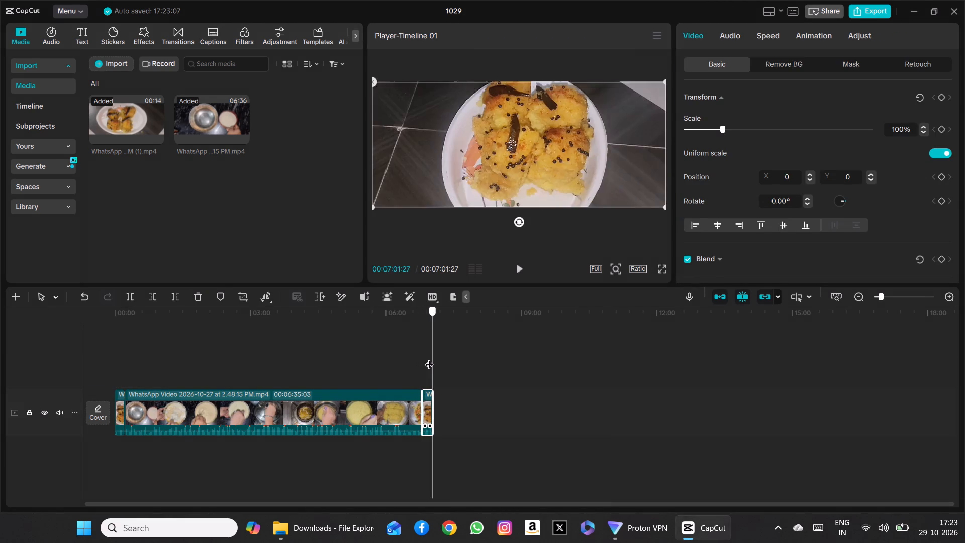
left_click_drag(429, 358, 179, 355)
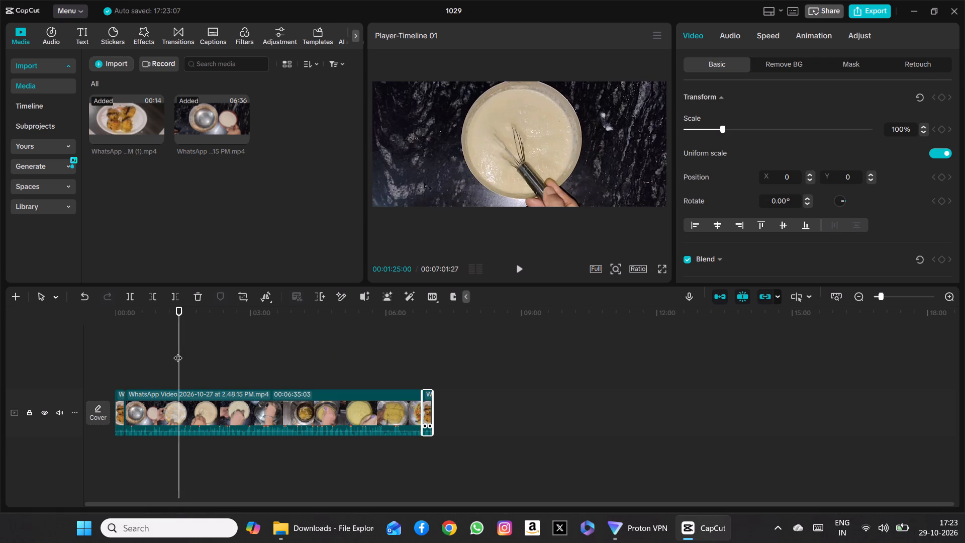
left_click_drag(179, 351, 424, 377)
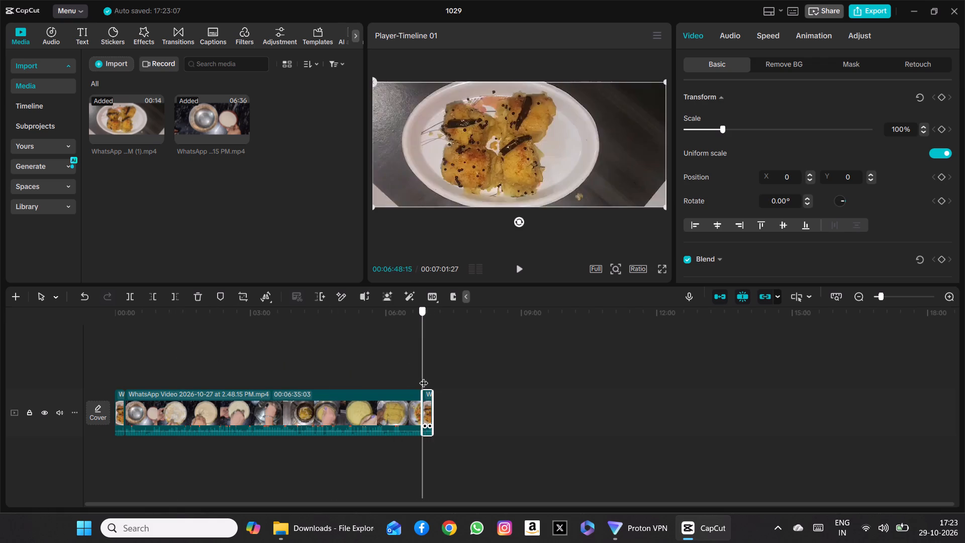
left_click_drag(424, 377, 428, 376)
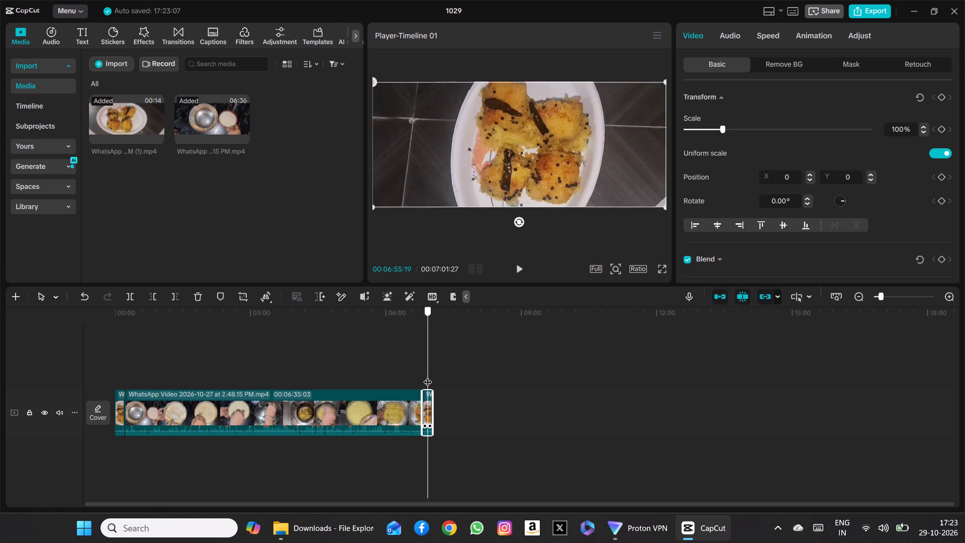
left_click_drag(428, 376, 152, 368)
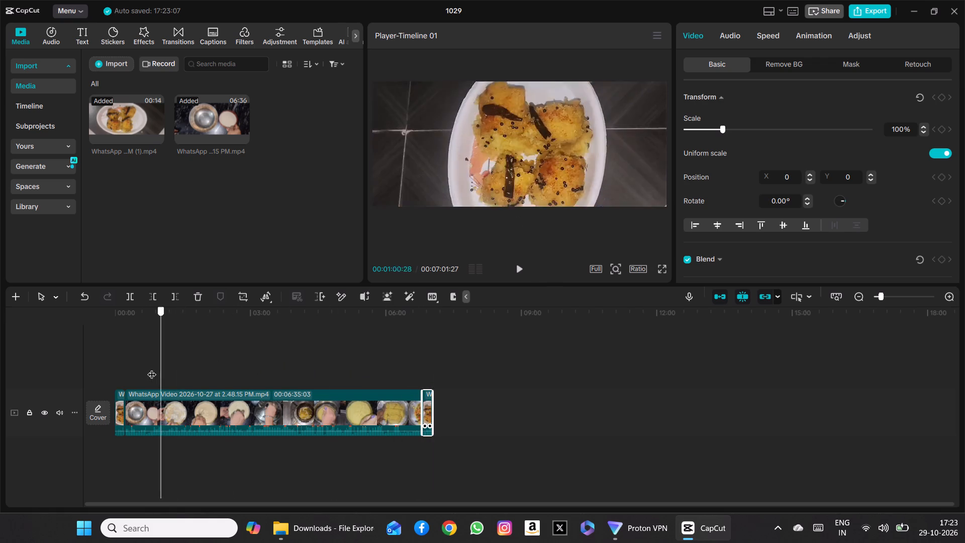
left_click_drag(152, 368, 75, 350)
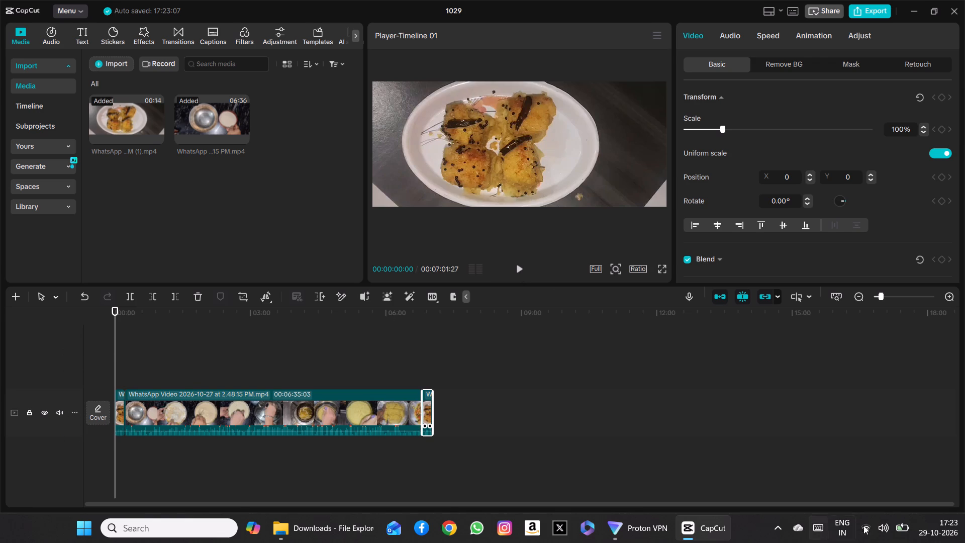
Lower the system volume slightly in the Windows quick settings.
left_click(882, 529)
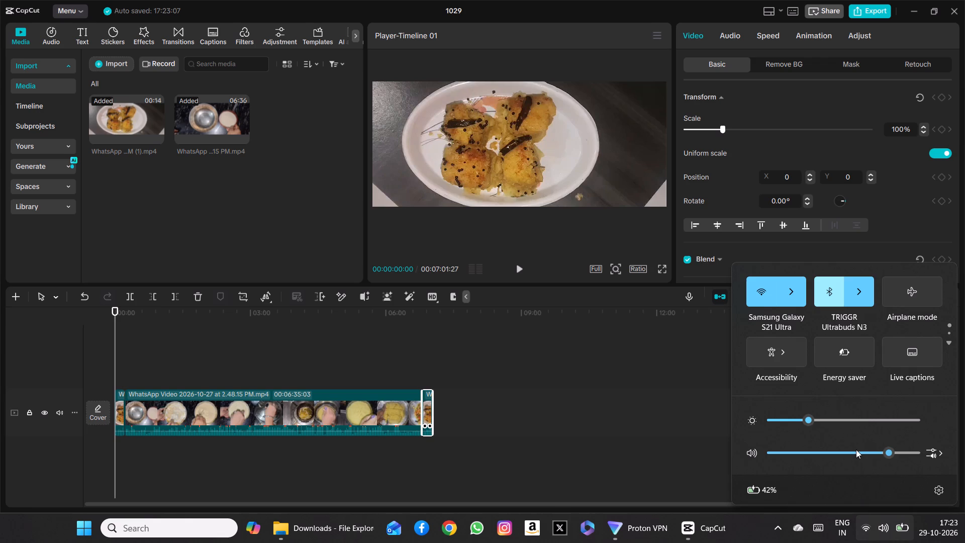
left_click(856, 449)
Play the new project's timeline from the beginning.
left_click(521, 269)
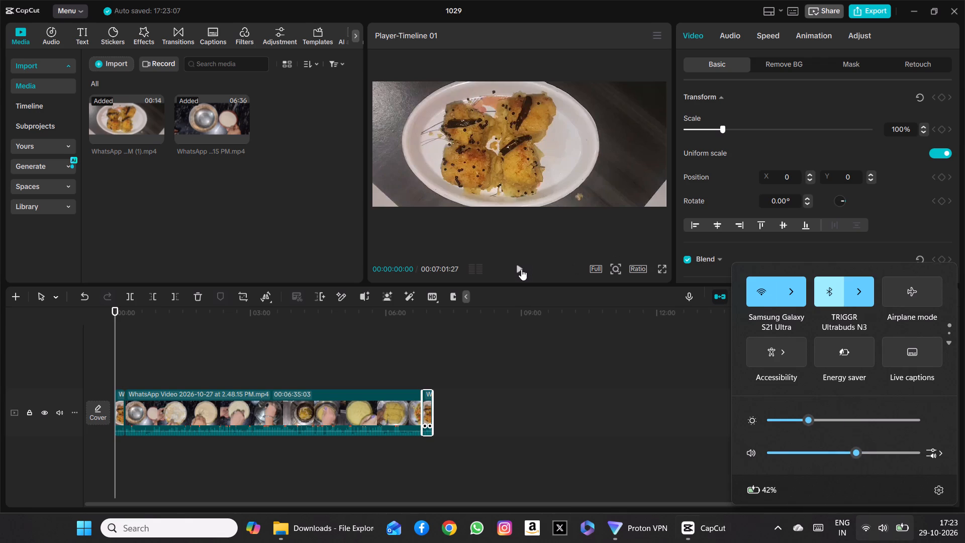
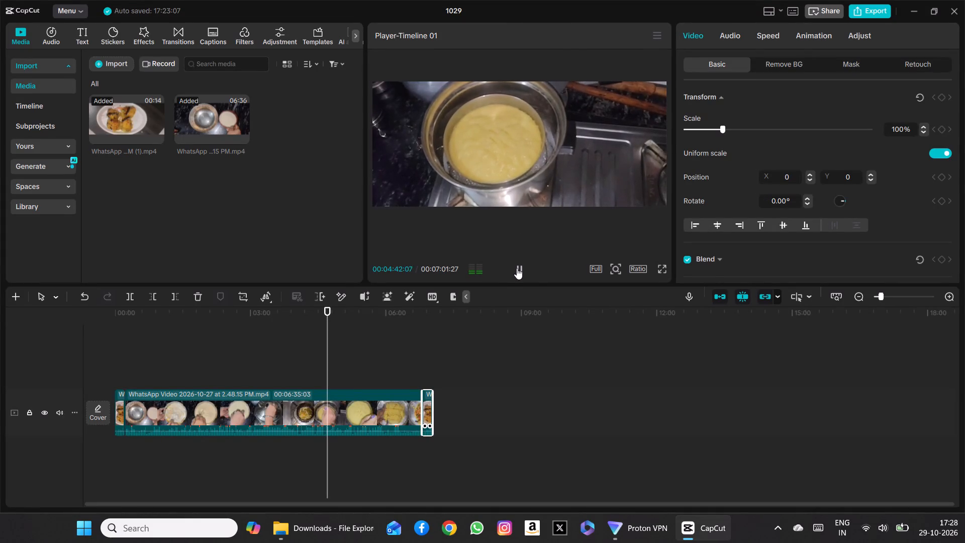
Pause the timeline playback during the cooking footage.
left_click(517, 268)
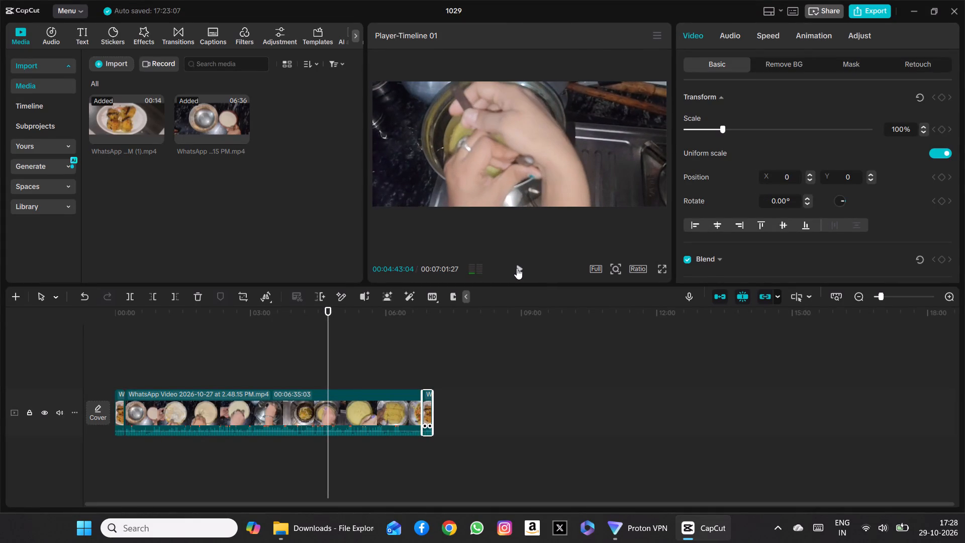
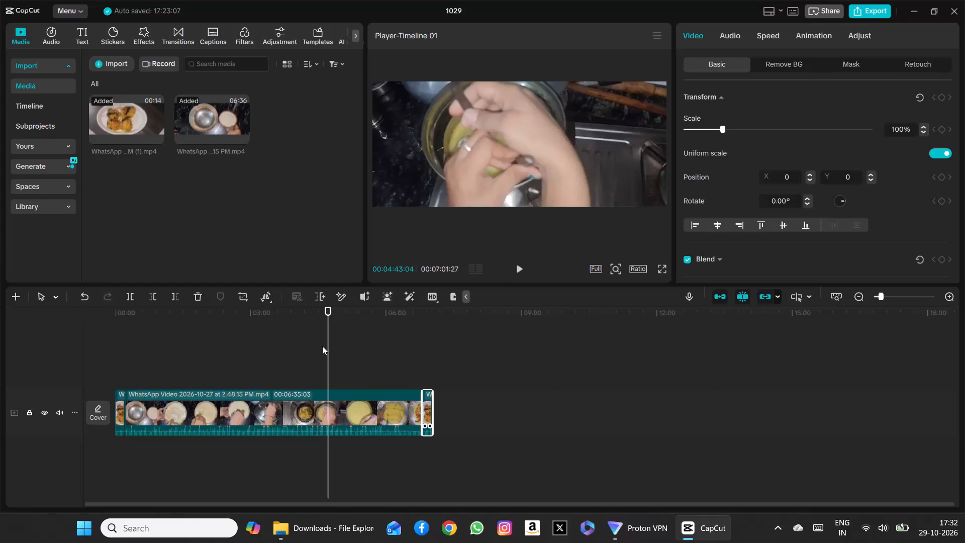
Return the playhead to the start of the timeline and mute the video track's original audio.
left_click_drag(328, 350, 95, 326)
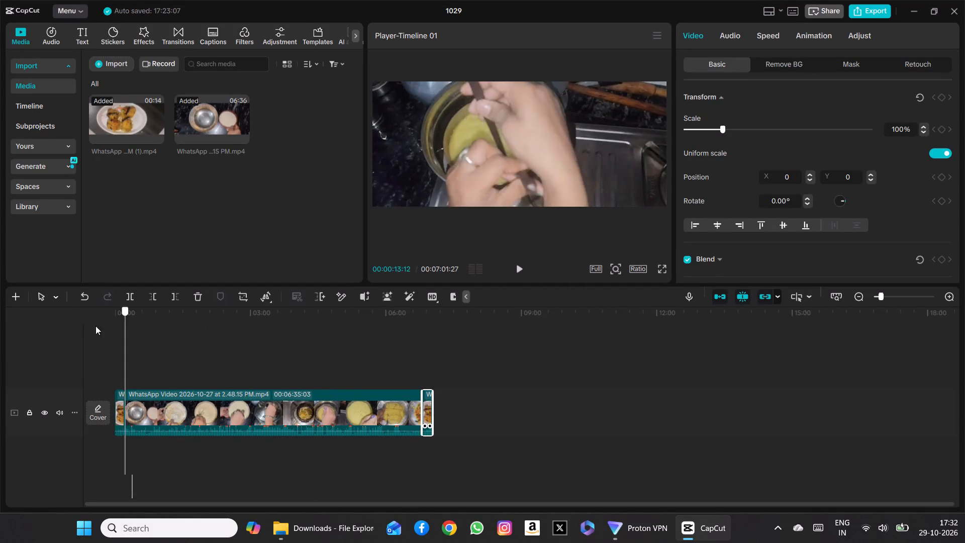
left_click_drag(95, 326, 64, 318)
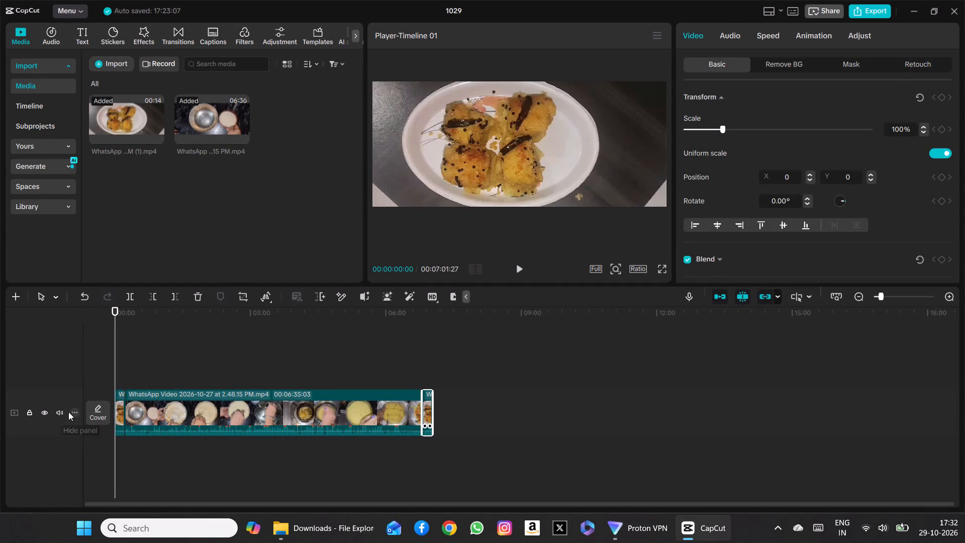
left_click(60, 412)
Examine the opening plated-dish clip up close, scrubbing to the start of the cooking footage and back to the beginning.
scroll(333, 401, "left", 1)
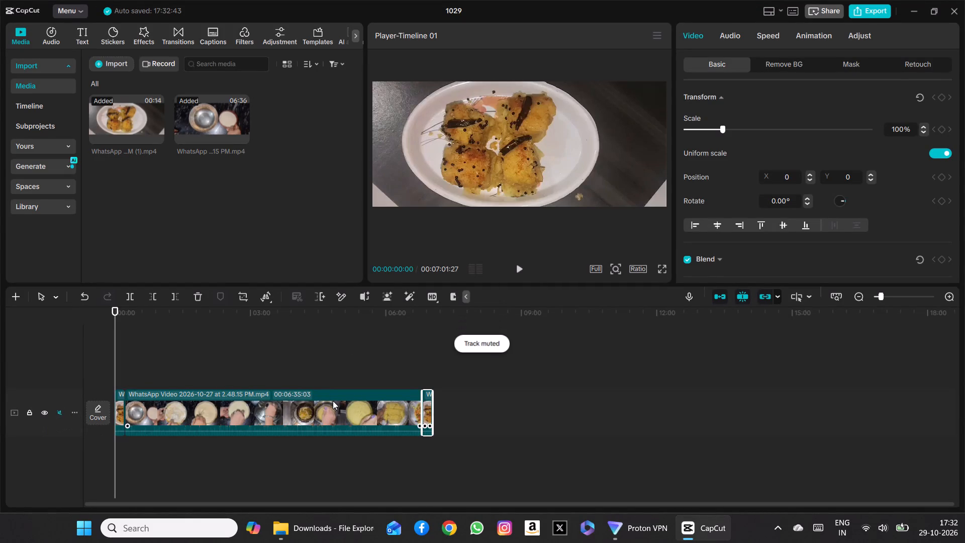
scroll(333, 401, "left", 1)
scroll(333, 401, "up", 13, "ctrl")
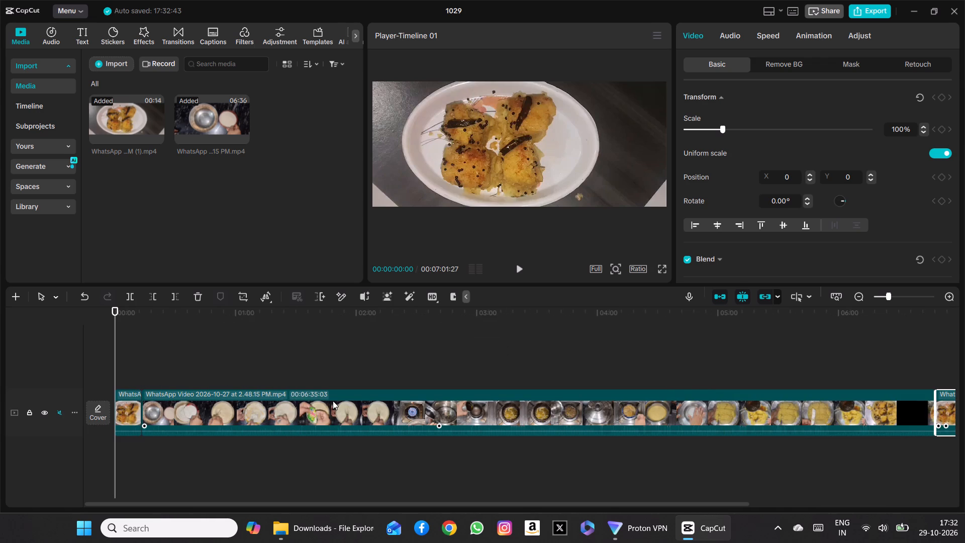
scroll(333, 401, "up", 7, "ctrl")
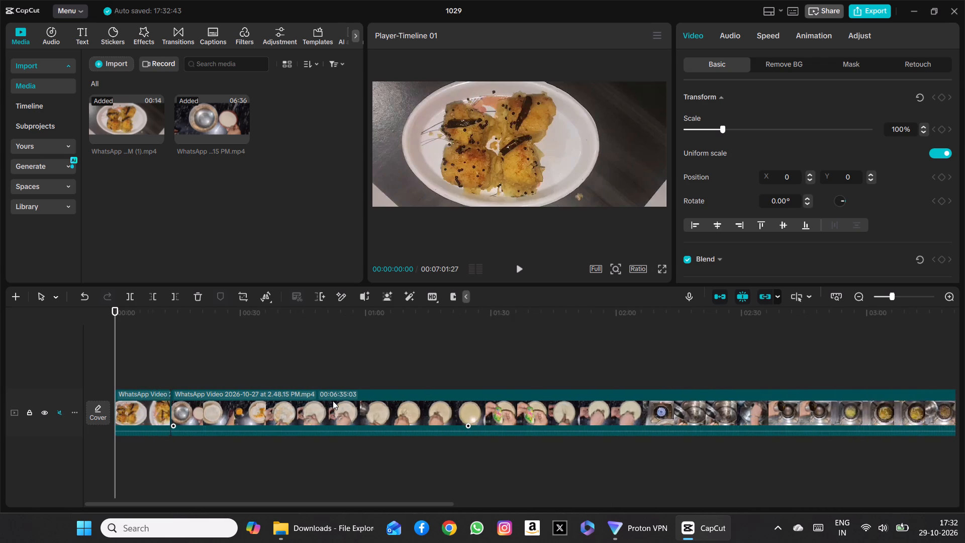
scroll(333, 401, "up", 5, "ctrl")
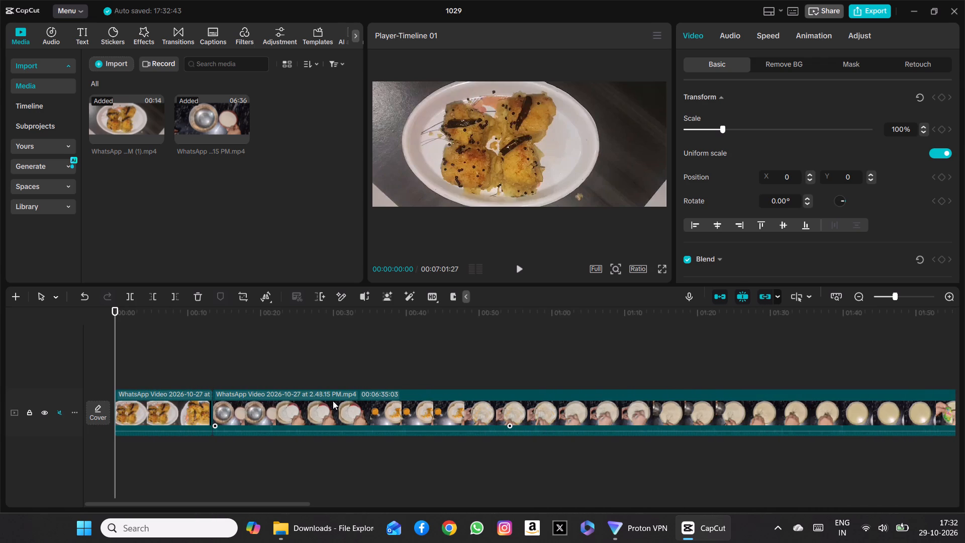
scroll(333, 401, "up", 3, "ctrl")
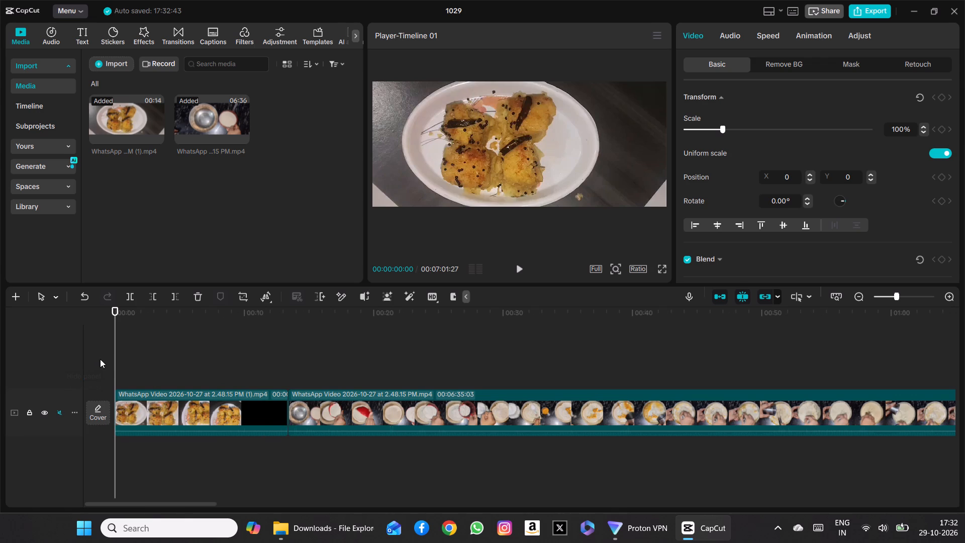
left_click_drag(118, 357, 299, 351)
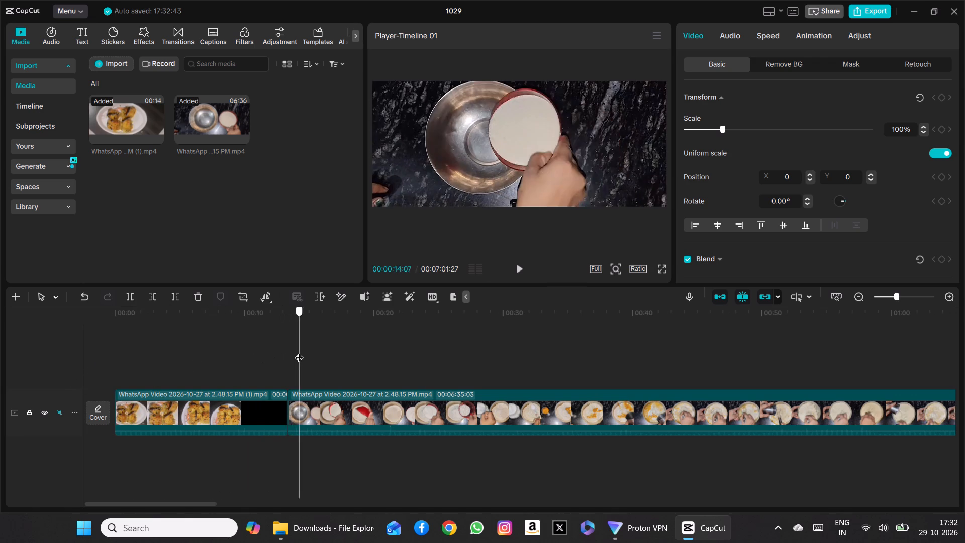
left_click_drag(299, 351, 86, 359)
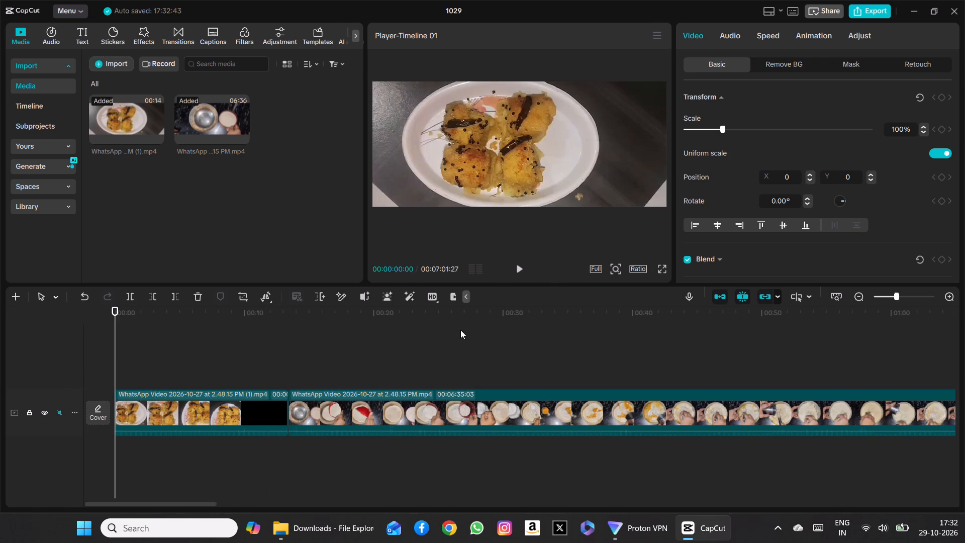
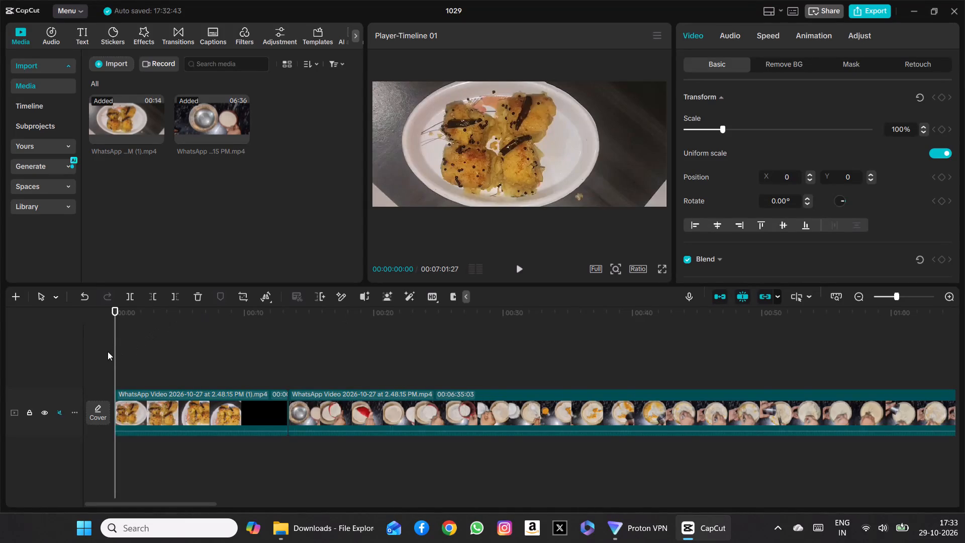
Scrub through the opening plated-dish clip into the start of the cooking footage and return to the beginning of the timeline.
left_click_drag(115, 352, 123, 353)
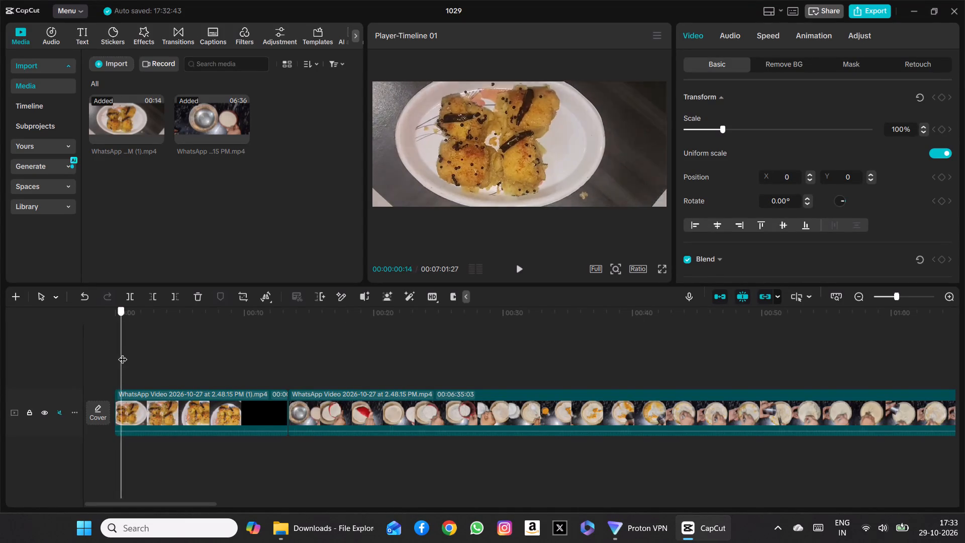
left_click_drag(123, 353, 206, 364)
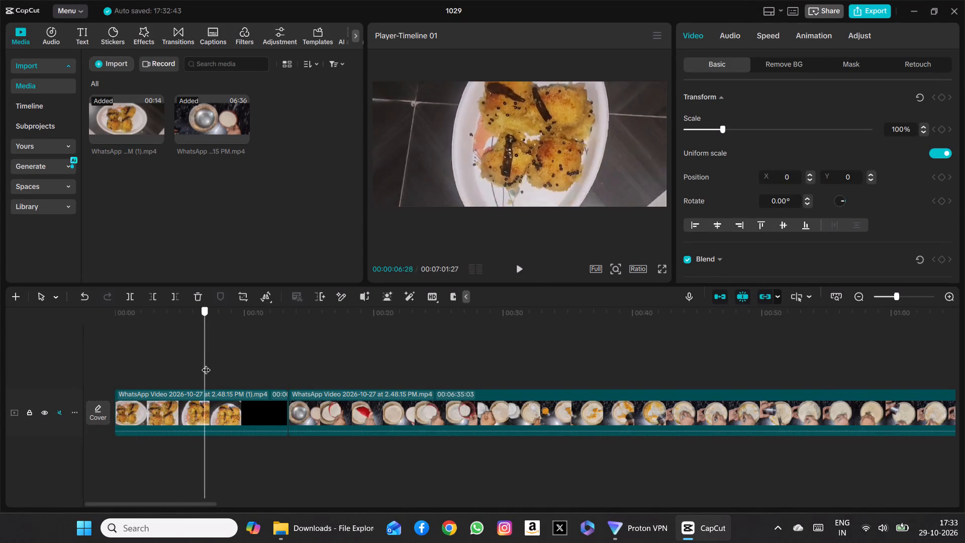
left_click_drag(206, 364, 315, 369)
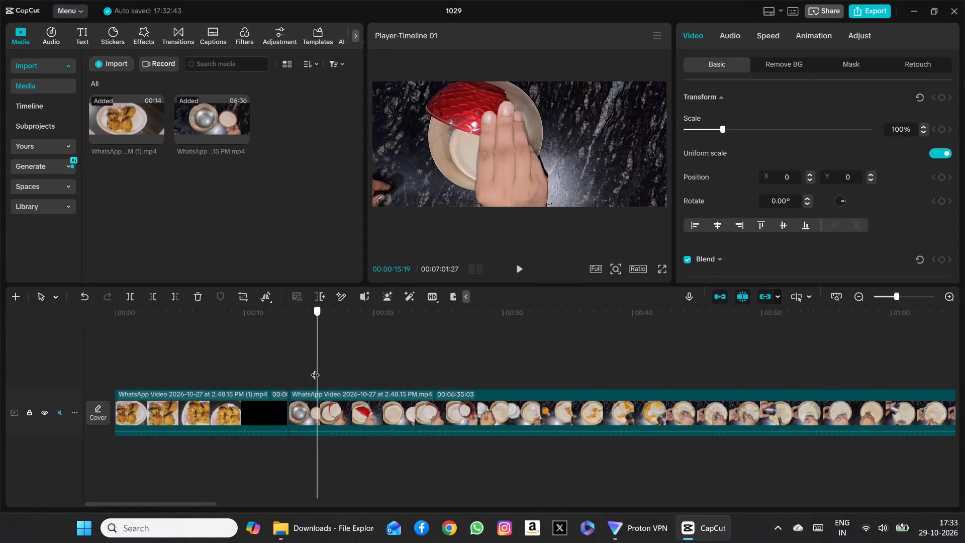
left_click_drag(315, 369, 285, 375)
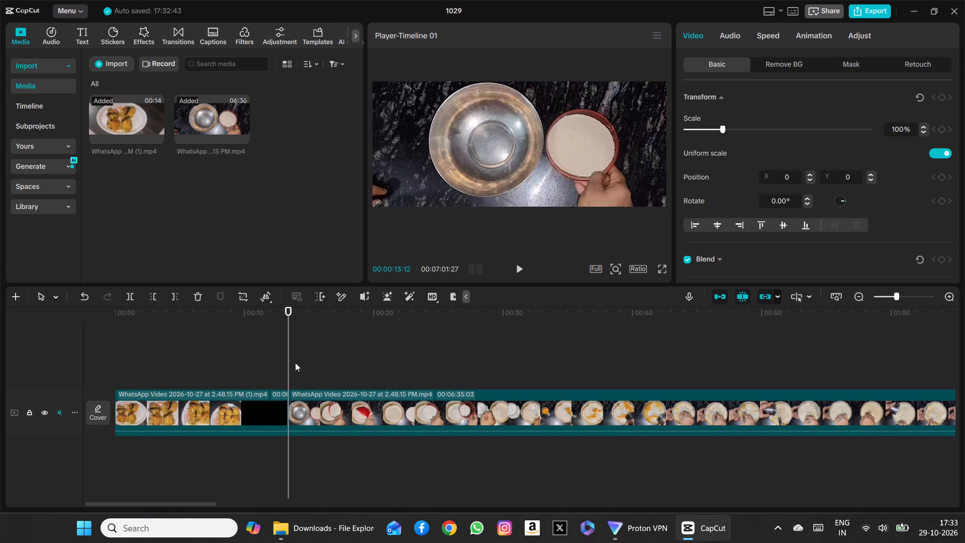
left_click_drag(291, 361, 111, 343)
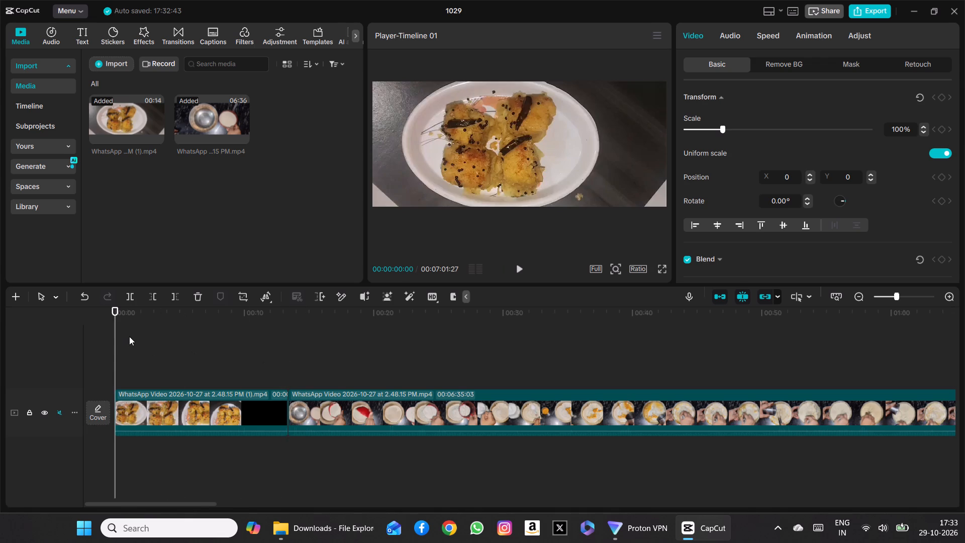
Select the opening plated-dish clip and examine its frames from the start through to its junction with the cooking footage.
left_click(165, 419)
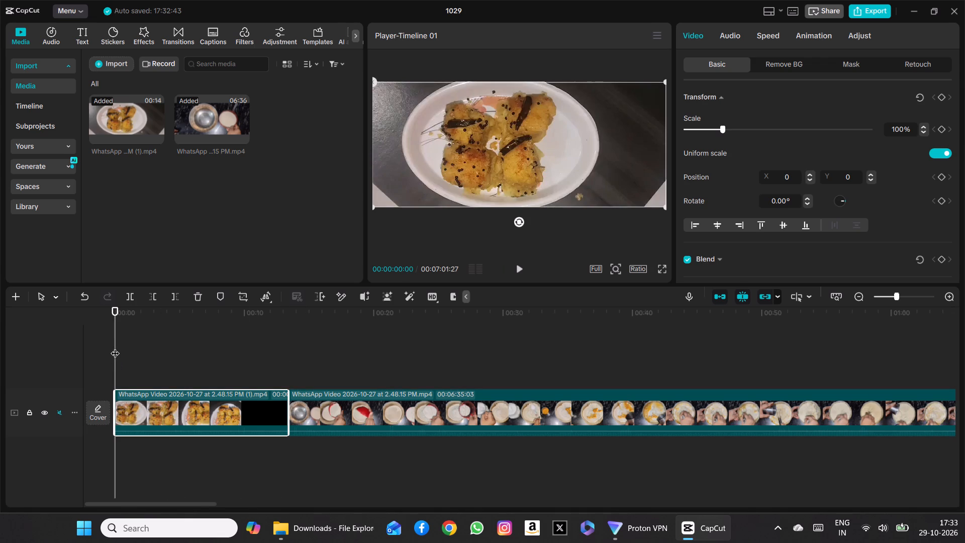
left_click_drag(115, 347, 128, 346)
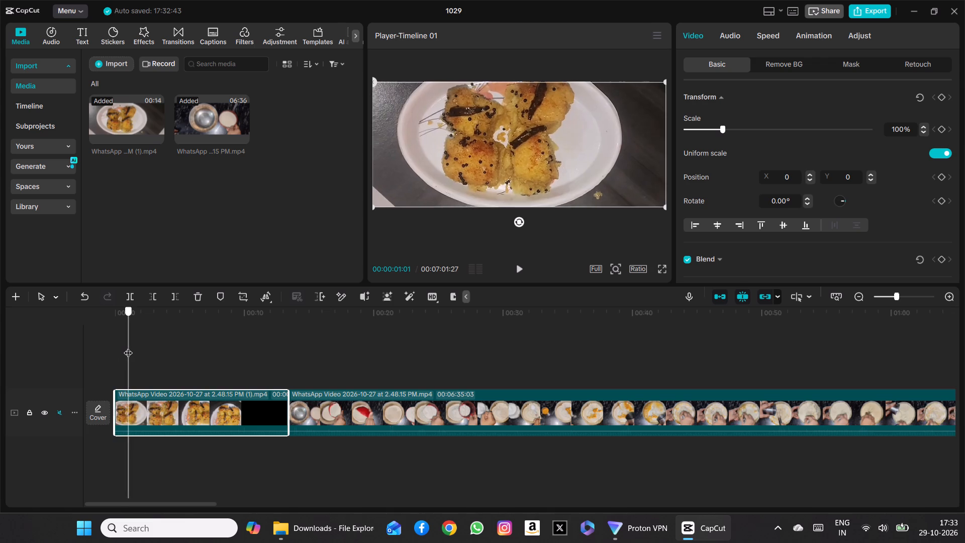
left_click_drag(128, 346, 153, 349)
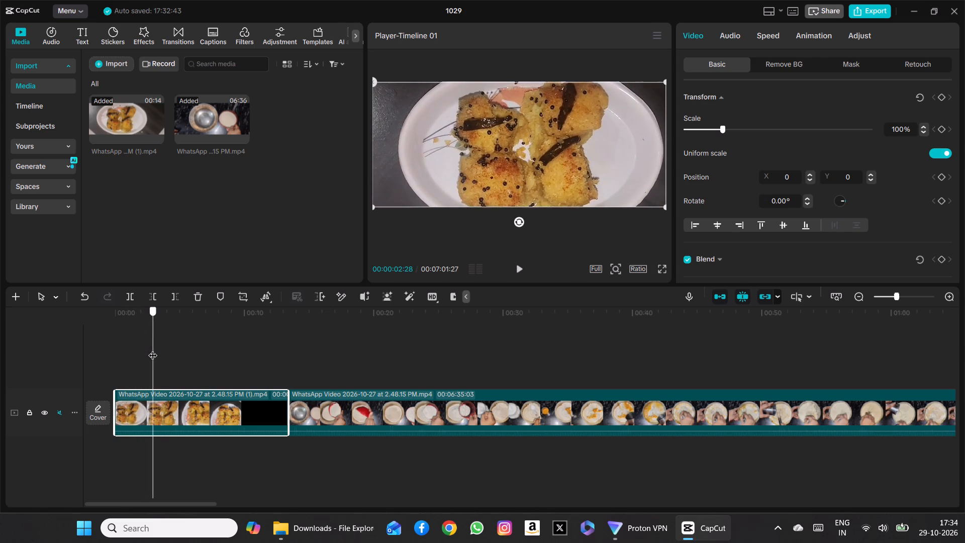
left_click_drag(153, 349, 166, 349)
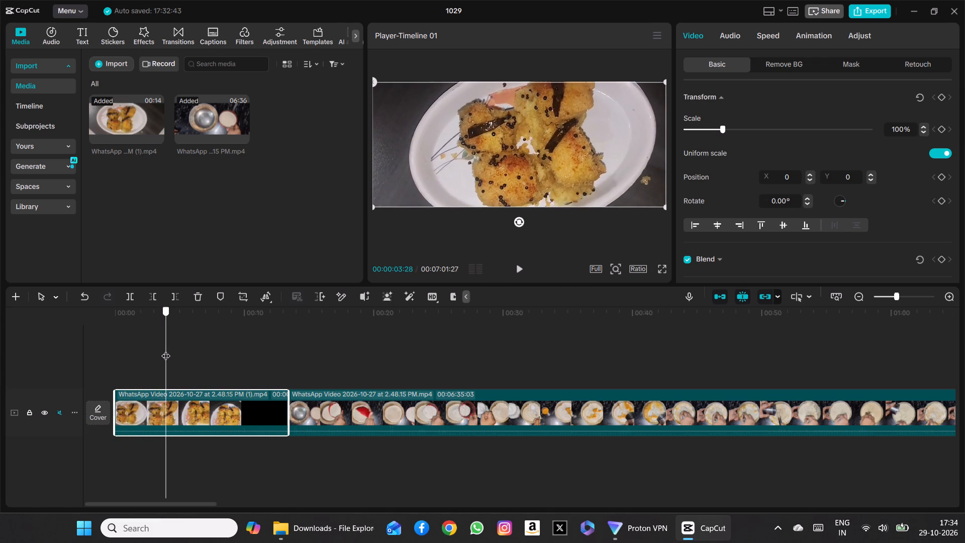
left_click_drag(166, 349, 177, 354)
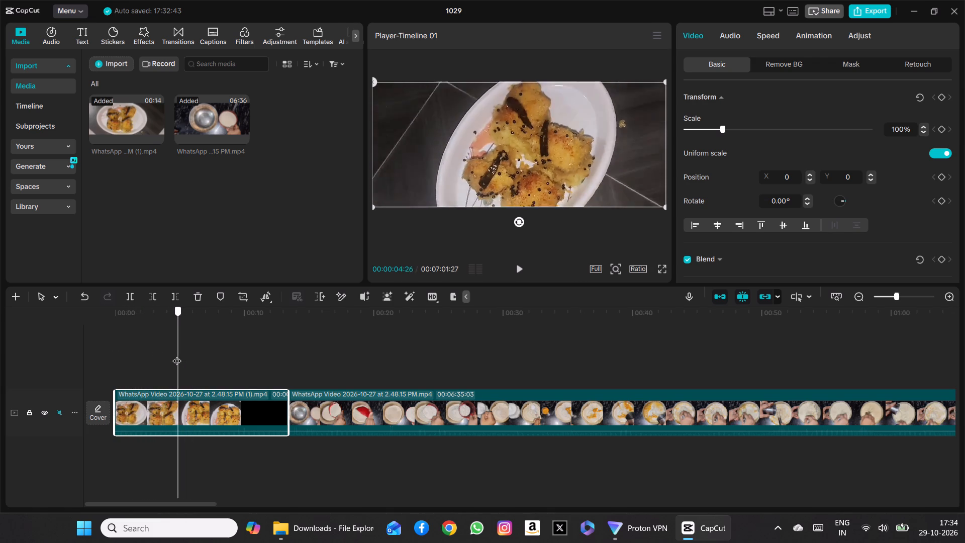
left_click_drag(177, 354, 289, 354)
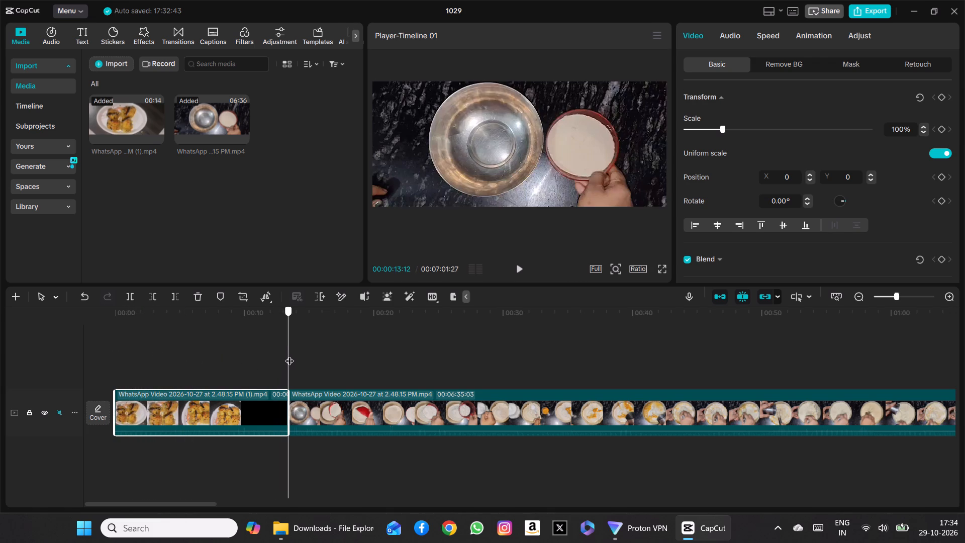
Examine the last few seconds of the opening plated-dish clip, scrubbing back from its end to about 9 seconds.
left_click_drag(289, 354, 281, 355)
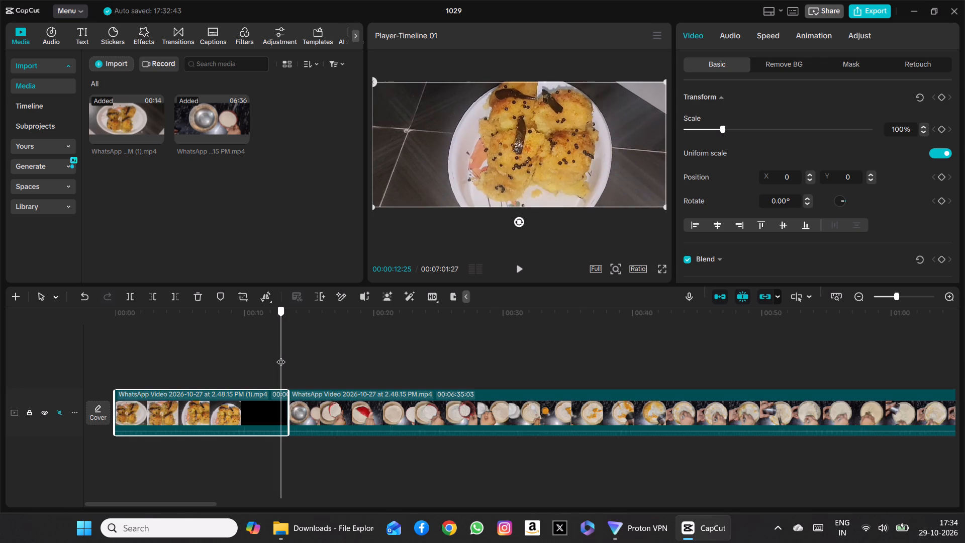
left_click_drag(281, 355, 272, 358)
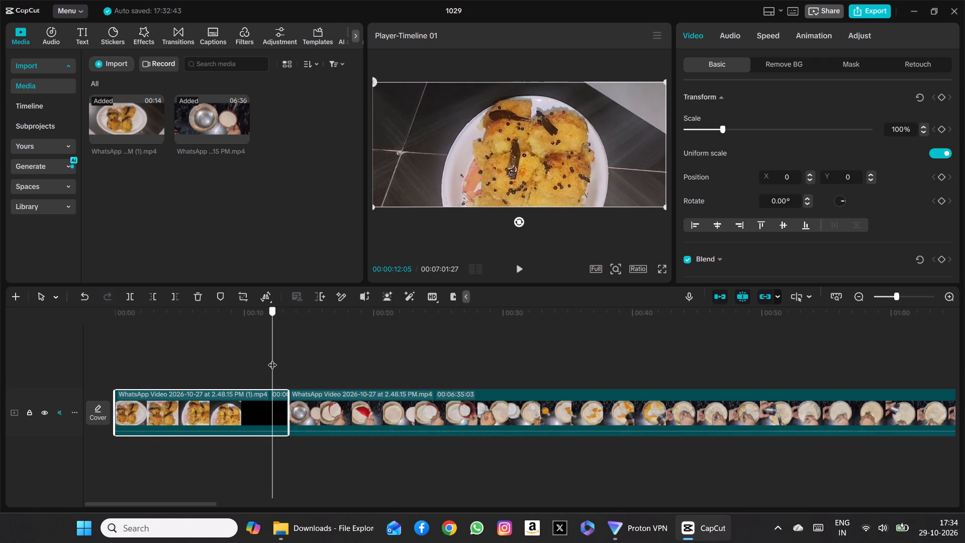
left_click_drag(272, 358, 270, 358)
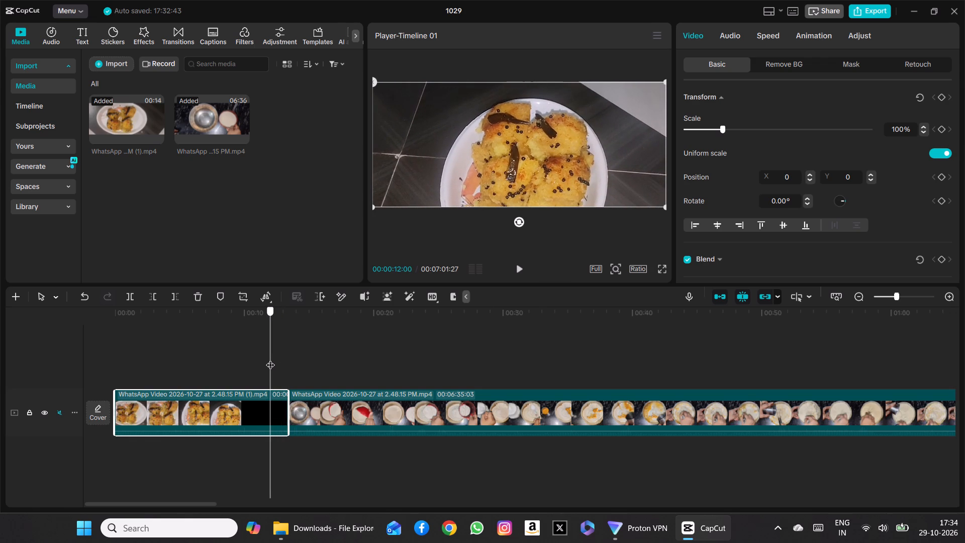
left_click_drag(270, 358, 262, 358)
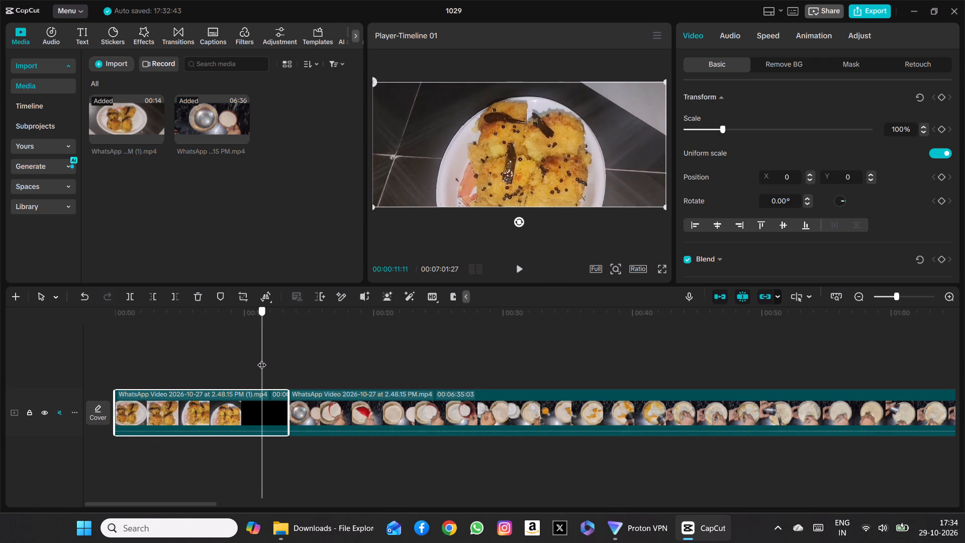
left_click_drag(262, 358, 251, 357)
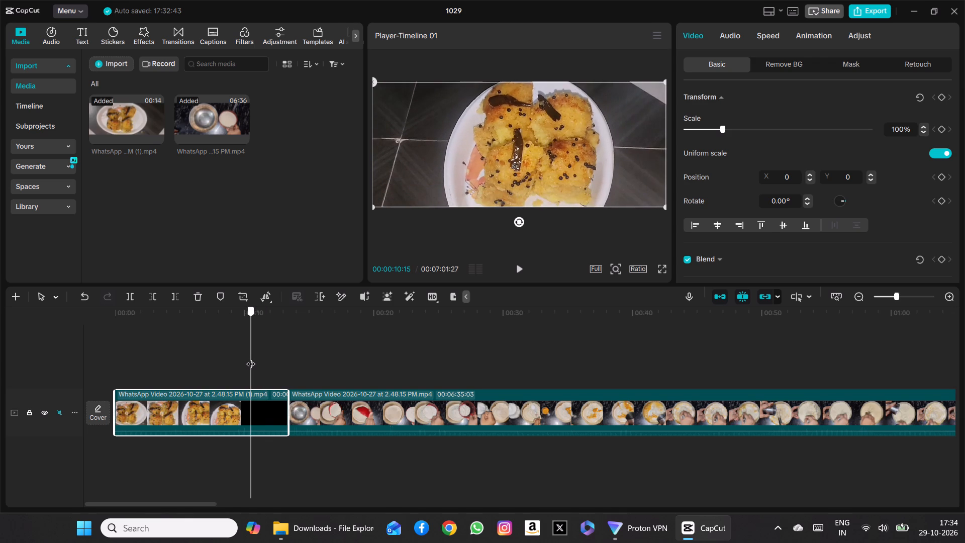
left_click_drag(251, 357, 248, 358)
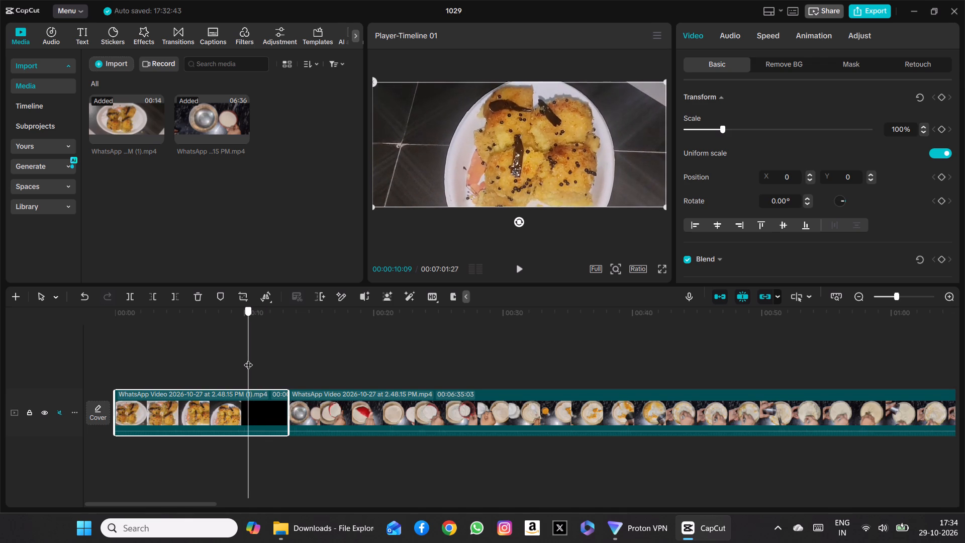
left_click_drag(248, 358, 240, 361)
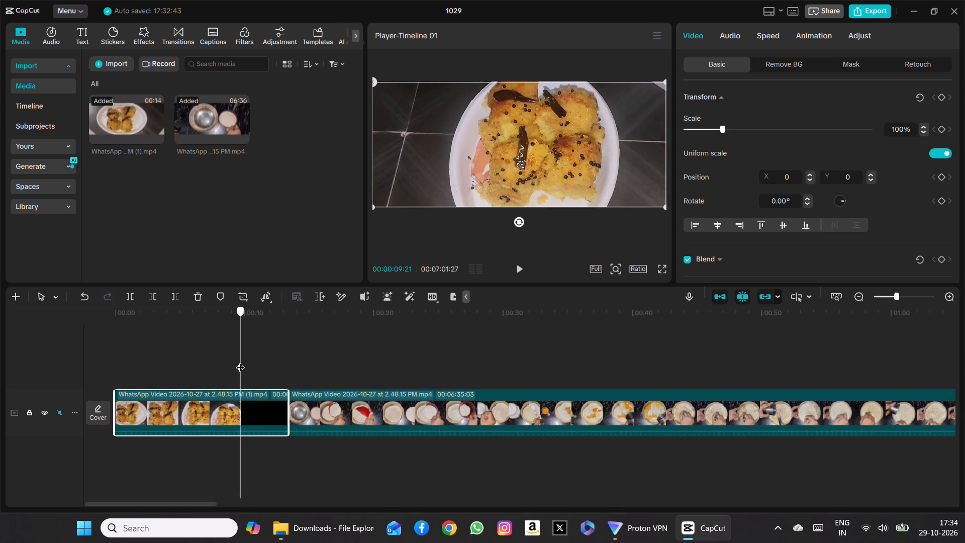
left_click_drag(240, 361, 242, 361)
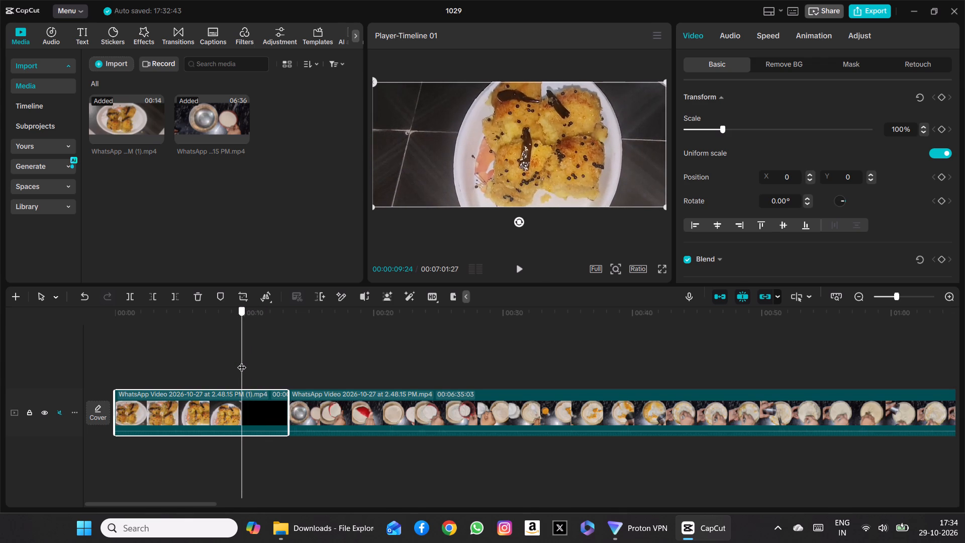
left_click_drag(242, 361, 239, 362)
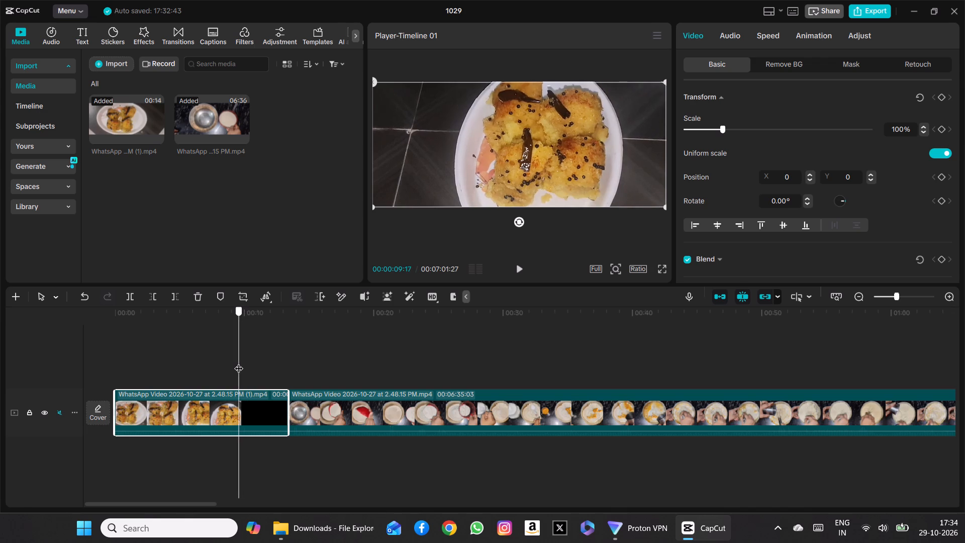
left_click_drag(239, 362, 236, 363)
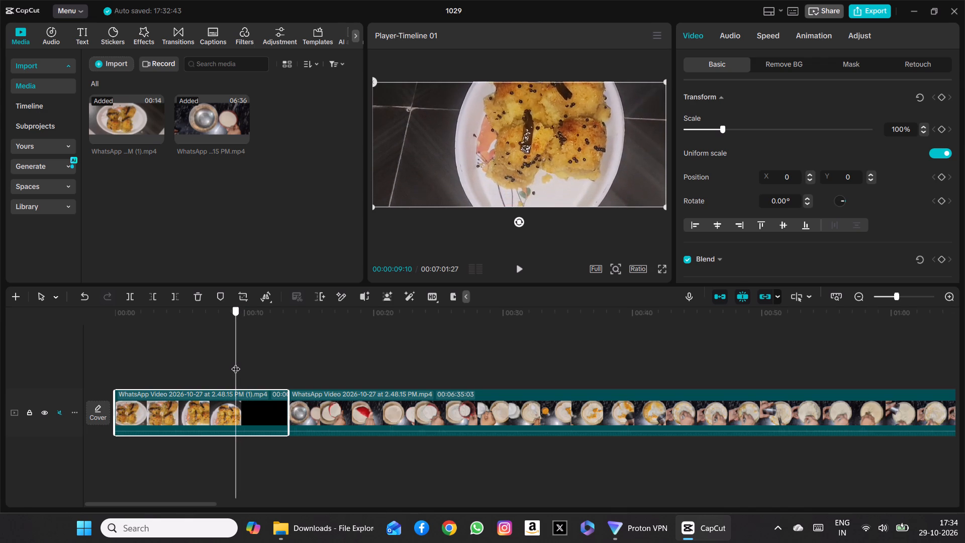
left_click_drag(236, 363, 235, 363)
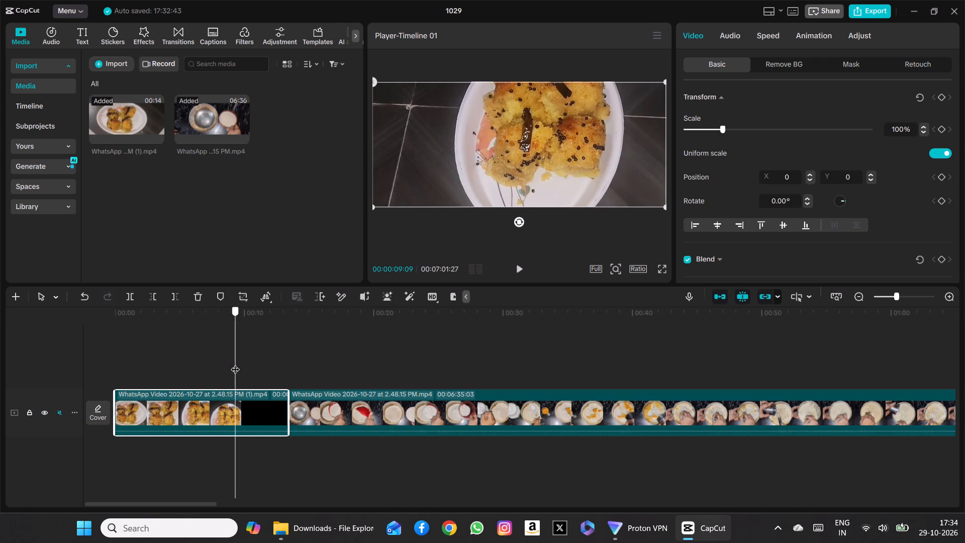
left_click_drag(235, 363, 234, 362)
left_click_drag(234, 362, 233, 362)
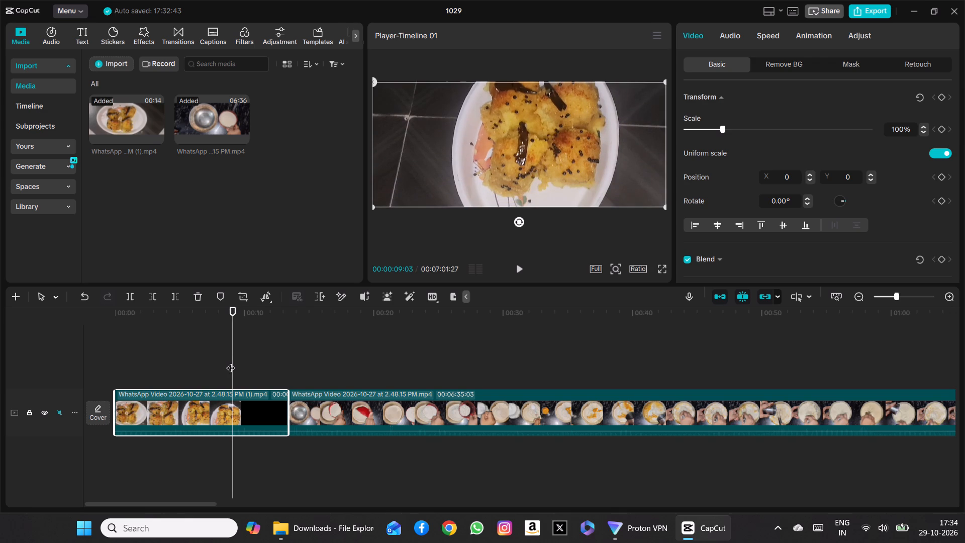
left_click(231, 361)
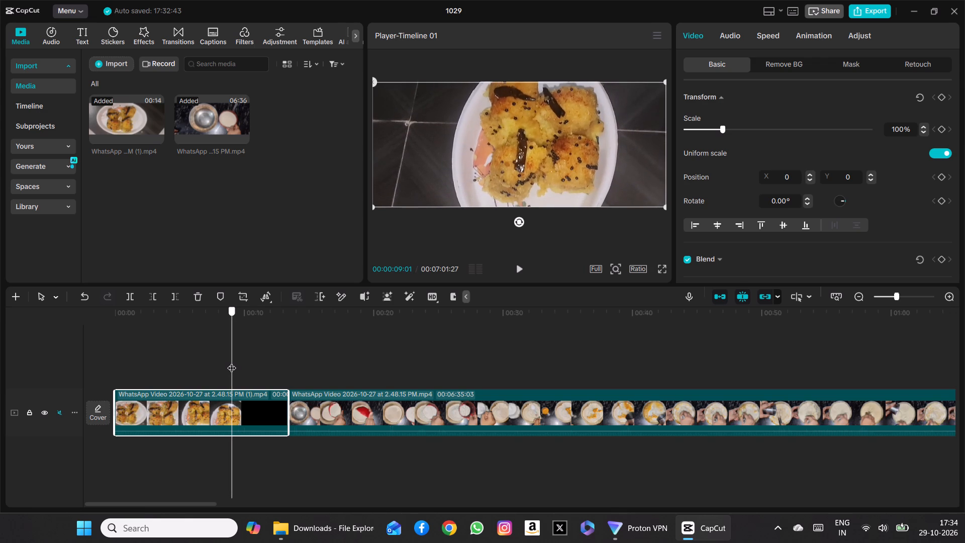
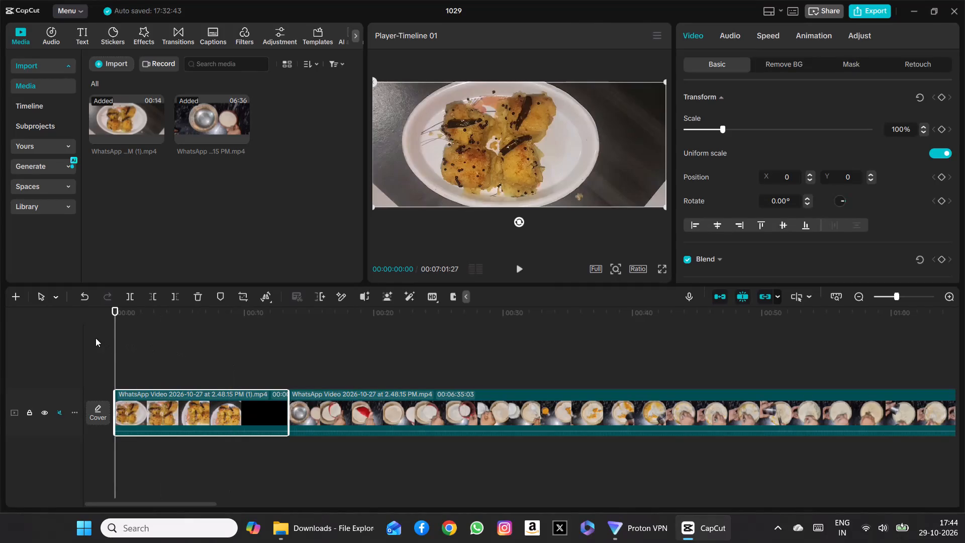
Preview the opening plated-dish clip up to its junction with the cooking footage, recheck its first three seconds, and return to the start.
left_click(521, 270)
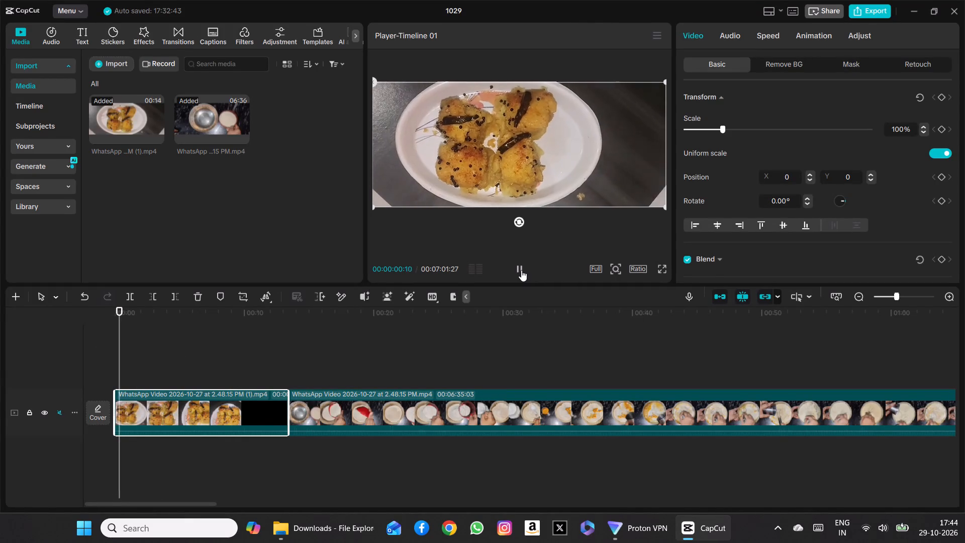
left_click(521, 270)
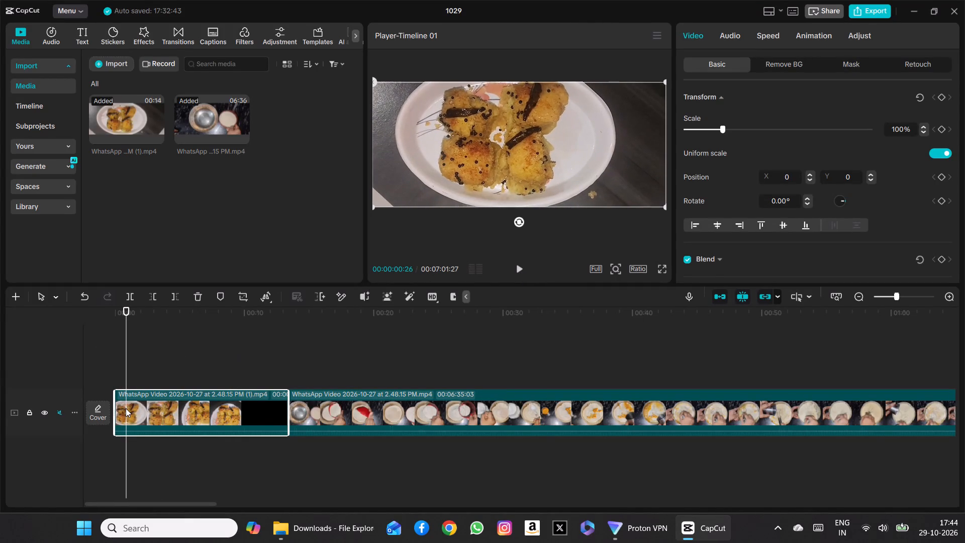
left_click_drag(126, 361, 188, 361)
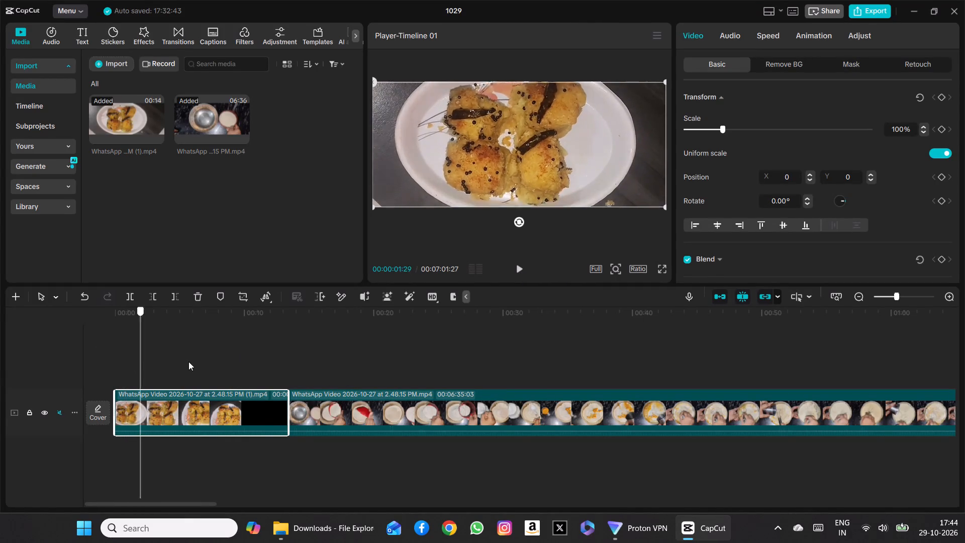
left_click_drag(188, 361, 291, 355)
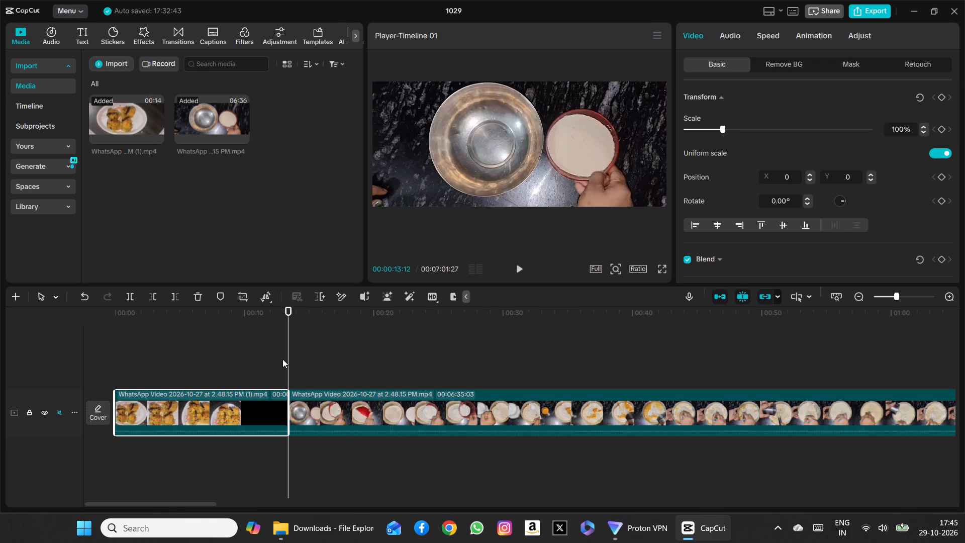
left_click_drag(290, 350, 94, 333)
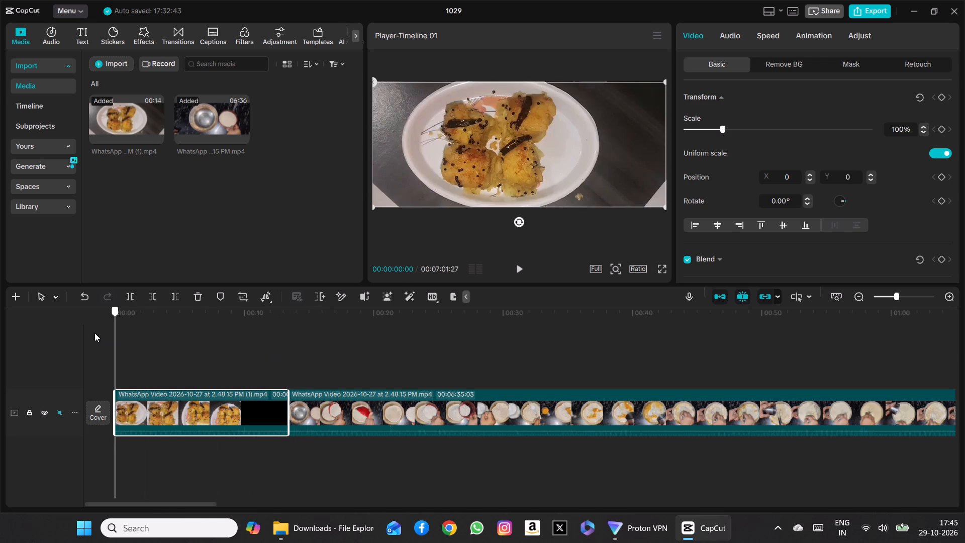
left_click_drag(94, 333, 92, 333)
left_click_drag(115, 346, 147, 350)
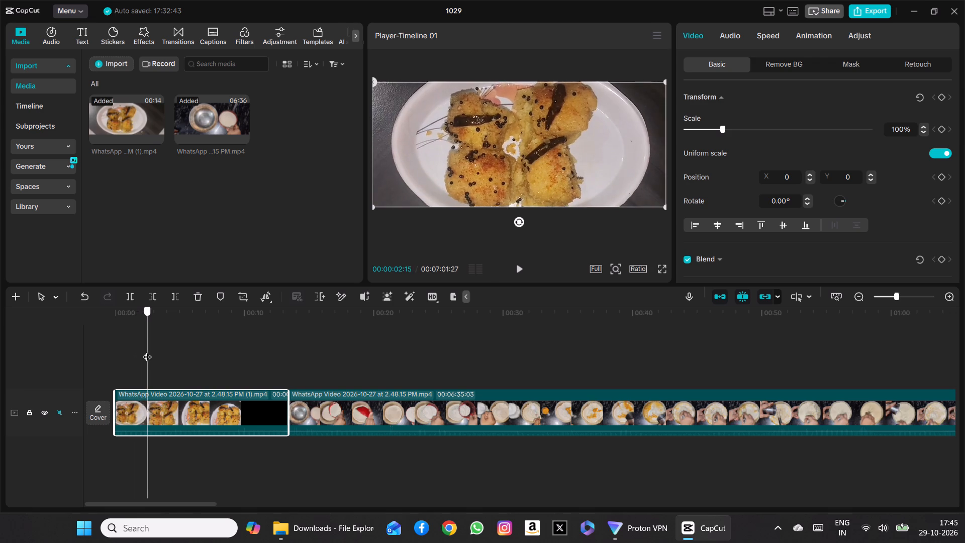
left_click_drag(147, 350, 153, 353)
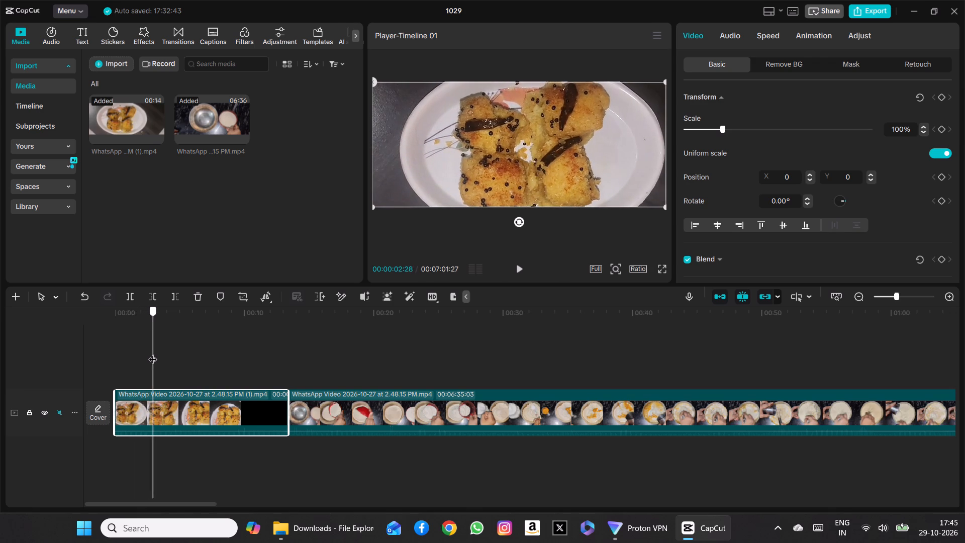
left_click_drag(153, 353, 150, 352)
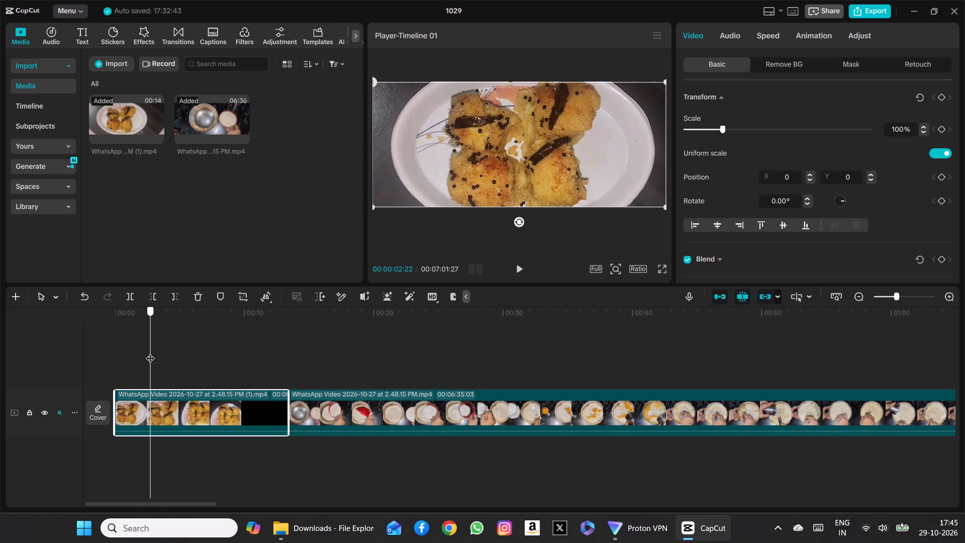
left_click_drag(150, 352, 149, 352)
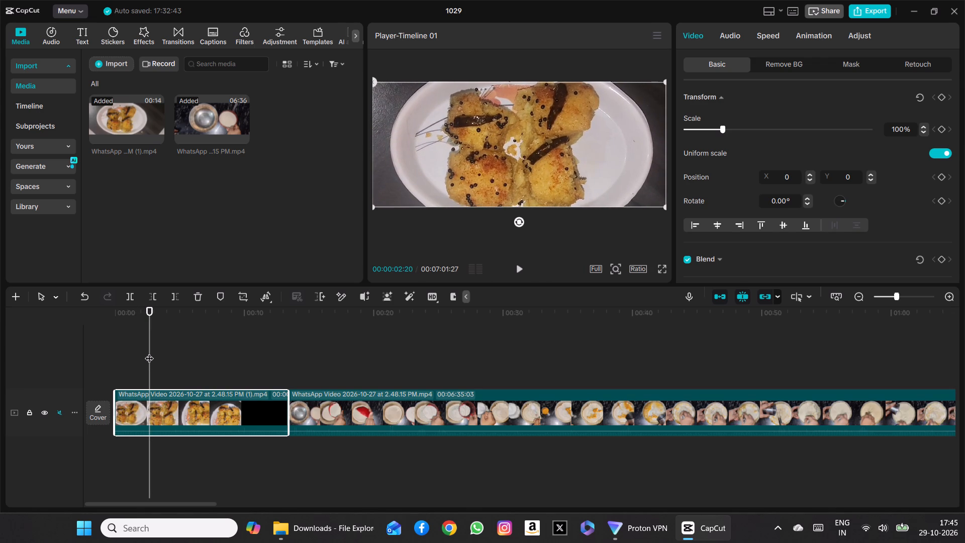
left_click_drag(149, 352, 96, 343)
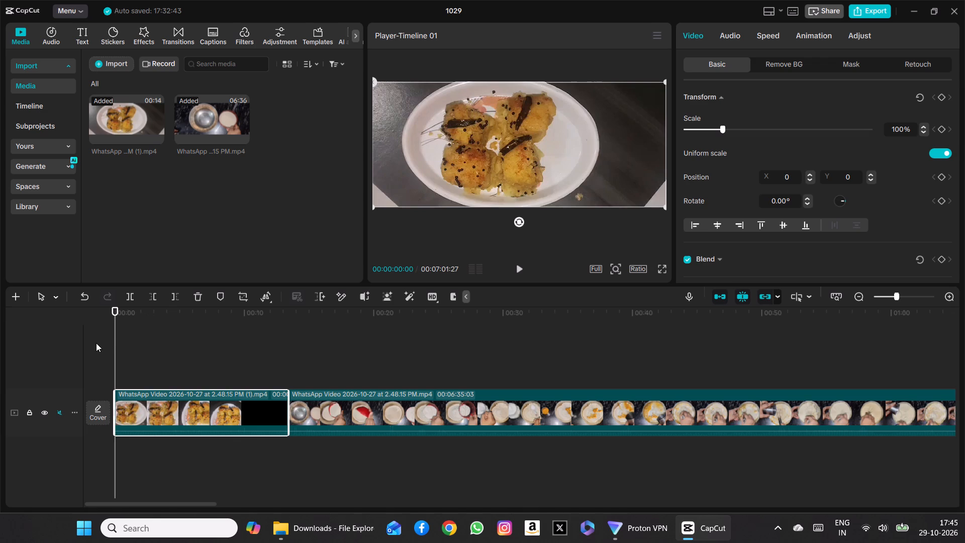
Split the opening plated-dish clip at 00:00:02:24.
left_click_drag(115, 345, 119, 345)
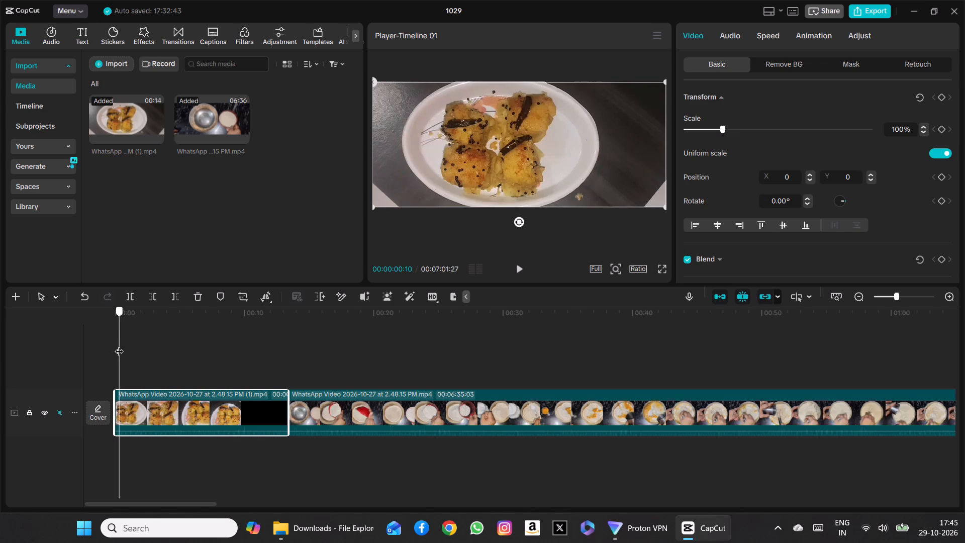
left_click_drag(119, 345, 133, 348)
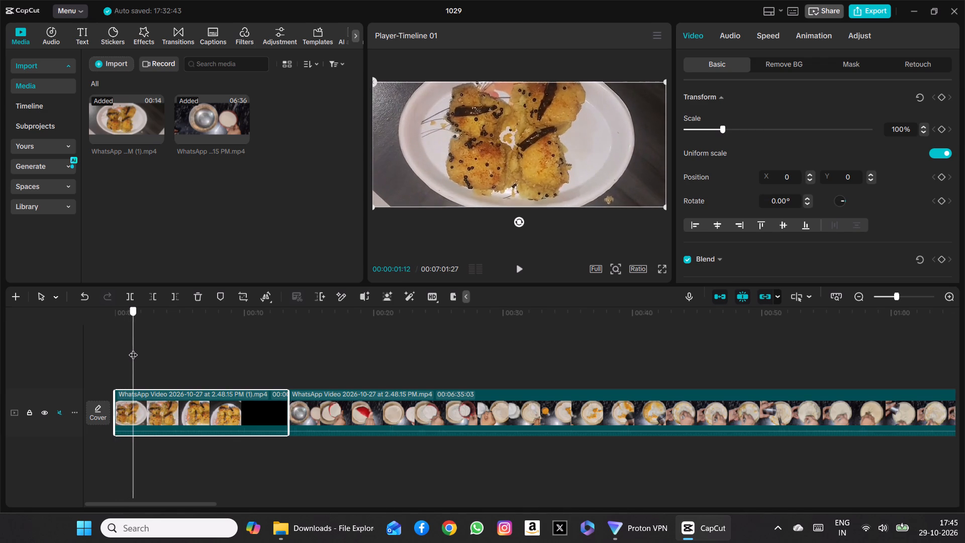
left_click_drag(133, 348, 144, 349)
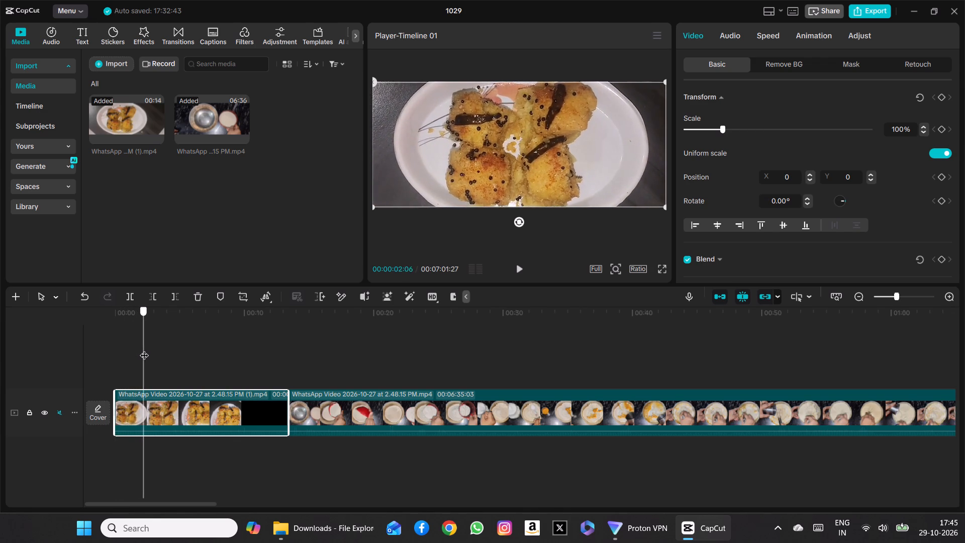
left_click_drag(144, 349, 149, 349)
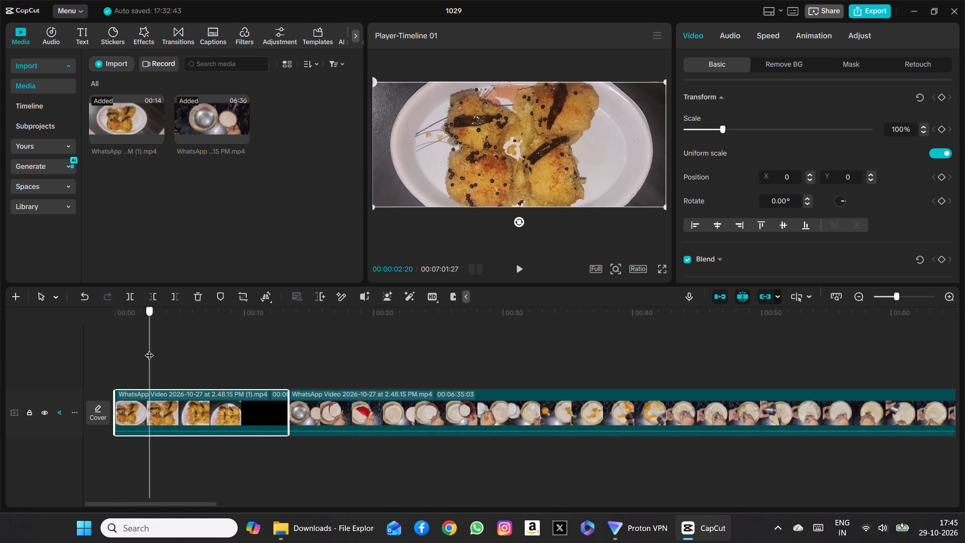
left_click_drag(149, 349, 154, 348)
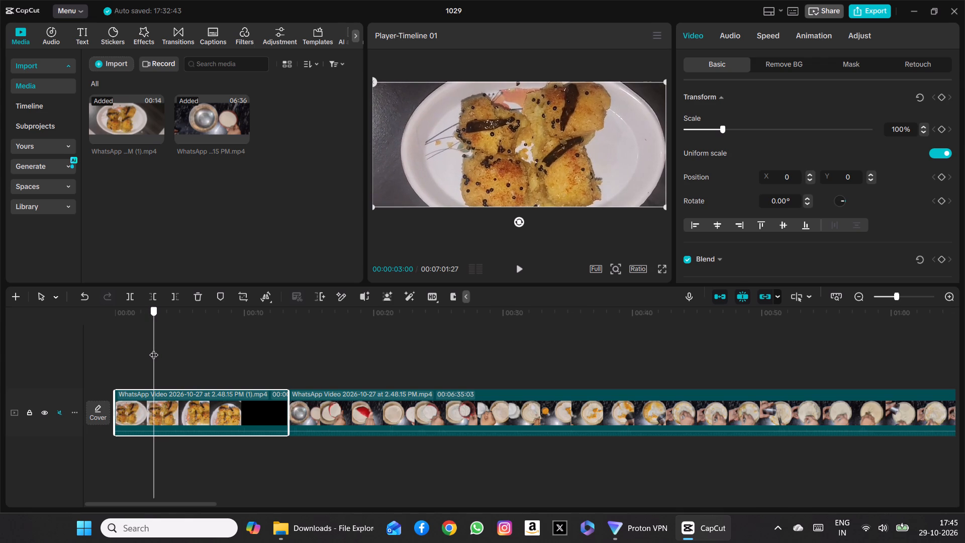
left_click_drag(154, 348, 152, 348)
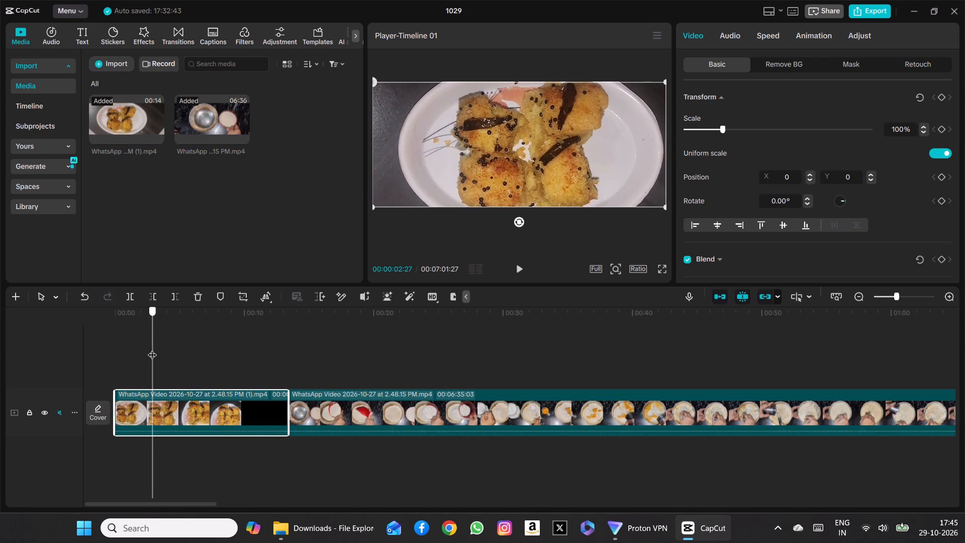
left_click_drag(152, 348, 153, 348)
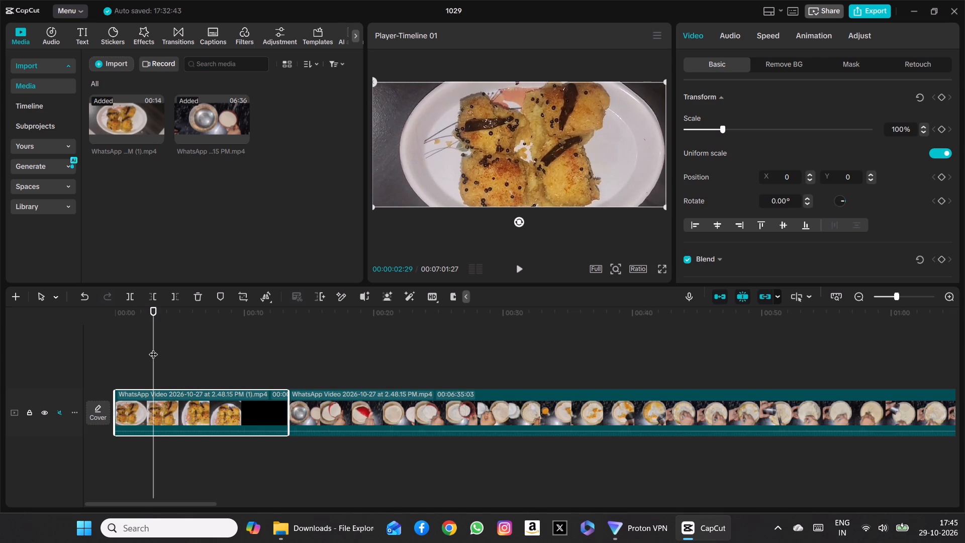
left_click(153, 348)
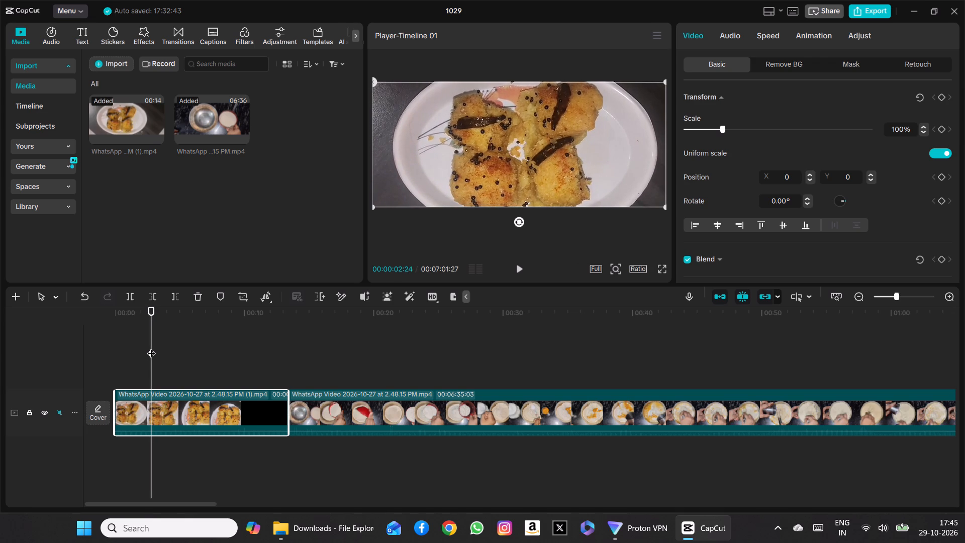
left_click(130, 298)
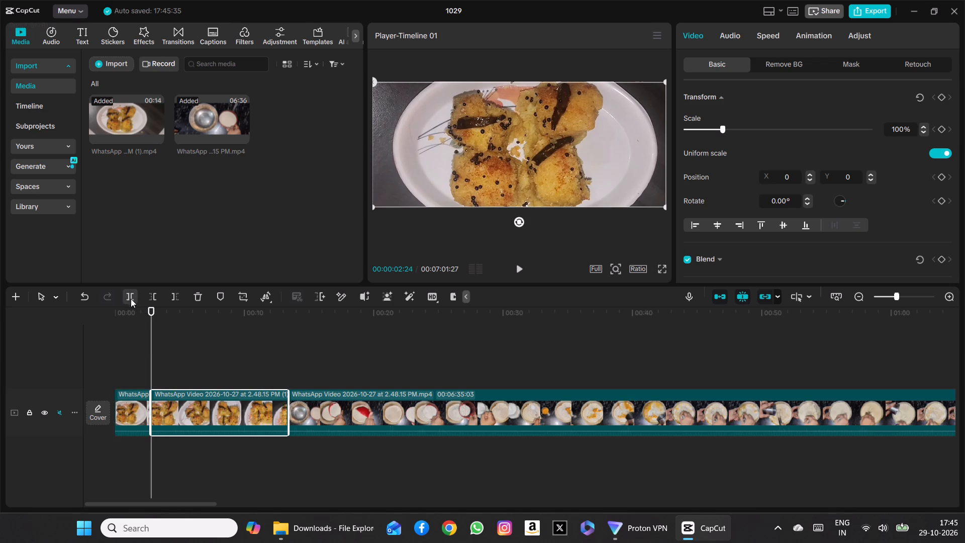
Examine the second part of the split plated-dish clip up to about 6 seconds and return to the split point.
left_click_drag(151, 352, 158, 351)
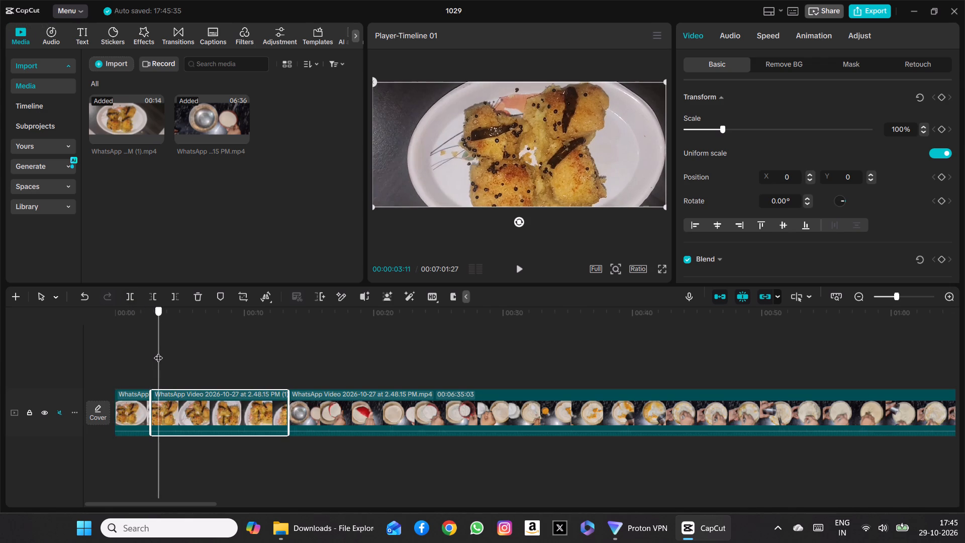
left_click_drag(158, 351, 159, 351)
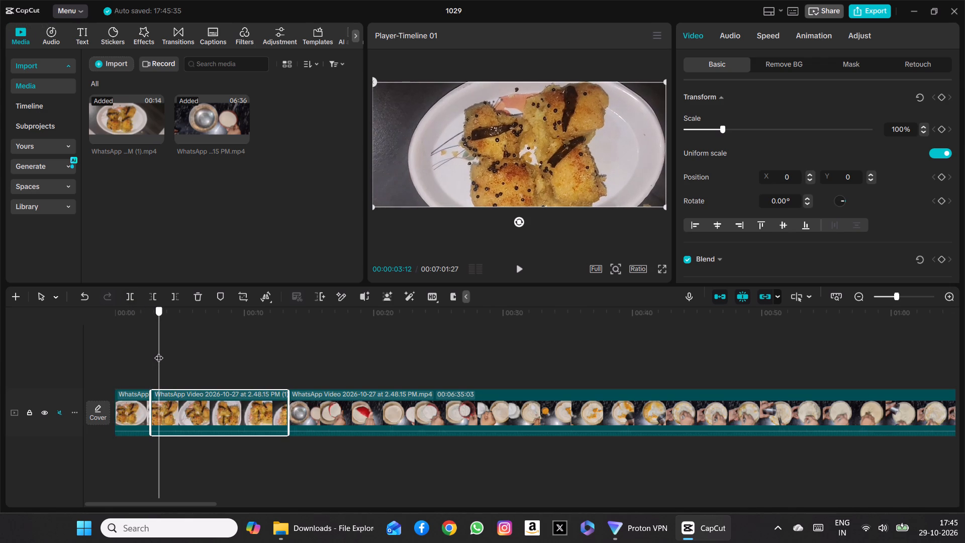
left_click_drag(159, 351, 165, 352)
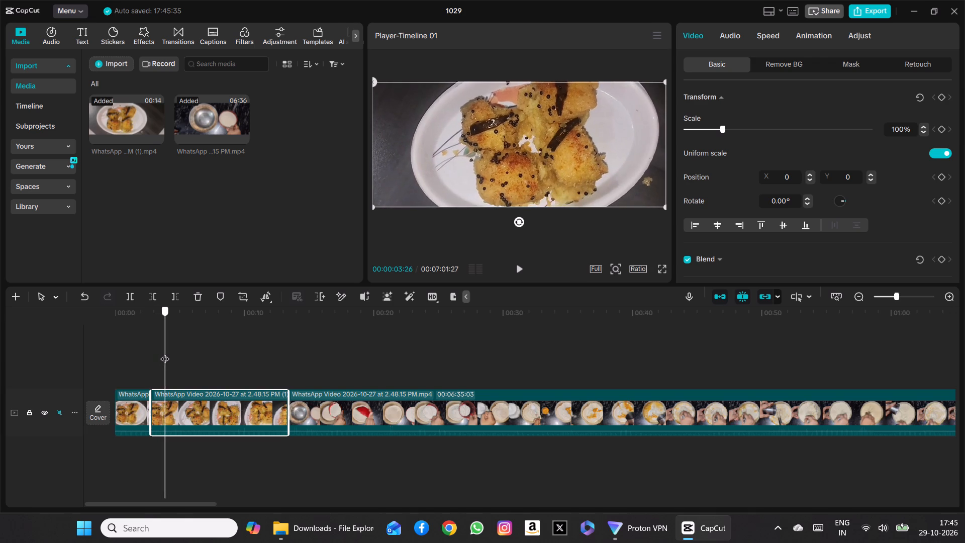
left_click_drag(165, 352, 176, 352)
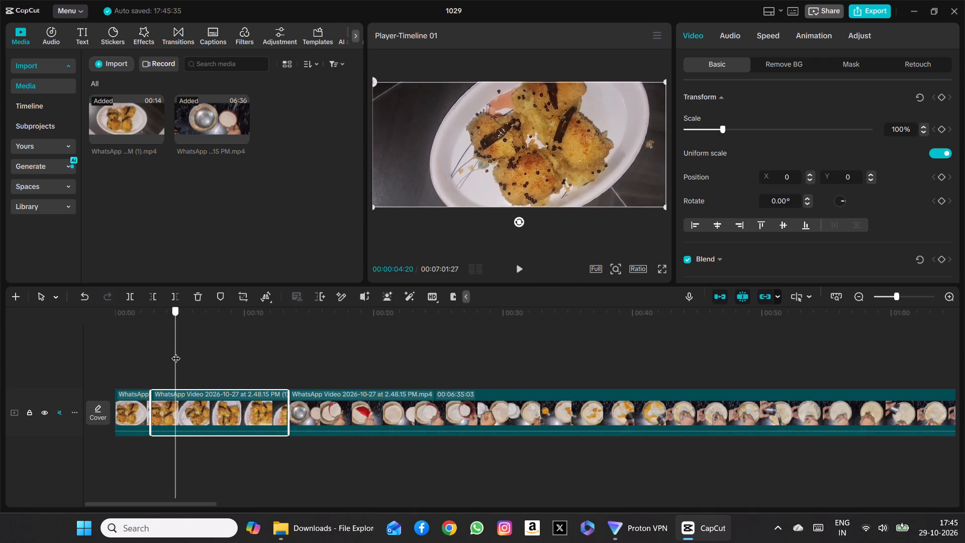
left_click_drag(176, 352, 192, 354)
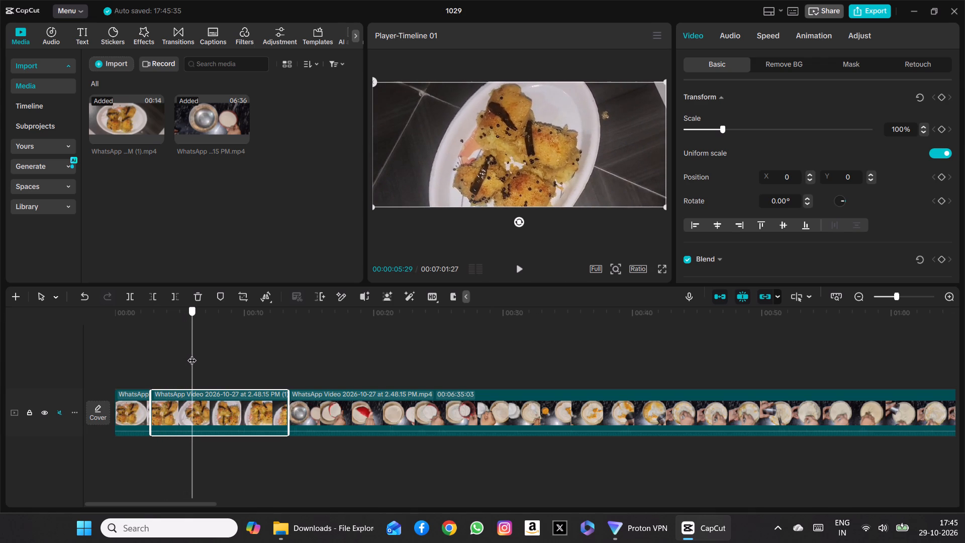
left_click_drag(192, 354, 168, 354)
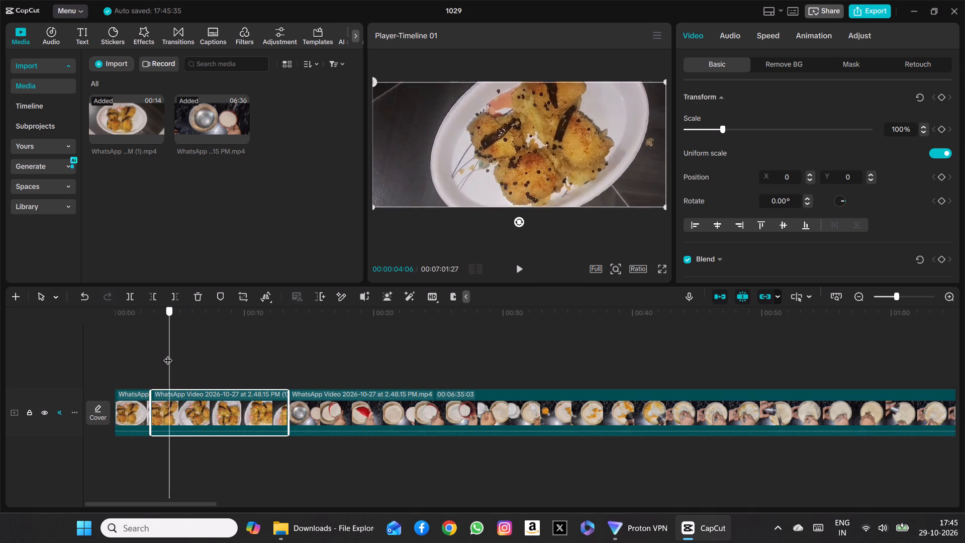
left_click_drag(168, 354, 153, 352)
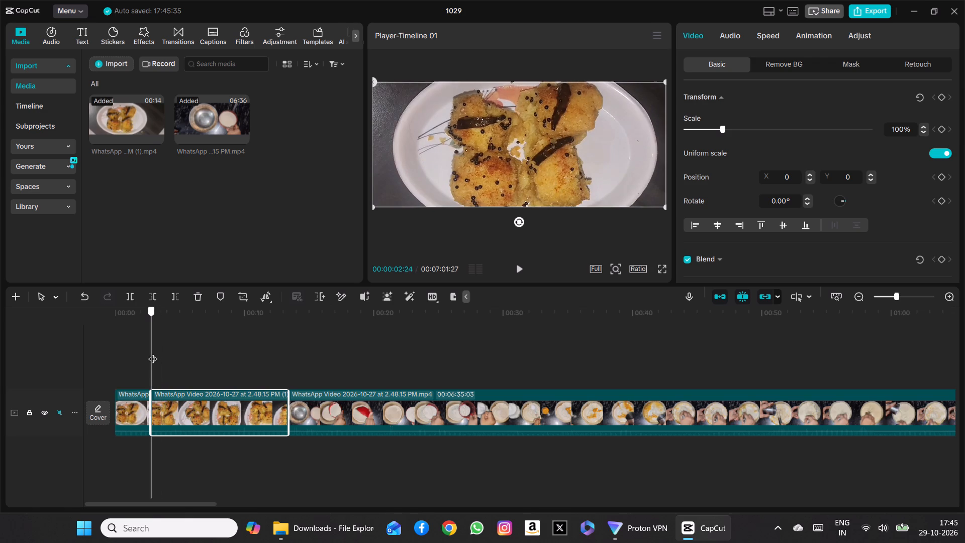
Examine the second plated-dish section from the split point to about 11 seconds, and return to about 1 second in the first section.
left_click_drag(153, 352, 158, 352)
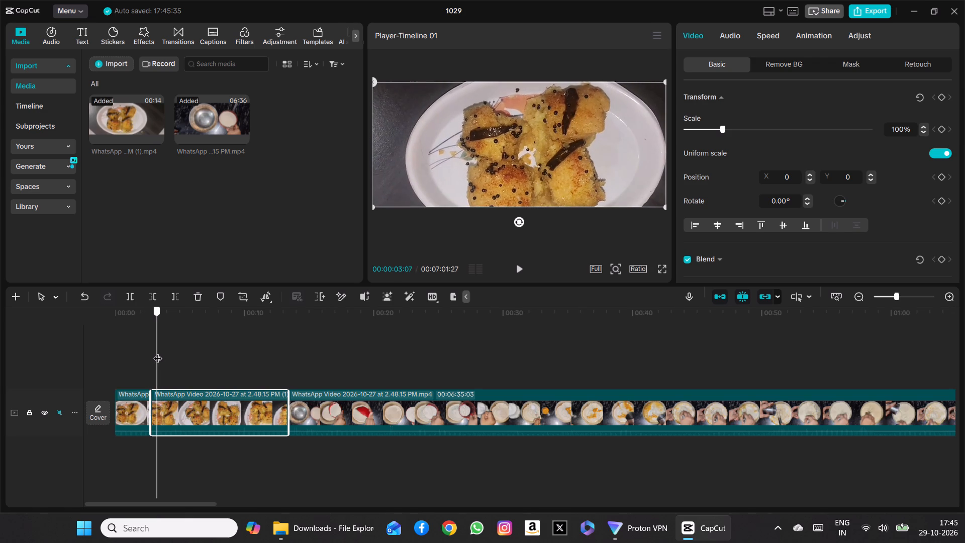
left_click_drag(158, 352, 165, 353)
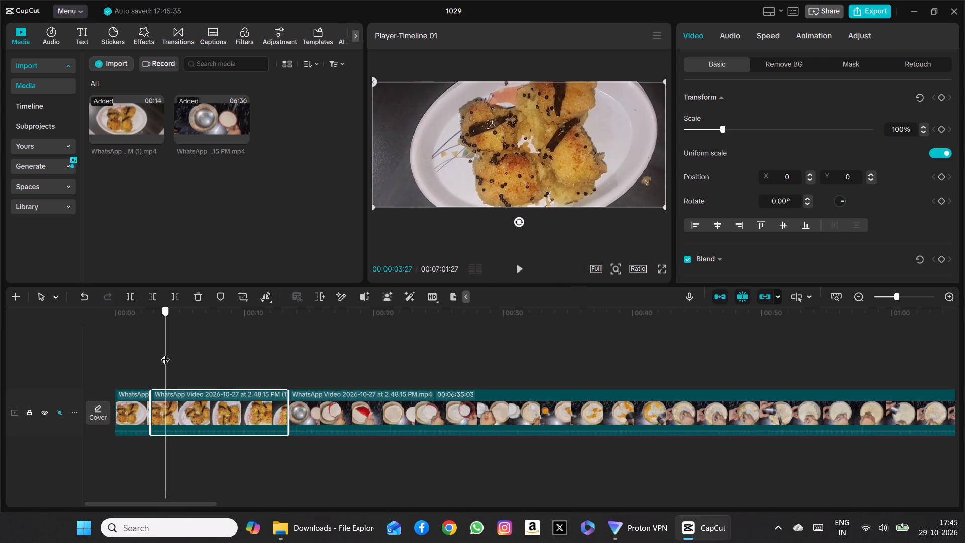
left_click_drag(165, 353, 174, 355)
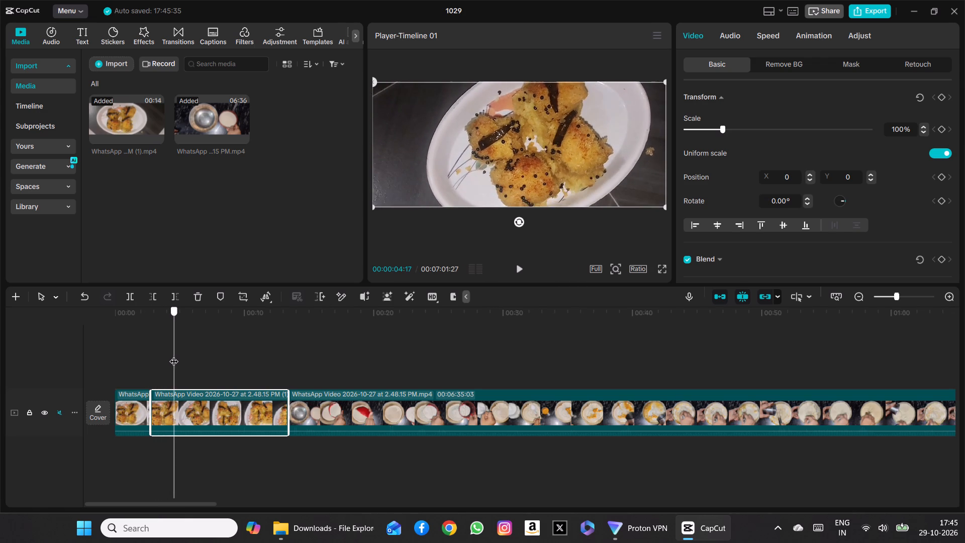
left_click_drag(174, 355, 181, 355)
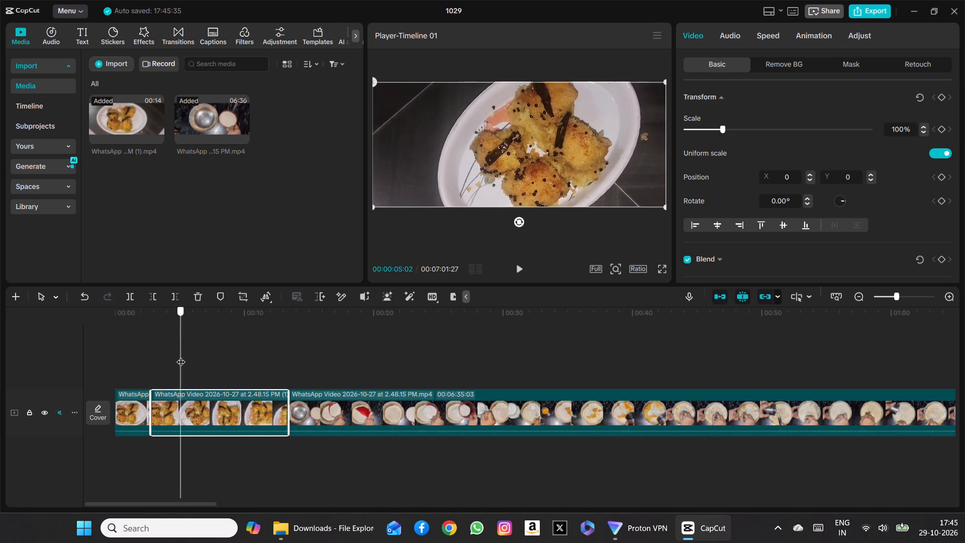
left_click_drag(181, 355, 223, 358)
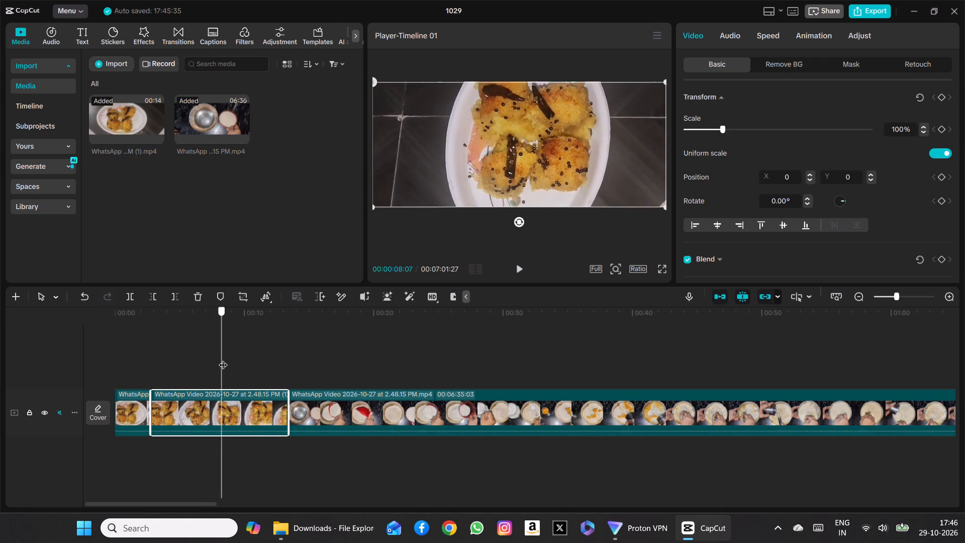
left_click_drag(223, 358, 220, 358)
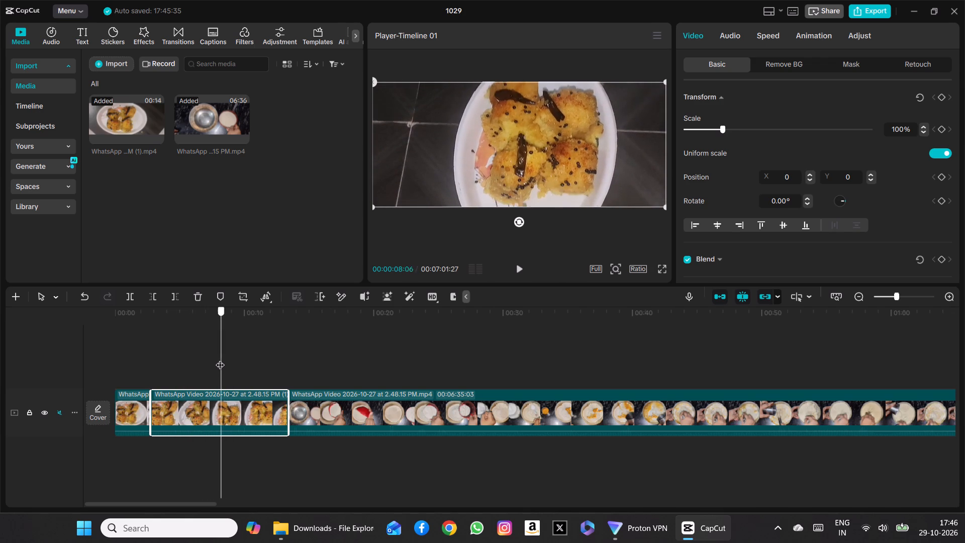
left_click_drag(220, 358, 235, 359)
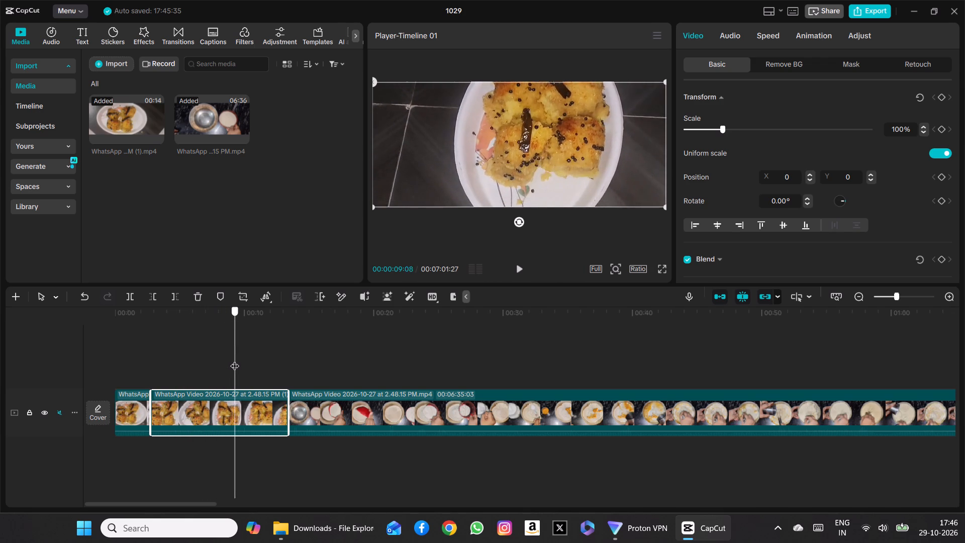
left_click_drag(235, 359, 257, 365)
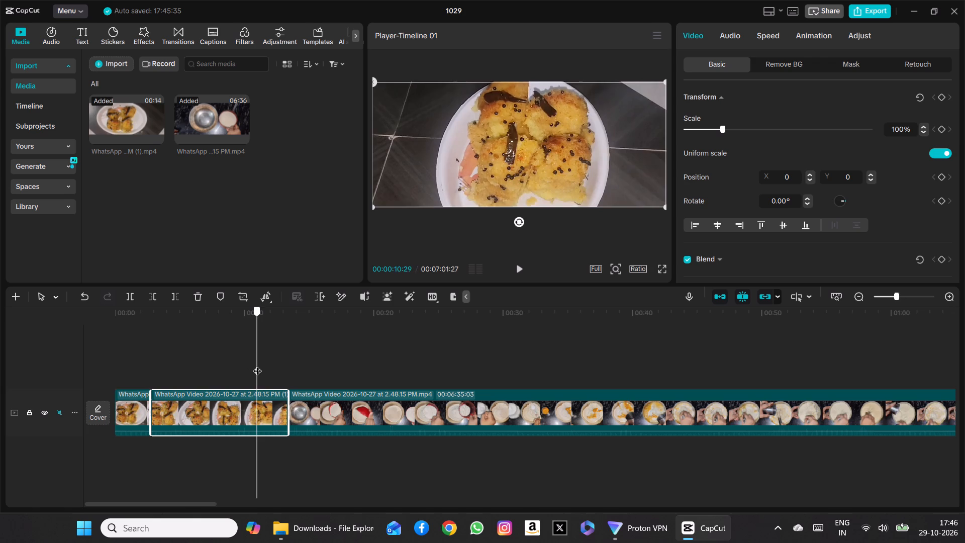
left_click_drag(257, 365, 156, 356)
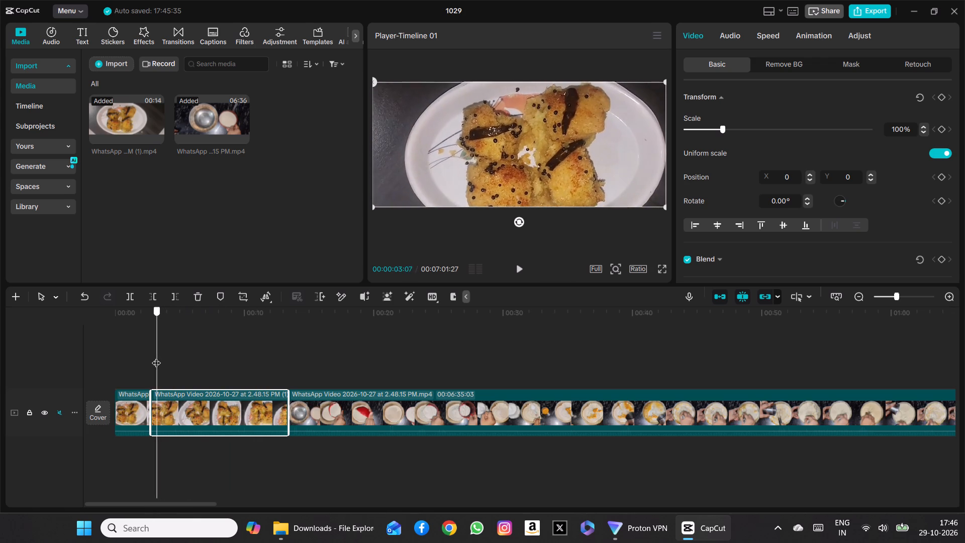
left_click_drag(156, 356, 133, 354)
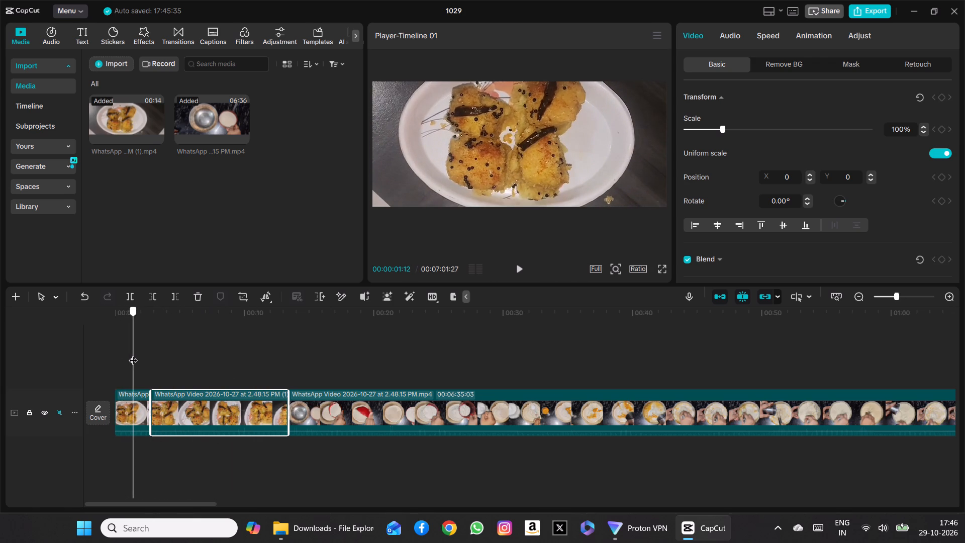
left_click_drag(133, 354, 131, 354)
Slow the first plated-dish section to 0.86x speed and play it past its junction with the second section.
left_click(129, 394)
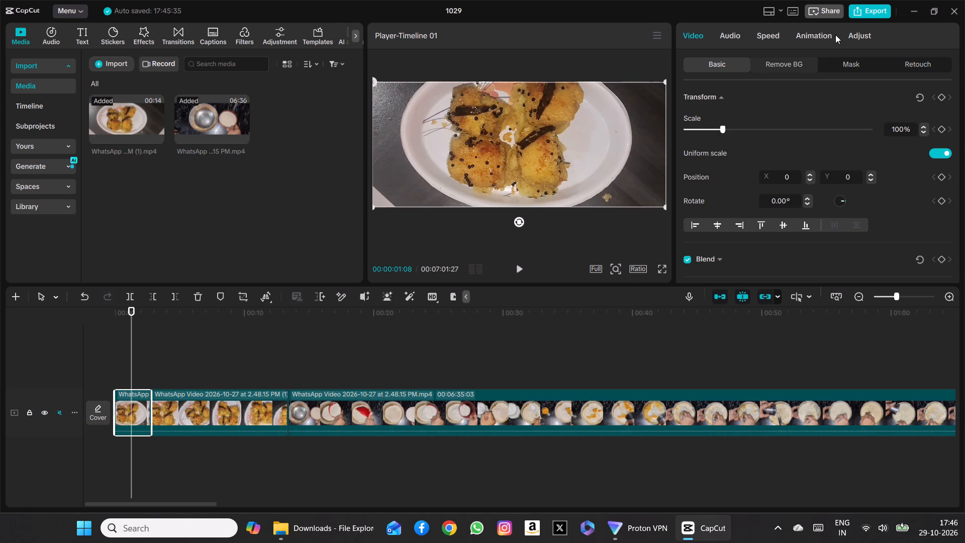
left_click(767, 33)
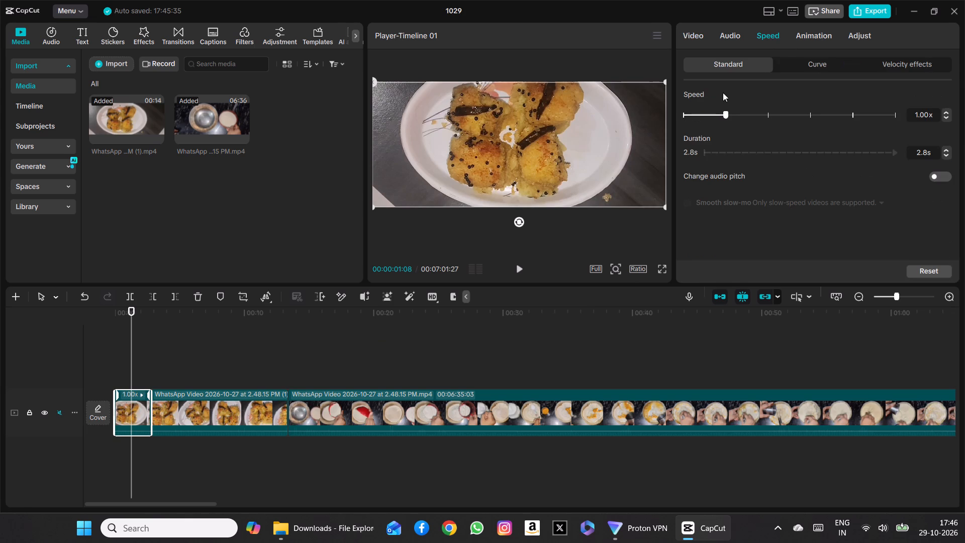
left_click_drag(725, 114, 721, 113)
left_click_drag(721, 113, 719, 114)
left_click_drag(719, 114, 719, 114)
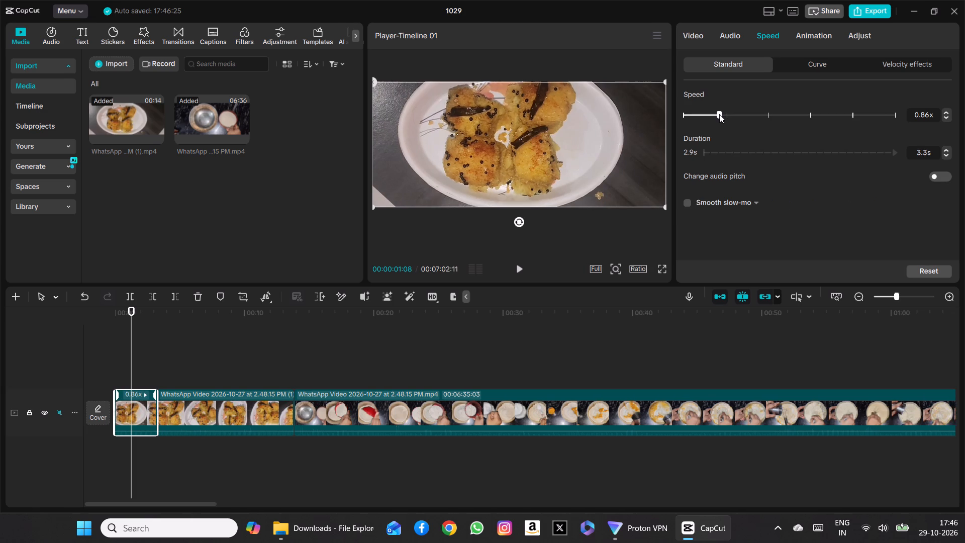
left_click(520, 264)
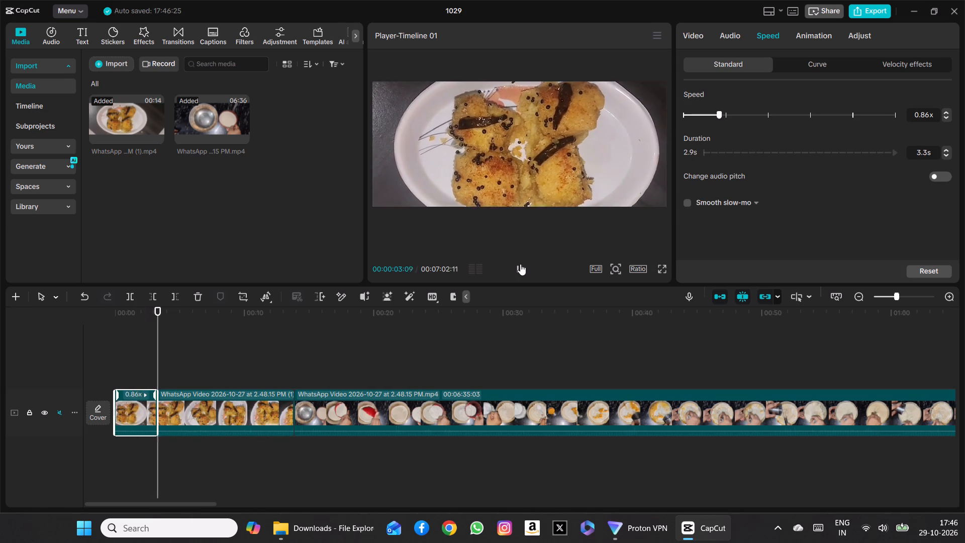
left_click(520, 264)
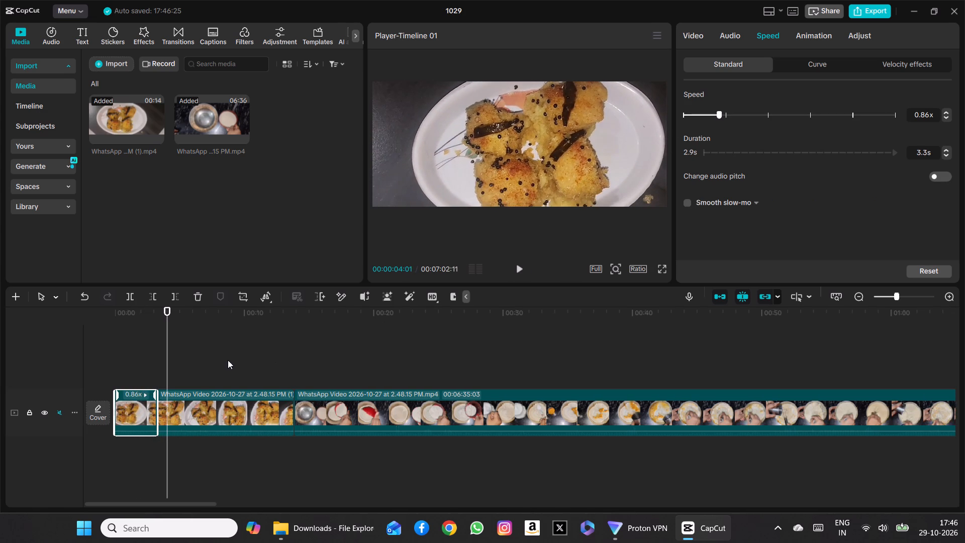
Select the second plated-dish section and examine the frames around its junction with the slowed first section.
left_click(228, 359)
left_click(165, 403)
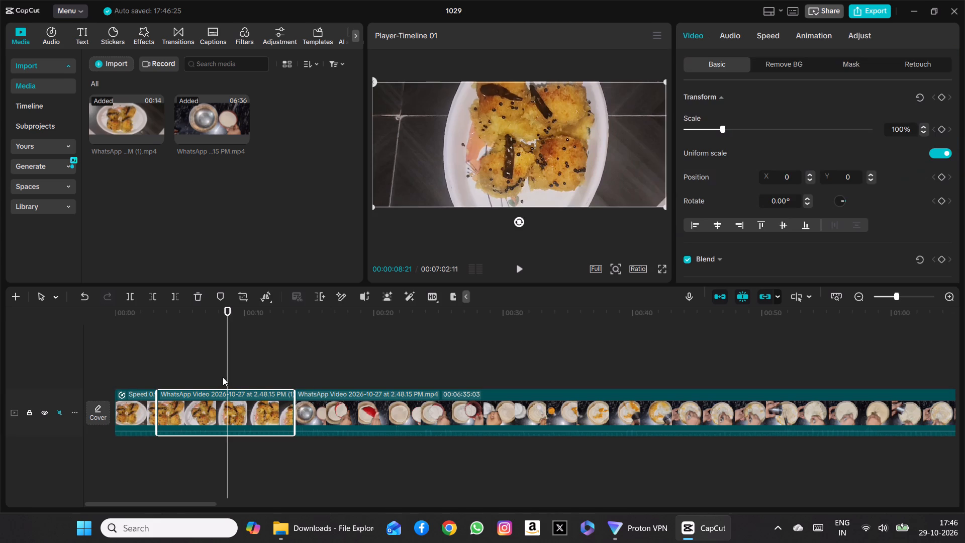
left_click_drag(228, 356, 172, 357)
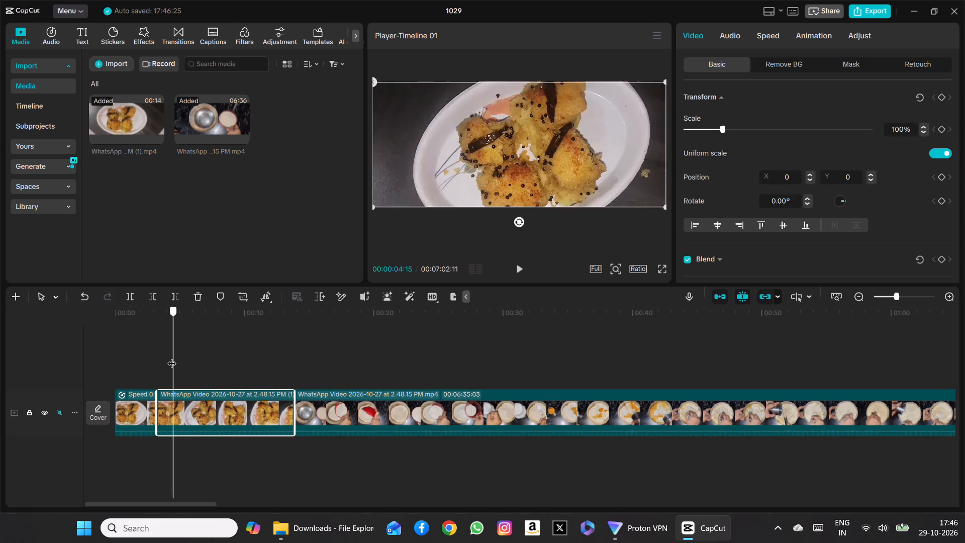
left_click_drag(172, 357, 155, 357)
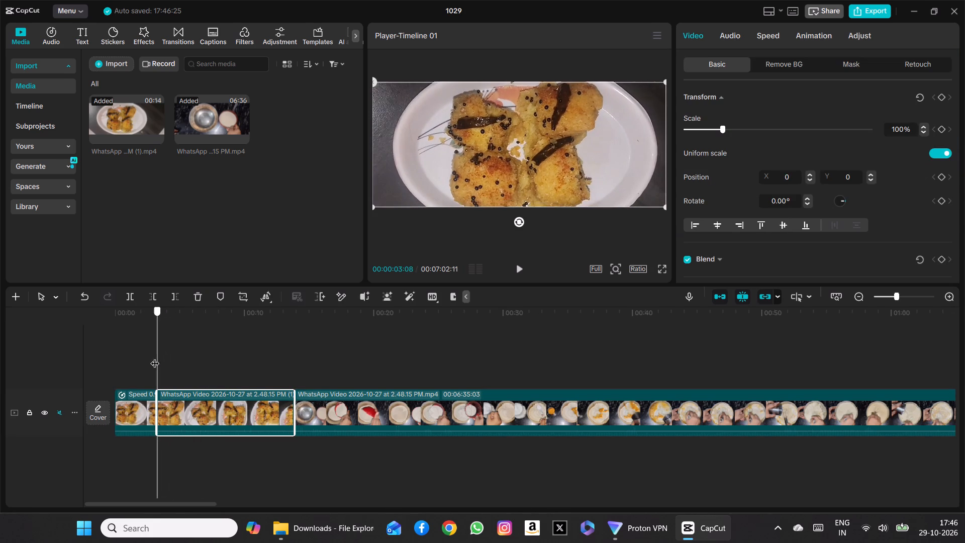
left_click_drag(155, 357, 150, 352)
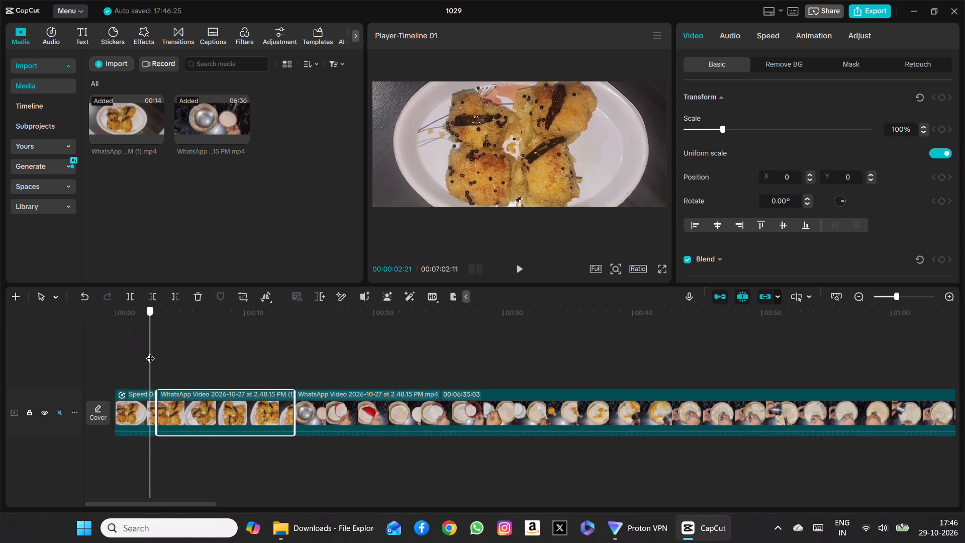
left_click_drag(150, 352, 160, 354)
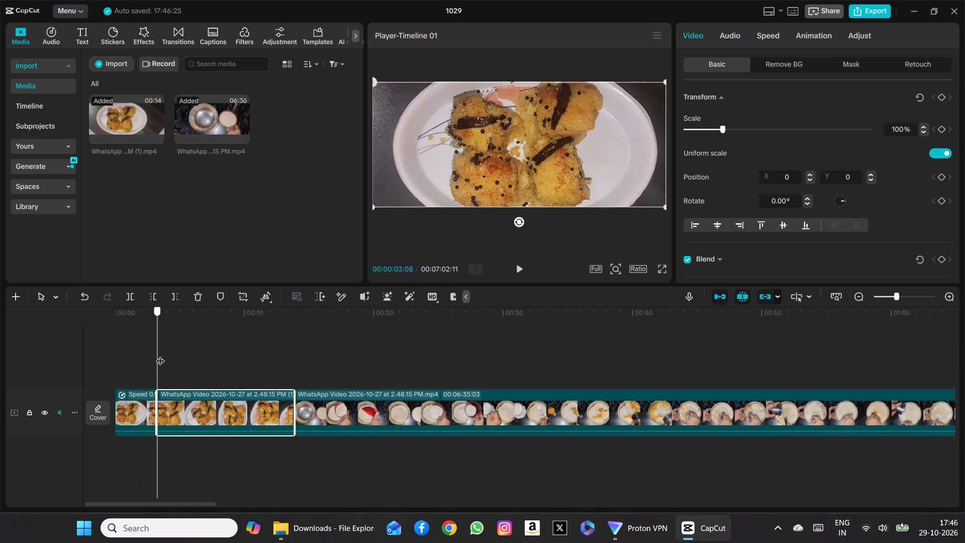
Find the cut point within the second plated-dish section and split the section at 00:00:07:22.
left_click_drag(160, 354, 172, 356)
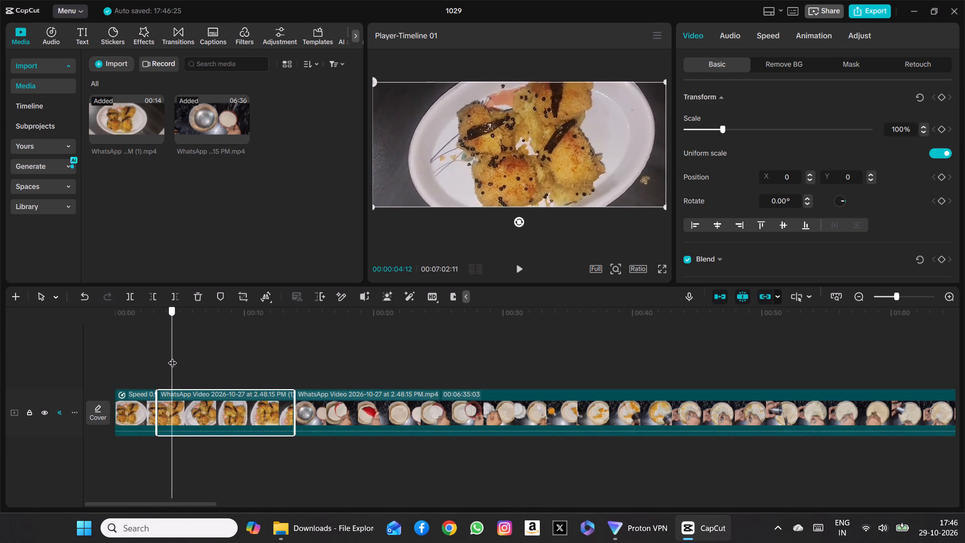
left_click_drag(172, 356, 200, 360)
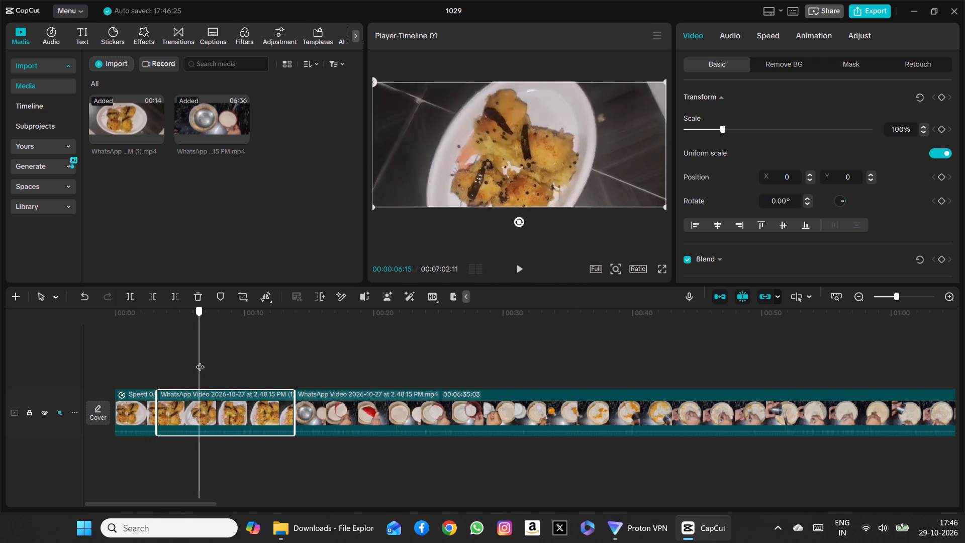
left_click_drag(200, 360, 208, 362)
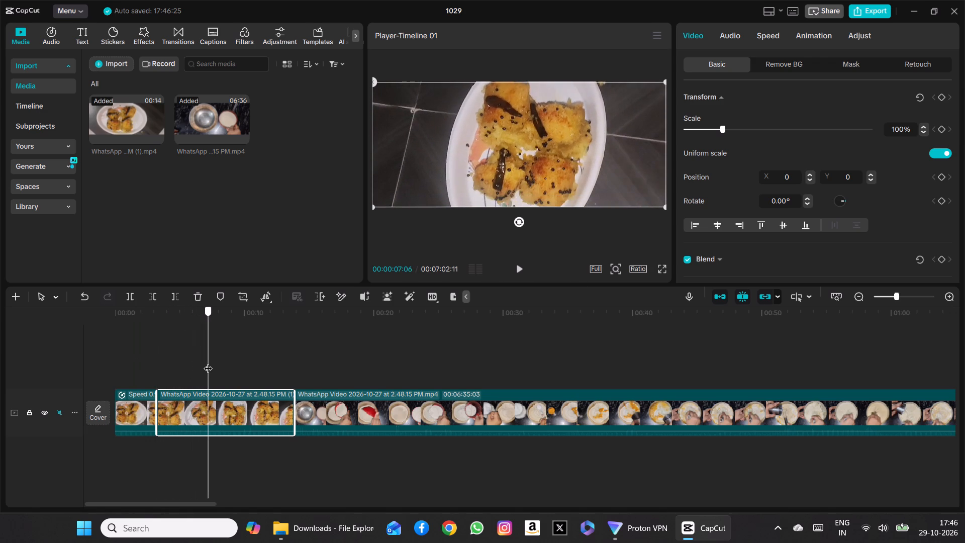
left_click_drag(208, 362, 206, 365)
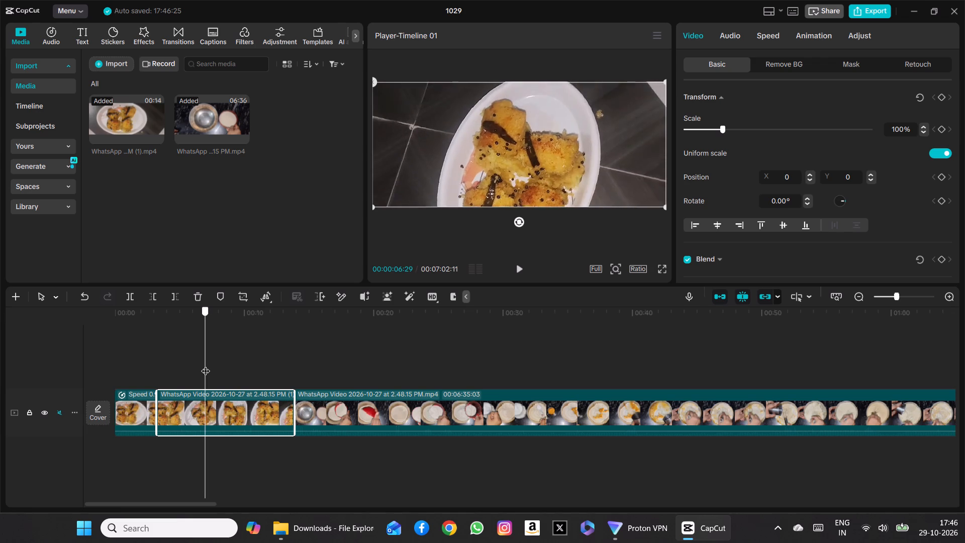
left_click_drag(206, 365, 181, 368)
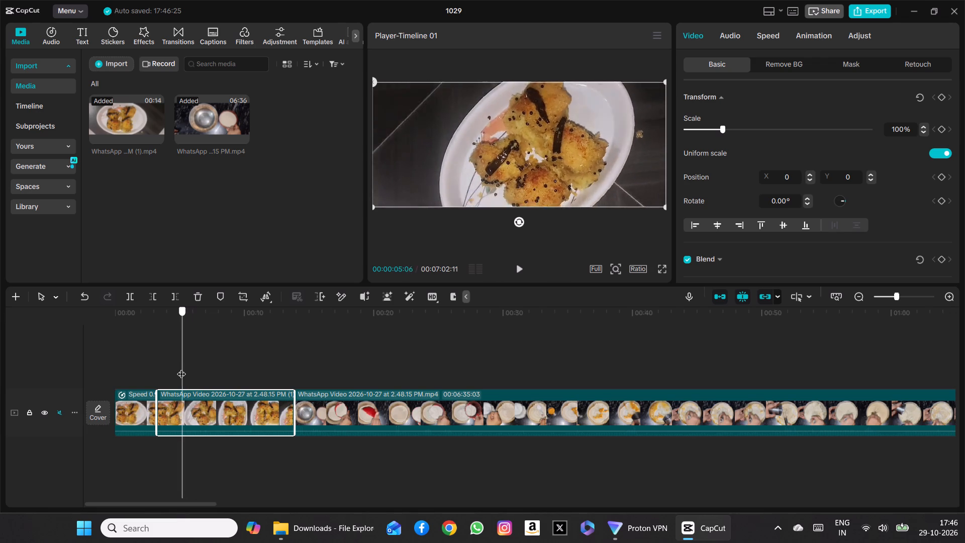
left_click_drag(181, 368, 176, 369)
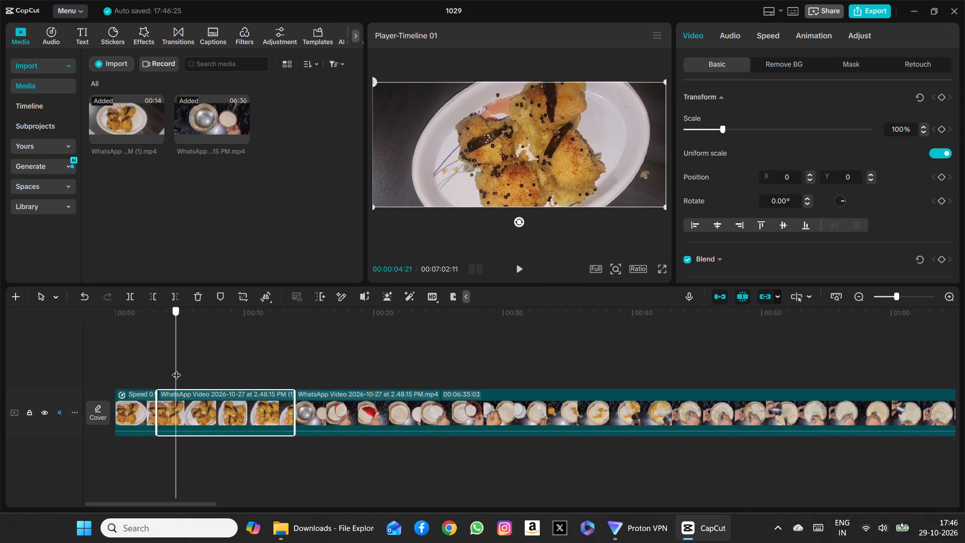
left_click_drag(176, 369, 169, 369)
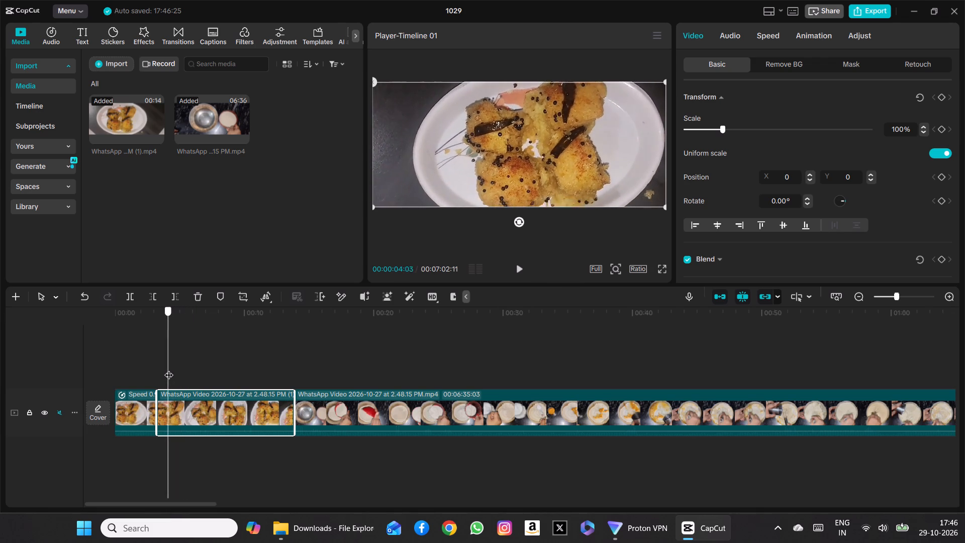
left_click_drag(169, 369, 188, 369)
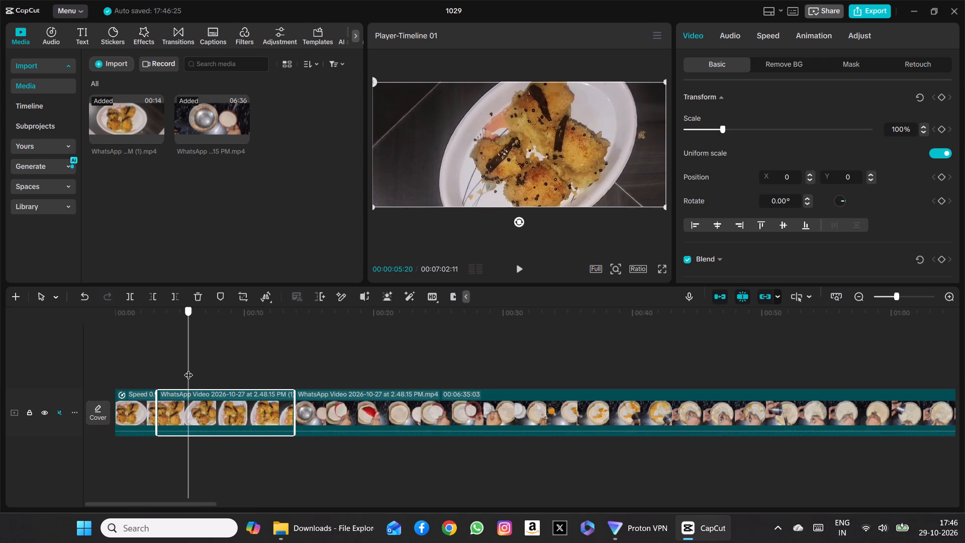
left_click_drag(188, 369, 201, 369)
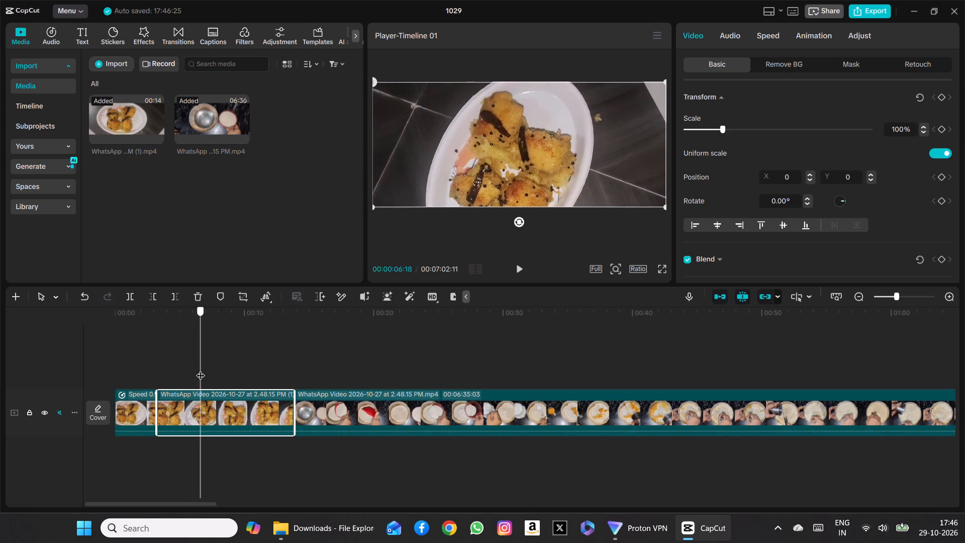
left_click_drag(201, 369, 201, 369)
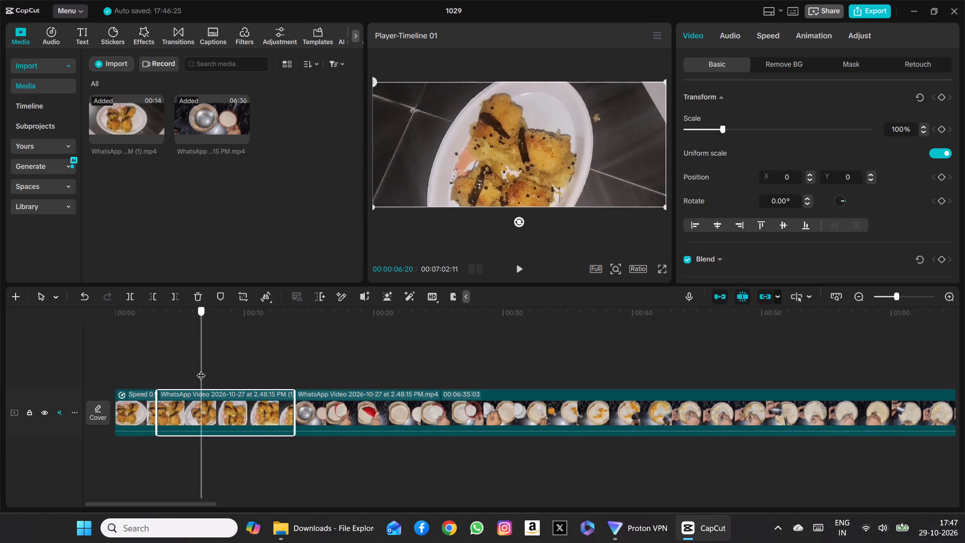
left_click_drag(201, 369, 196, 371)
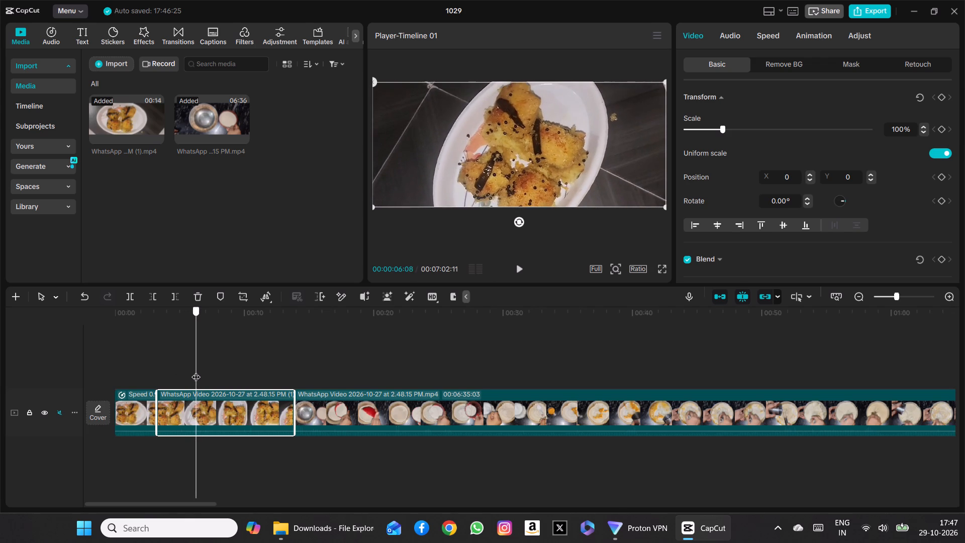
left_click_drag(196, 371, 206, 373)
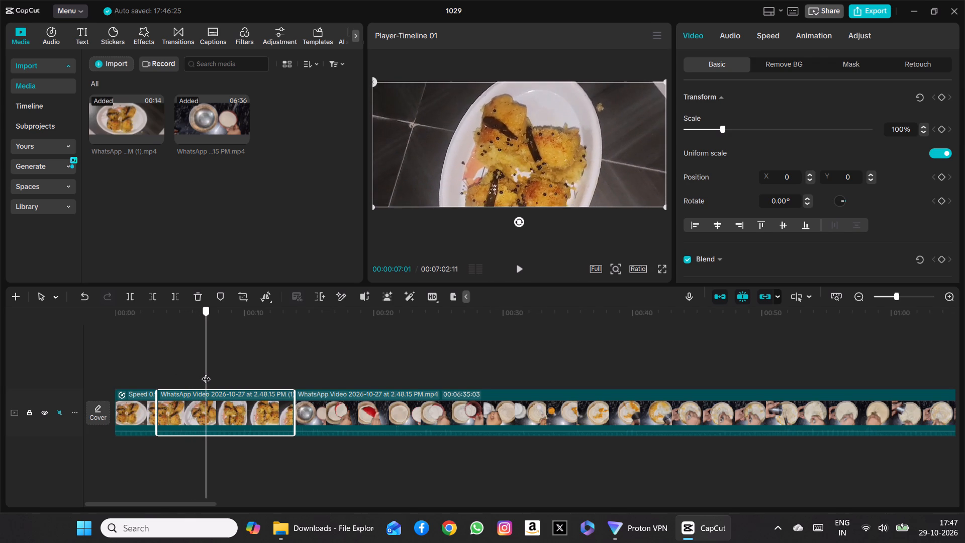
left_click_drag(206, 373, 213, 372)
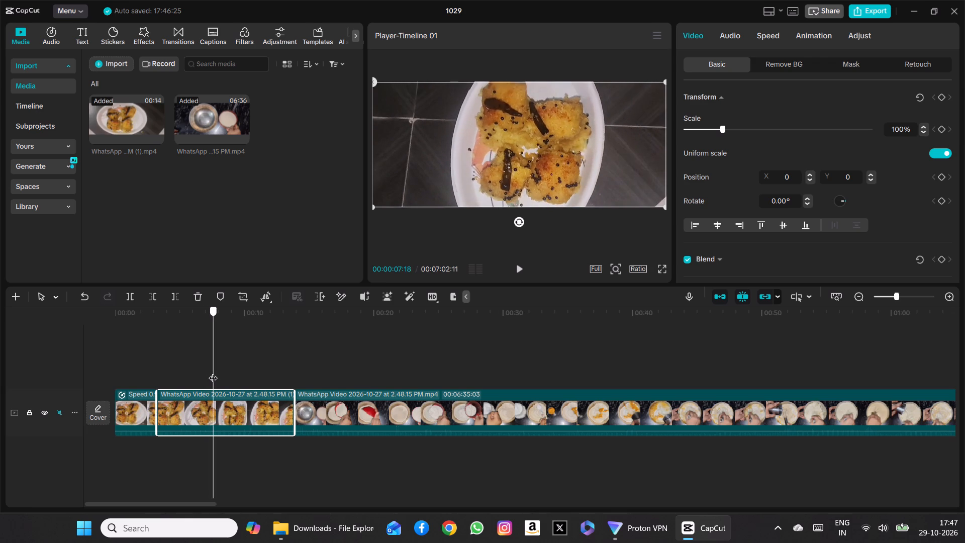
left_click_drag(213, 372, 216, 371)
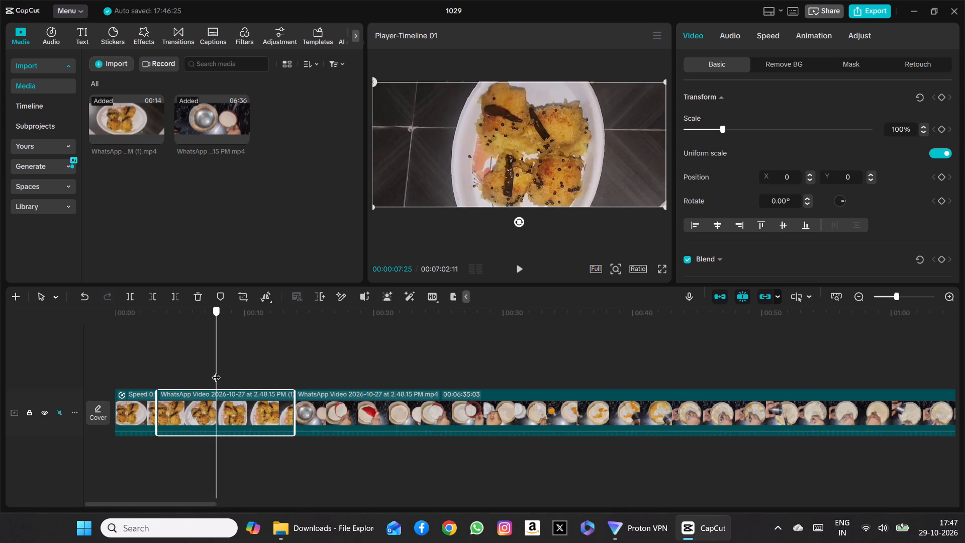
left_click_drag(216, 371, 215, 372)
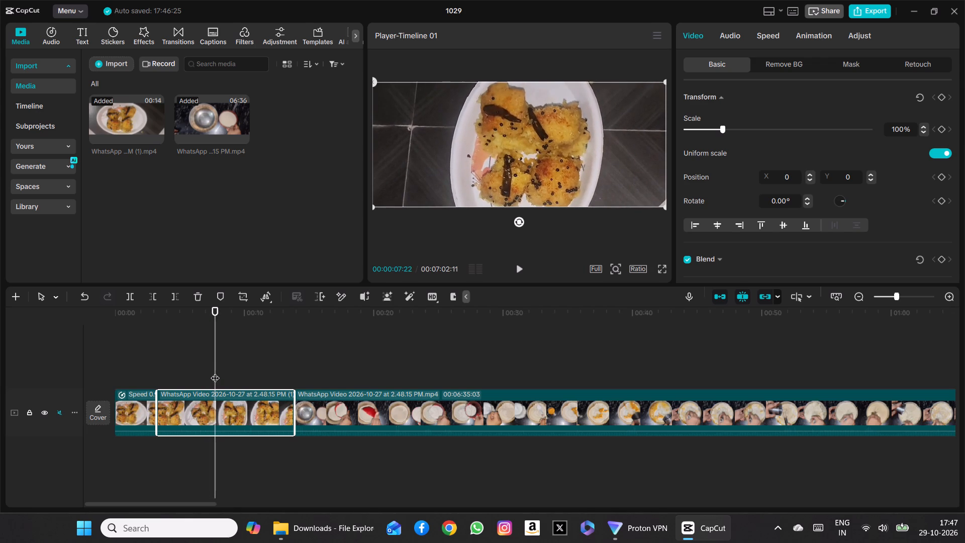
left_click(129, 297)
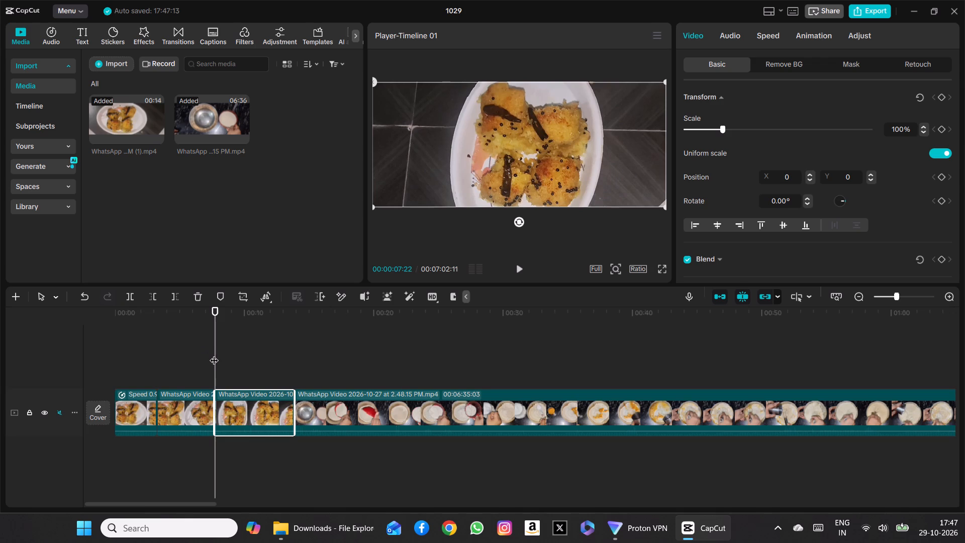
Split the remaining plated-dish section again at 00:00:08:05 and delete the short piece between the two splits.
left_click_drag(214, 354, 226, 354)
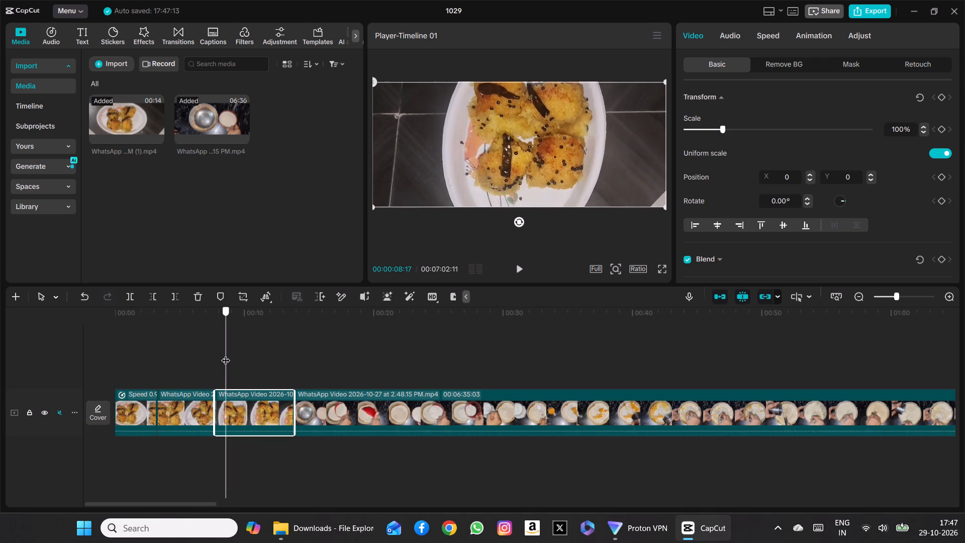
left_click_drag(226, 354, 243, 355)
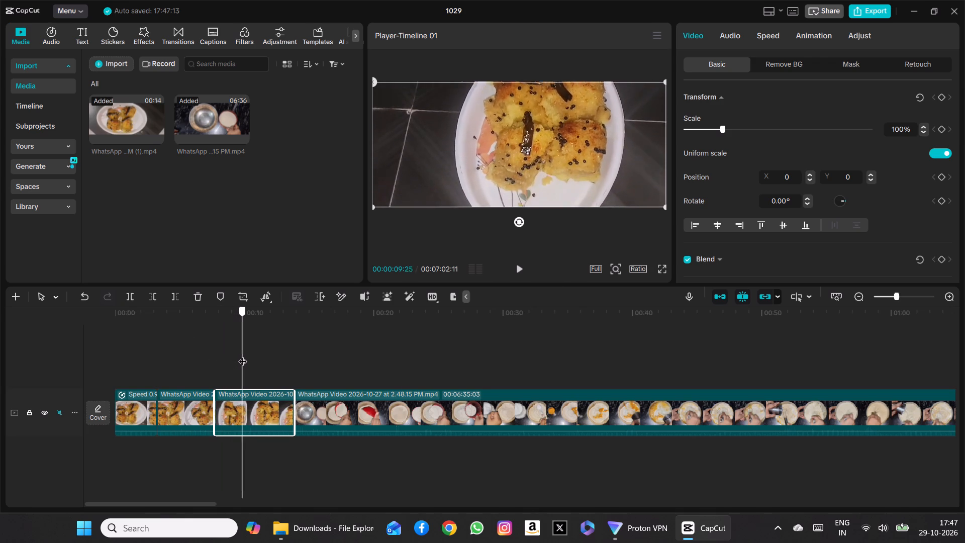
left_click_drag(243, 355, 261, 357)
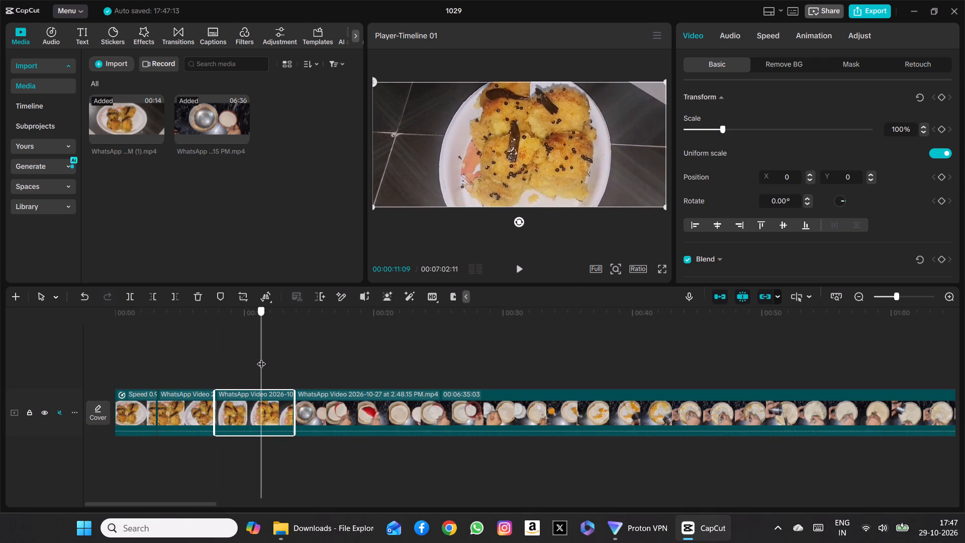
left_click_drag(261, 357, 211, 364)
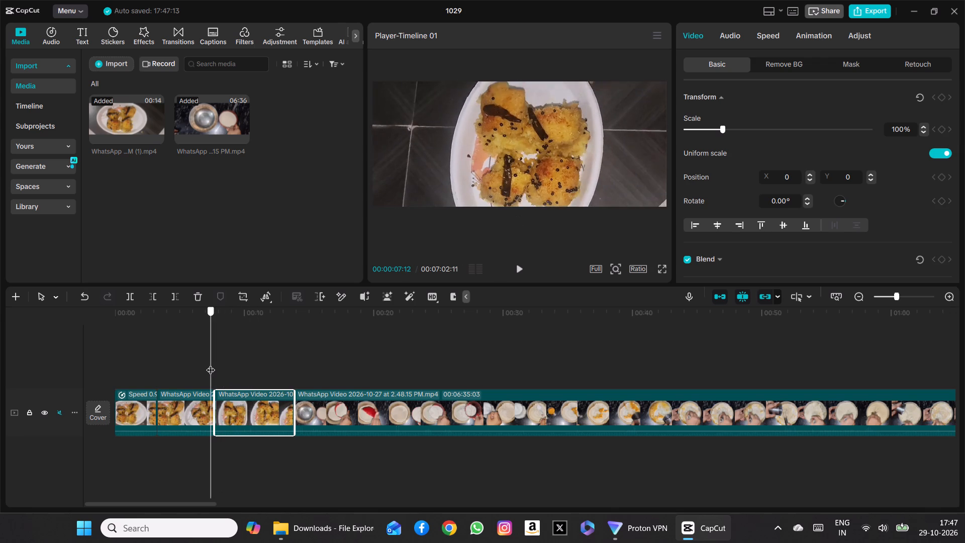
left_click_drag(211, 364, 217, 363)
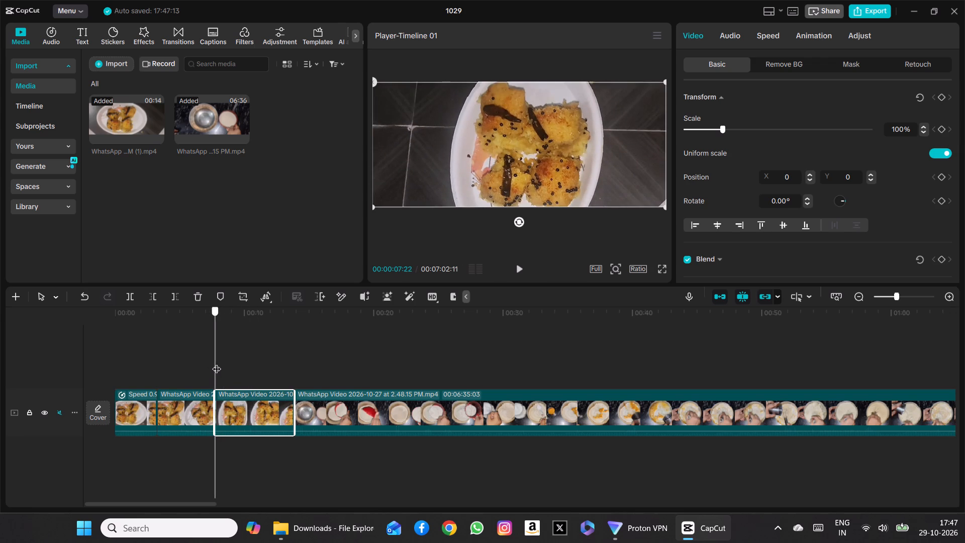
left_click_drag(217, 363, 221, 363)
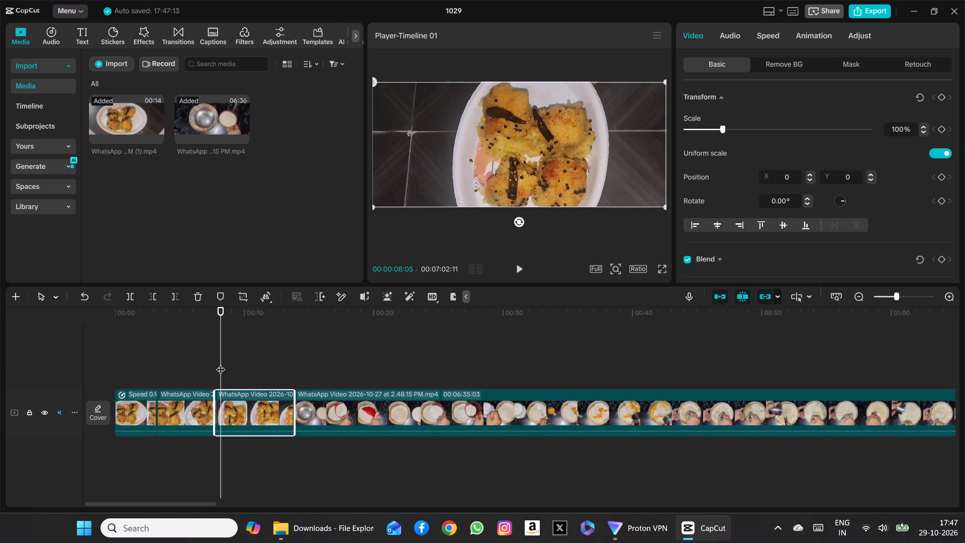
left_click(132, 299)
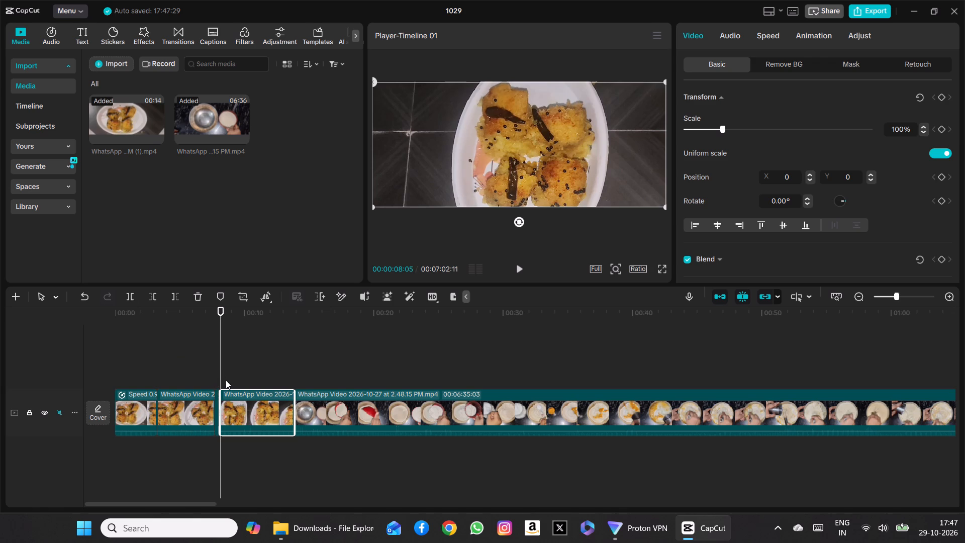
left_click(215, 390)
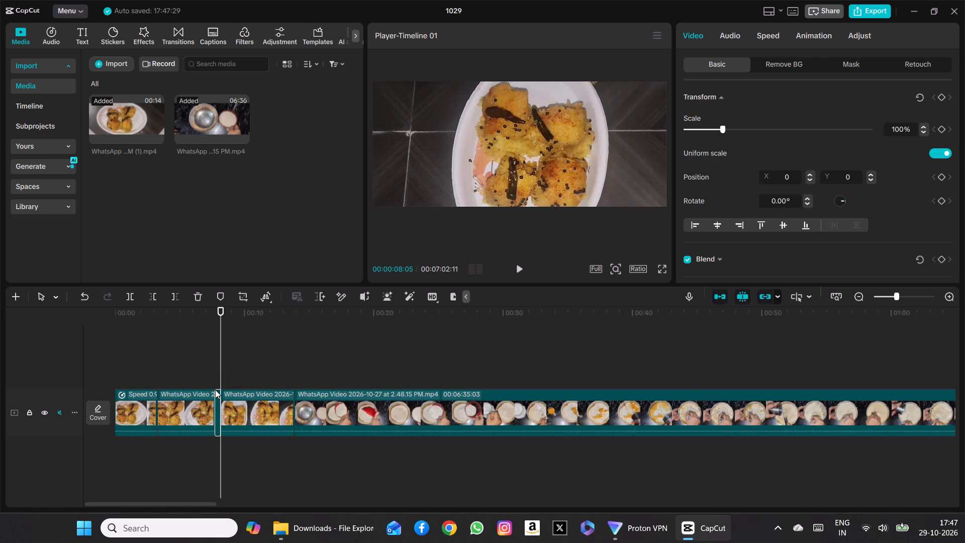
left_click(201, 296)
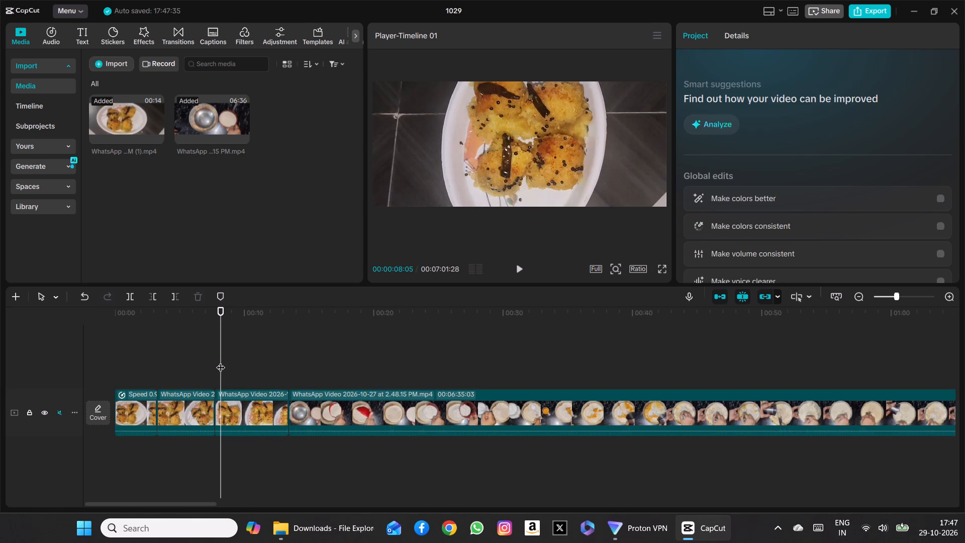
Find the cut point within the third plated-dish section, split it at 00:00:11:06 and delete the piece before the cooking footage.
left_click_drag(221, 361, 236, 361)
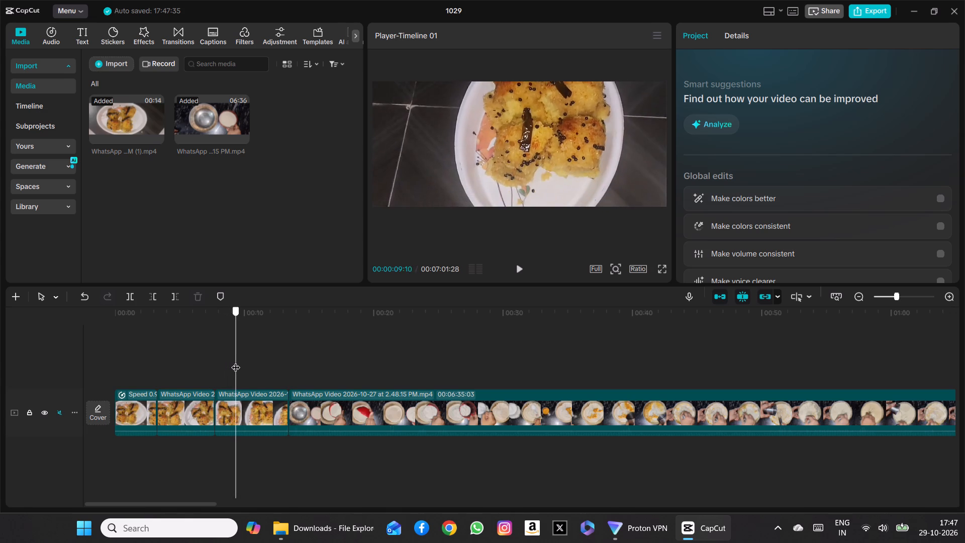
left_click_drag(236, 361, 249, 364)
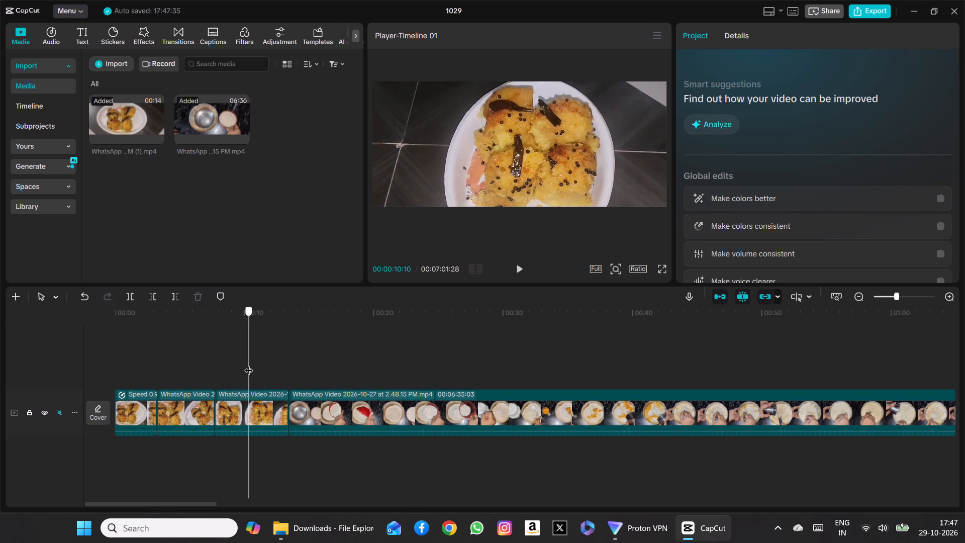
left_click_drag(249, 364, 252, 365)
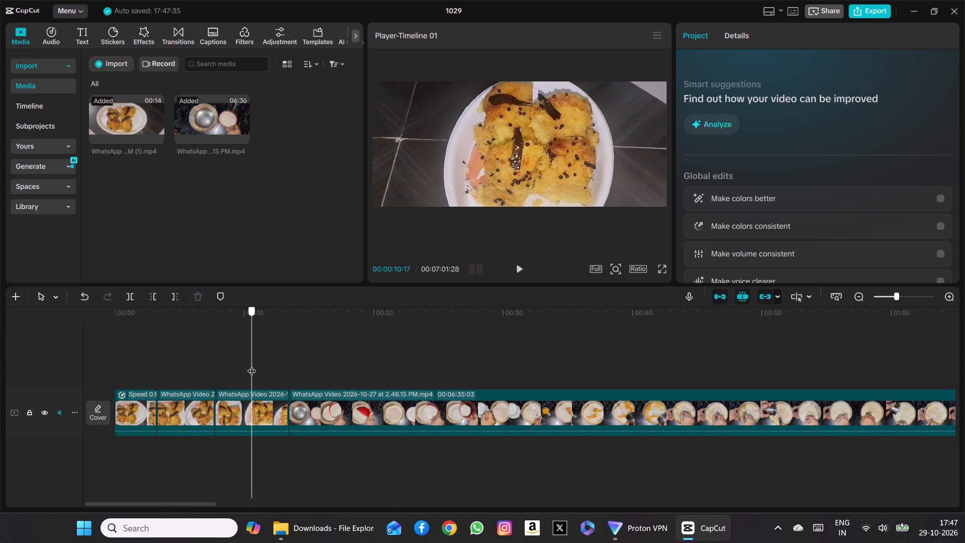
left_click_drag(252, 365, 258, 366)
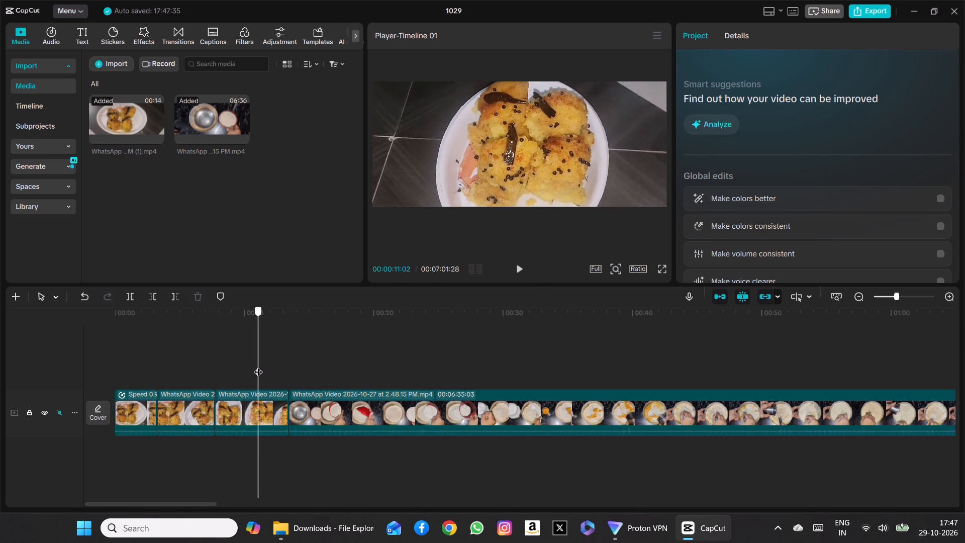
left_click_drag(258, 366, 271, 368)
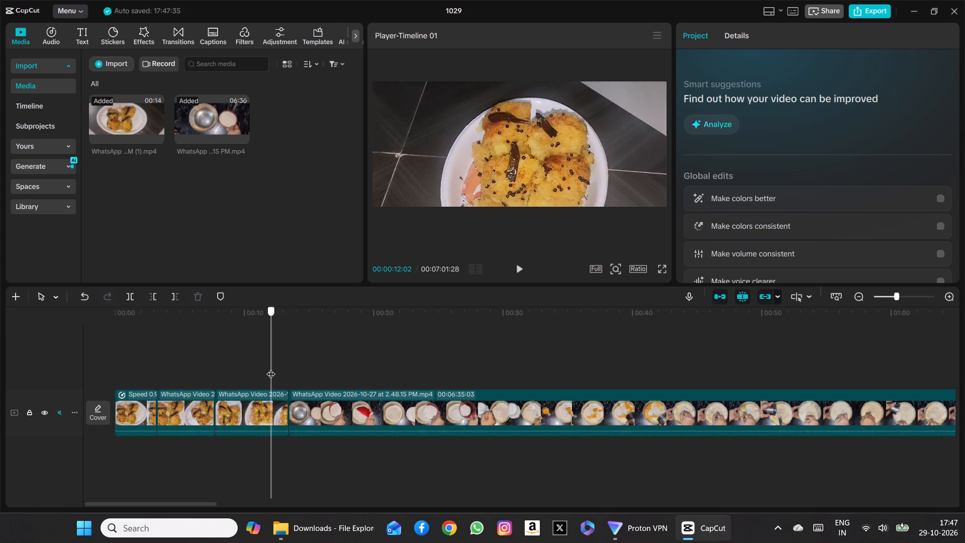
left_click_drag(271, 368, 290, 373)
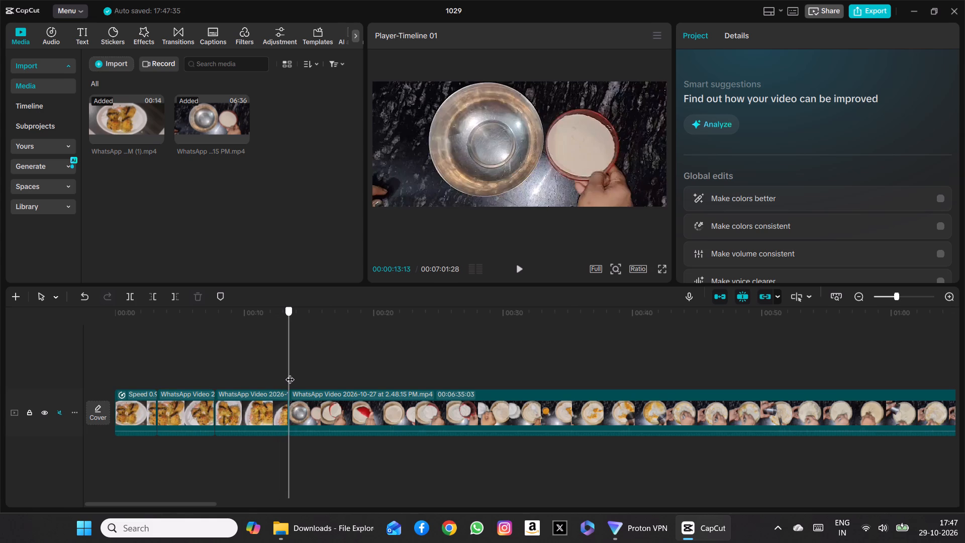
left_click_drag(290, 373, 223, 367)
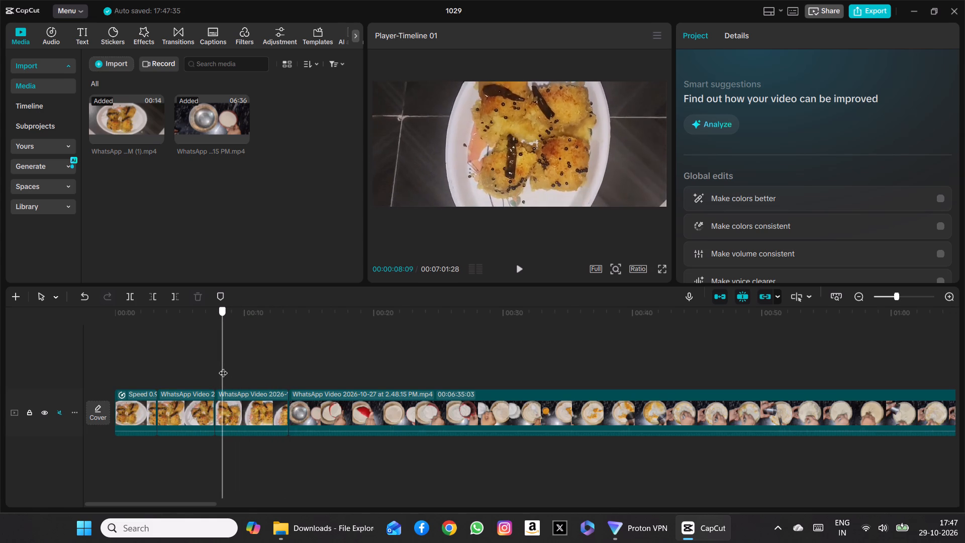
left_click_drag(223, 367, 245, 367)
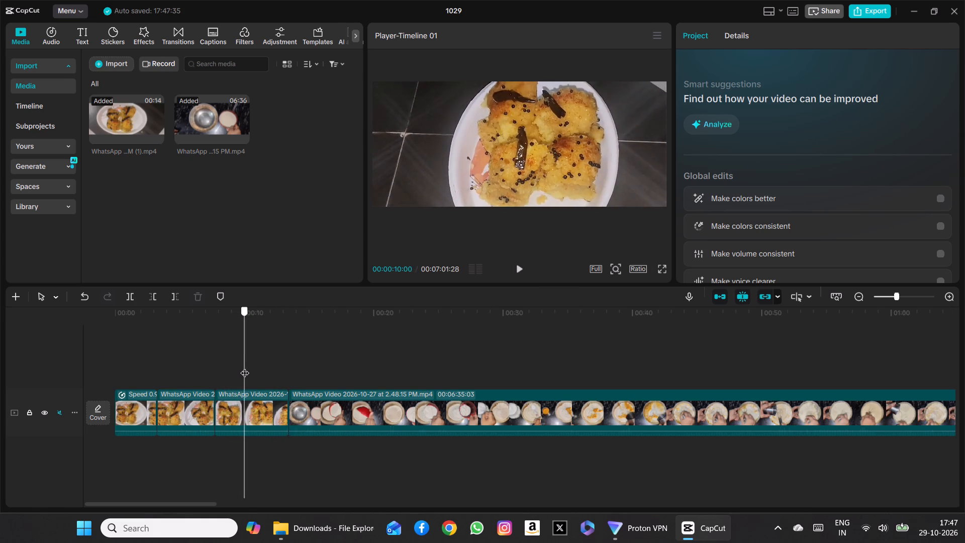
left_click_drag(245, 367, 254, 367)
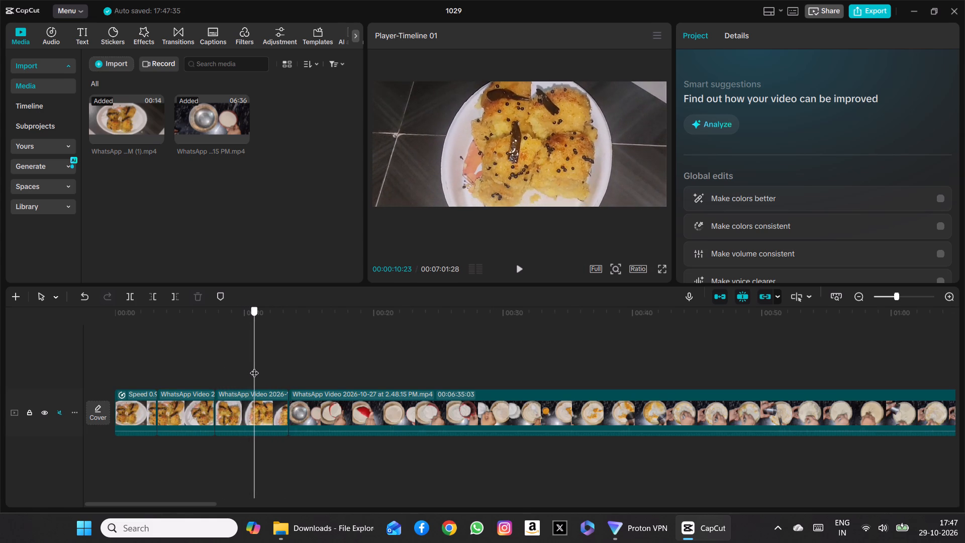
left_click_drag(254, 367, 263, 368)
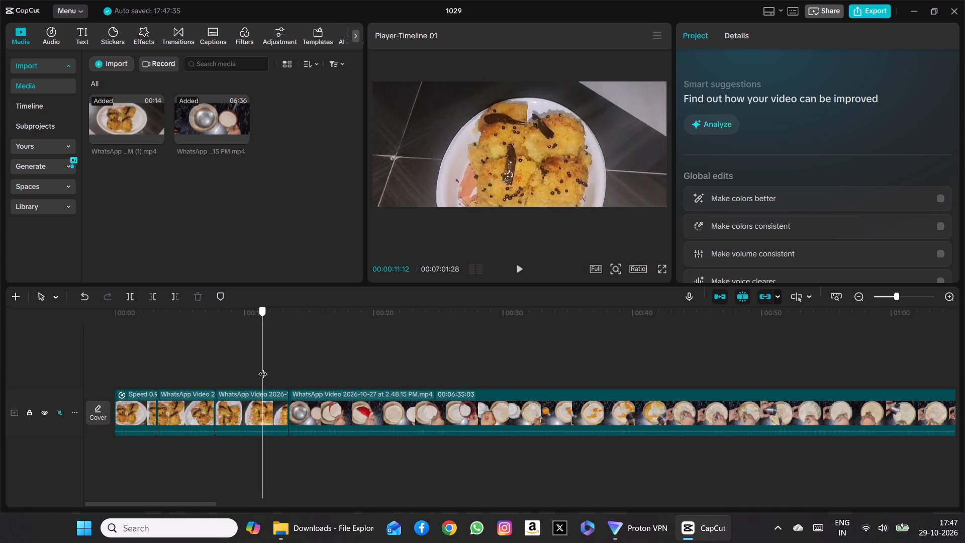
left_click_drag(263, 368, 260, 370)
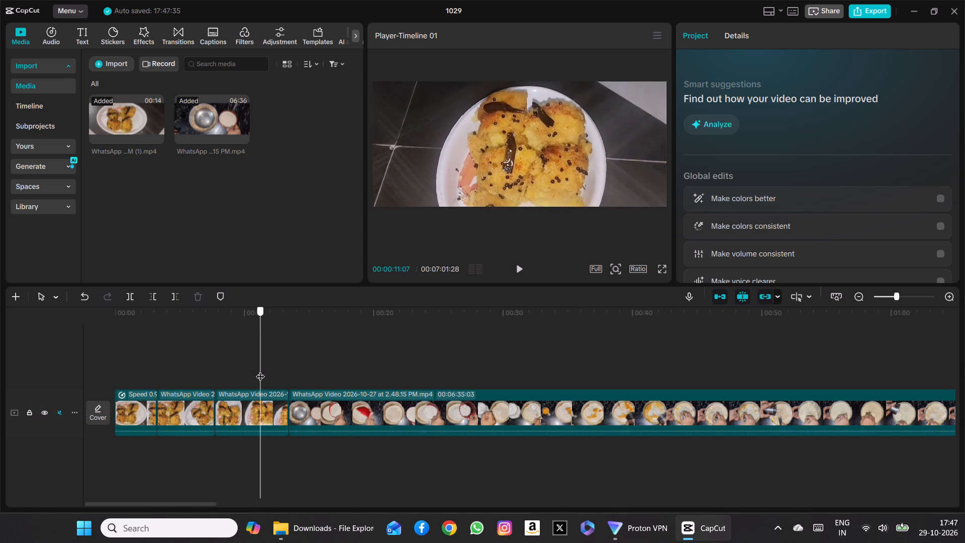
left_click_drag(260, 370, 260, 369)
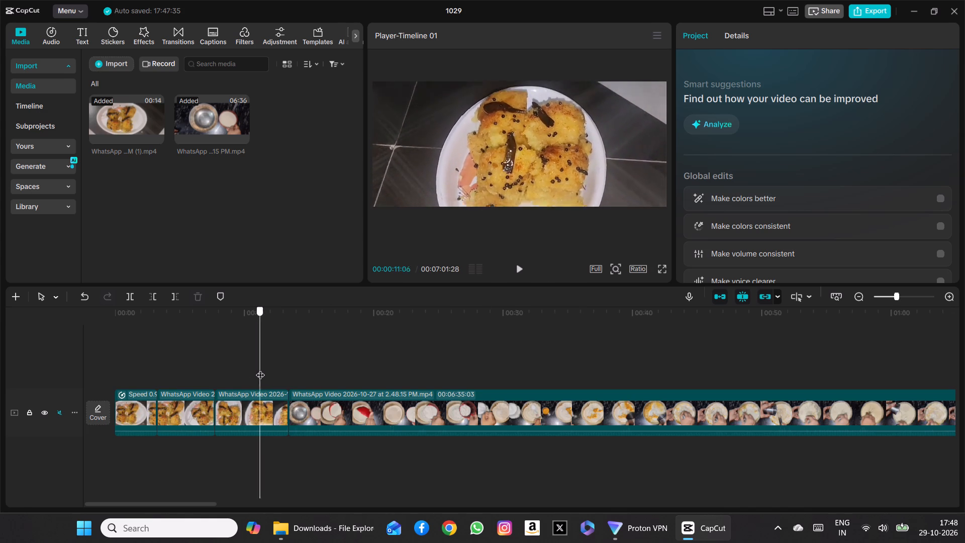
left_click_drag(260, 369, 252, 366)
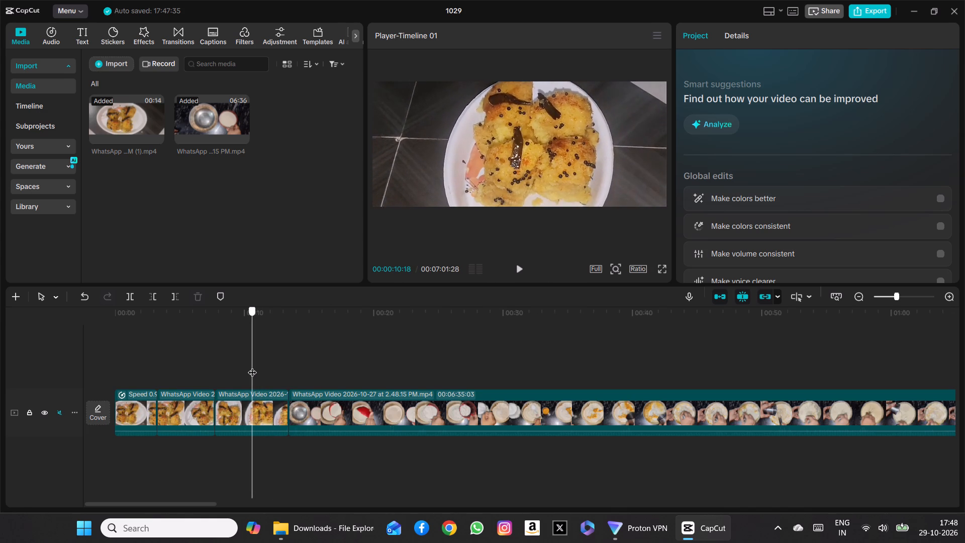
left_click_drag(252, 366, 236, 366)
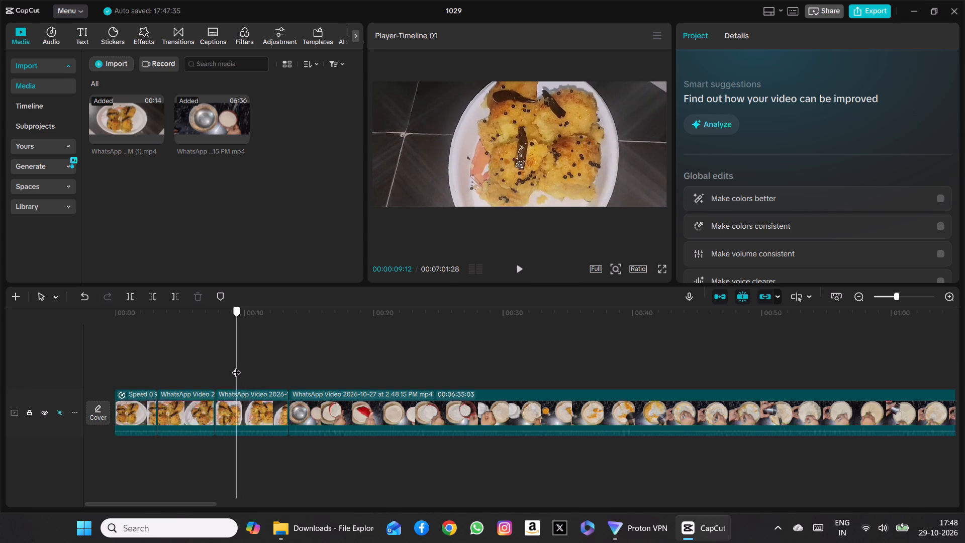
left_click_drag(236, 366, 244, 367)
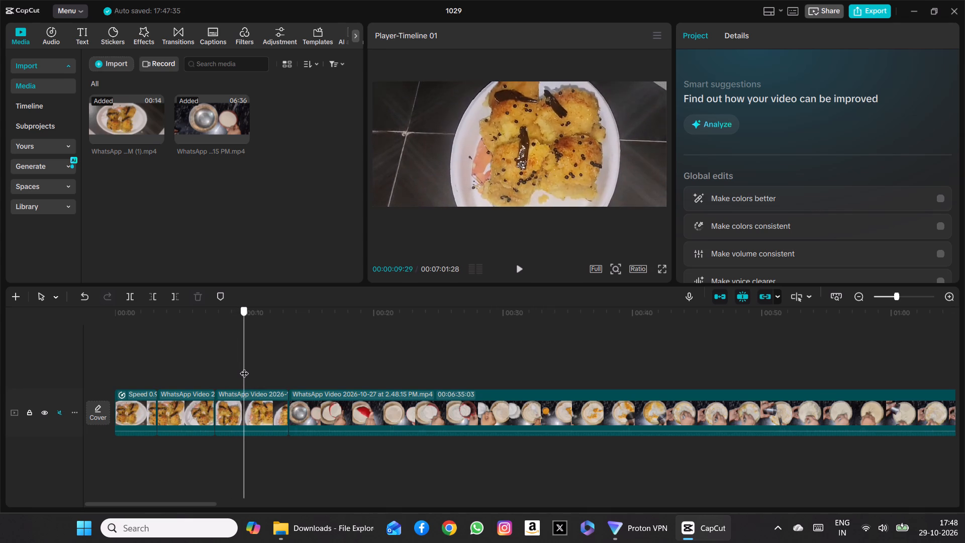
left_click_drag(244, 367, 260, 368)
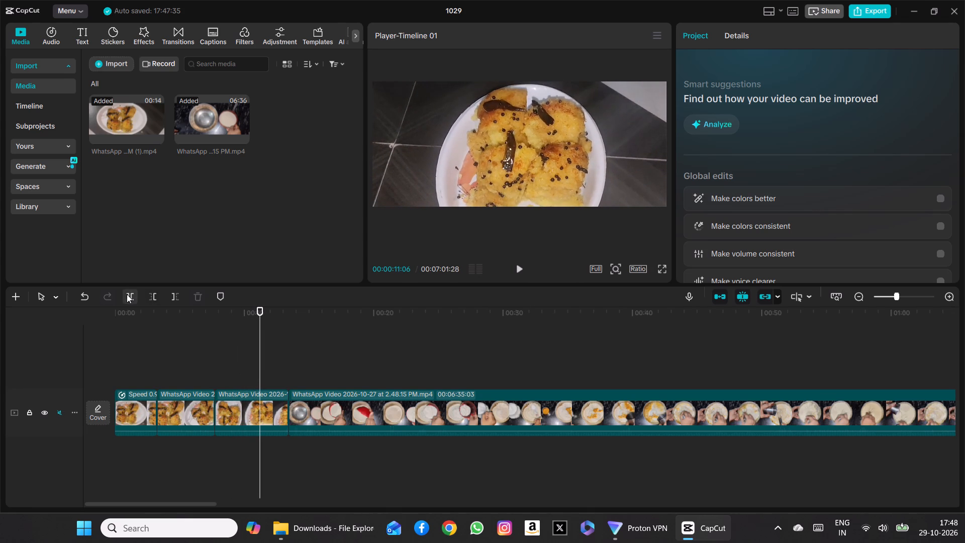
left_click(127, 294)
left_click(269, 405)
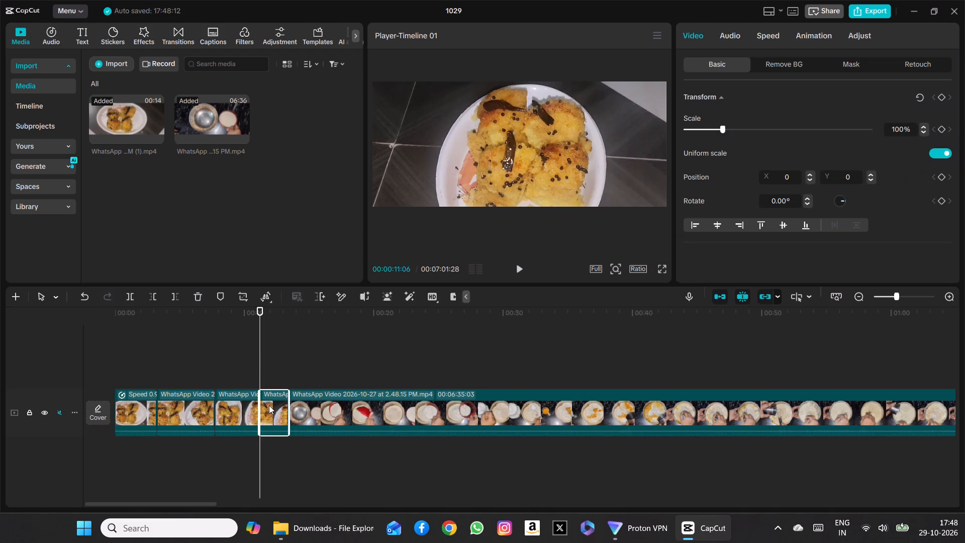
left_click(197, 293)
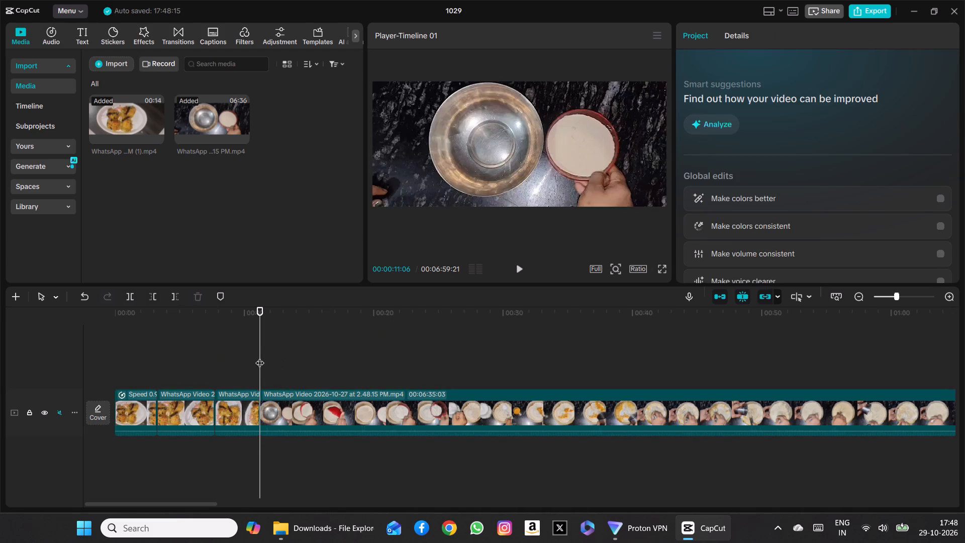
Review the opening from the start to the second plated-dish section and slow that second section to 0.85x speed.
left_click_drag(260, 356, 101, 324)
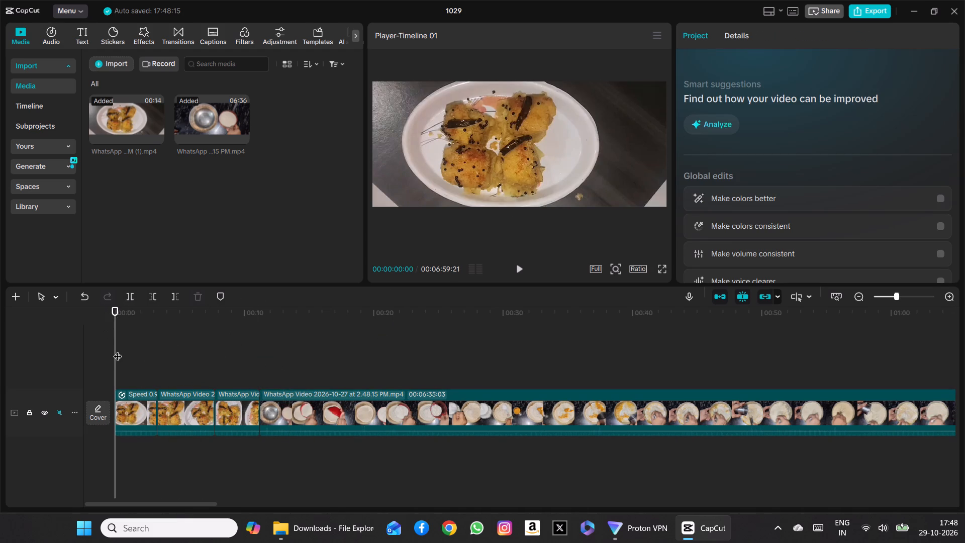
left_click_drag(115, 349, 149, 351)
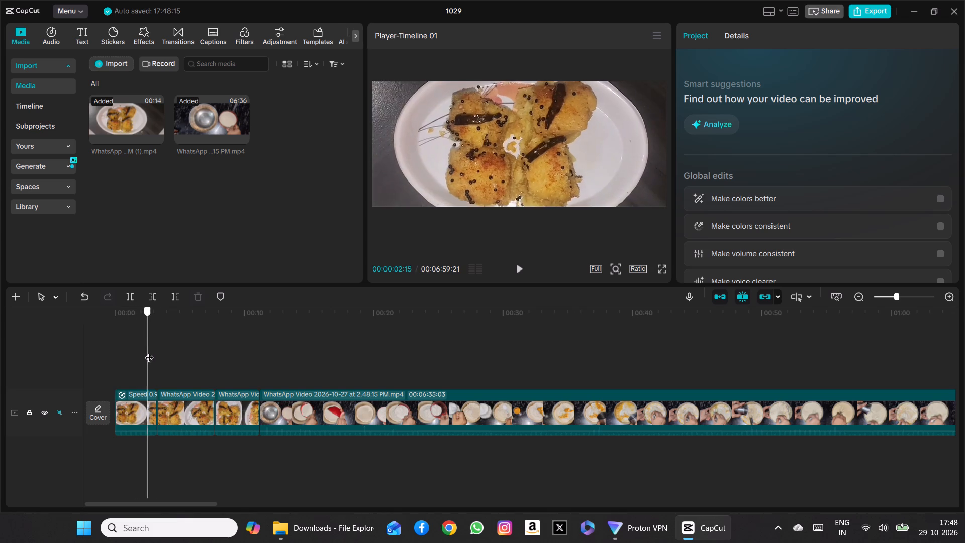
left_click_drag(149, 351, 158, 352)
left_click(183, 407)
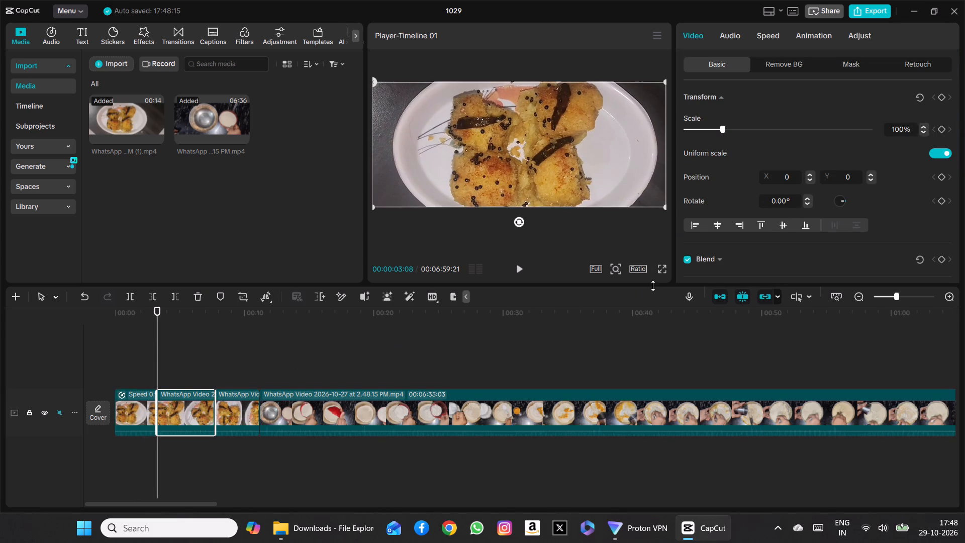
left_click(768, 36)
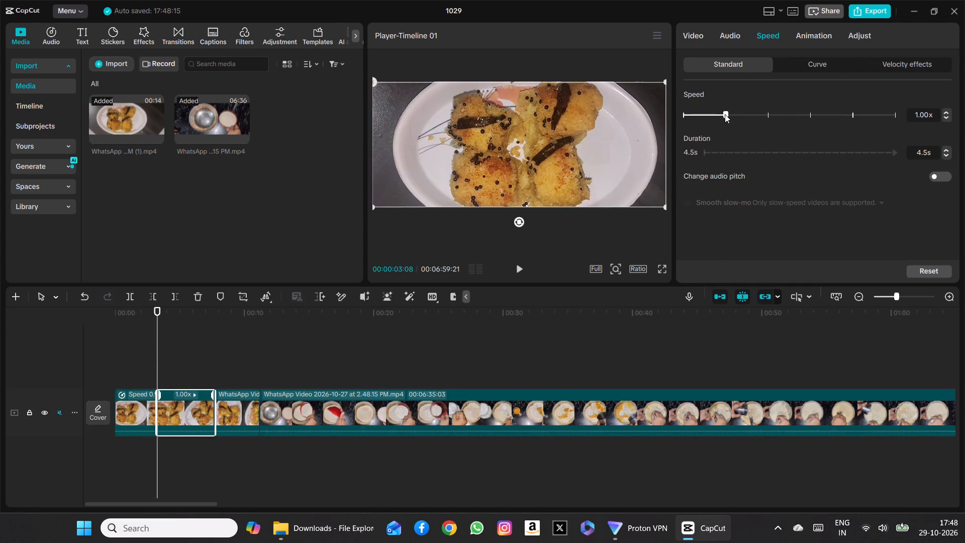
left_click_drag(725, 114, 715, 115)
left_click_drag(715, 115, 718, 116)
left_click_drag(718, 116, 719, 116)
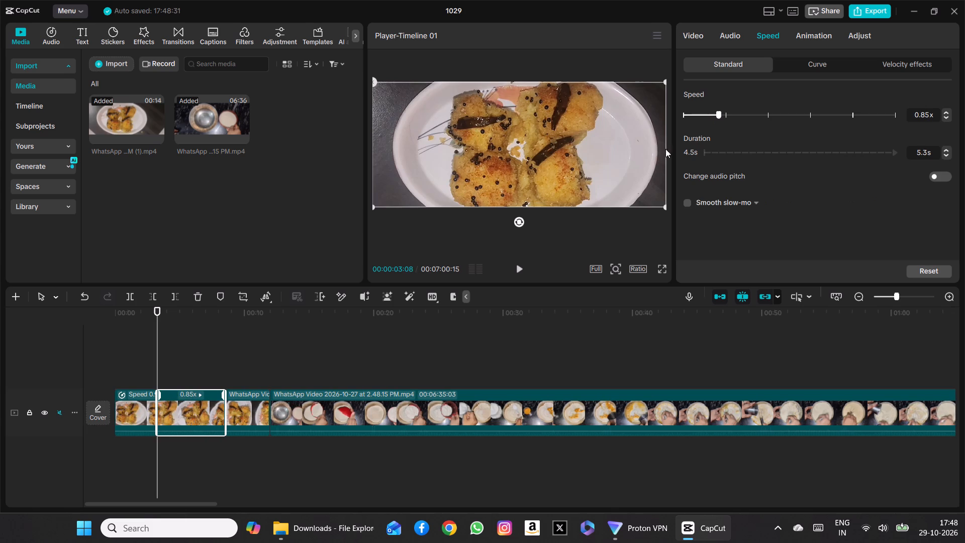
Check the first plated-dish section's speed and slow the third plated-dish section to 0.86x.
left_click(131, 404)
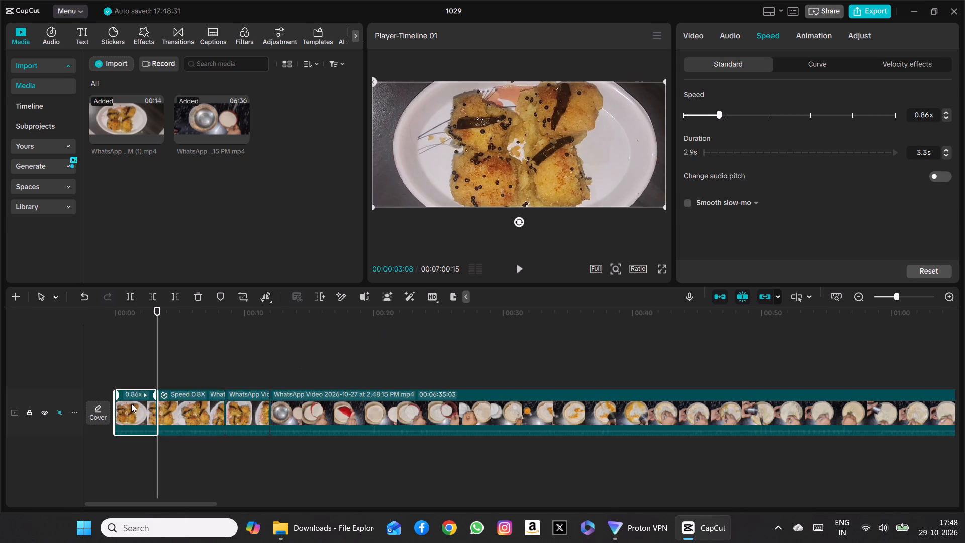
left_click(248, 405)
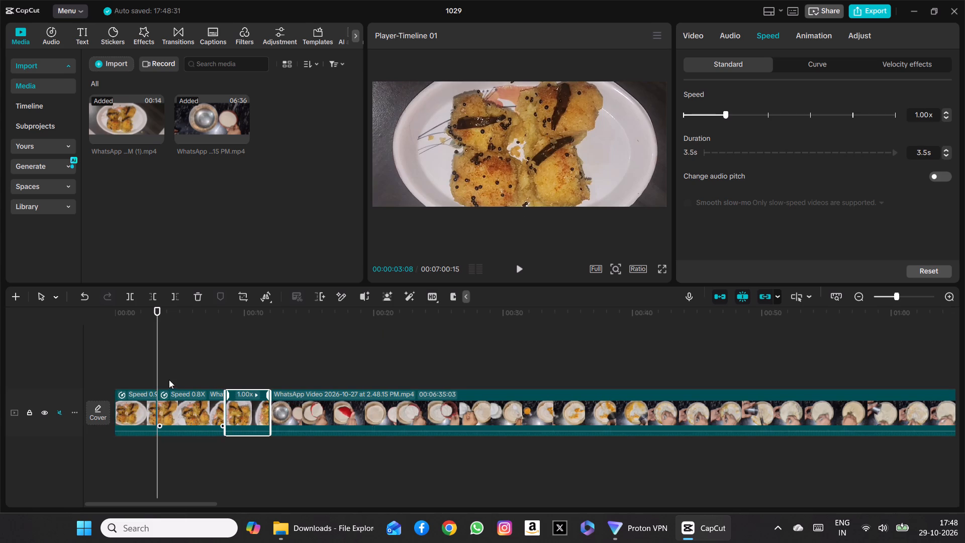
left_click_drag(156, 369, 211, 369)
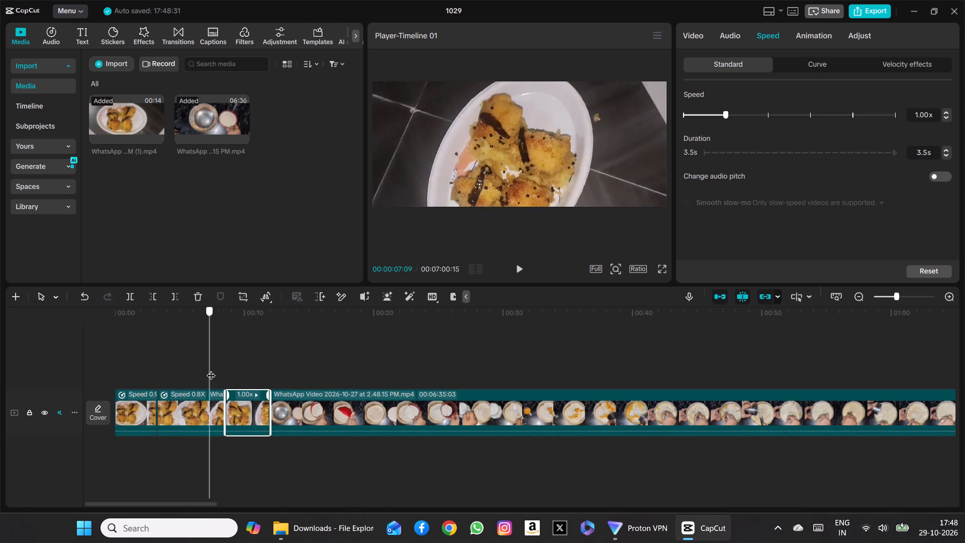
left_click_drag(211, 369, 238, 376)
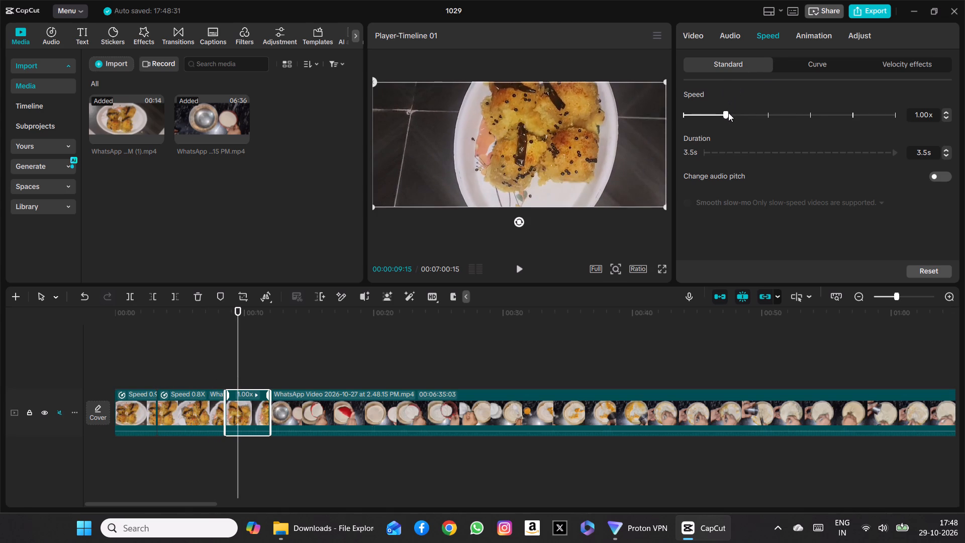
left_click_drag(725, 113, 720, 113)
left_click_drag(720, 113, 719, 113)
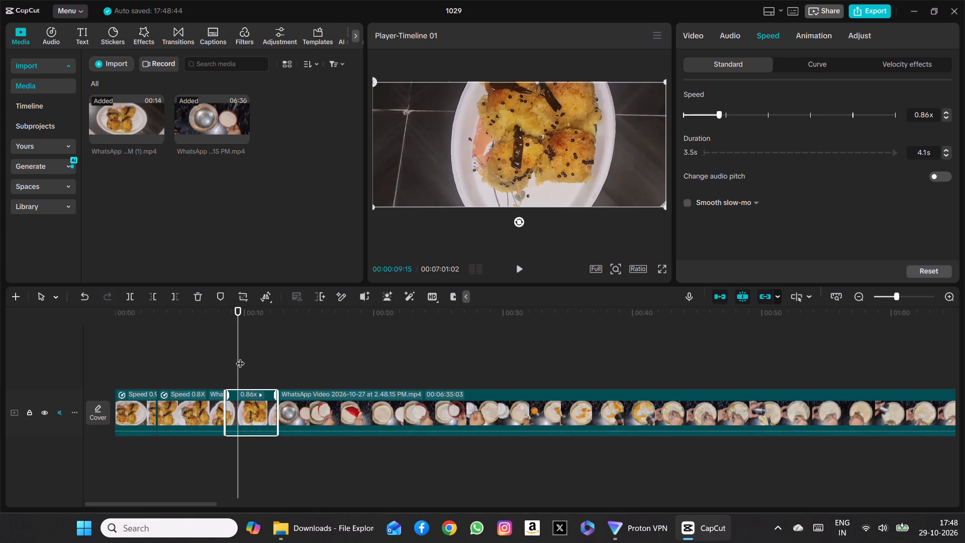
Return to the start of the video, select the first plated-dish section and add a new blank timeline.
left_click_drag(238, 355, 104, 347)
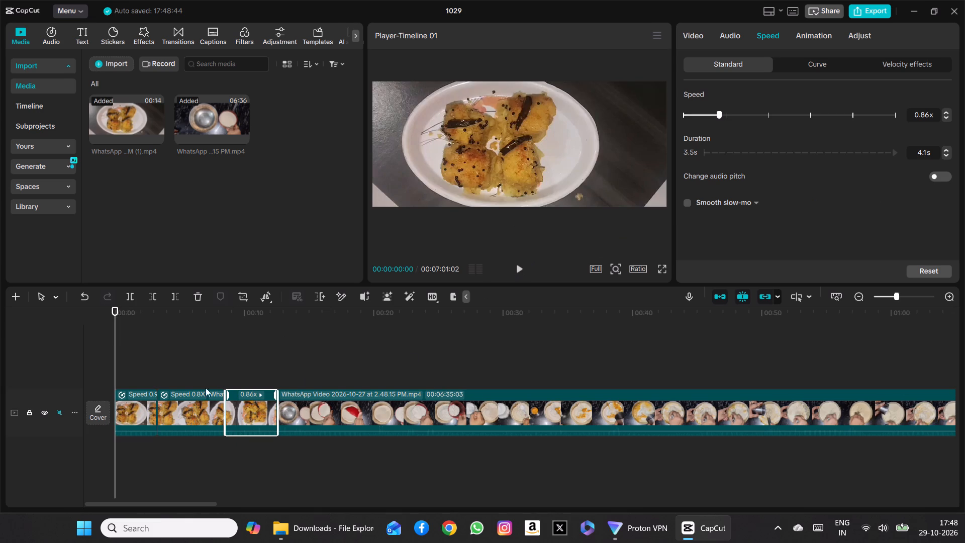
left_click(129, 406)
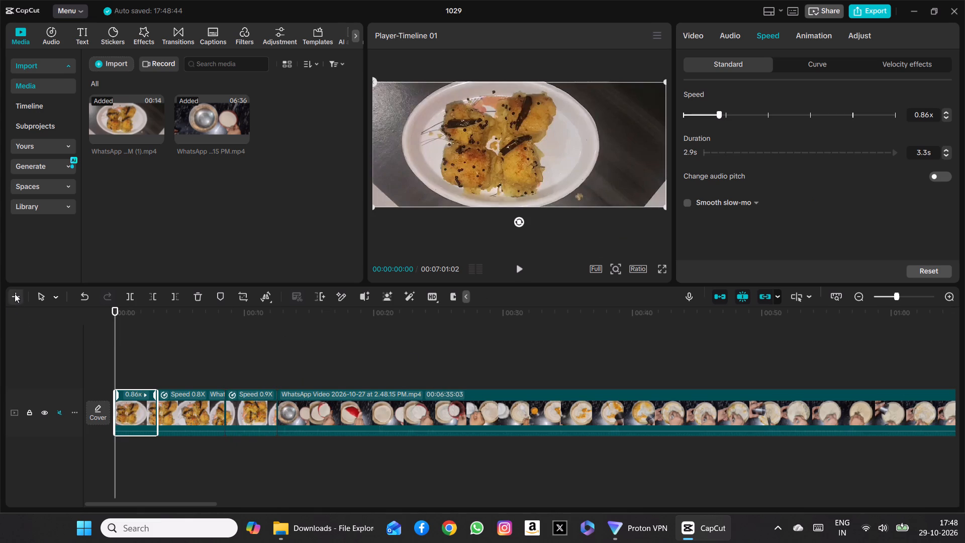
left_click(16, 293)
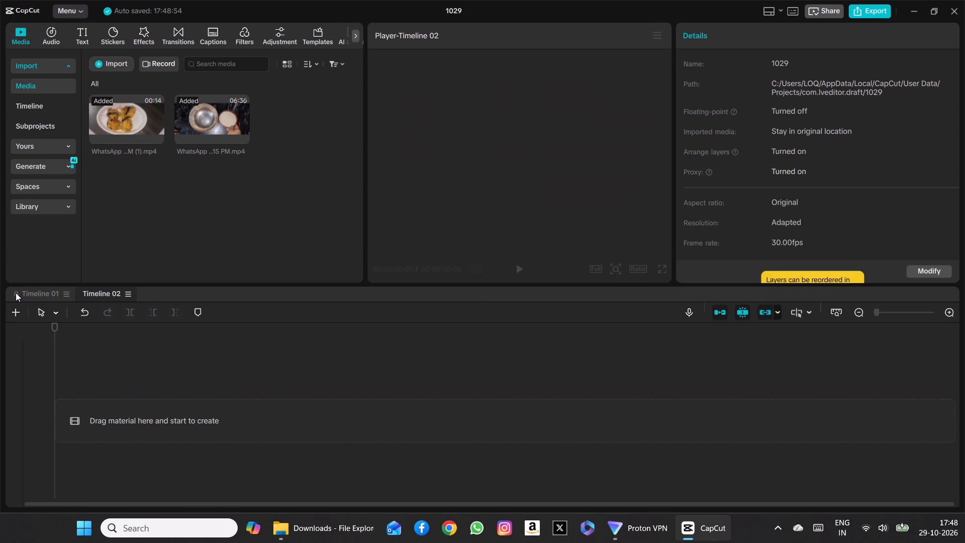
scroll(143, 412, "down", 2)
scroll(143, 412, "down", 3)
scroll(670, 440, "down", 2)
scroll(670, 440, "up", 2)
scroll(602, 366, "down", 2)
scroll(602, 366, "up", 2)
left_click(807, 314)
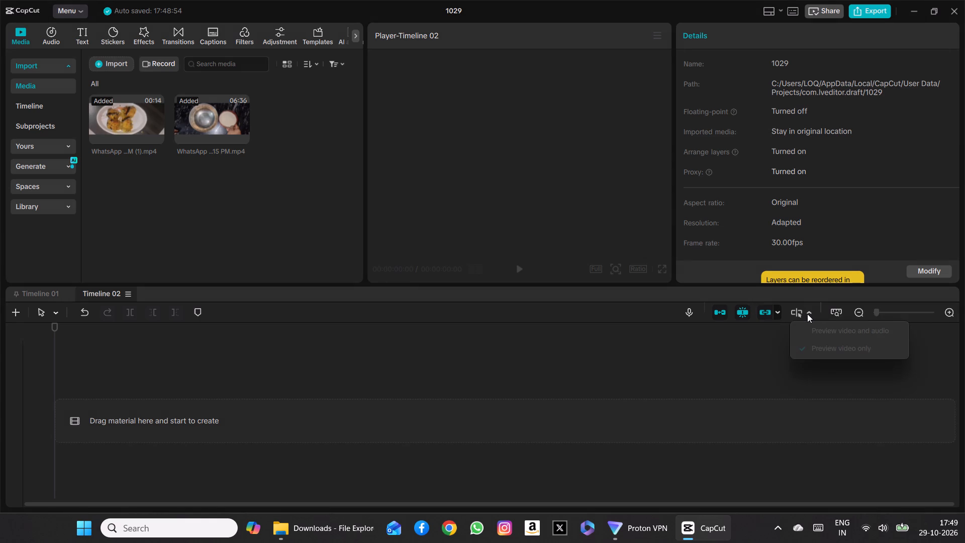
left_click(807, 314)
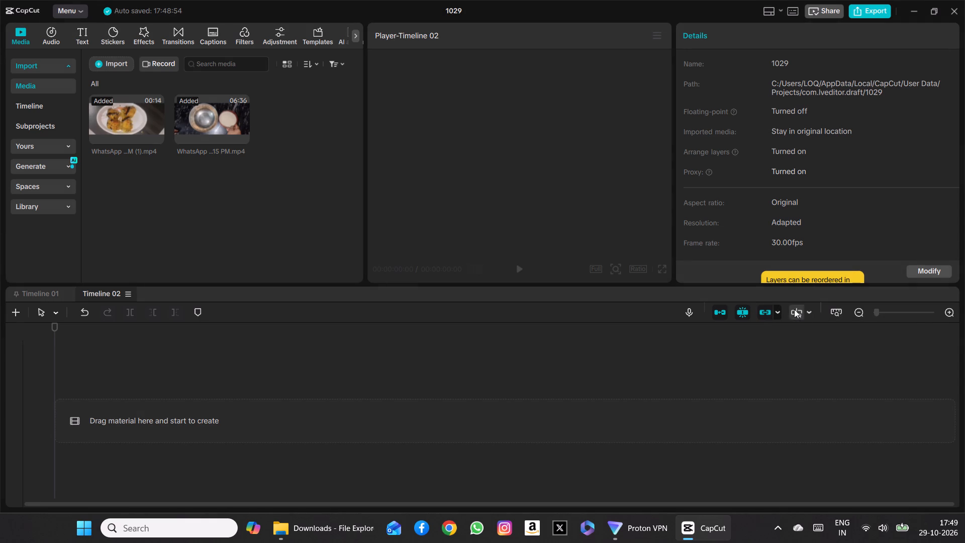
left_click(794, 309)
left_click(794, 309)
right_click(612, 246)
Undo the addition of the blank second timeline.
left_click(82, 314)
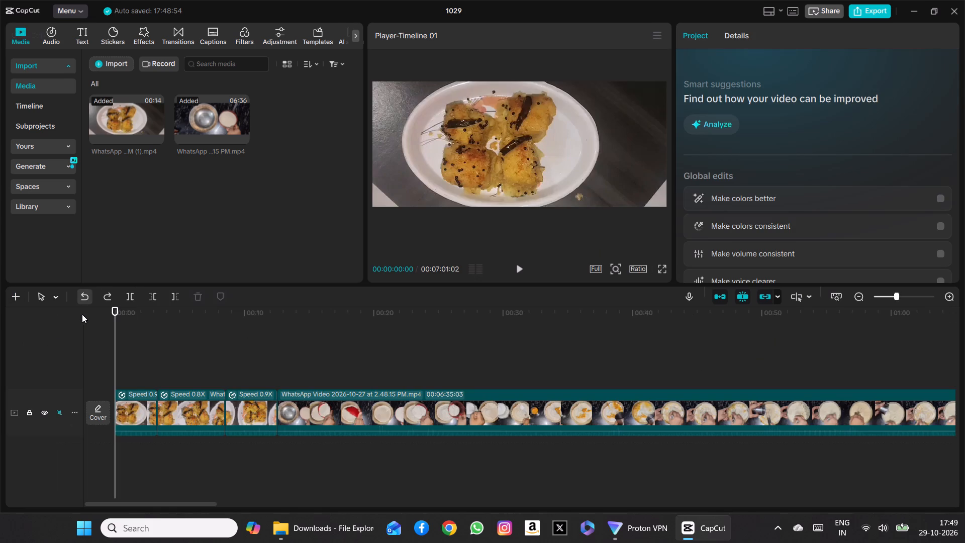
Select the first plated-dish section at the start of the video and reveal the remaining clip editing tools.
left_click(134, 409)
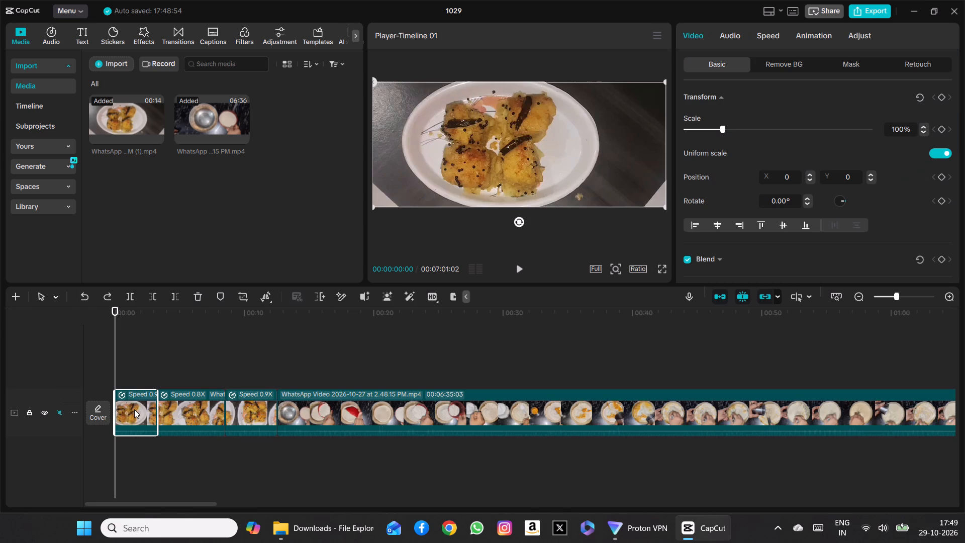
left_click(464, 299)
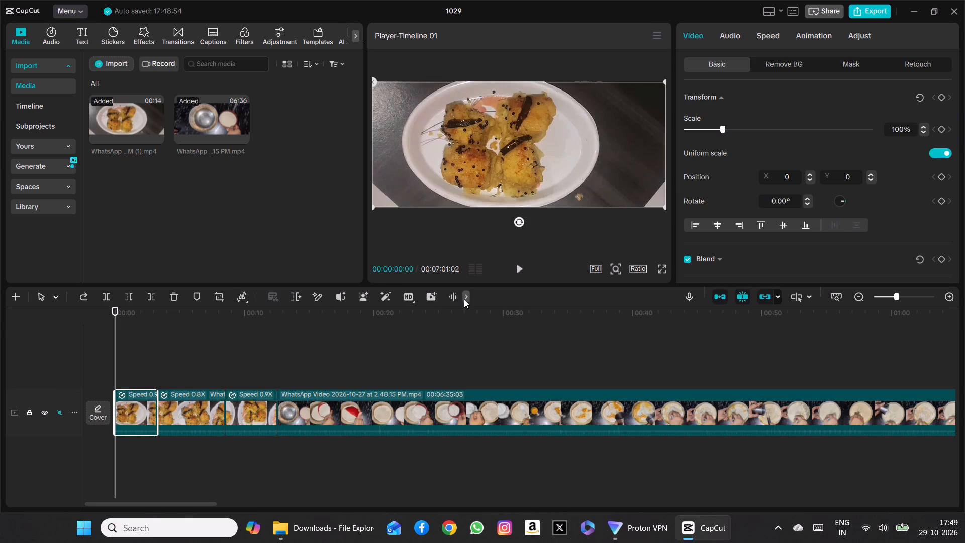
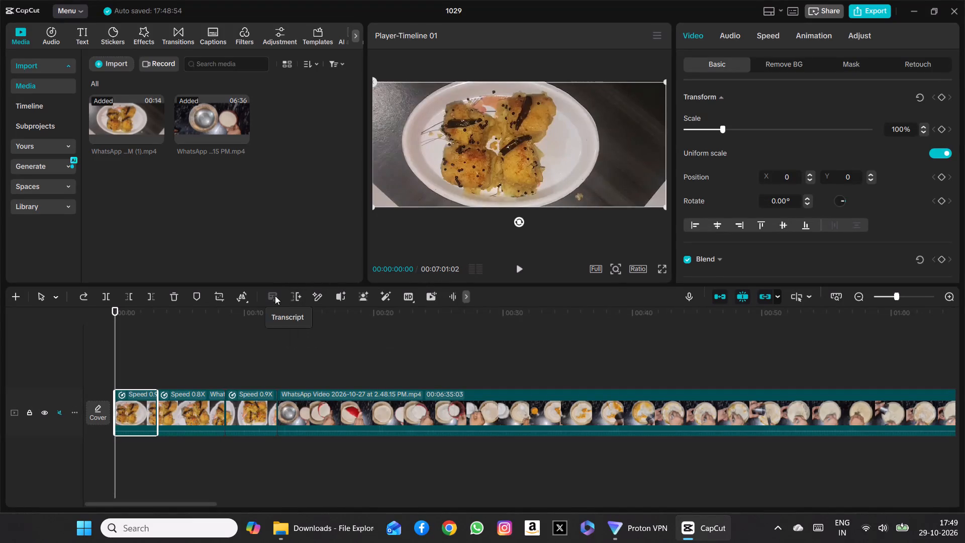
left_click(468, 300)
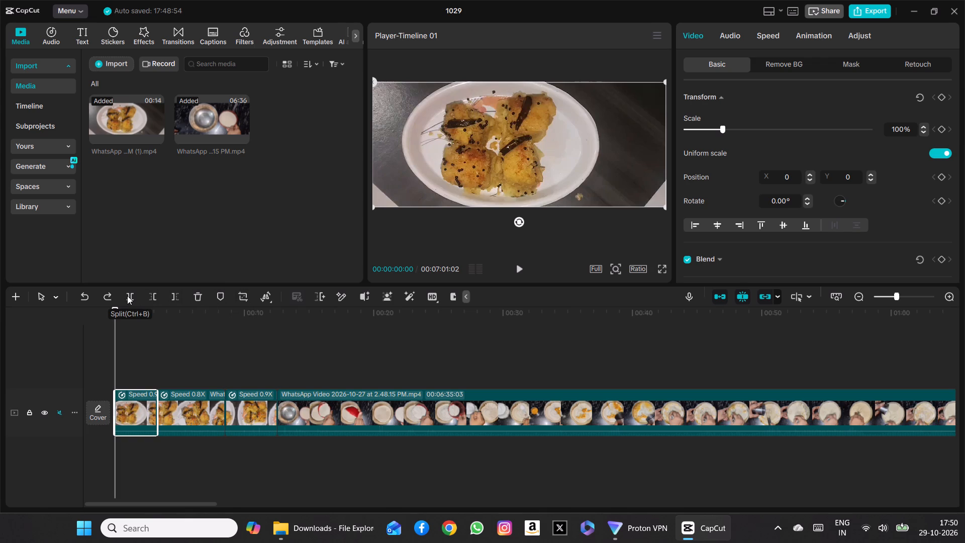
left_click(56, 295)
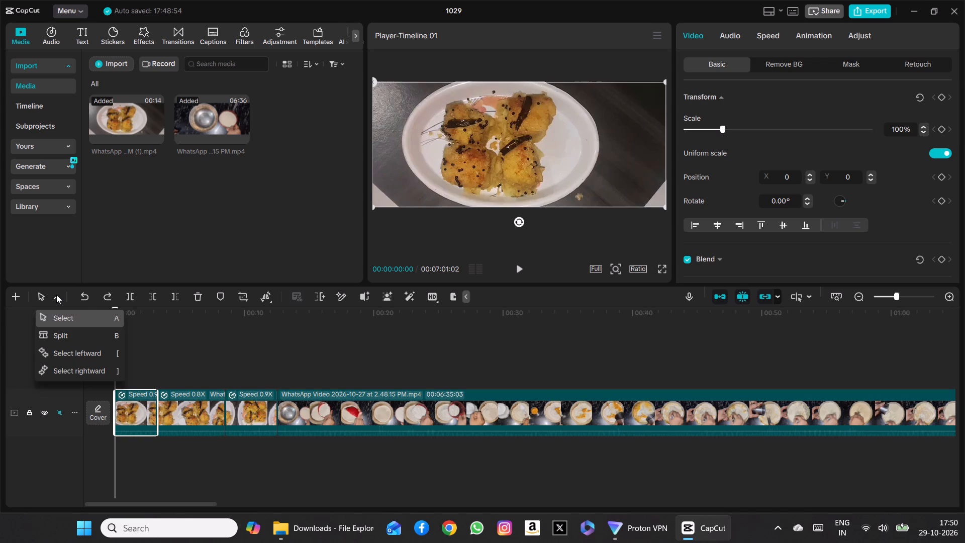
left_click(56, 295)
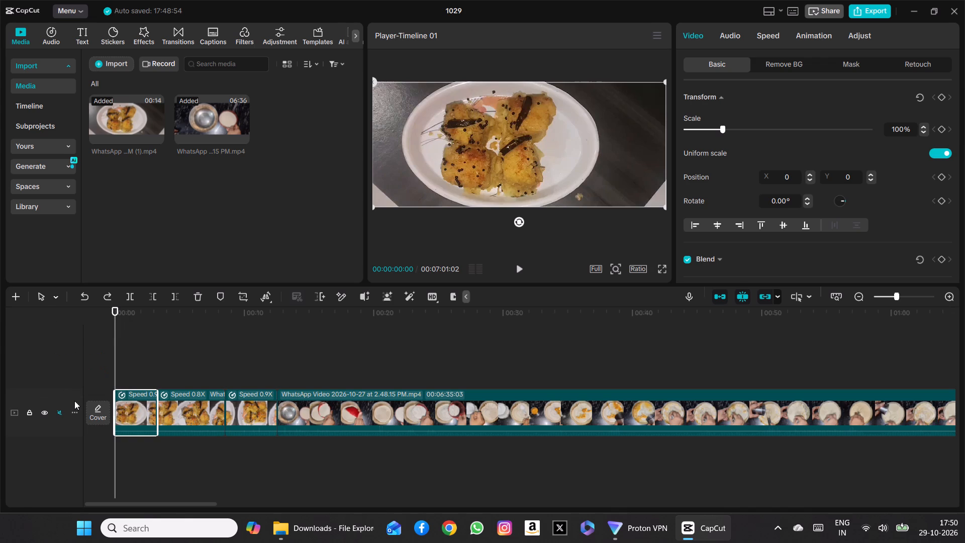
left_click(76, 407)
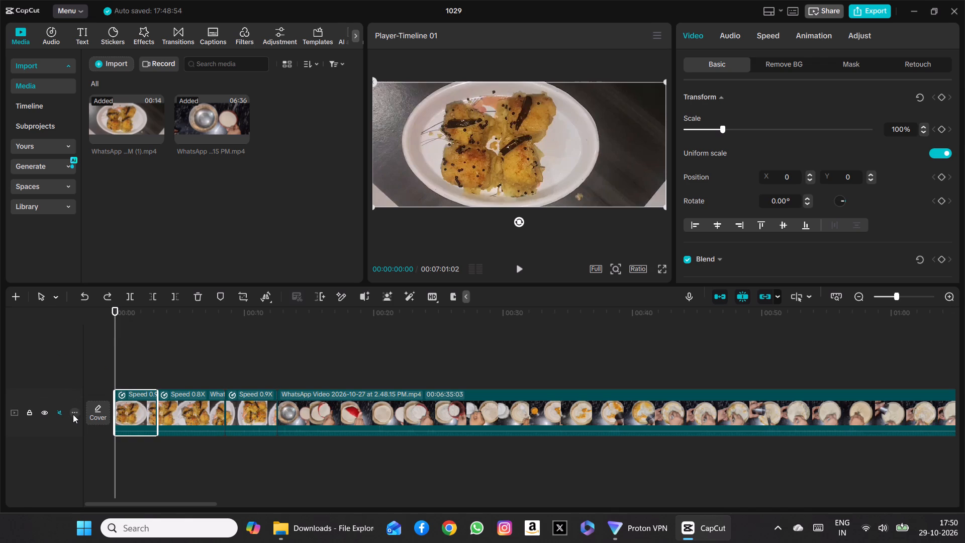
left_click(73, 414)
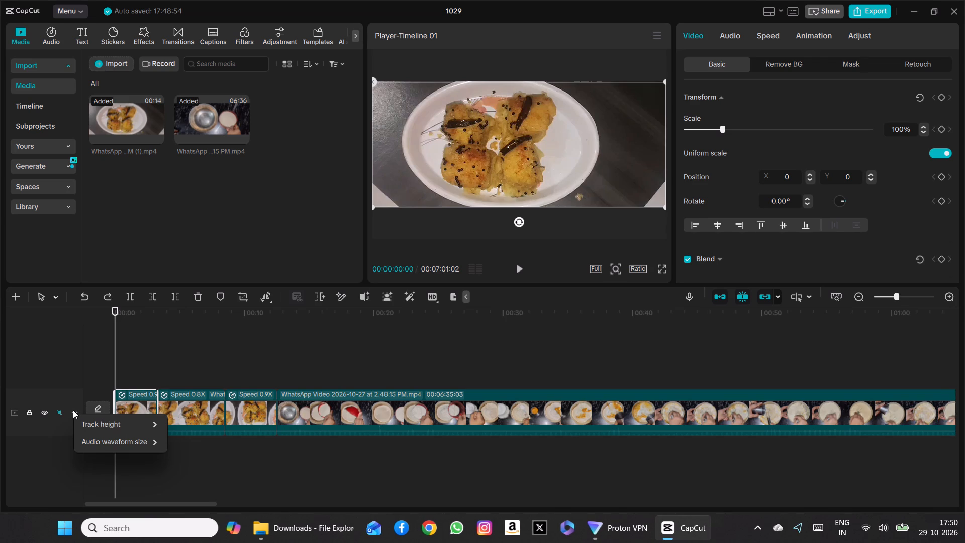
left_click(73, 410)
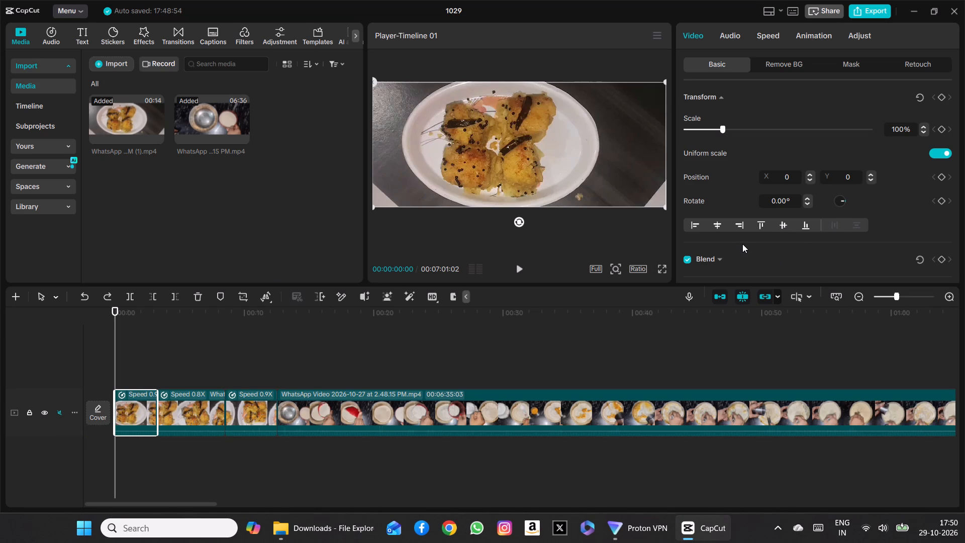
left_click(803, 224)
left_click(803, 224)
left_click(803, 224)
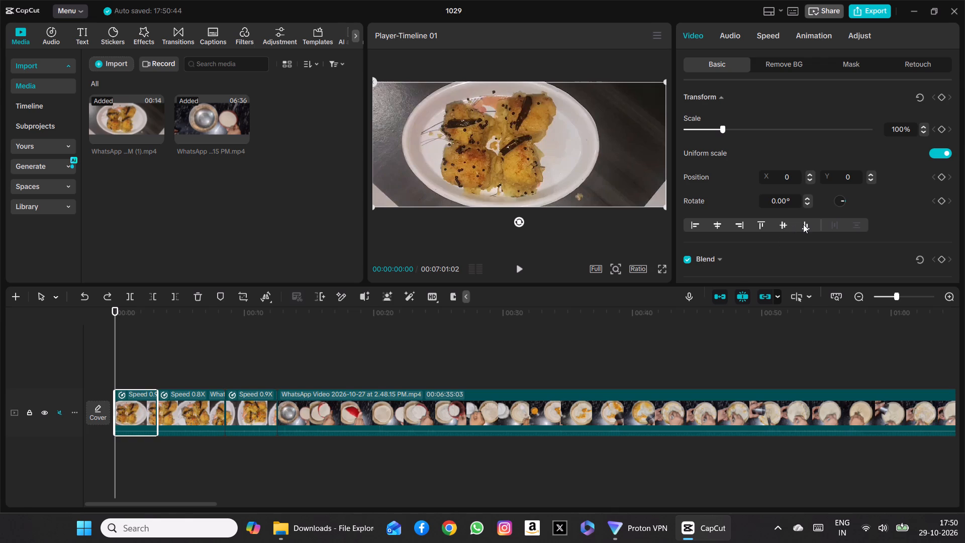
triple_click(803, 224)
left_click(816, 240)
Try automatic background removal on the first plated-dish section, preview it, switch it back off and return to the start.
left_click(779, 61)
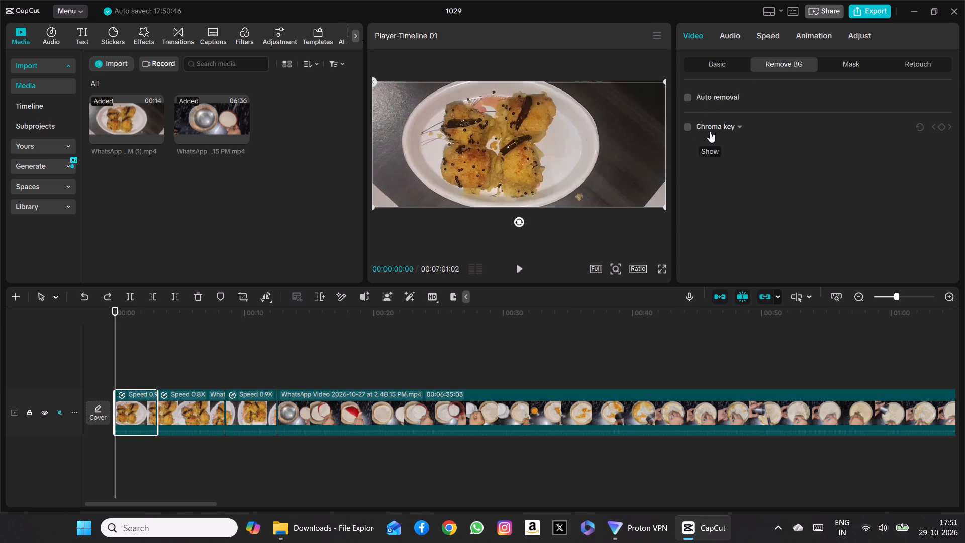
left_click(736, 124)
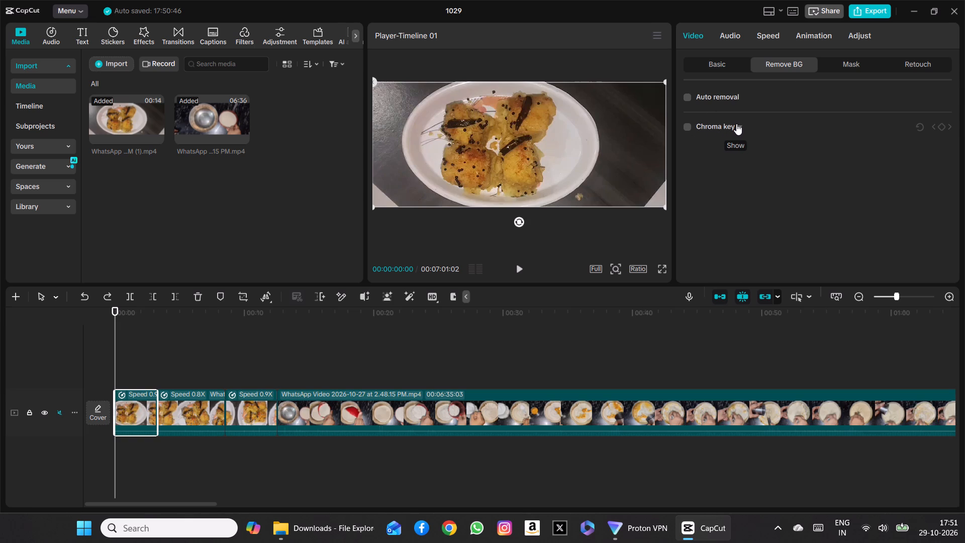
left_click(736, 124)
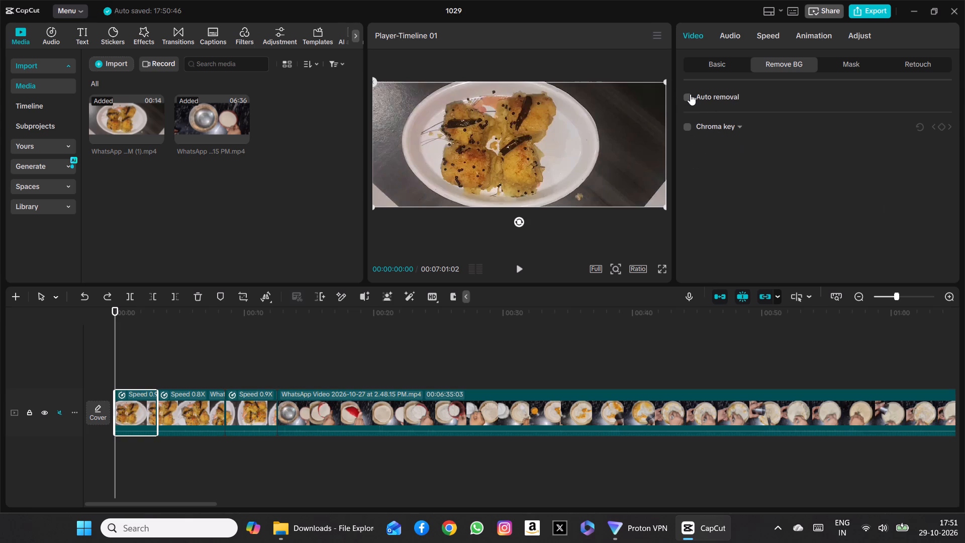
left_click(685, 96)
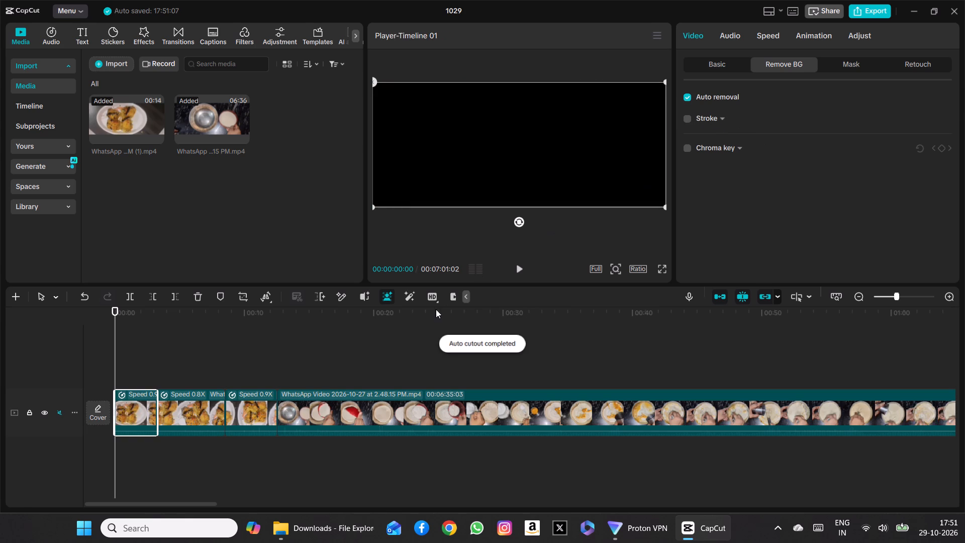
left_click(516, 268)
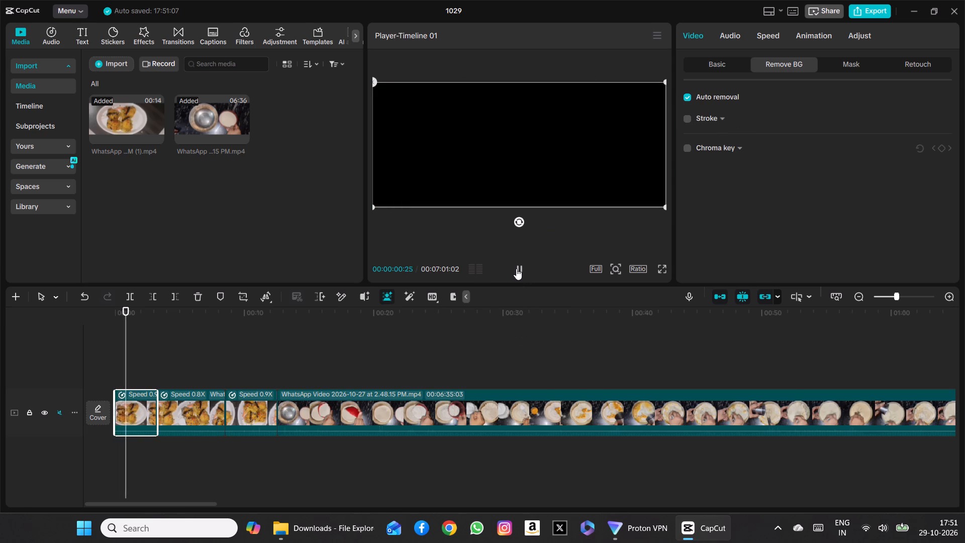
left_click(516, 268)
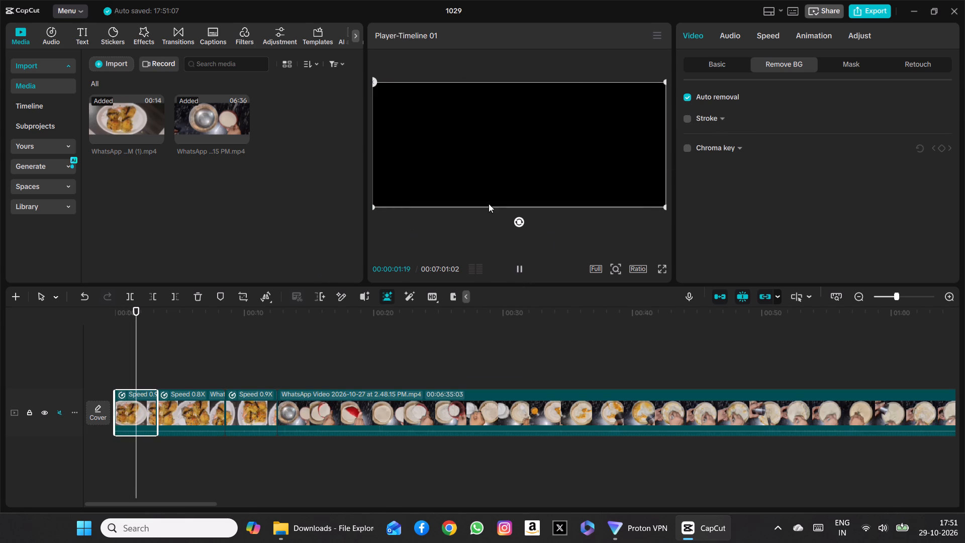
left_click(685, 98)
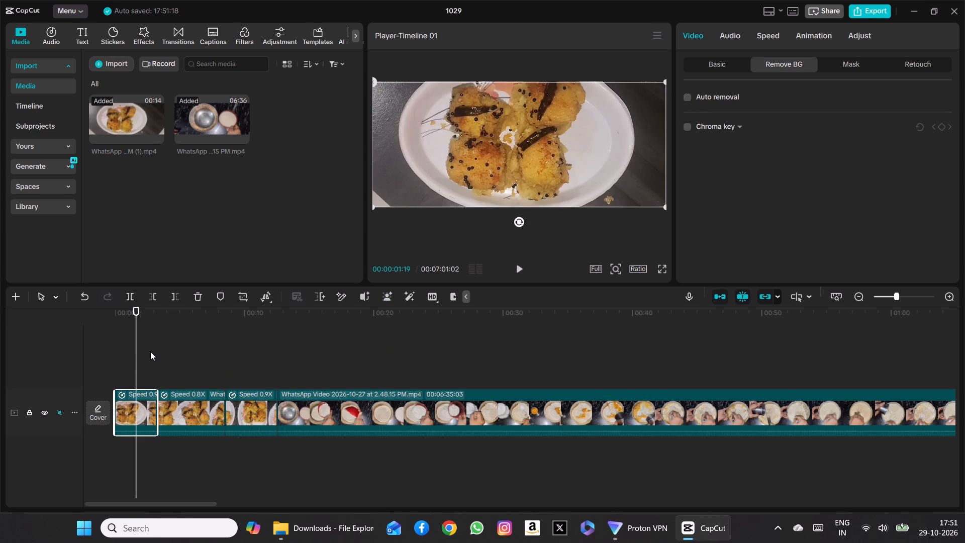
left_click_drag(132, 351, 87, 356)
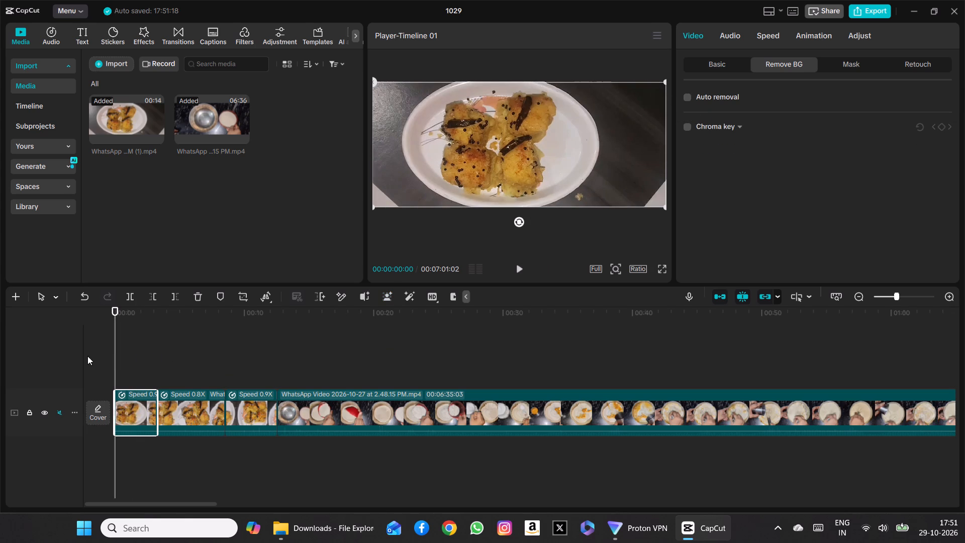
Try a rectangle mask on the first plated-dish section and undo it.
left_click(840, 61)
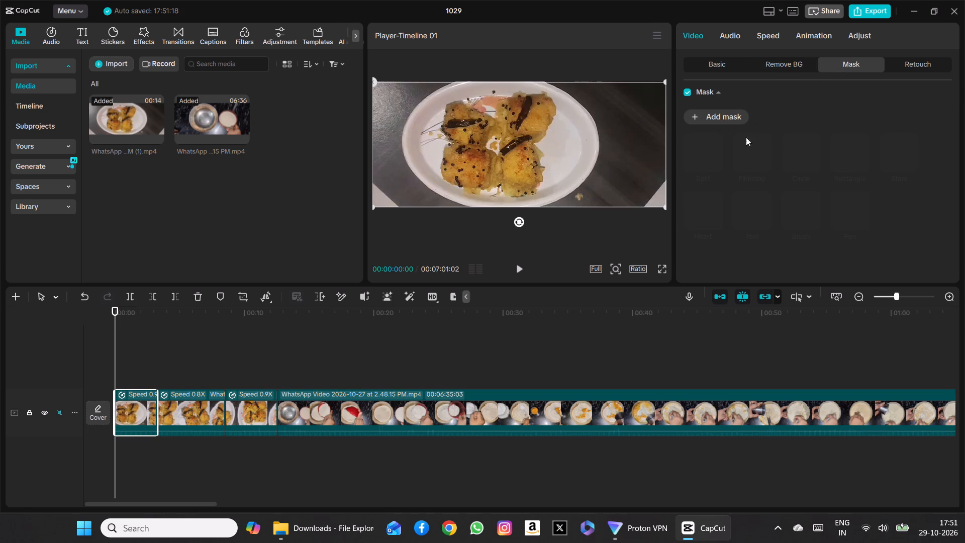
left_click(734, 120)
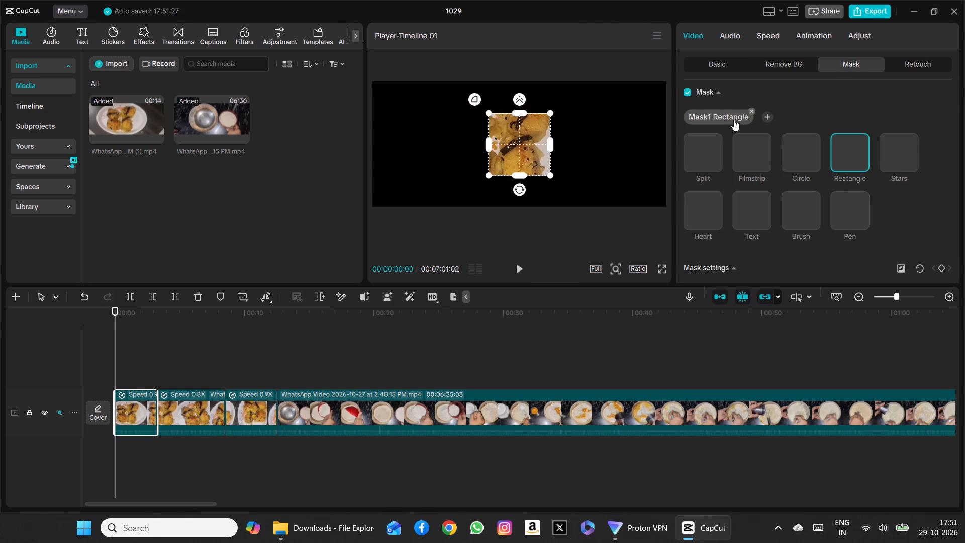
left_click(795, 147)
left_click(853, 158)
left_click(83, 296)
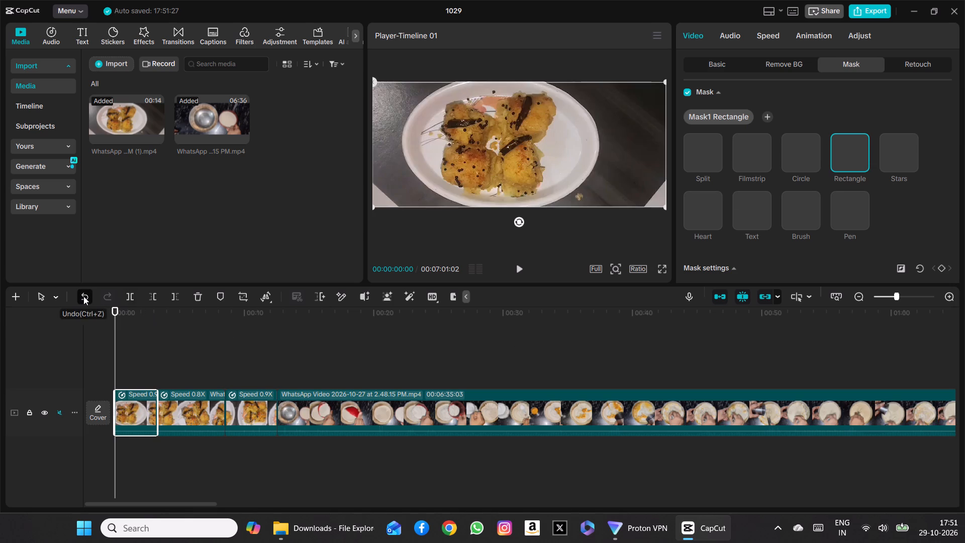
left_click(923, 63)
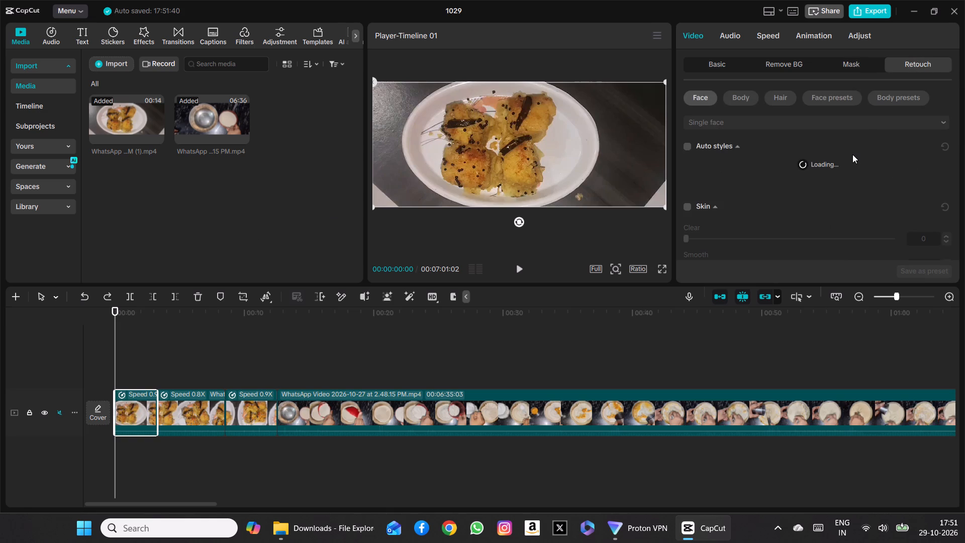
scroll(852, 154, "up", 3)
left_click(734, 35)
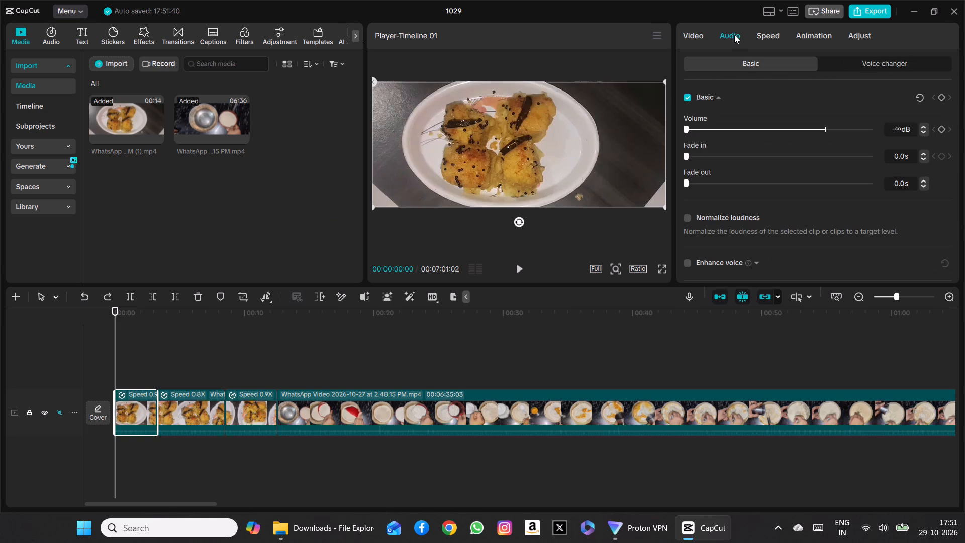
Apply Auto adjust to the first plated-dish section, compare different strengths and set its intensity to 80.
left_click(857, 33)
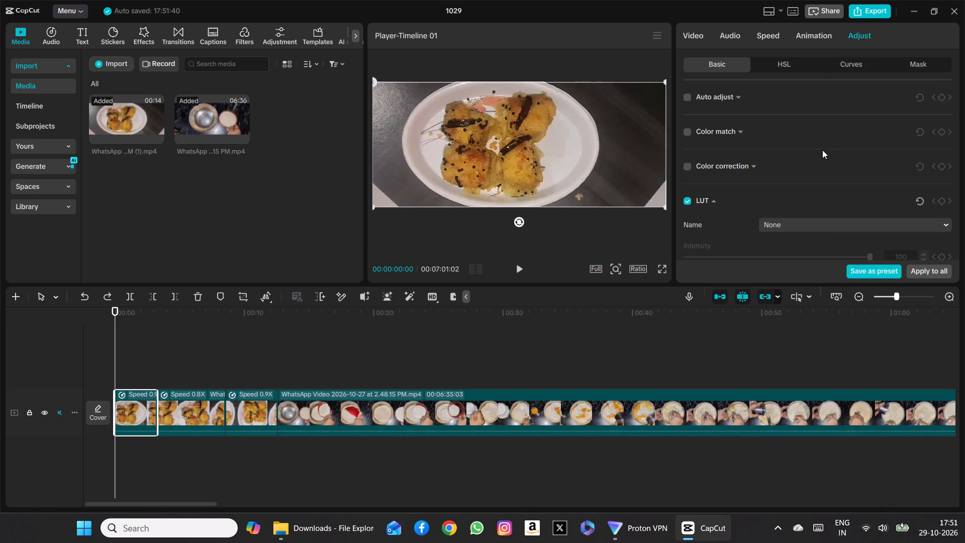
scroll(822, 150, "down", 5)
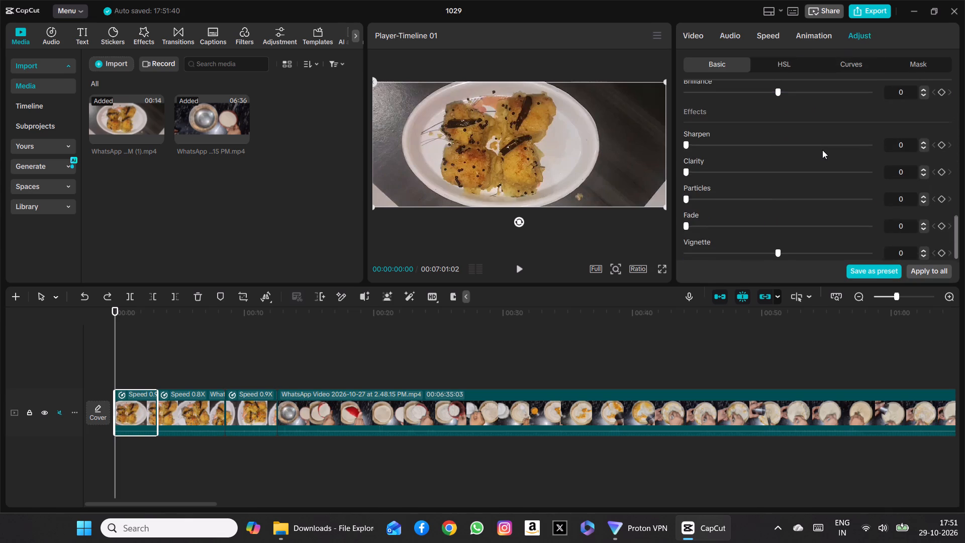
scroll(822, 150, "up", 11)
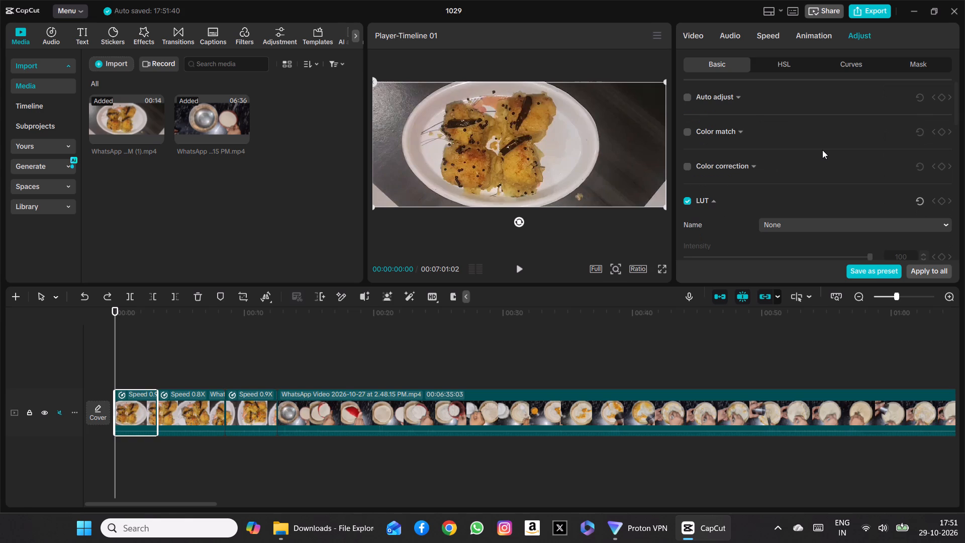
left_click(686, 94)
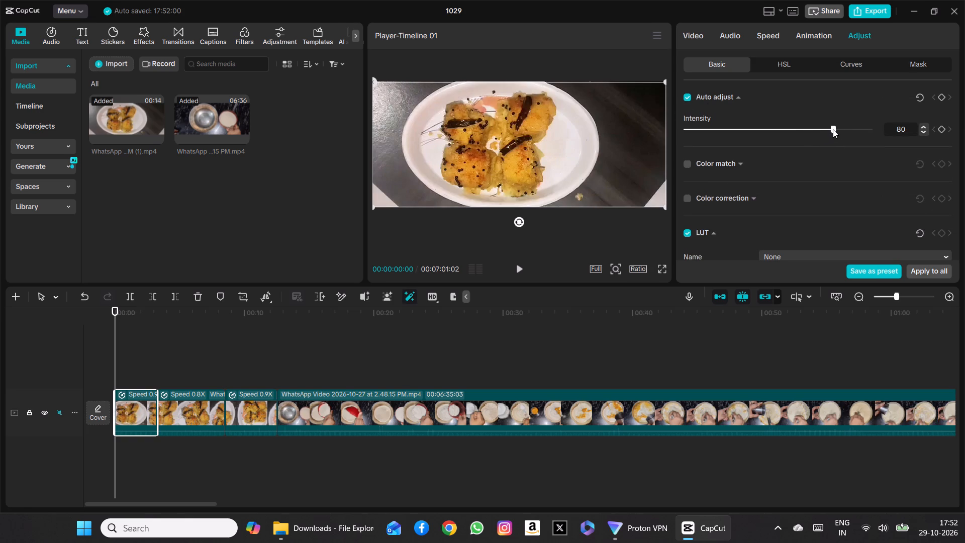
left_click_drag(833, 129, 741, 149)
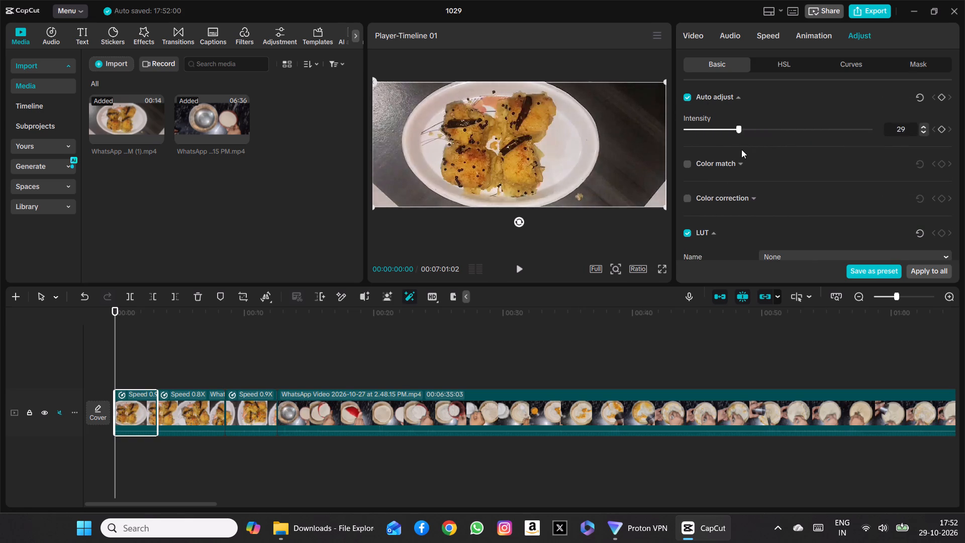
left_click_drag(741, 149, 691, 160)
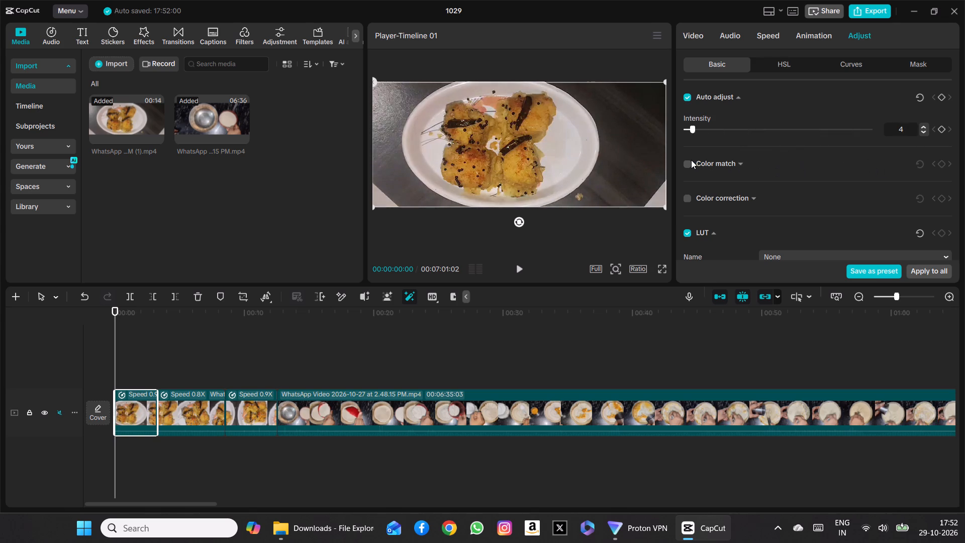
left_click_drag(691, 160, 934, 157)
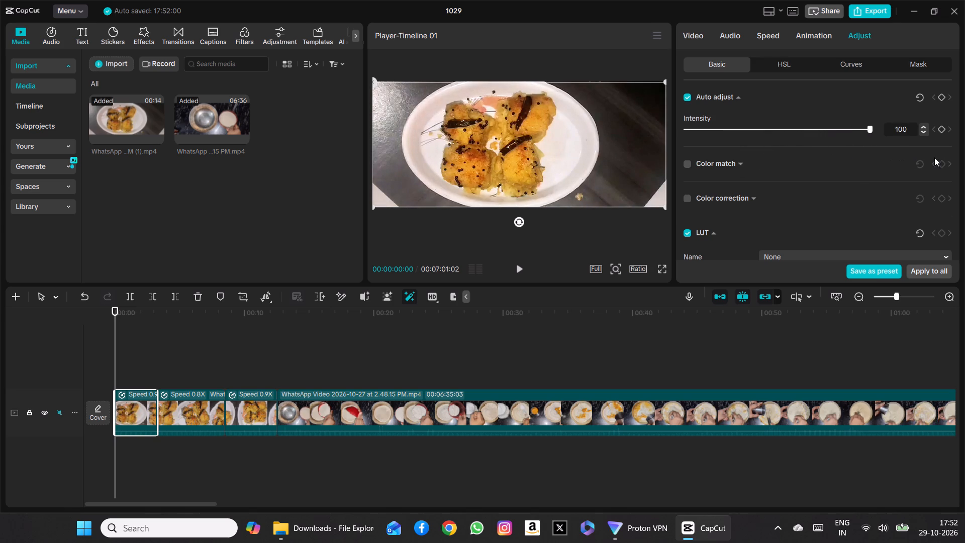
left_click_drag(934, 157, 780, 163)
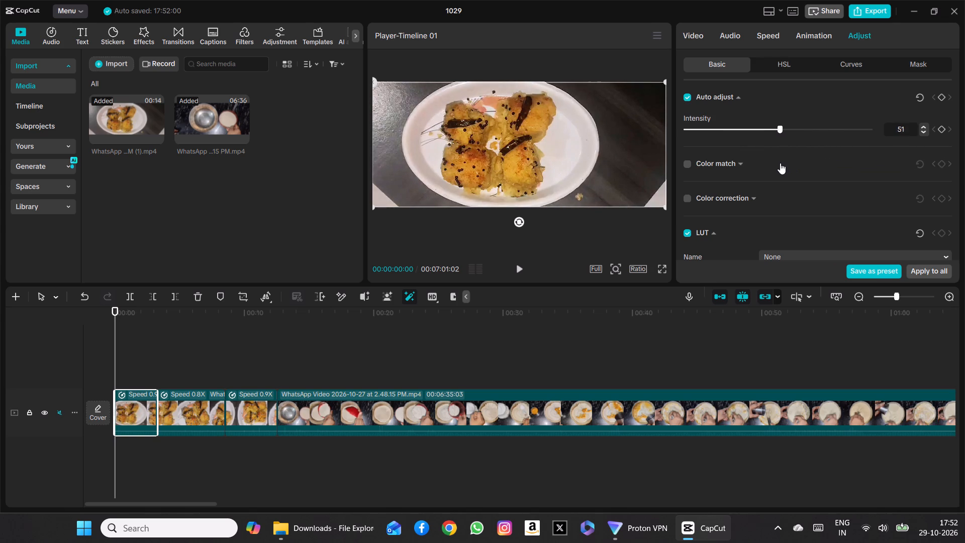
left_click_drag(780, 163, 836, 164)
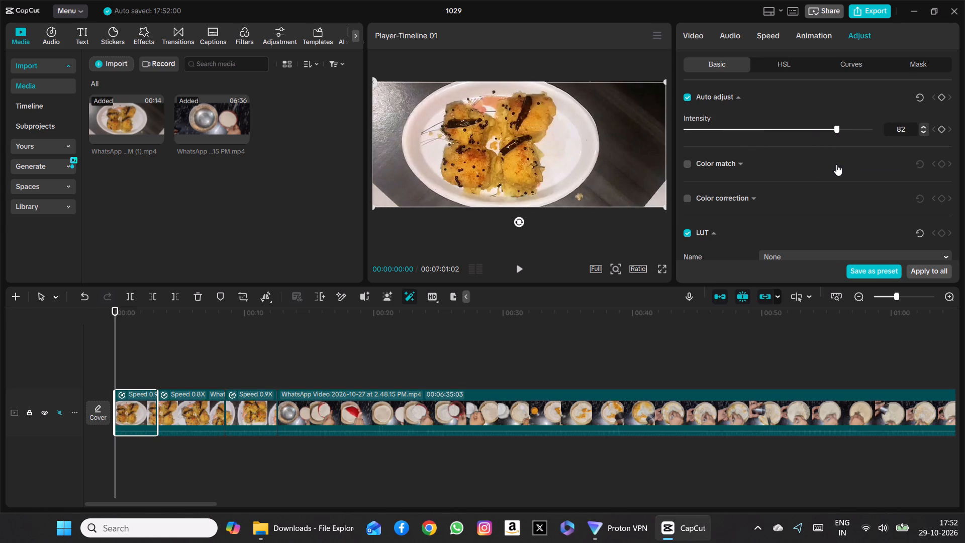
left_click_drag(836, 164, 833, 164)
Turn on Color match for the first plated-dish section, open the source frame selection and back out without choosing a reference.
left_click_drag(833, 164, 833, 163)
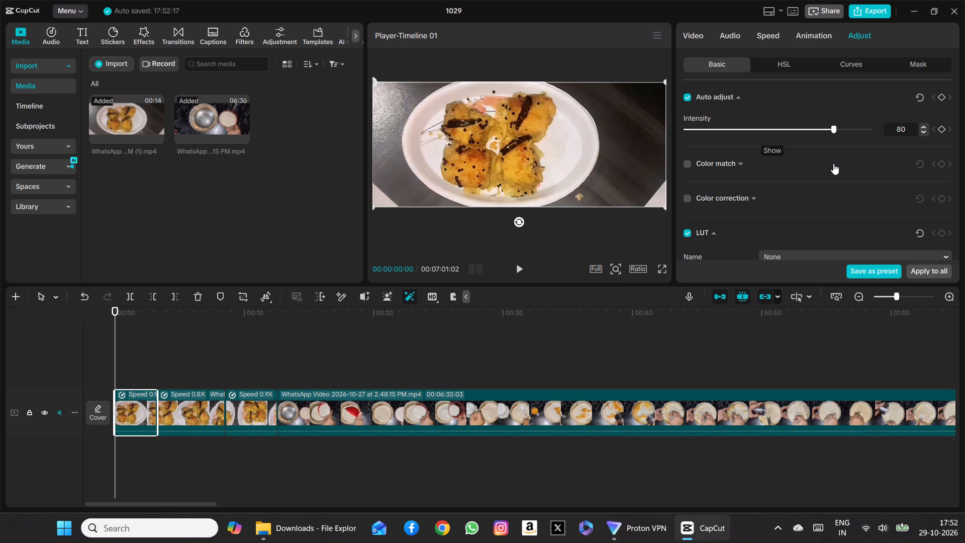
left_click(688, 160)
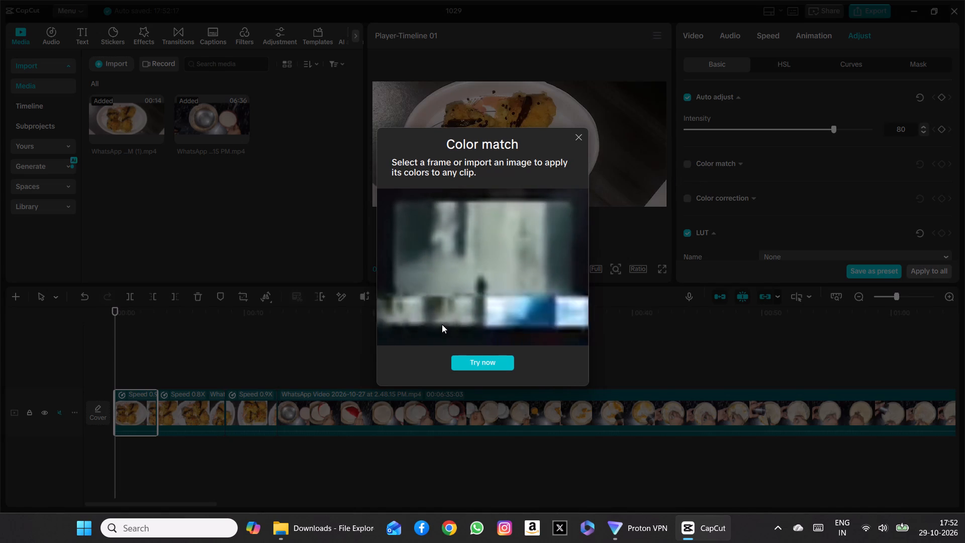
left_click(472, 360)
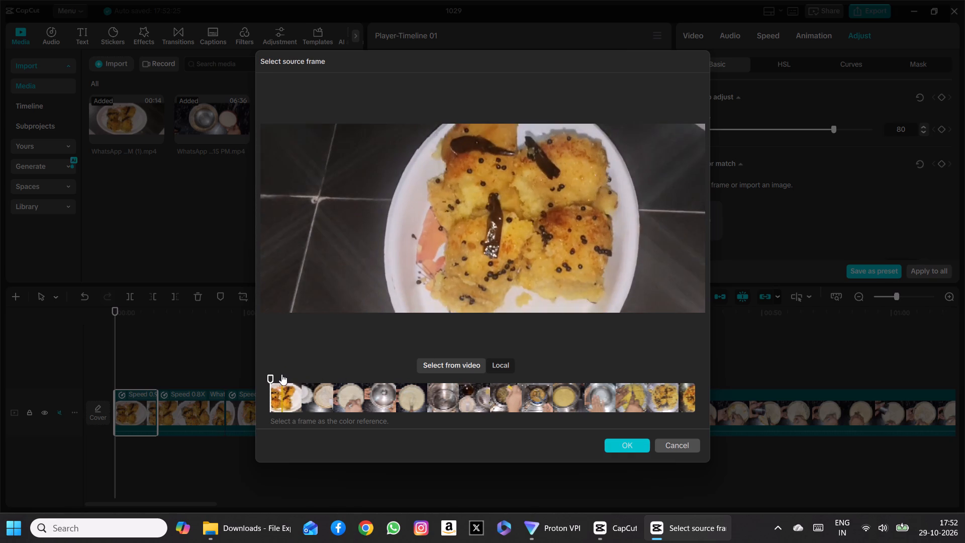
left_click(659, 439)
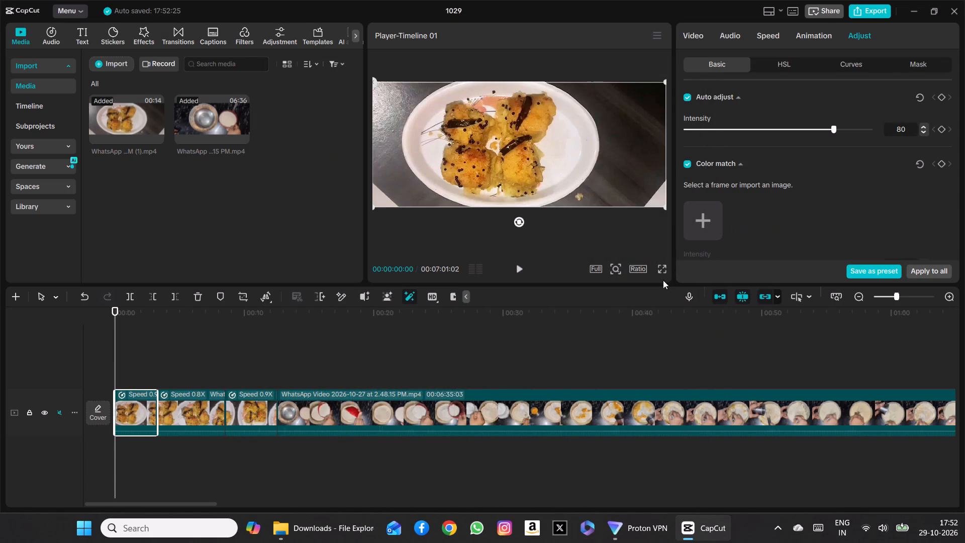
Warm the first plated-dish section by setting its Temp to 25, preview it briefly and return to the start.
scroll(771, 192, "down", 2)
scroll(771, 192, "up", 1)
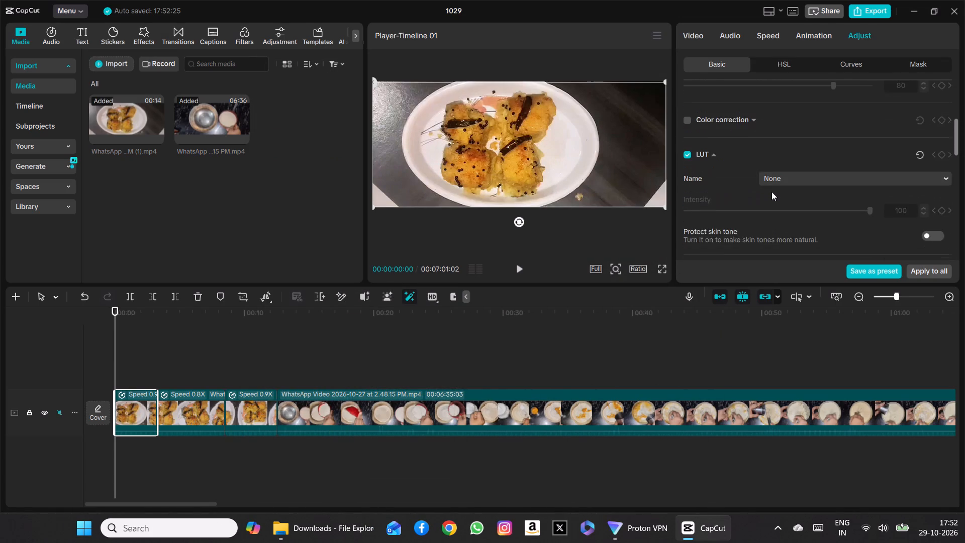
scroll(771, 192, "up", 1)
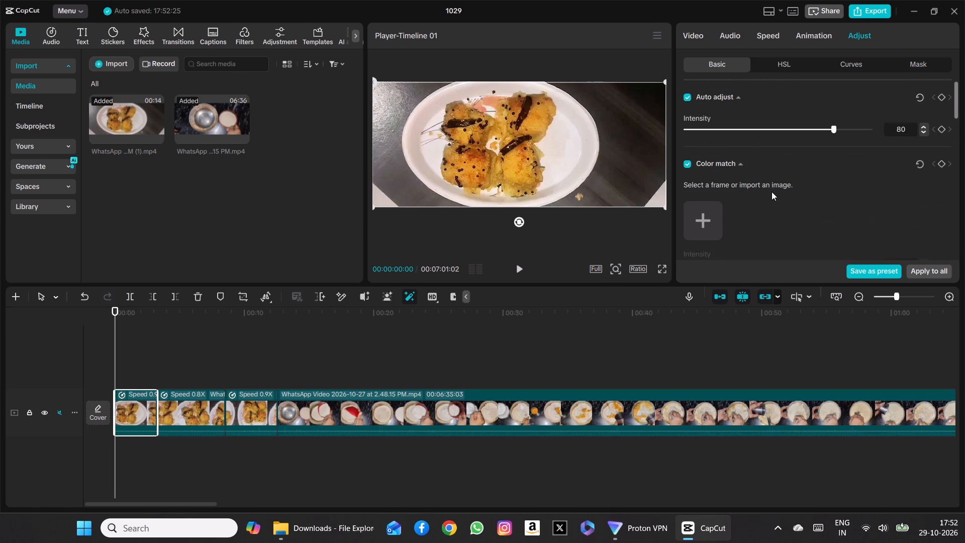
scroll(771, 192, "down", 1)
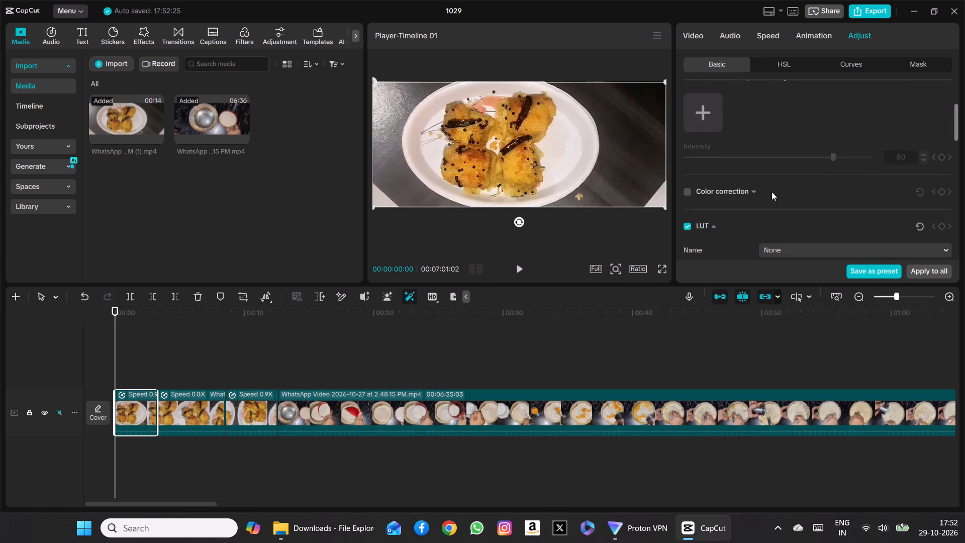
scroll(771, 192, "down", 1)
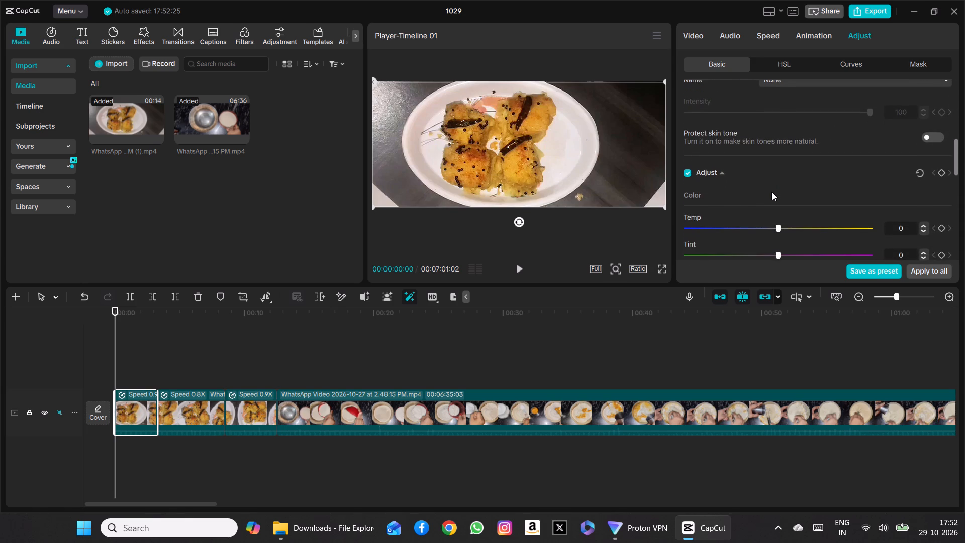
scroll(771, 192, "down", 2)
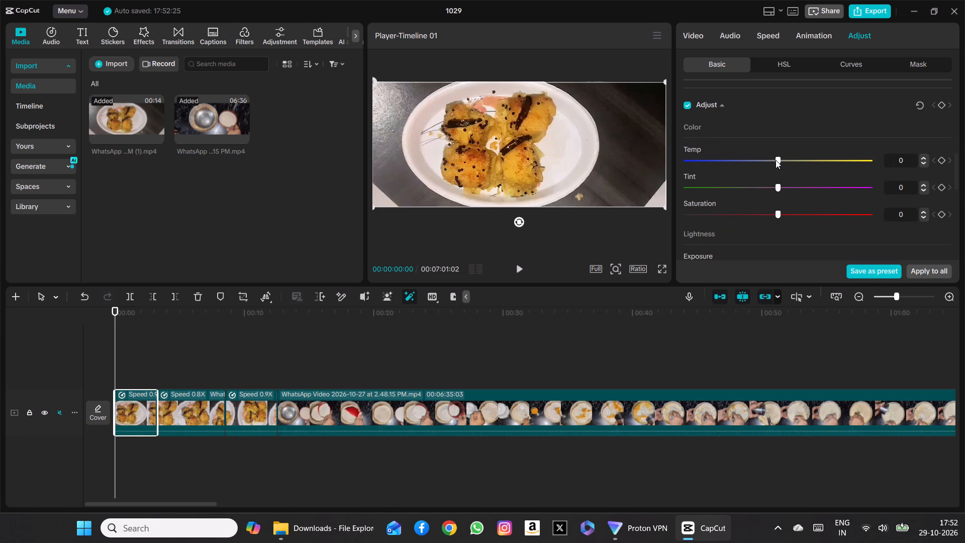
left_click_drag(778, 161, 787, 160)
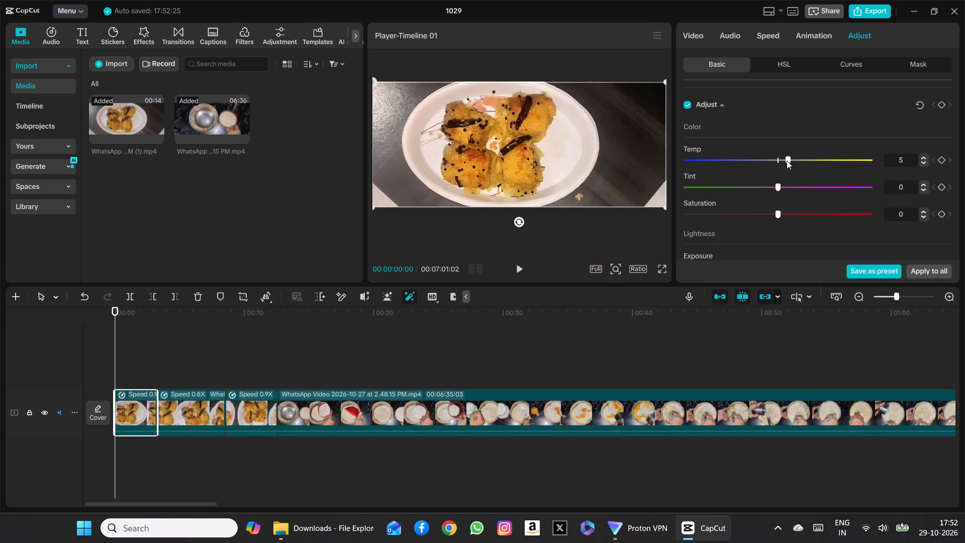
left_click_drag(787, 160, 811, 166)
left_click_drag(811, 166, 825, 169)
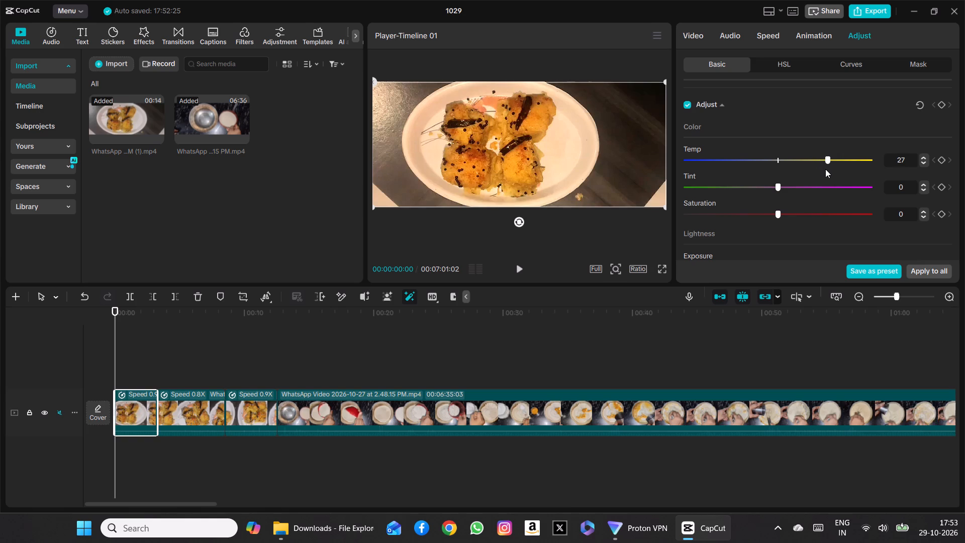
left_click_drag(825, 169, 833, 170)
left_click_drag(833, 170, 827, 174)
left_click_drag(827, 174, 821, 177)
left_click(520, 266)
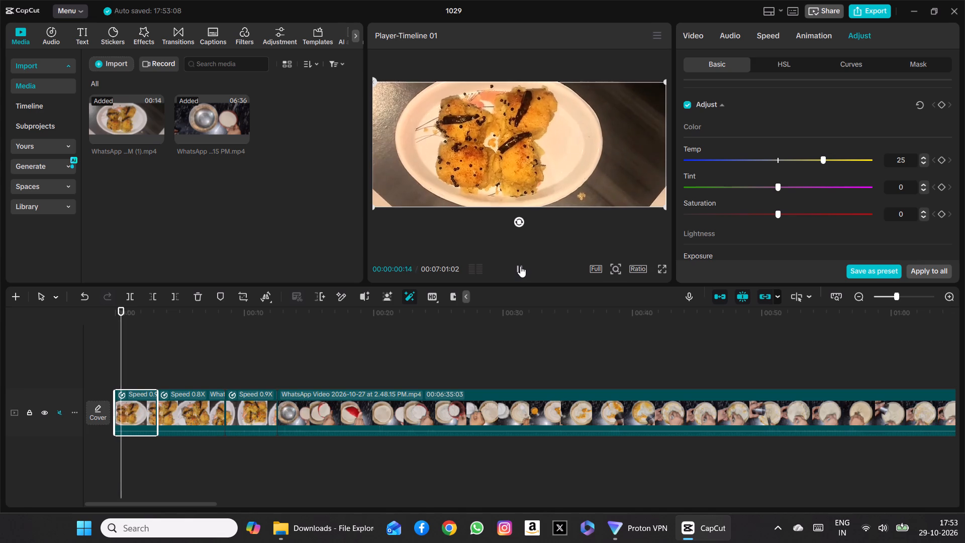
left_click(520, 266)
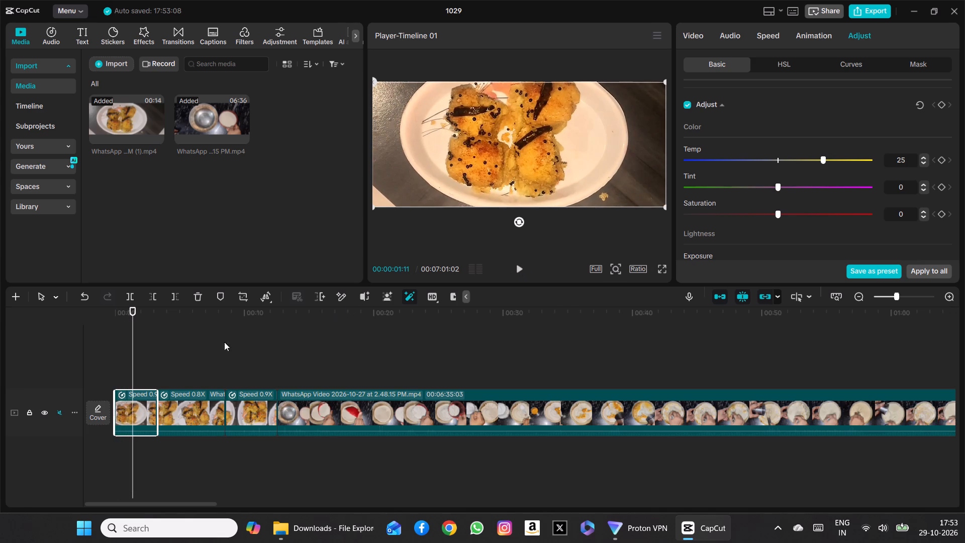
left_click(132, 352)
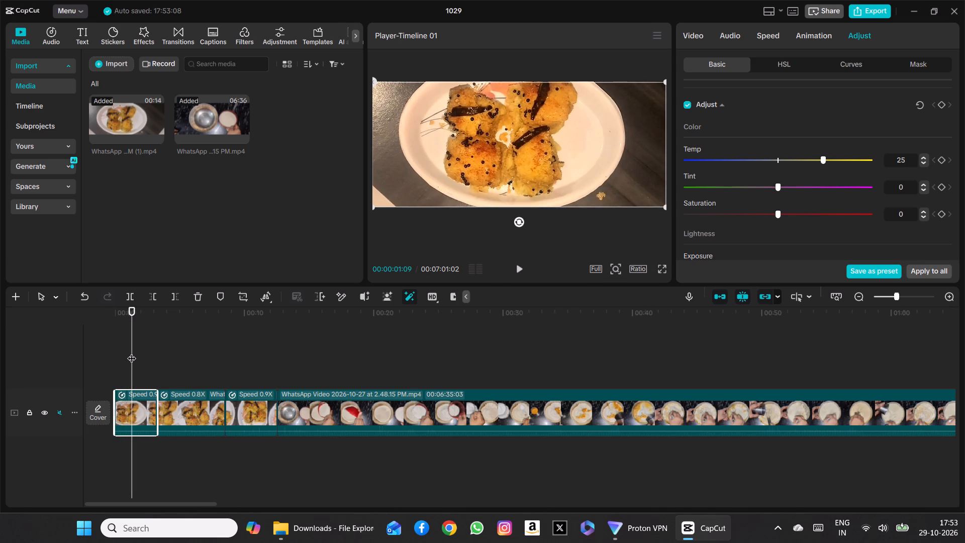
left_click_drag(132, 352, 112, 364)
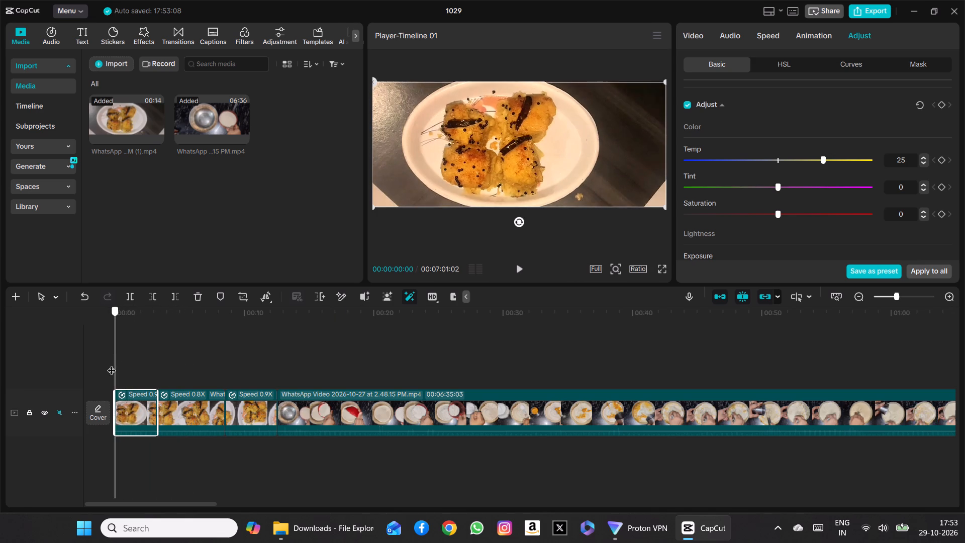
left_click_drag(112, 364, 106, 365)
In the HSL adjustments of the first plated-dish section, compare different yellow hues and set the yellow Hue to 33.
scroll(816, 191, "down", 1)
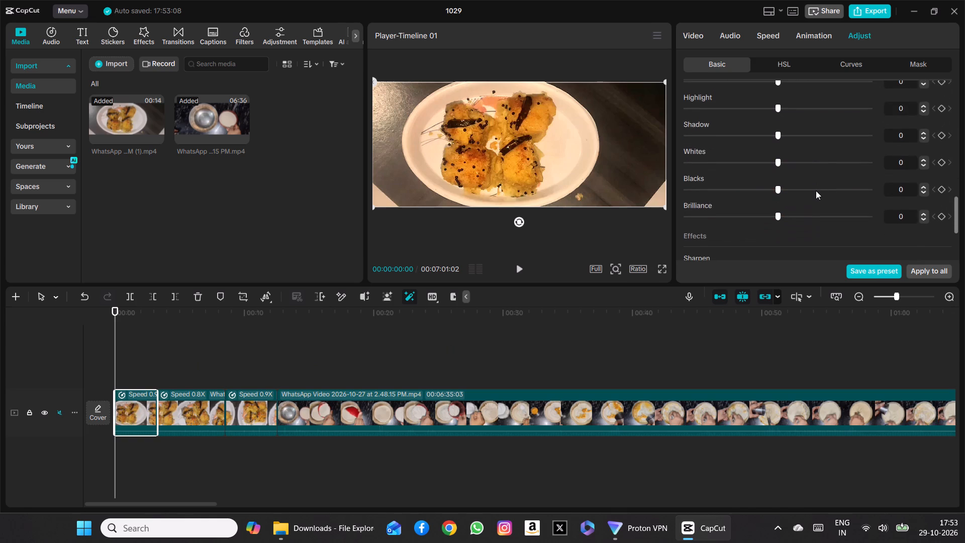
scroll(816, 191, "up", 2)
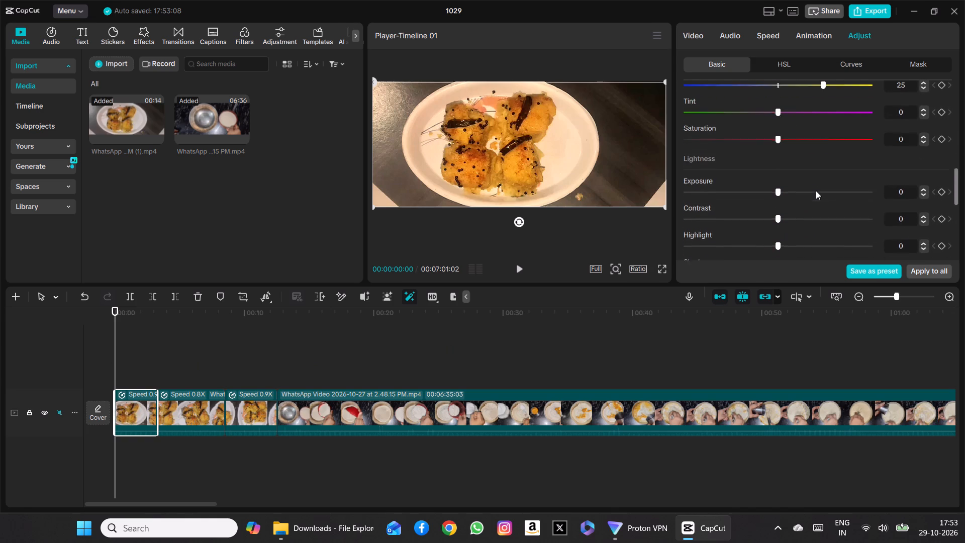
scroll(816, 191, "up", 2)
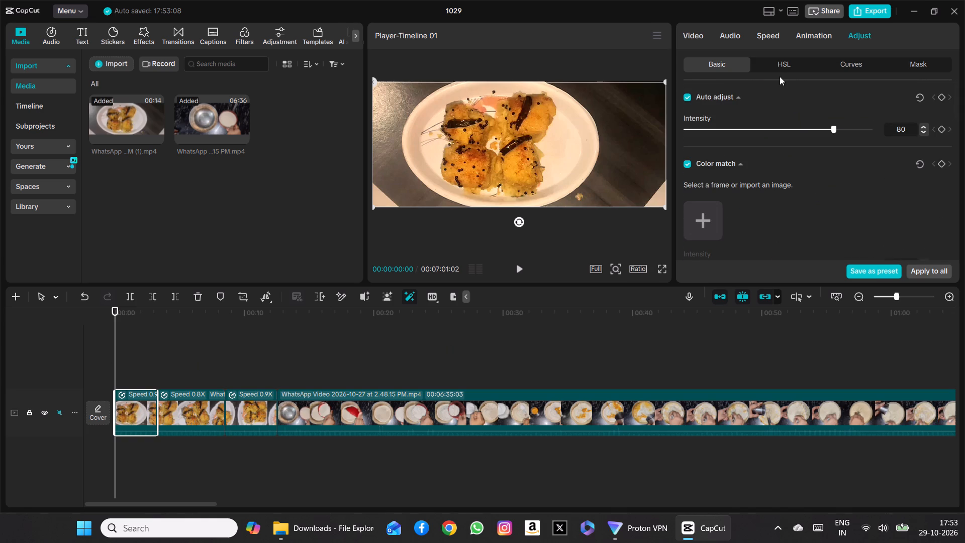
left_click(783, 67)
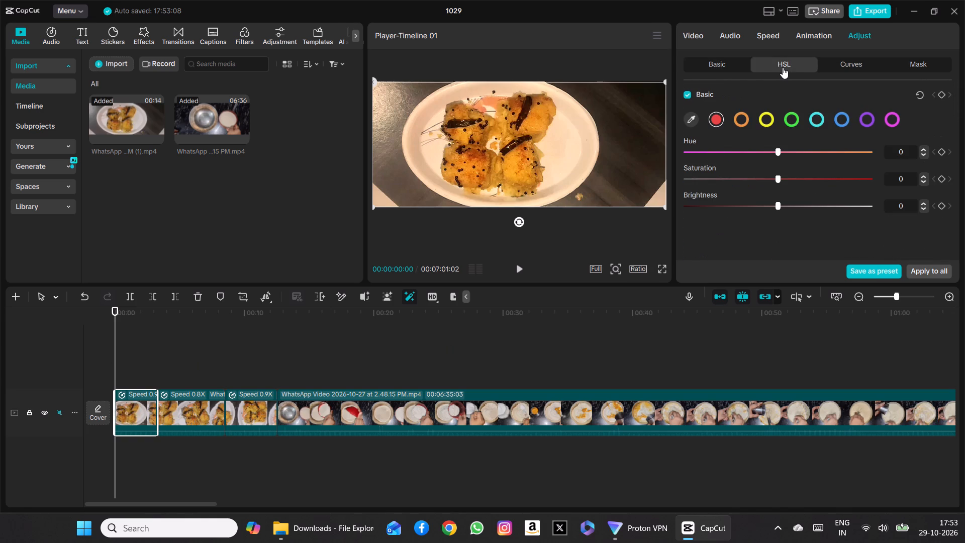
left_click(763, 116)
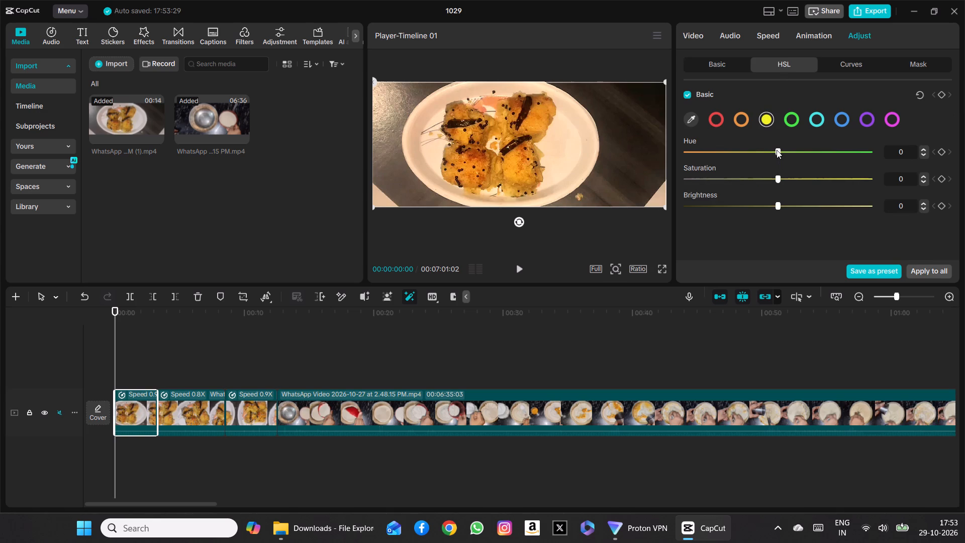
left_click_drag(777, 149, 793, 149)
left_click_drag(793, 149, 902, 149)
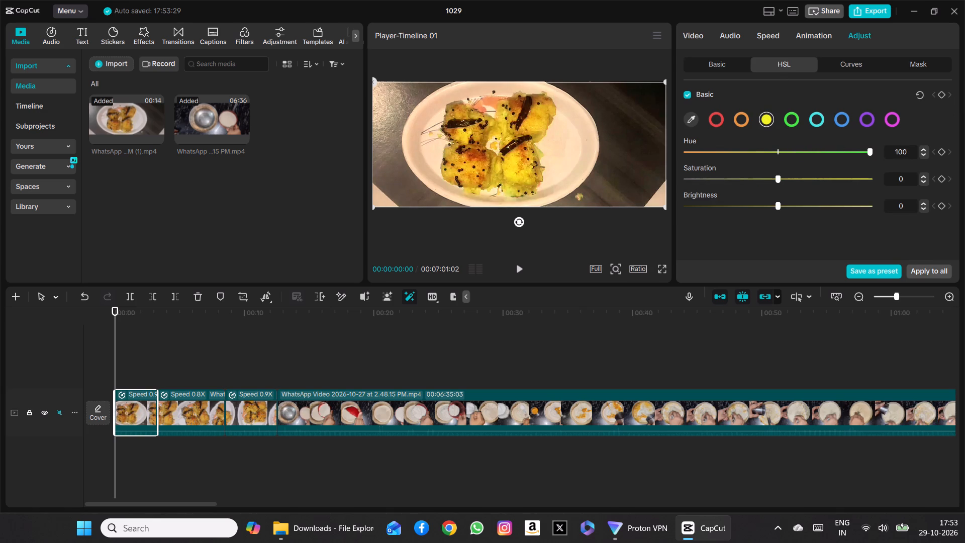
left_click_drag(902, 149, 751, 157)
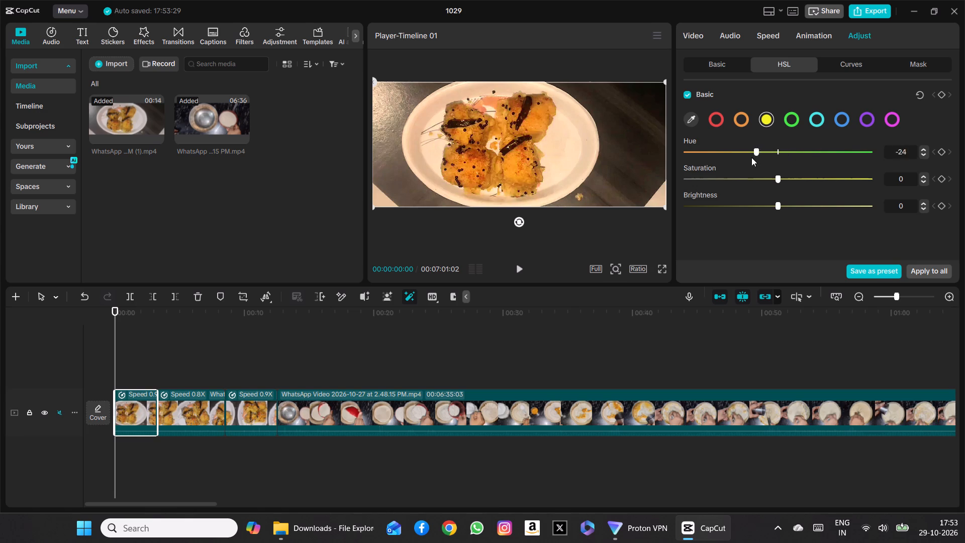
left_click_drag(751, 157, 739, 165)
left_click_drag(739, 165, 849, 160)
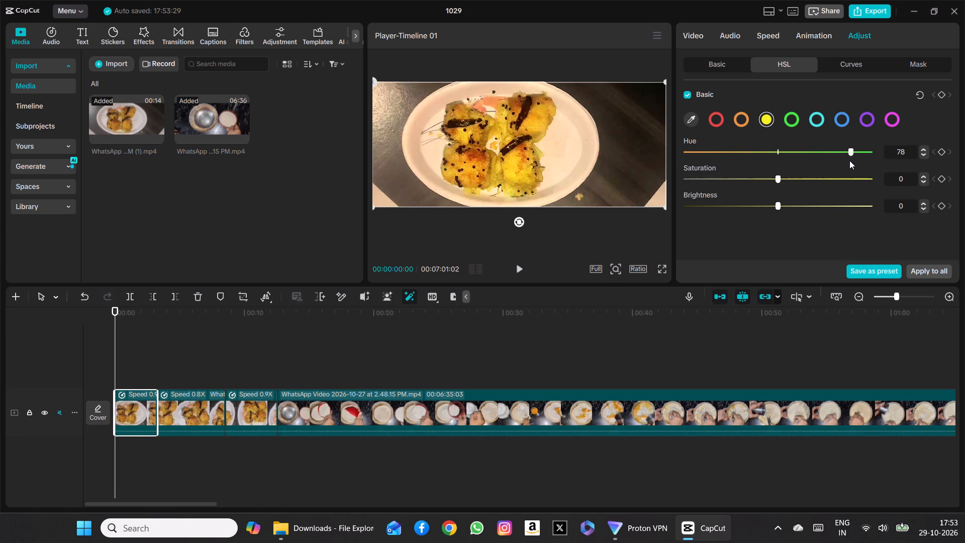
left_click_drag(849, 160, 773, 166)
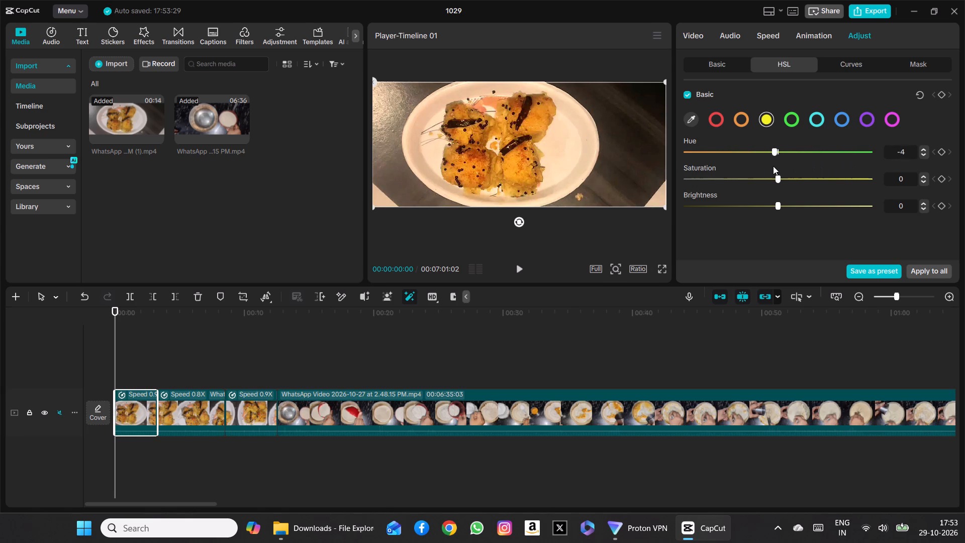
left_click_drag(773, 166, 775, 166)
left_click_drag(775, 166, 837, 163)
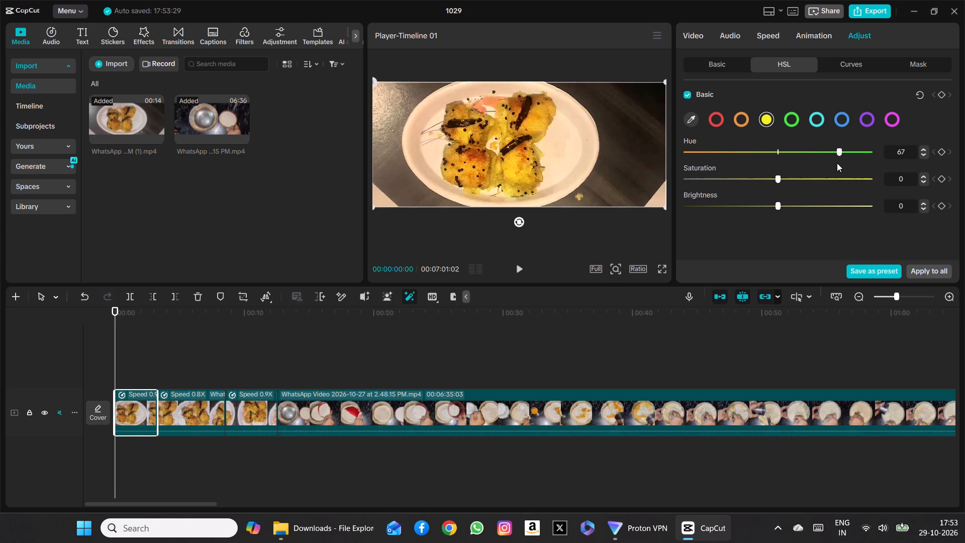
left_click_drag(837, 163, 767, 173)
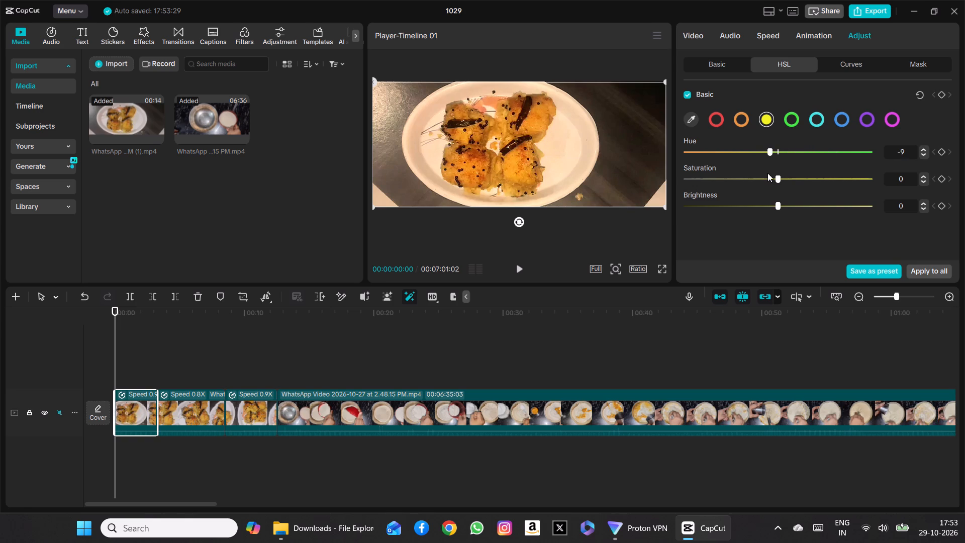
left_click_drag(767, 173, 817, 172)
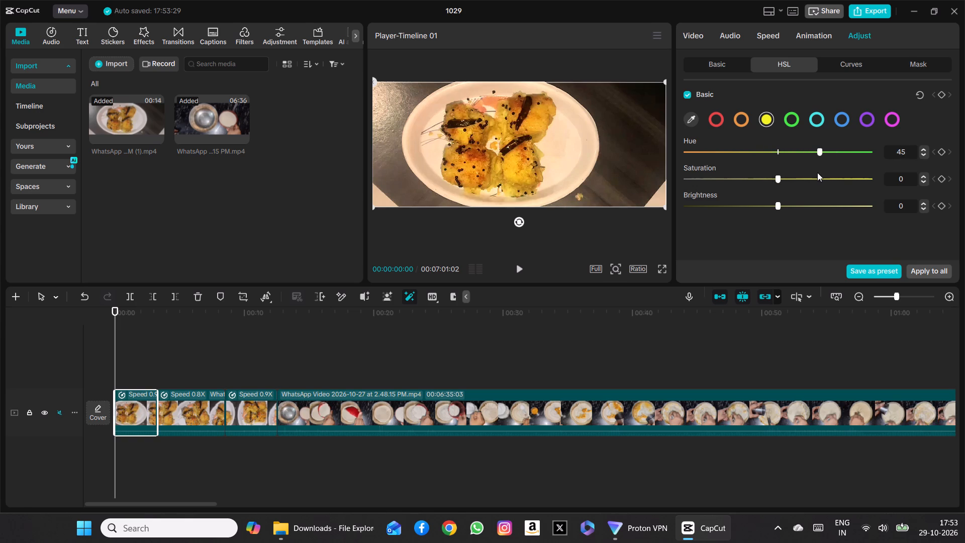
left_click_drag(817, 172, 806, 173)
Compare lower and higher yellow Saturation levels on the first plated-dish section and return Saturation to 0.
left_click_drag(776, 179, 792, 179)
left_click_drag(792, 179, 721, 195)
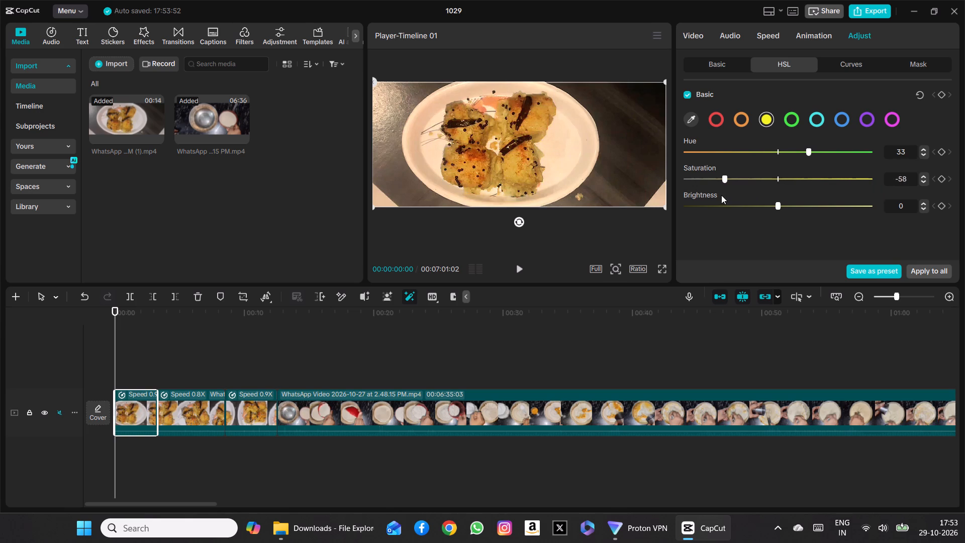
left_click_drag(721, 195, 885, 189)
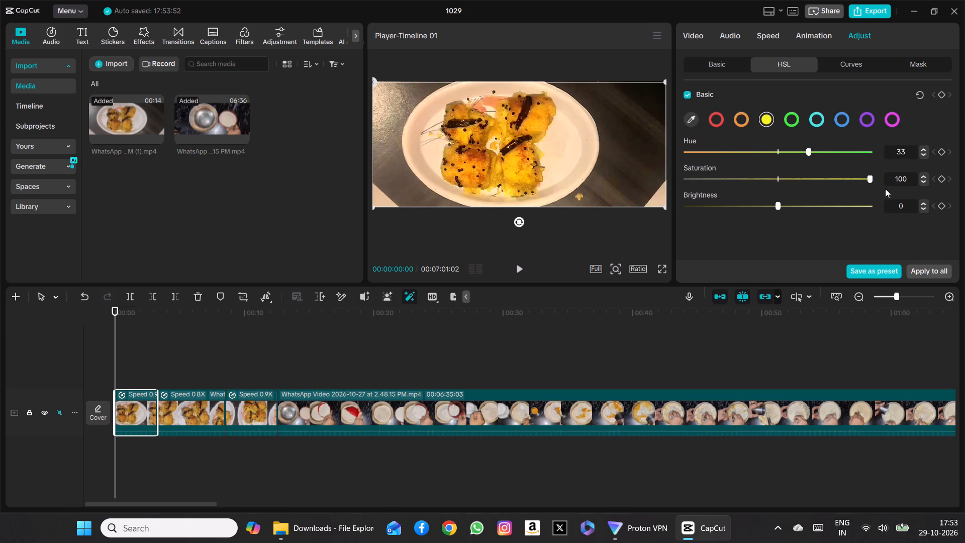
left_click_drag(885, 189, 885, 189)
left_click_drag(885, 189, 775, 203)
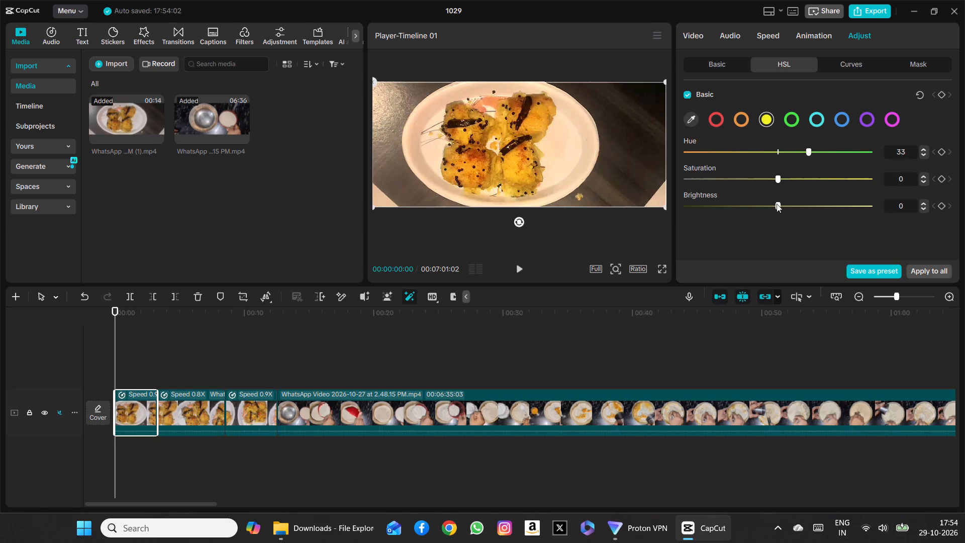
Compare darker and brighter yellows on the first plated-dish section and set the yellow HSL Brightness to 9.
left_click_drag(777, 204, 899, 199)
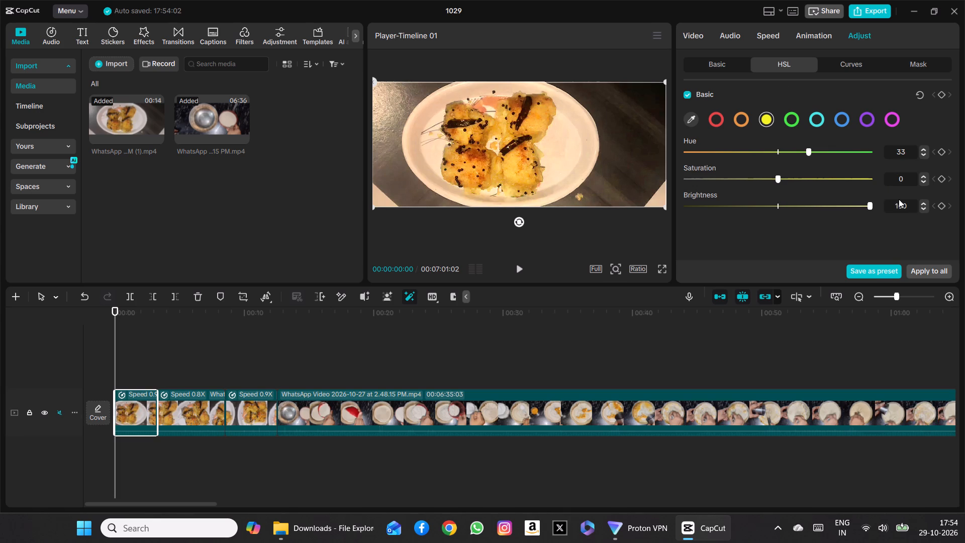
left_click_drag(899, 199, 760, 228)
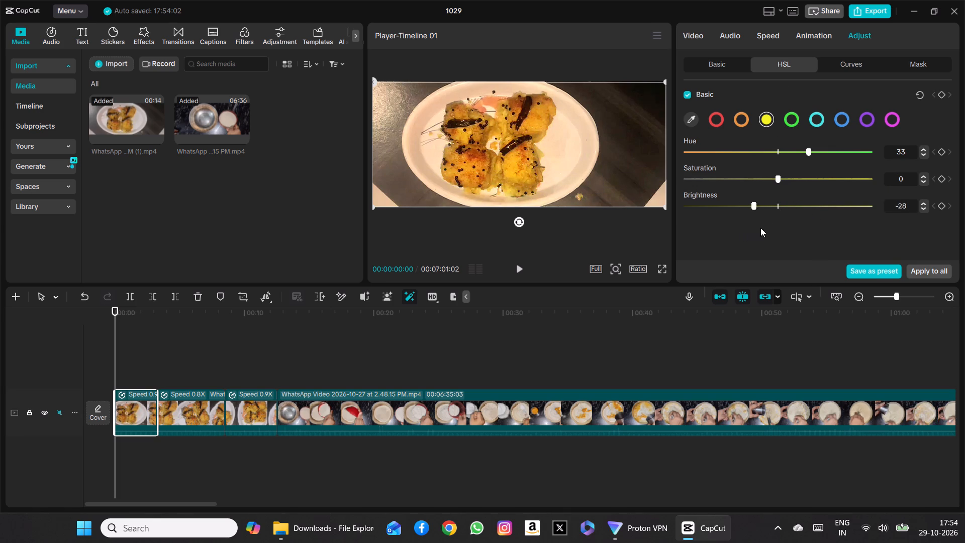
left_click_drag(760, 228, 776, 223)
left_click_drag(776, 223, 740, 225)
left_click_drag(740, 225, 811, 213)
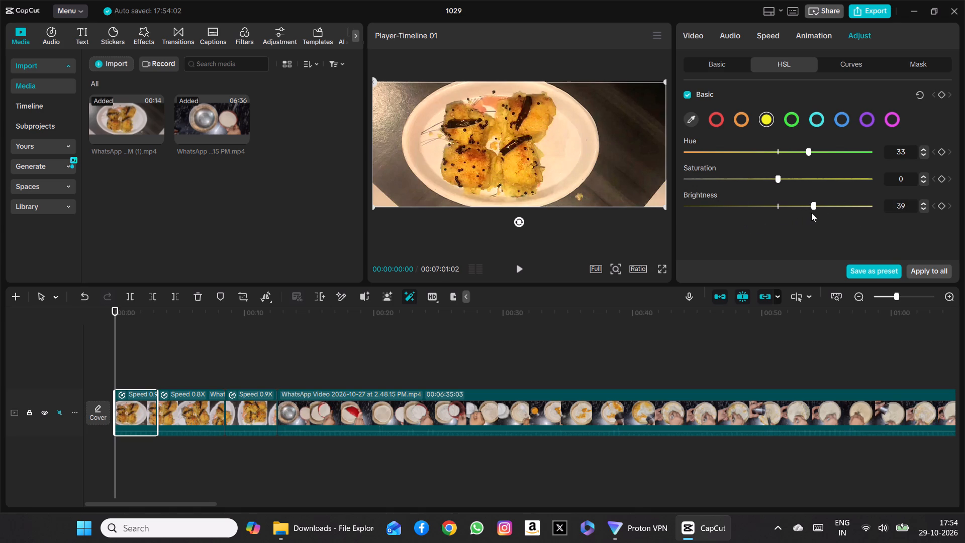
left_click_drag(811, 213, 785, 216)
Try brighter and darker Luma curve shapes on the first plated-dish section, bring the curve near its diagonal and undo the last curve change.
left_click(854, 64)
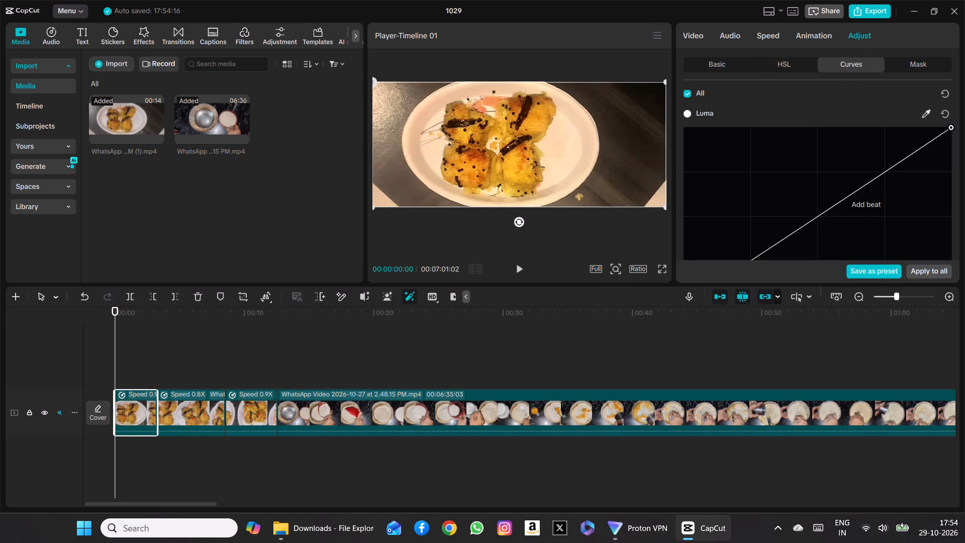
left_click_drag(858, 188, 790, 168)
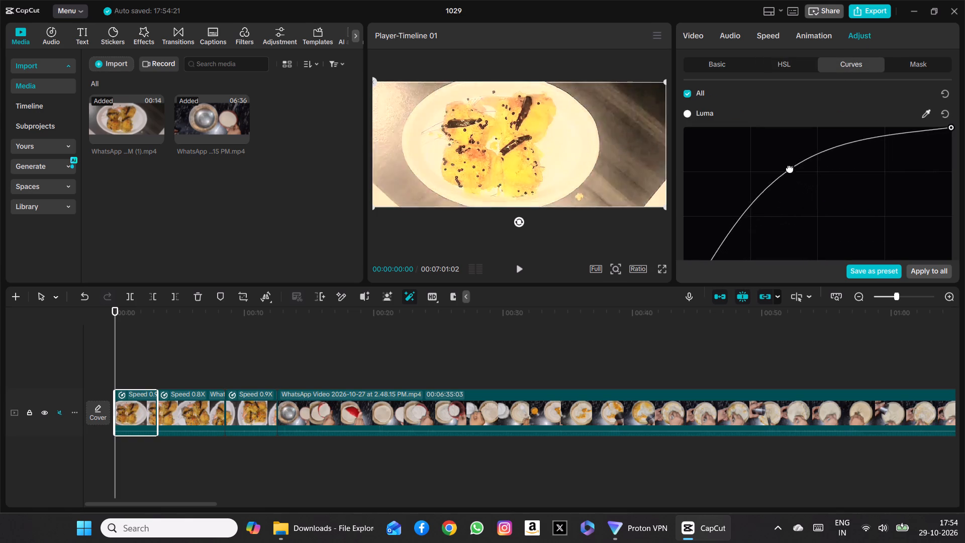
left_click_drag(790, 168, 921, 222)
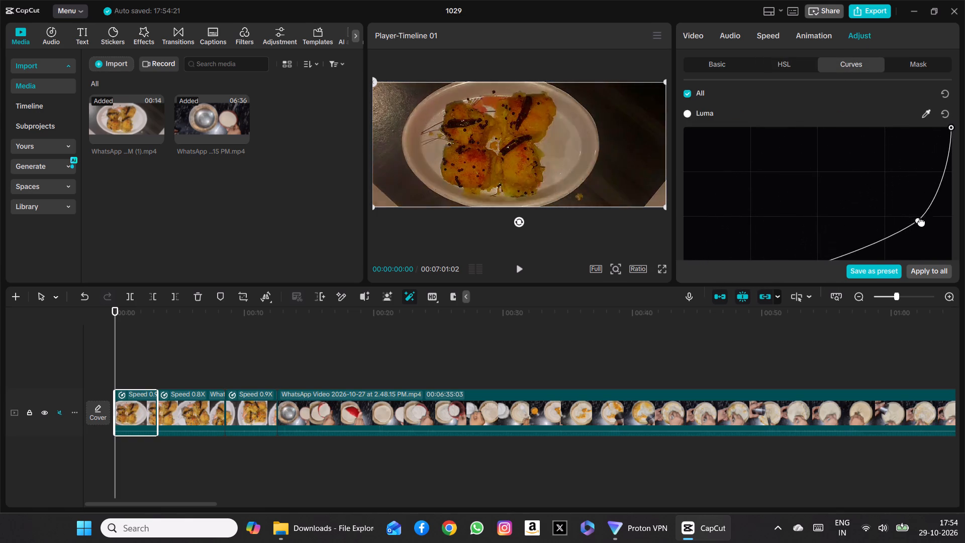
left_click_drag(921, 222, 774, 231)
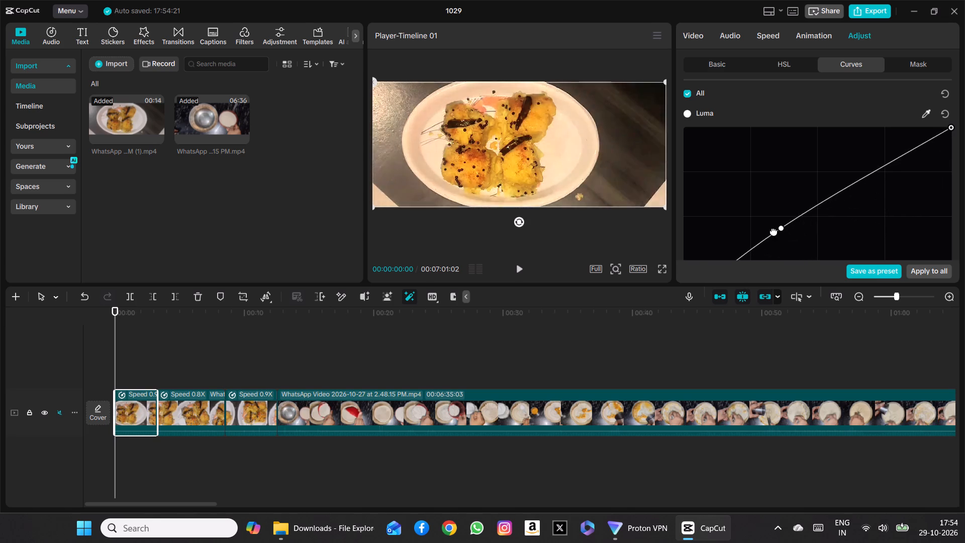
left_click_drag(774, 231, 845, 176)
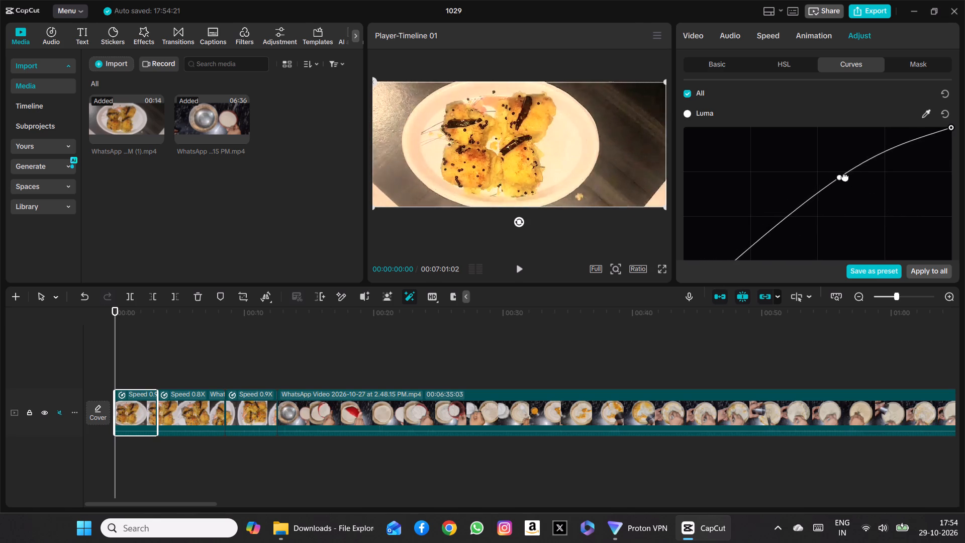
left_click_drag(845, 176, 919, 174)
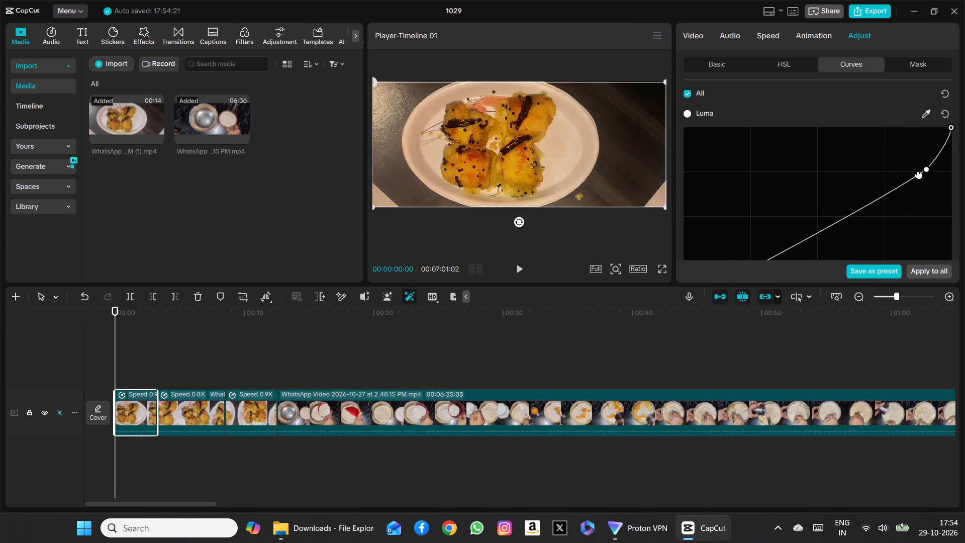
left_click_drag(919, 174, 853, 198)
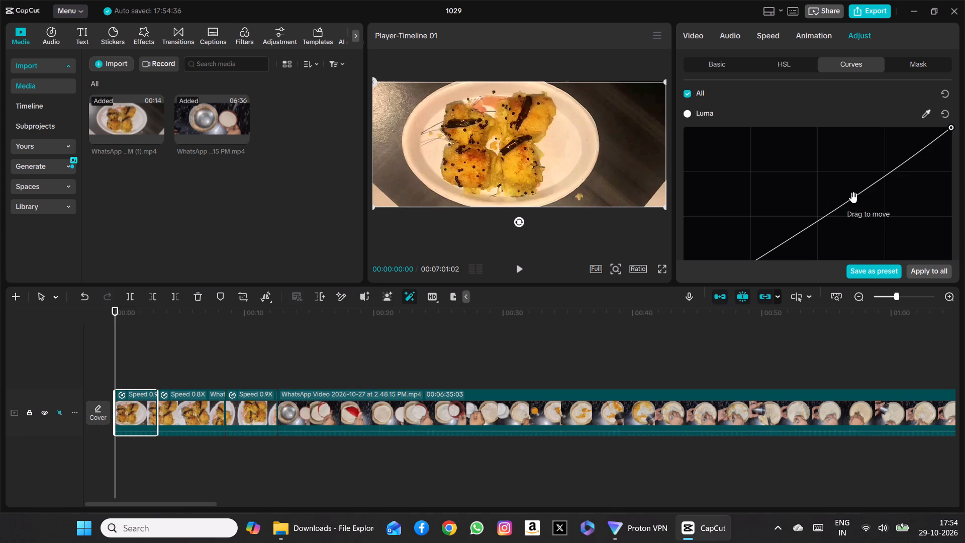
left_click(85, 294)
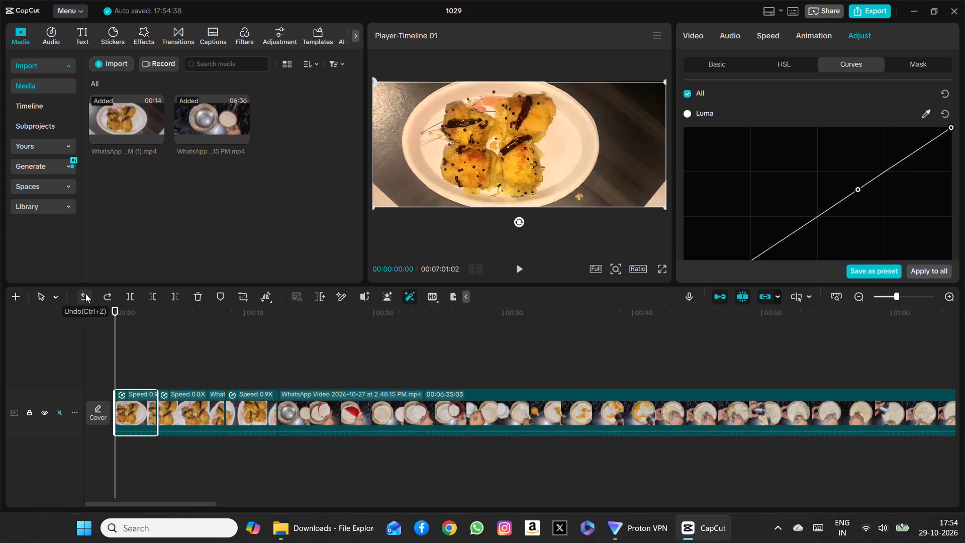
Look through the mask, animation, speed, face retouch and transition options available for the first plated-dish section.
left_click(922, 62)
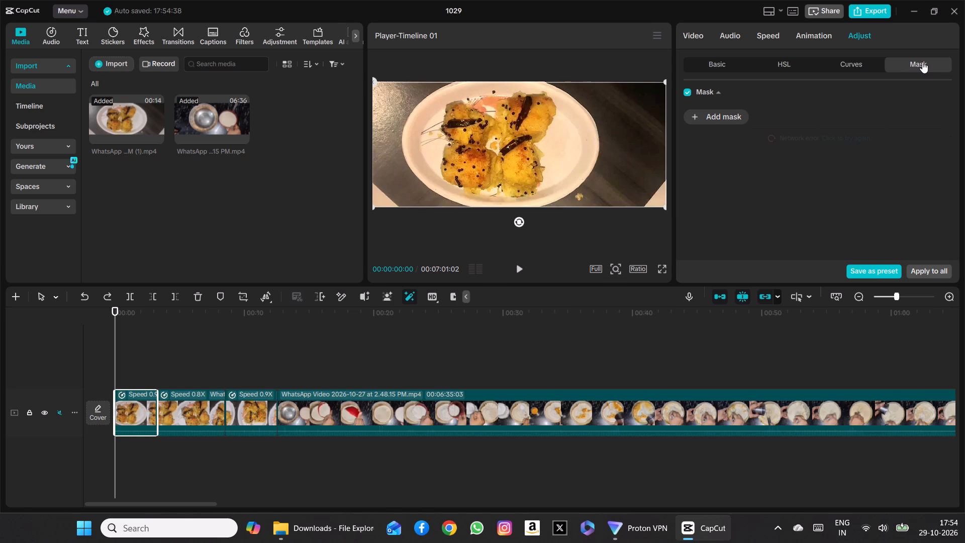
left_click(815, 32)
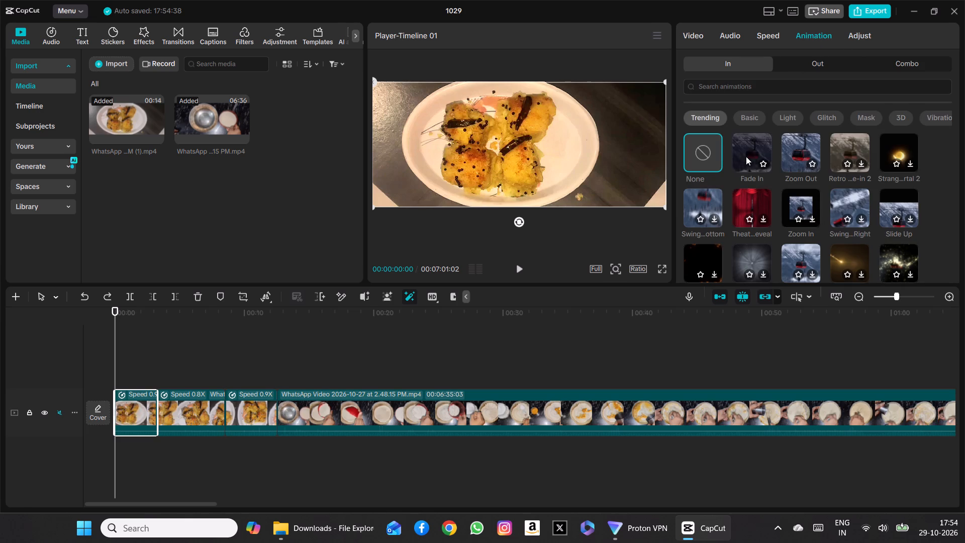
left_click(765, 34)
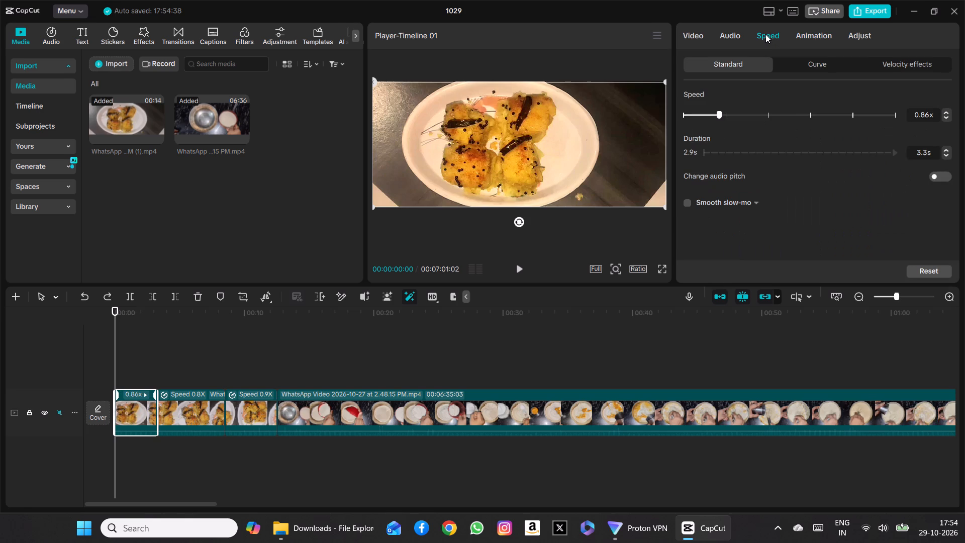
left_click(735, 32)
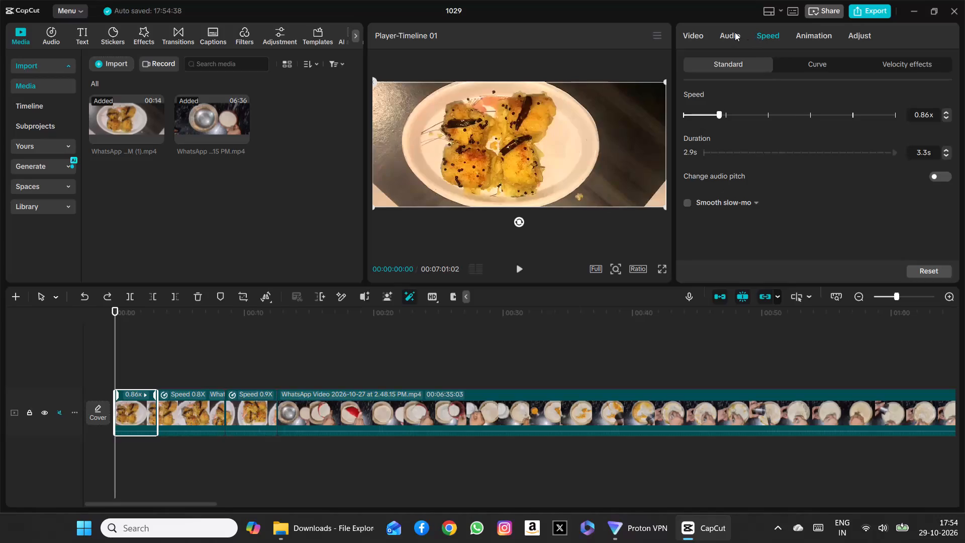
left_click(697, 34)
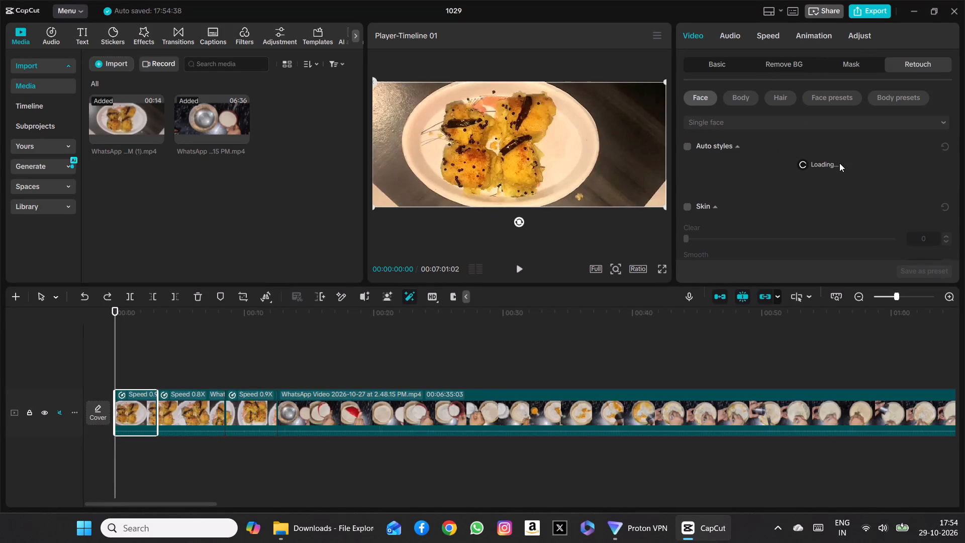
scroll(839, 163, "down", 3)
scroll(839, 163, "up", 1)
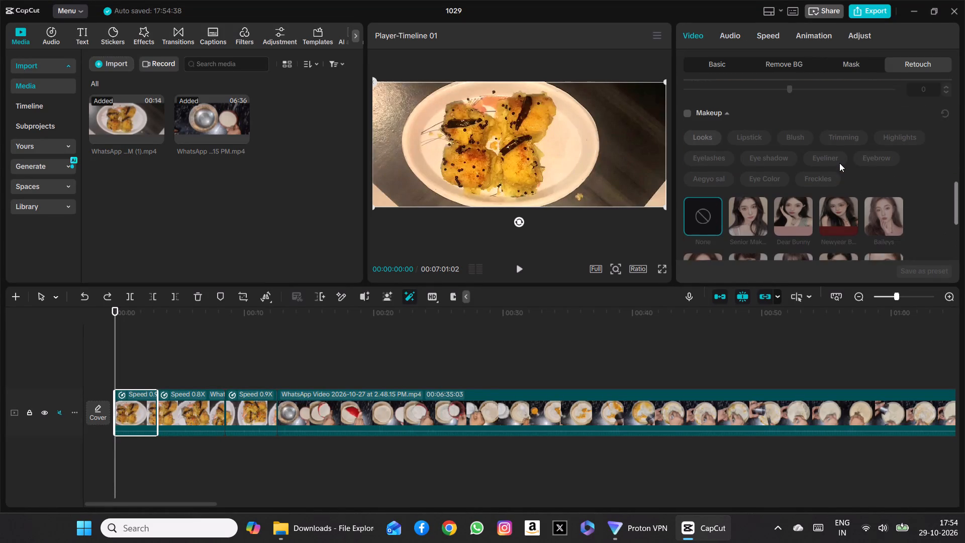
scroll(839, 163, "up", 1)
scroll(839, 163, "down", 2)
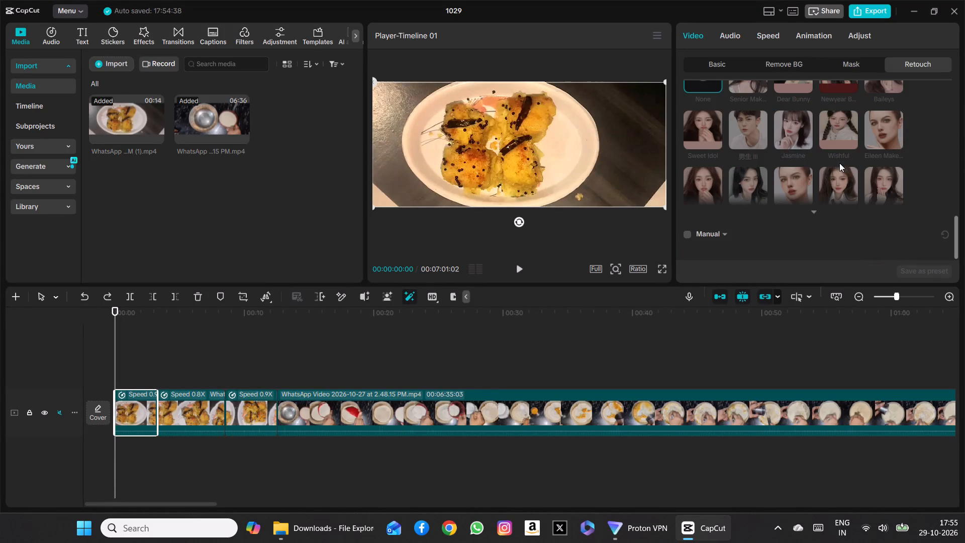
scroll(839, 163, "up", 1)
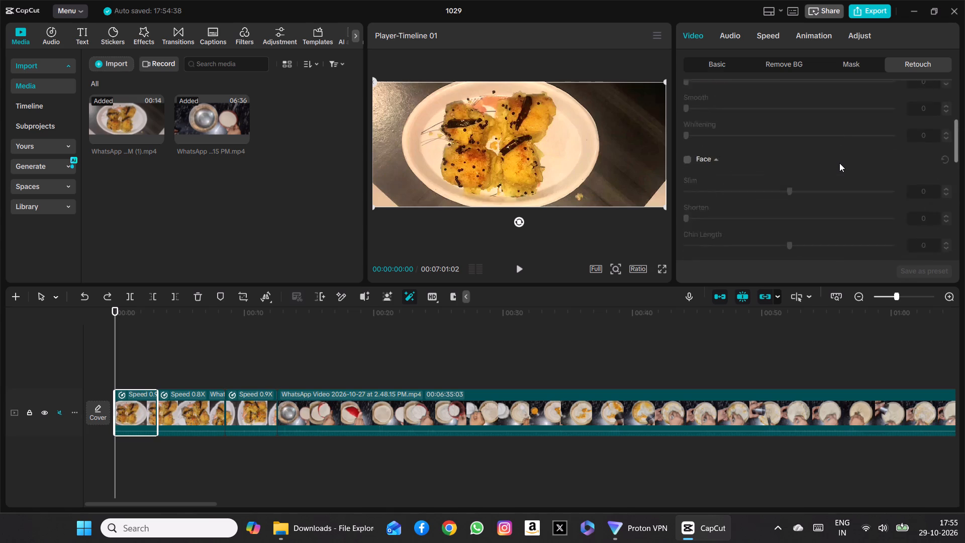
scroll(839, 163, "up", 1)
scroll(839, 163, "down", 1)
scroll(839, 163, "up", 1)
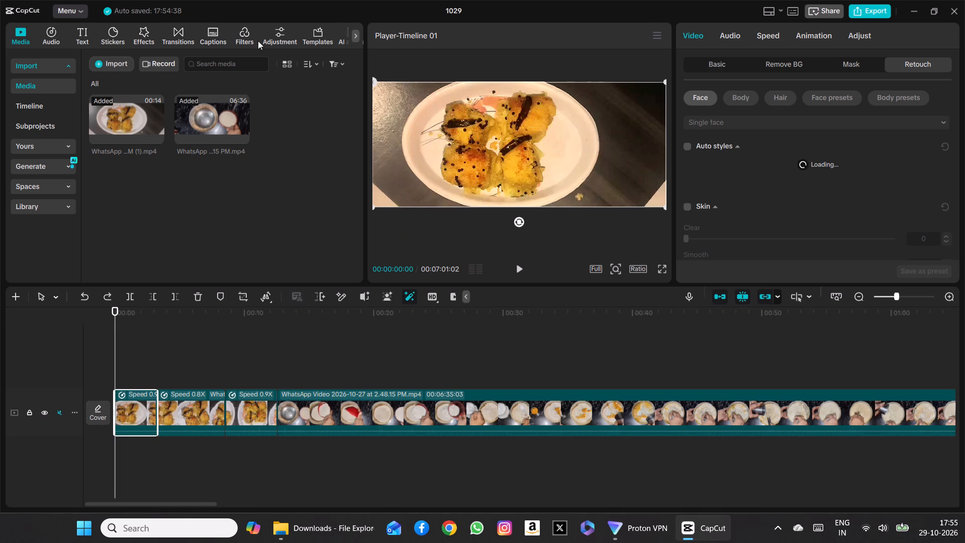
left_click(179, 34)
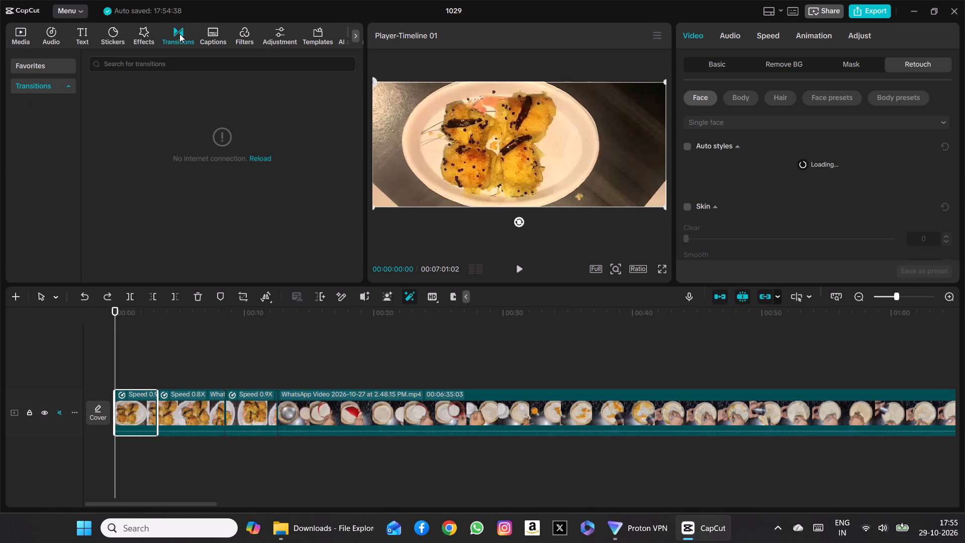
Try reloading the transitions library, look at its favorites and check the In animations available for the first plated-dish section.
left_click(259, 155)
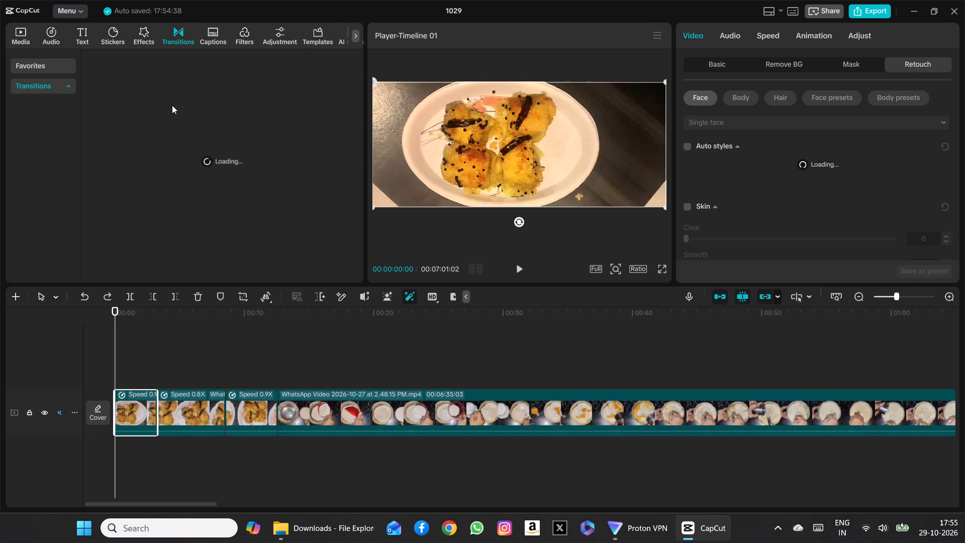
left_click(53, 63)
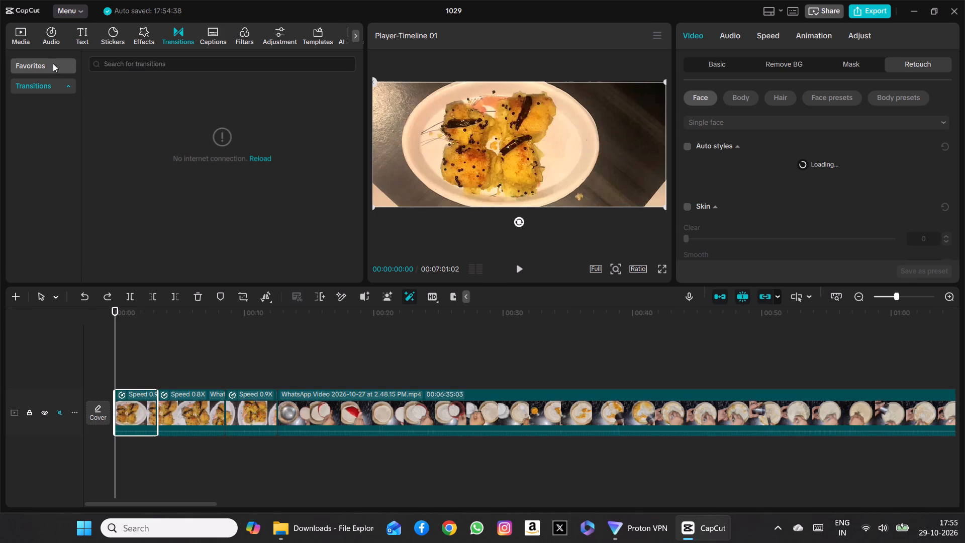
left_click(55, 85)
left_click(251, 155)
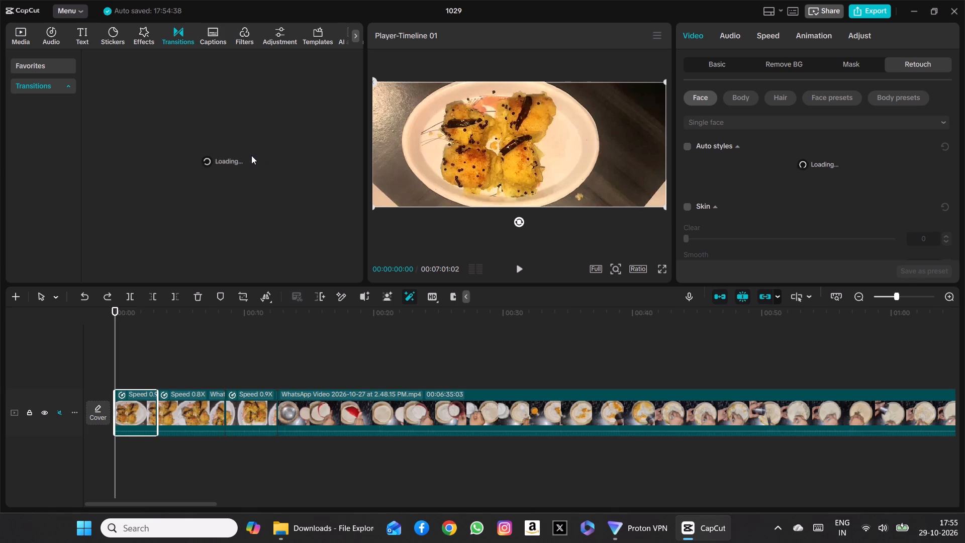
left_click(805, 39)
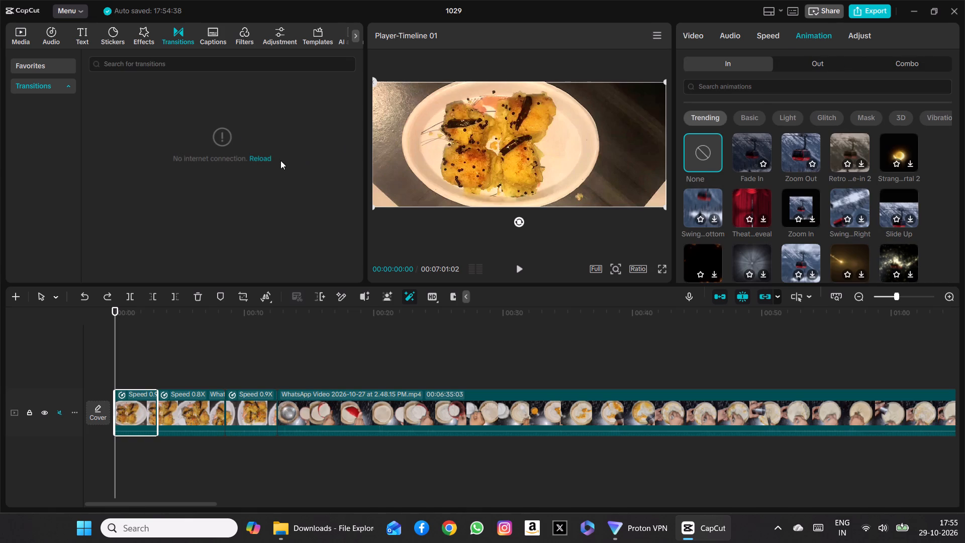
left_click(254, 156)
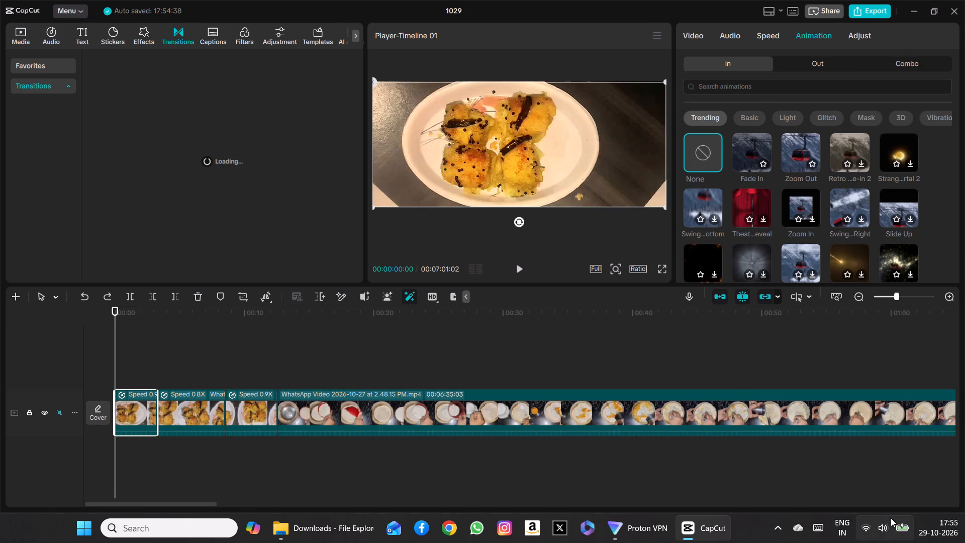
Check the computer's Wi-Fi connection and the available networks.
left_click(883, 524)
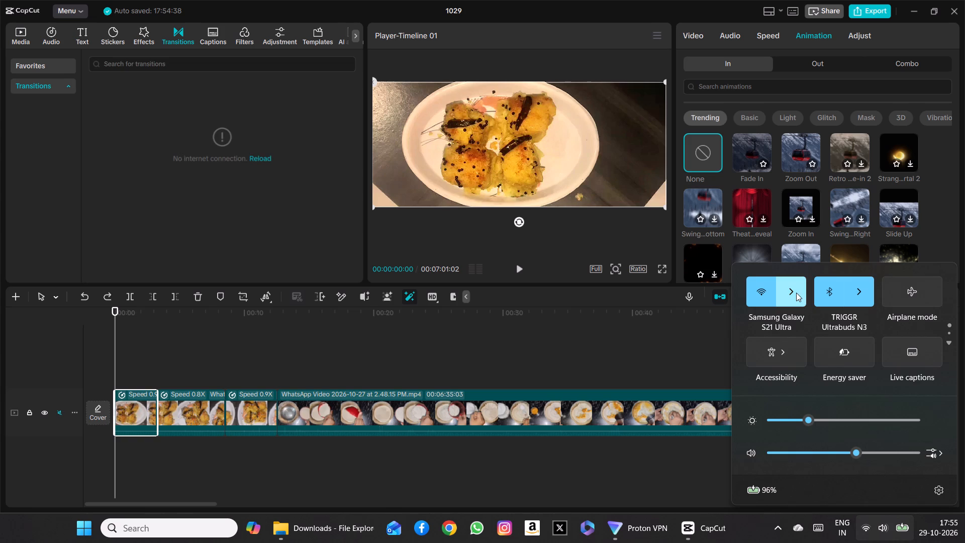
left_click(796, 293)
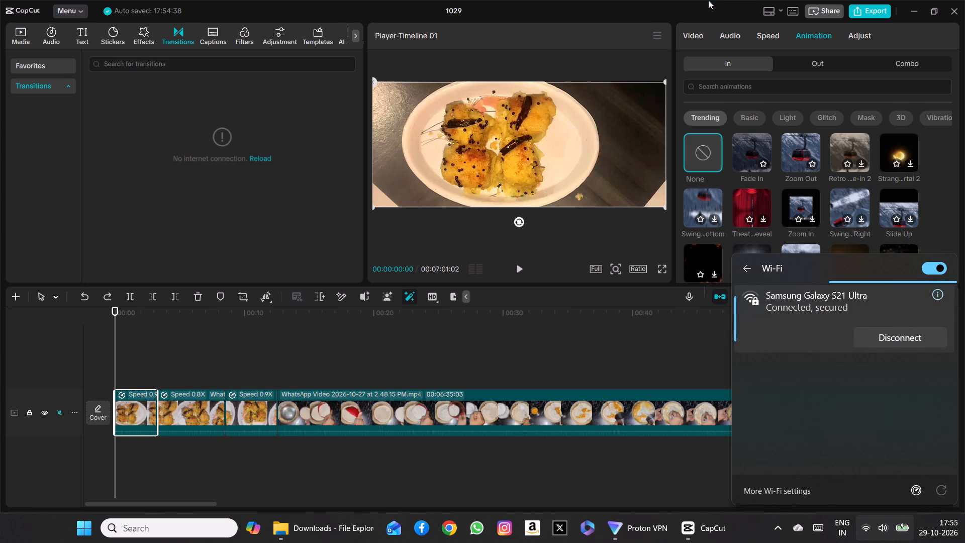
left_click(708, 0)
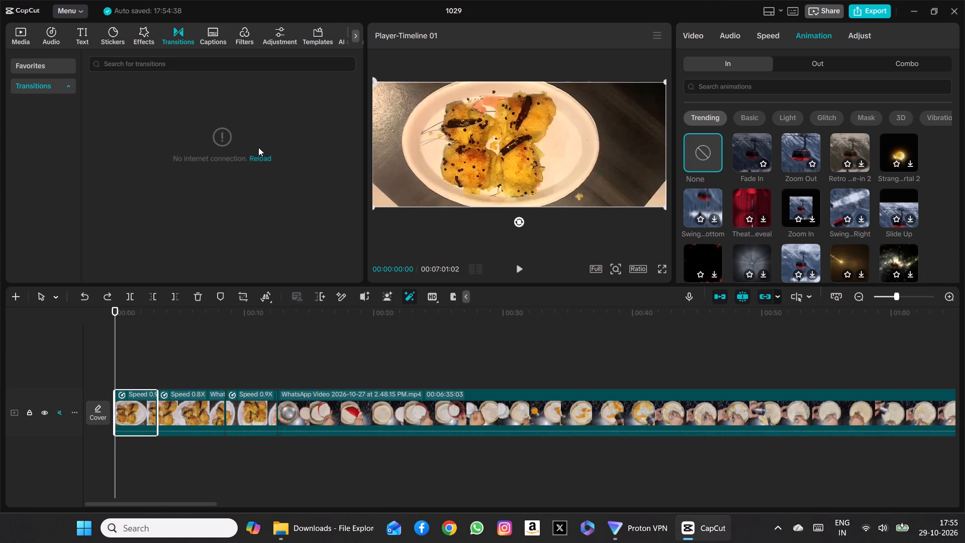
Retry loading the transitions library and look through its Favorites and Transitions categories.
left_click(256, 157)
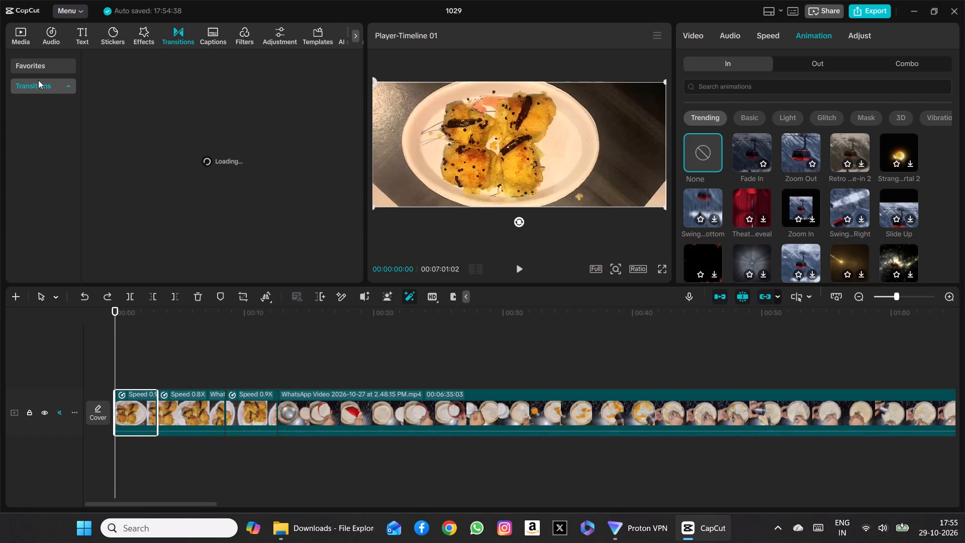
scroll(307, 32, "left", 1)
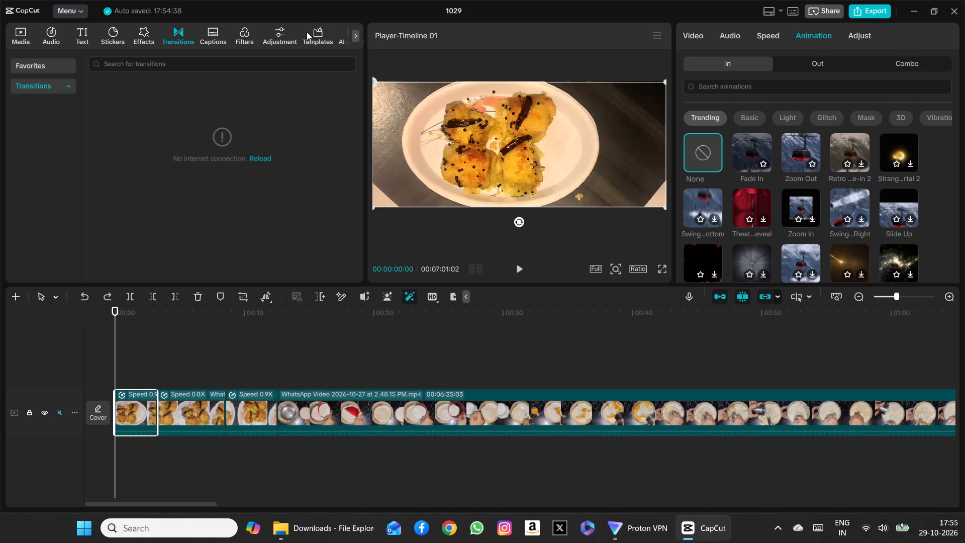
scroll(307, 32, "left", 2)
left_click(61, 69)
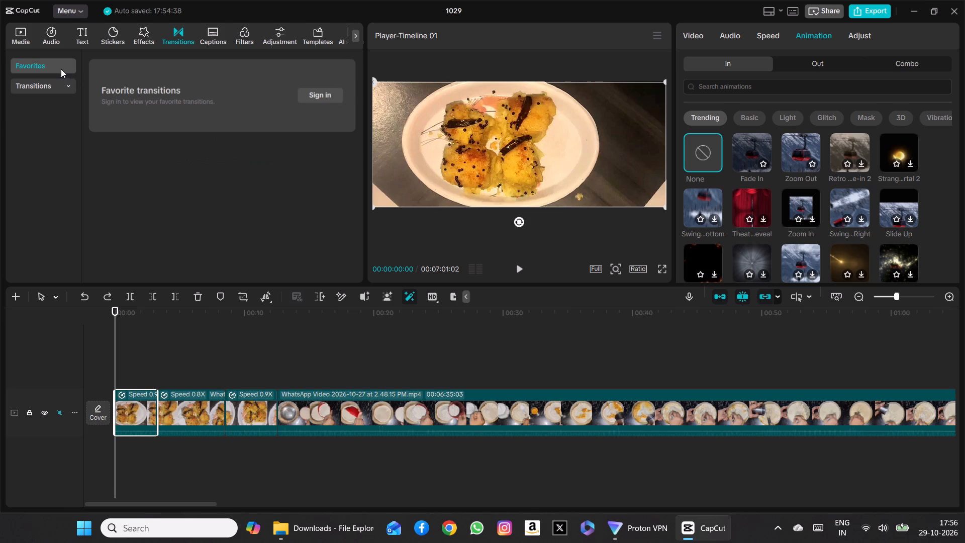
left_click(44, 90)
Search the transitions library for "body".
left_click(136, 67)
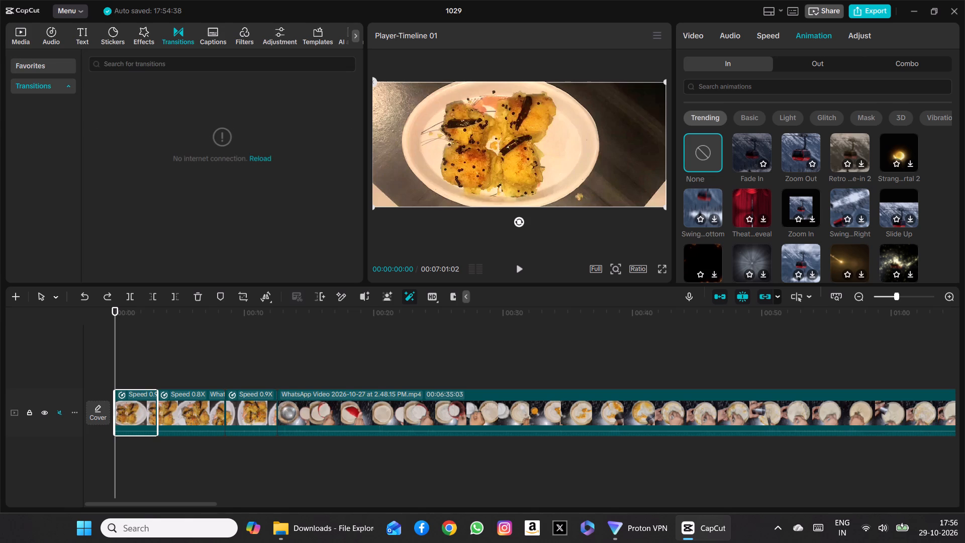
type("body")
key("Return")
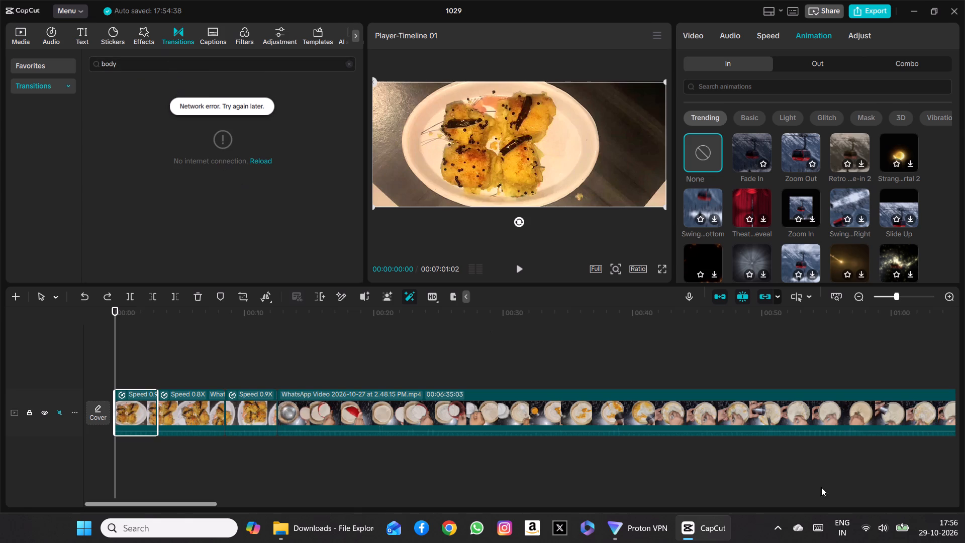
Recheck the Wi-Fi connection, minimize the video editor and inspect the connection status in Proton VPN.
left_click(878, 529)
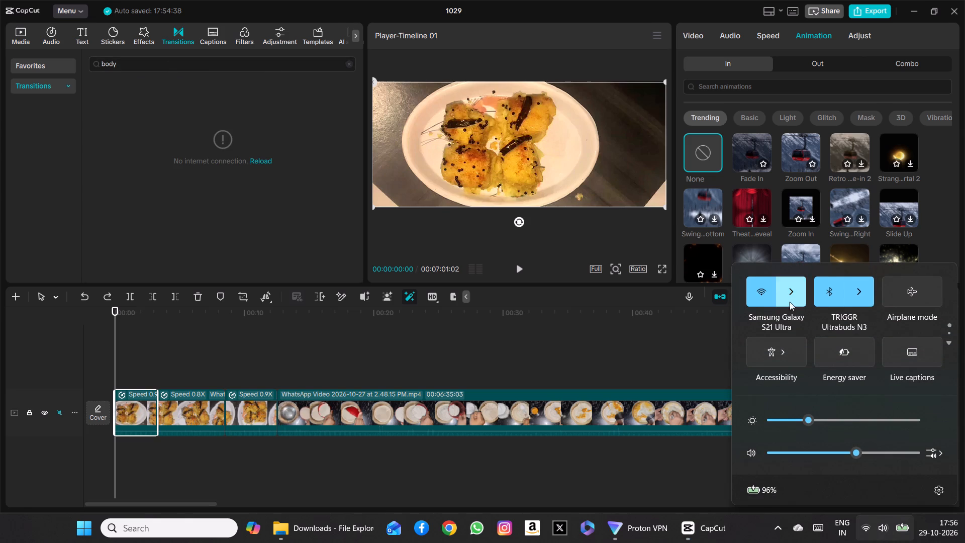
left_click(788, 299)
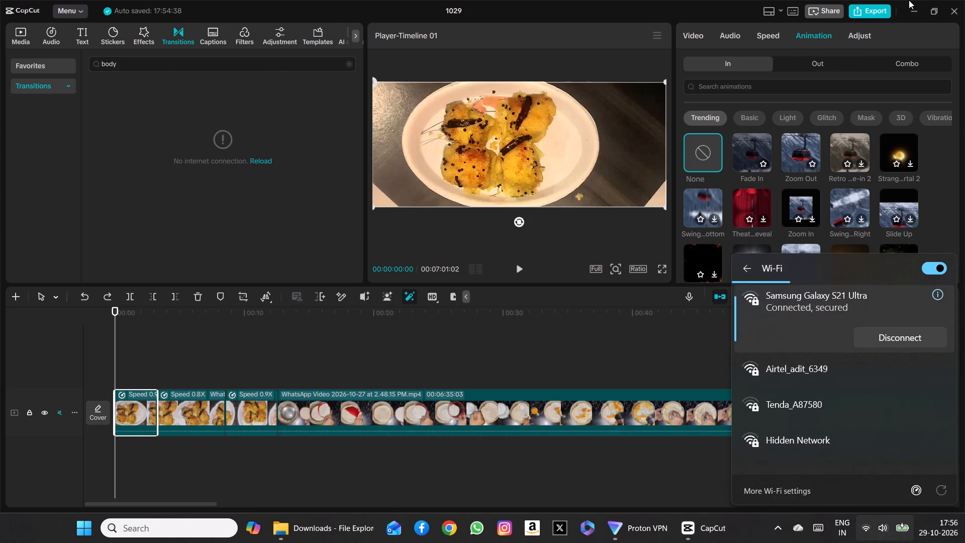
left_click(916, 9)
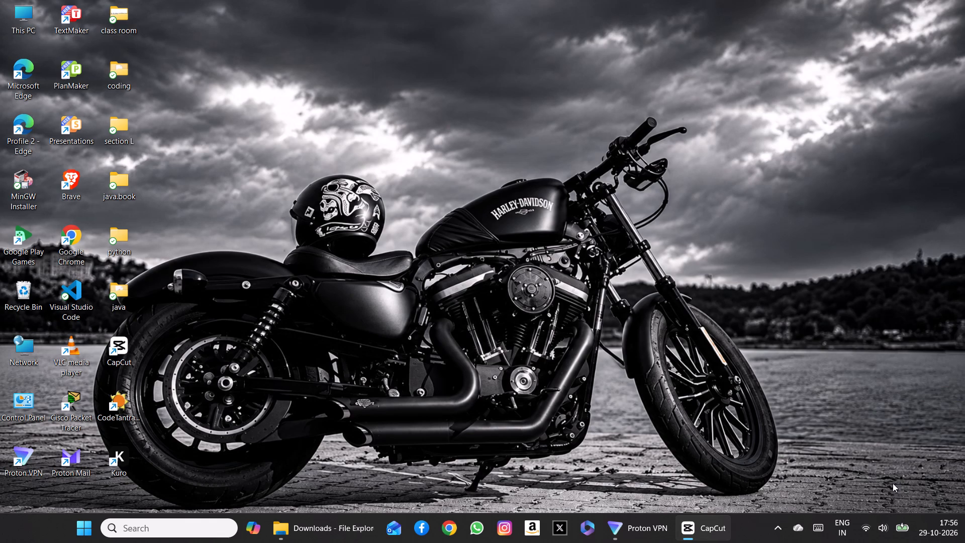
left_click(635, 536)
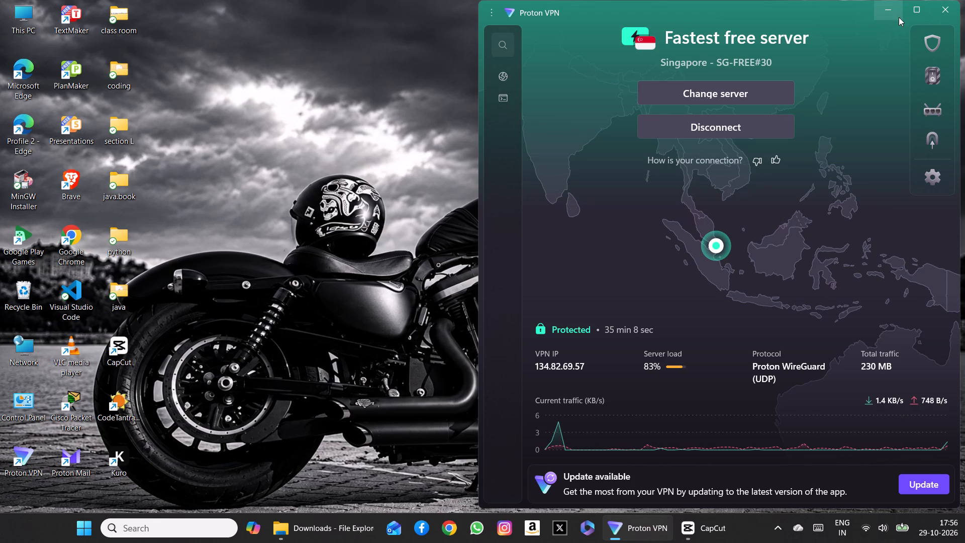
left_click(883, 14)
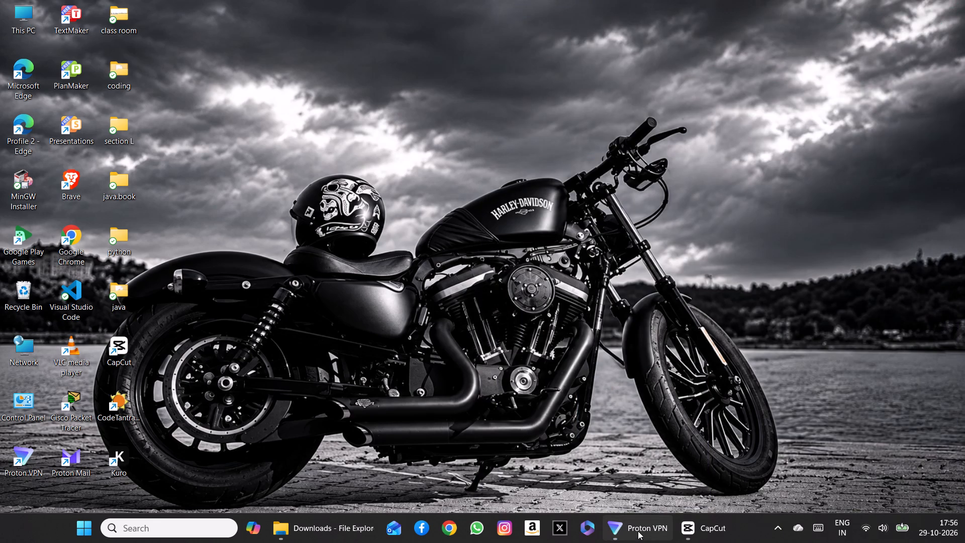
Check the connection status in Proton VPN, minimise it and return to the CapCut project.
left_click(638, 533)
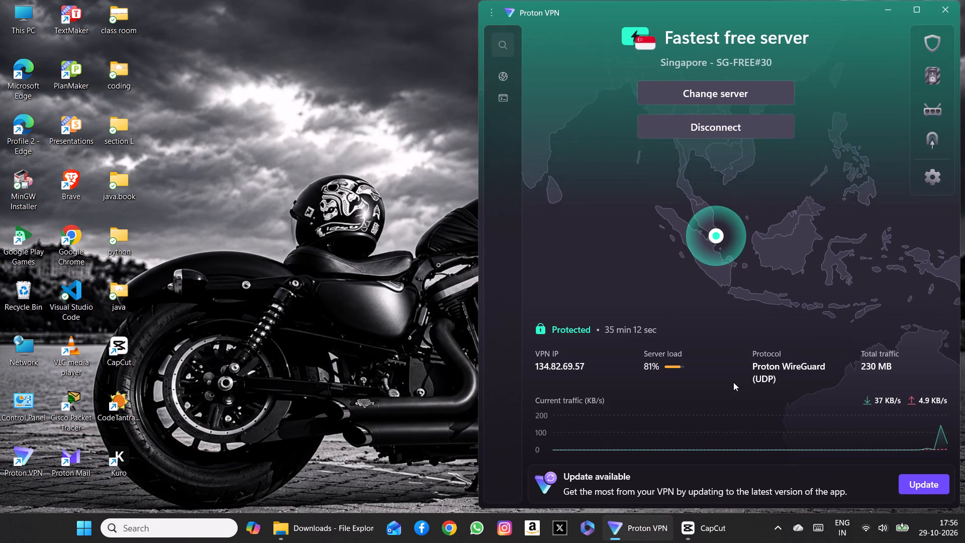
left_click(891, 11)
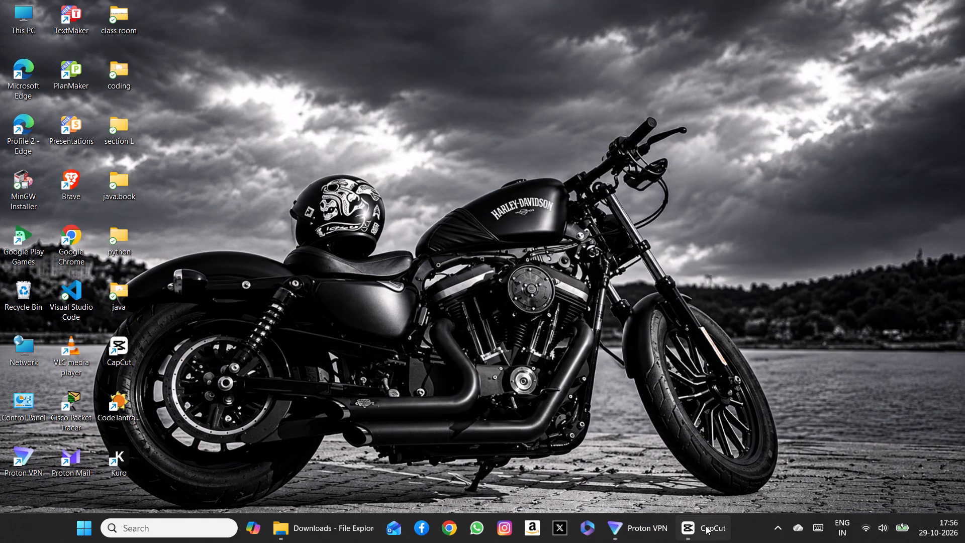
left_click(706, 526)
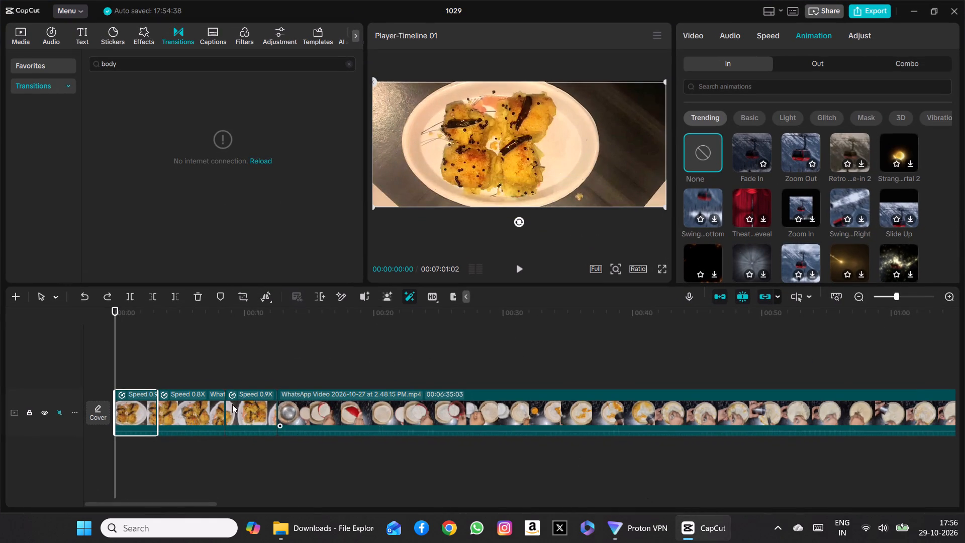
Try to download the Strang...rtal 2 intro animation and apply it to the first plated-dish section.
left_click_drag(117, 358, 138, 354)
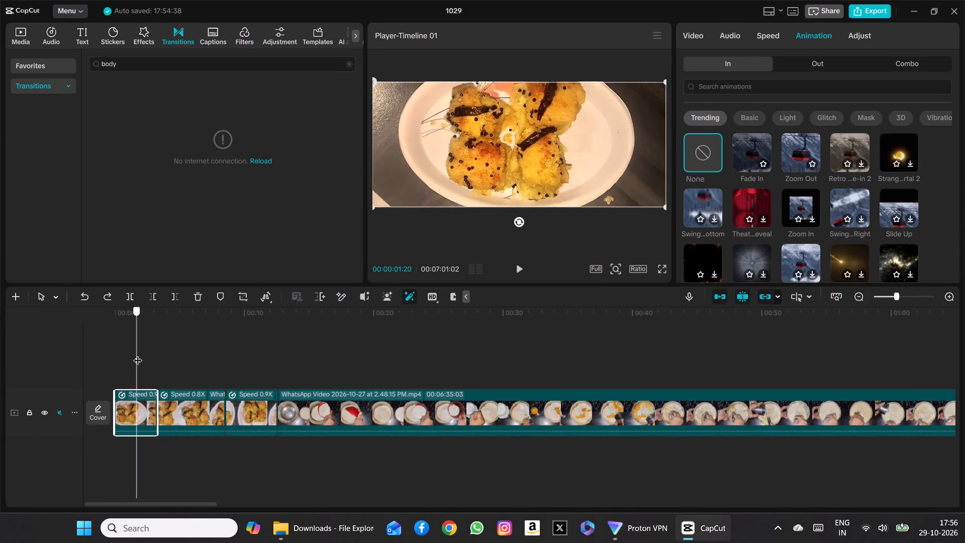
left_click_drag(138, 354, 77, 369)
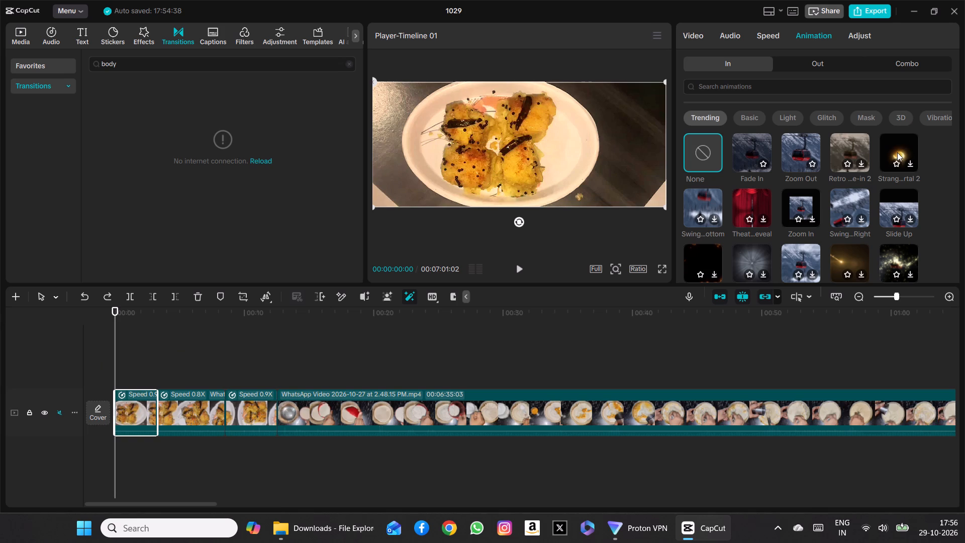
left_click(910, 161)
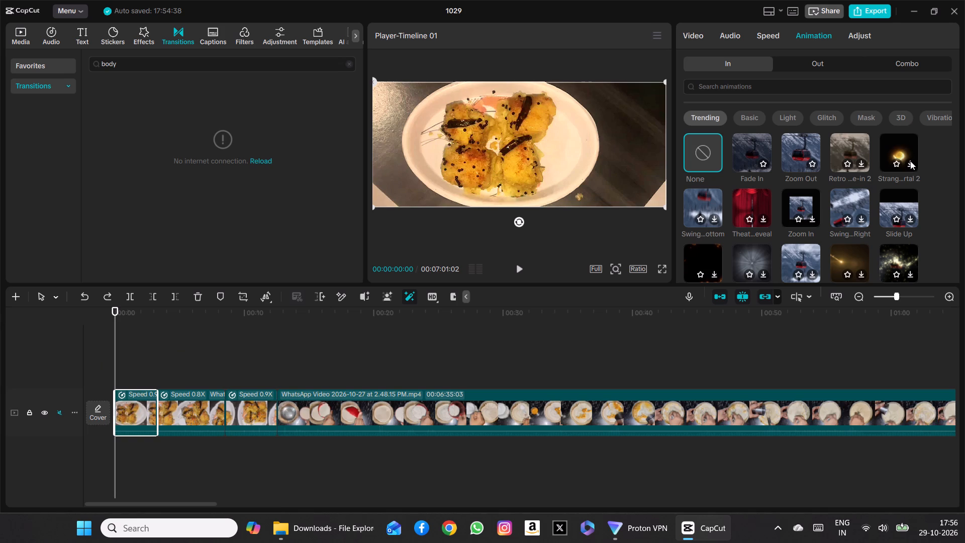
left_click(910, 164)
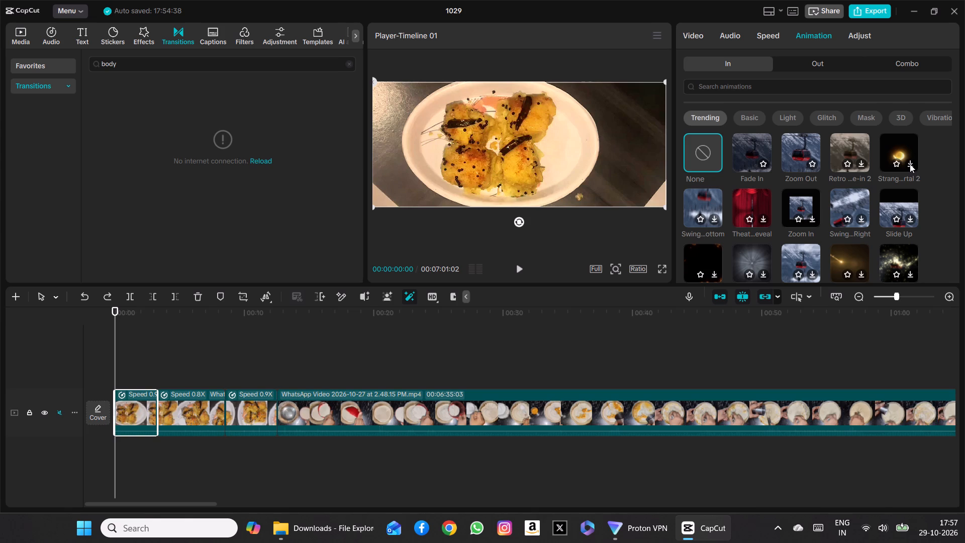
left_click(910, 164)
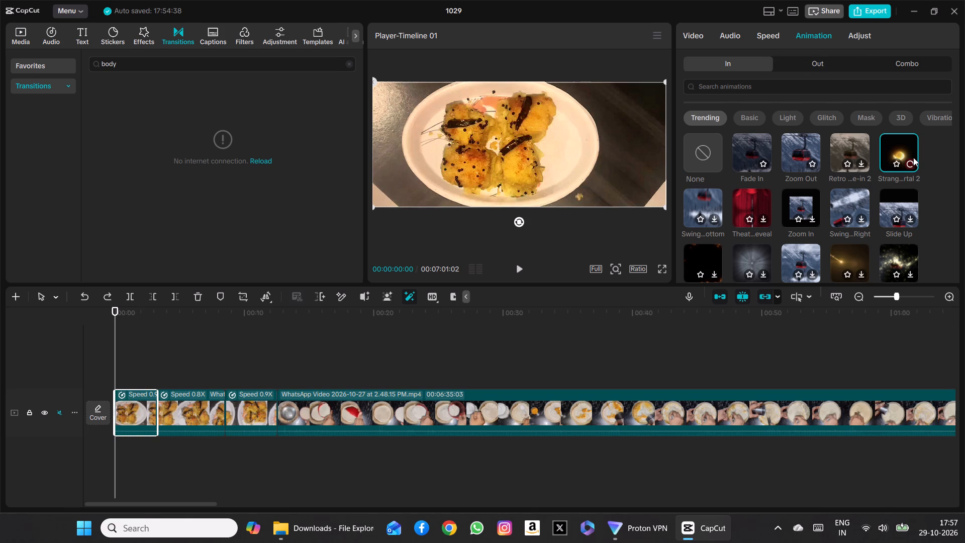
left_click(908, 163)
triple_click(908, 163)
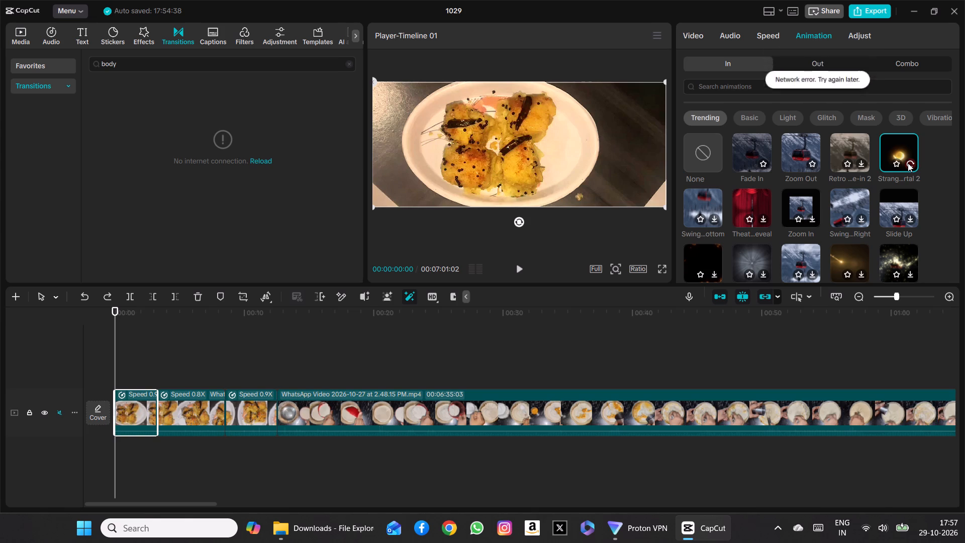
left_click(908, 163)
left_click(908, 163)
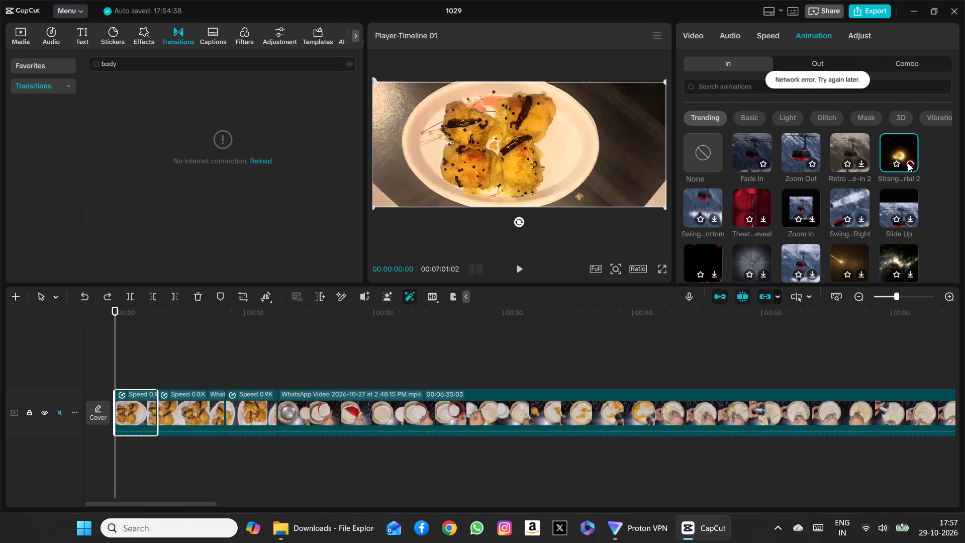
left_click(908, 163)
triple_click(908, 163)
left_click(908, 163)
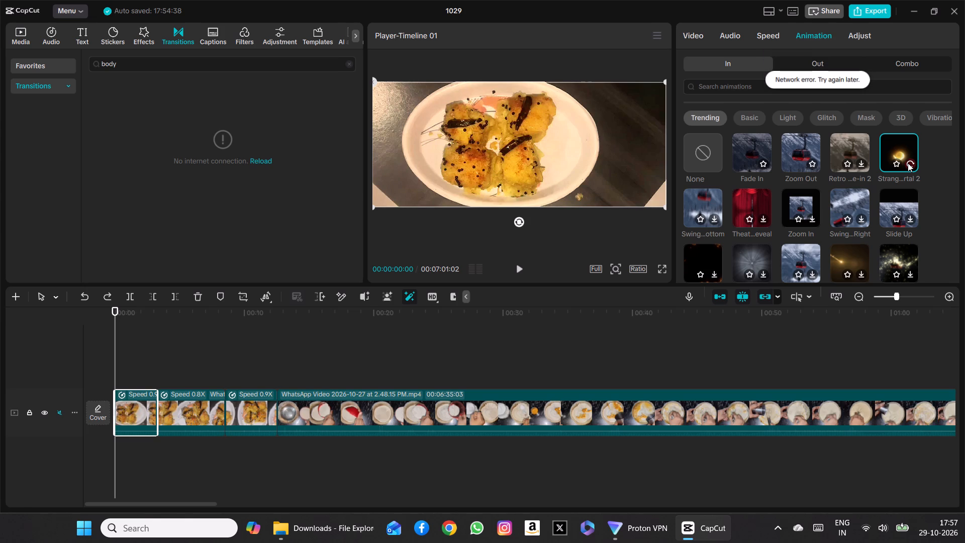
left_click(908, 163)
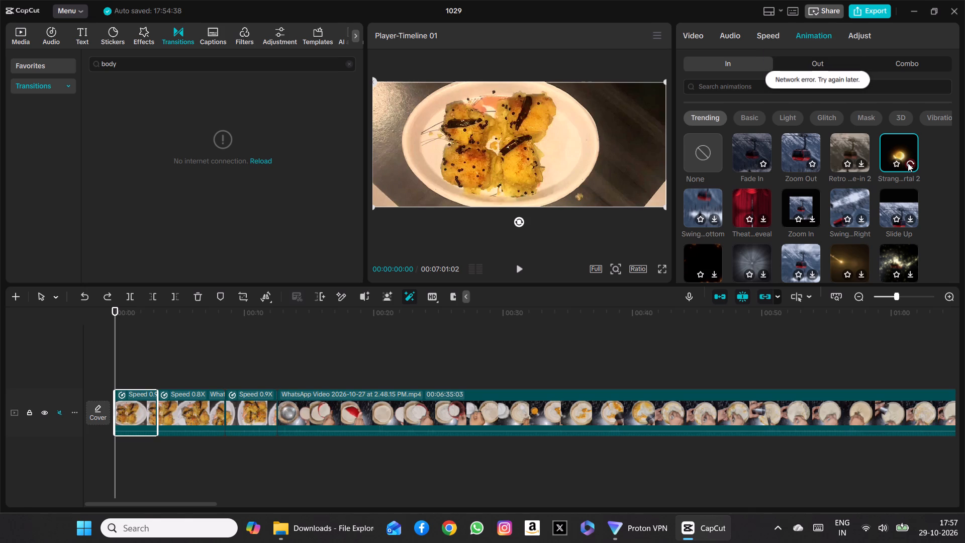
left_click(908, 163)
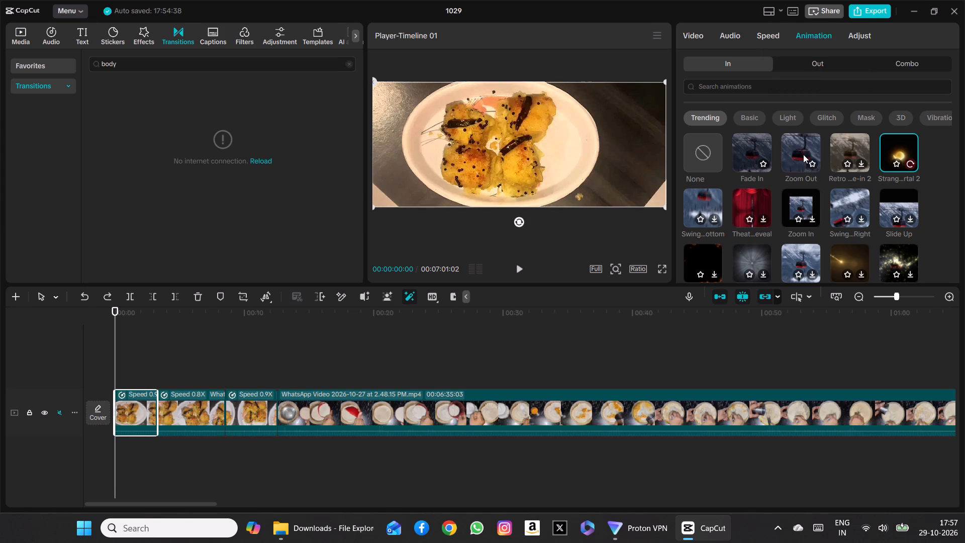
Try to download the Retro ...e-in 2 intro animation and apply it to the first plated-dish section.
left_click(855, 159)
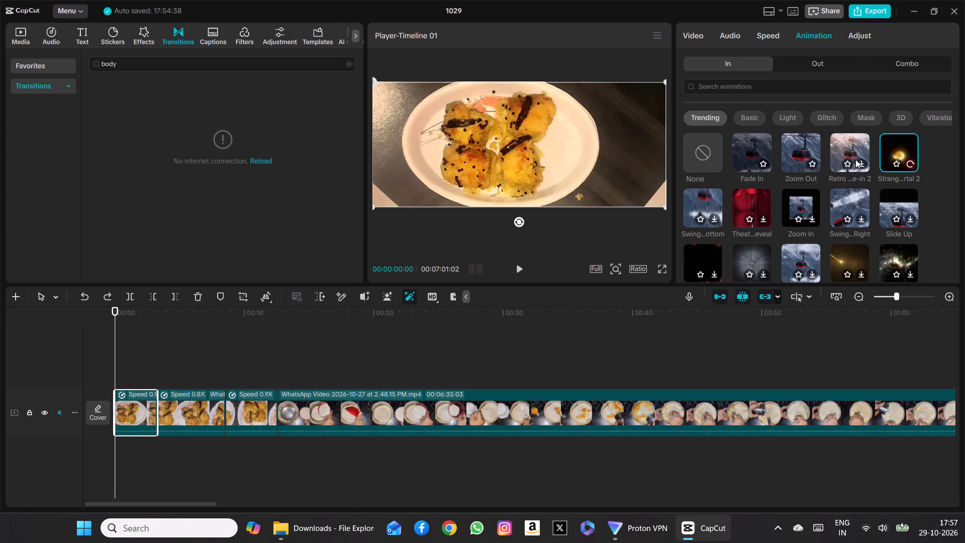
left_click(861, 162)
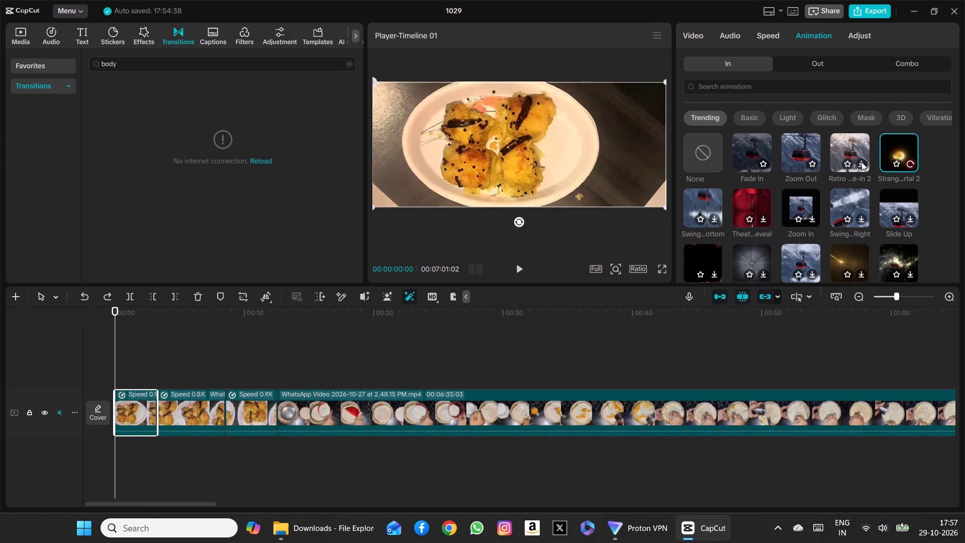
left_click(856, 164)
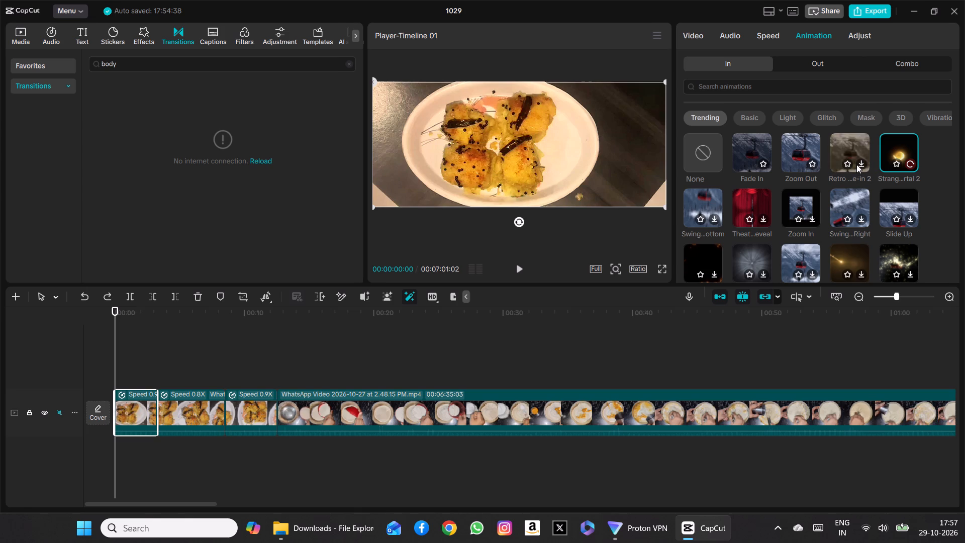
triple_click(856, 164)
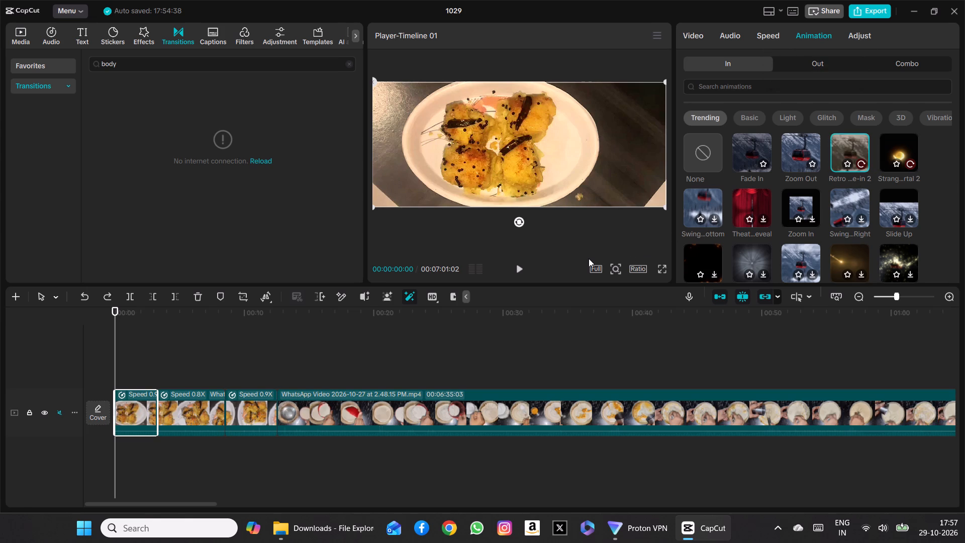
Play and scrub through the opening plated-dish sections to compare their footage and order.
left_click(518, 269)
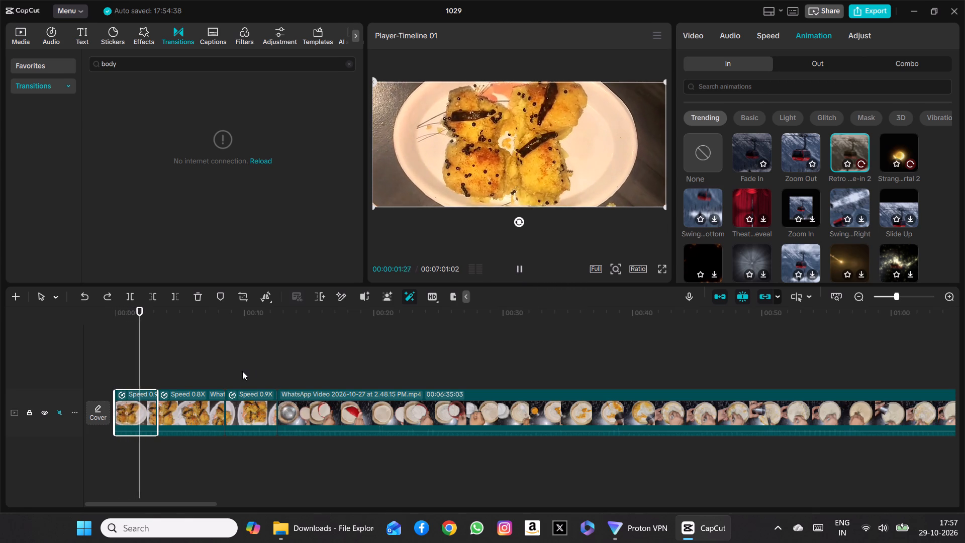
left_click_drag(155, 341, 136, 343)
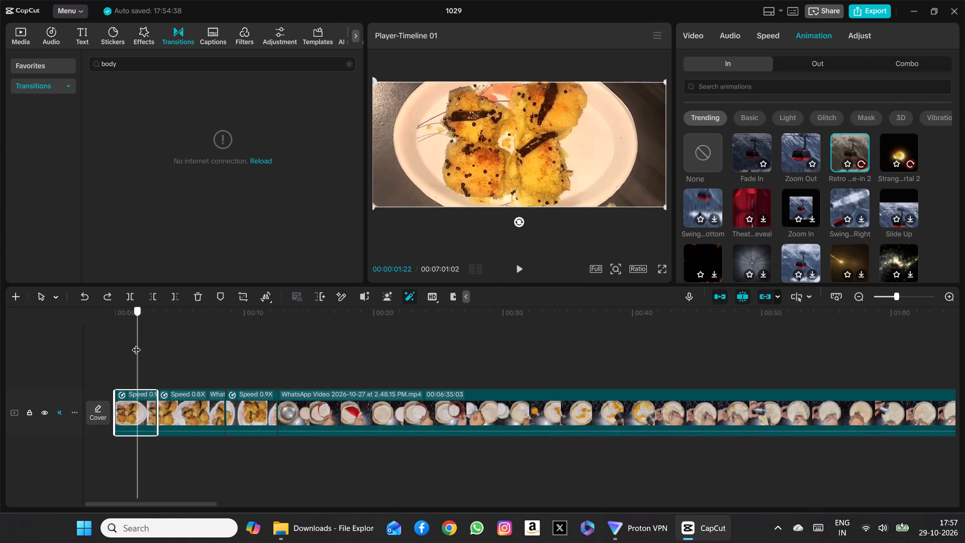
left_click_drag(136, 343, 105, 337)
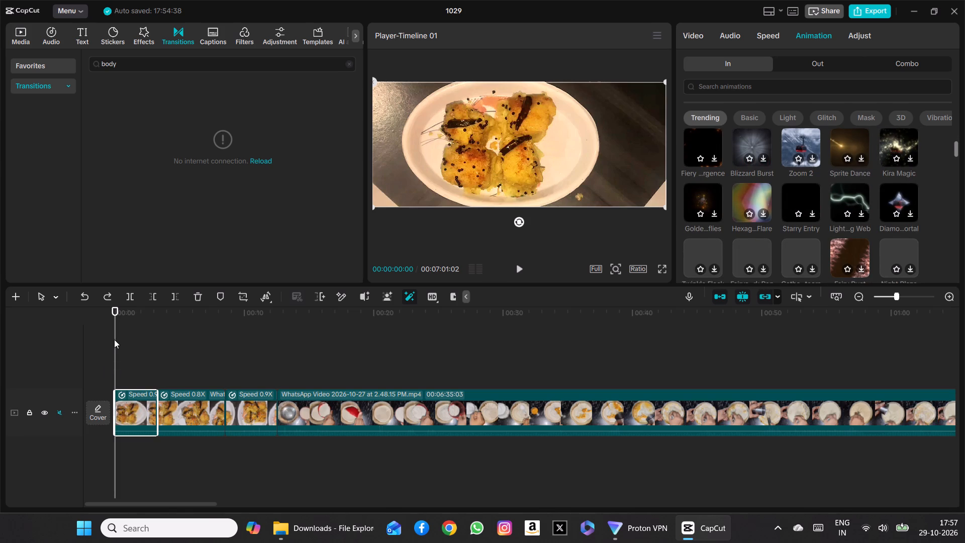
scroll(113, 340, "up", 2)
left_click_drag(113, 340, 182, 345)
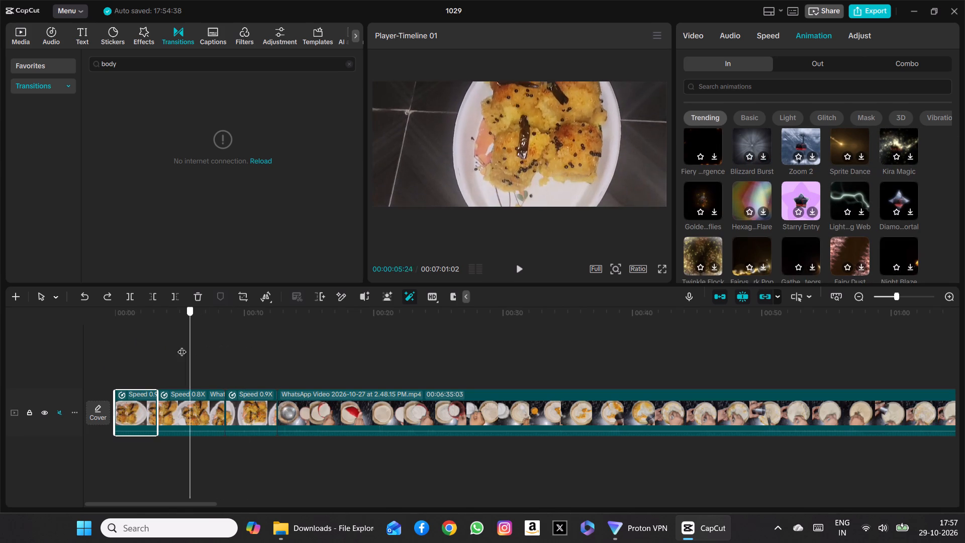
left_click_drag(182, 345, 171, 346)
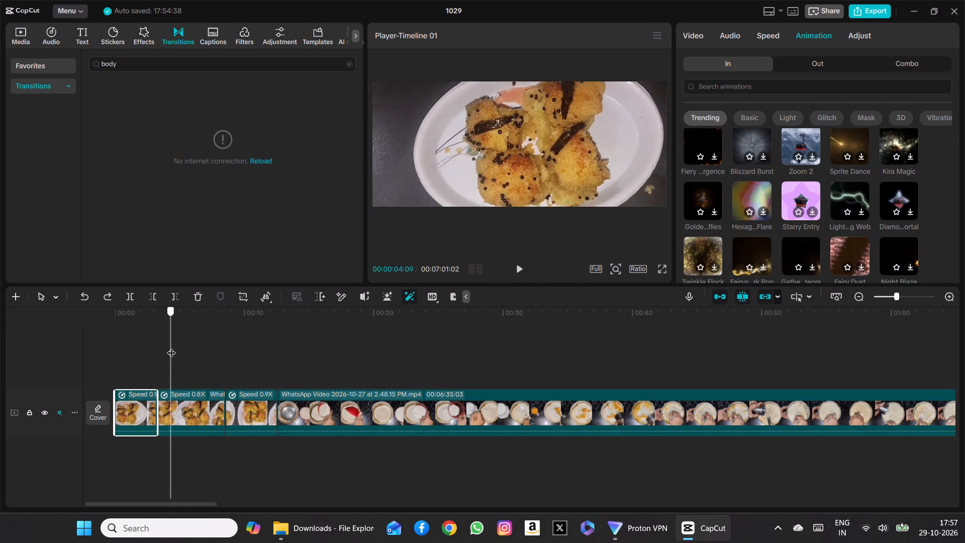
left_click_drag(171, 346, 242, 348)
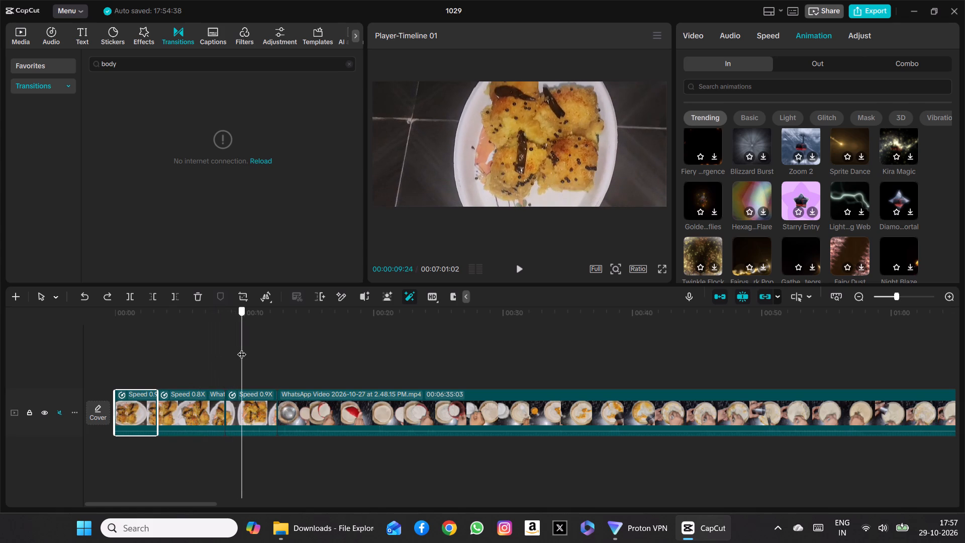
left_click_drag(242, 348, 106, 337)
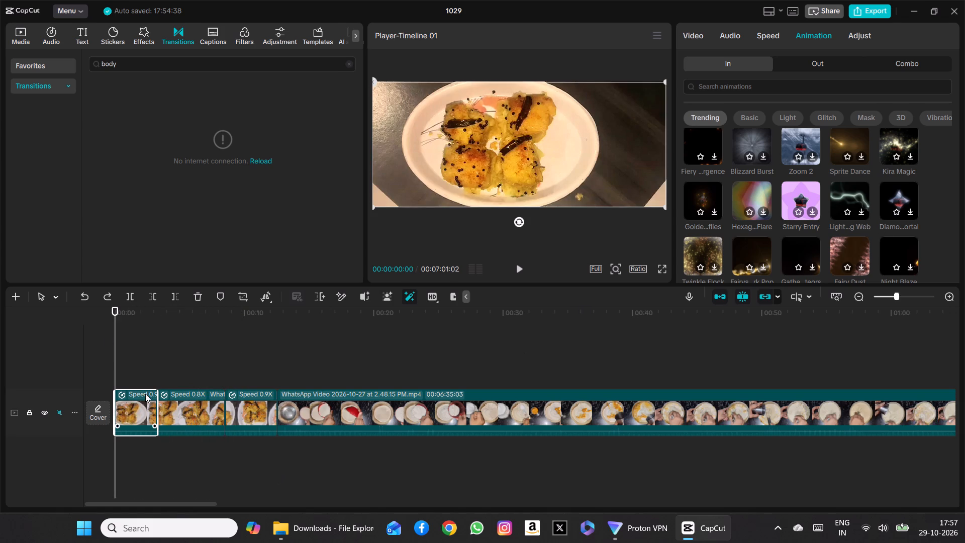
left_click_drag(113, 352, 242, 351)
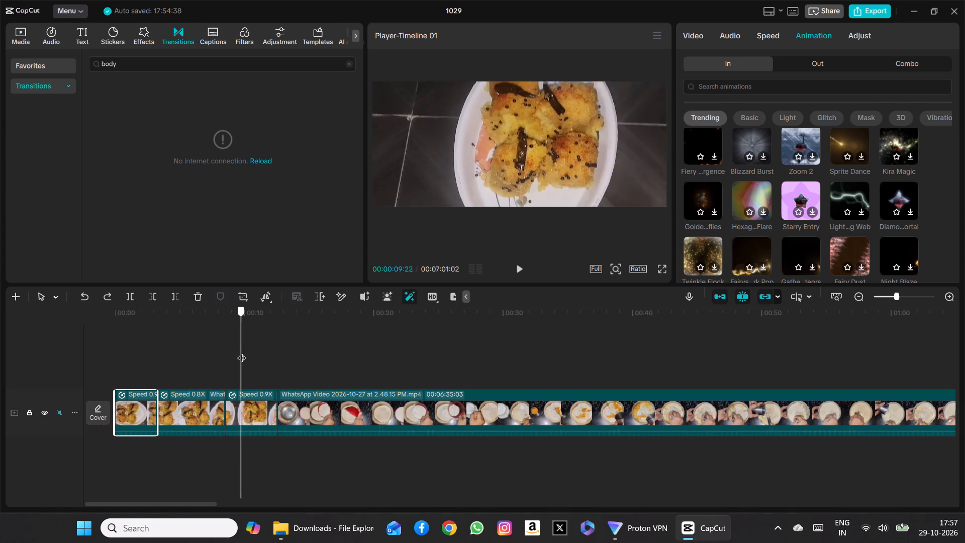
left_click_drag(242, 351, 204, 363)
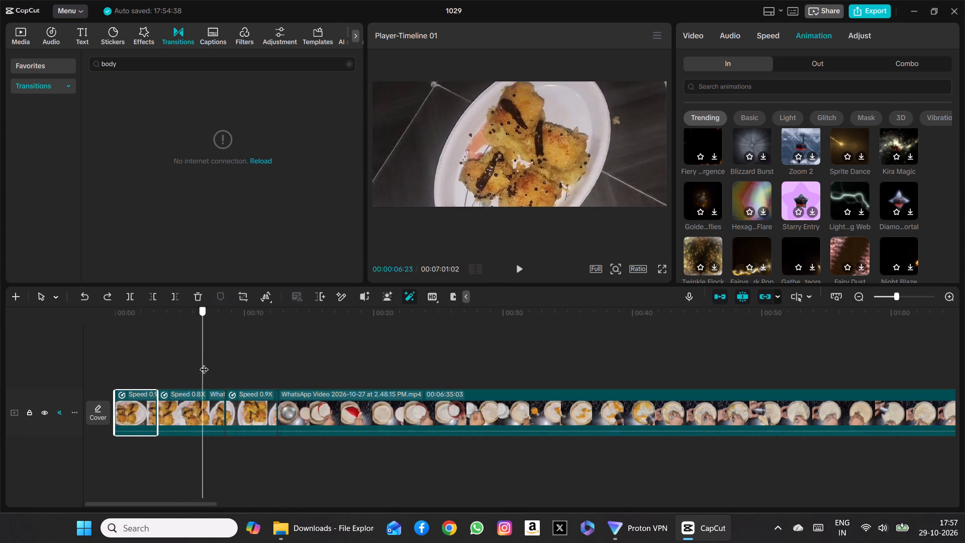
left_click_drag(204, 363, 246, 374)
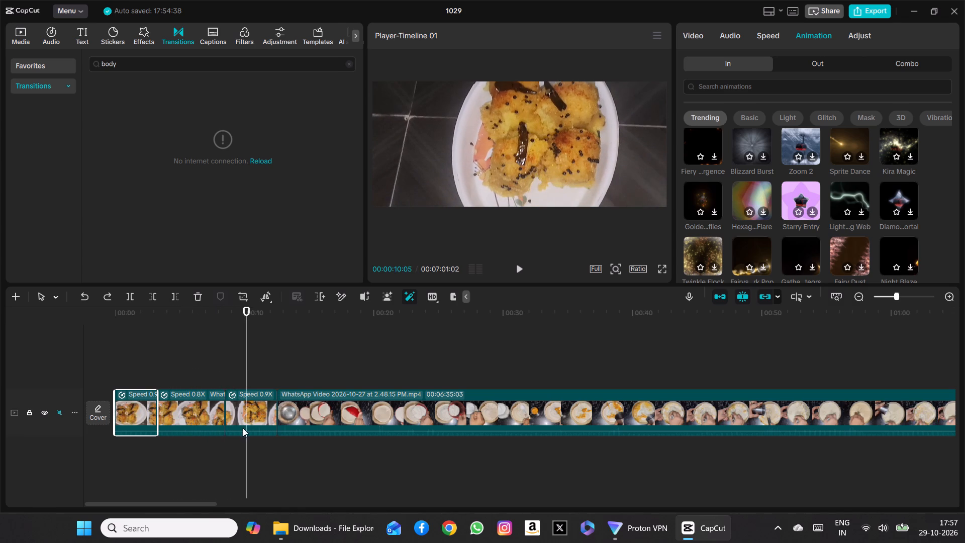
Move the 0.9X plated-dish section from third place to directly after the first section and review the reordered opening.
left_click_drag(234, 409, 201, 405)
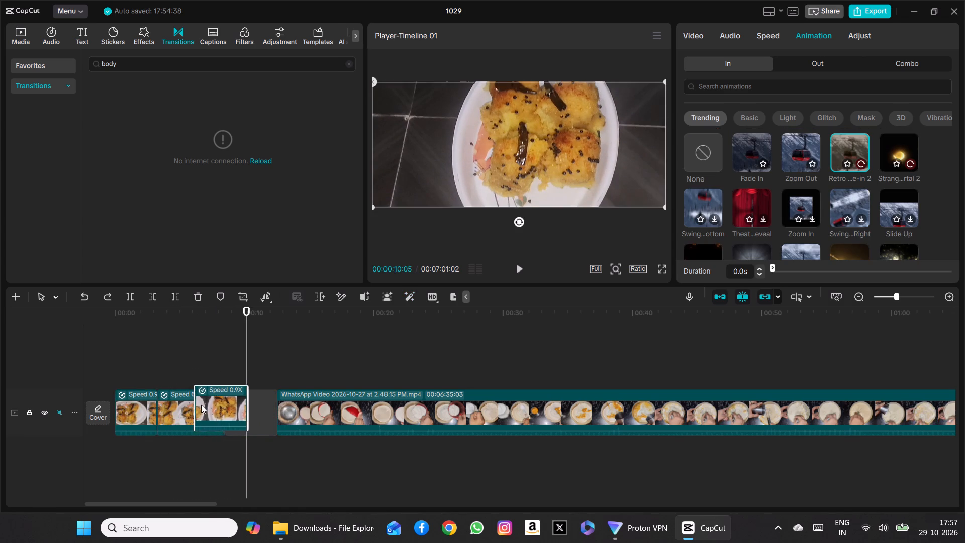
left_click_drag(201, 405, 163, 408)
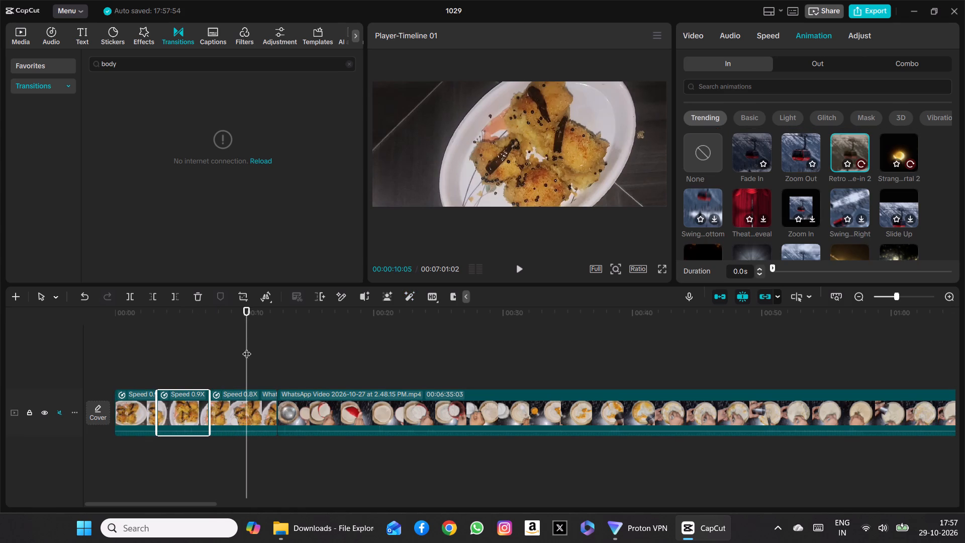
left_click_drag(247, 347, 134, 340)
left_click_drag(135, 344, 118, 344)
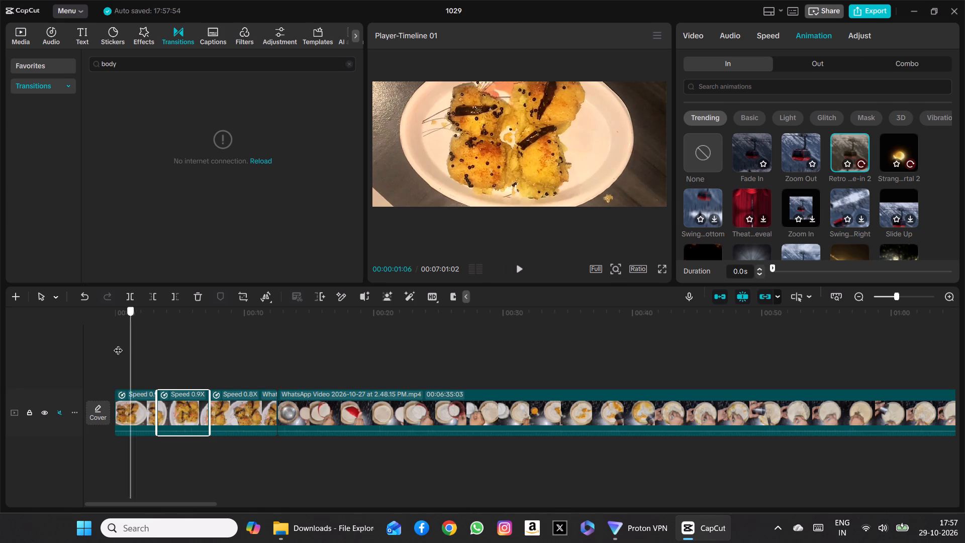
left_click_drag(118, 344, 186, 351)
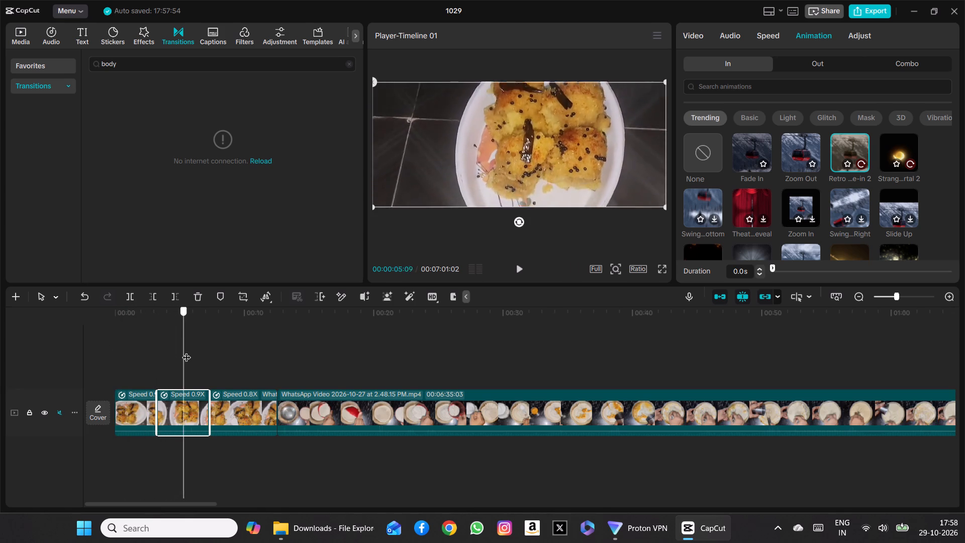
left_click_drag(186, 351, 92, 350)
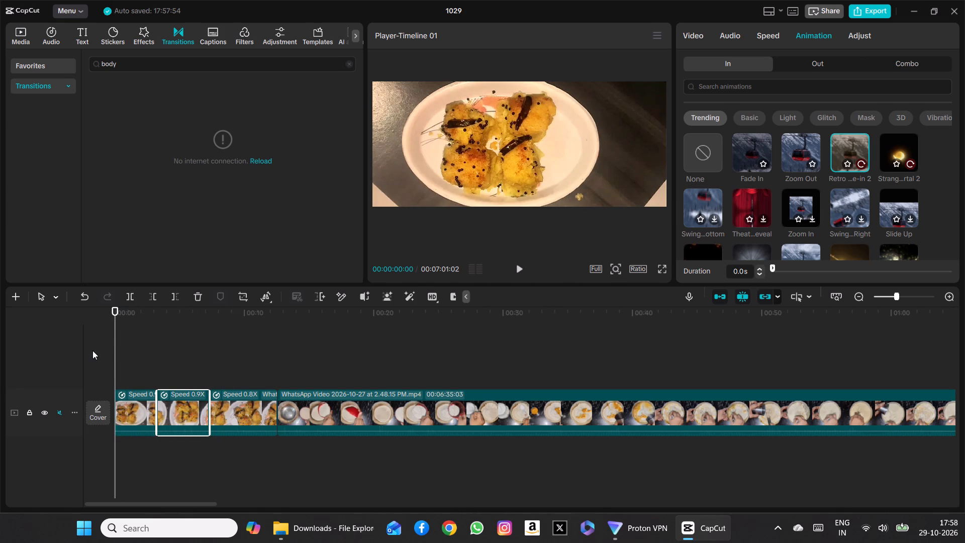
Browse the trending intro animations and retry downloading Retro ...e-in 2 for the moved 0.9X plated-dish section.
scroll(854, 217, "down", 1)
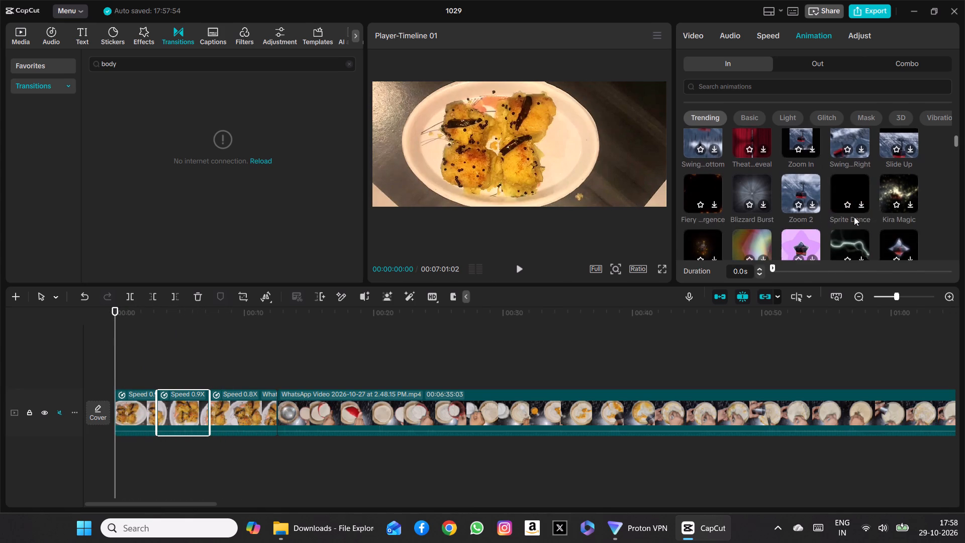
scroll(854, 217, "down", 1)
scroll(854, 217, "up", 2)
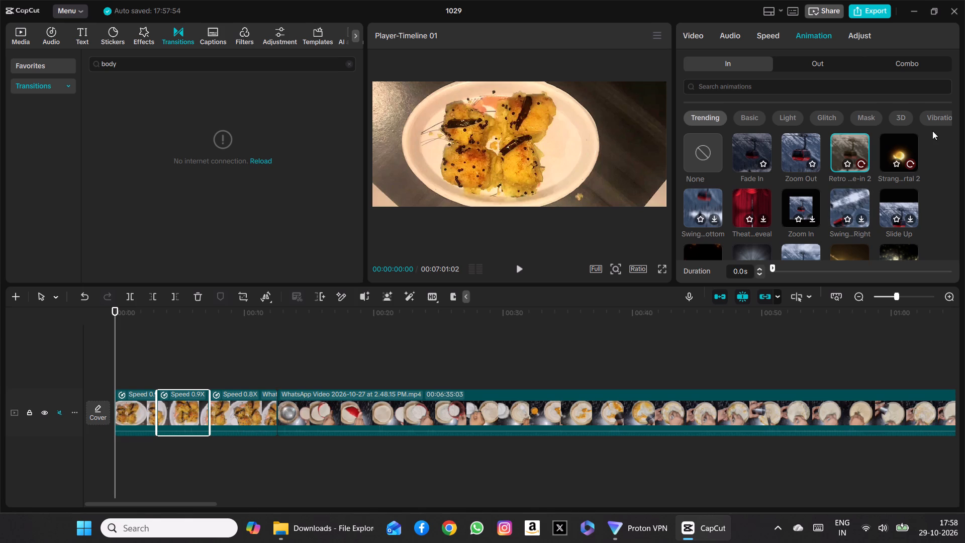
left_click(860, 166)
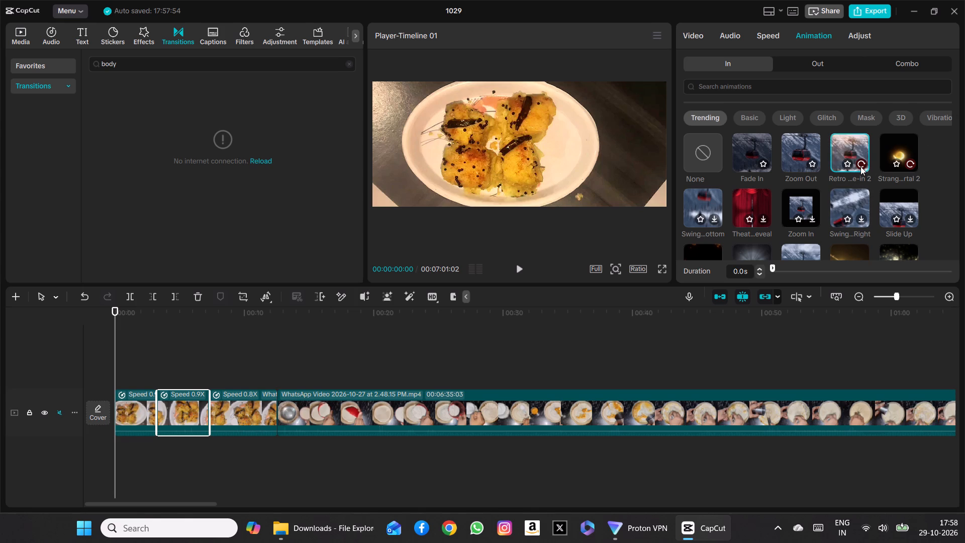
Open the Windows Wi-Fi network list and check the computer's current connection and the available networks.
left_click(893, 536)
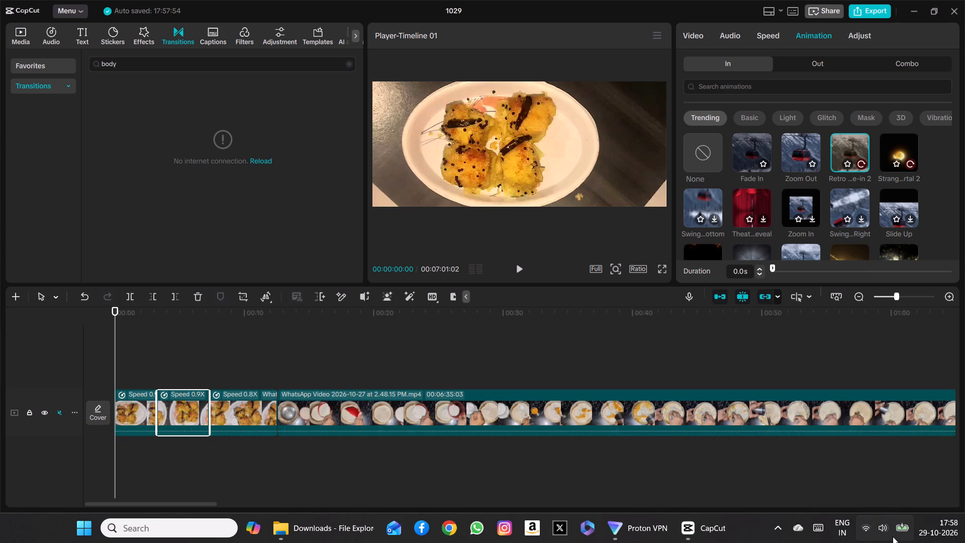
left_click(893, 536)
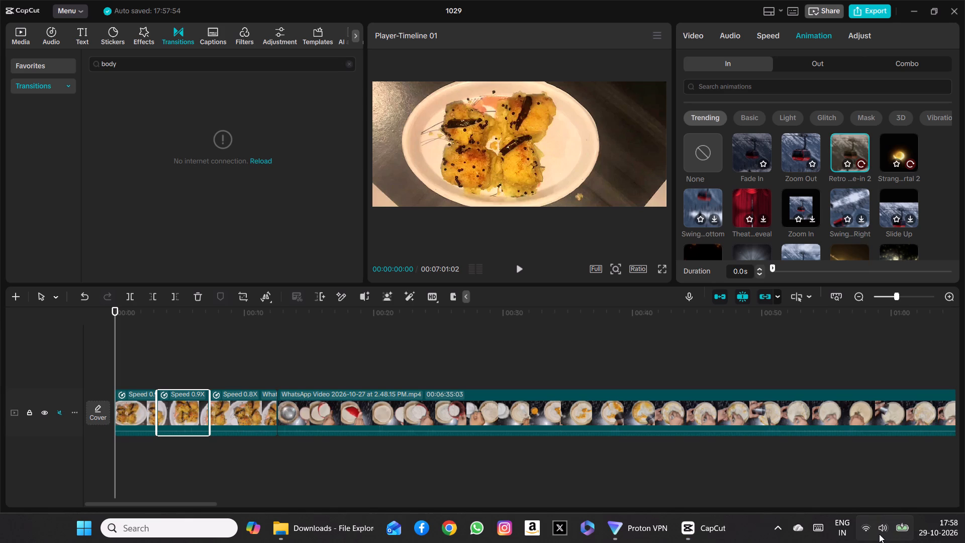
left_click(879, 534)
left_click(802, 302)
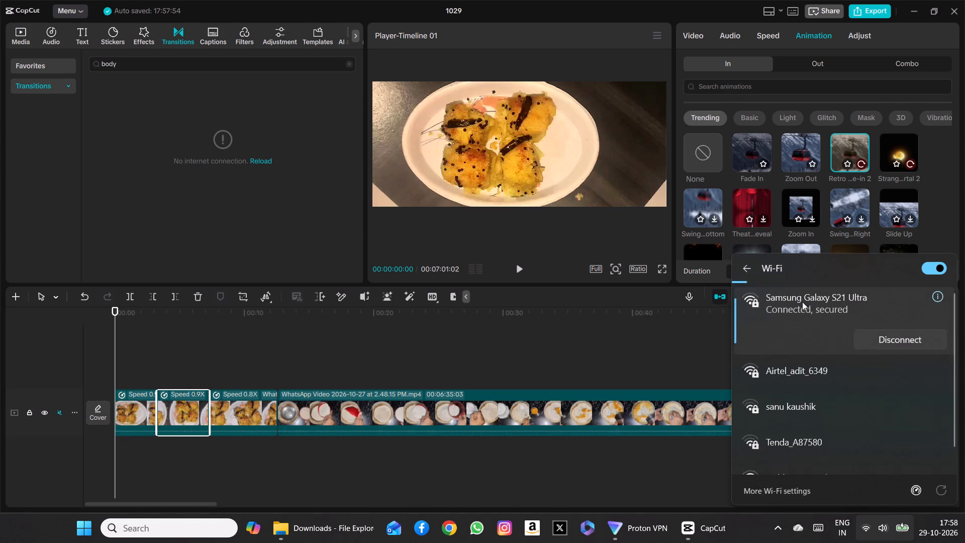
scroll(802, 302, "up", 19)
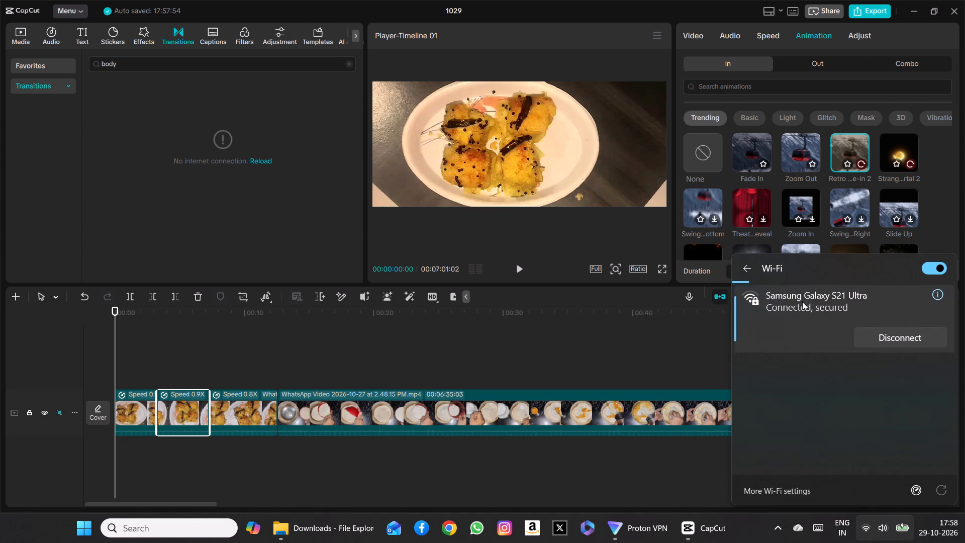
scroll(802, 302, "up", 8)
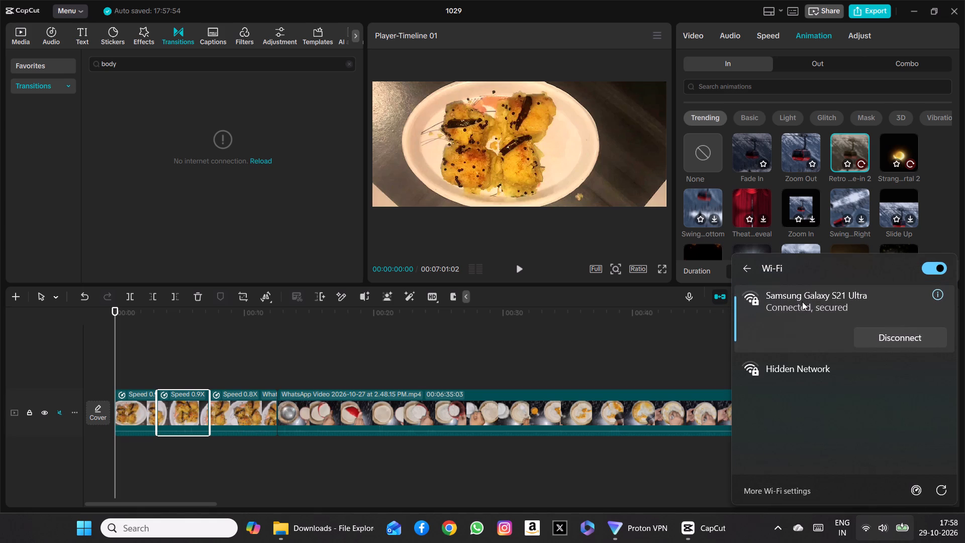
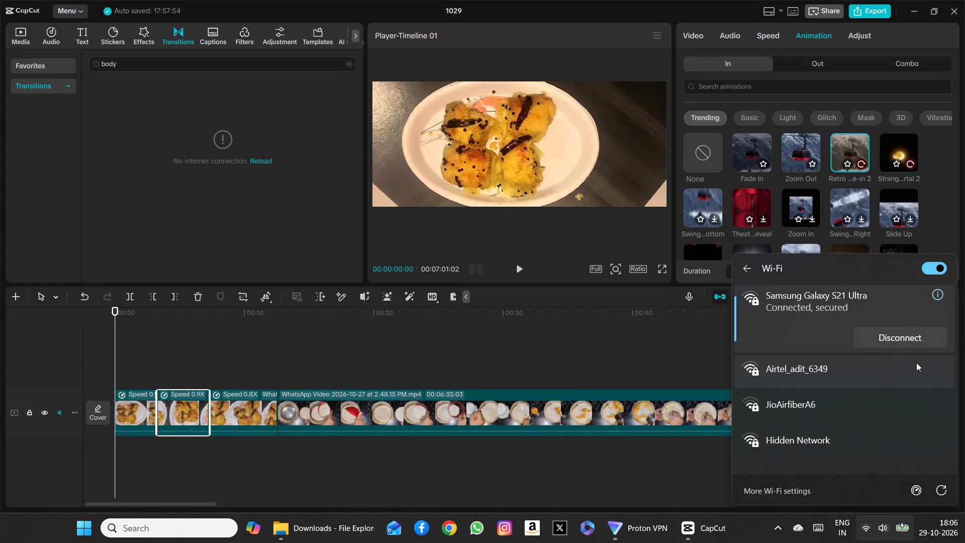
Refresh the available Wi-Fi networks, switch the connection to the Redmi note 9 network, and return to the video project.
left_click(944, 493)
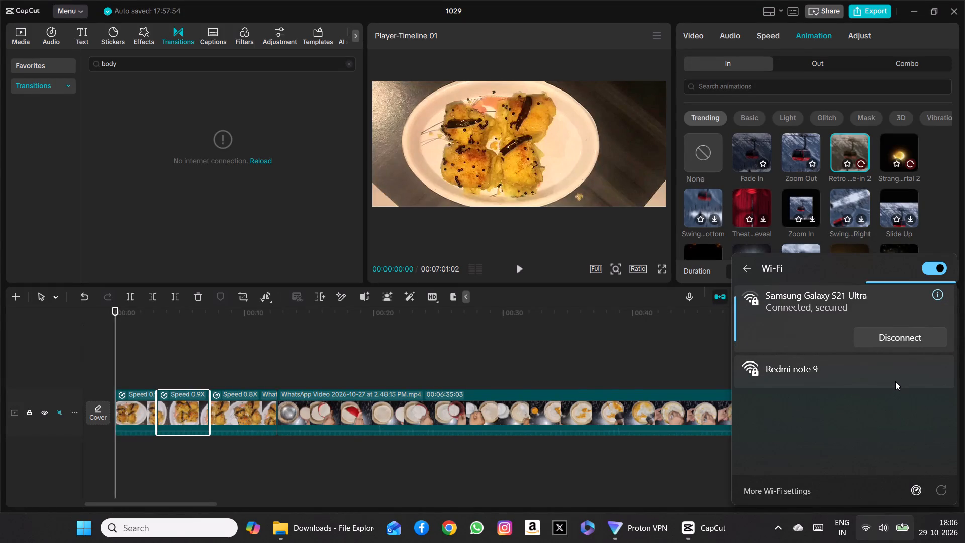
left_click(895, 381)
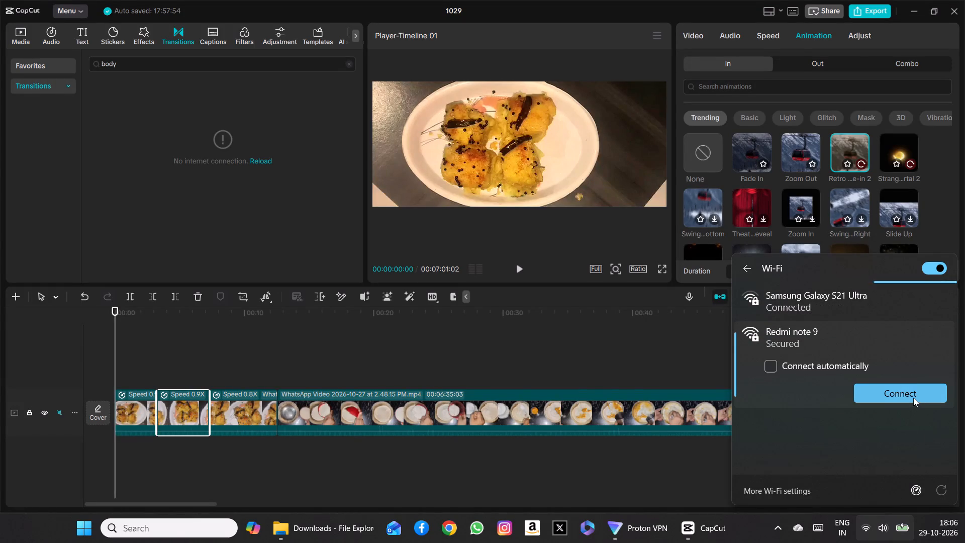
left_click(914, 395)
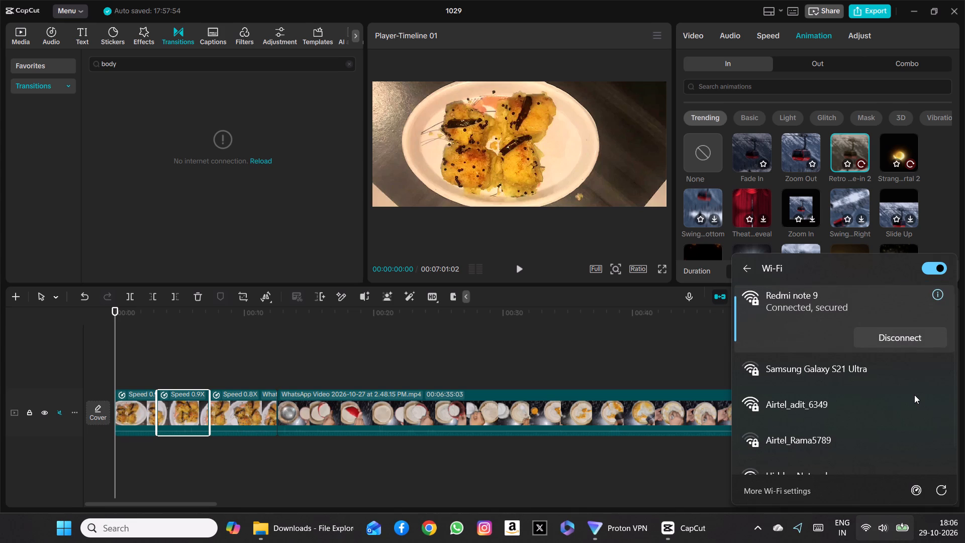
left_click(730, 0)
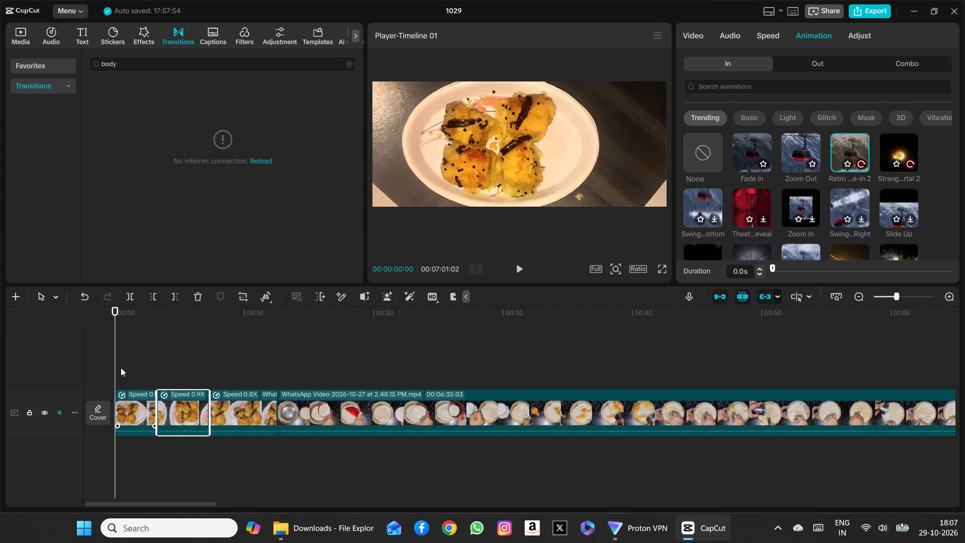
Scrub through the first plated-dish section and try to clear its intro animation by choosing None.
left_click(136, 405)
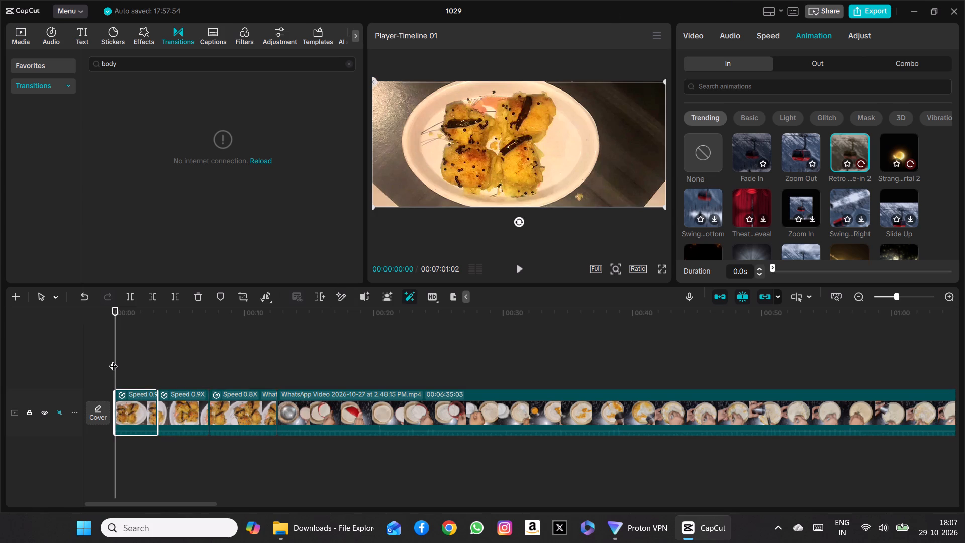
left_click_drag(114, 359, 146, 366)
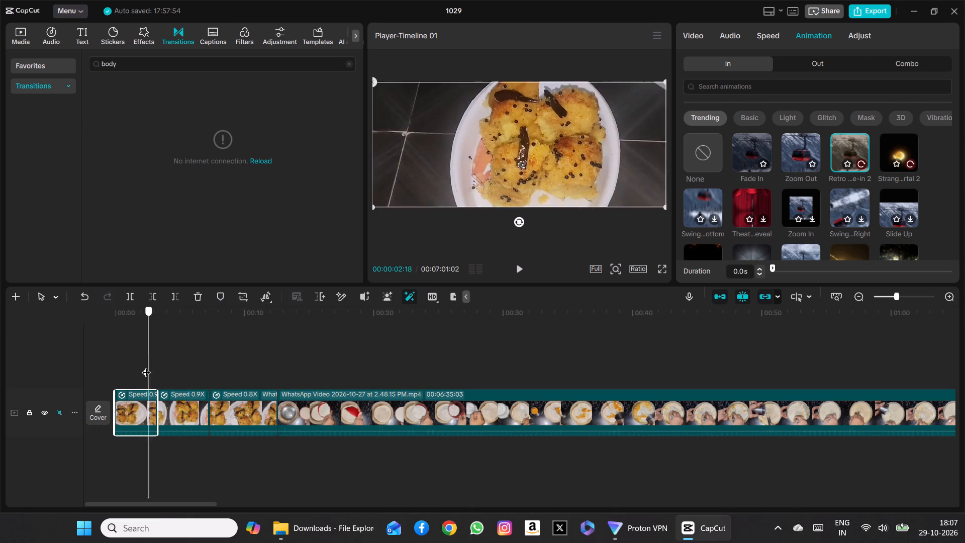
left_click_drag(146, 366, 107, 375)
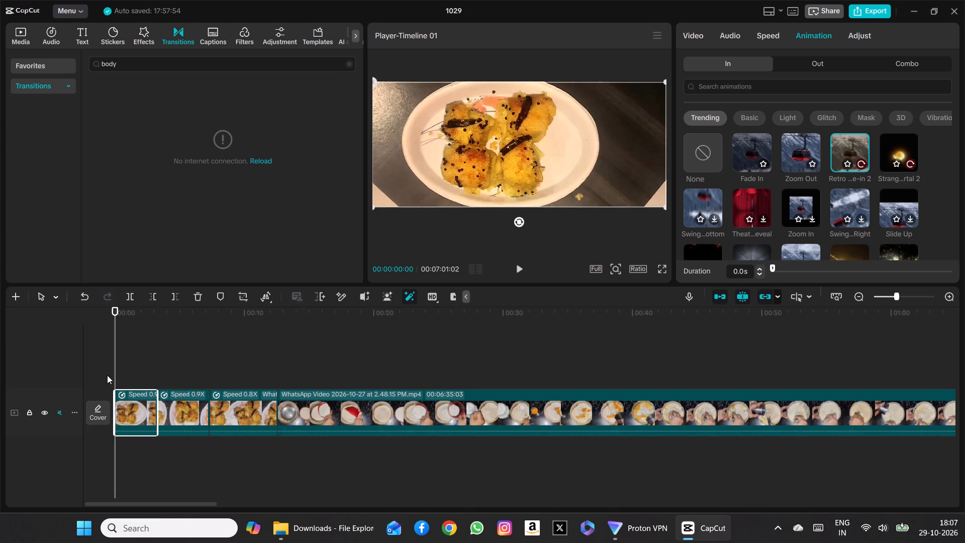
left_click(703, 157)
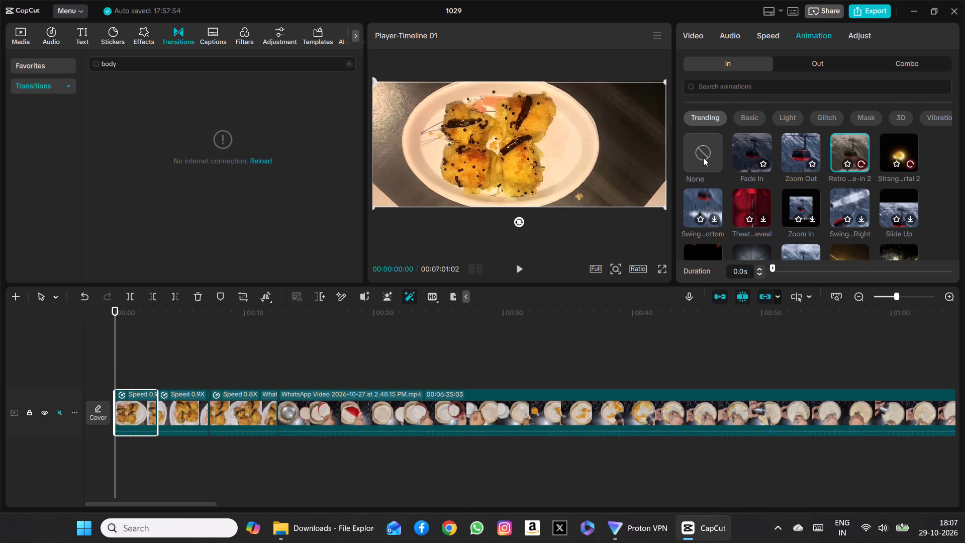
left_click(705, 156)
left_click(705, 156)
Look through the first plated-dish section's video settings, covering Basic, Remove BG, Mask and Retouch.
left_click(701, 36)
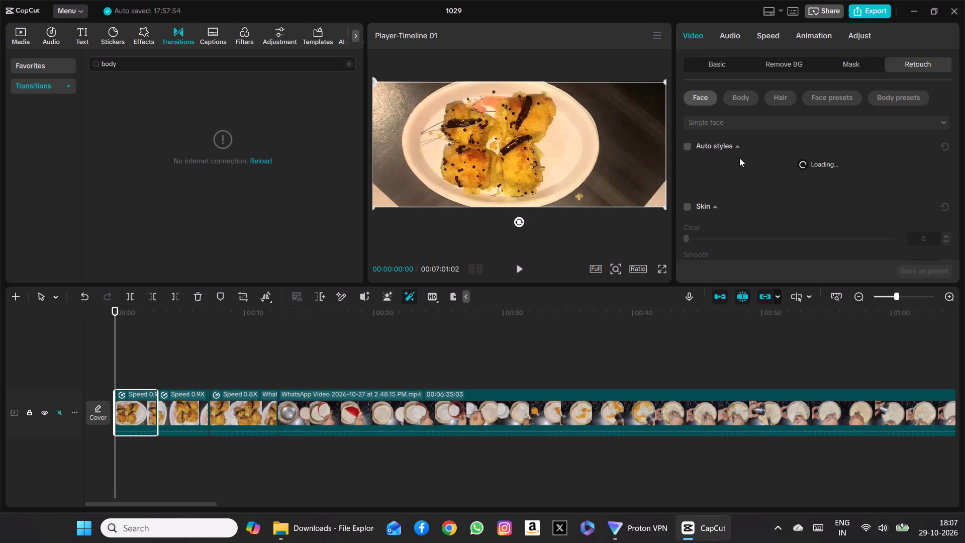
scroll(723, 178, "up", 1)
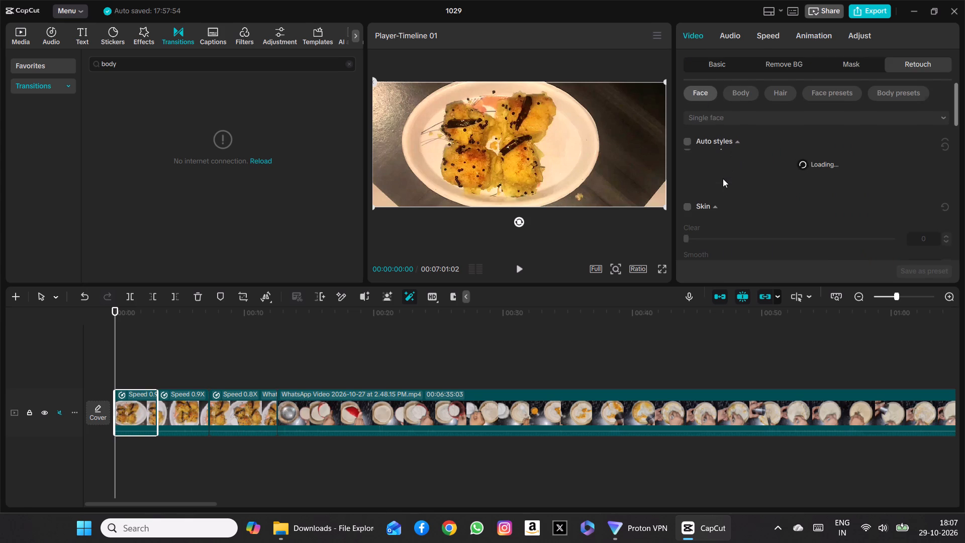
scroll(723, 178, "up", 1)
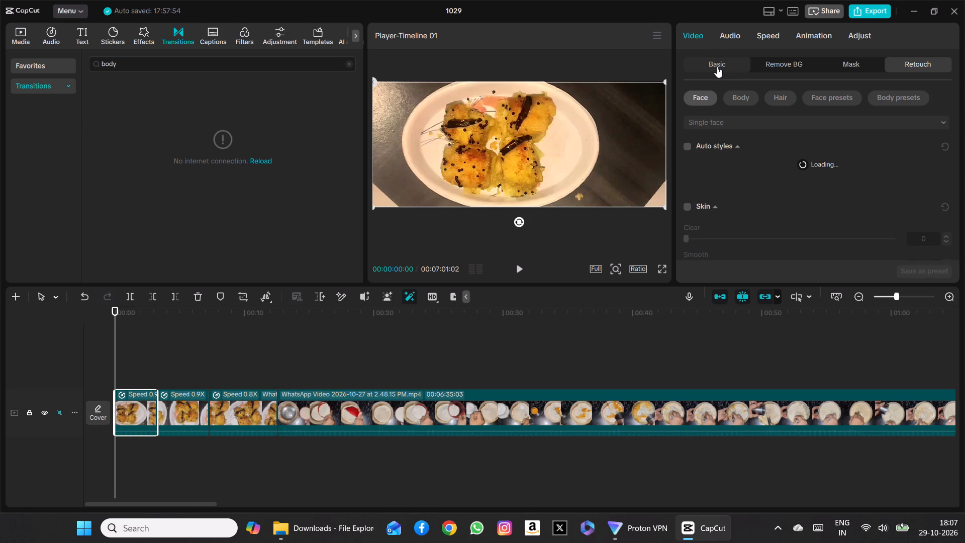
left_click(717, 66)
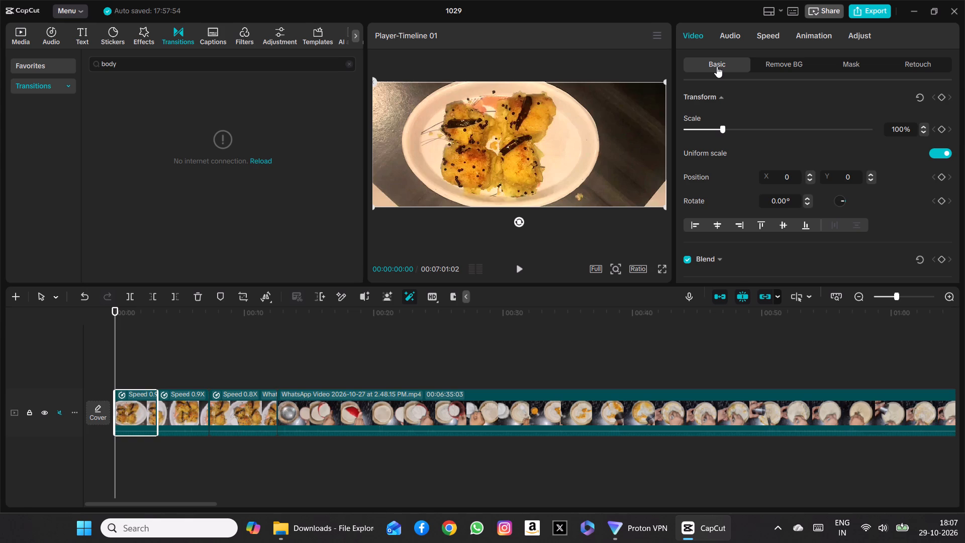
scroll(764, 165, "down", 2)
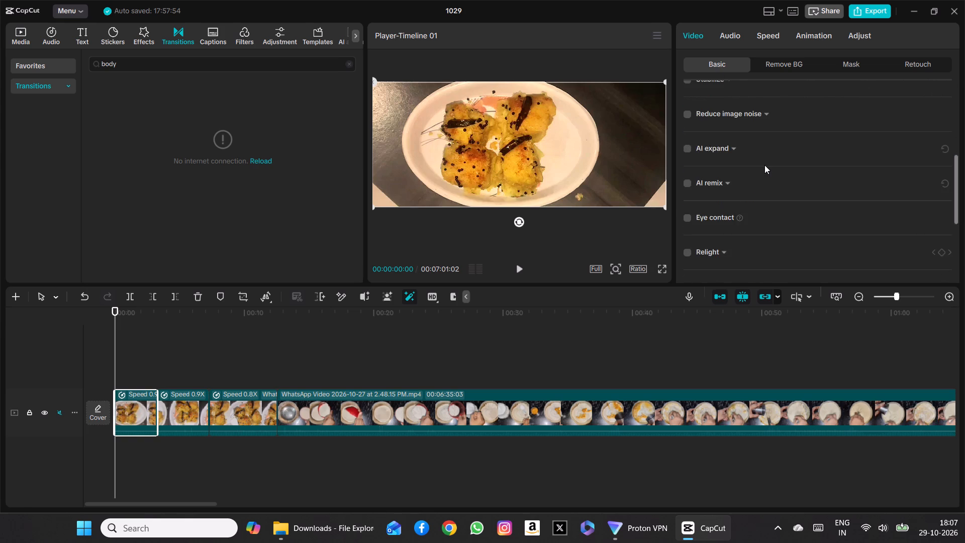
scroll(764, 165, "down", 1)
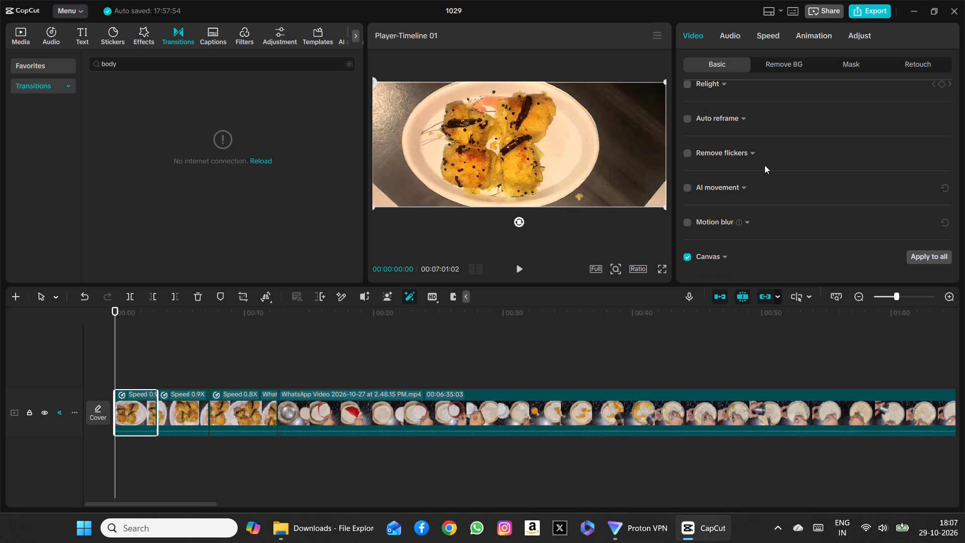
scroll(764, 165, "up", 3)
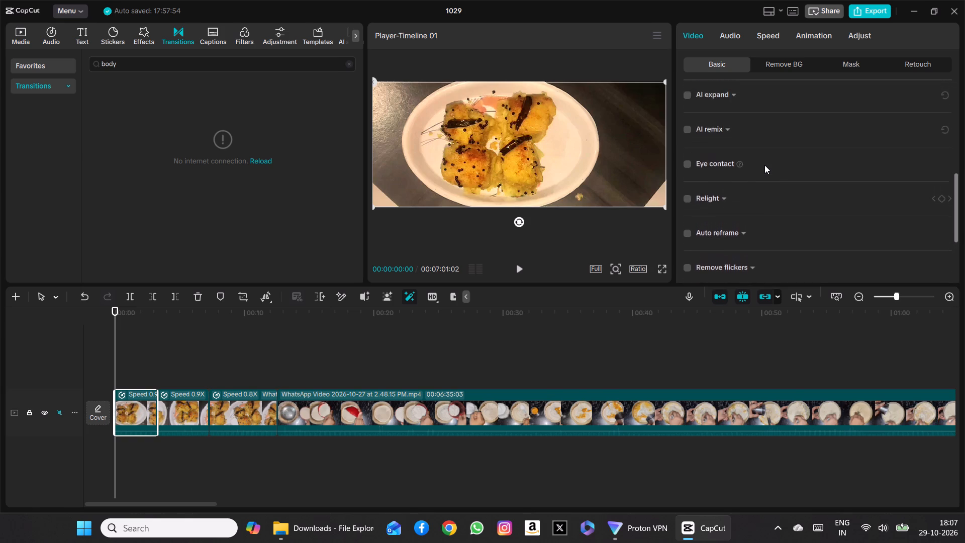
scroll(764, 165, "up", 3)
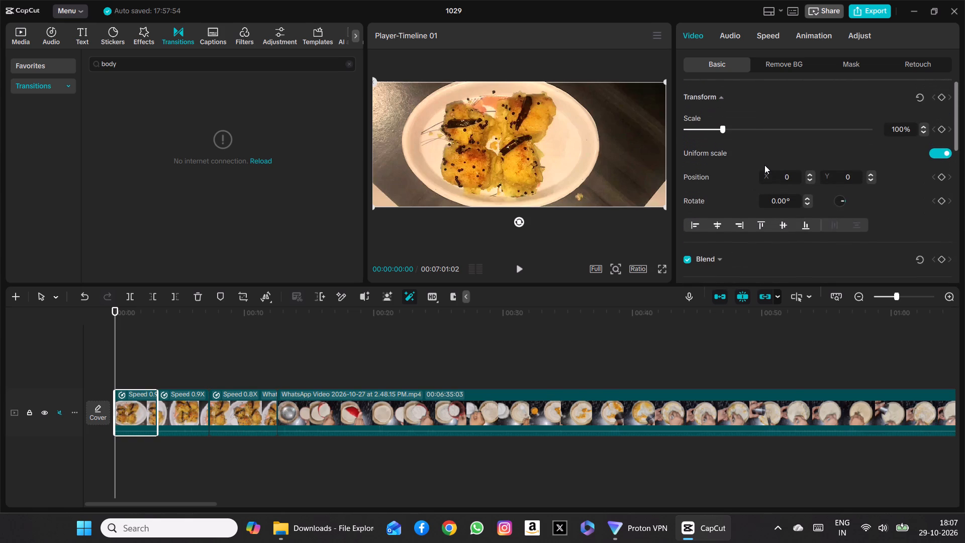
left_click(776, 64)
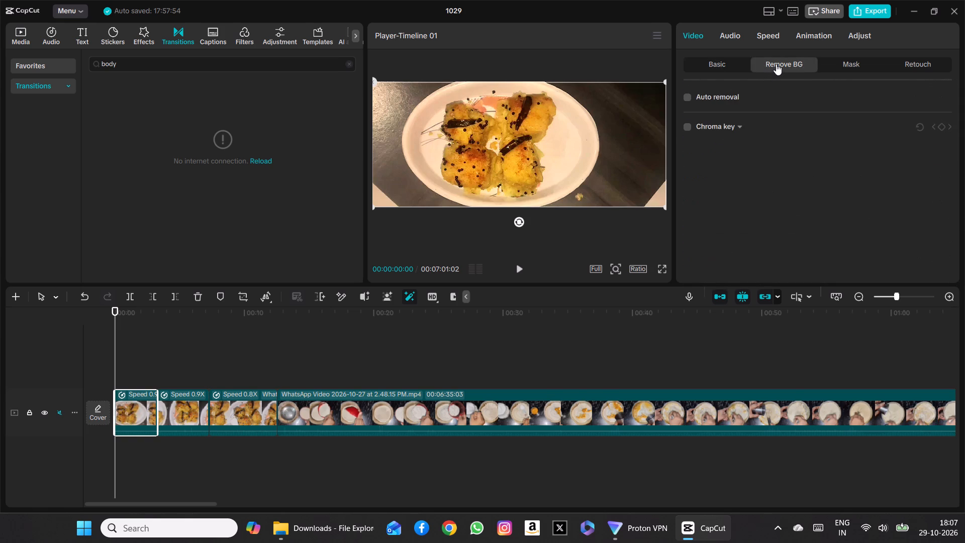
left_click(837, 60)
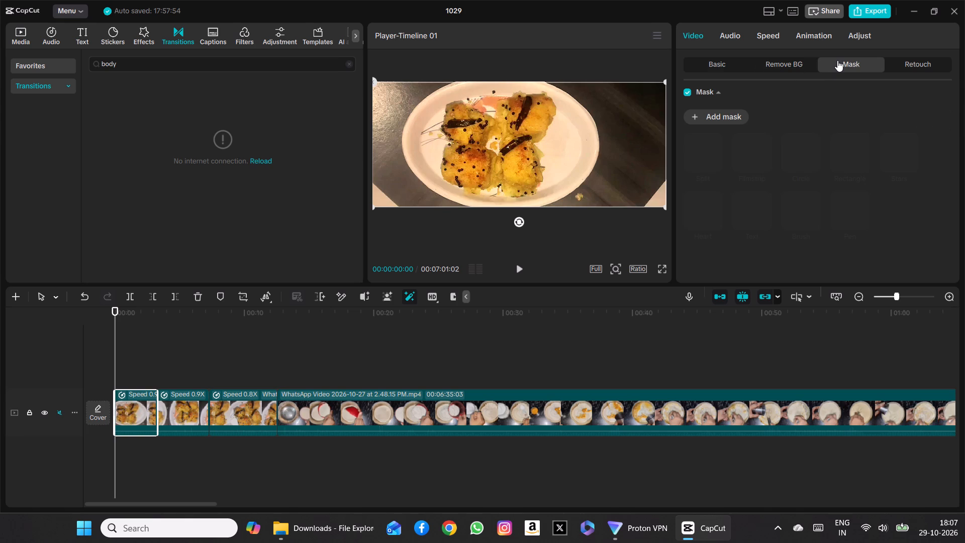
left_click(911, 60)
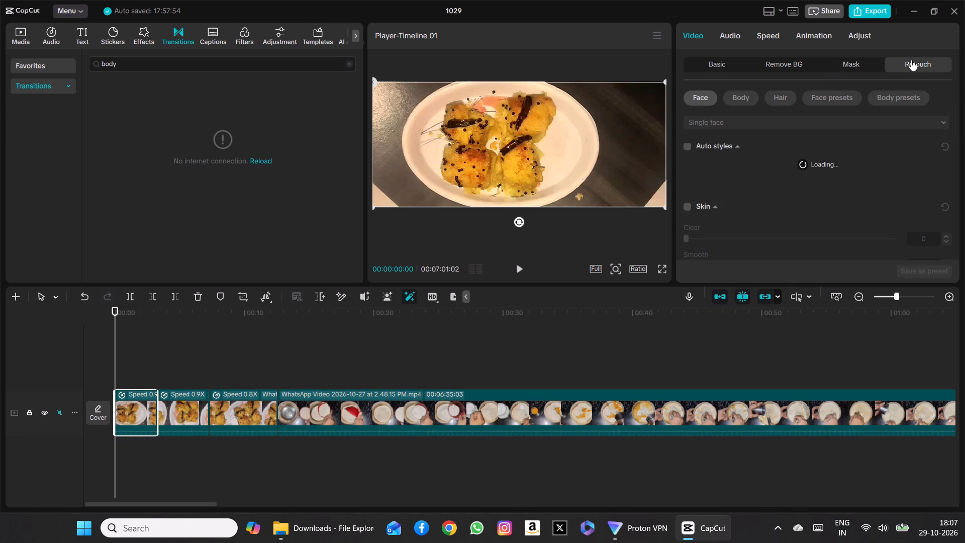
scroll(815, 163, "down", 2)
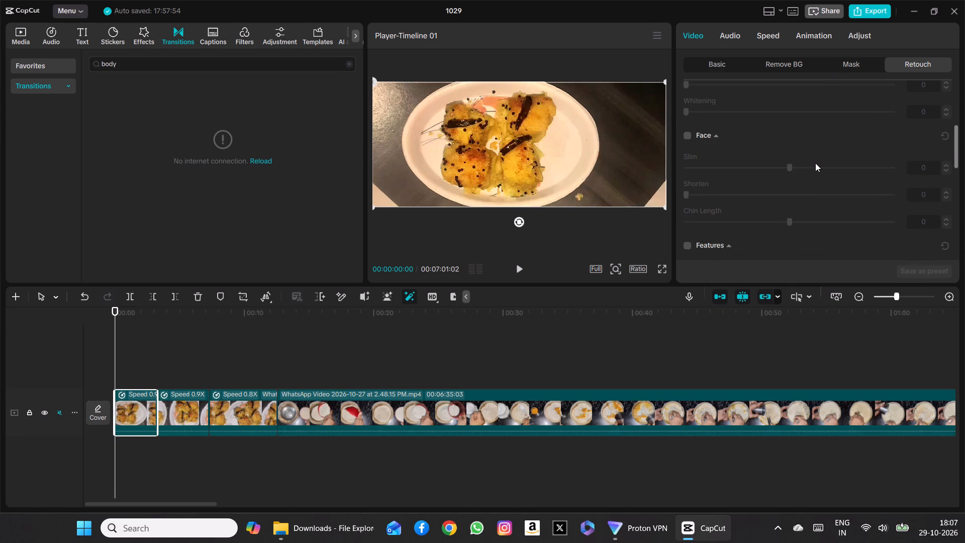
scroll(815, 163, "down", 2)
scroll(815, 163, "up", 8)
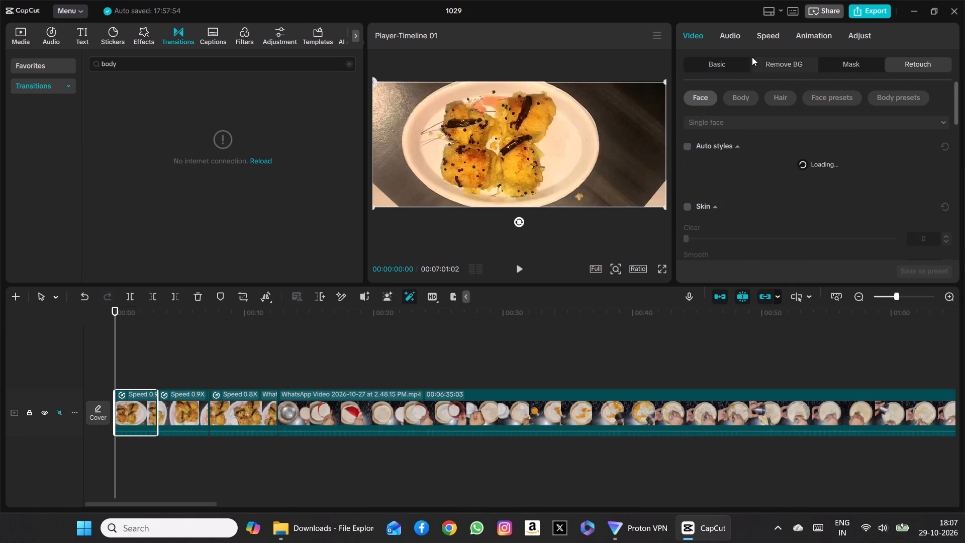
Examine the first plated-dish section's audio settings and its basic colour adjustments.
left_click(730, 29)
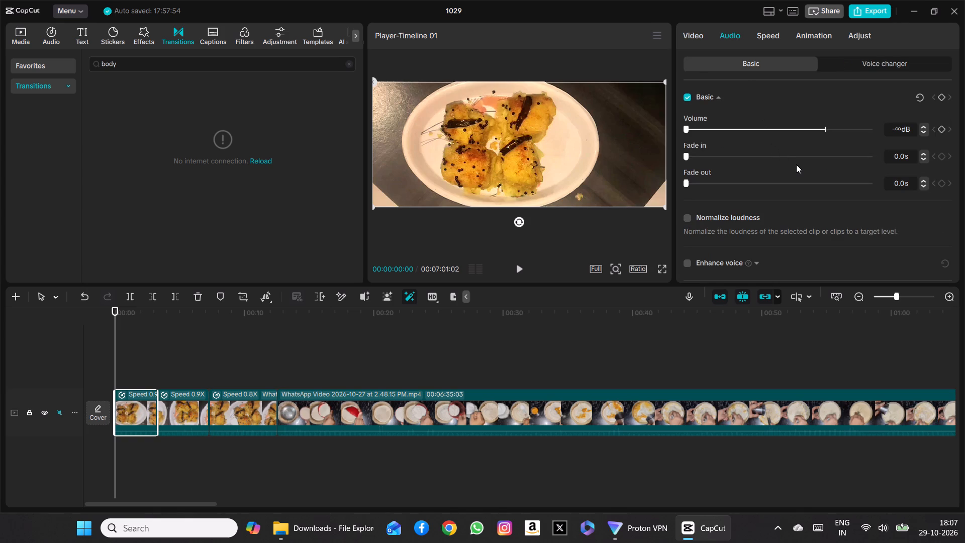
scroll(796, 164, "down", 4)
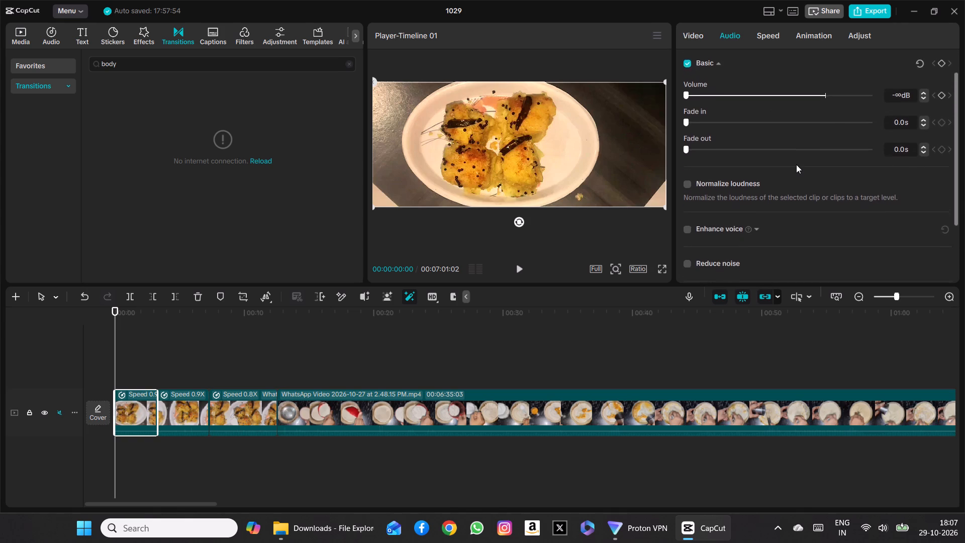
scroll(796, 164, "down", 7)
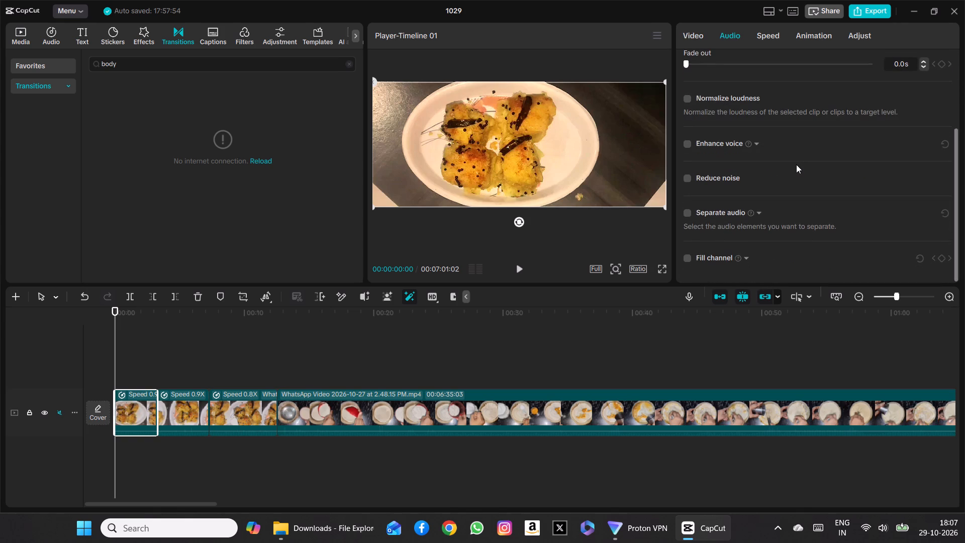
scroll(796, 164, "up", 10)
left_click(858, 34)
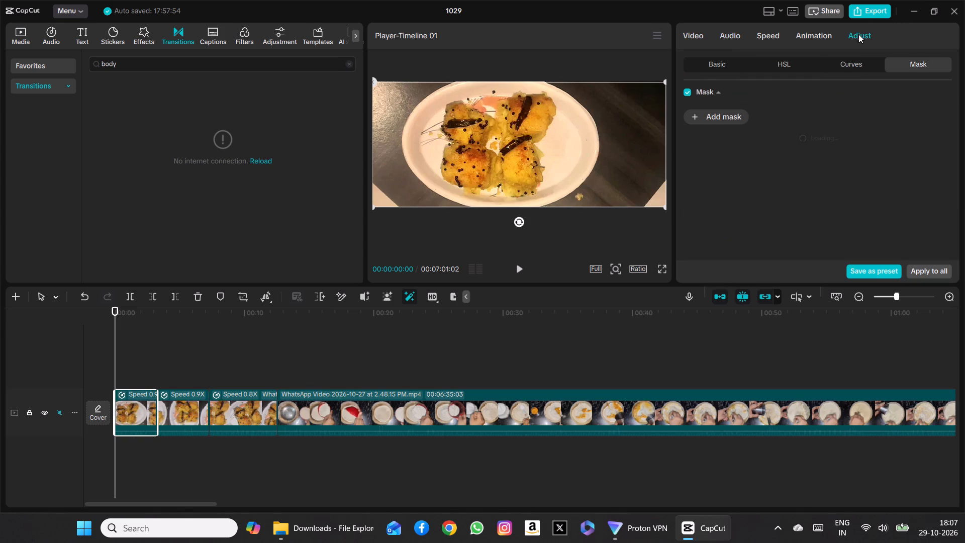
left_click(714, 65)
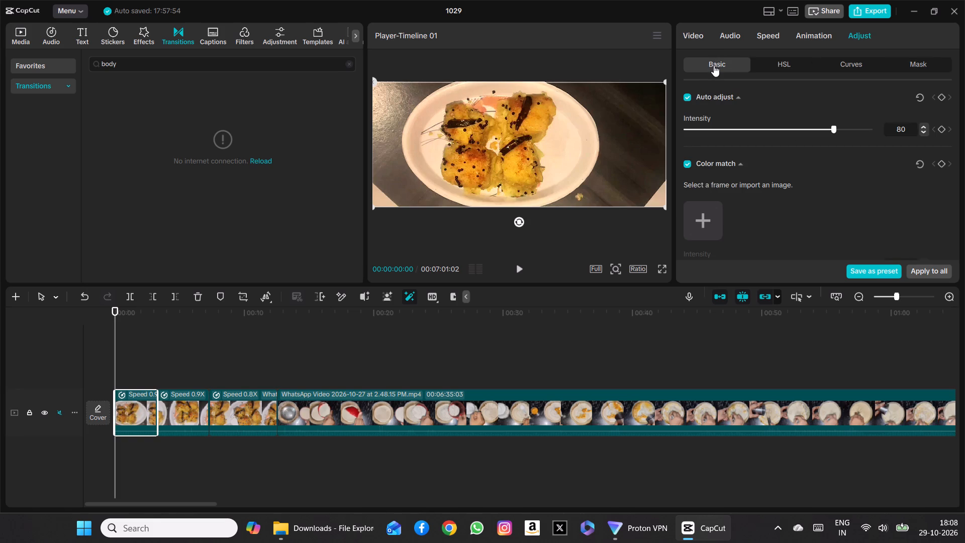
Enable Auto adjust at intensity 80 on the second plated-dish section, the 0.9X one moved after the first.
left_click(185, 405)
left_click_drag(114, 361, 181, 358)
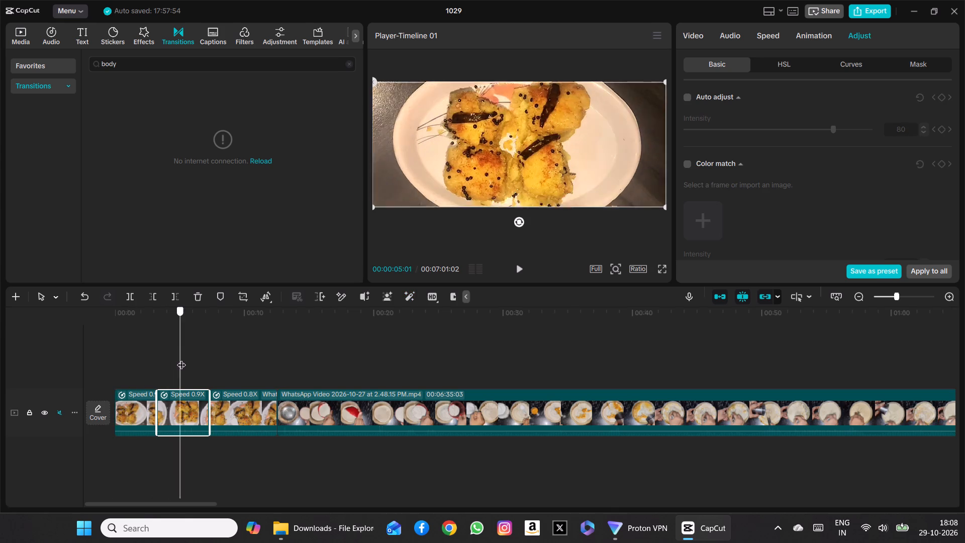
left_click_drag(181, 358, 167, 358)
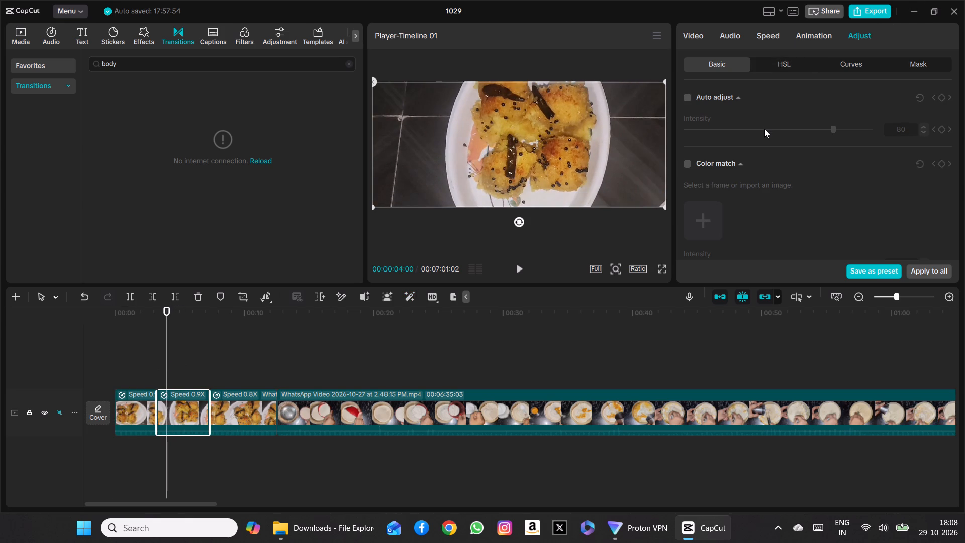
scroll(765, 162, "up", 4)
left_click(688, 99)
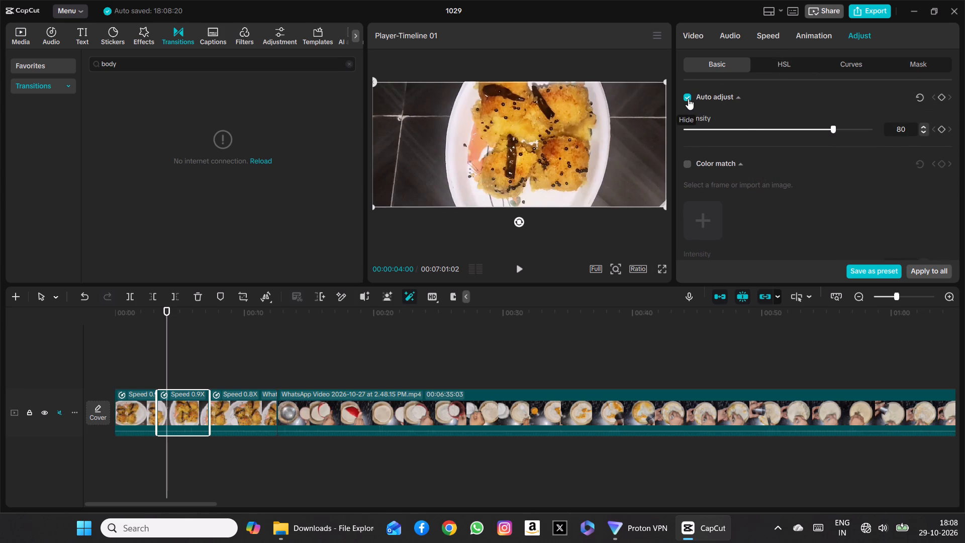
Enable Color match on the second plated-dish section, using the offered video frame of the plated dish as the colour reference.
scroll(747, 158, "down", 6)
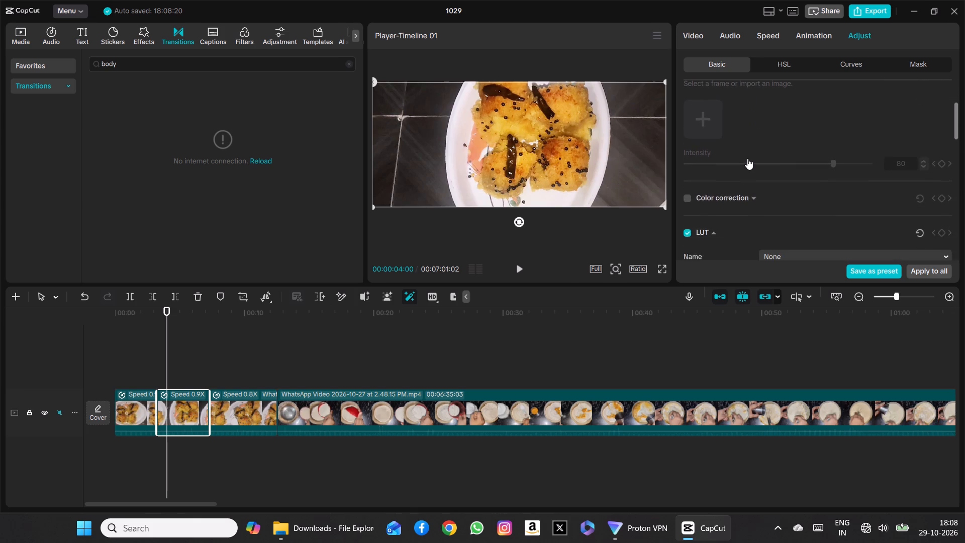
scroll(747, 158, "down", 2)
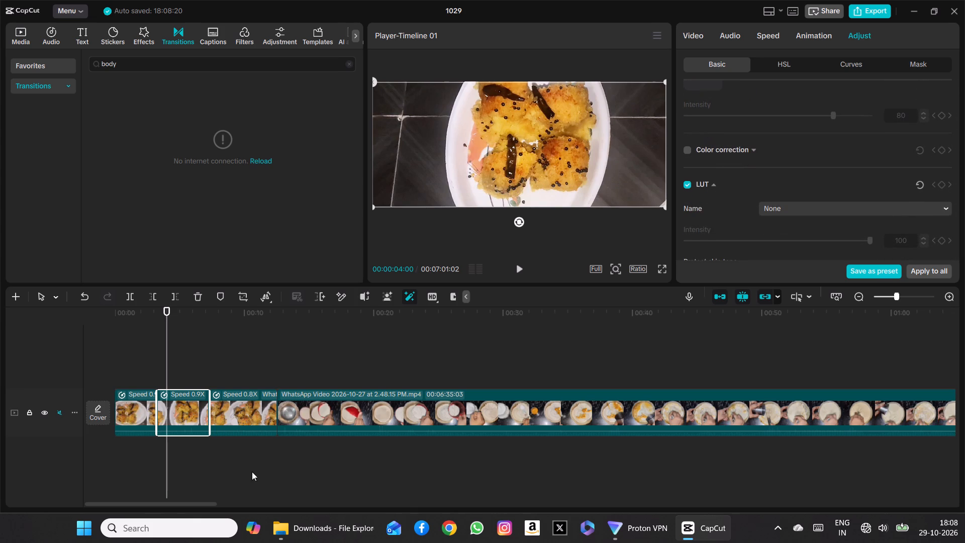
left_click(127, 407)
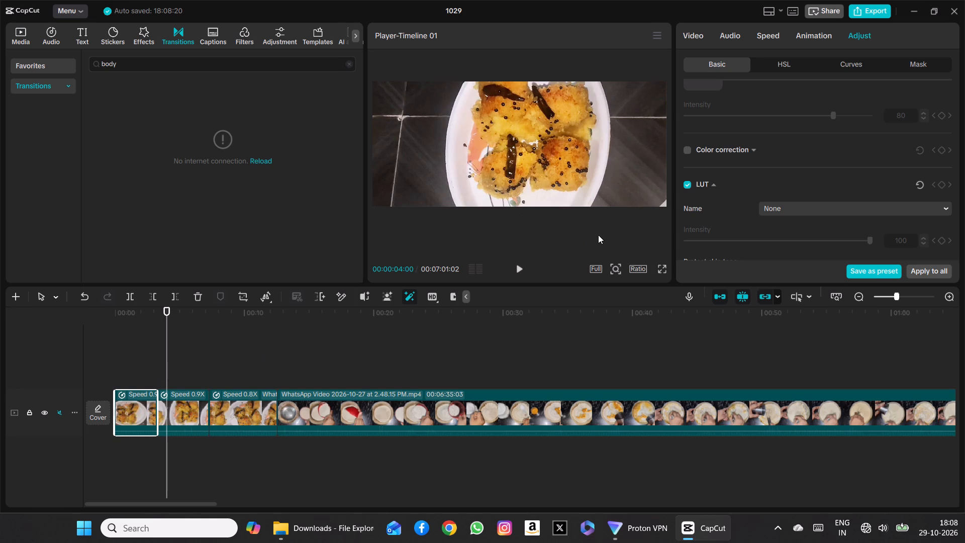
scroll(744, 106, "up", 8)
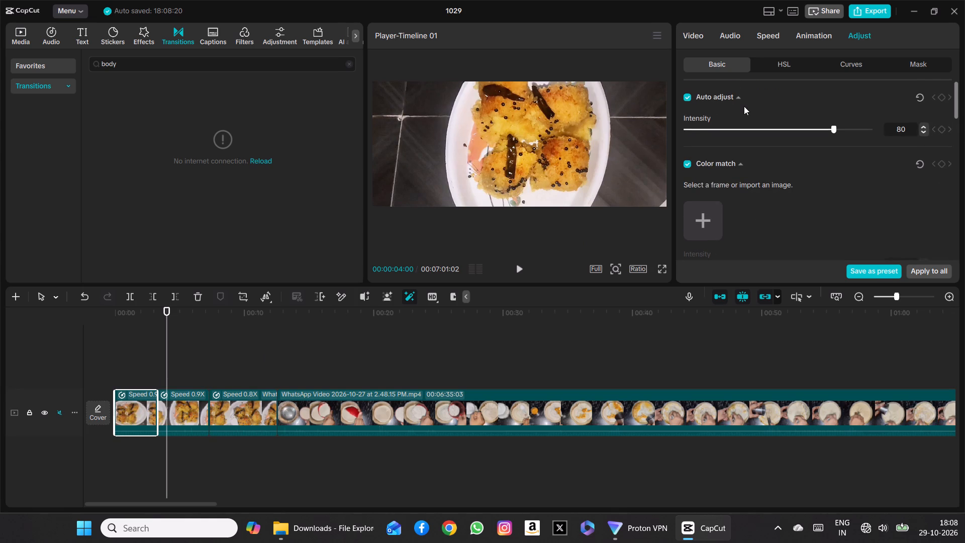
left_click(185, 400)
left_click(691, 163)
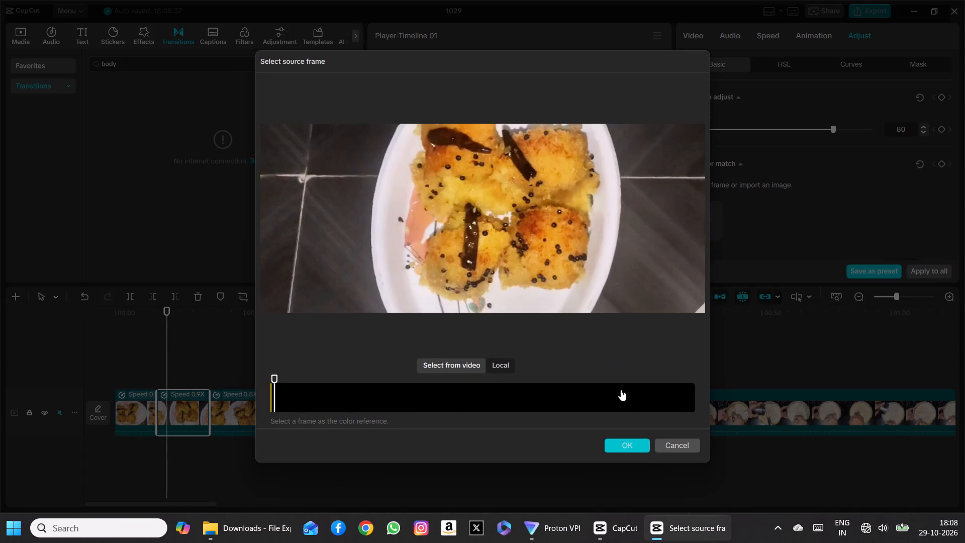
left_click(633, 445)
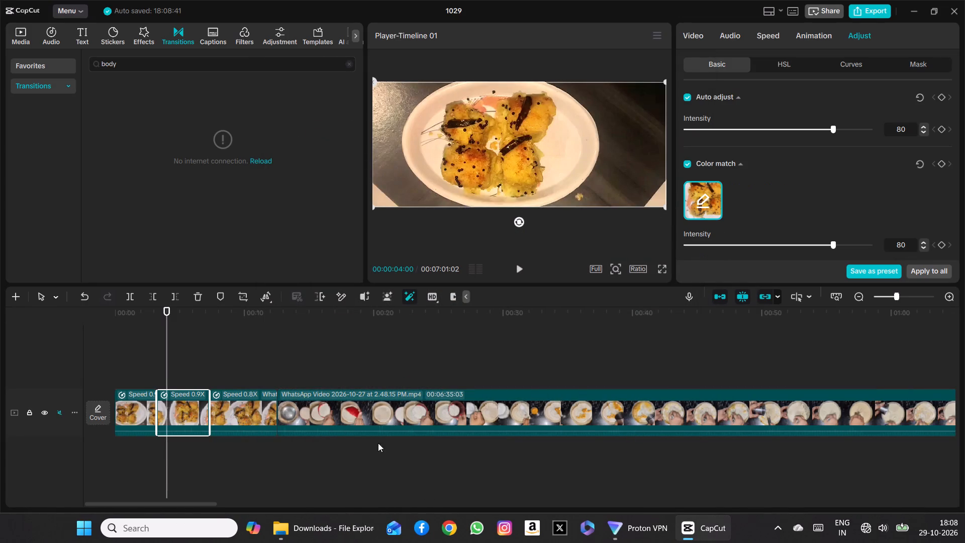
Compare the Color match settings of the first two plated-dish sections and undo the second section's reference frame selection.
left_click(134, 421)
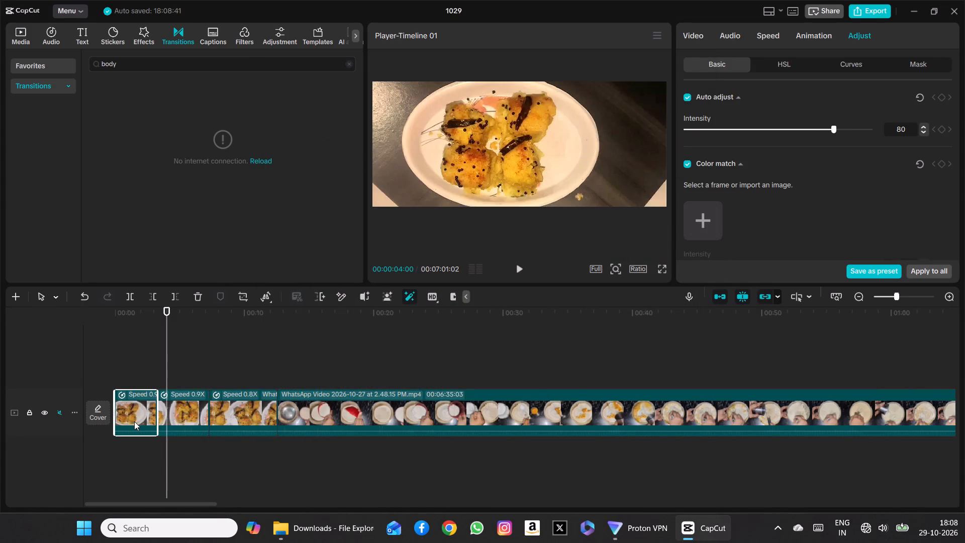
left_click(186, 416)
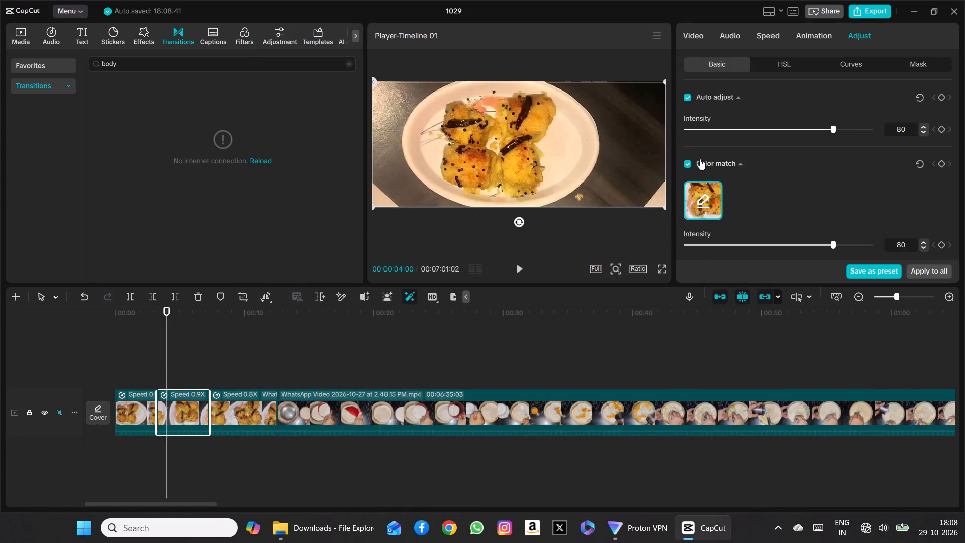
right_click(701, 193)
right_click(701, 193)
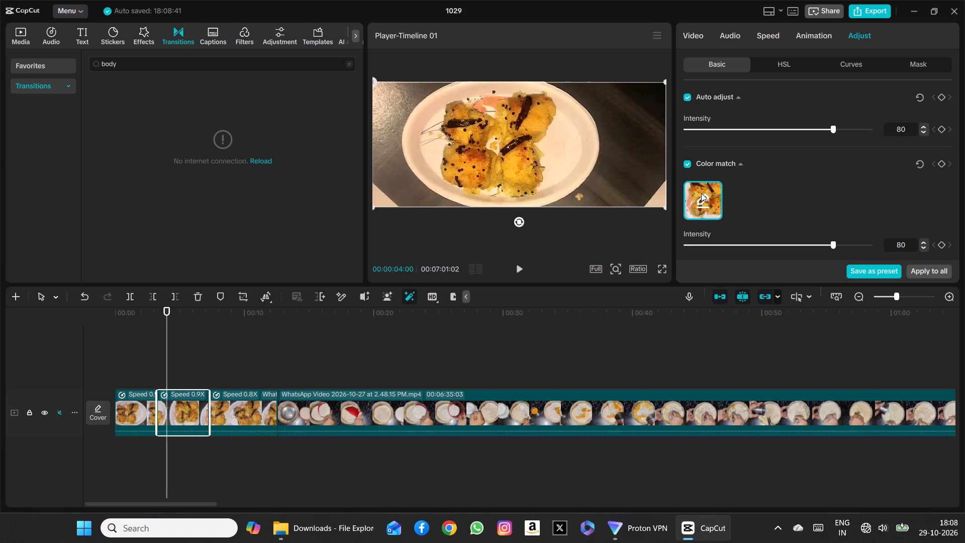
right_click(701, 193)
right_click(701, 193)
left_click(82, 298)
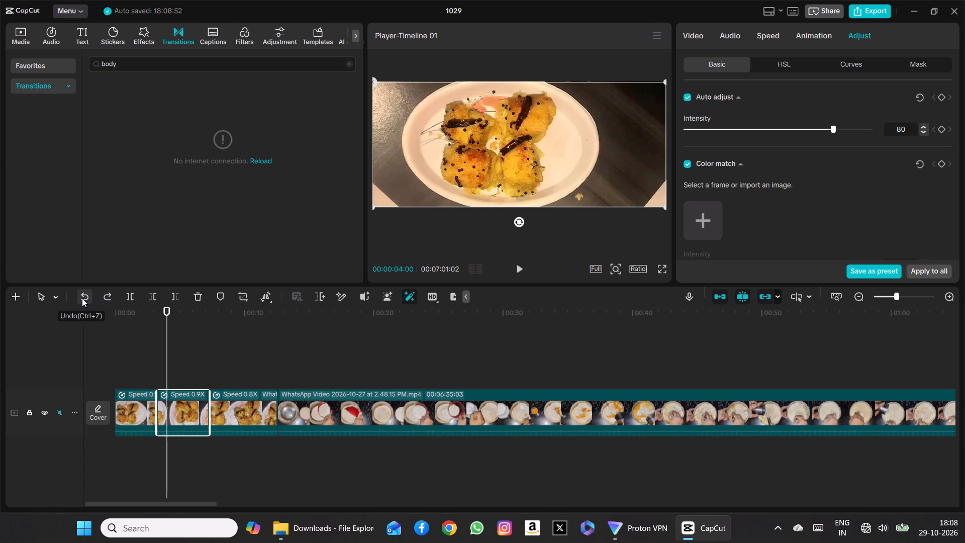
Set Temp to 25 in the second plated-dish section's basic colour adjustments, matching the first section.
scroll(825, 147, "down", 2)
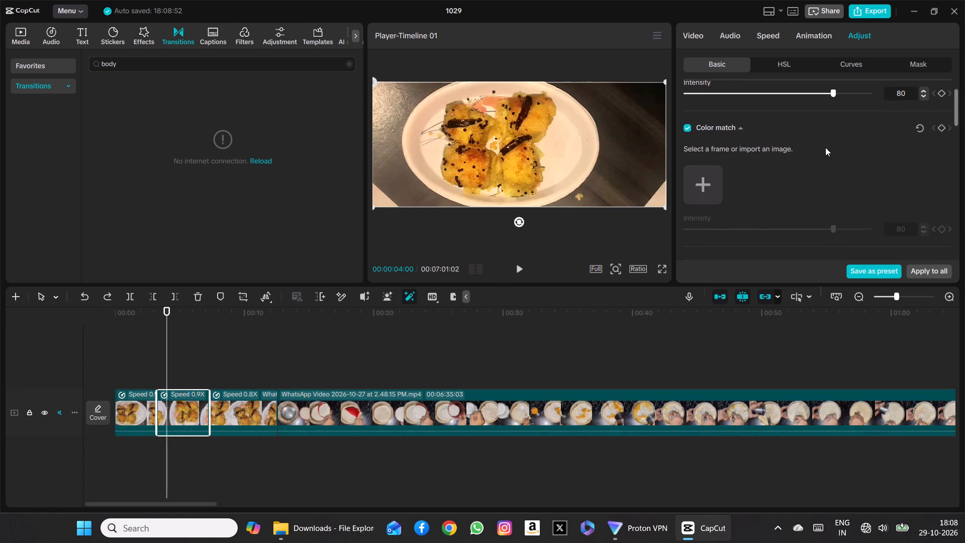
scroll(825, 147, "down", 6)
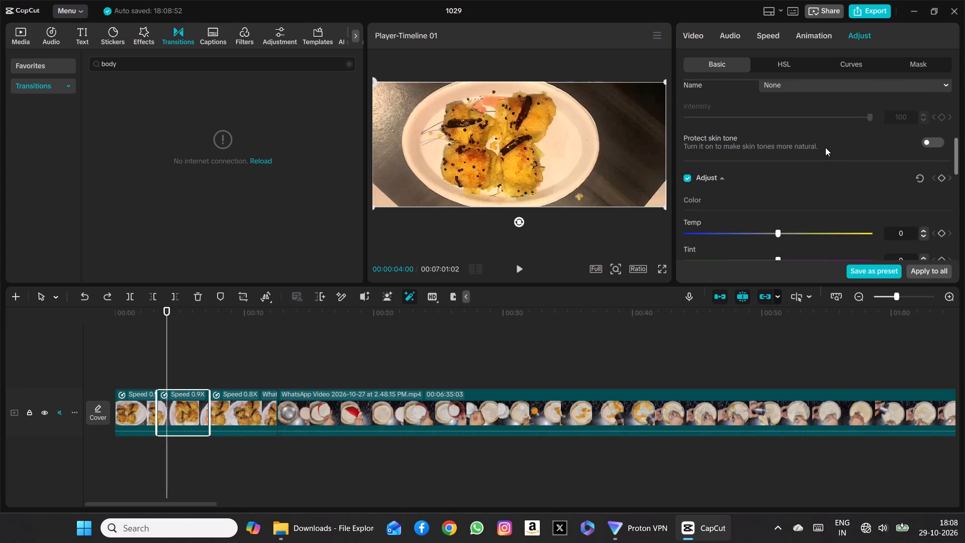
scroll(825, 147, "down", 3)
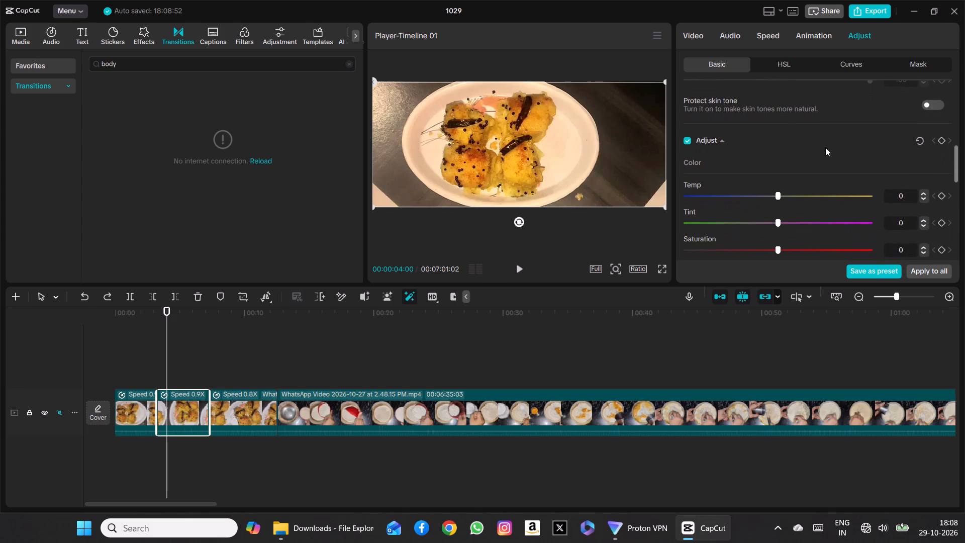
scroll(784, 153, "up", 7)
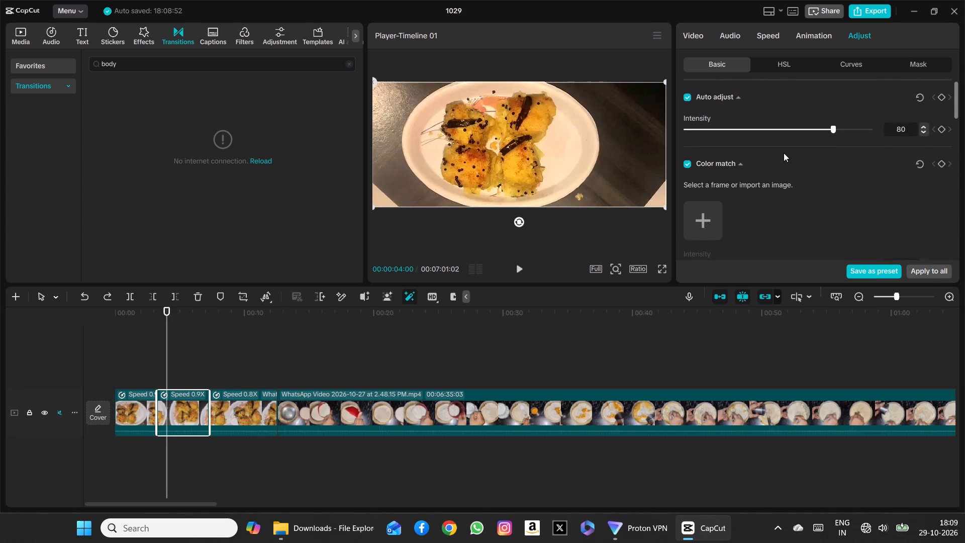
scroll(784, 153, "down", 2)
scroll(784, 153, "up", 7)
scroll(784, 153, "down", 5)
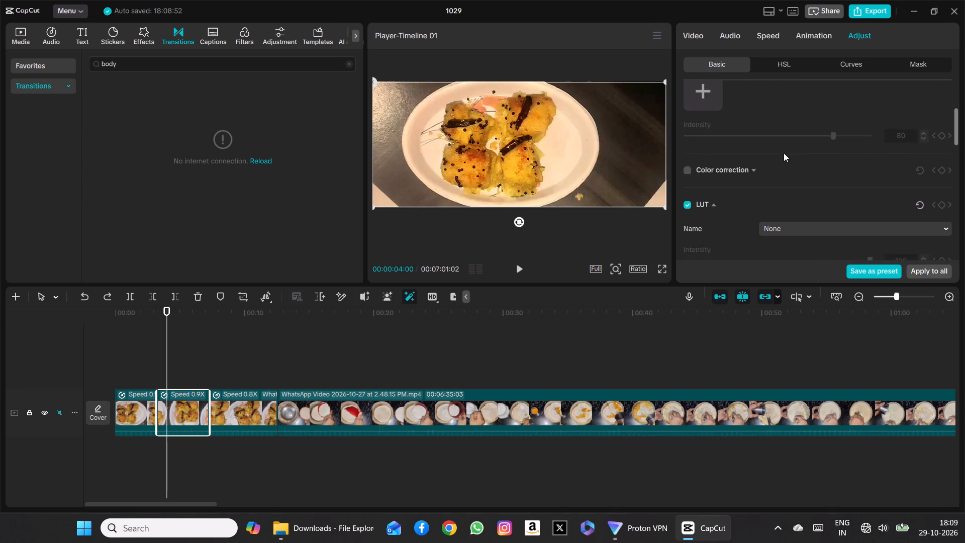
scroll(784, 153, "down", 4)
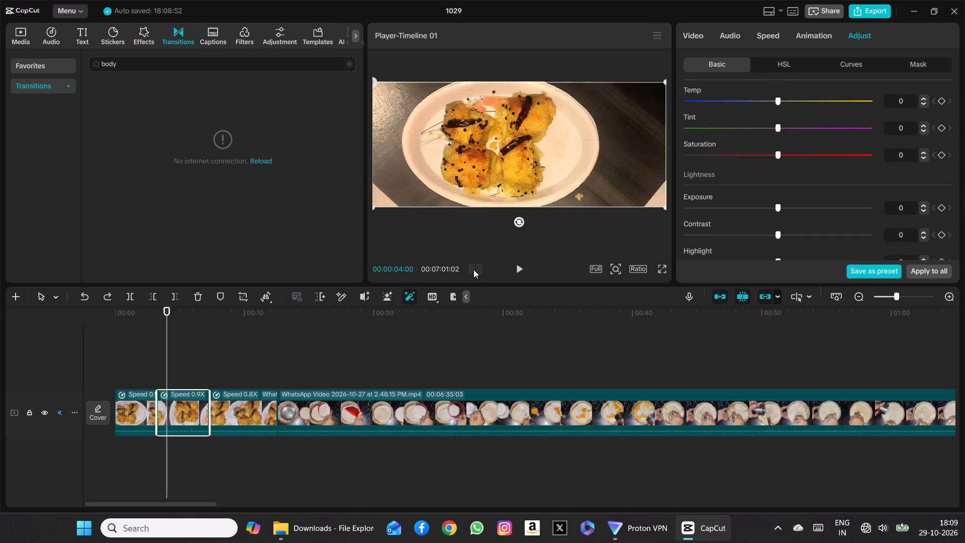
left_click(136, 417)
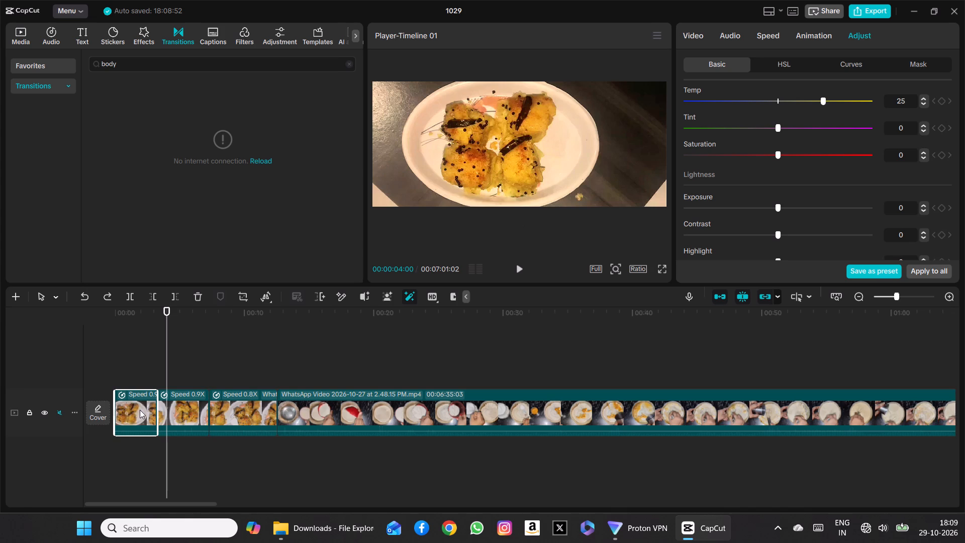
left_click(186, 407)
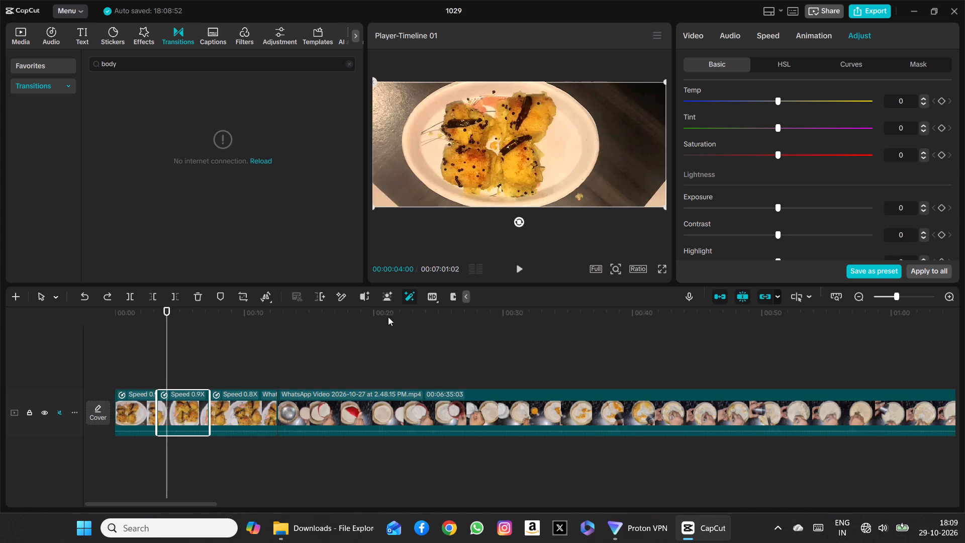
left_click(819, 103)
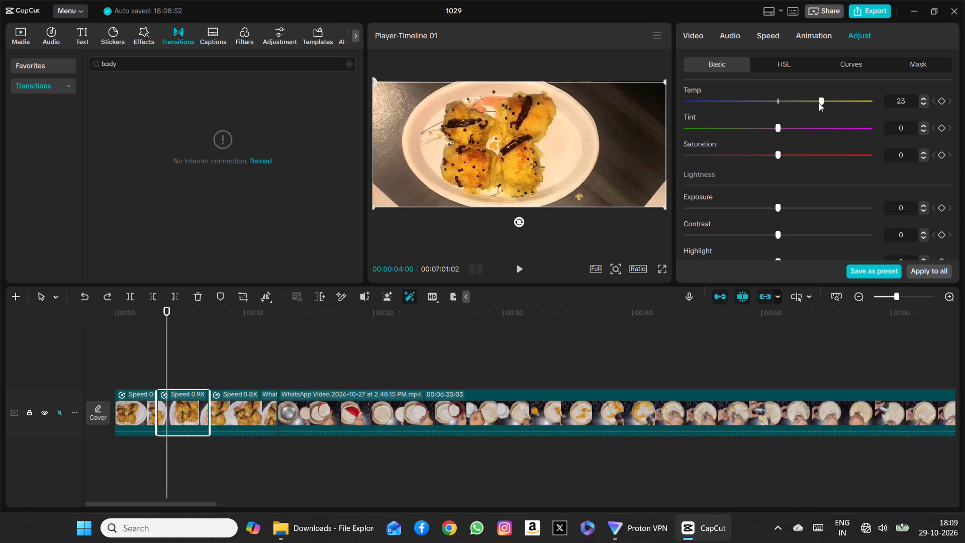
left_click(821, 100)
Examine the first plated-dish section's remaining basic adjustments, including Lightness, Effects, Auto adjust and Color match, and compare them with the second section.
left_click(135, 411)
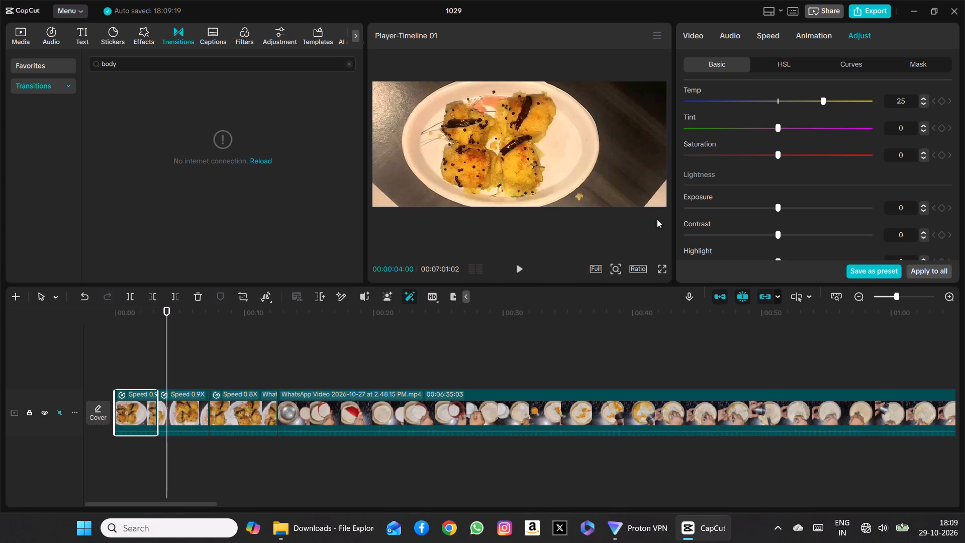
scroll(740, 177, "down", 5)
scroll(740, 177, "right", 1)
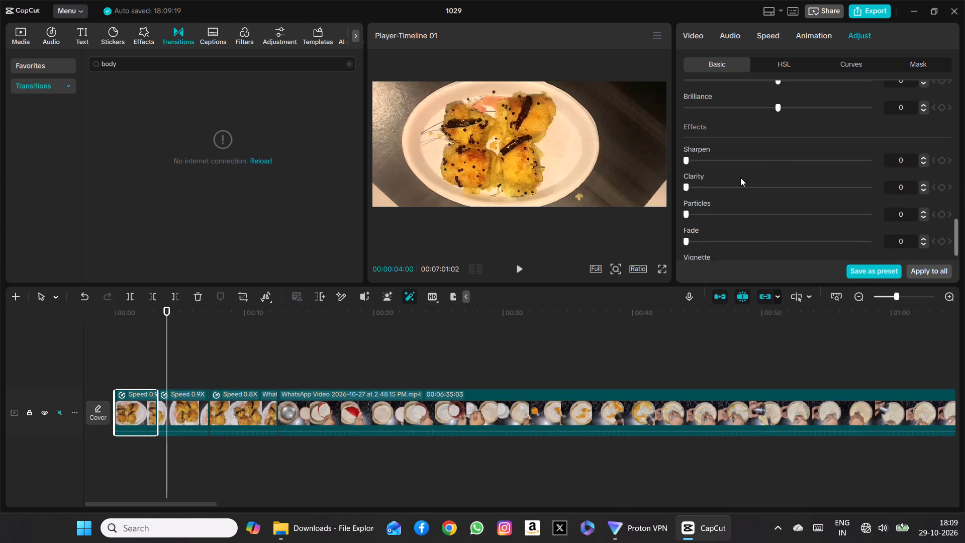
scroll(740, 177, "right", 1)
right_click(740, 177)
scroll(740, 177, "down", 4)
scroll(740, 177, "up", 2)
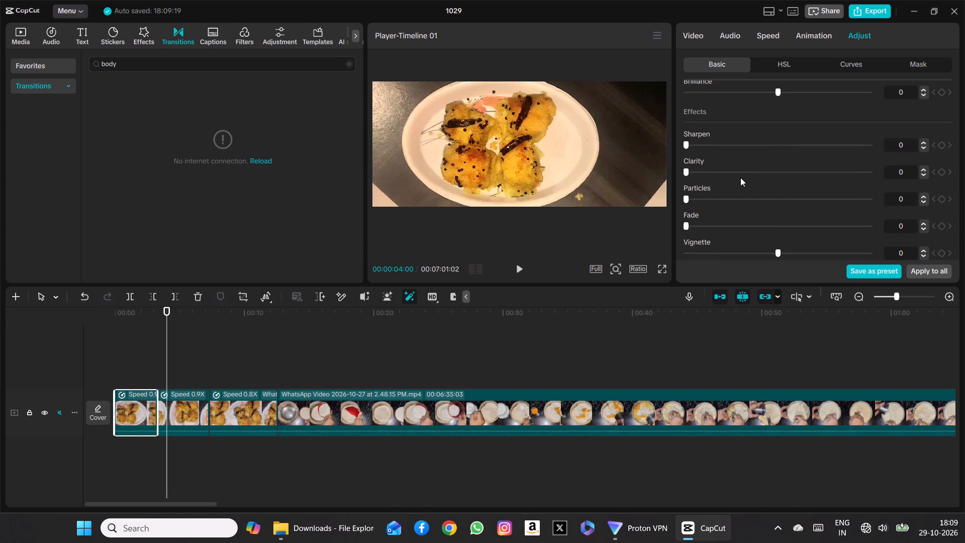
scroll(740, 177, "up", 11)
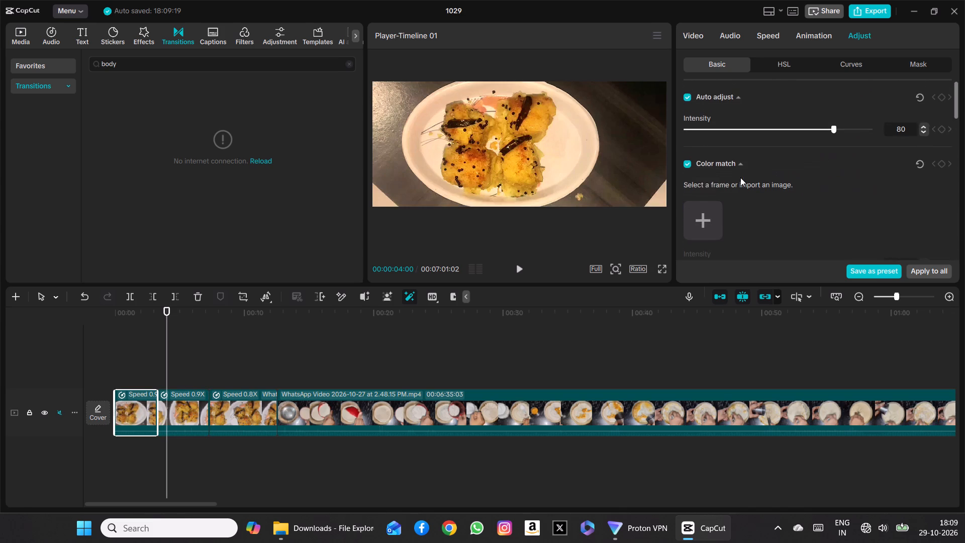
scroll(740, 177, "up", 3)
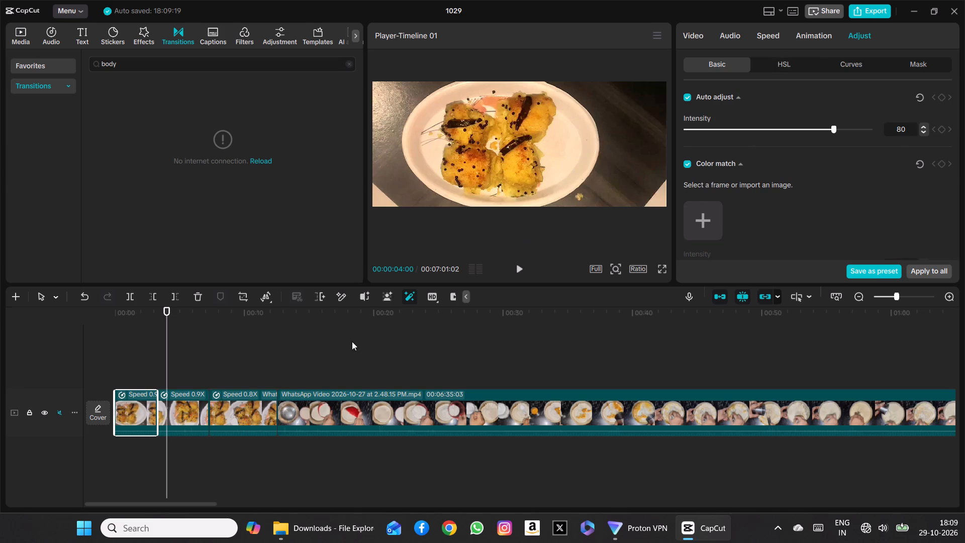
left_click(189, 408)
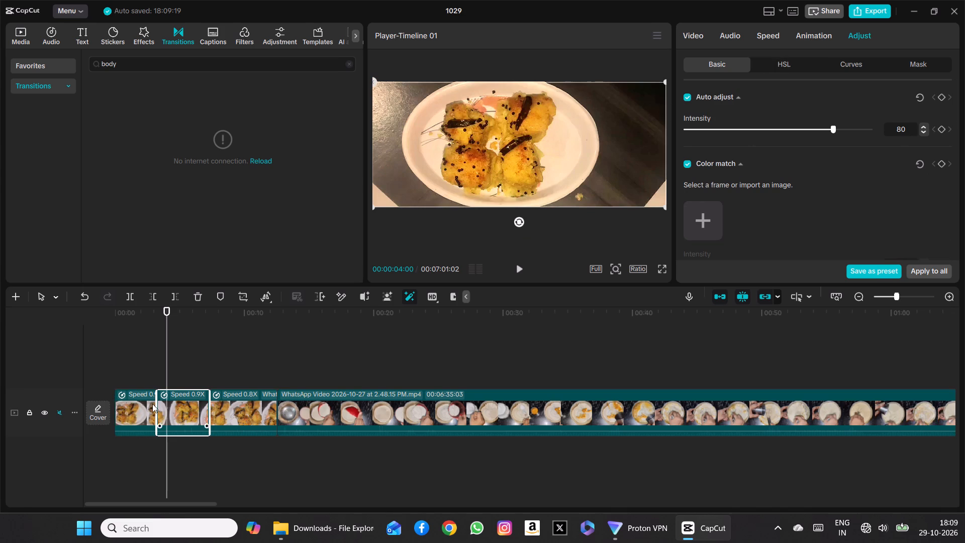
left_click(138, 407)
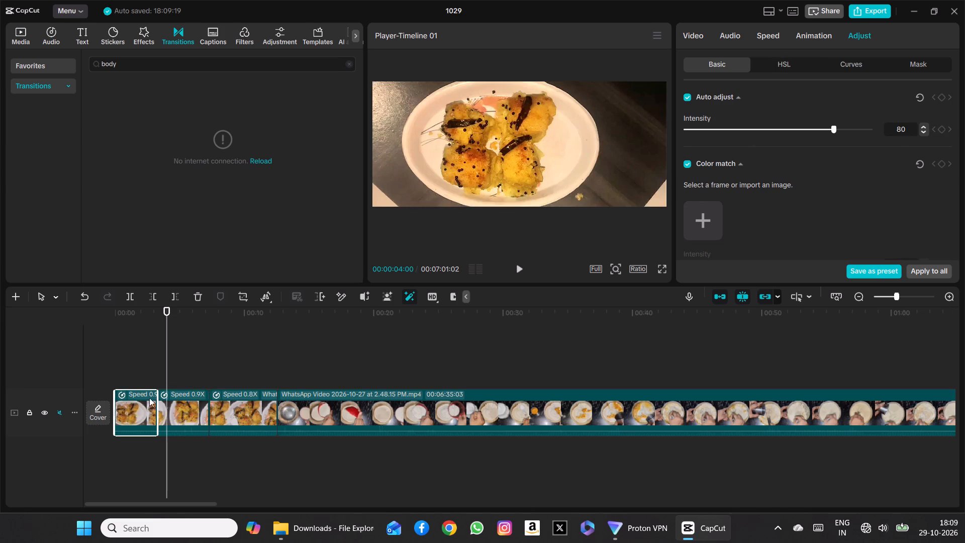
Set the yellow Hue to 33 and Brightness to 9 in the second plated-dish section's HSL adjustments, matching the first section.
left_click(777, 60)
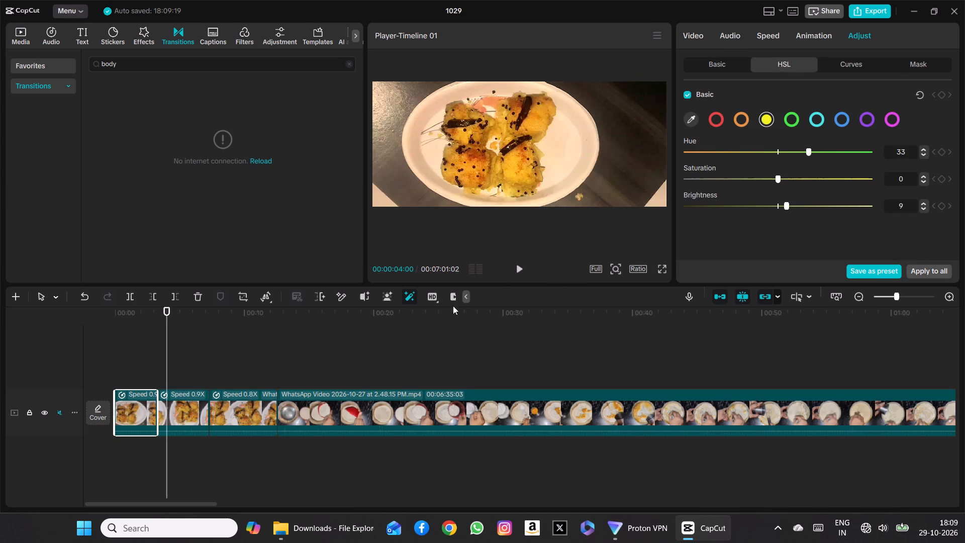
left_click(182, 407)
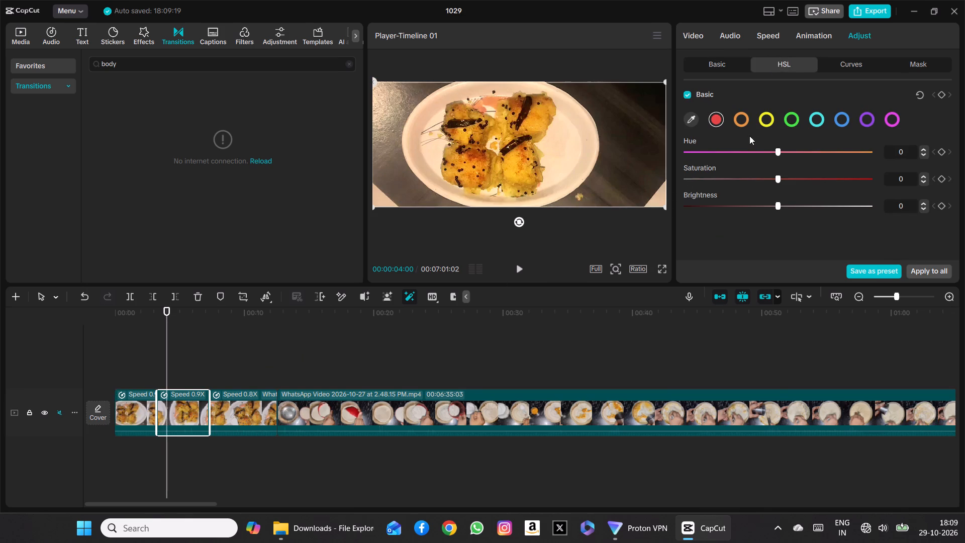
left_click(763, 117)
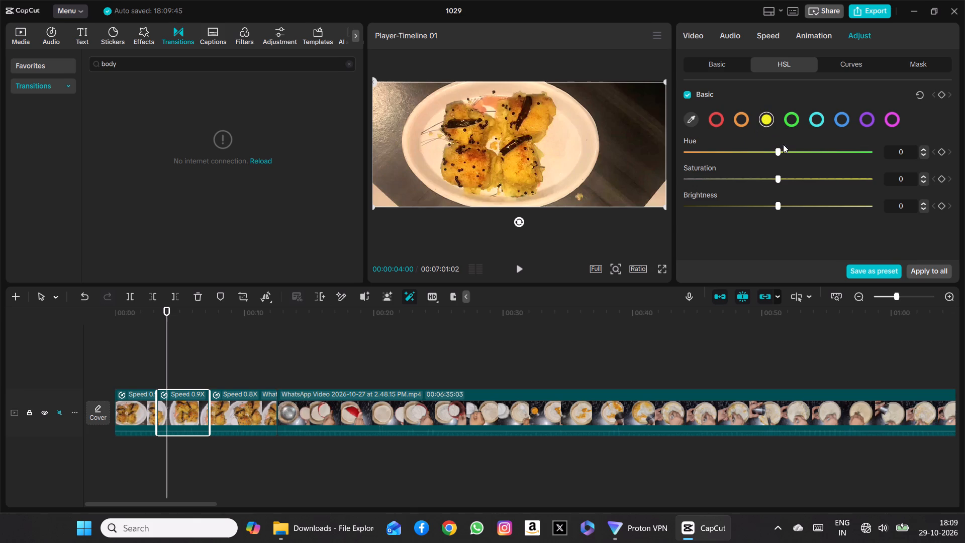
left_click_drag(778, 148, 788, 147)
left_click_drag(788, 147, 802, 147)
left_click_drag(802, 147, 806, 147)
left_click_drag(806, 147, 806, 146)
left_click_drag(780, 204, 786, 205)
left_click_drag(786, 205, 785, 205)
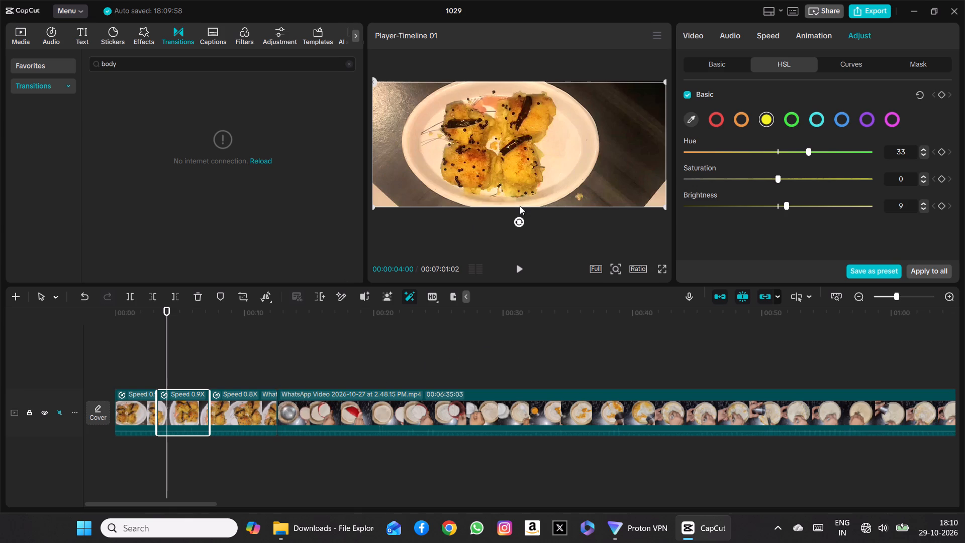
Check the first plated-dish section's Curves and Mask adjustments, and compare its Auto adjust and Color match settings with the second section.
left_click(126, 412)
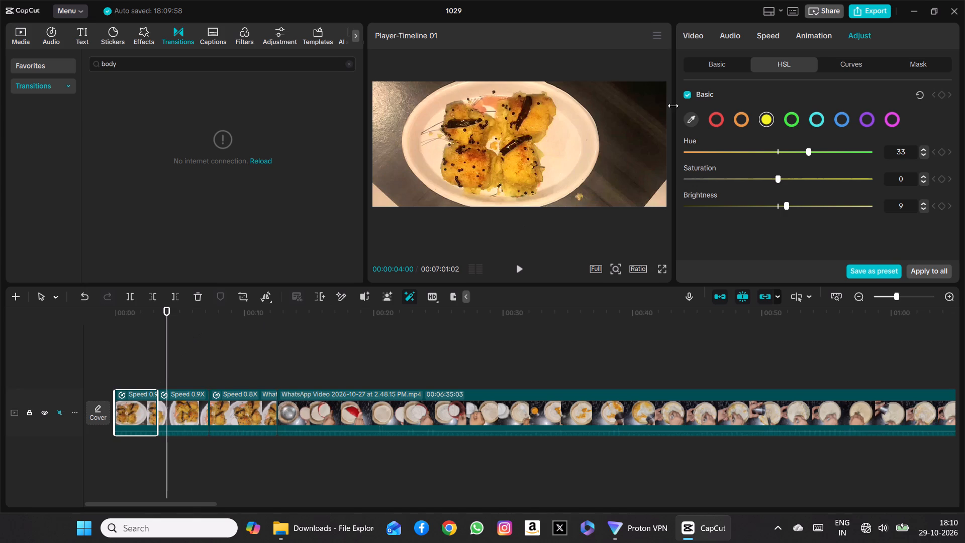
left_click(854, 60)
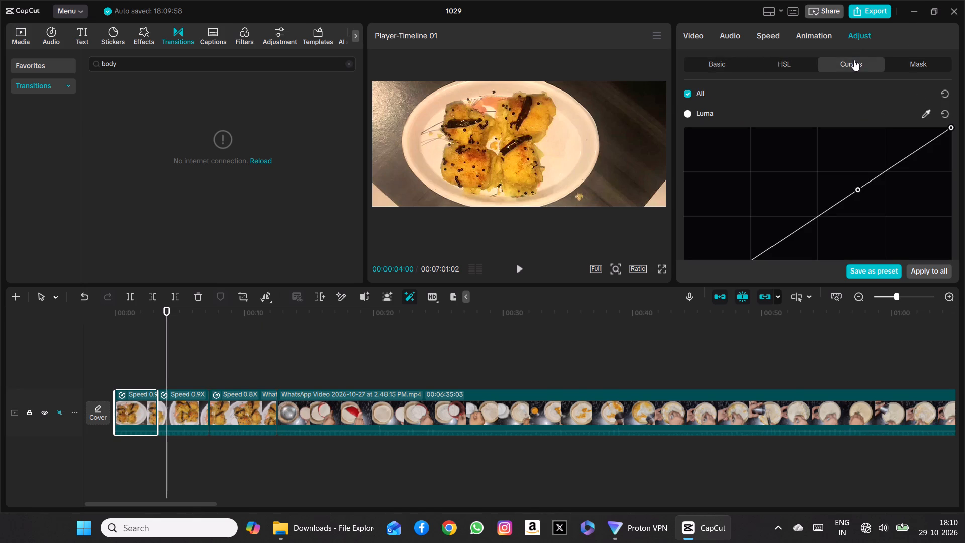
left_click(909, 61)
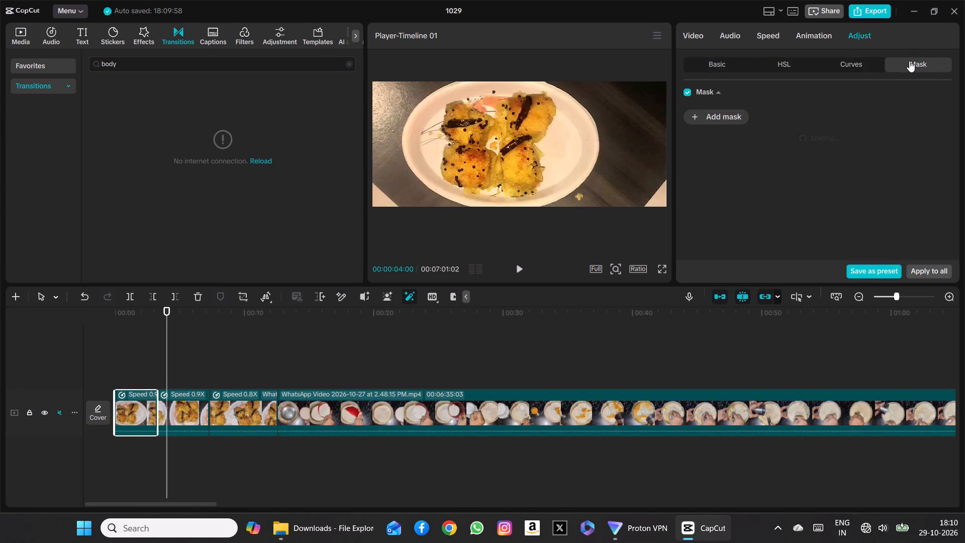
left_click(721, 62)
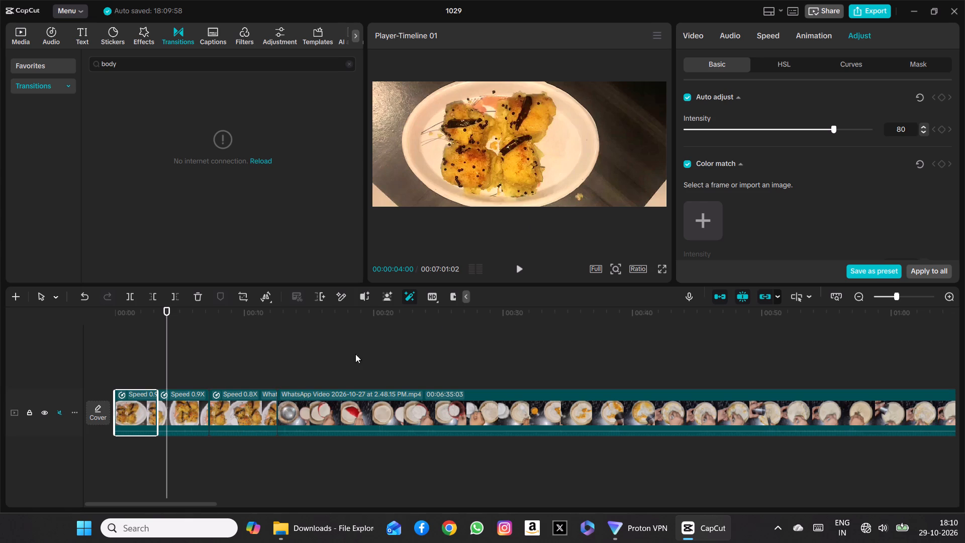
left_click(177, 410)
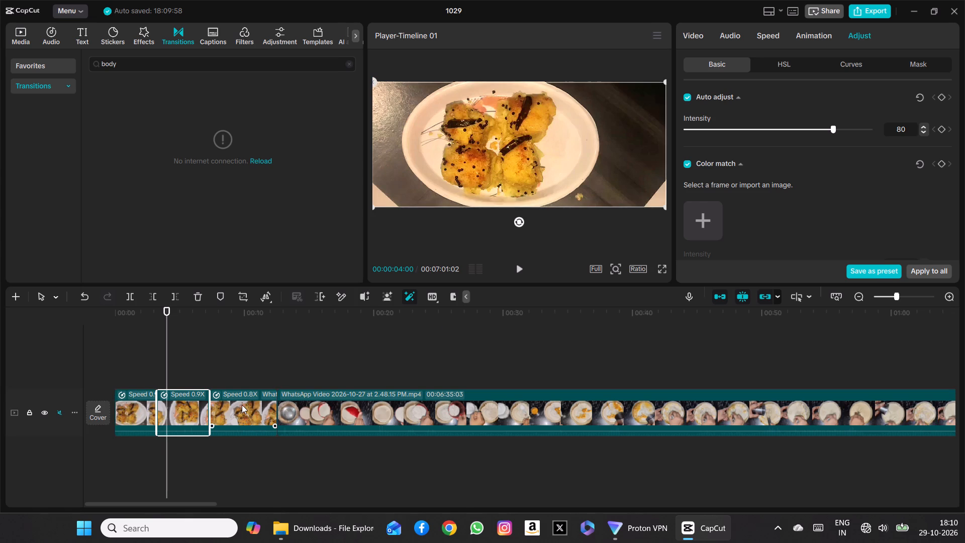
Enable Auto adjust and Color match on the third plated-dish section, without choosing a colour reference frame.
left_click(242, 405)
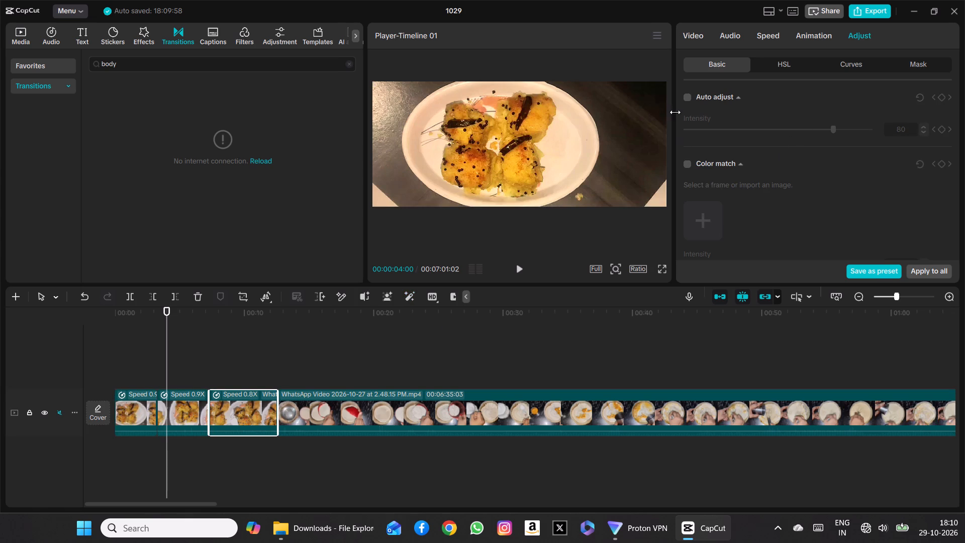
left_click(688, 96)
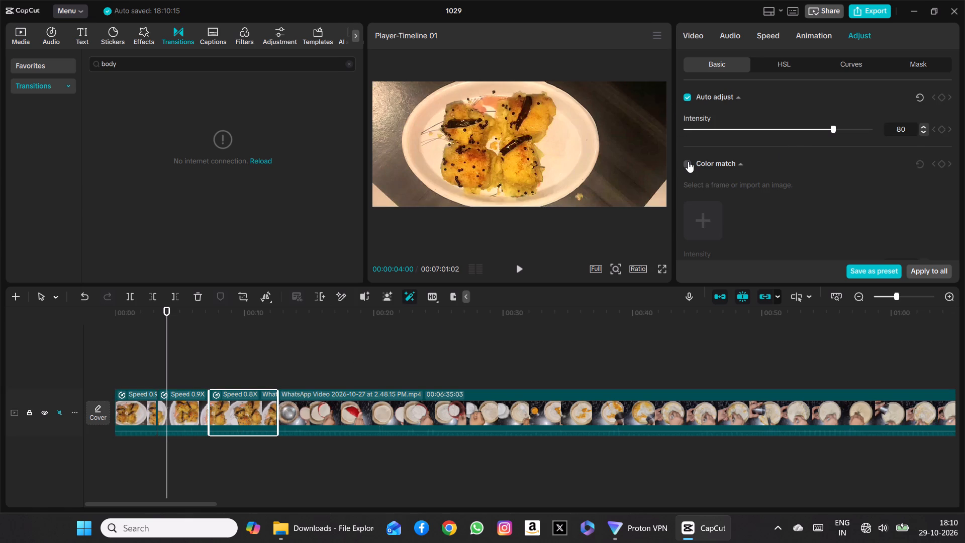
left_click(688, 161)
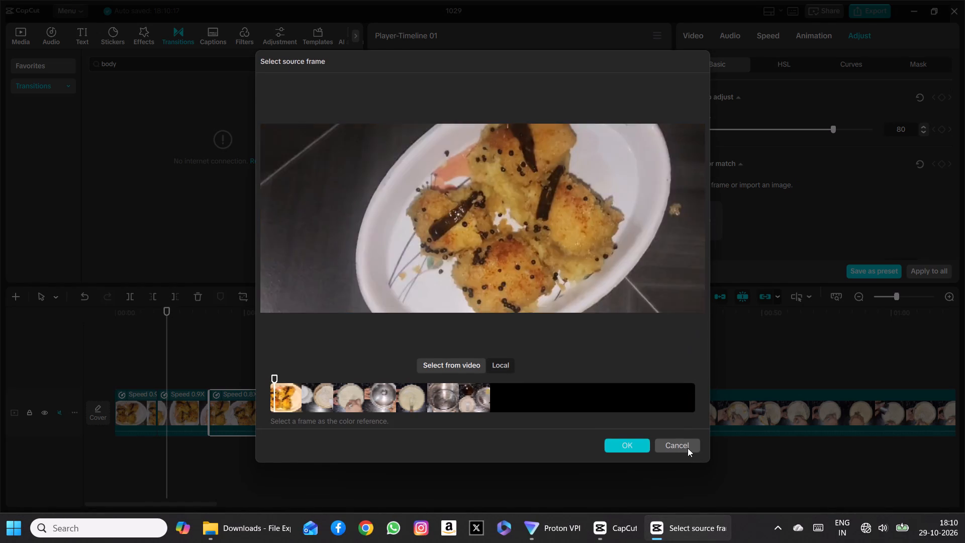
left_click(687, 442)
Examine the basic adjustments across the plated-dish sections, including the second section's LUT, Color, Lightness and Effects values.
scroll(910, 183, "down", 1)
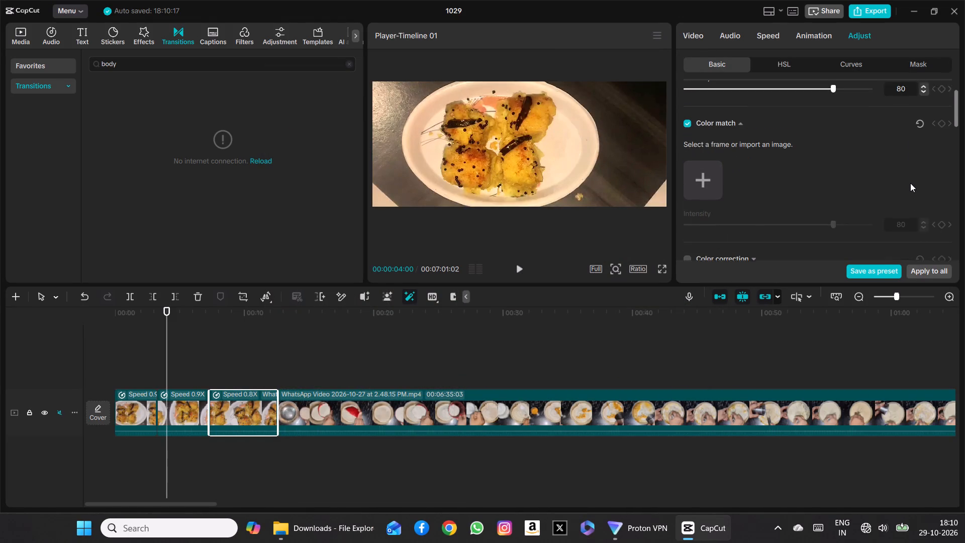
scroll(910, 183, "down", 5)
scroll(910, 183, "up", 4)
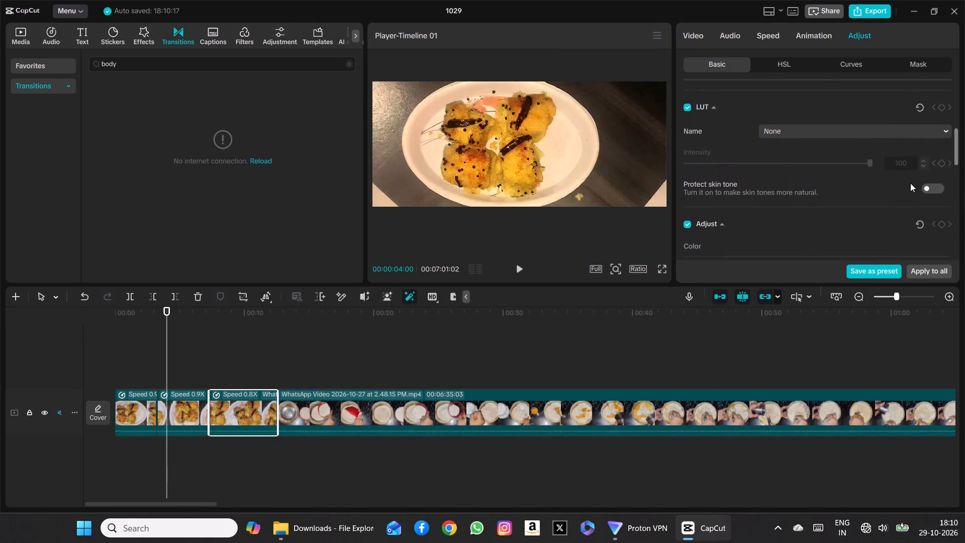
scroll(910, 183, "up", 1)
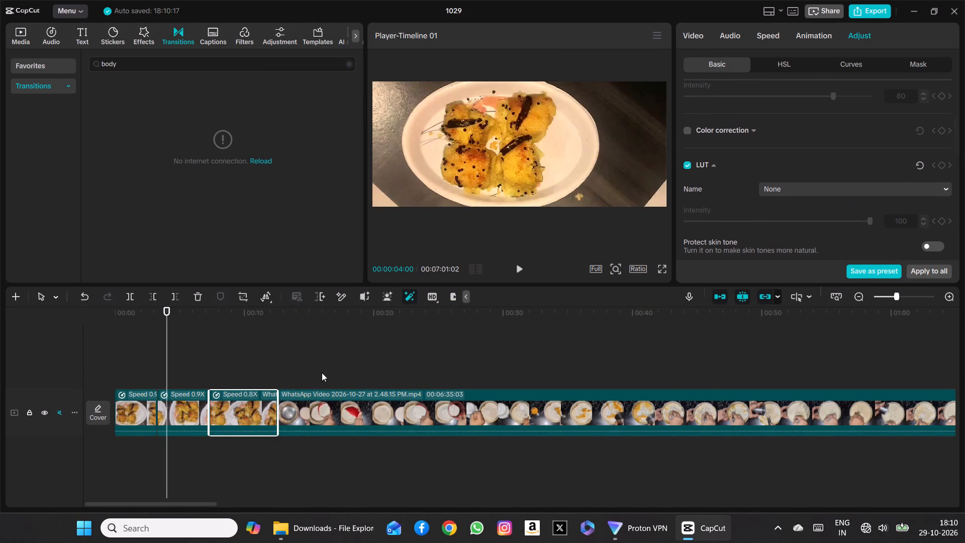
left_click(136, 409)
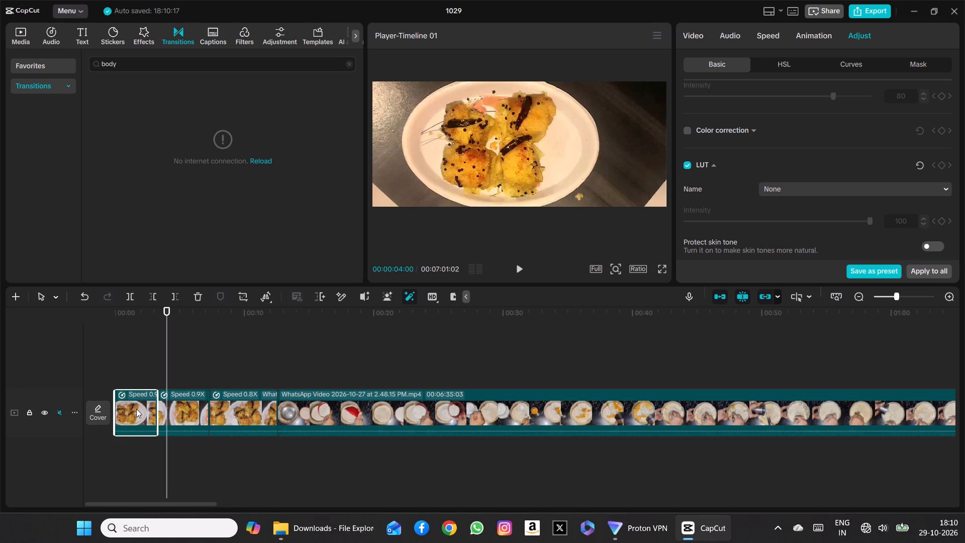
left_click(239, 406)
left_click(187, 414)
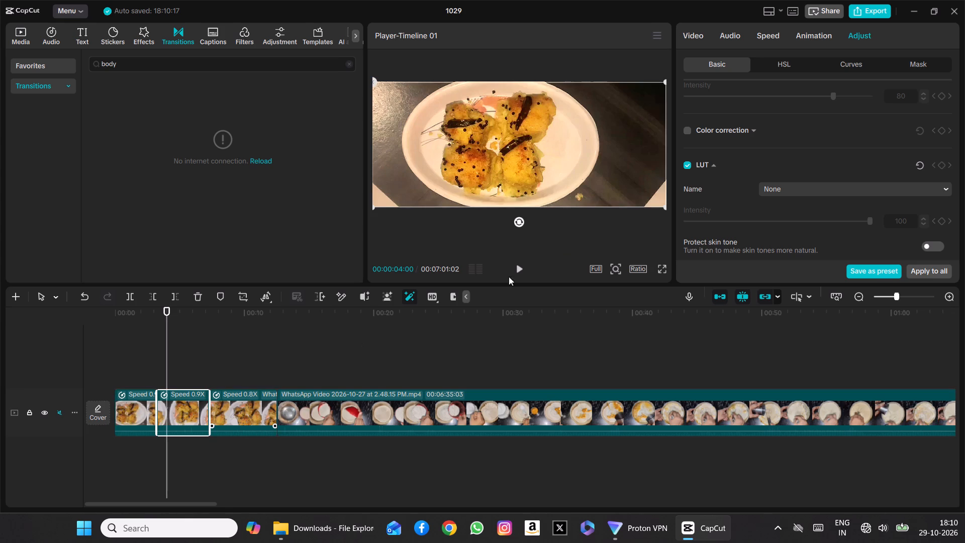
scroll(779, 176, "down", 3)
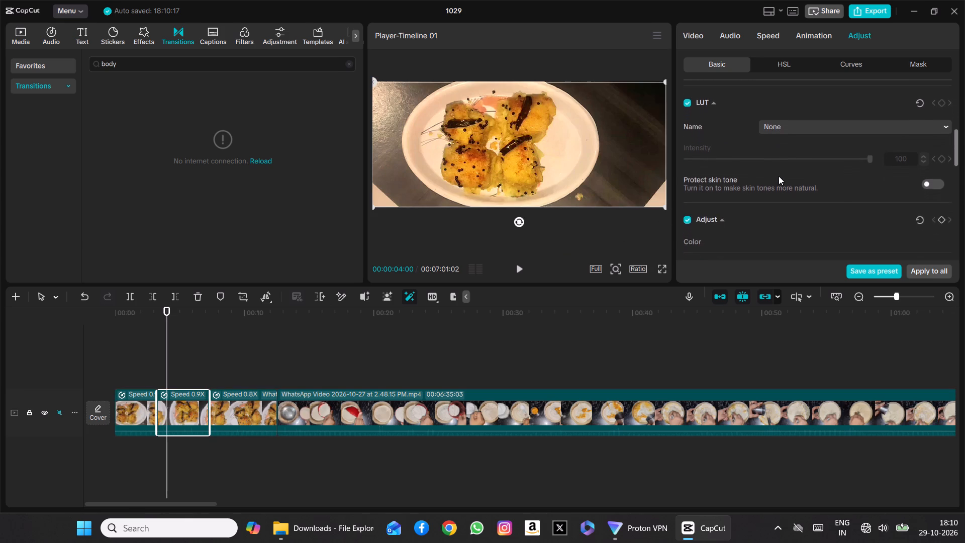
scroll(779, 176, "down", 5)
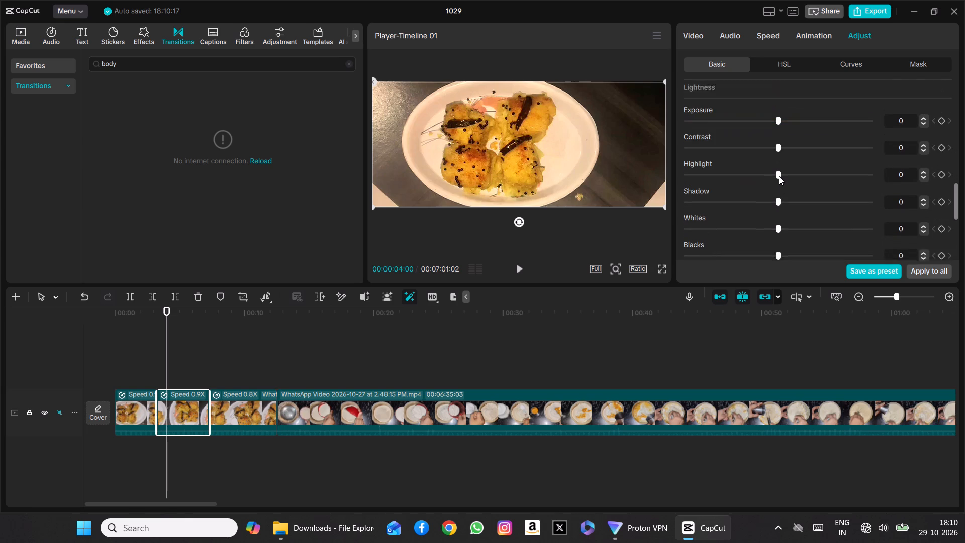
scroll(779, 176, "down", 11)
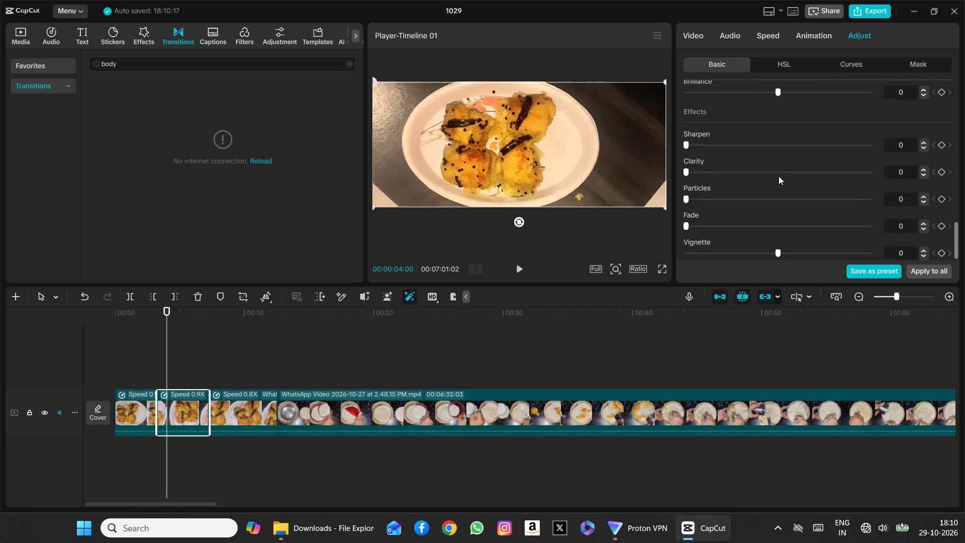
scroll(779, 176, "down", 5)
scroll(779, 176, "up", 4)
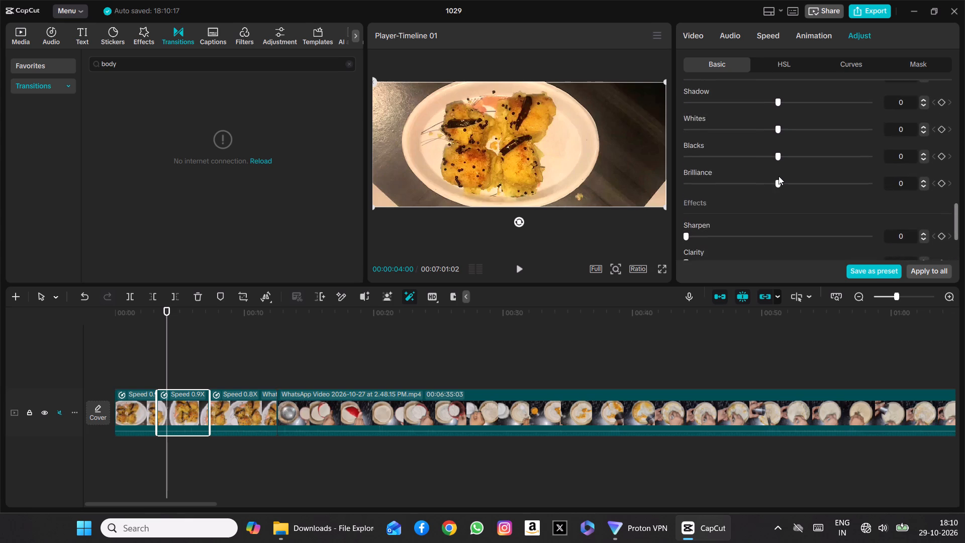
scroll(779, 176, "up", 3)
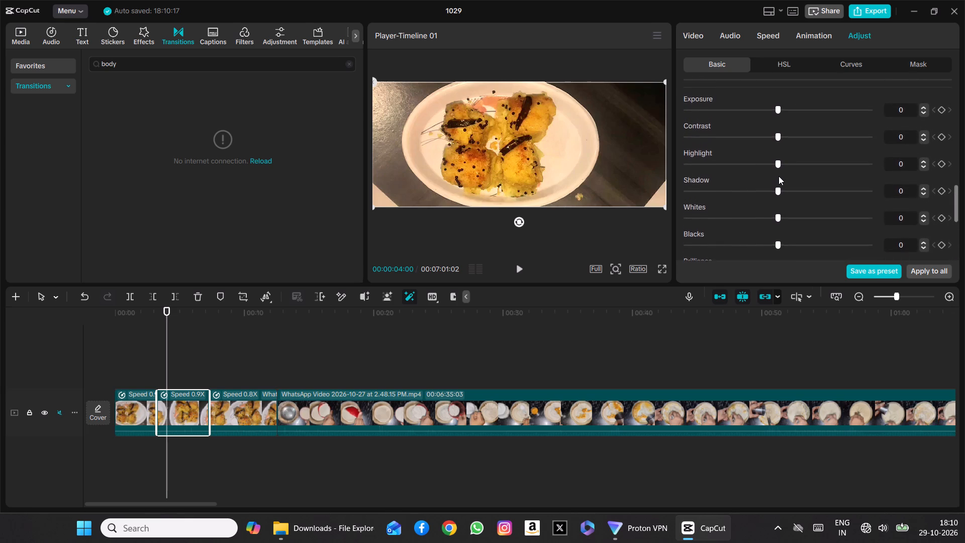
scroll(779, 176, "up", 4)
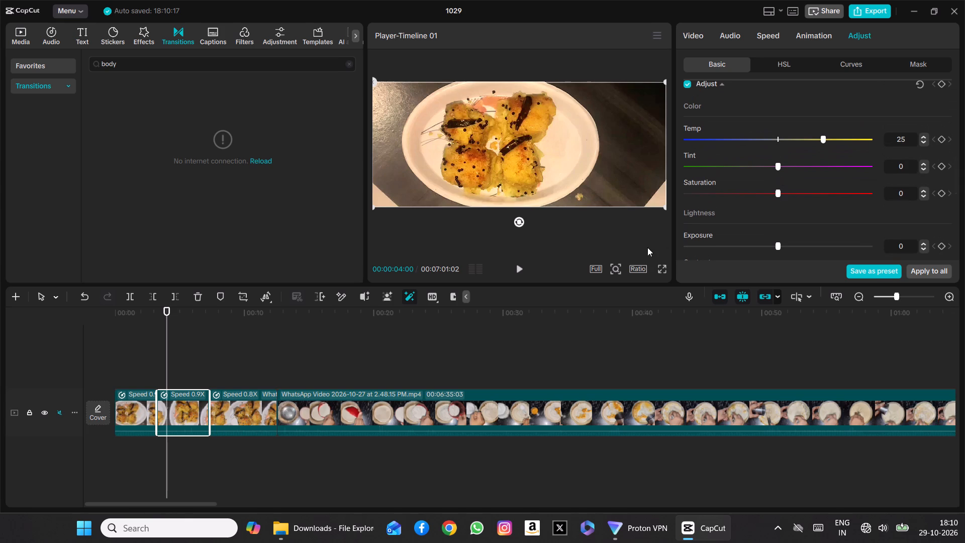
Raise Temp to about 25 in the third plated-dish section's basic colour adjustments, matching the second section.
left_click(235, 404)
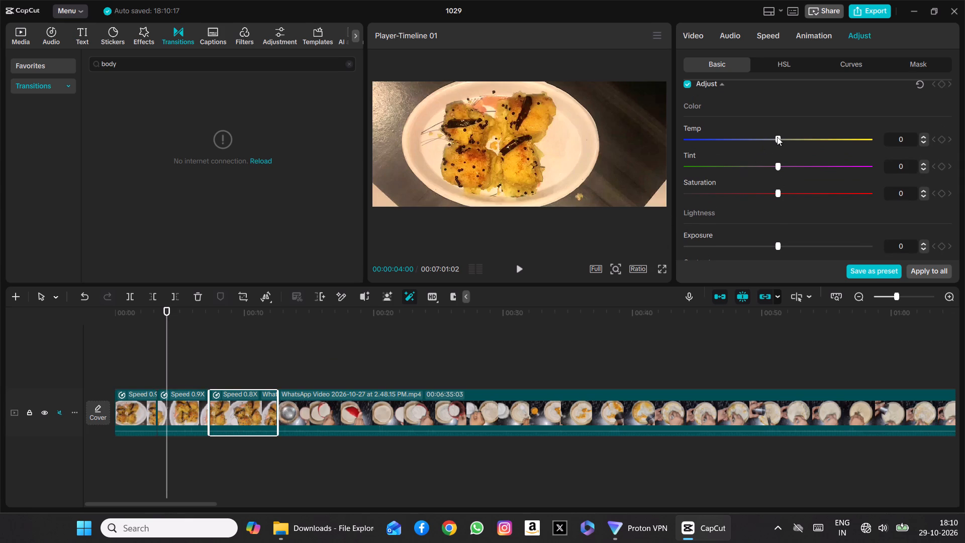
left_click_drag(777, 137, 815, 133)
left_click_drag(815, 133, 821, 135)
left_click_drag(821, 135, 821, 135)
In the third plated-dish section's HSL adjustments, raise the yellow Hue to about 33 and the yellow Brightness to about 9.
left_click(788, 65)
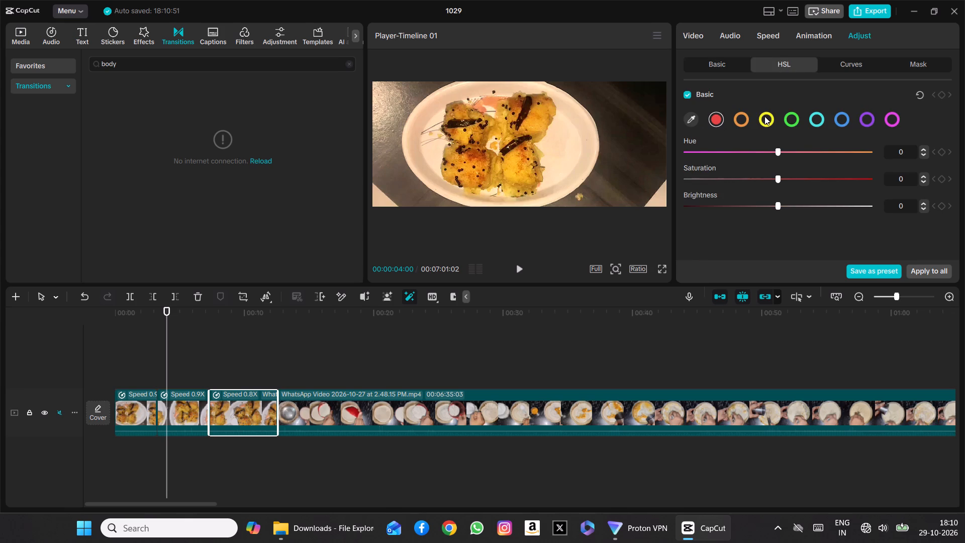
left_click(764, 116)
left_click_drag(778, 150, 789, 150)
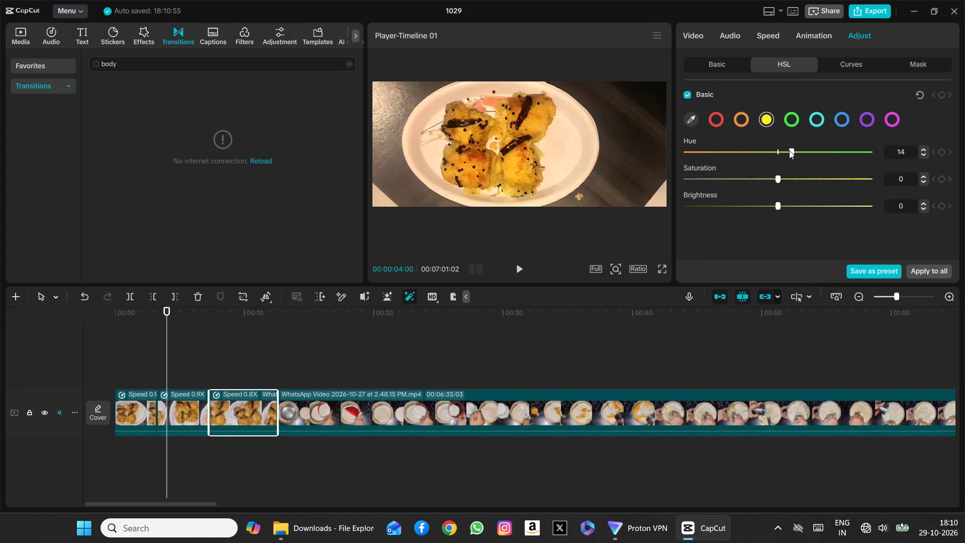
left_click_drag(789, 150, 800, 150)
left_click_drag(800, 150, 802, 150)
left_click_drag(802, 150, 807, 151)
left_click_drag(807, 151, 806, 151)
left_click_drag(777, 204, 795, 202)
left_click_drag(795, 202, 785, 205)
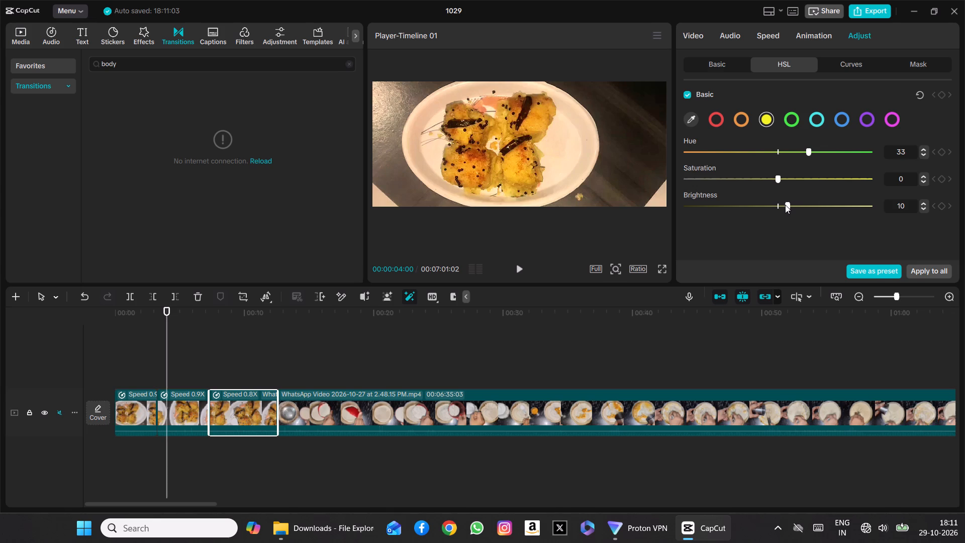
left_click_drag(785, 205, 784, 206)
left_click_drag(784, 206, 785, 205)
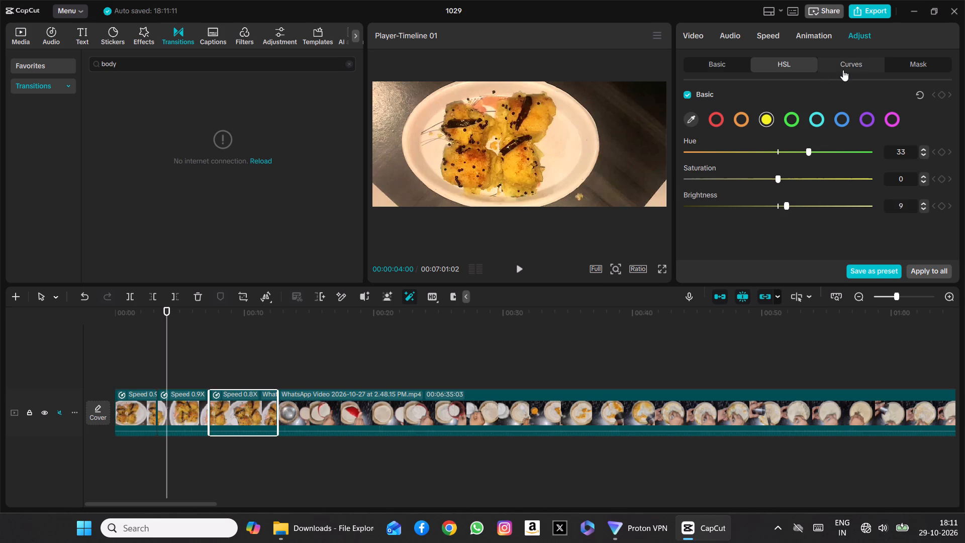
Check the third section's Curves and Mask settings, and review the plated-dish sections from the start through to the first cooking footage.
left_click(849, 65)
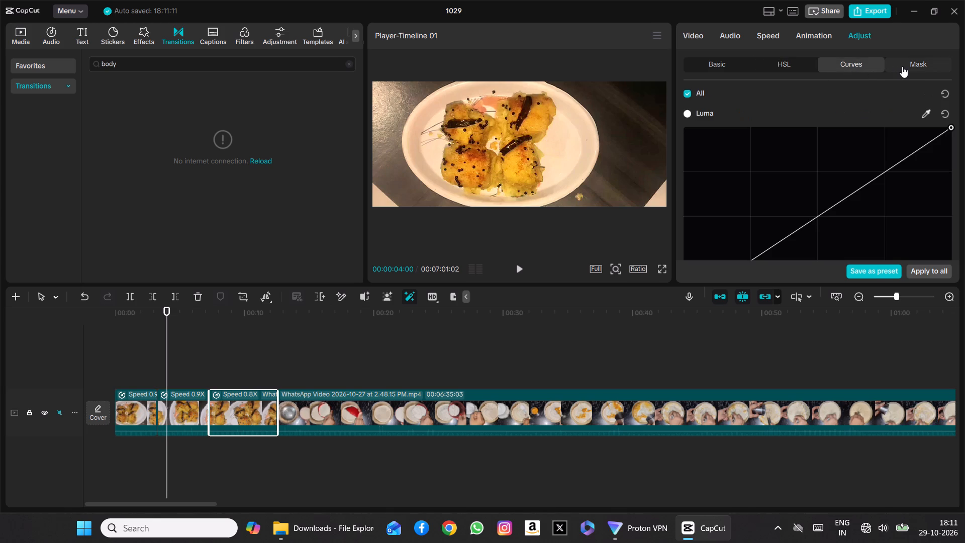
left_click(902, 66)
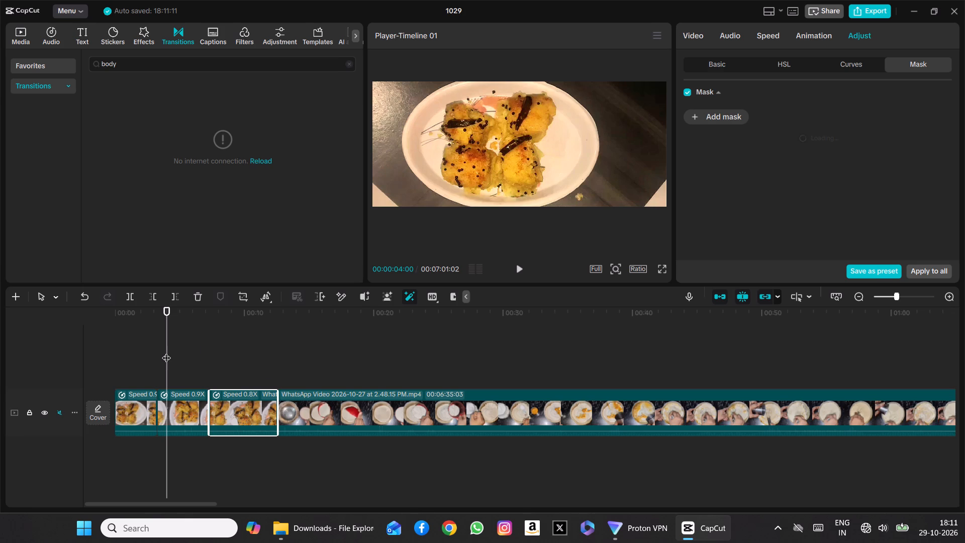
left_click_drag(166, 351, 93, 346)
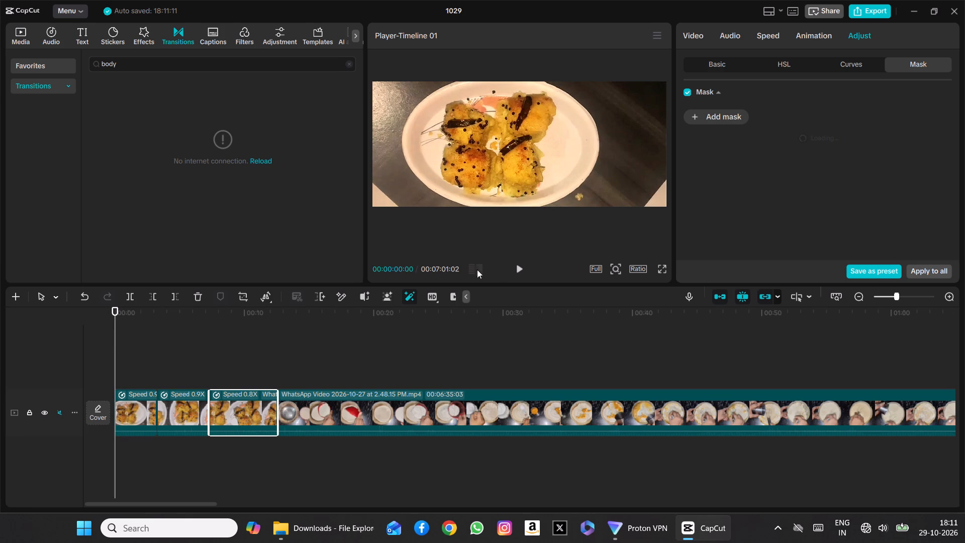
left_click(514, 266)
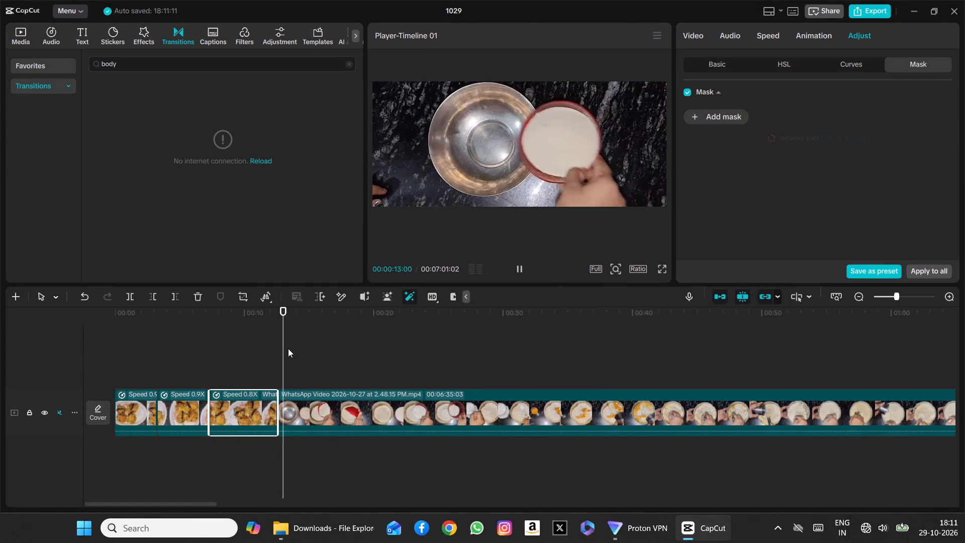
left_click_drag(292, 348, 210, 349)
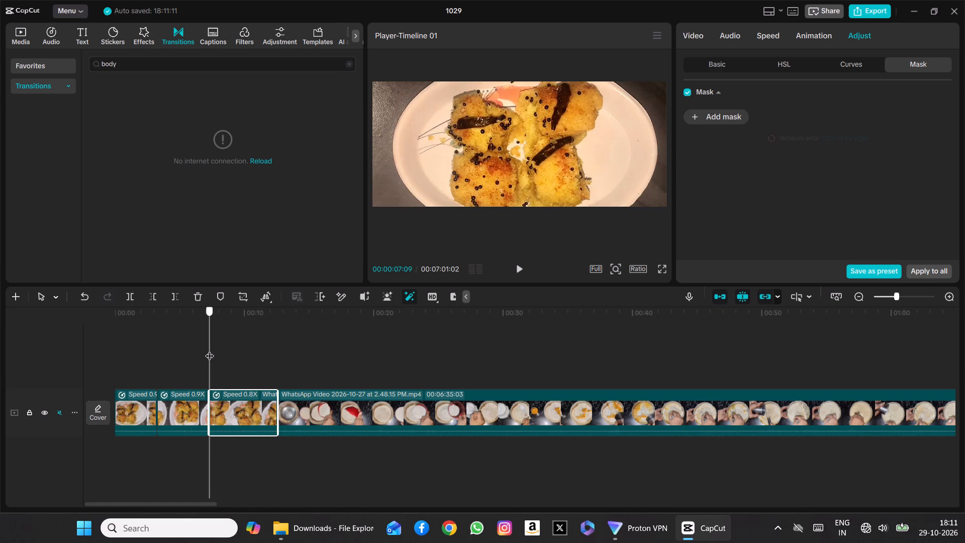
left_click_drag(210, 349, 218, 350)
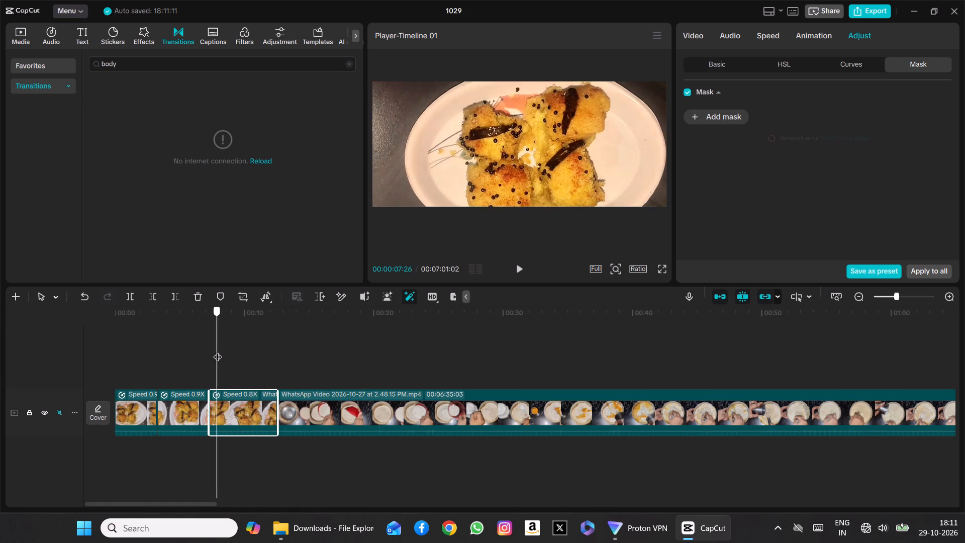
left_click_drag(218, 350, 243, 357)
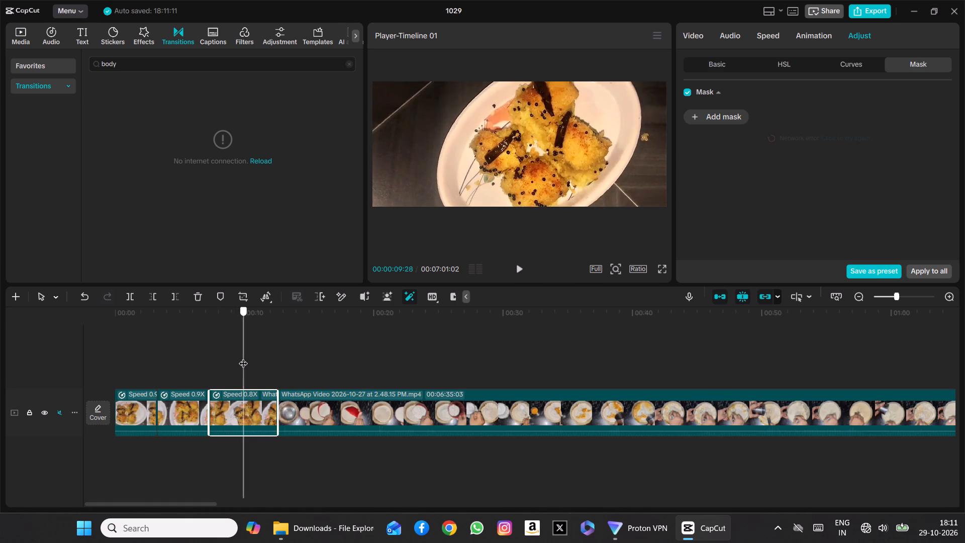
left_click_drag(243, 357, 260, 360)
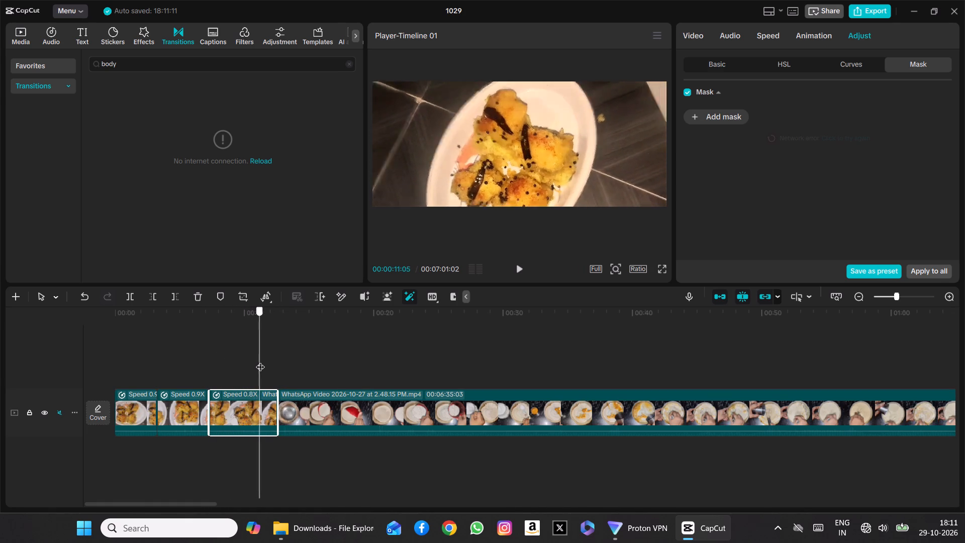
left_click_drag(260, 360, 261, 360)
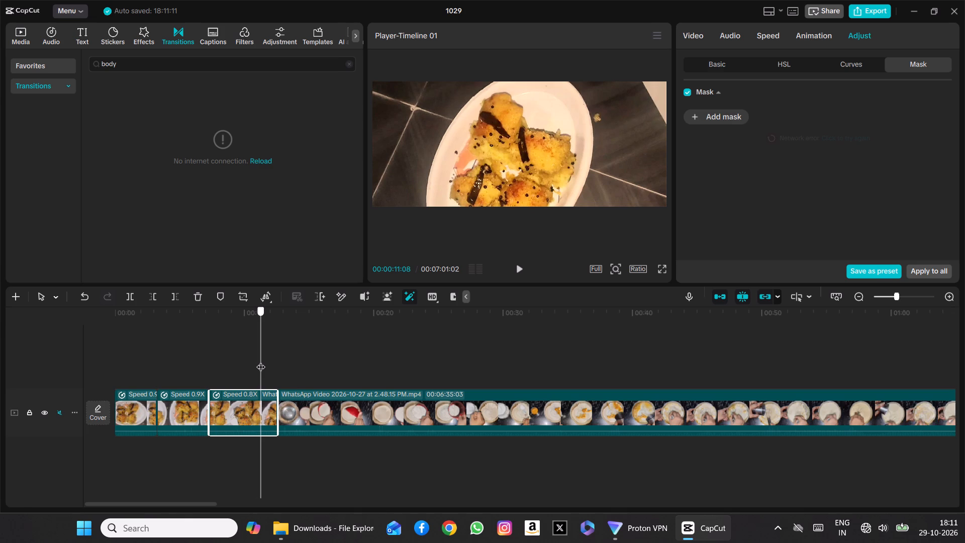
left_click_drag(261, 360, 275, 361)
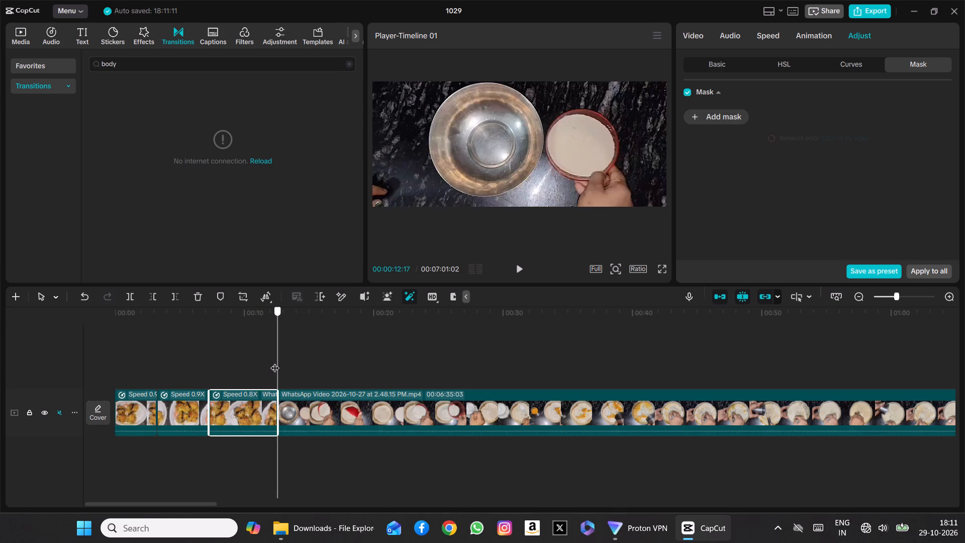
left_click_drag(275, 361, 46, 385)
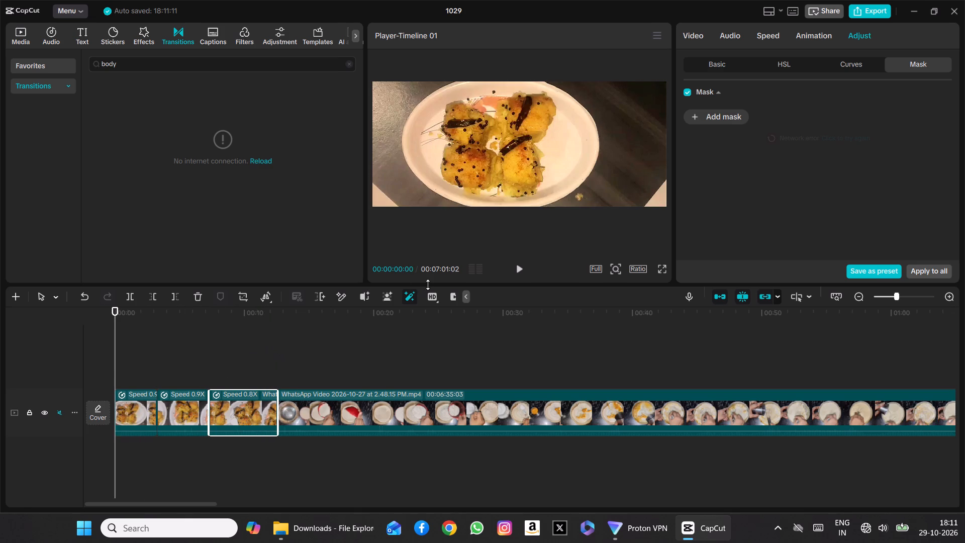
Clear the "body" search from the transitions library, retry loading it, and select the first plated-dish section.
left_click(264, 159)
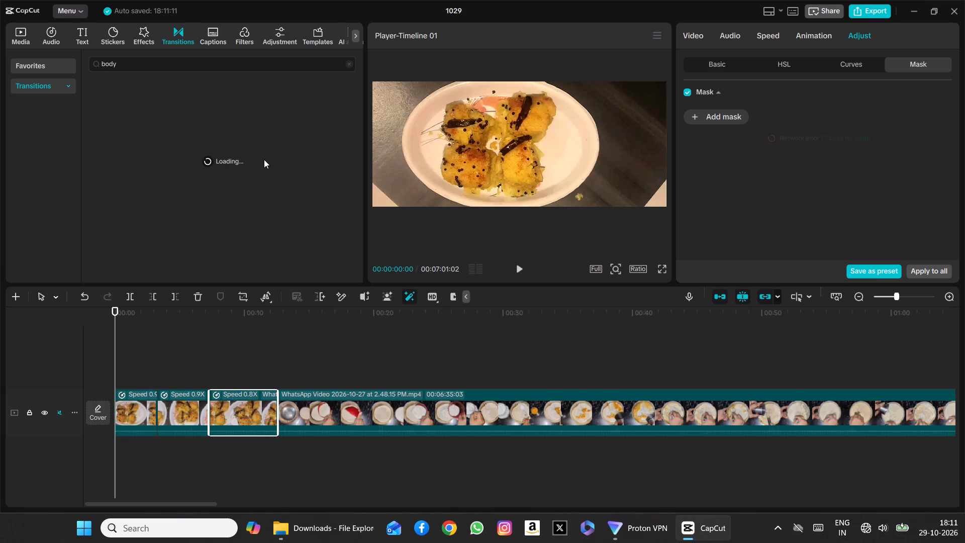
left_click(350, 65)
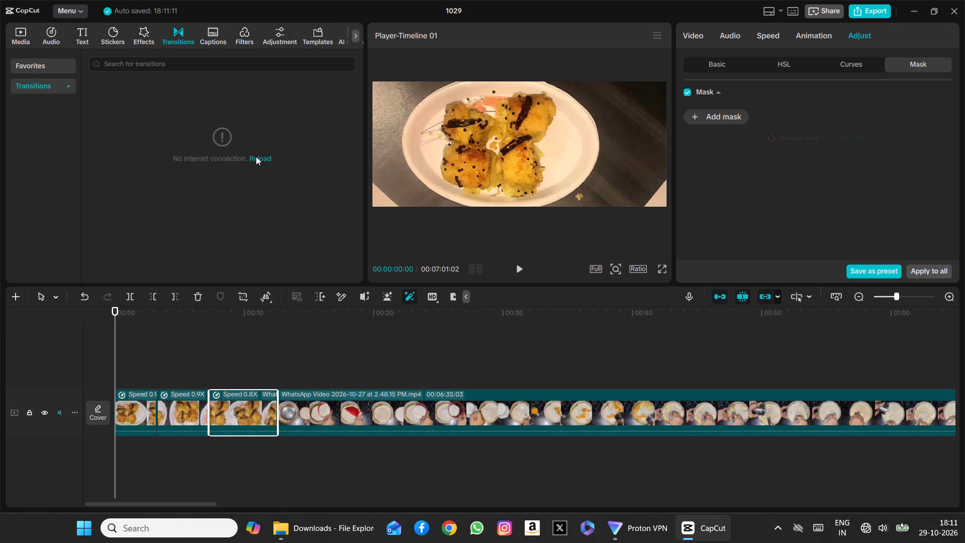
left_click(257, 158)
left_click(127, 407)
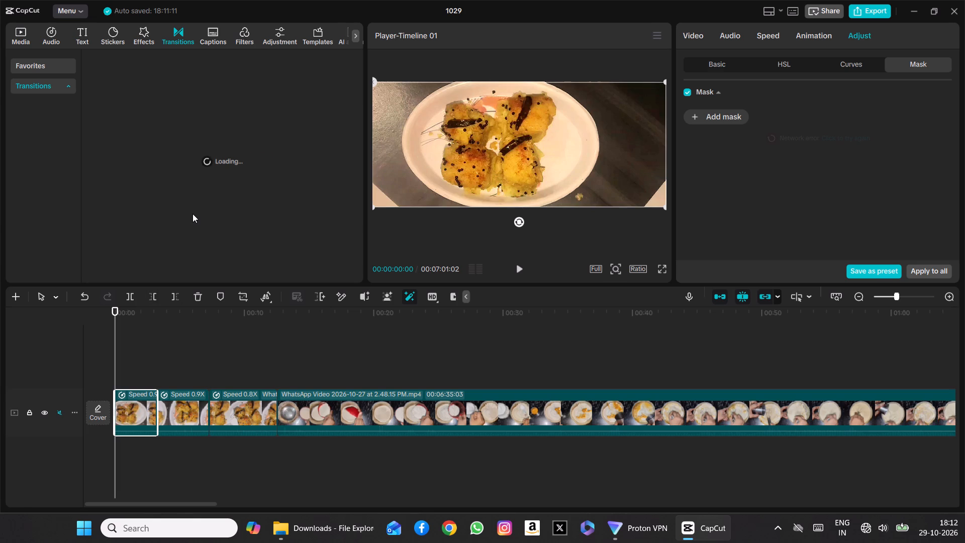
Rescan the available Wi-Fi networks and reload the transitions library.
left_click(869, 540)
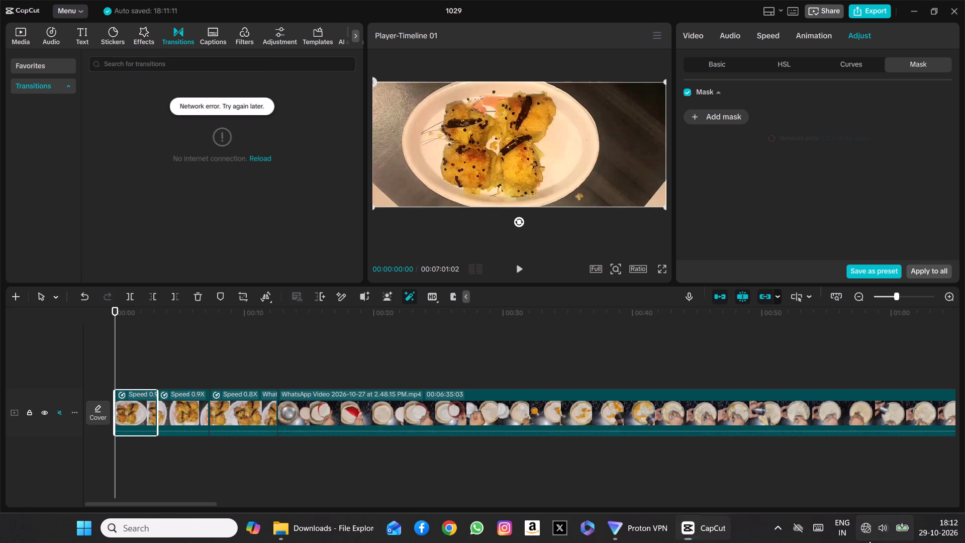
left_click(792, 300)
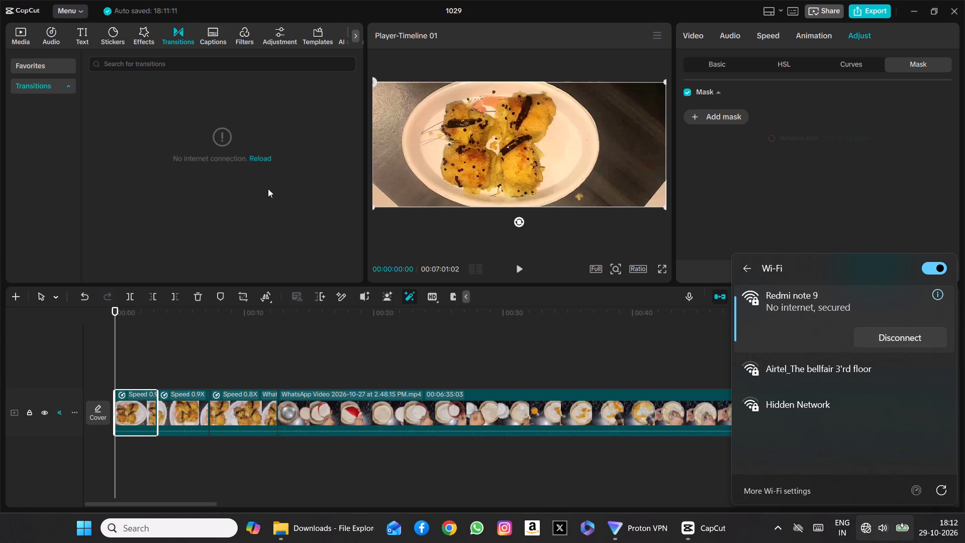
left_click(940, 486)
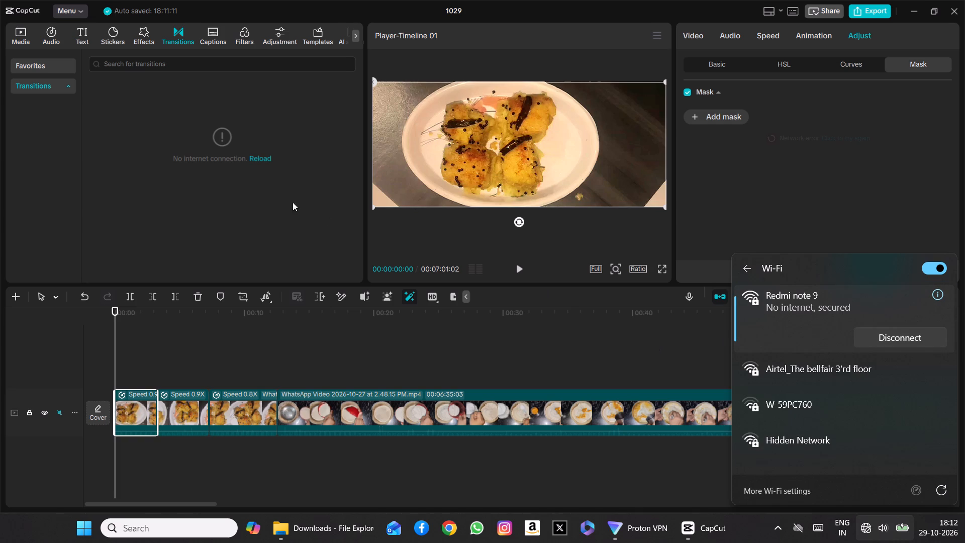
left_click(253, 156)
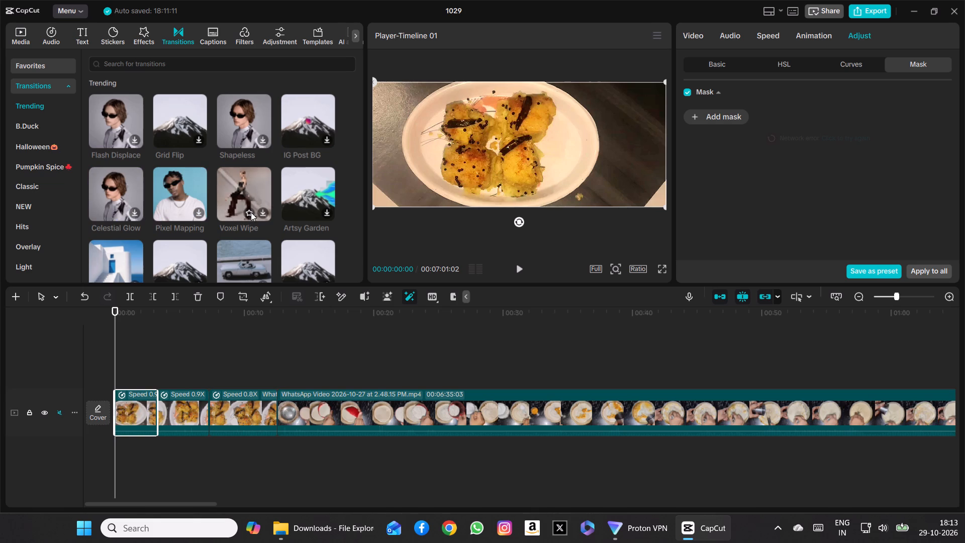
Browse the Trending transitions and their previews, including Z Spin Fade, for one suited to the plated-dish sections.
scroll(251, 212, "down", 1)
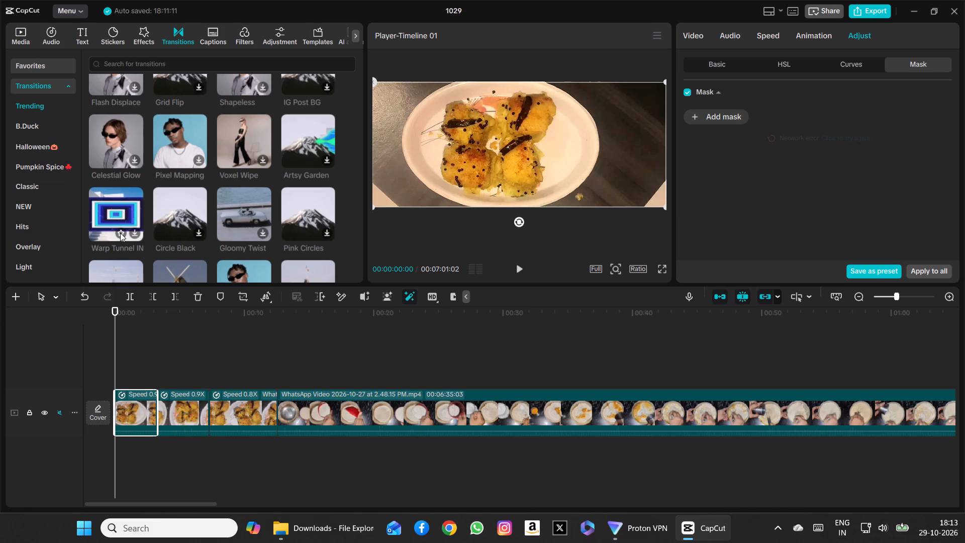
scroll(120, 233, "down", 1)
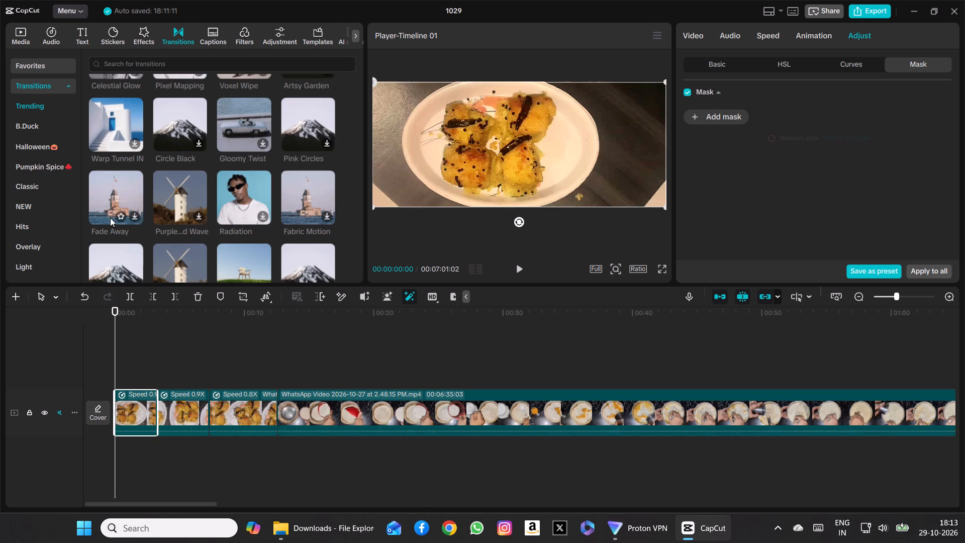
scroll(121, 215, "down", 1)
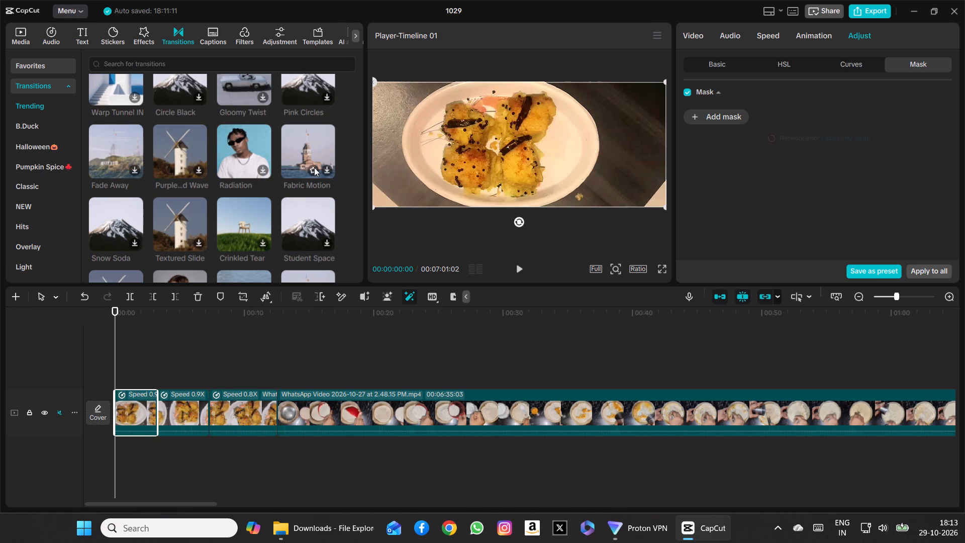
scroll(314, 167, "down", 1)
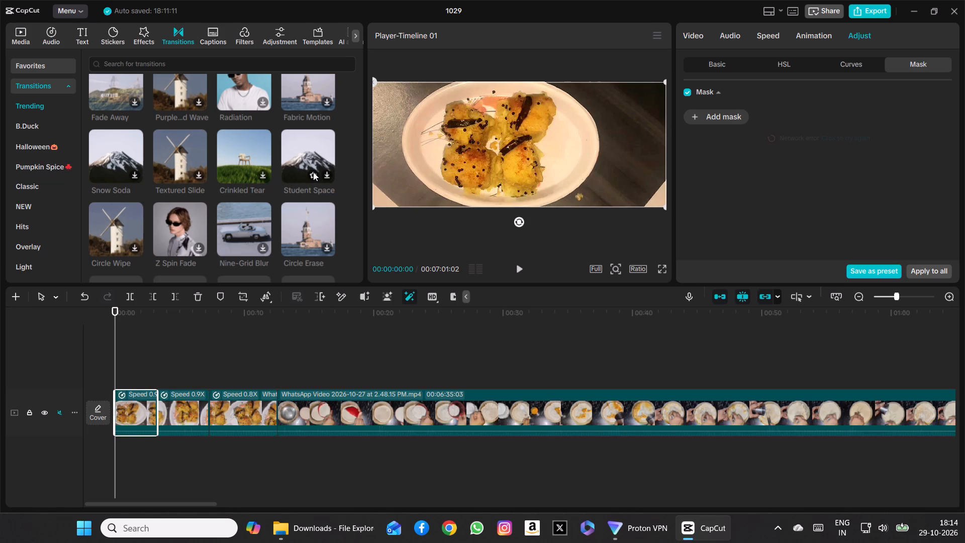
scroll(251, 209, "down", 1)
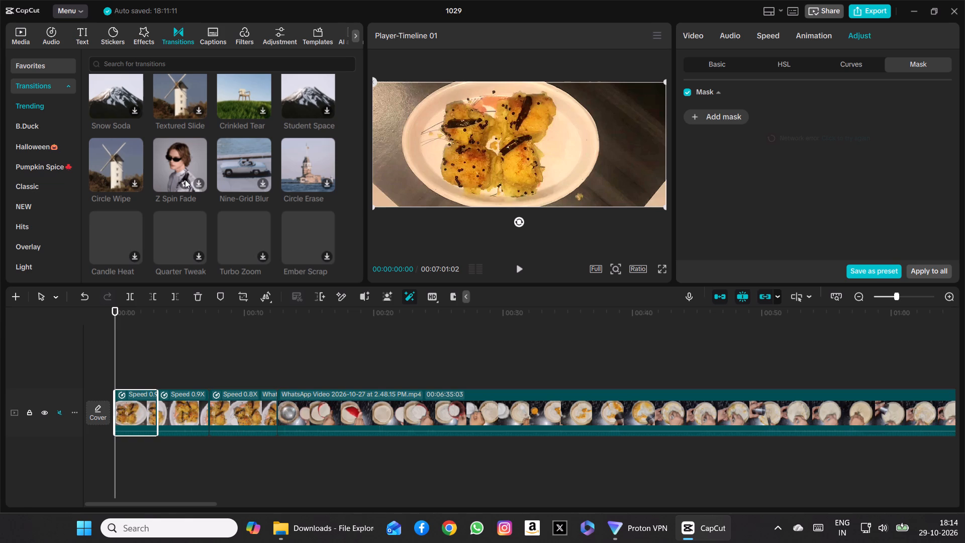
left_click(181, 182)
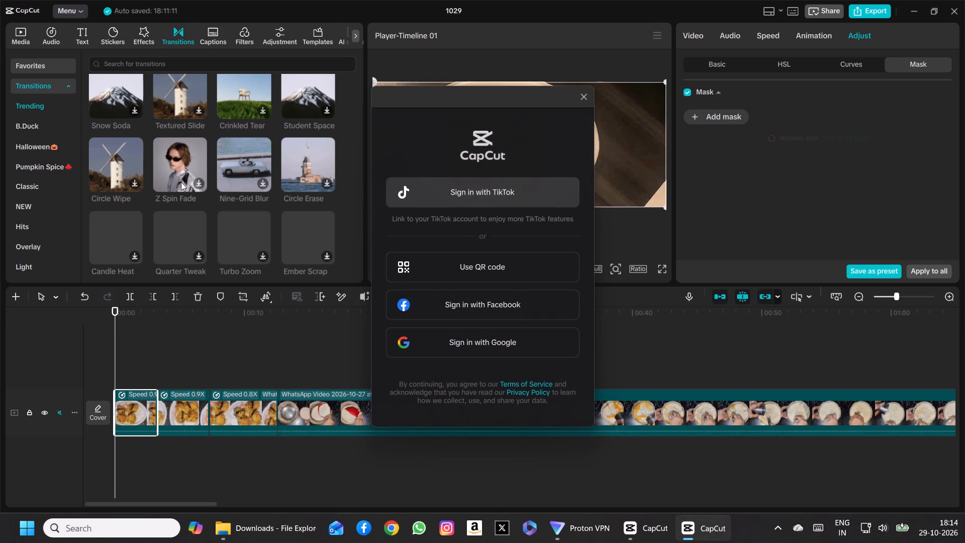
left_click(585, 97)
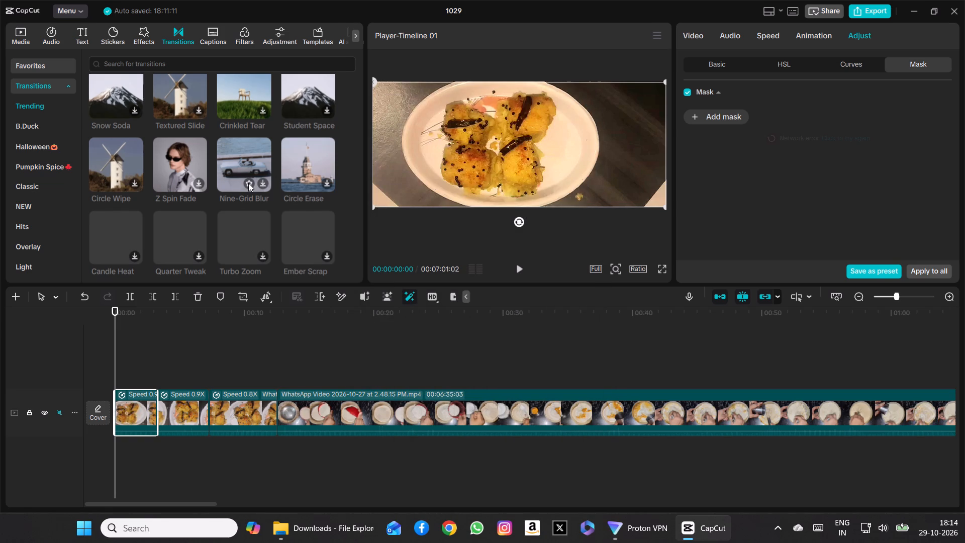
scroll(248, 183, "down", 6)
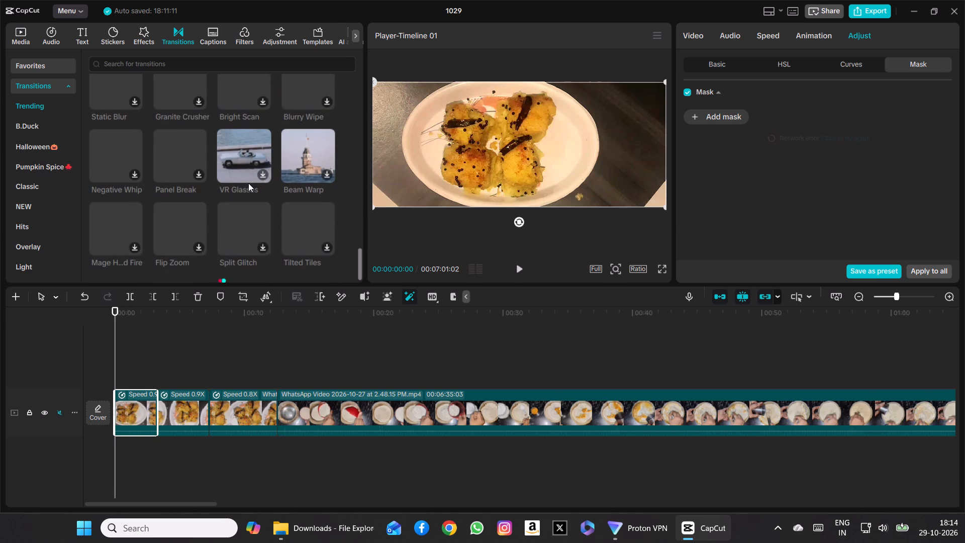
scroll(248, 183, "up", 17)
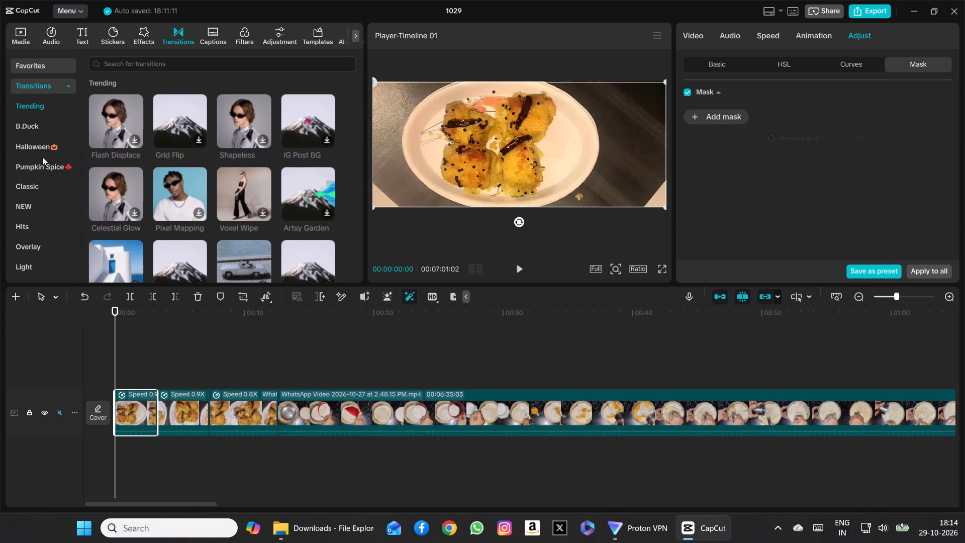
Switch the transitions library to the Classic category and try to reload its contents.
left_click(36, 186)
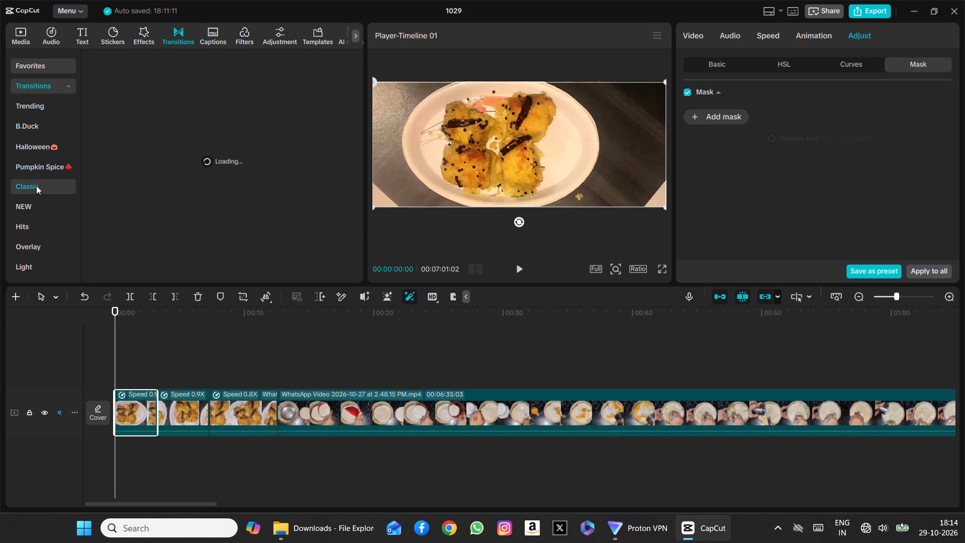
scroll(36, 186, "down", 2)
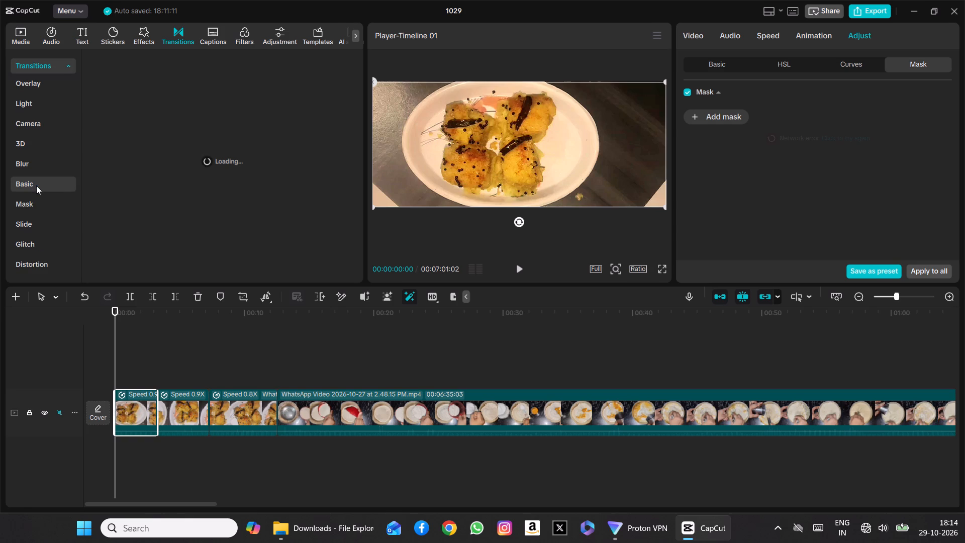
scroll(36, 186, "up", 2)
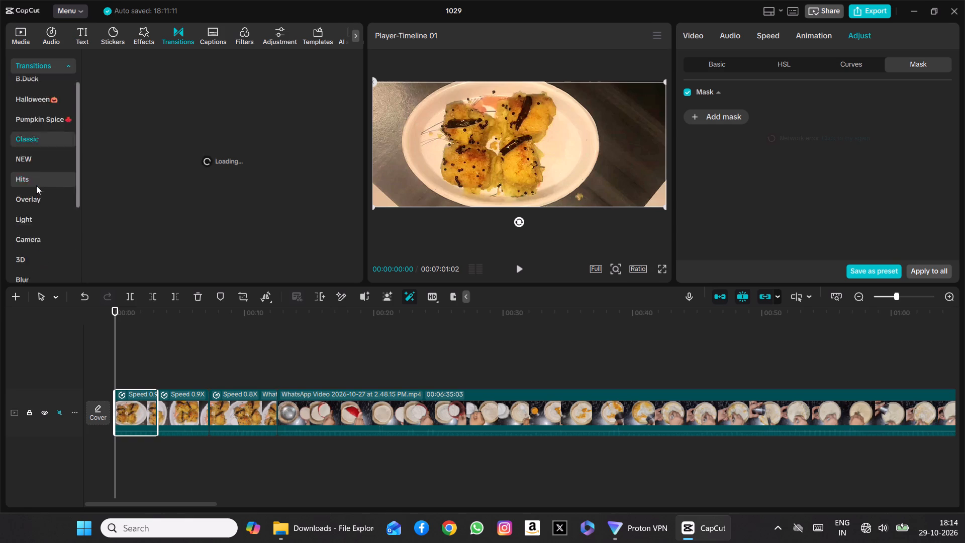
scroll(36, 186, "up", 4)
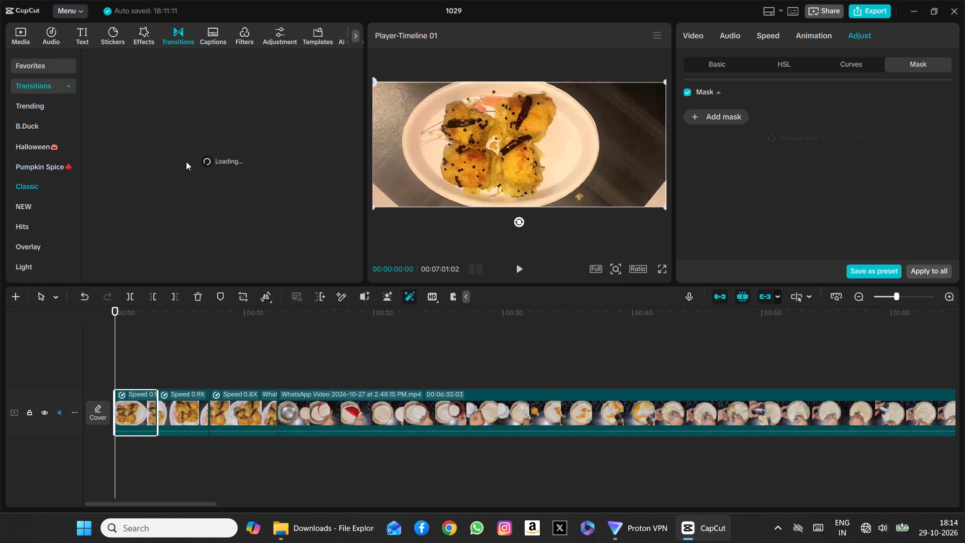
left_click(62, 60)
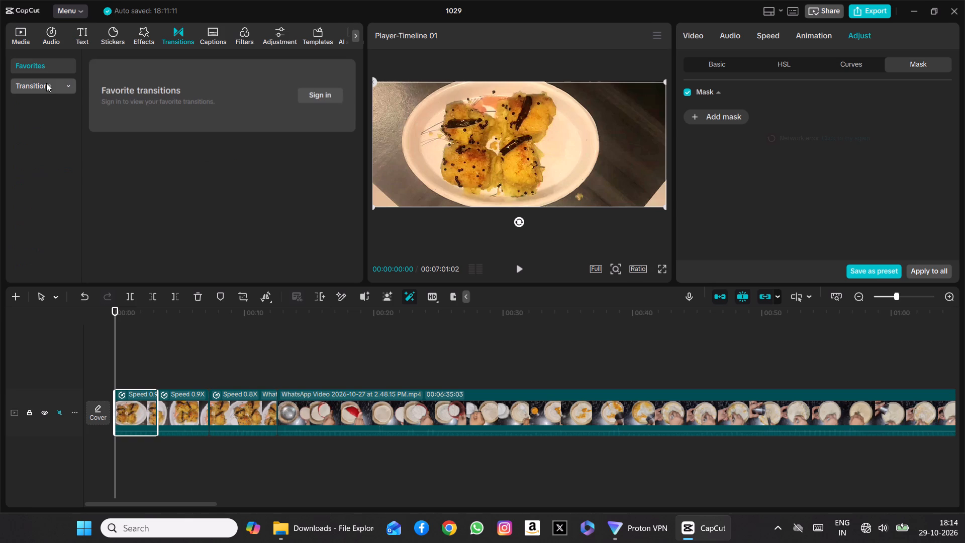
left_click(45, 85)
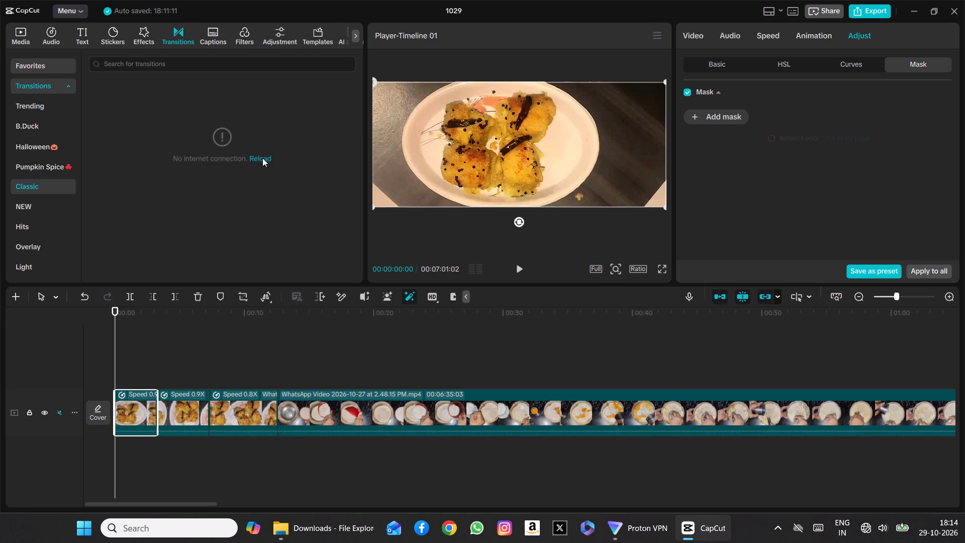
left_click(255, 153)
triple_click(256, 156)
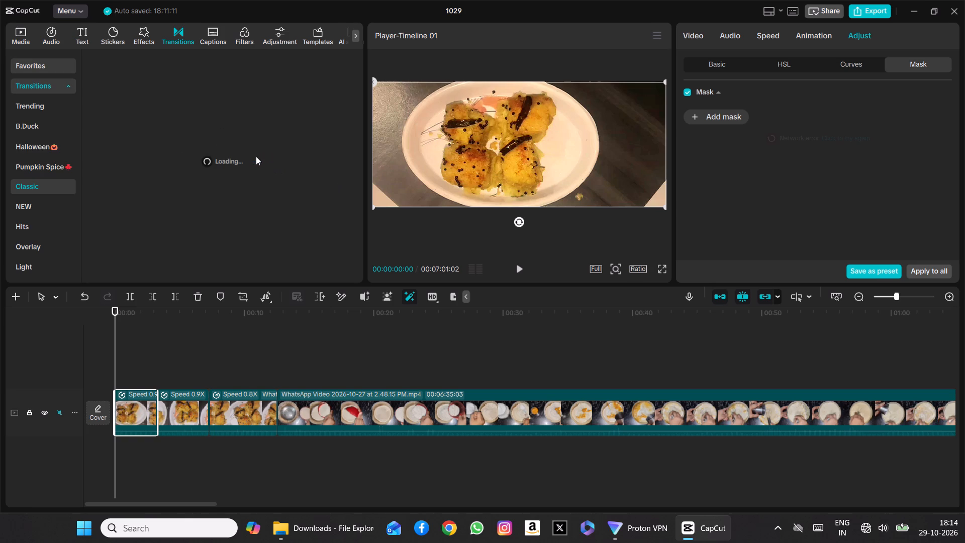
Check the Wi-Fi connection, retry loading the Classic transitions, and rescan the available networks.
left_click(861, 528)
left_click(790, 304)
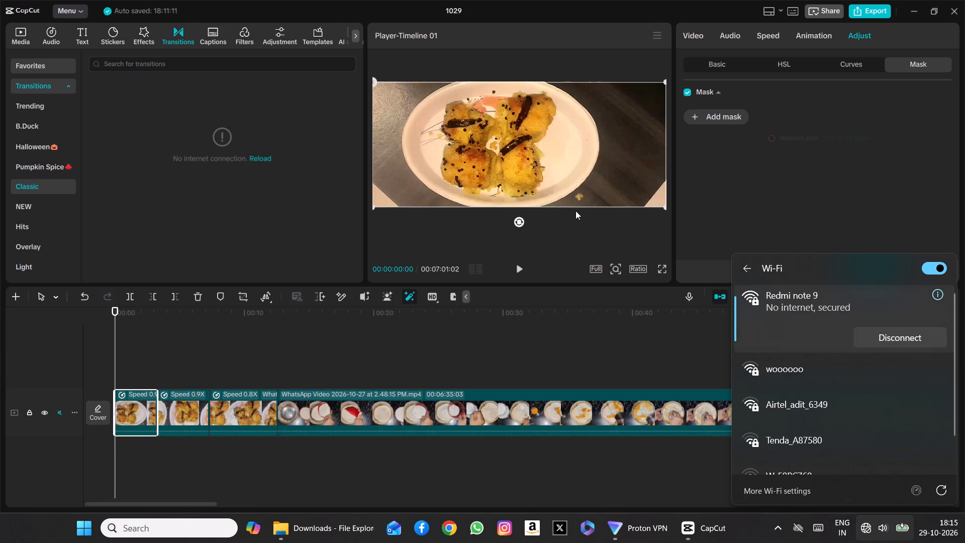
left_click(255, 155)
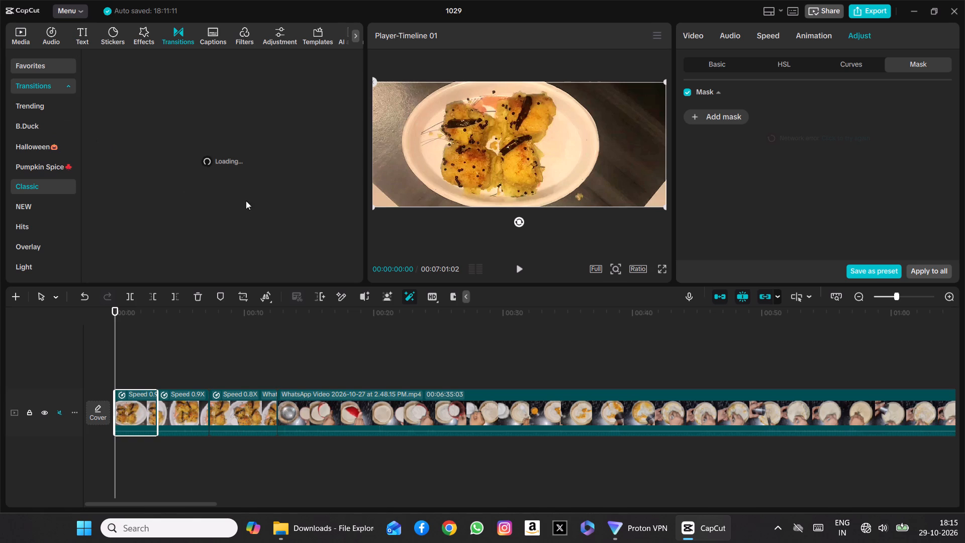
left_click(890, 541)
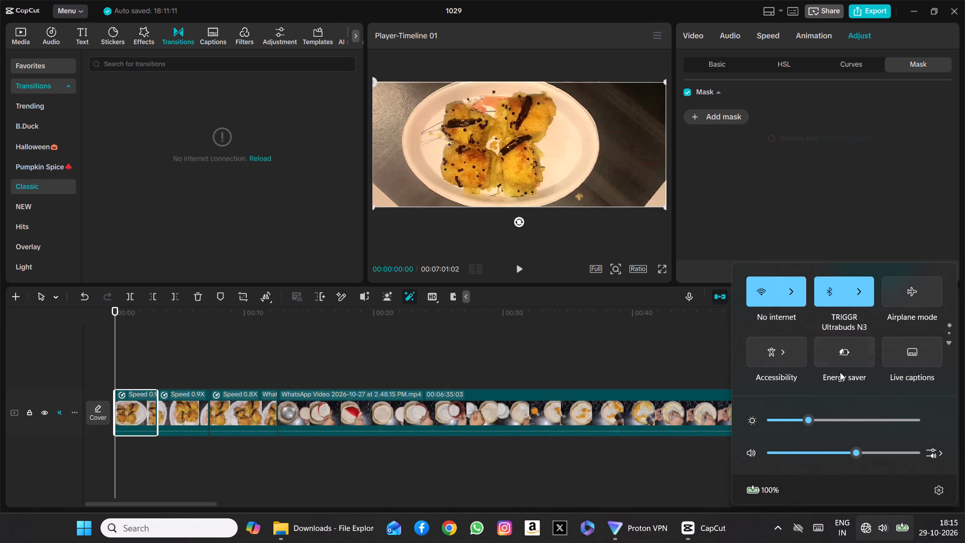
left_click(792, 297)
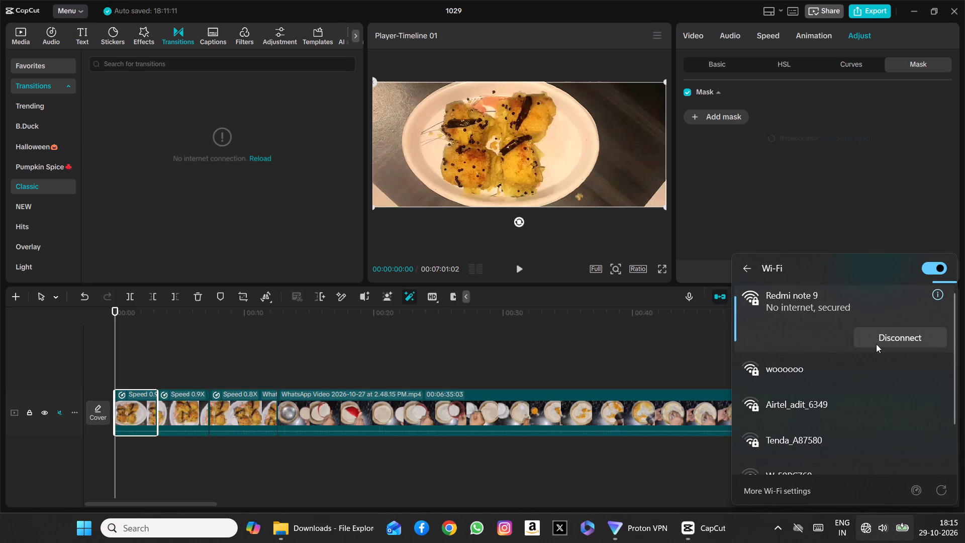
left_click(937, 487)
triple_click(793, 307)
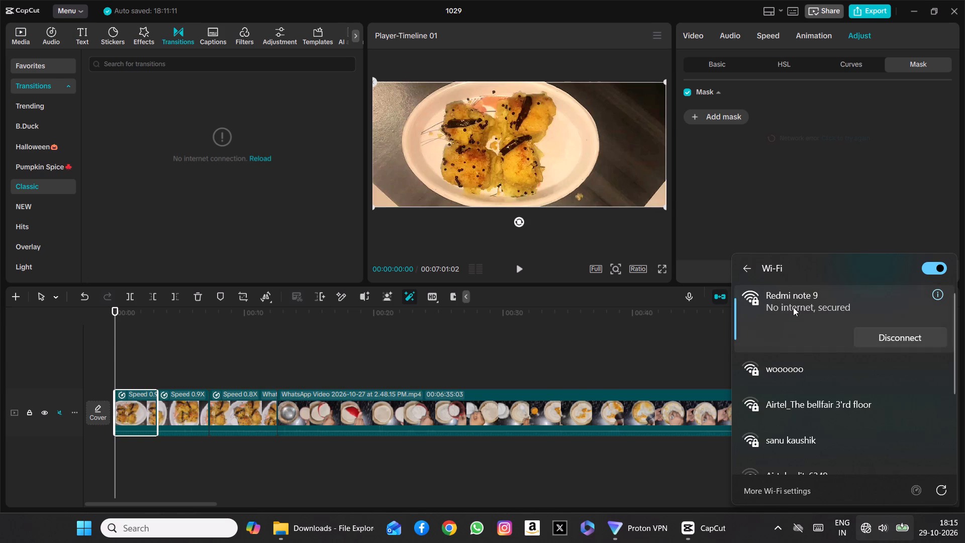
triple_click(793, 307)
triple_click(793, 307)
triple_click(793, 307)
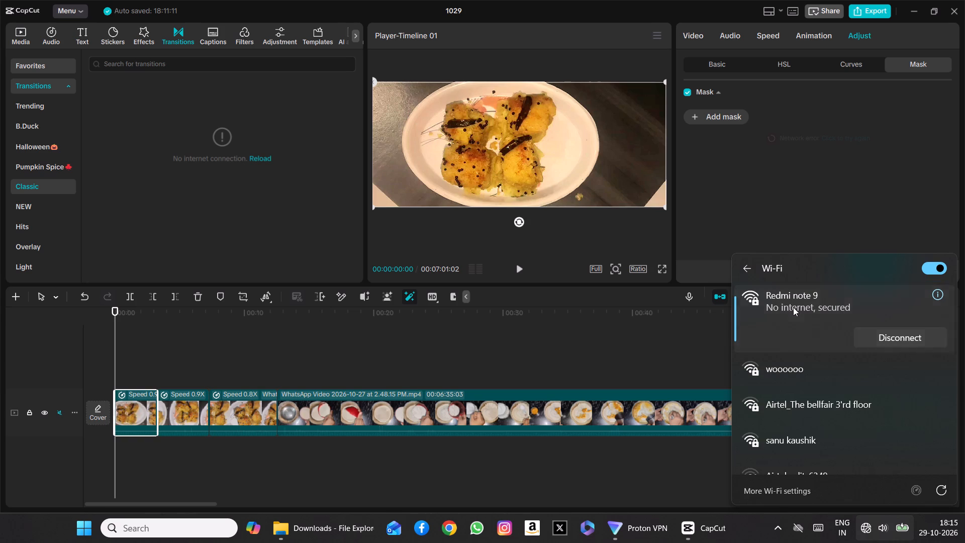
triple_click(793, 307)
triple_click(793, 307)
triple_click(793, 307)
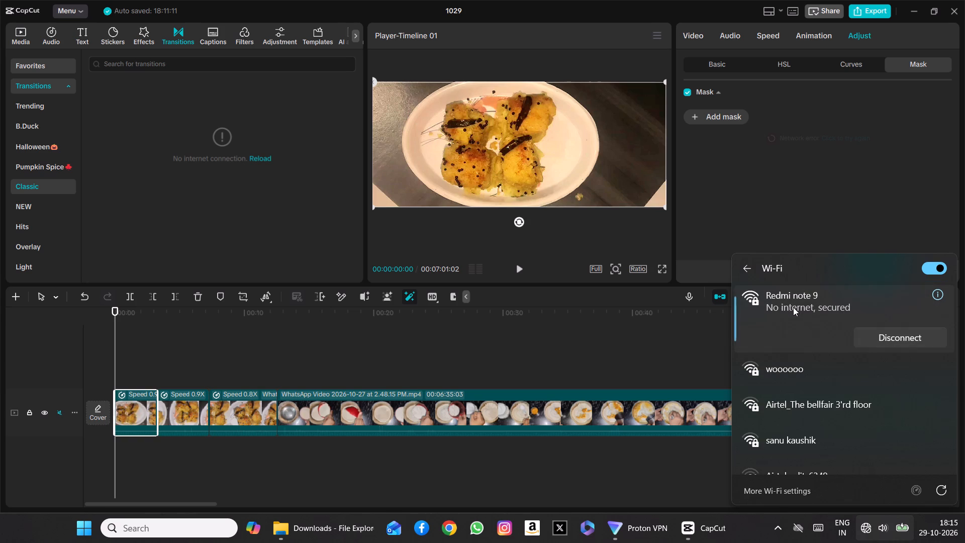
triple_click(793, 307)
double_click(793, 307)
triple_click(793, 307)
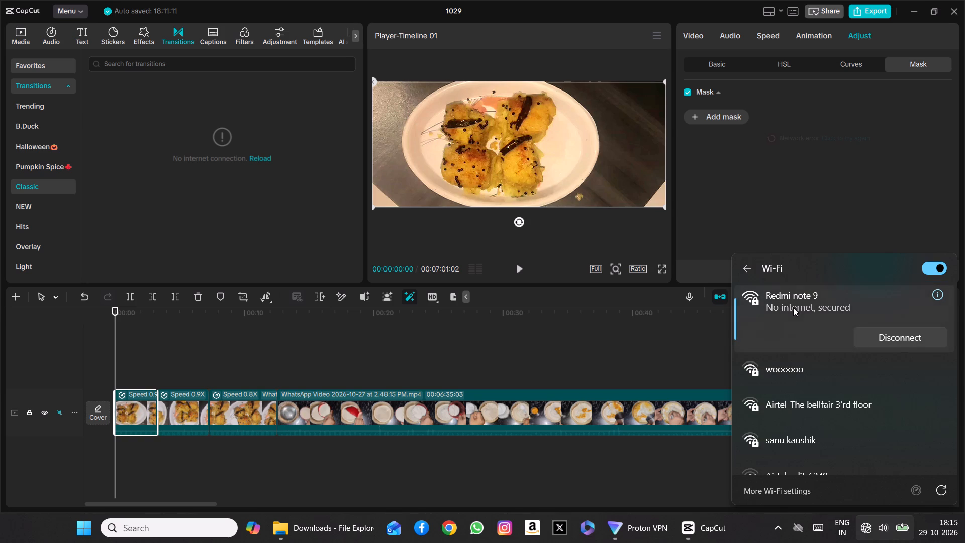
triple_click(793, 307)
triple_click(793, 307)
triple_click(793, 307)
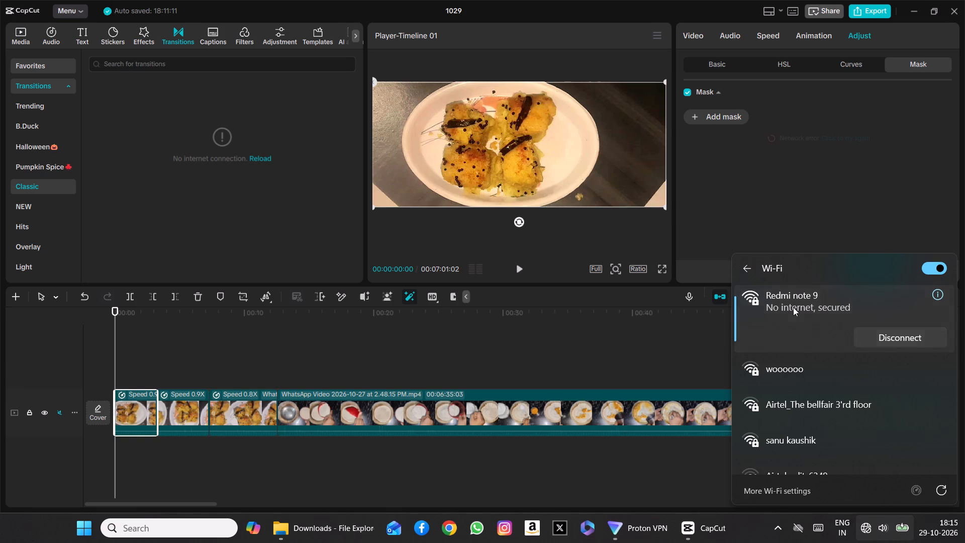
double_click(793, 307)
Disconnect from the Redmi note 9 Wi-Fi network, reconnect to it, and reload the Classic transitions.
left_click(890, 332)
left_click(880, 358)
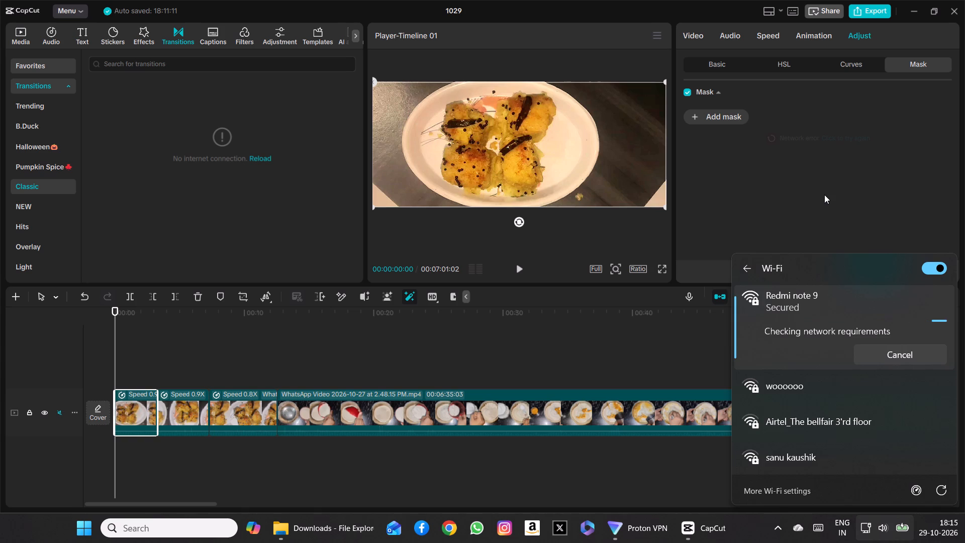
left_click(824, 195)
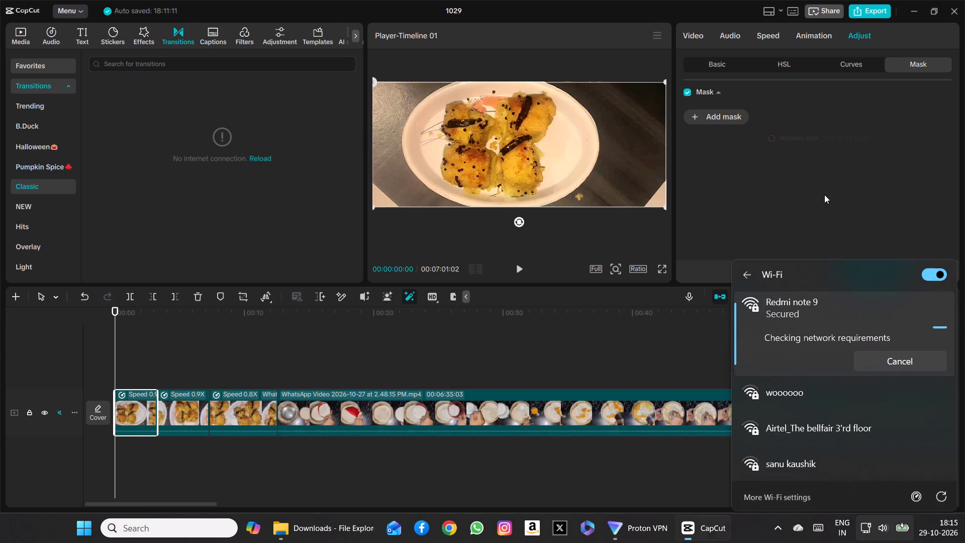
left_click(258, 157)
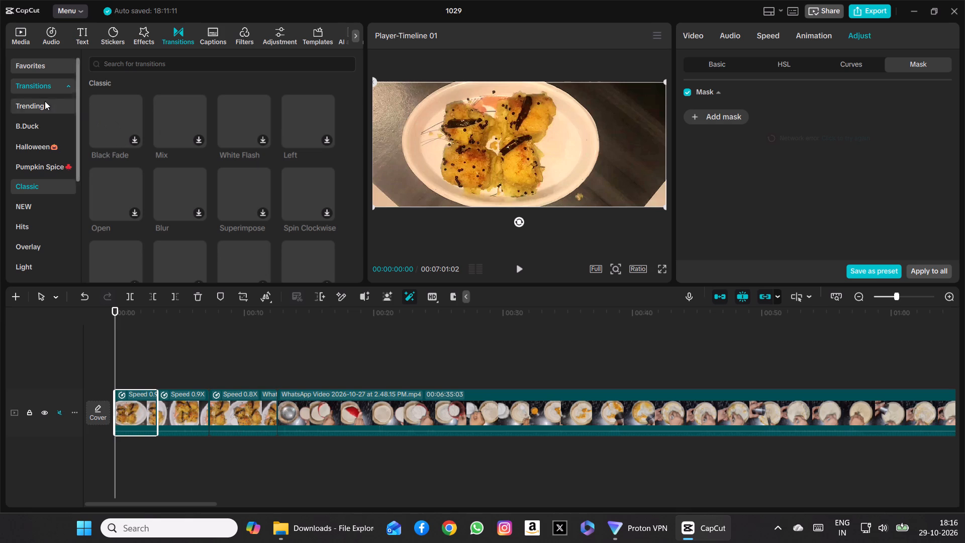
Browse the Classic and Pumpkin Spice transitions for one suited to the plated-dish sections.
double_click(48, 87)
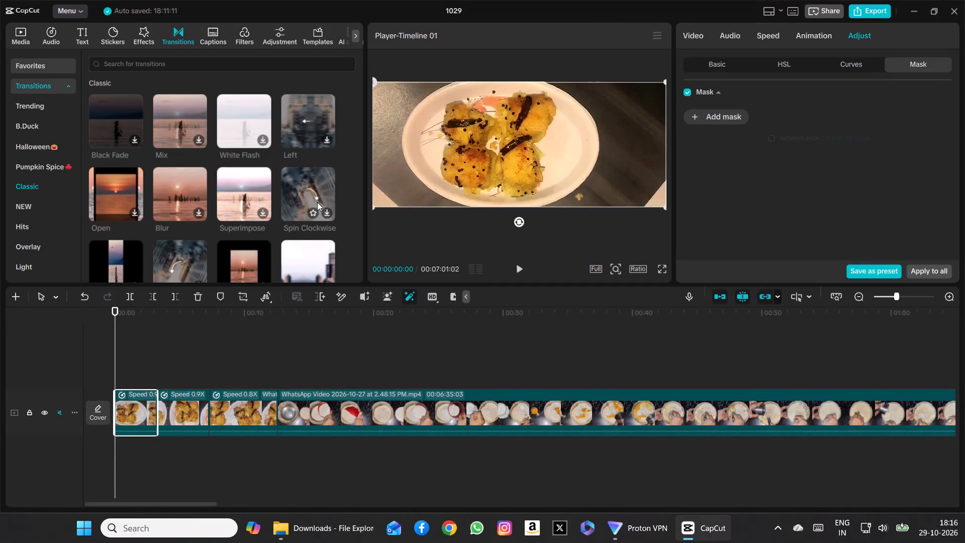
scroll(311, 208, "down", 2)
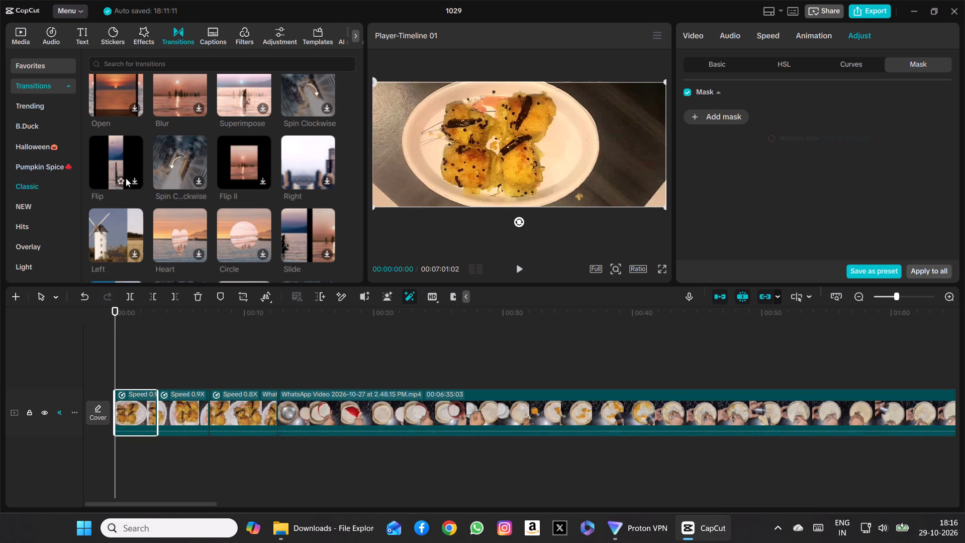
scroll(121, 180, "down", 1)
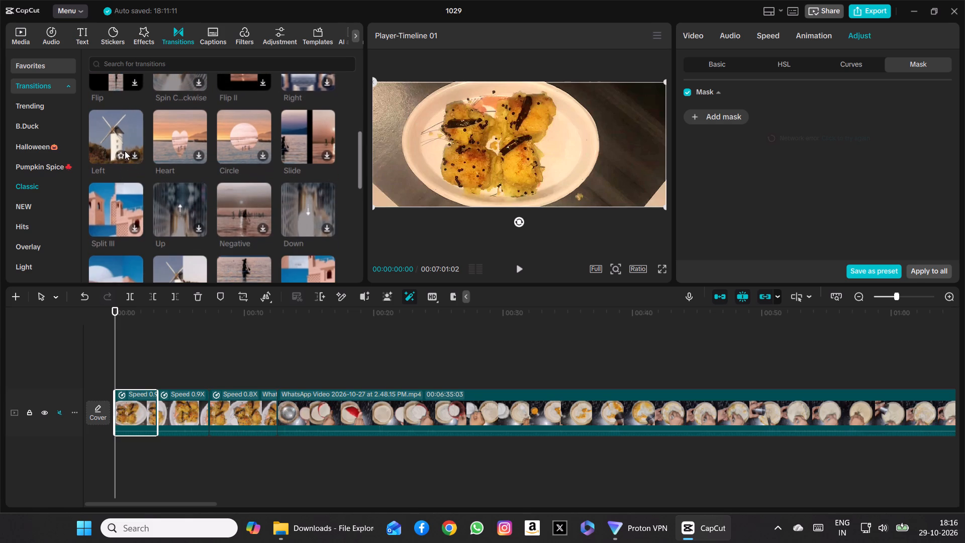
scroll(153, 170, "up", 1)
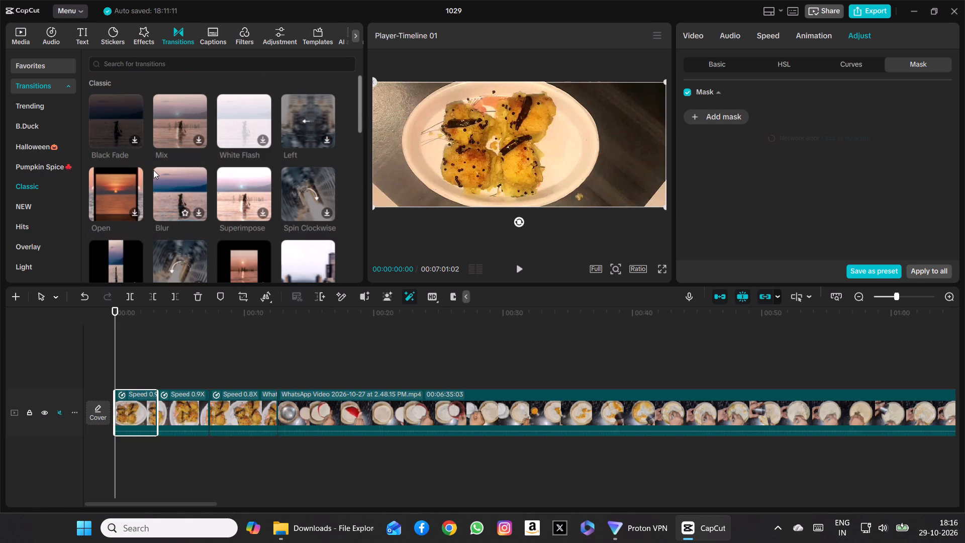
scroll(153, 170, "up", 1)
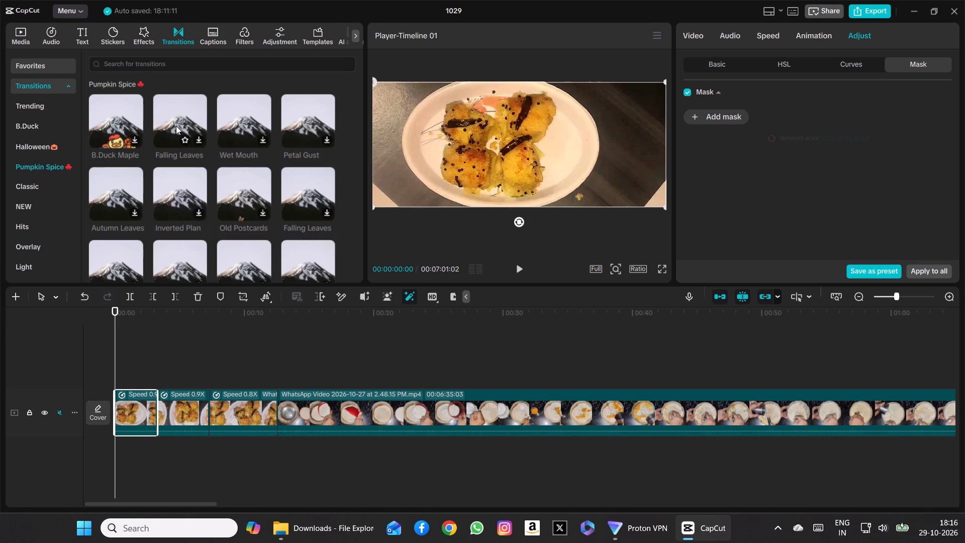
Download the Classic transition Mix and add it between the first and second plated-dish sections.
left_click(51, 180)
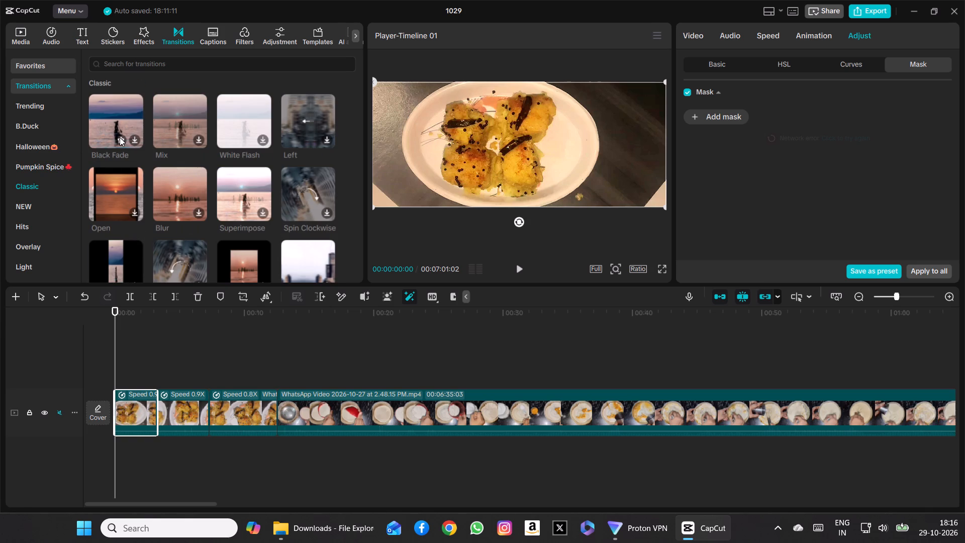
left_click(182, 113)
left_click(201, 134)
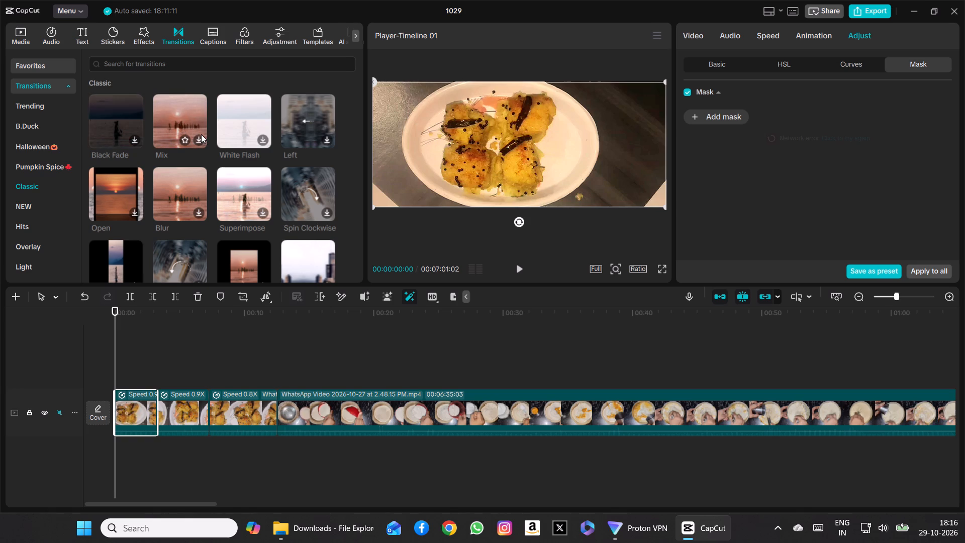
left_click(199, 138)
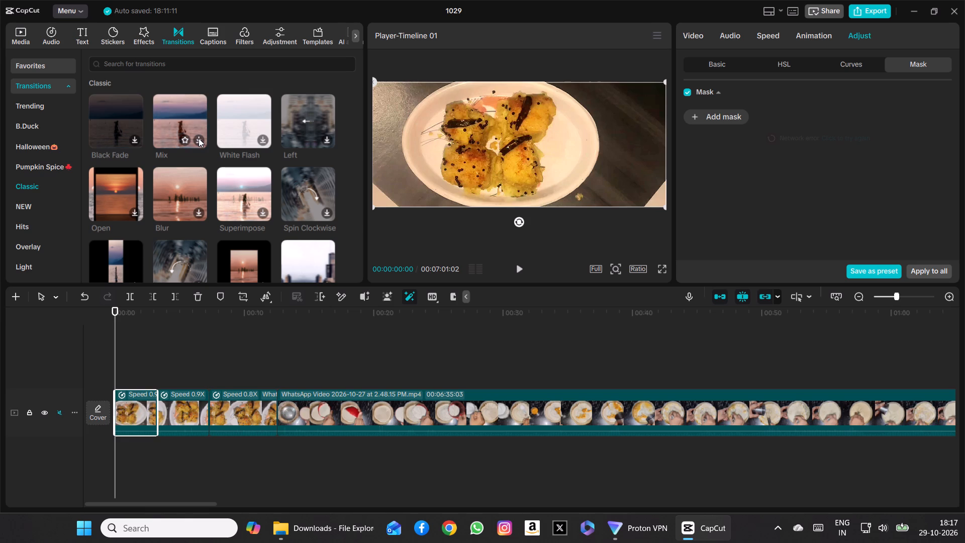
left_click(199, 138)
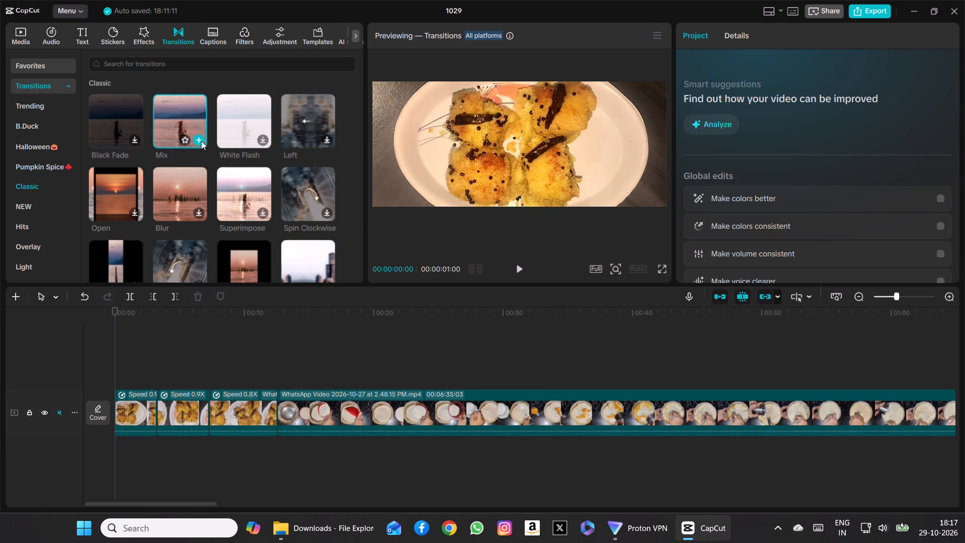
left_click(136, 403)
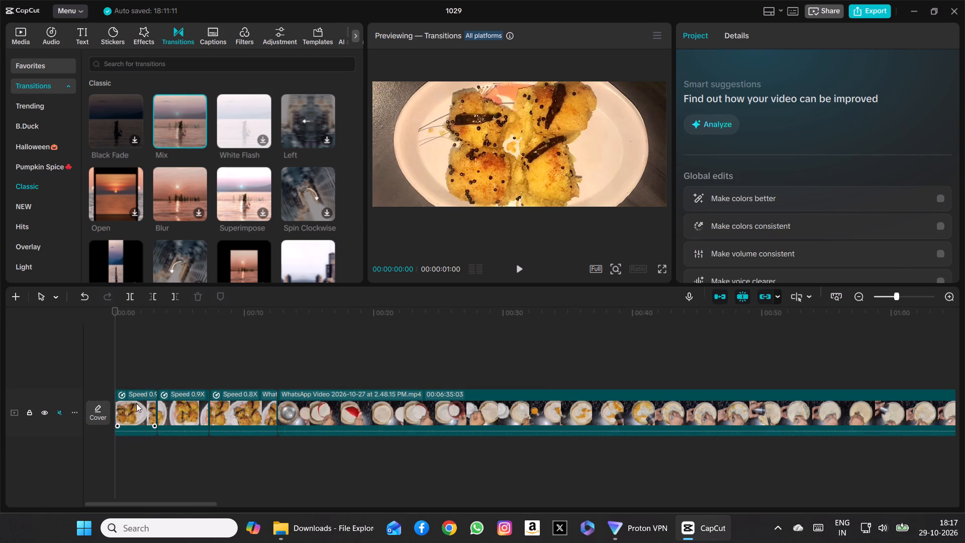
left_click(183, 128)
left_click(196, 138)
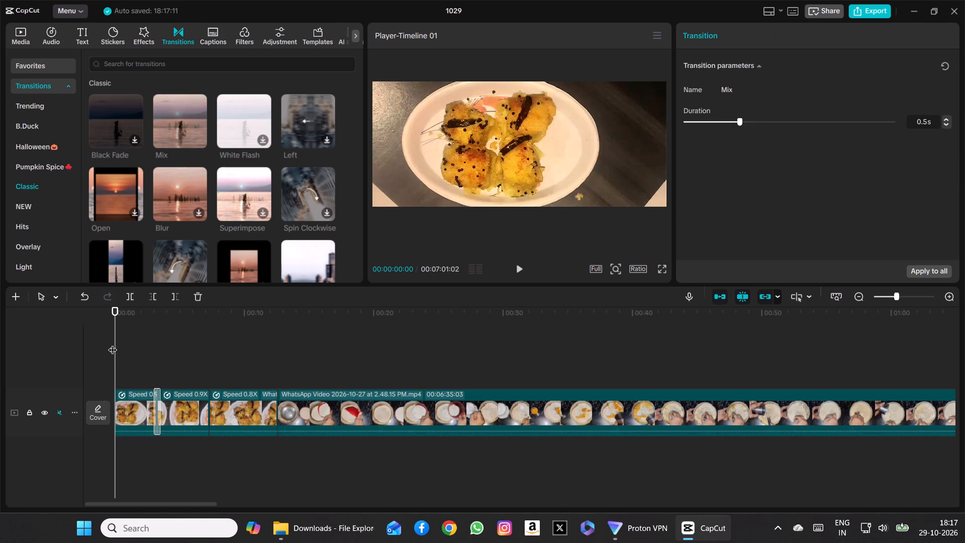
Play the opening plated-dish sections from the start to review the Mix transition between the first and second sections.
left_click_drag(116, 343, 155, 337)
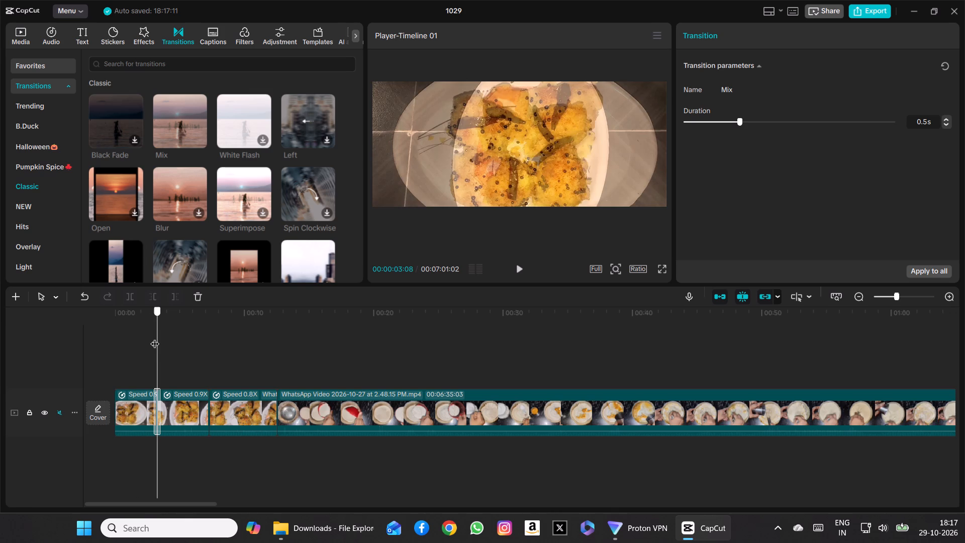
left_click_drag(155, 337, 93, 346)
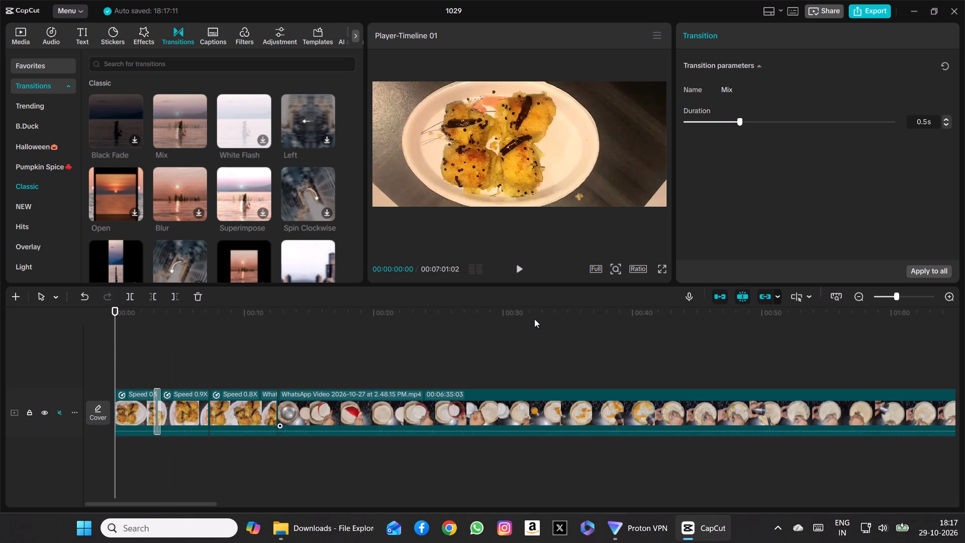
left_click(519, 268)
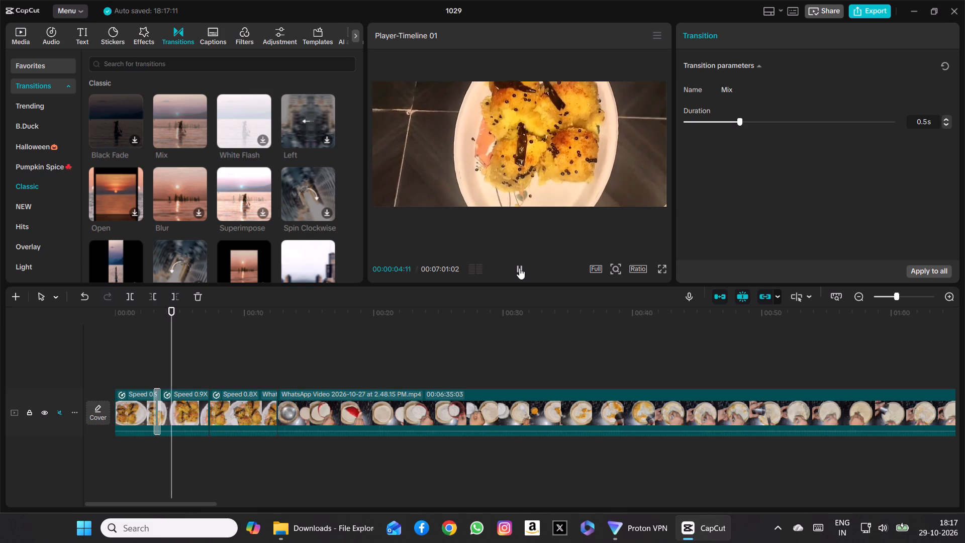
left_click(519, 268)
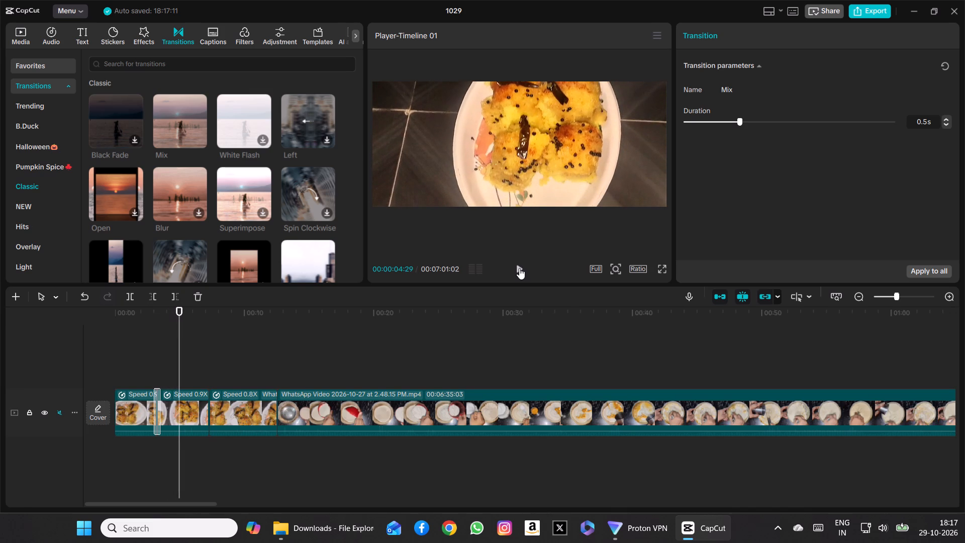
left_click(519, 268)
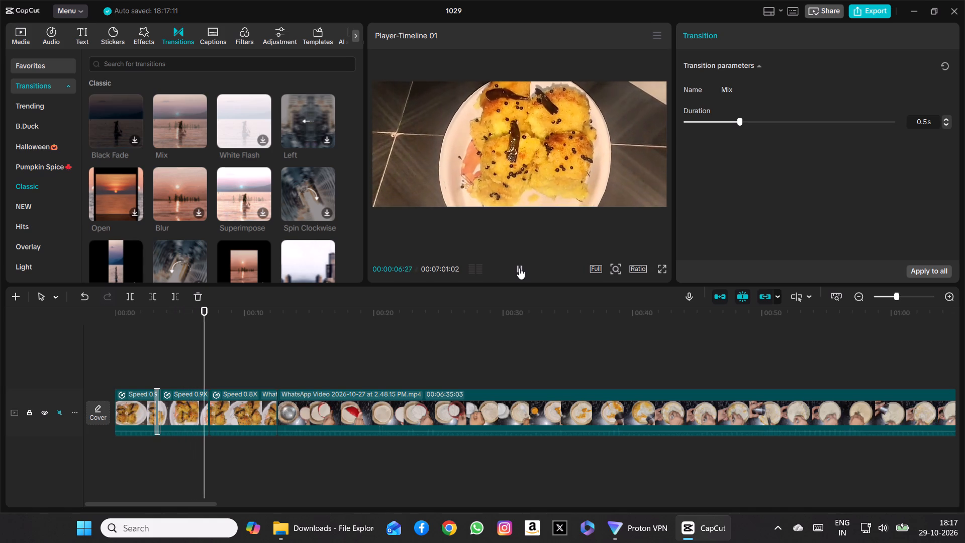
left_click(519, 268)
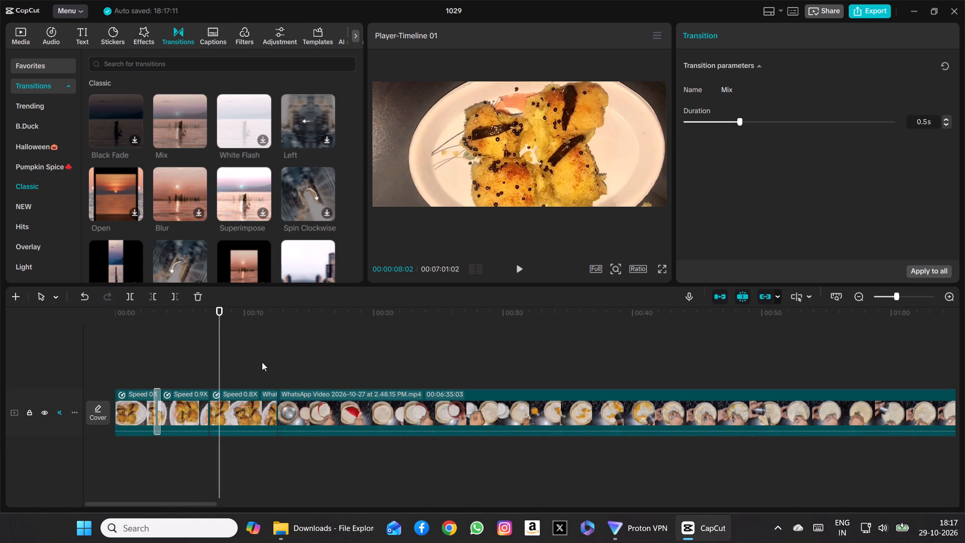
Undo the Mix transition added between the first and second plated-dish sections.
left_click_drag(222, 352, 121, 353)
left_click(84, 299)
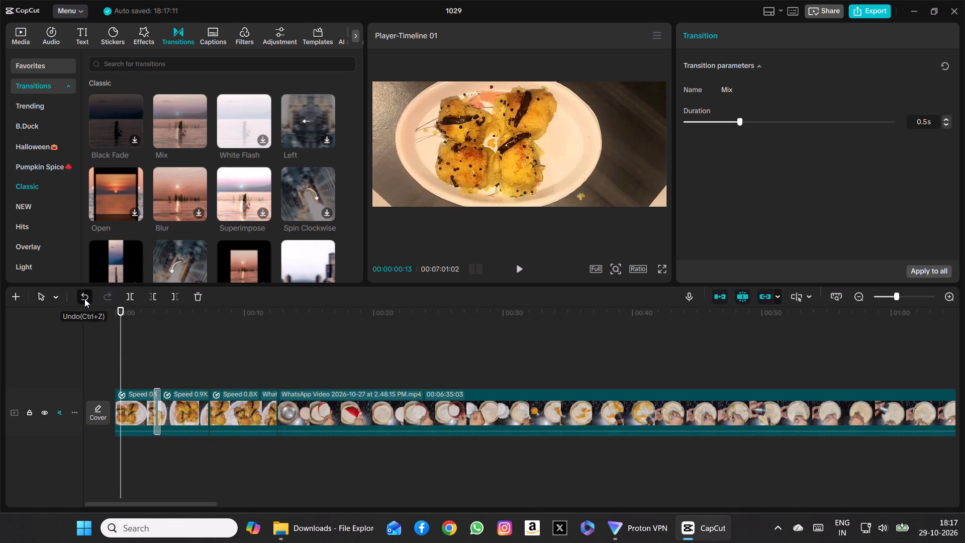
Download the Classic transition Black Fade, preview it, and add it between the first and second plated-dish sections.
left_click_drag(123, 340, 94, 328)
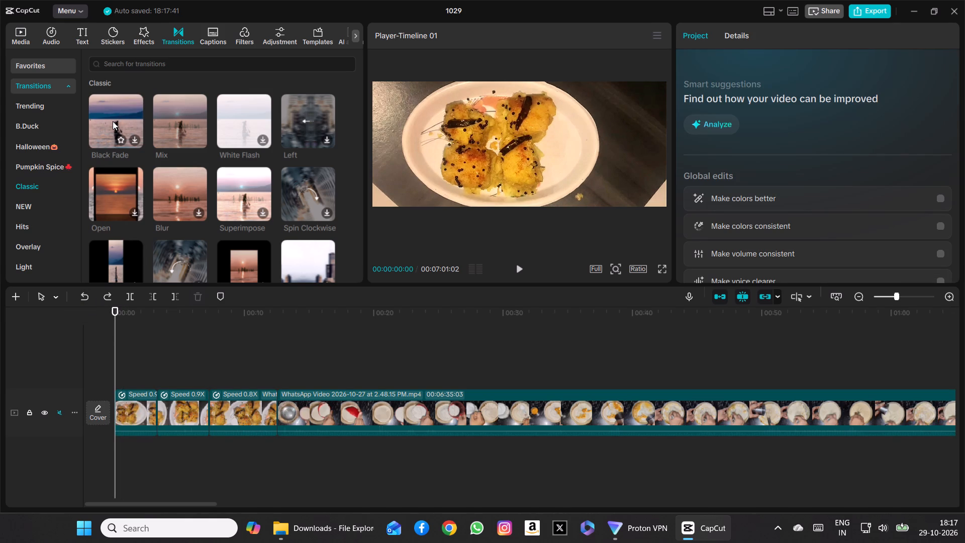
left_click(125, 109)
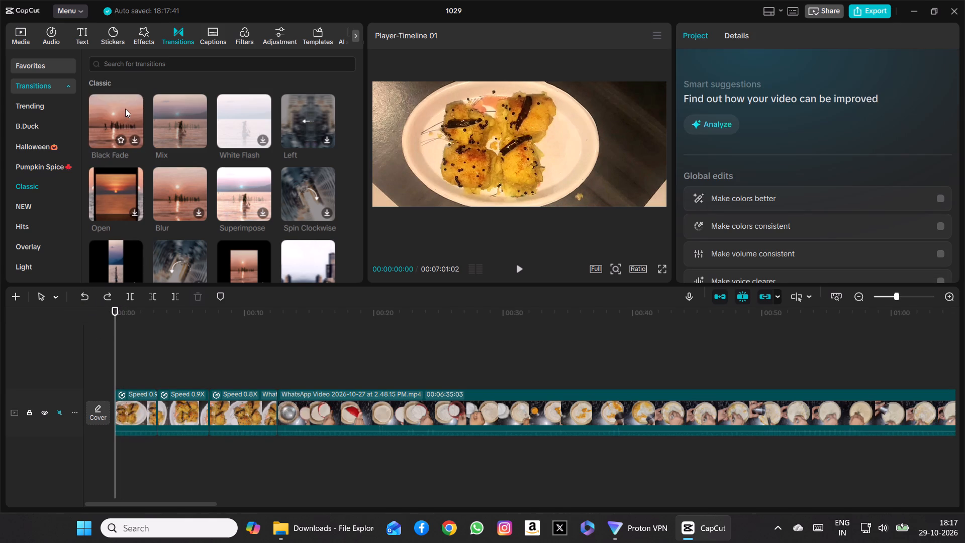
left_click(131, 137)
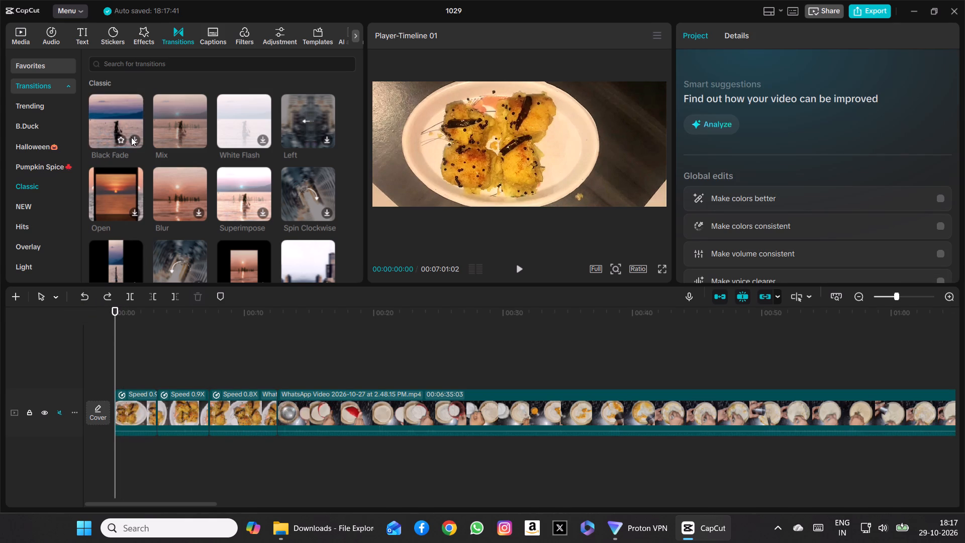
left_click(132, 137)
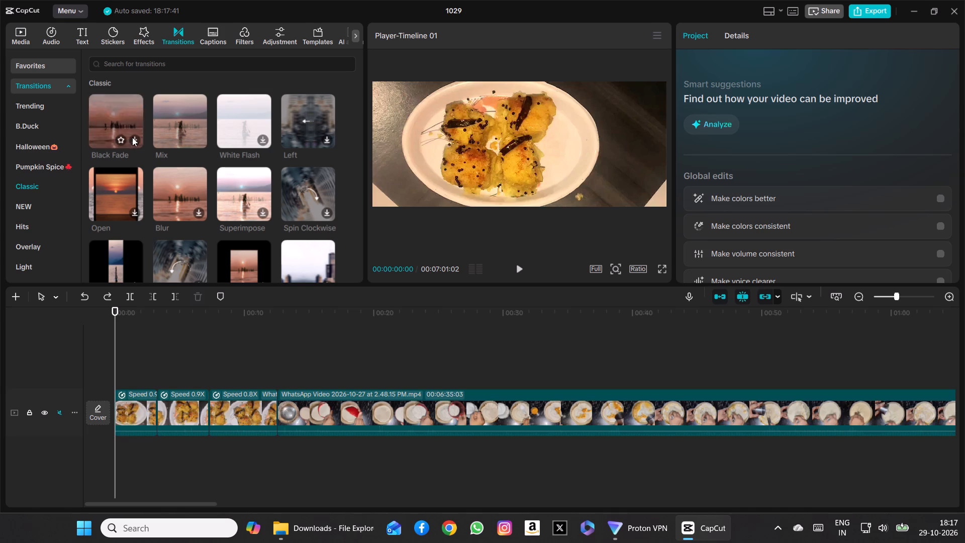
left_click(137, 137)
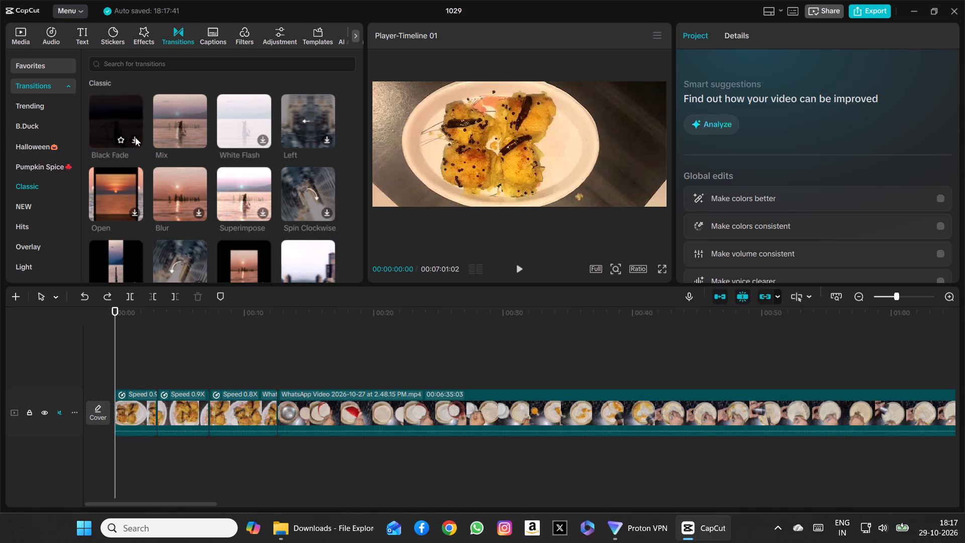
left_click(135, 137)
left_click(135, 137)
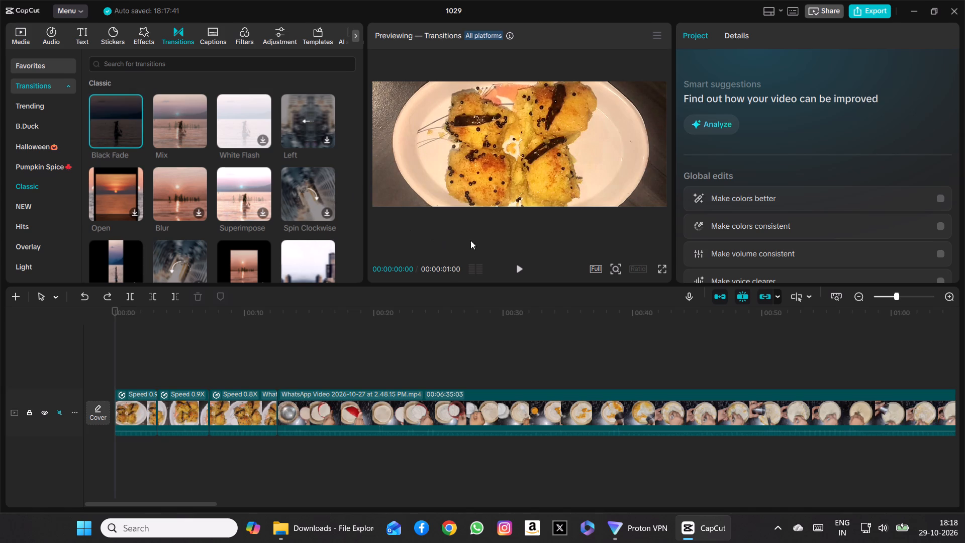
left_click(519, 272)
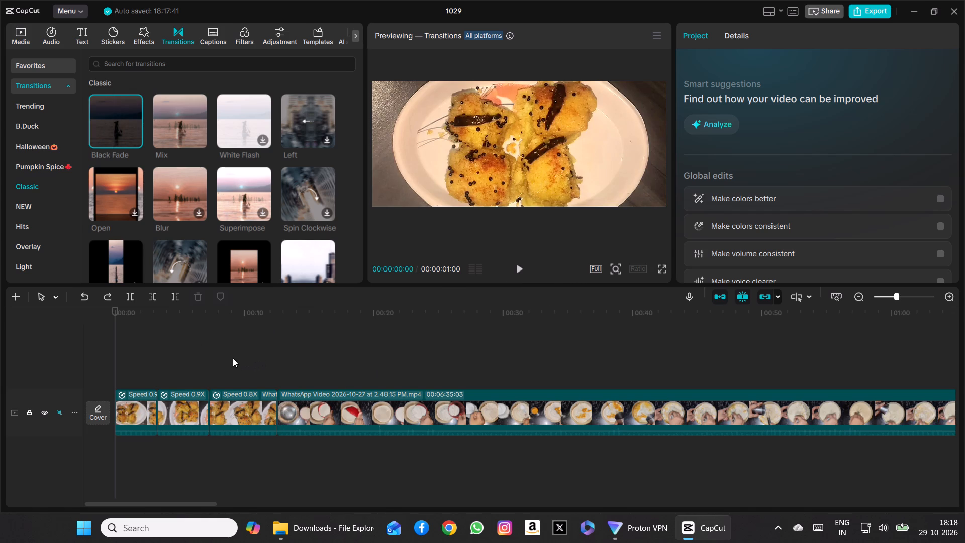
left_click(515, 265)
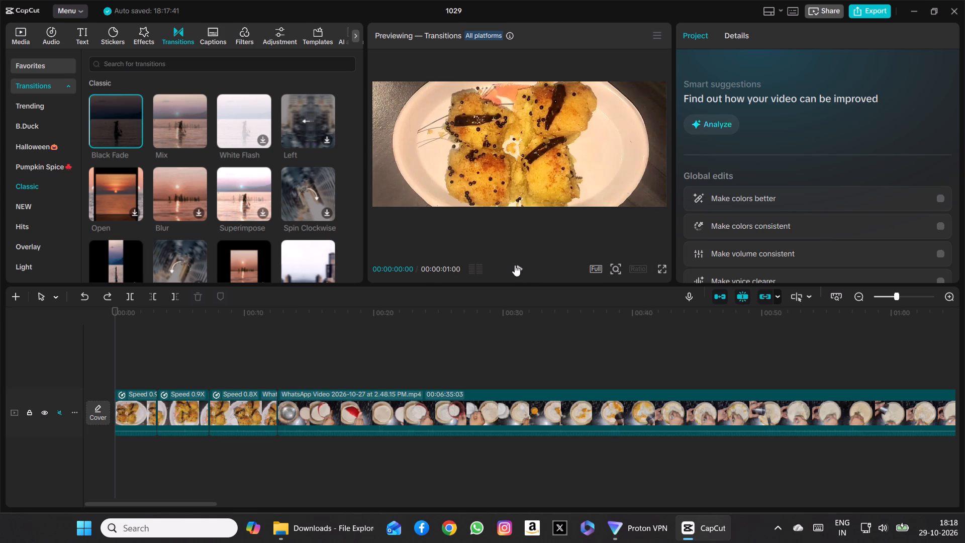
left_click(515, 265)
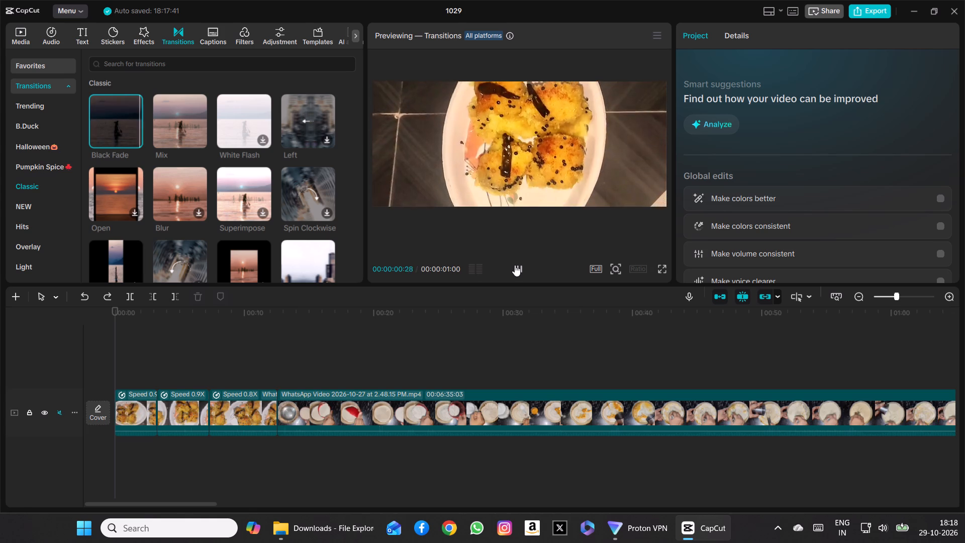
left_click(515, 265)
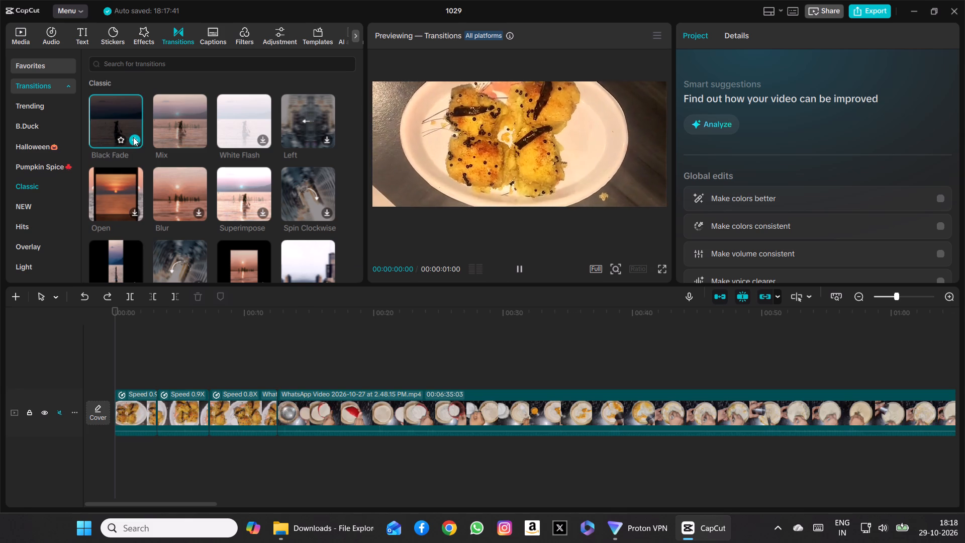
left_click(133, 137)
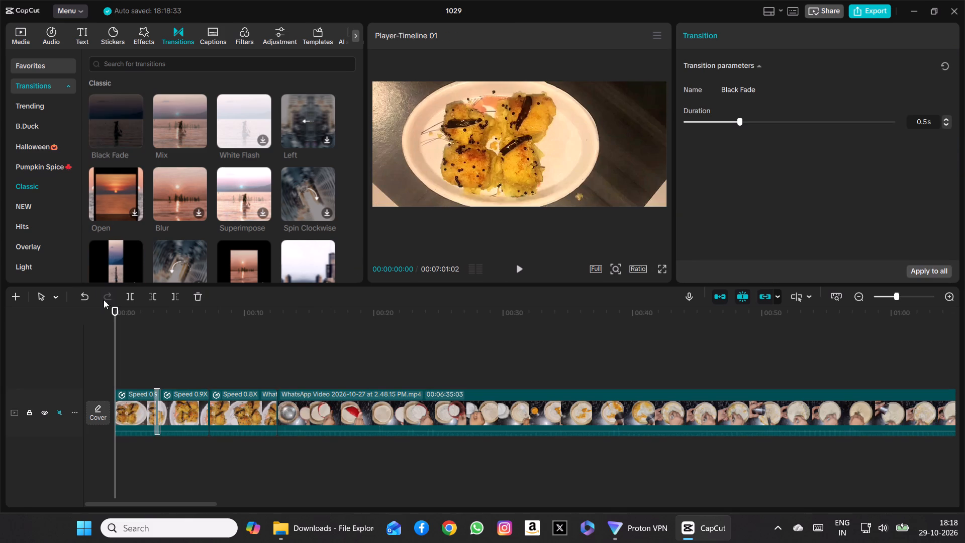
Add the Black Fade transition between the second and third plated-dish sections.
left_click_drag(114, 349, 184, 338)
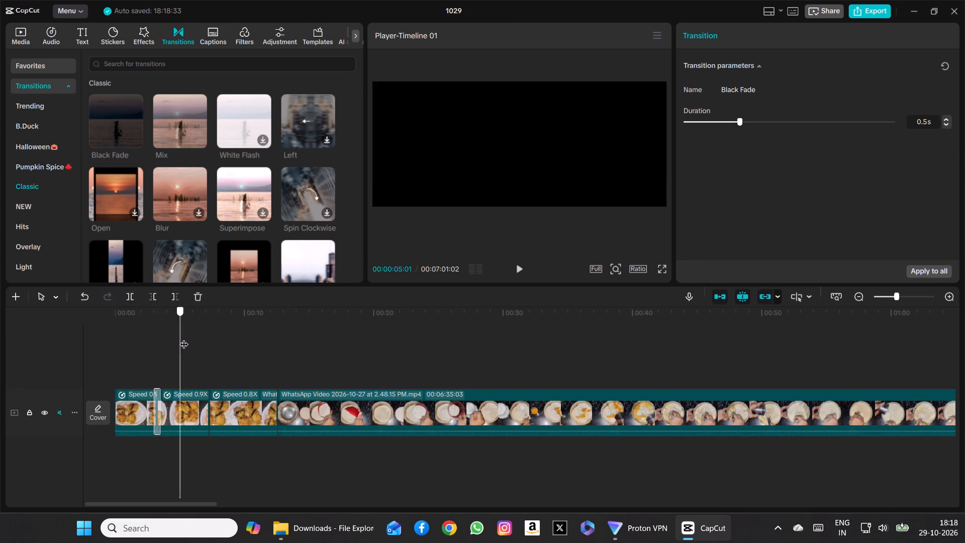
left_click_drag(184, 338, 186, 337)
left_click(135, 140)
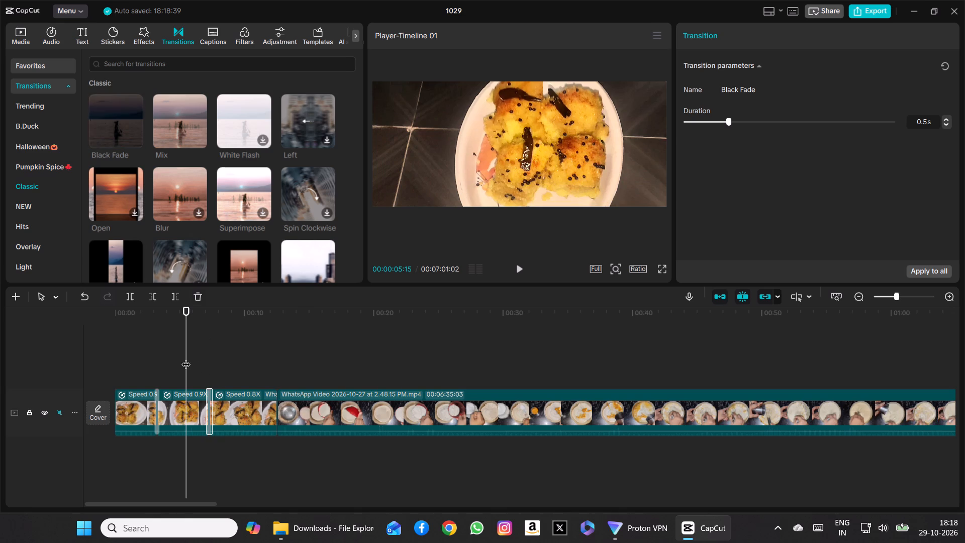
Play the plated-dish sections from the start and examine the cut into the first cooking footage.
left_click_drag(184, 357, 111, 350)
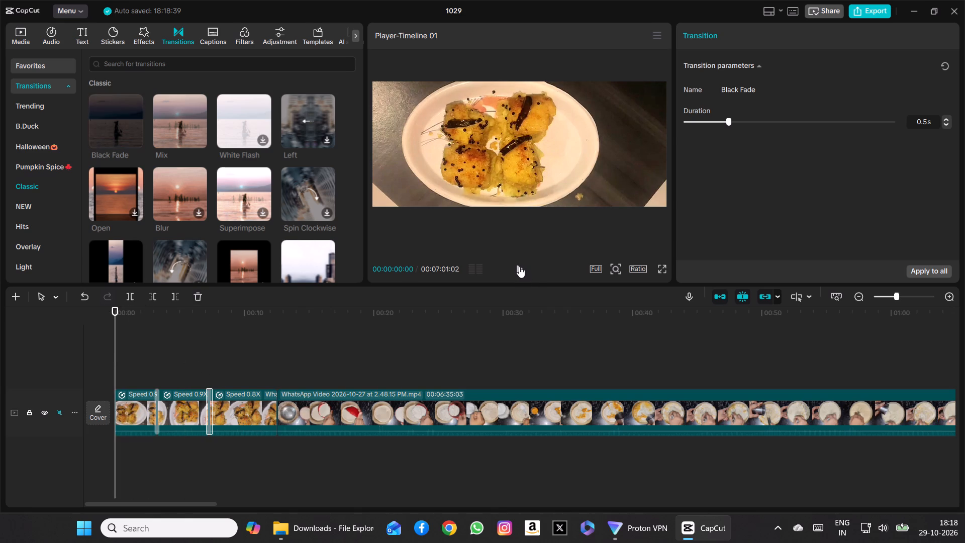
left_click(519, 266)
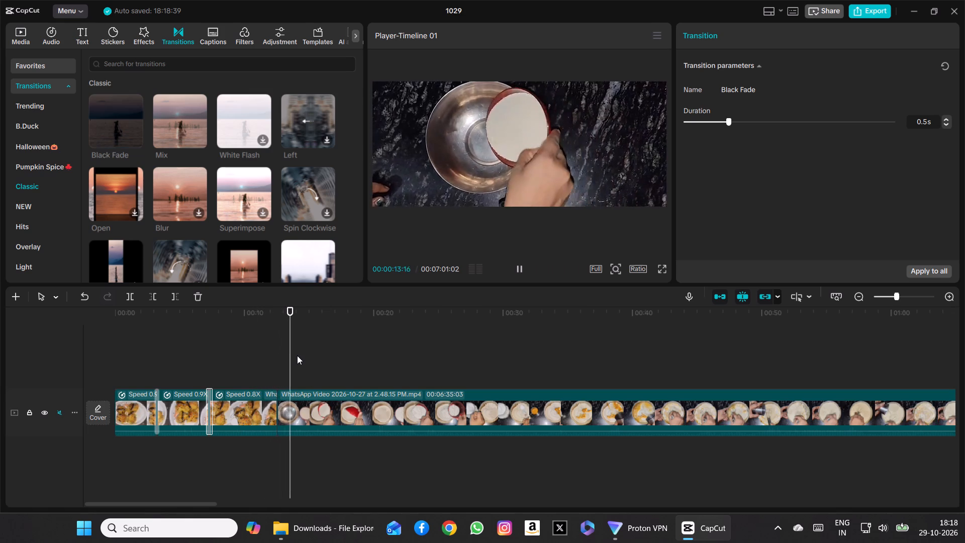
left_click_drag(301, 355, 282, 357)
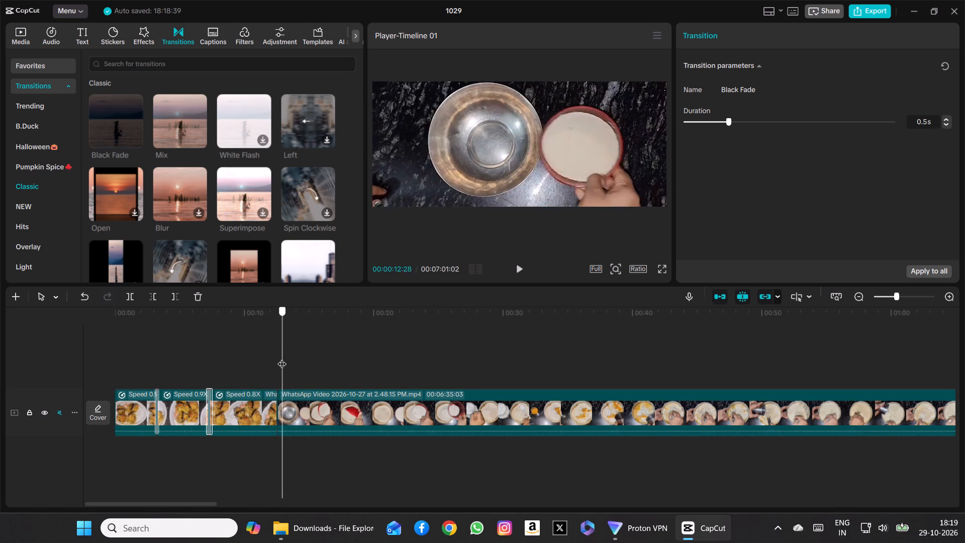
left_click_drag(282, 357, 268, 351)
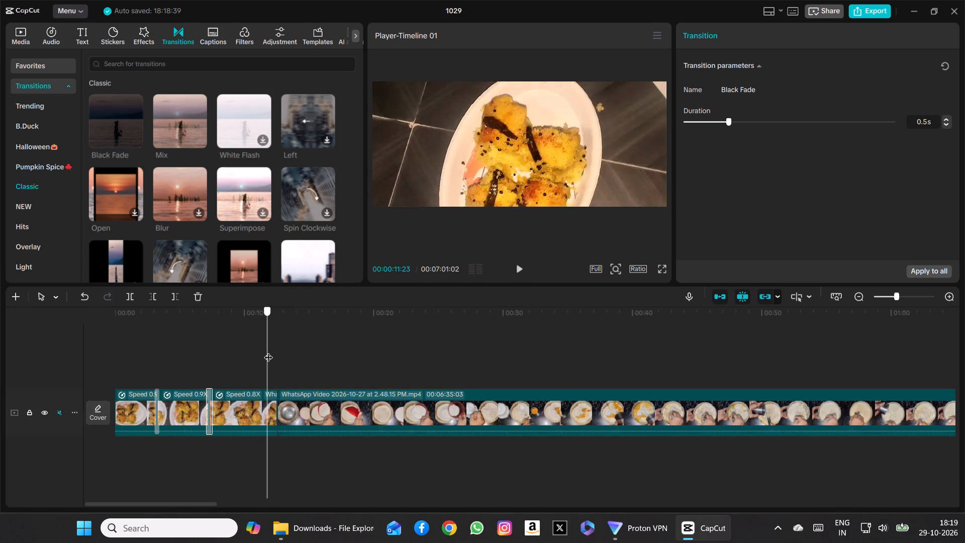
left_click_drag(268, 351, 279, 350)
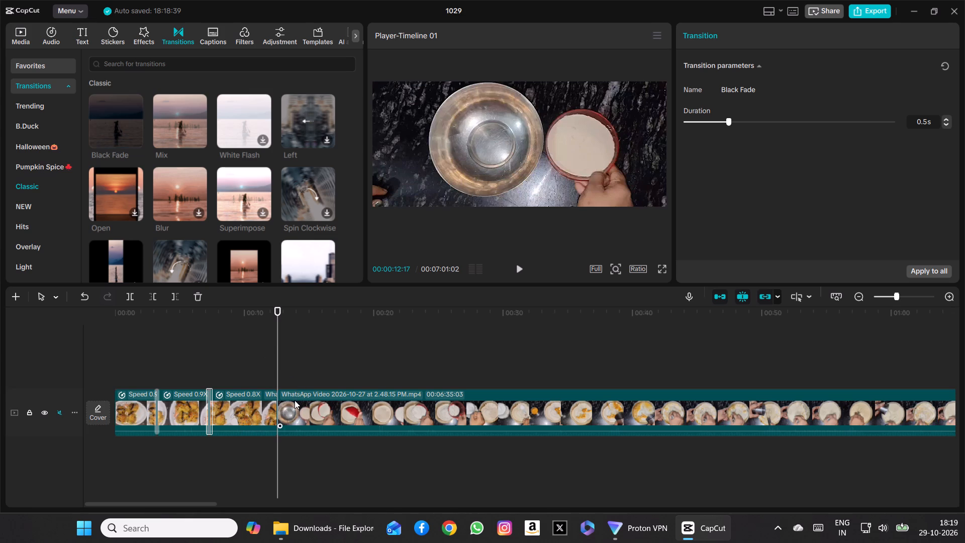
left_click(295, 400)
left_click(295, 400)
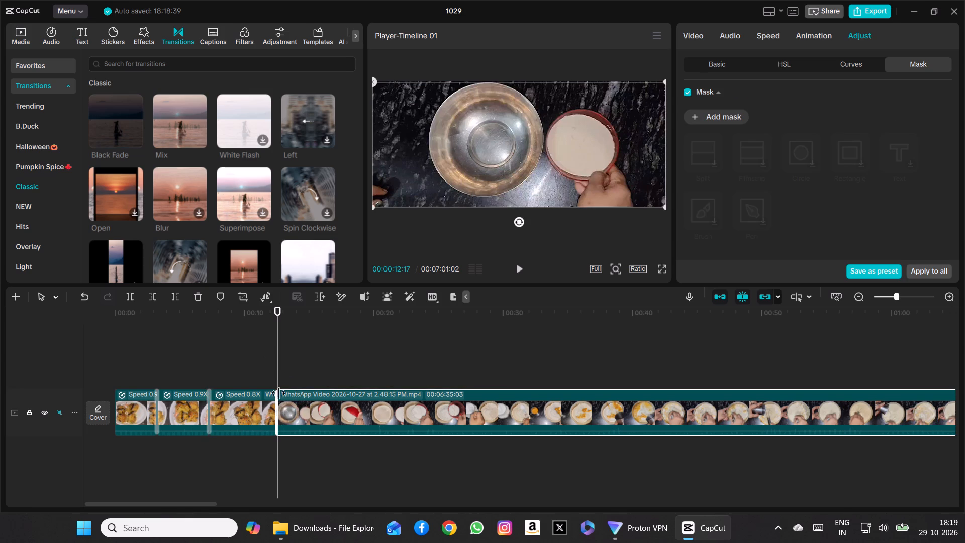
left_click(289, 411)
left_click(289, 411)
double_click(289, 411)
left_click_drag(278, 366, 262, 372)
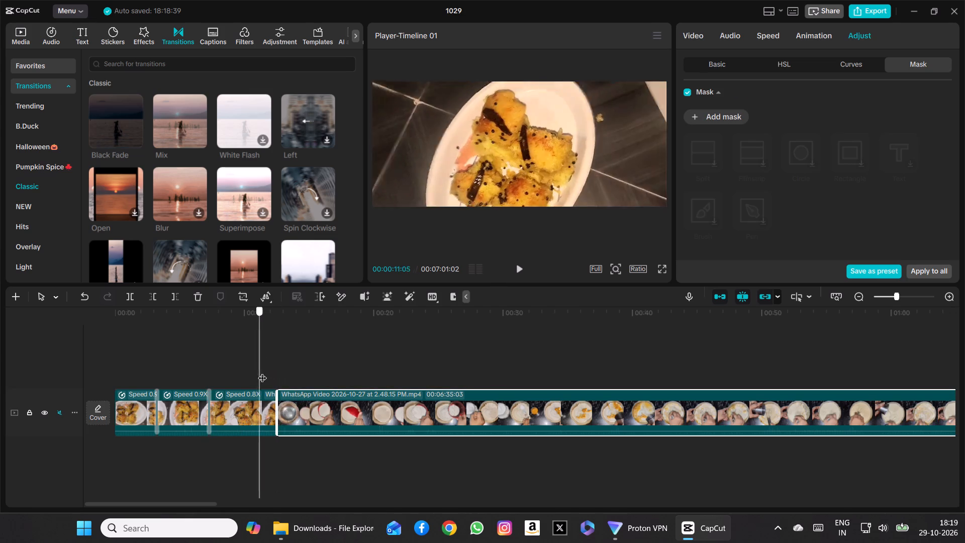
left_click_drag(262, 372, 276, 379)
left_click(316, 411)
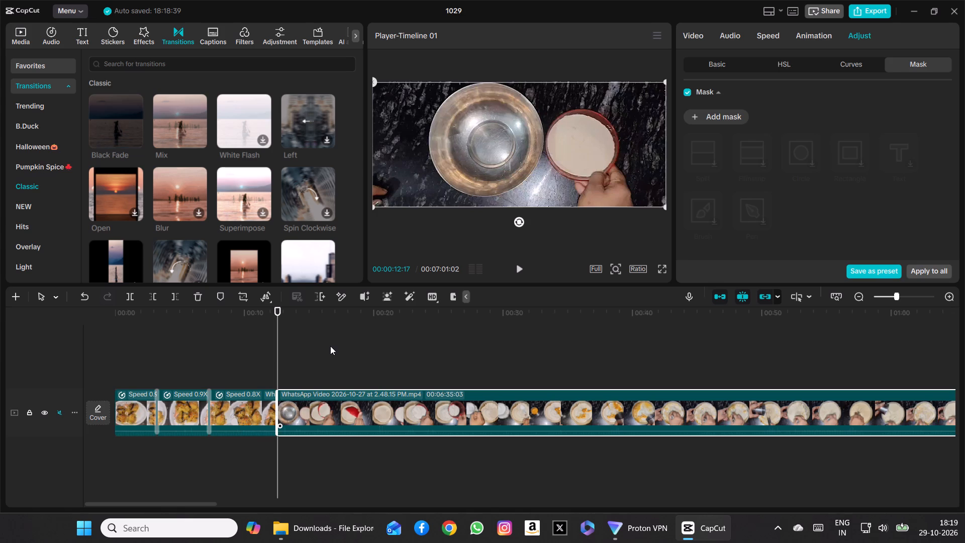
left_click(330, 346)
Add the Mix transition at the cut between the last plated-dish clip and the first cooking footage, accepting duplicate frames.
left_click_drag(332, 351, 287, 350)
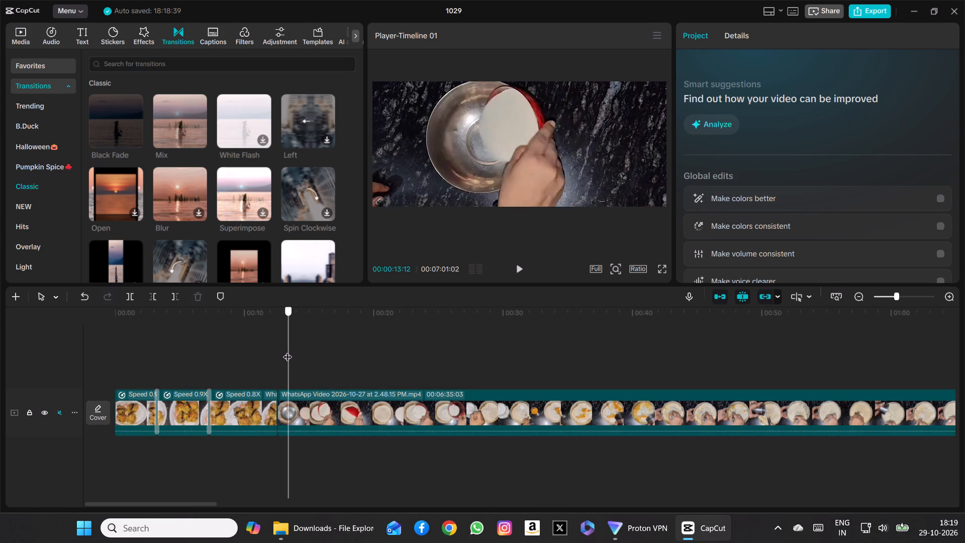
left_click_drag(287, 350, 277, 350)
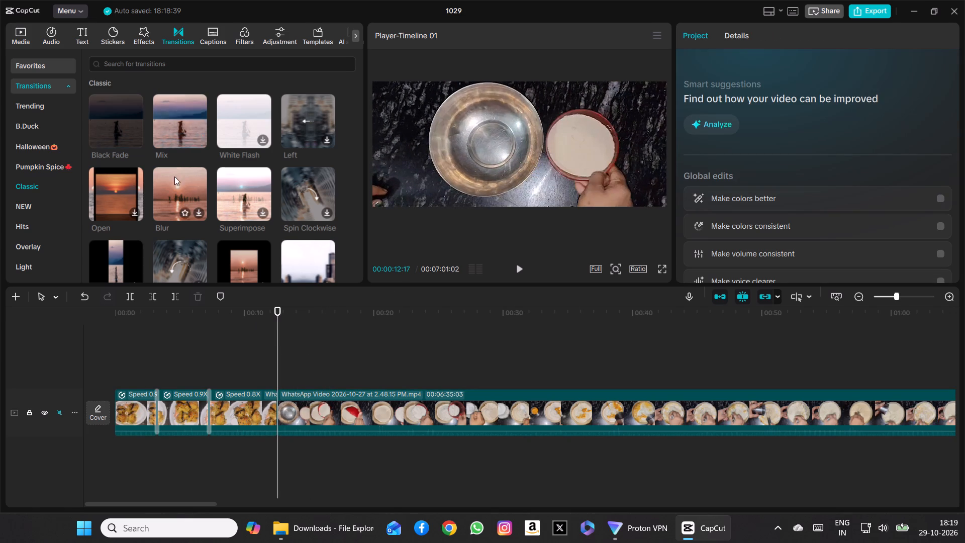
left_click(184, 117)
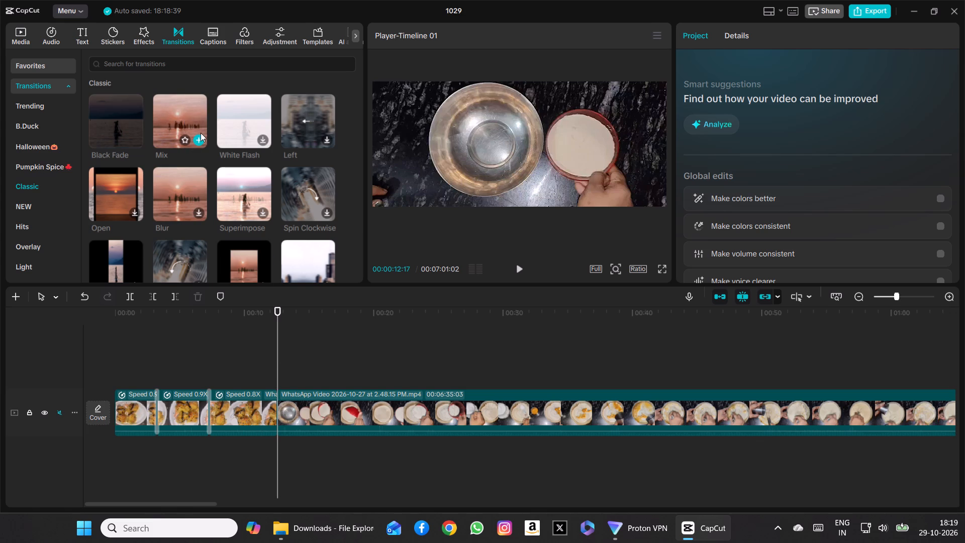
left_click(199, 141)
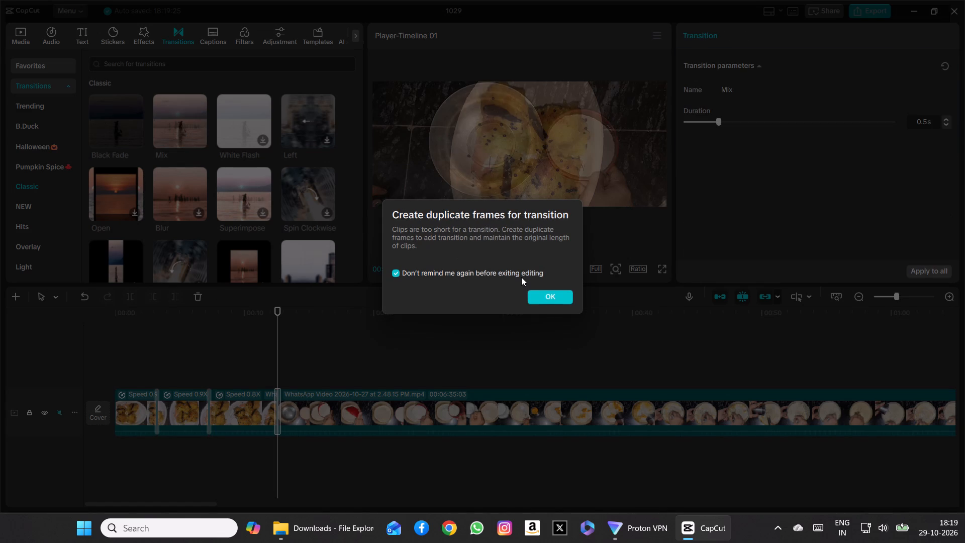
left_click(521, 328)
left_click(550, 296)
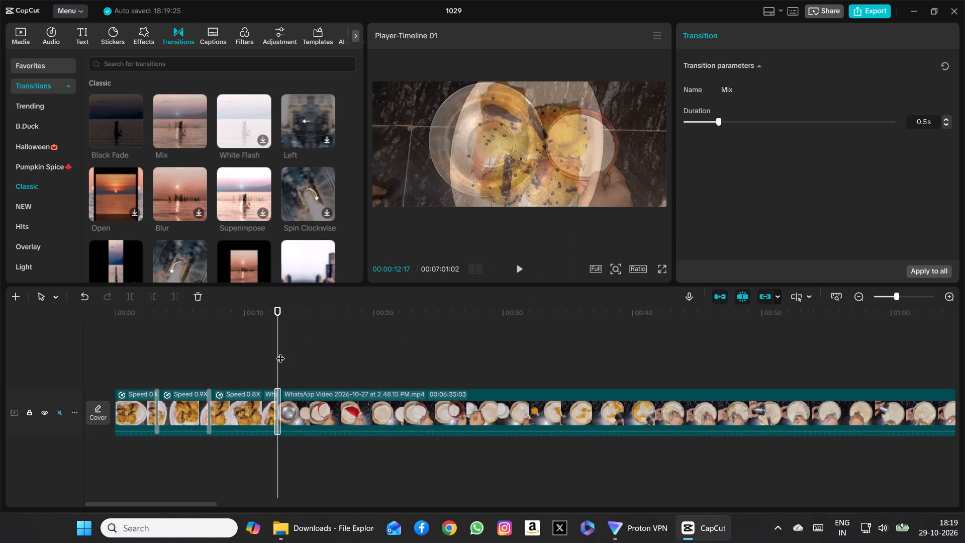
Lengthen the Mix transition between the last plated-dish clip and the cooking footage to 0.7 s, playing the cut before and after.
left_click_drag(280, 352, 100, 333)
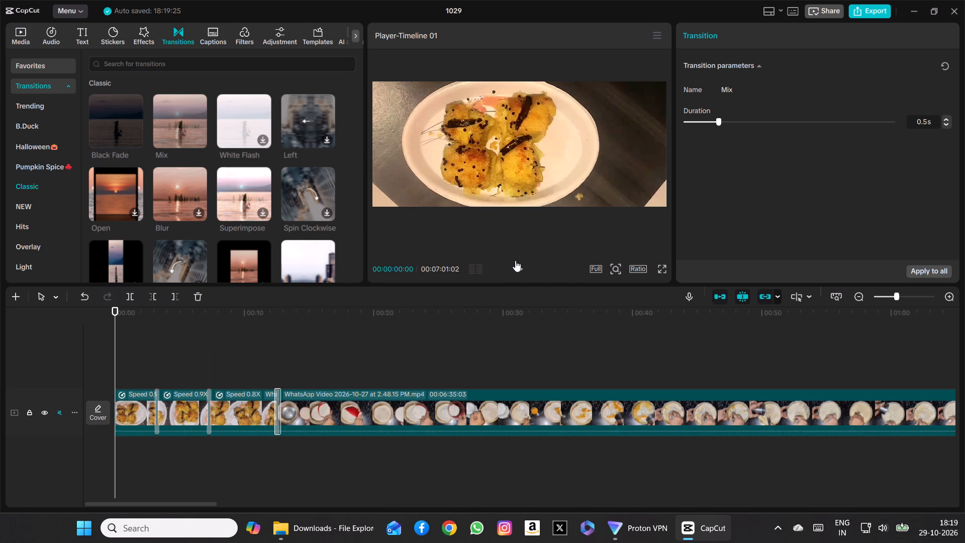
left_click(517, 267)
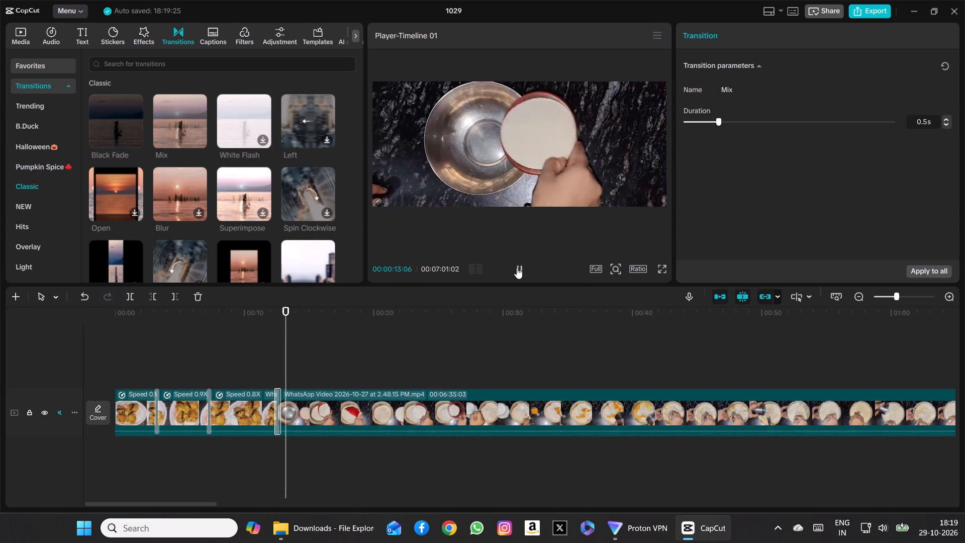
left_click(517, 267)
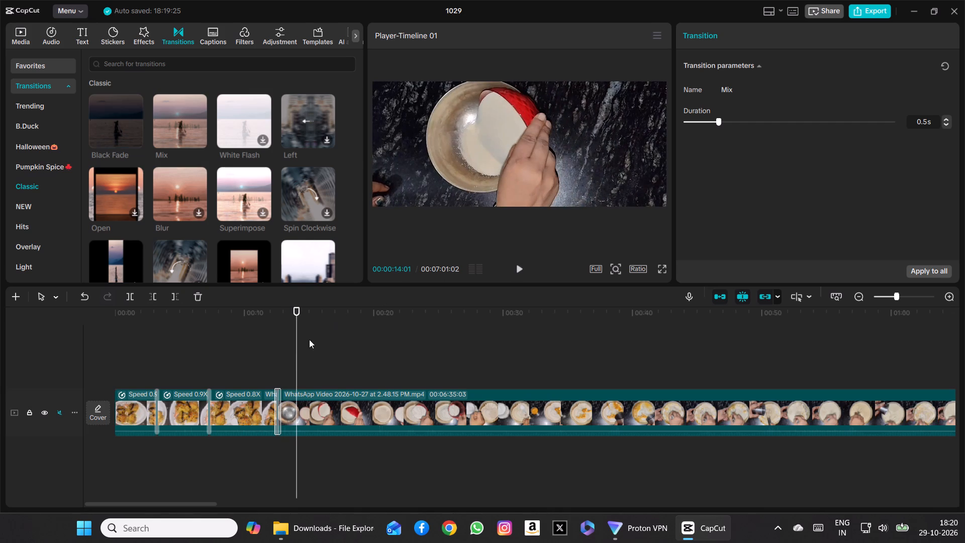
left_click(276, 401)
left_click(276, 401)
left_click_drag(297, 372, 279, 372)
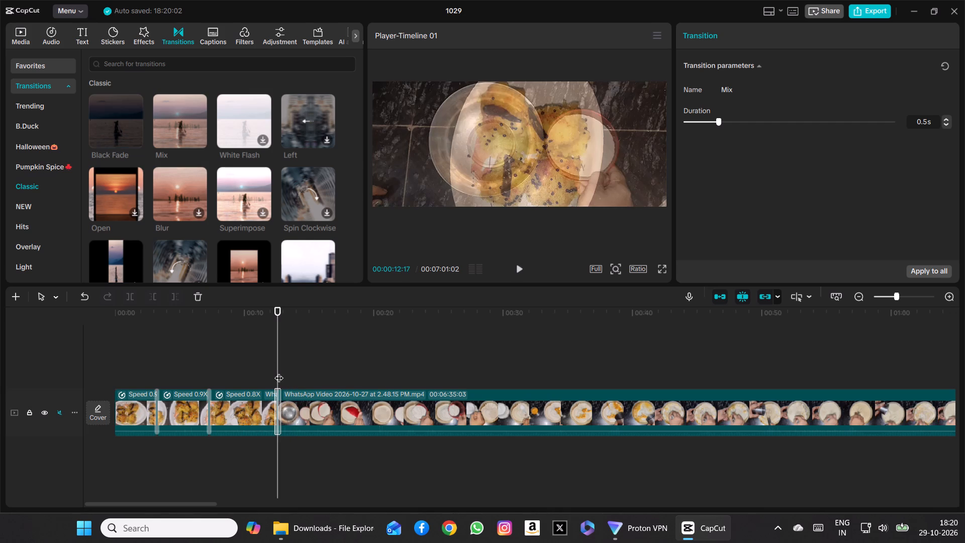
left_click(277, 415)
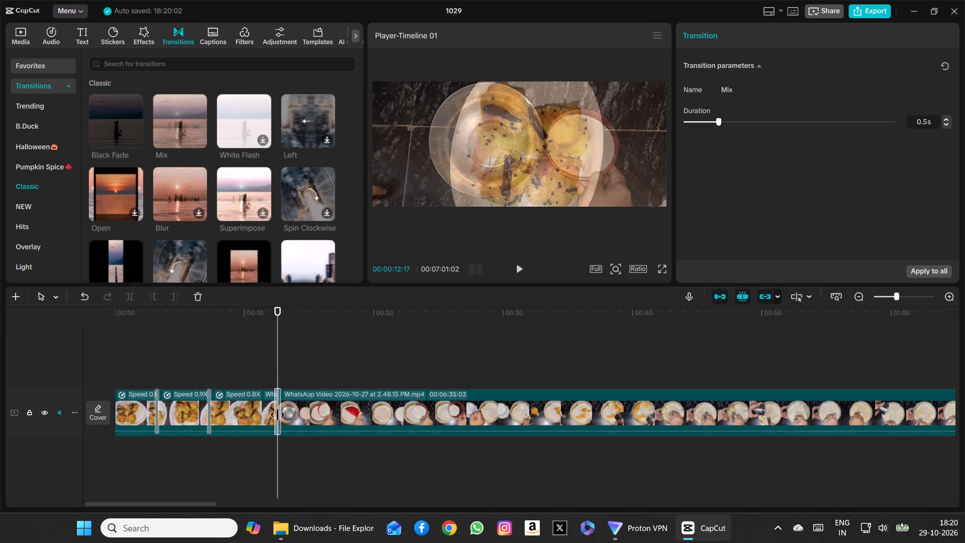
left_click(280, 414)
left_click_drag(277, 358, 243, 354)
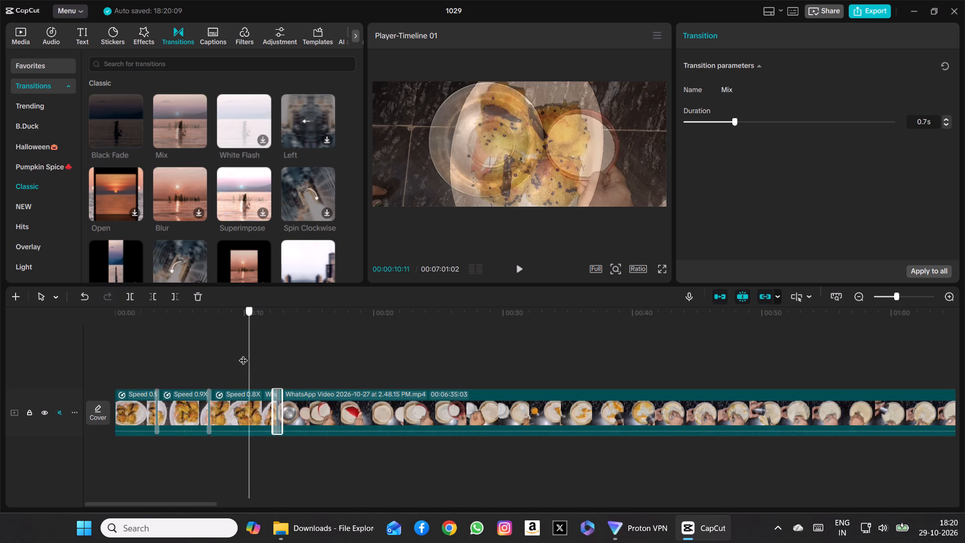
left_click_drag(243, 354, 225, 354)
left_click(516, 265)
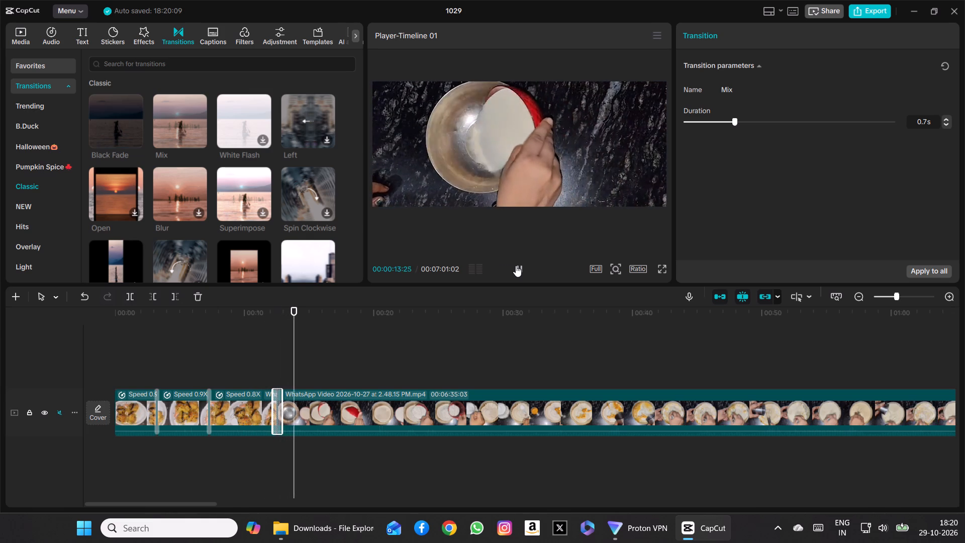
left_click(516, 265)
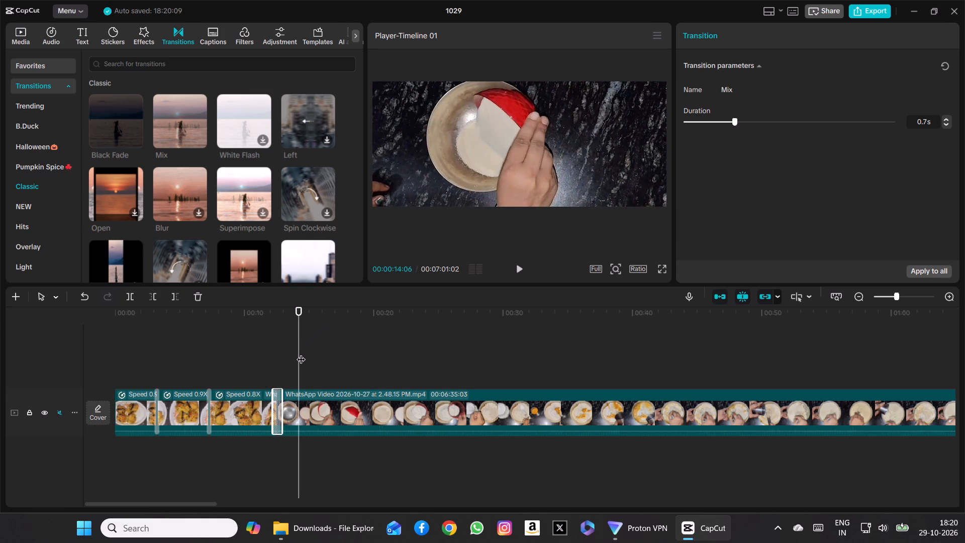
Set the duration of the Black Fade between the first and second plated-dish sections to 0.7 s.
left_click_drag(300, 352, 209, 345)
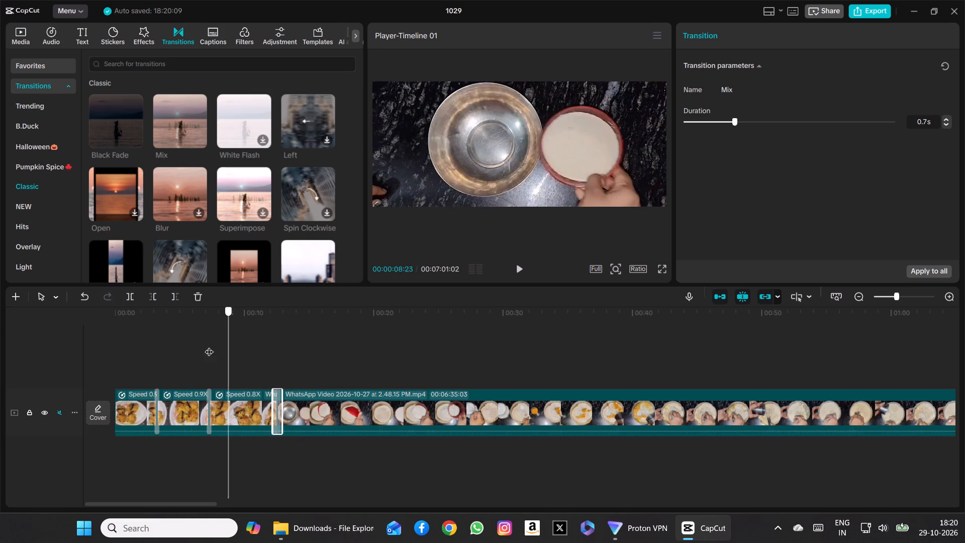
left_click_drag(209, 345, 163, 339)
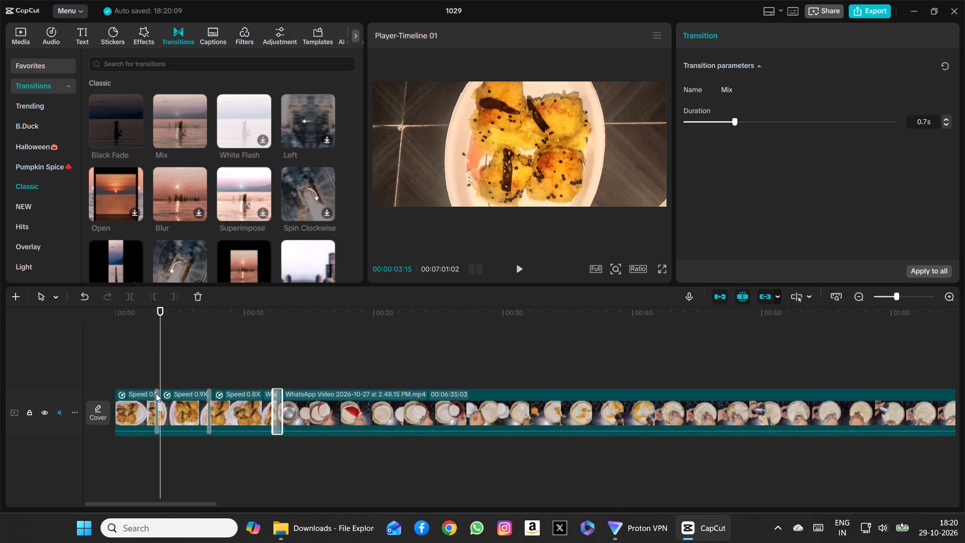
left_click(154, 401)
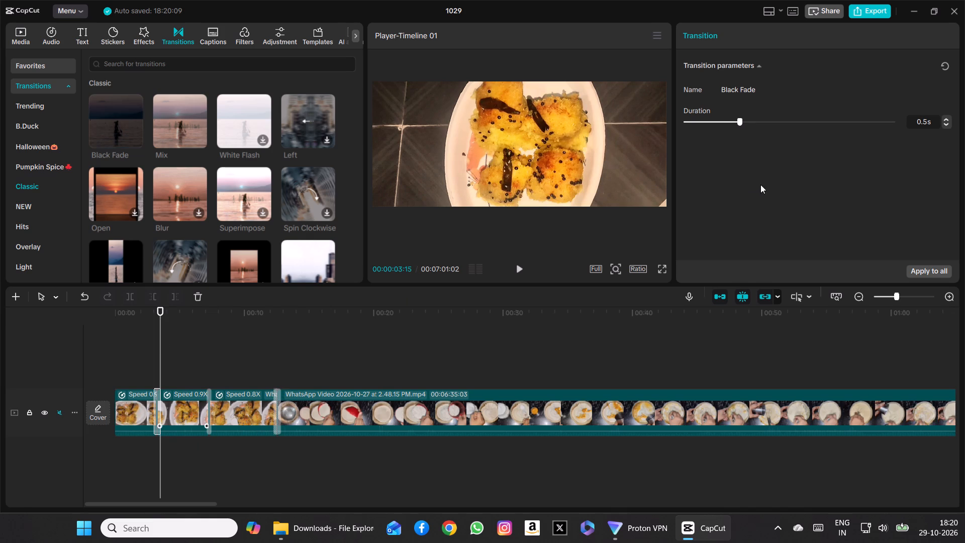
left_click_drag(738, 122, 739, 122)
left_click_drag(739, 122, 757, 121)
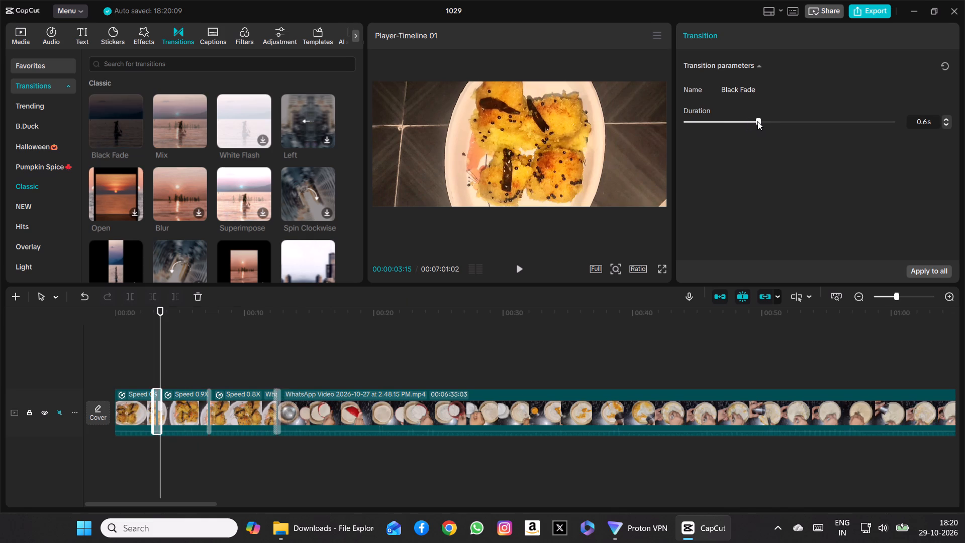
left_click_drag(757, 121, 771, 121)
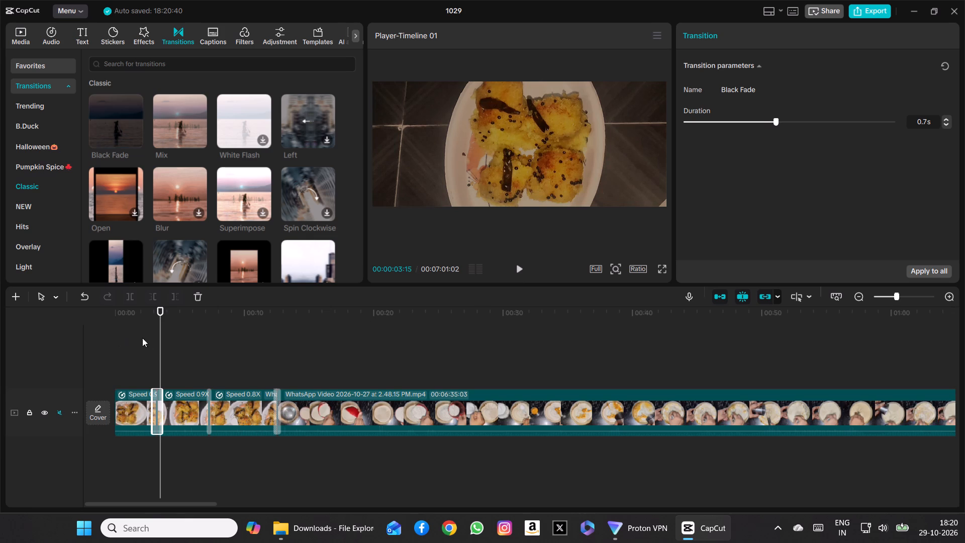
Play the plated-dish sections repeatedly from the start and examine the Black Fade transitions and the blend into the cooking footage.
left_click_drag(161, 345, 109, 335)
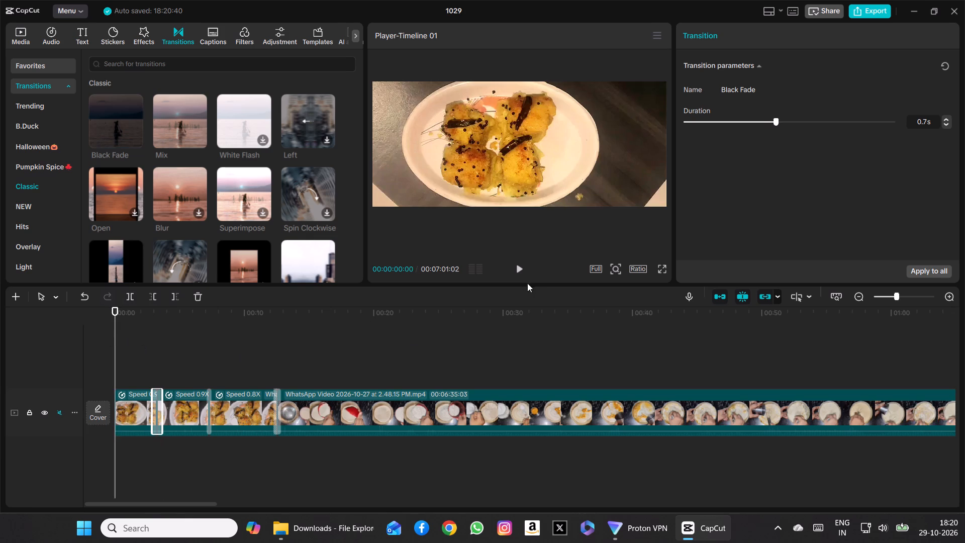
left_click(519, 270)
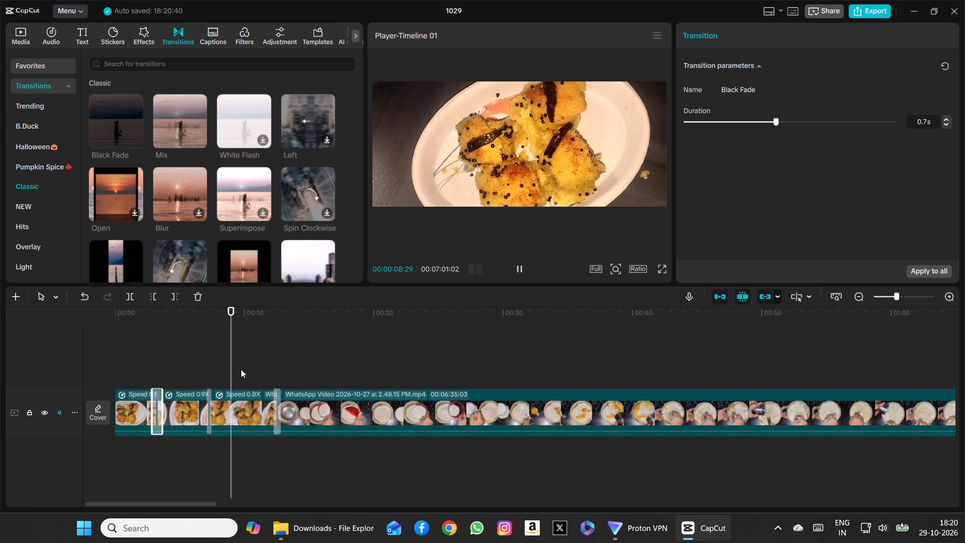
left_click_drag(240, 363, 90, 359)
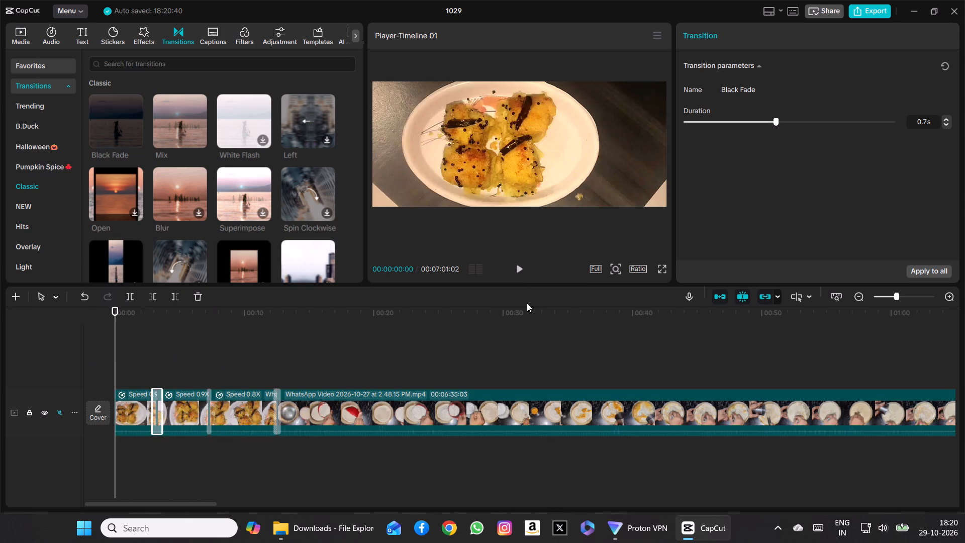
left_click(517, 268)
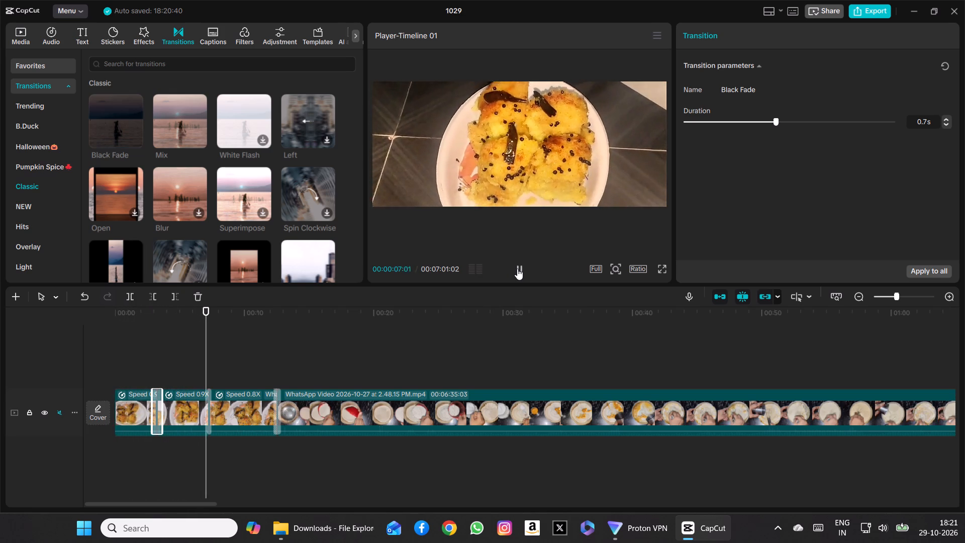
left_click(517, 268)
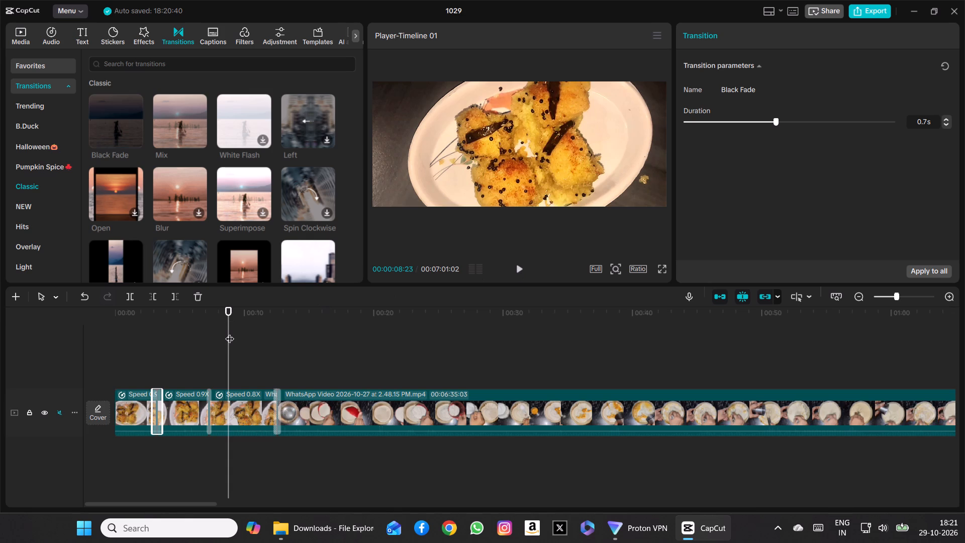
left_click_drag(230, 332, 80, 324)
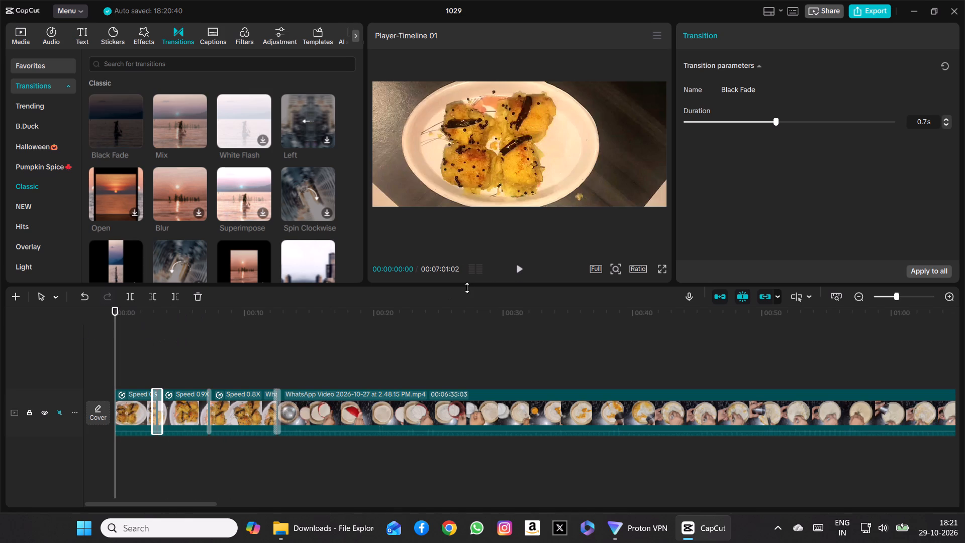
left_click(520, 265)
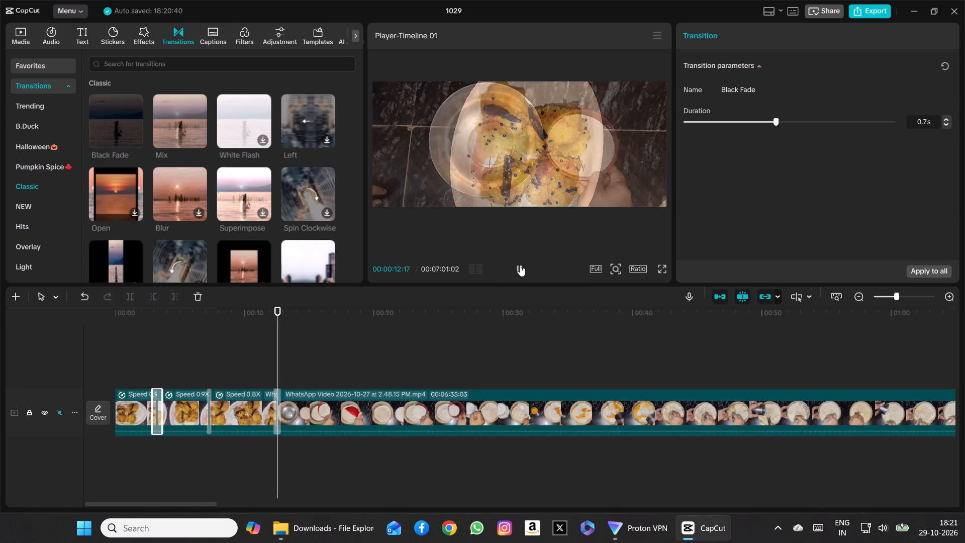
Set the duration of the Mix transition between the last plated-dish clip and the cooking footage to 0.8 s.
left_click_drag(299, 351, 292, 352)
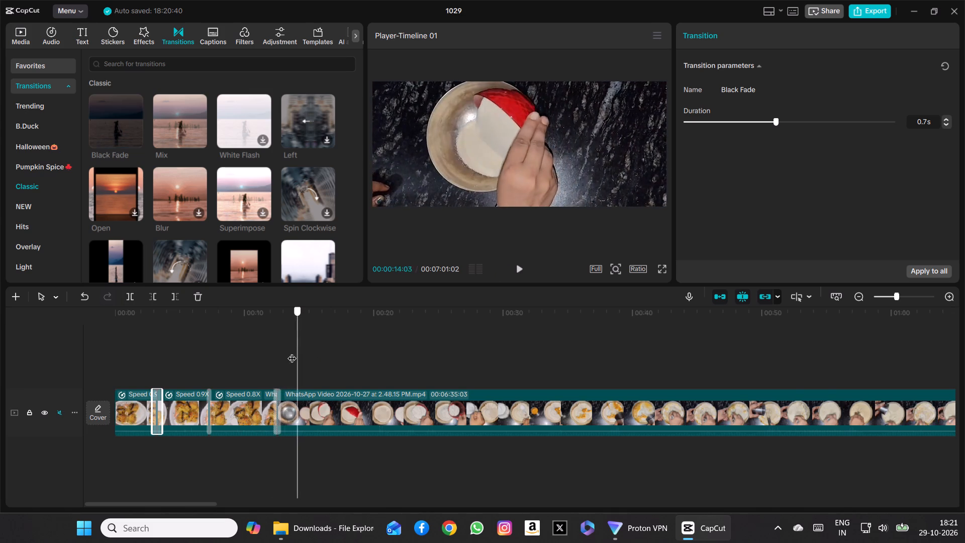
left_click_drag(292, 352, 280, 354)
left_click(275, 403)
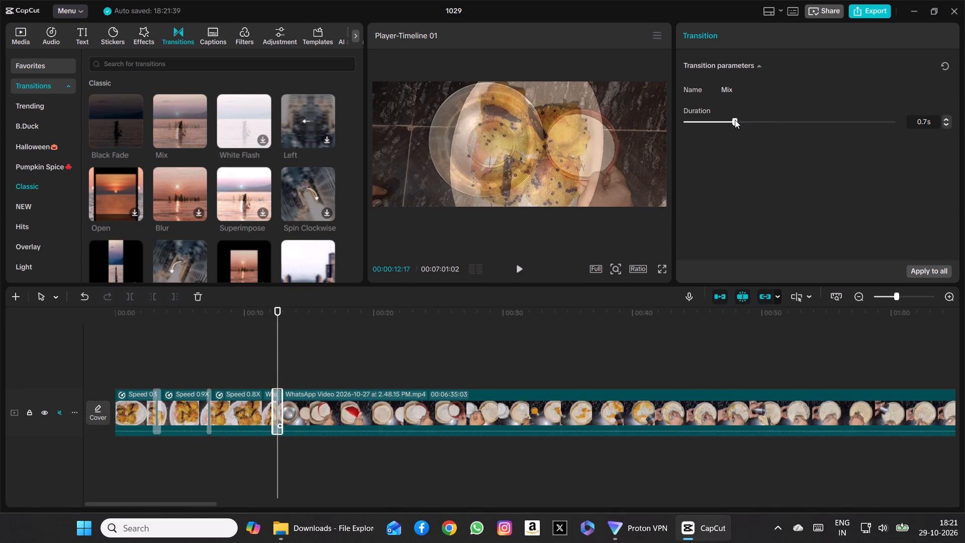
left_click_drag(735, 120, 743, 119)
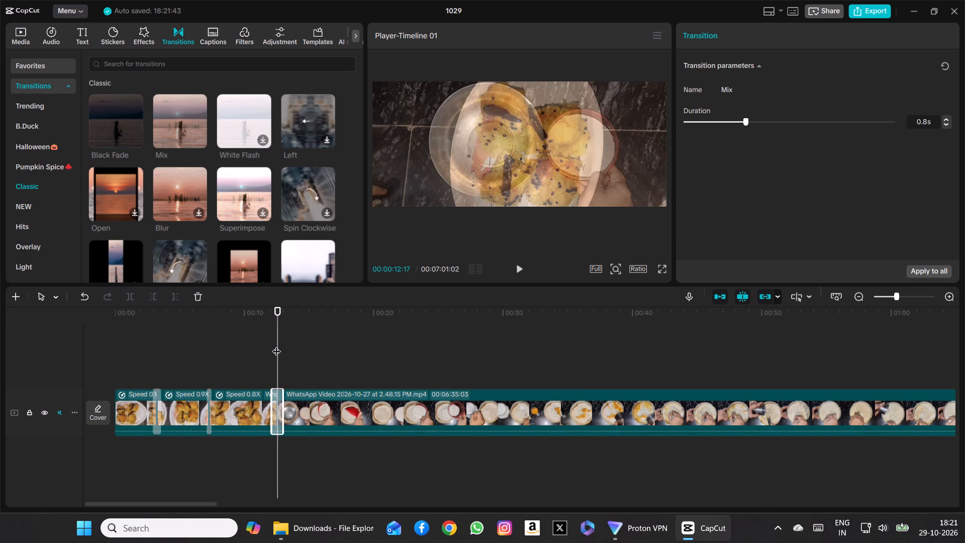
Replay the opening from the start and examine the pacing of the plated-dish transitions and the Mix into the cooking footage.
left_click_drag(276, 345, 71, 368)
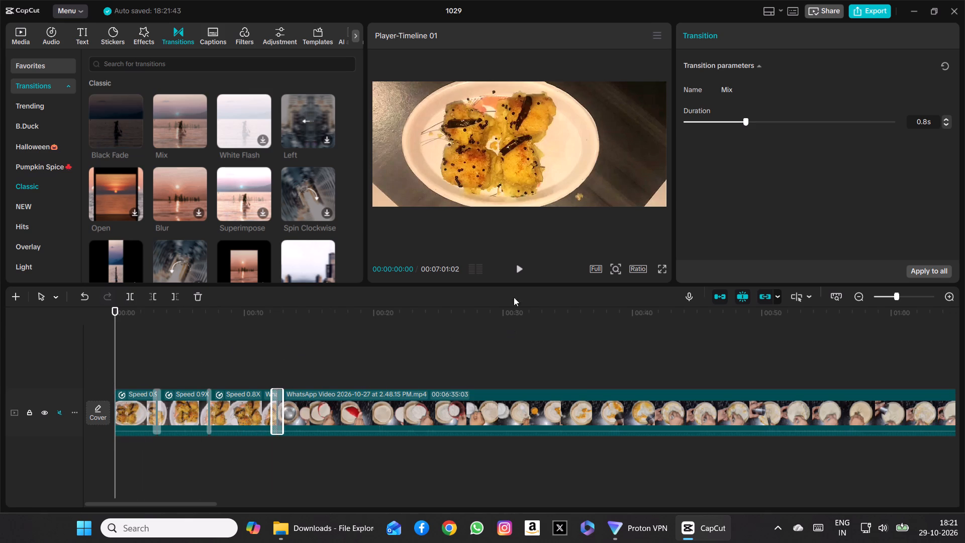
left_click(518, 268)
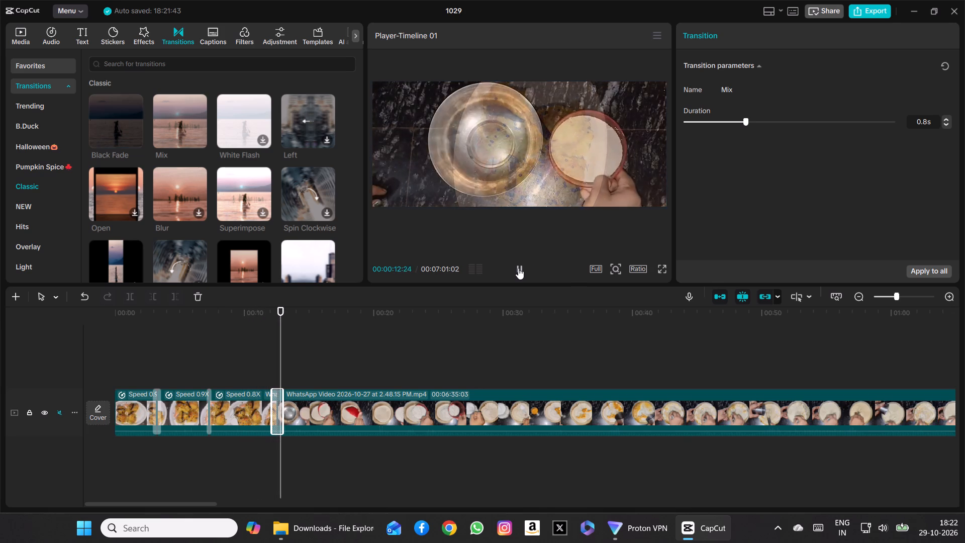
left_click(518, 268)
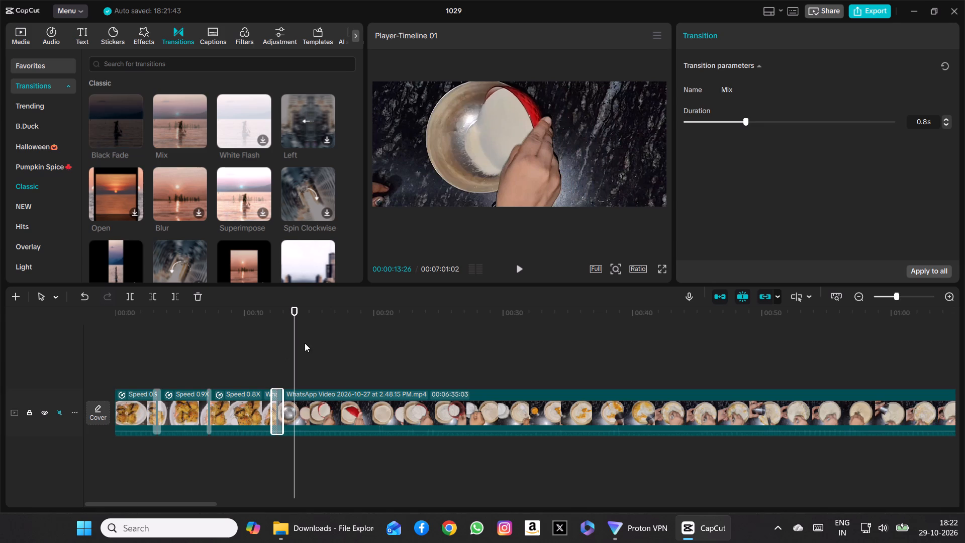
left_click_drag(294, 347, 99, 345)
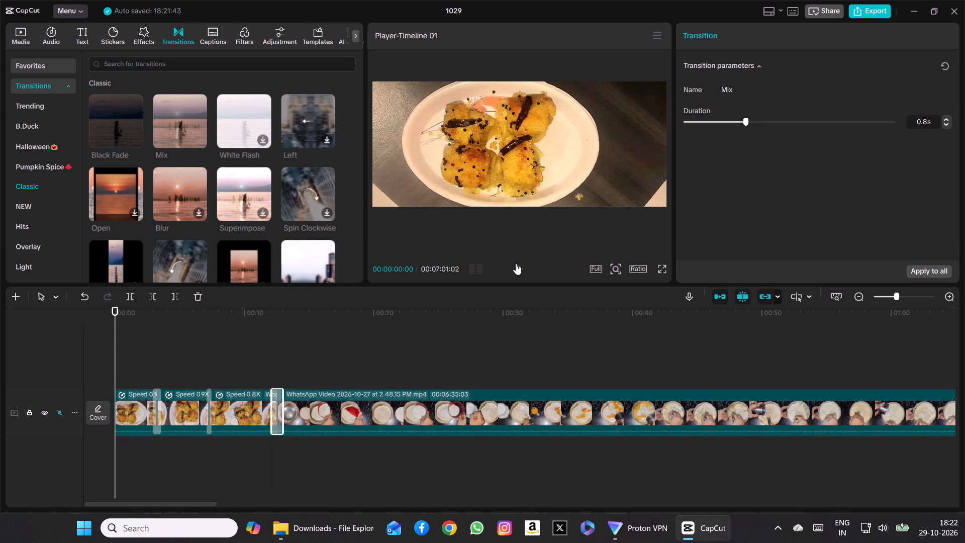
left_click(516, 264)
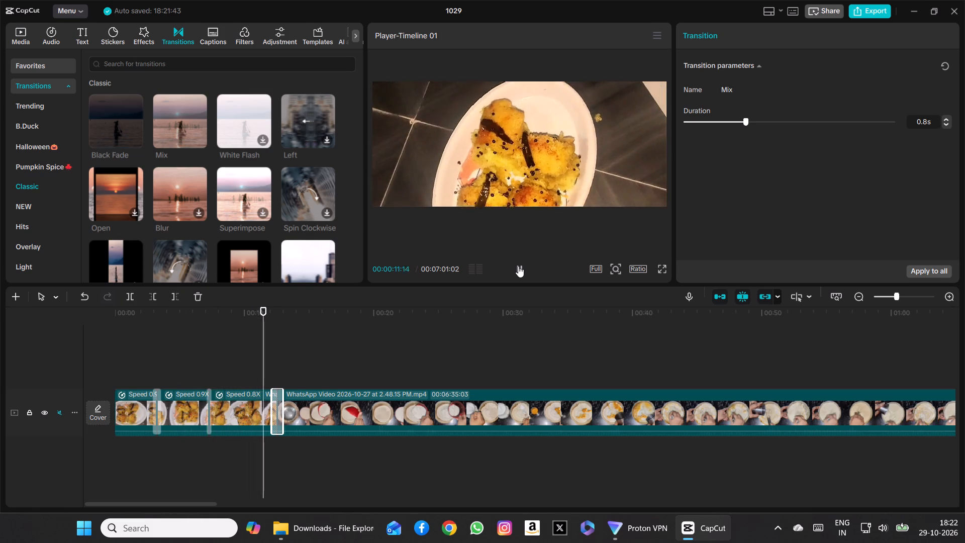
left_click(518, 266)
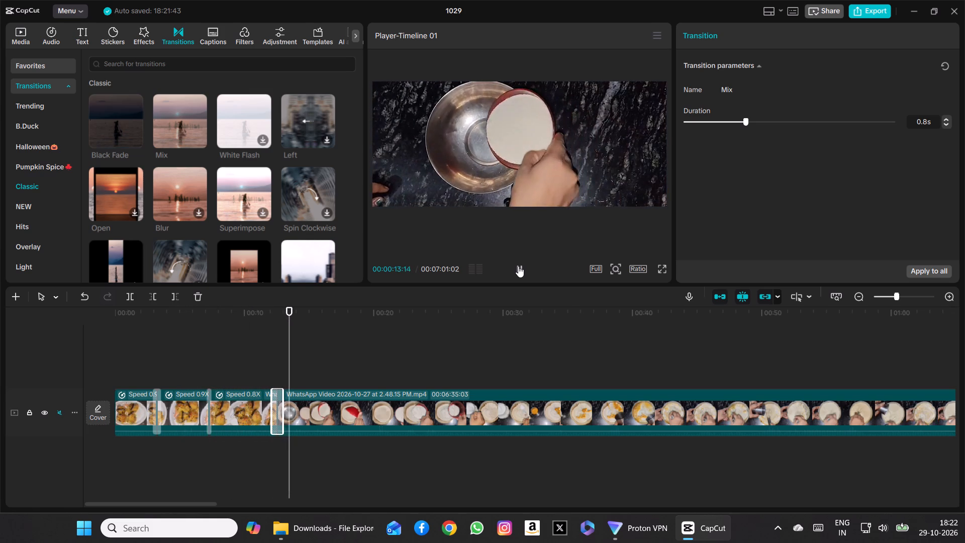
left_click_drag(293, 344, 288, 344)
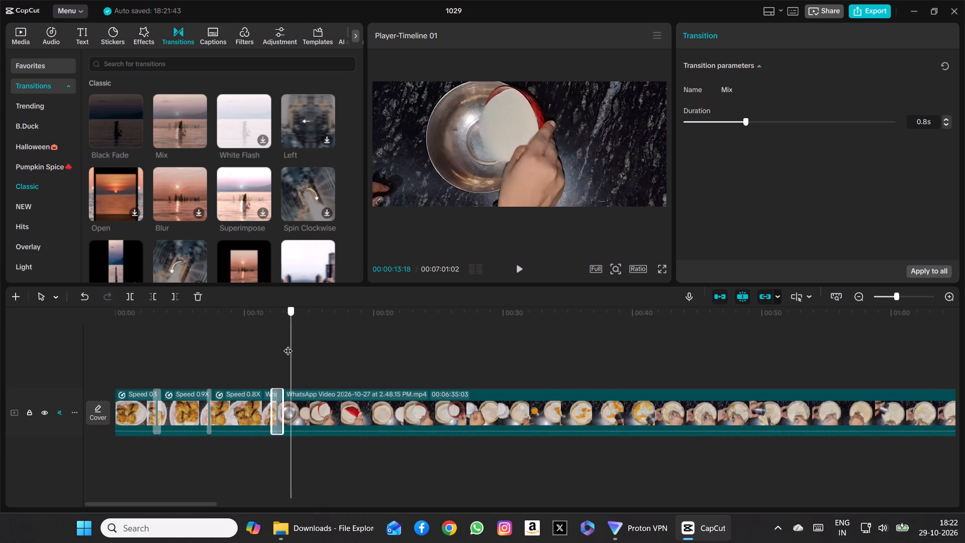
left_click_drag(288, 344, 62, 347)
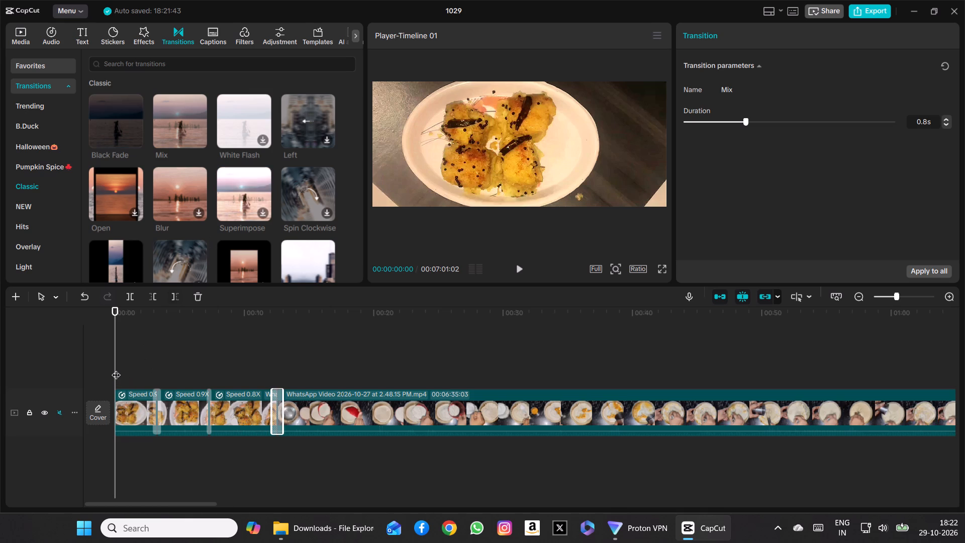
left_click(517, 266)
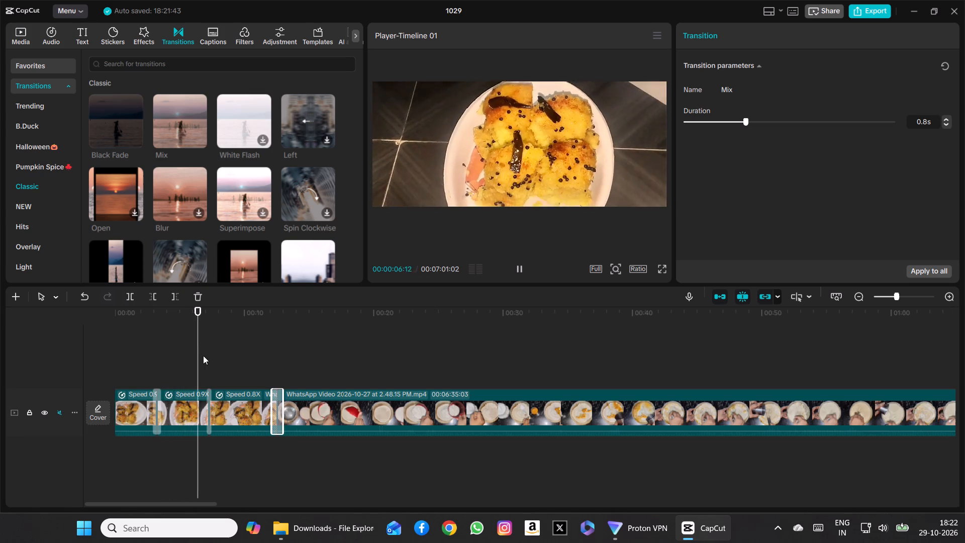
Apply the Fade In animation to the first plated-dish clip and set its duration to 1.5 s.
left_click_drag(203, 355, 114, 362)
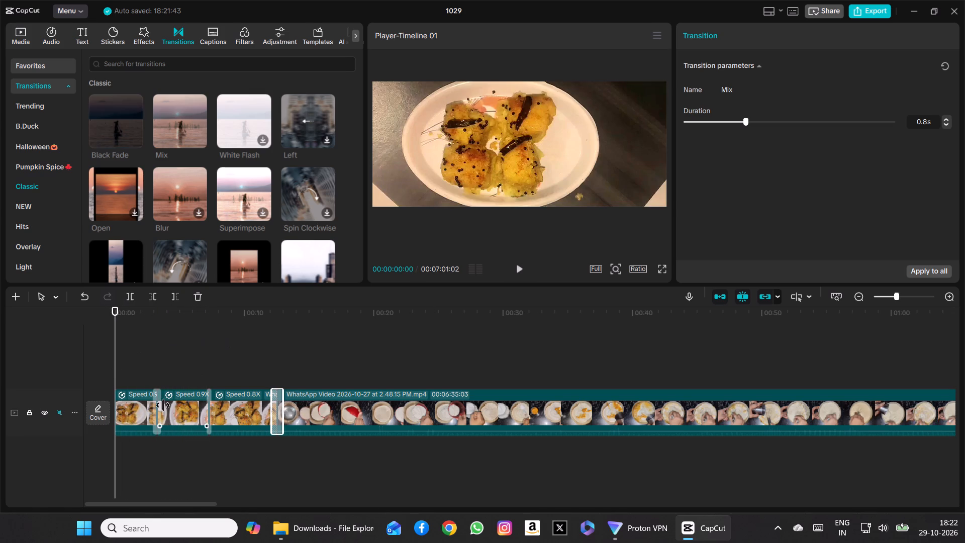
left_click(137, 409)
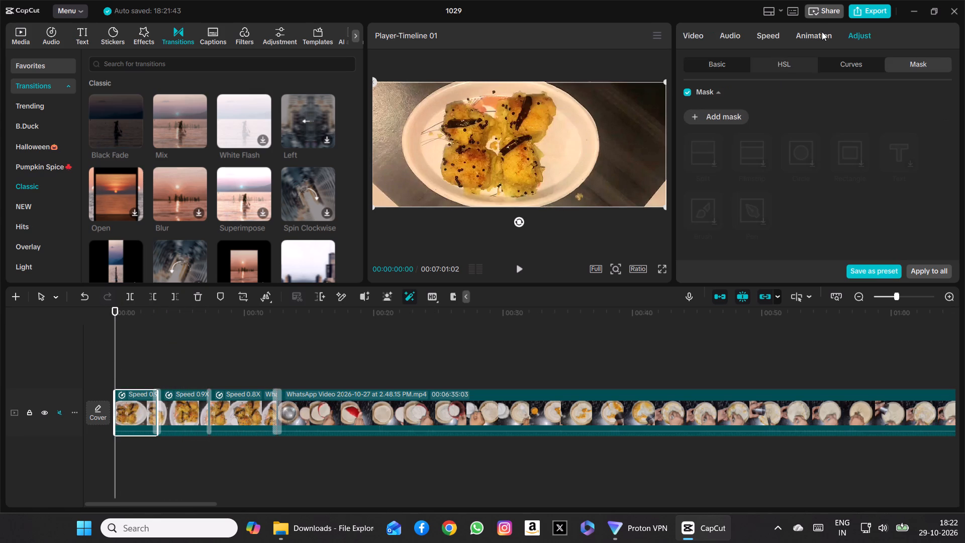
left_click(821, 32)
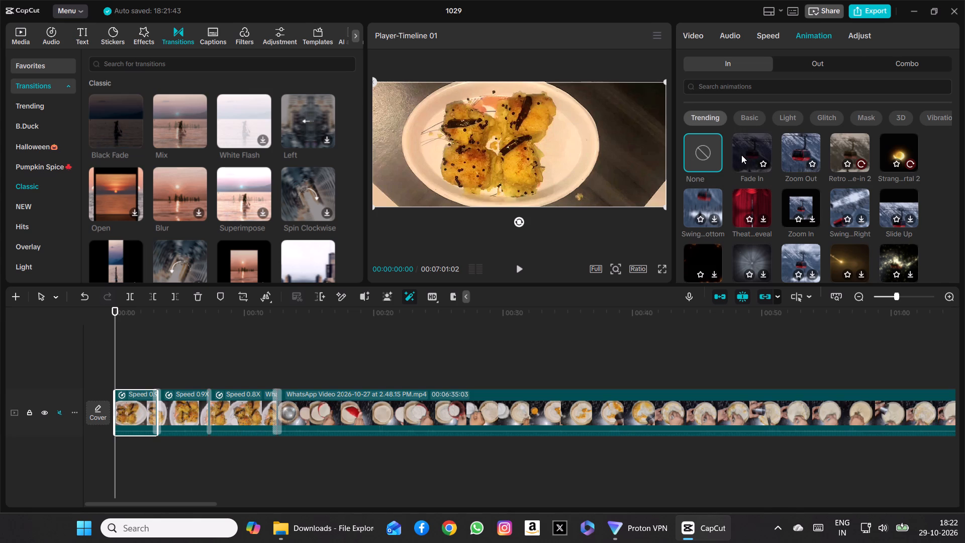
left_click(748, 153)
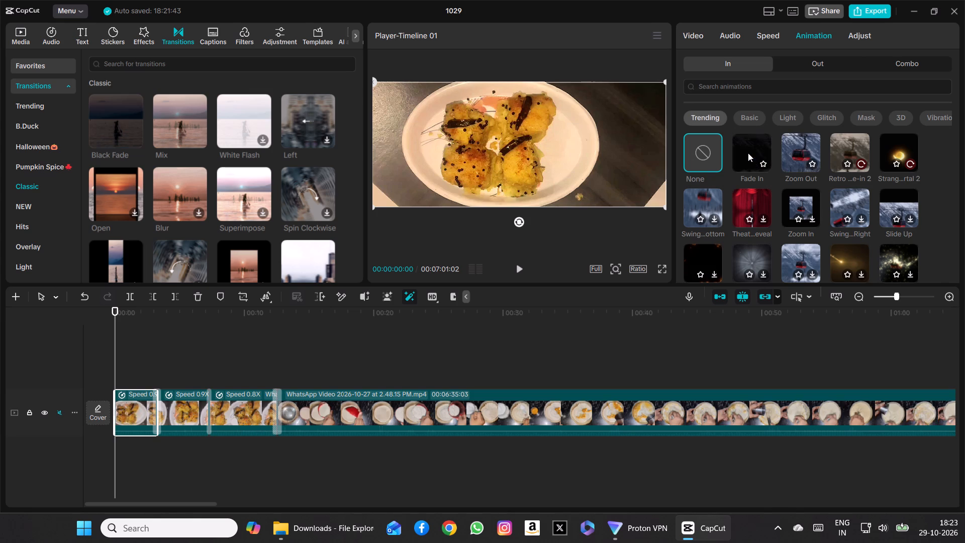
left_click(761, 157)
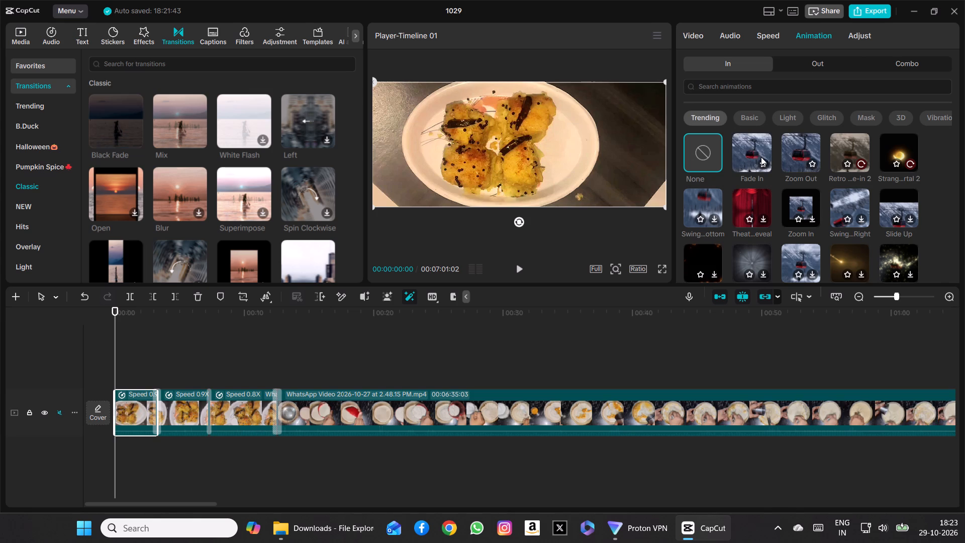
triple_click(752, 153)
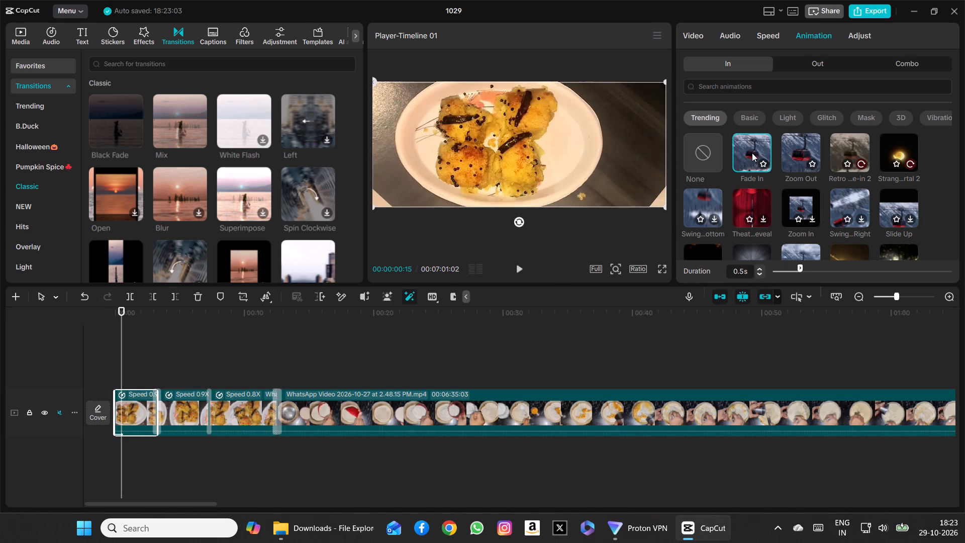
left_click(797, 264)
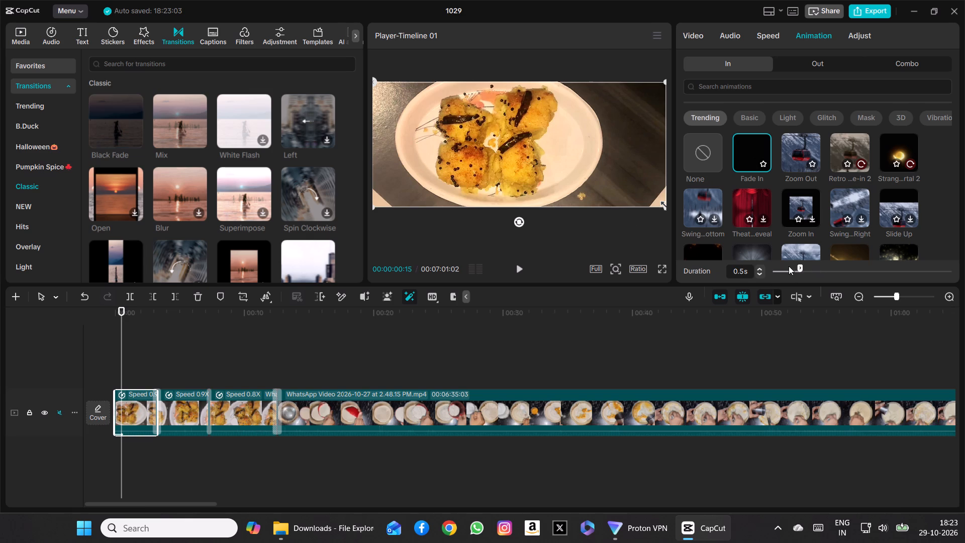
left_click_drag(799, 267, 830, 271)
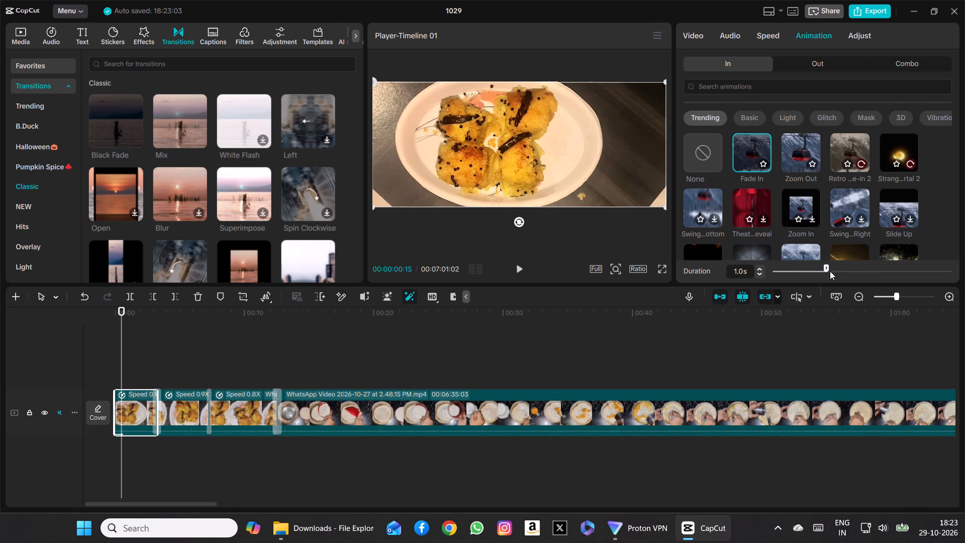
left_click_drag(830, 271, 852, 276)
left_click_drag(852, 276, 855, 277)
left_click_drag(855, 277, 855, 277)
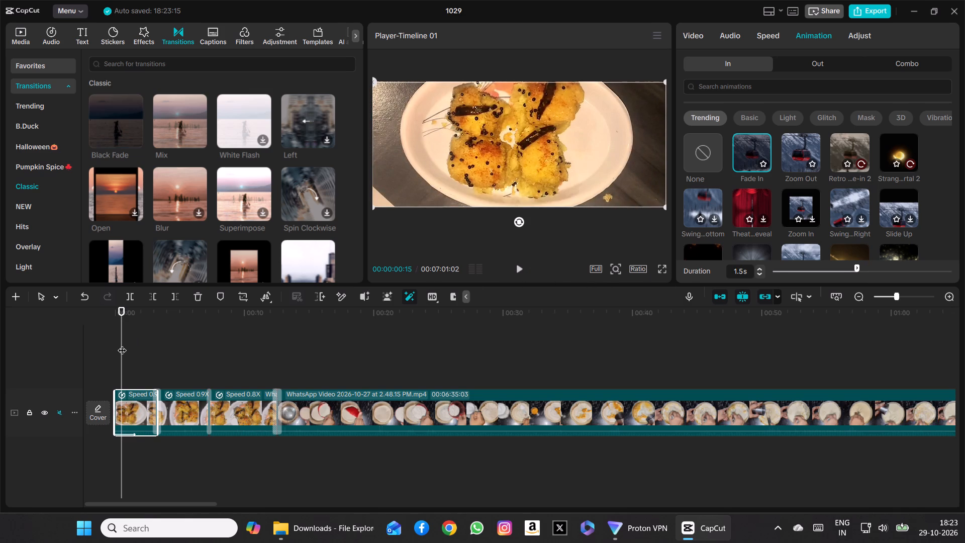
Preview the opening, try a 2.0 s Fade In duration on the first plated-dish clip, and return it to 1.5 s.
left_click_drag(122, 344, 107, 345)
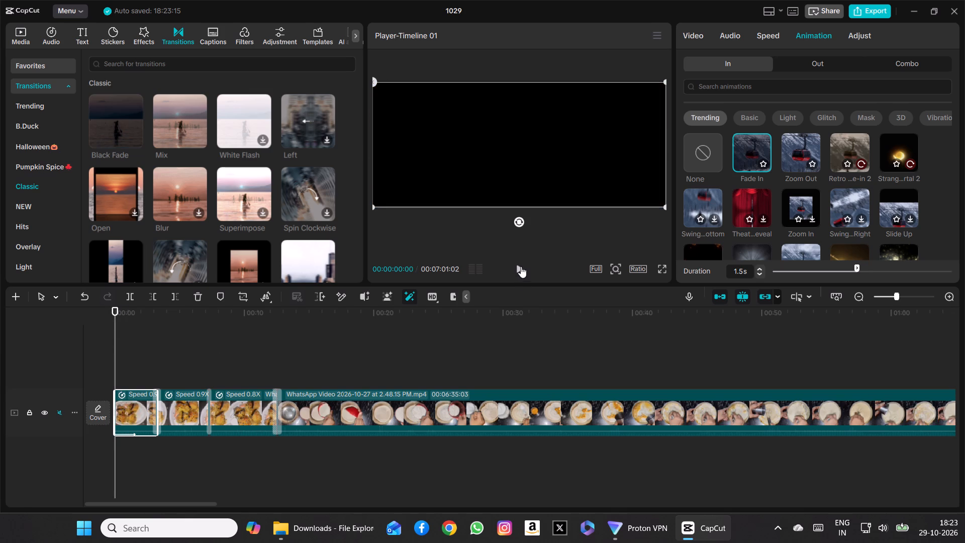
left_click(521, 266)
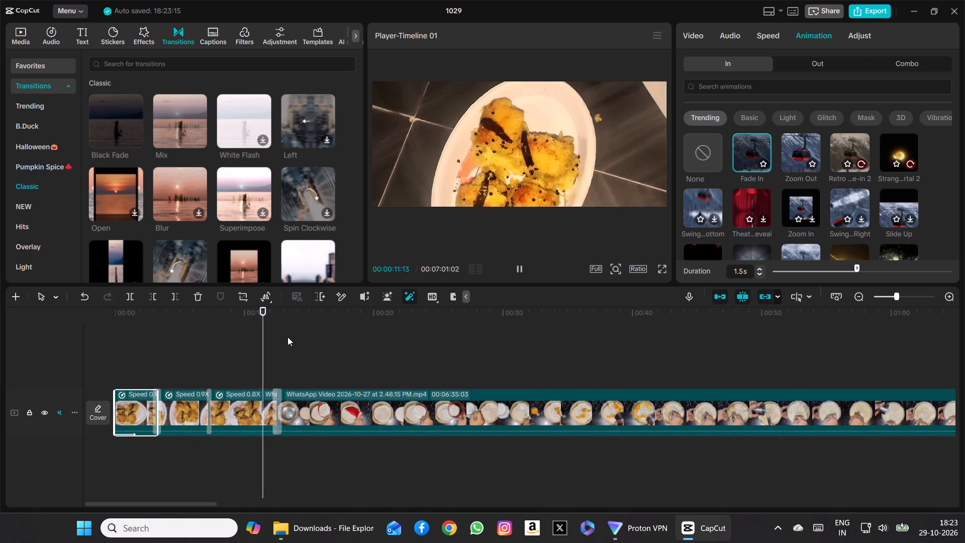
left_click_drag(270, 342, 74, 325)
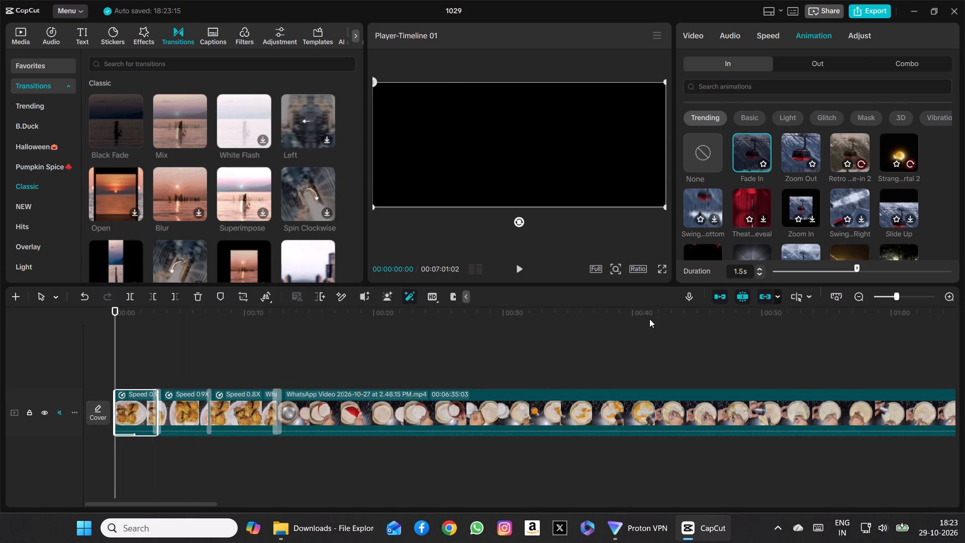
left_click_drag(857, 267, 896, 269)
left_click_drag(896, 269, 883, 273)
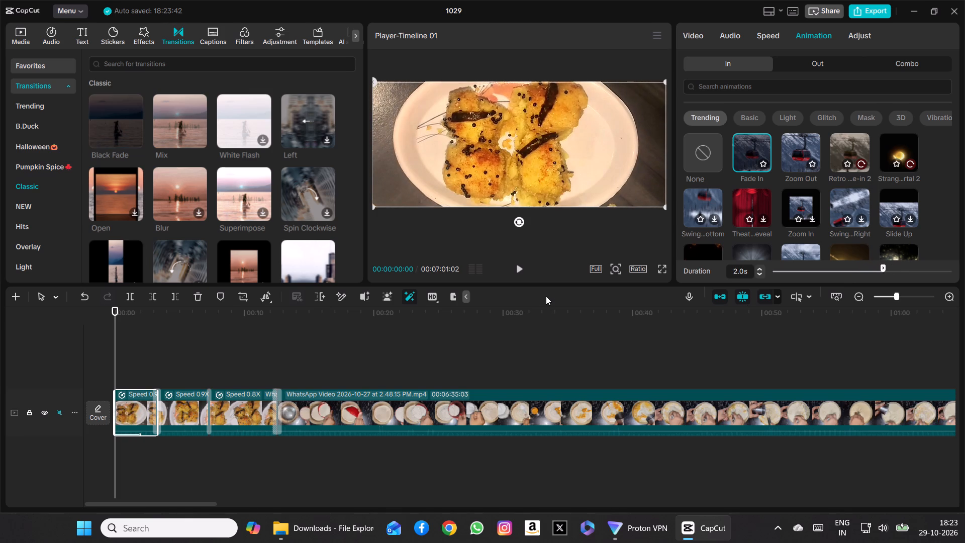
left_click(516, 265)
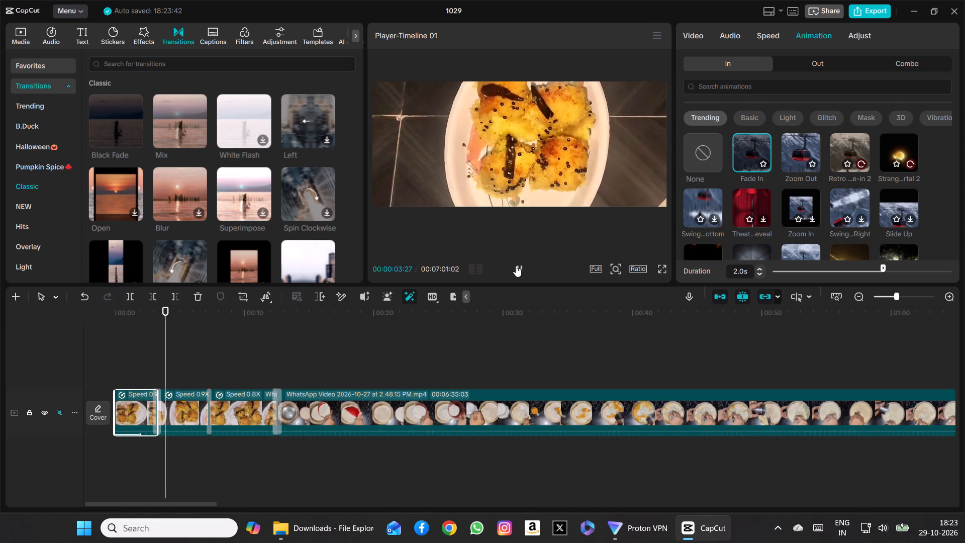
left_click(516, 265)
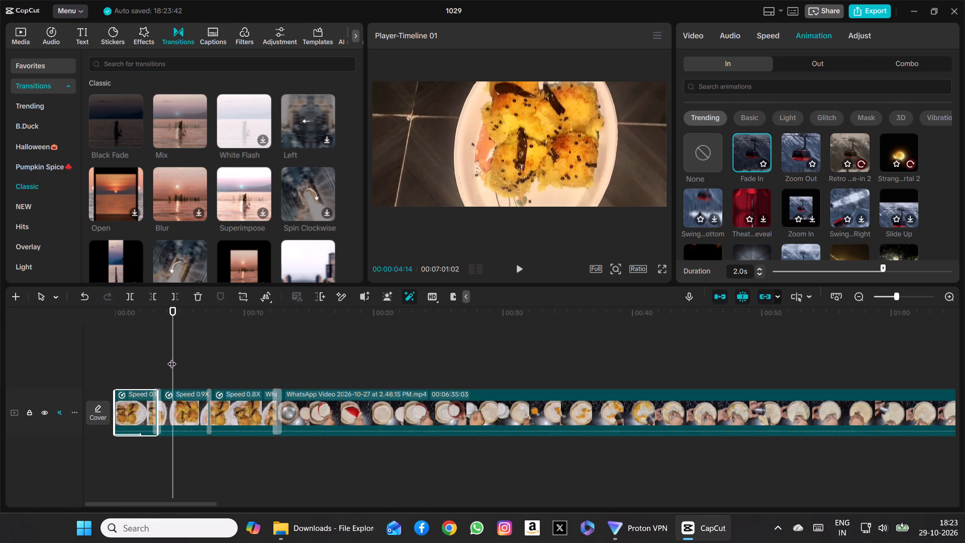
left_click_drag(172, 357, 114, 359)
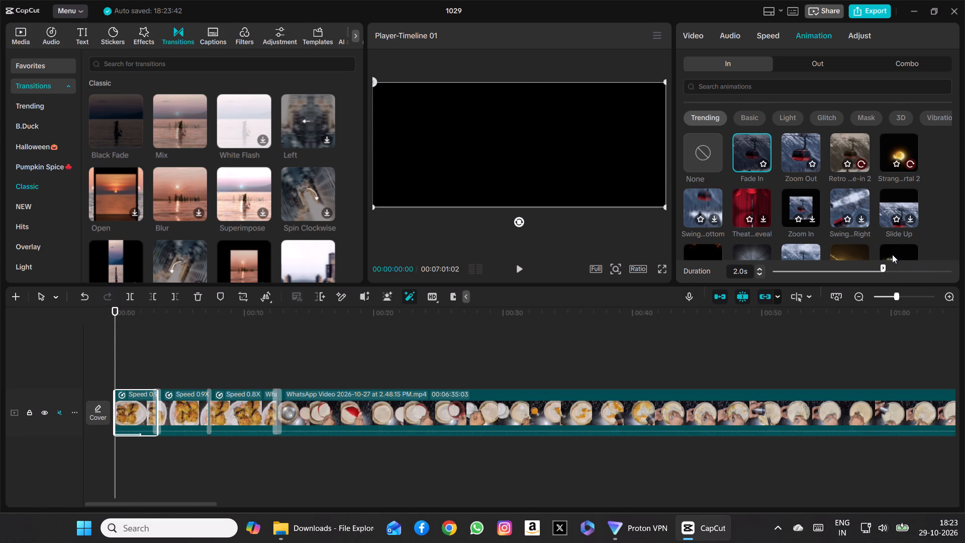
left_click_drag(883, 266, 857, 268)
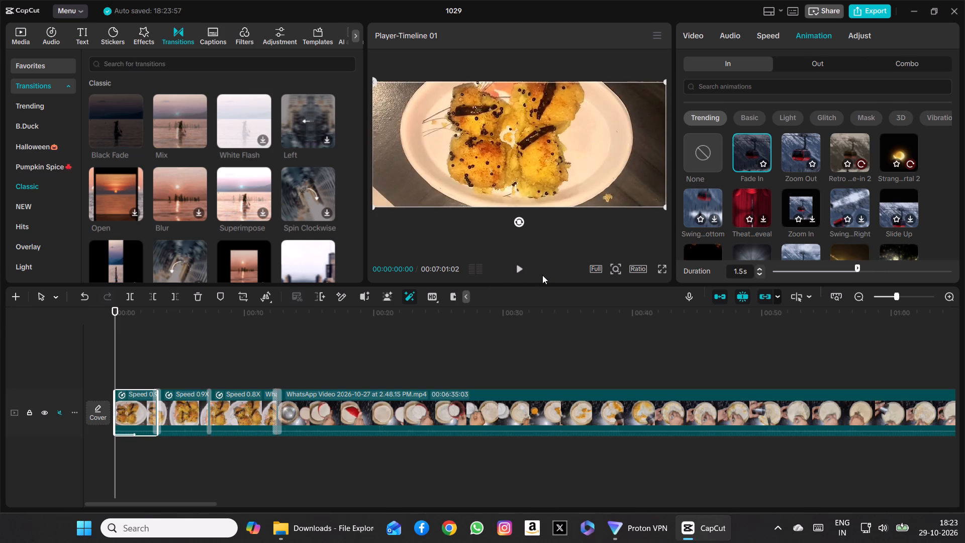
Play the opening from the start and scrub through the plated-dish clips to examine the Fade In and Black Fade transitions.
left_click(520, 268)
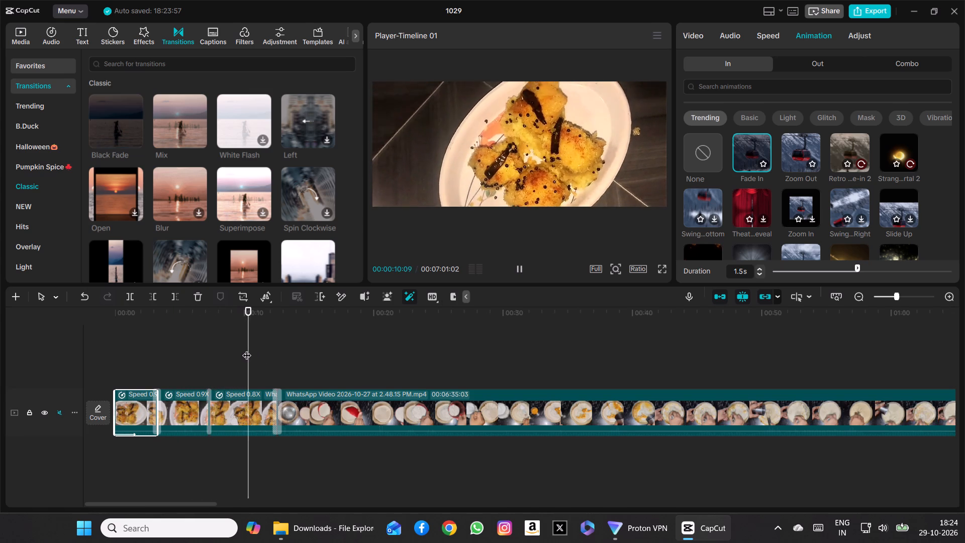
left_click_drag(247, 349, 167, 351)
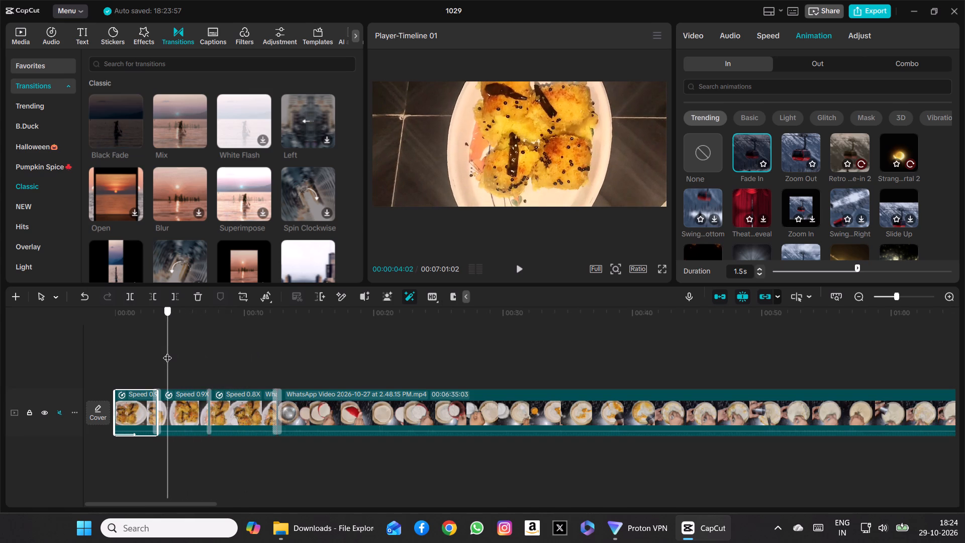
left_click_drag(167, 351, 107, 349)
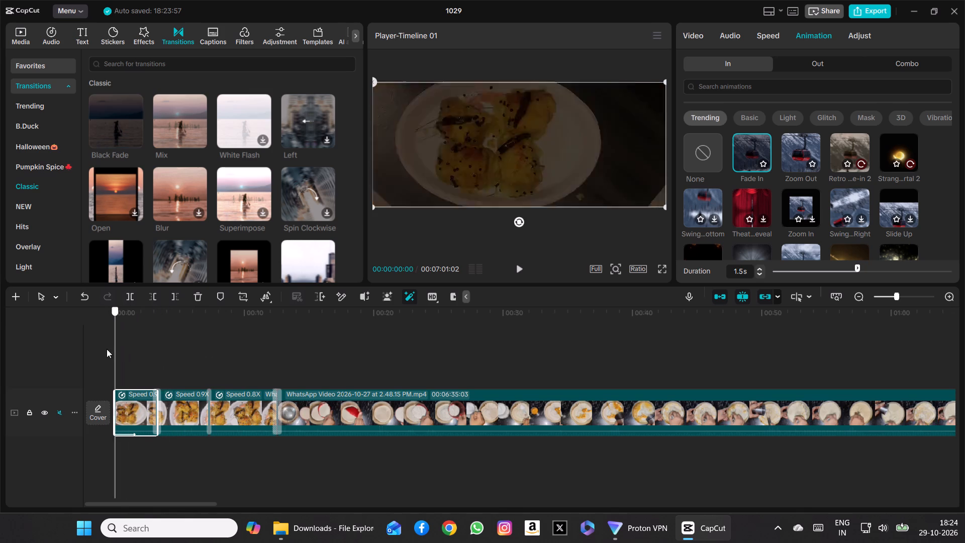
left_click_drag(107, 349, 153, 356)
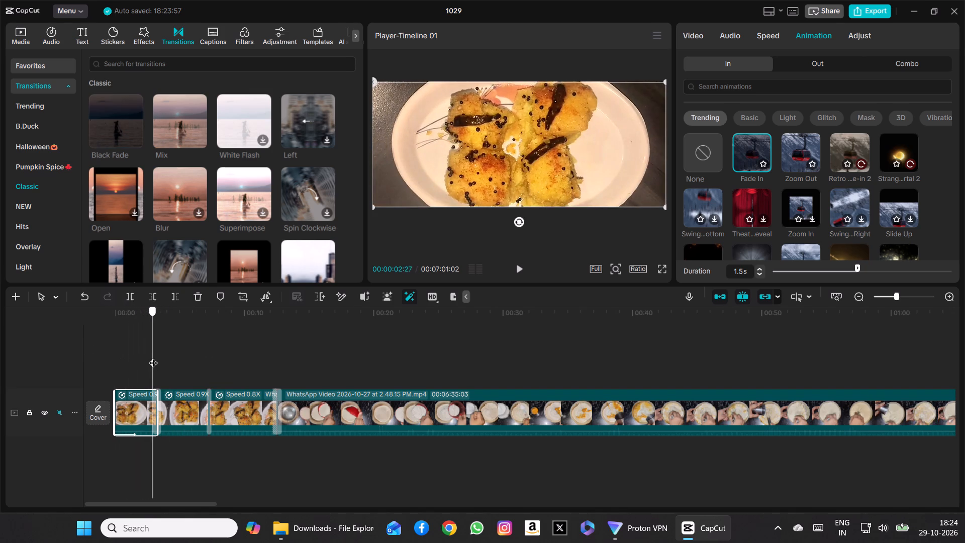
left_click_drag(153, 356, 154, 366)
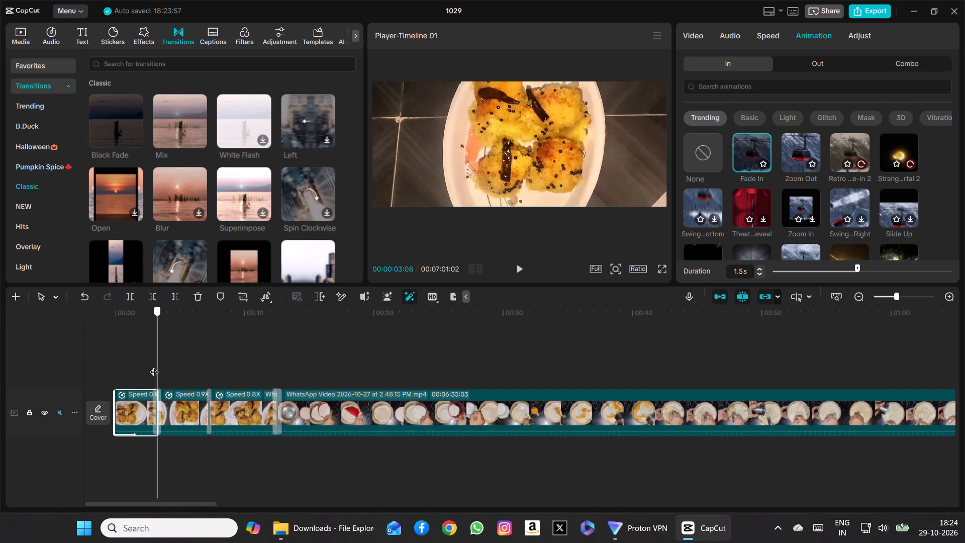
left_click_drag(154, 366, 202, 365)
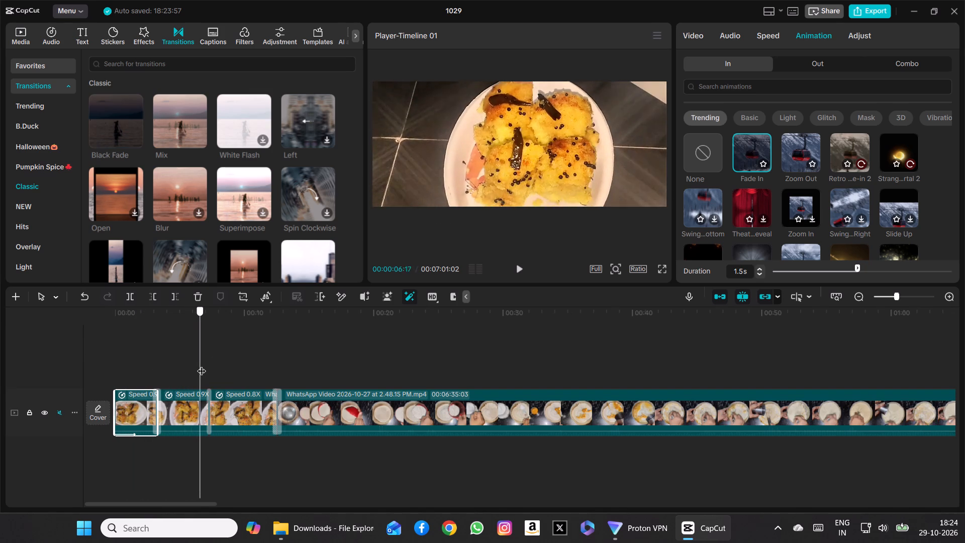
left_click_drag(202, 365, 224, 365)
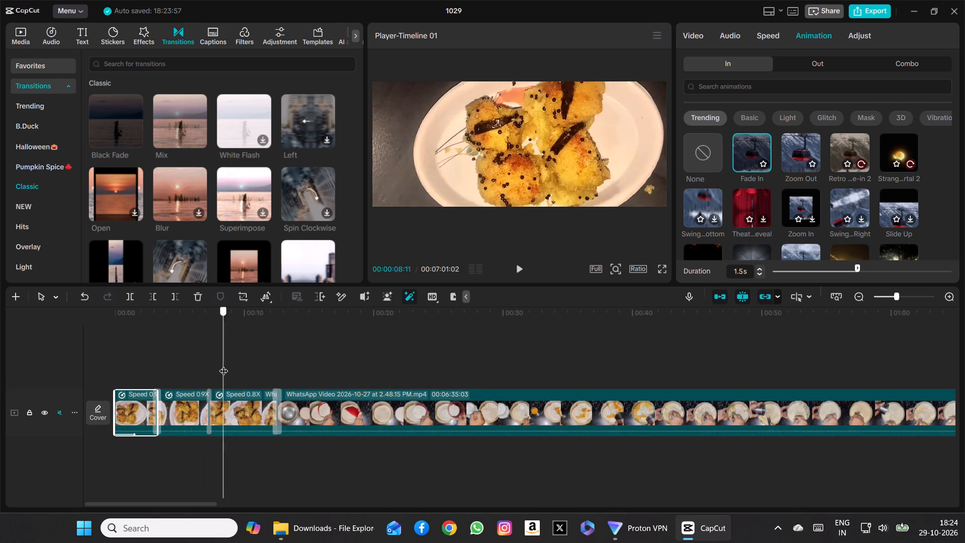
left_click_drag(224, 365, 200, 384)
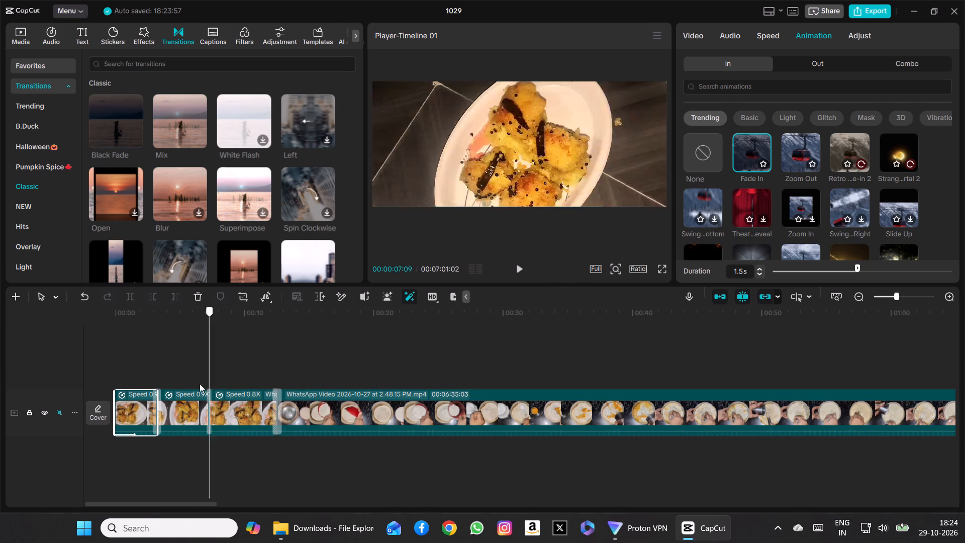
left_click_drag(200, 384, 122, 381)
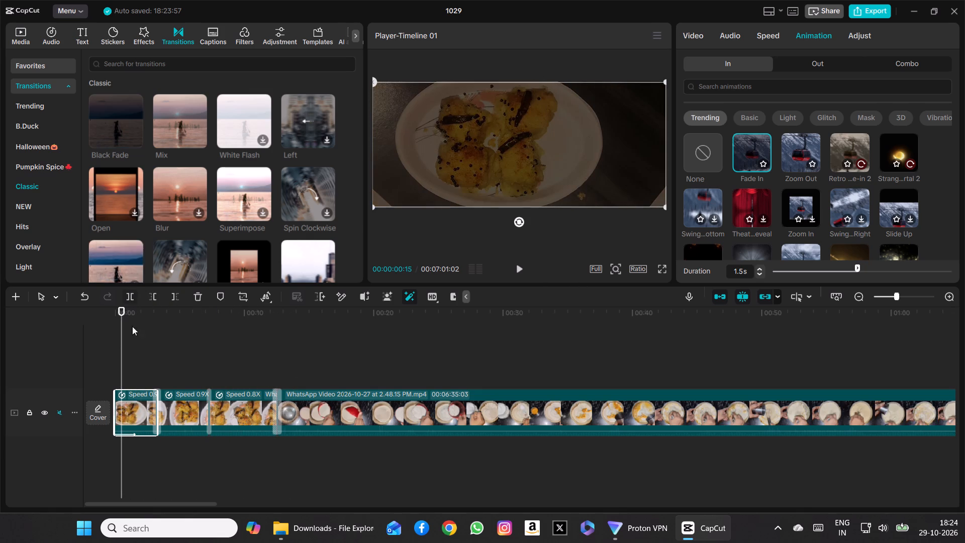
Check the second plated-dish clip's In animation and the first Black Fade's settings while scrubbing back through the opening.
left_click(182, 400)
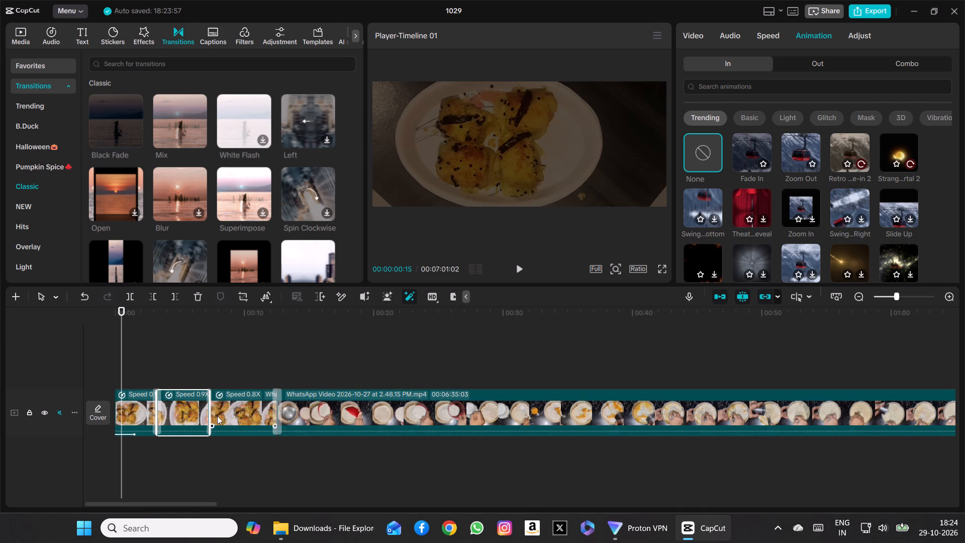
left_click(207, 408)
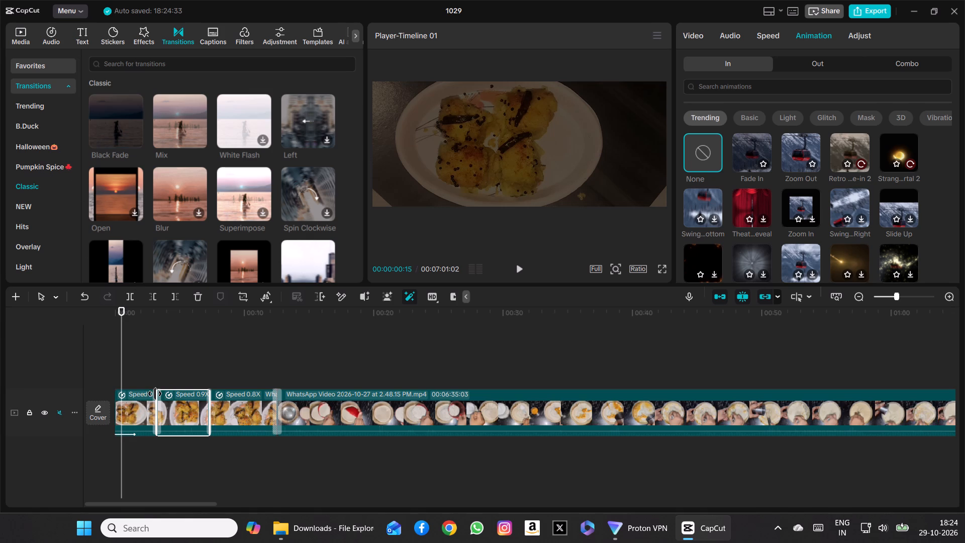
left_click(155, 394)
left_click(155, 394)
left_click_drag(121, 358, 152, 359)
left_click(198, 347)
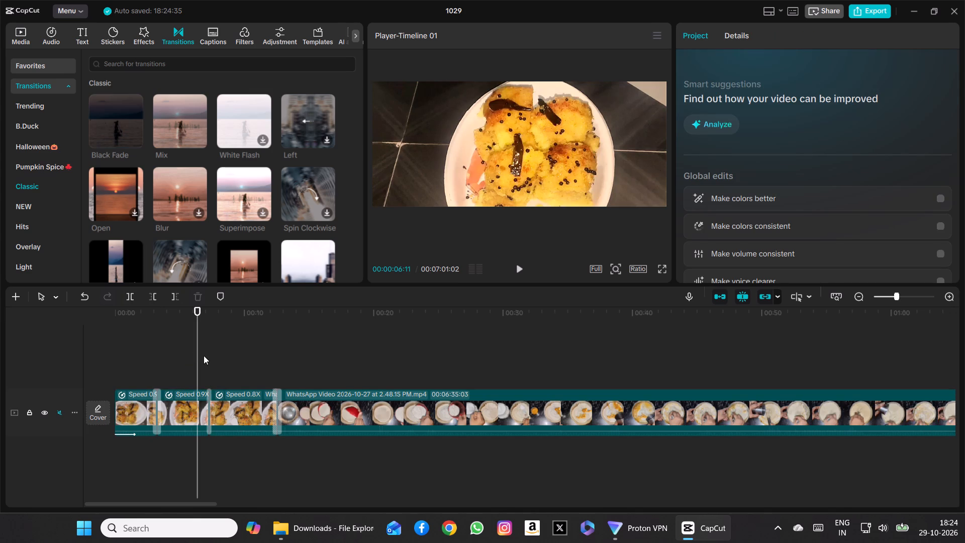
left_click(157, 402)
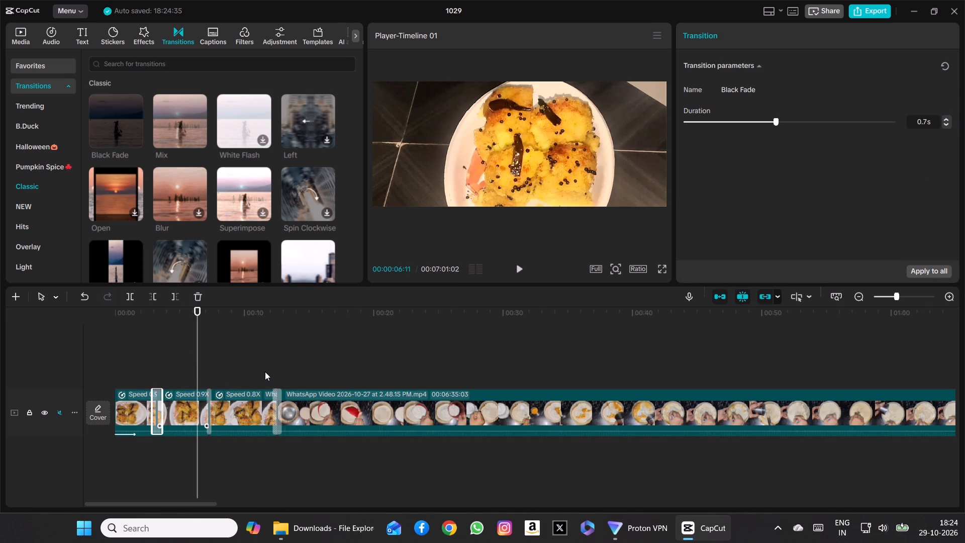
left_click_drag(198, 354, 194, 354)
left_click_drag(194, 354, 119, 358)
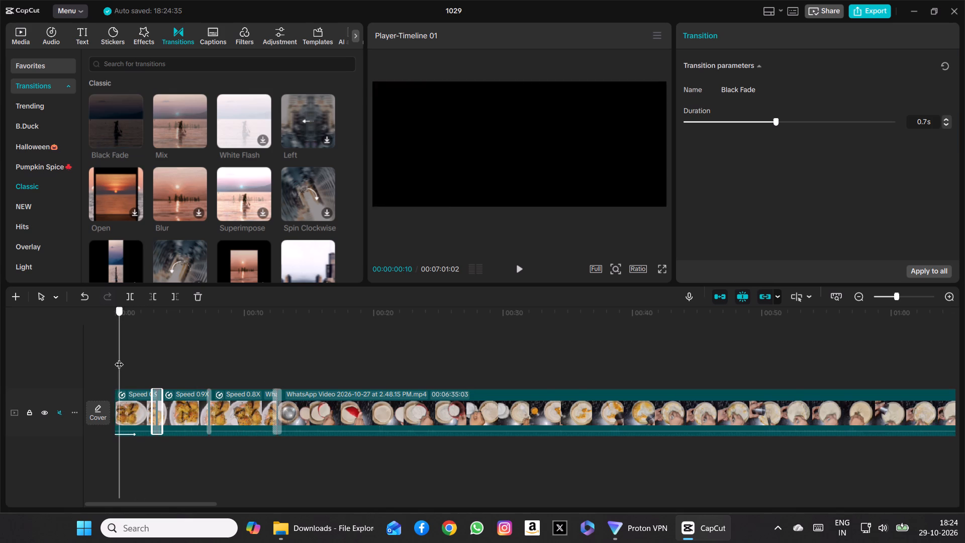
Scrub the plated-dish opening and play it through into the cooking footage to examine the fade-in and transitions.
left_click_drag(119, 358, 139, 358)
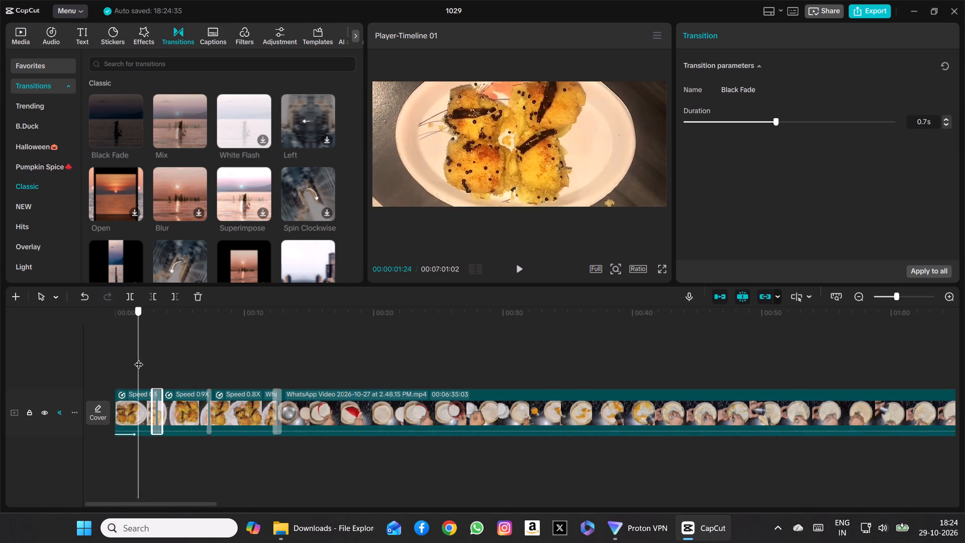
left_click_drag(139, 358, 149, 363)
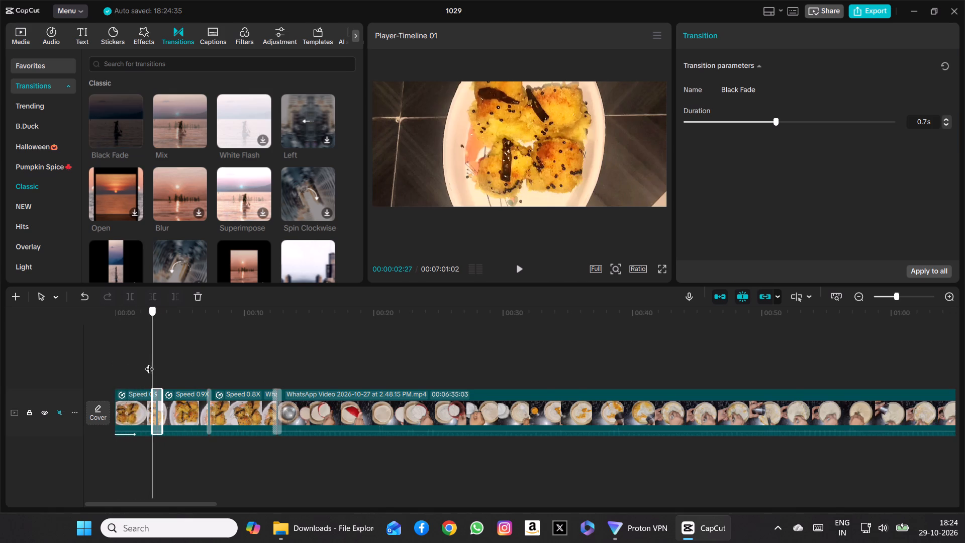
left_click_drag(149, 363, 167, 363)
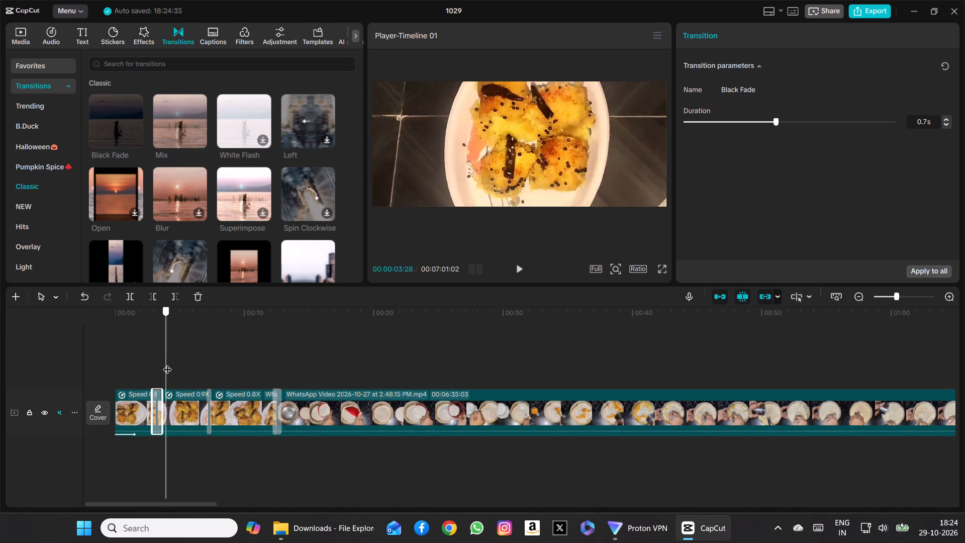
left_click_drag(167, 363, 130, 365)
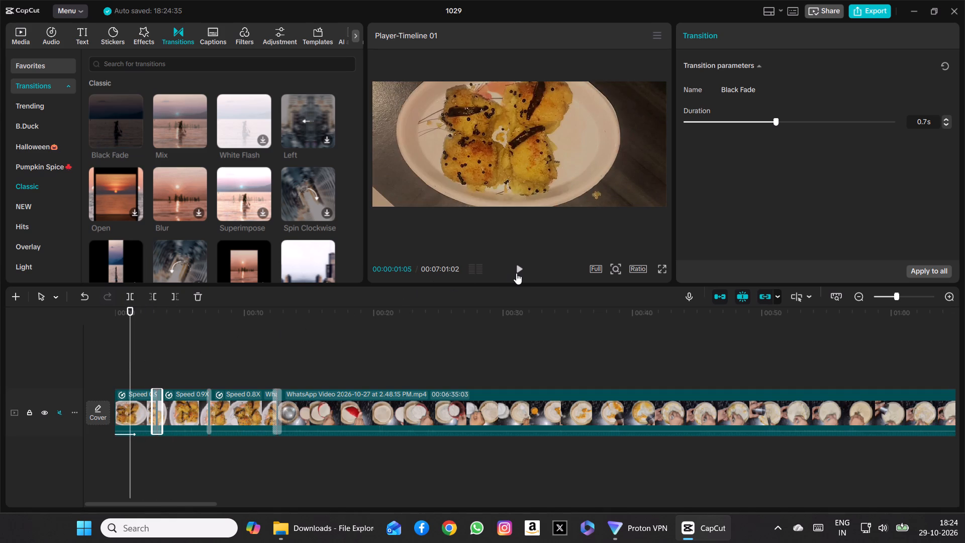
left_click(516, 273)
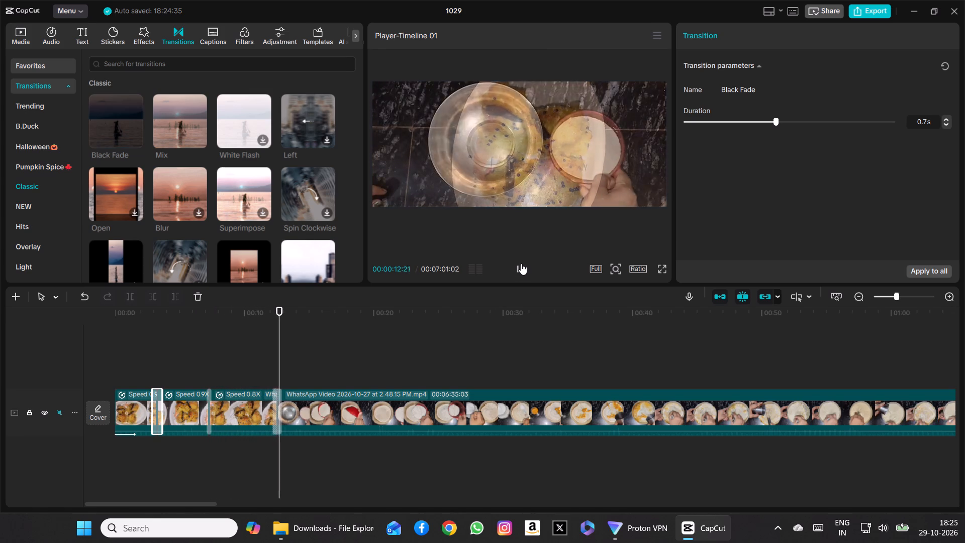
left_click(521, 263)
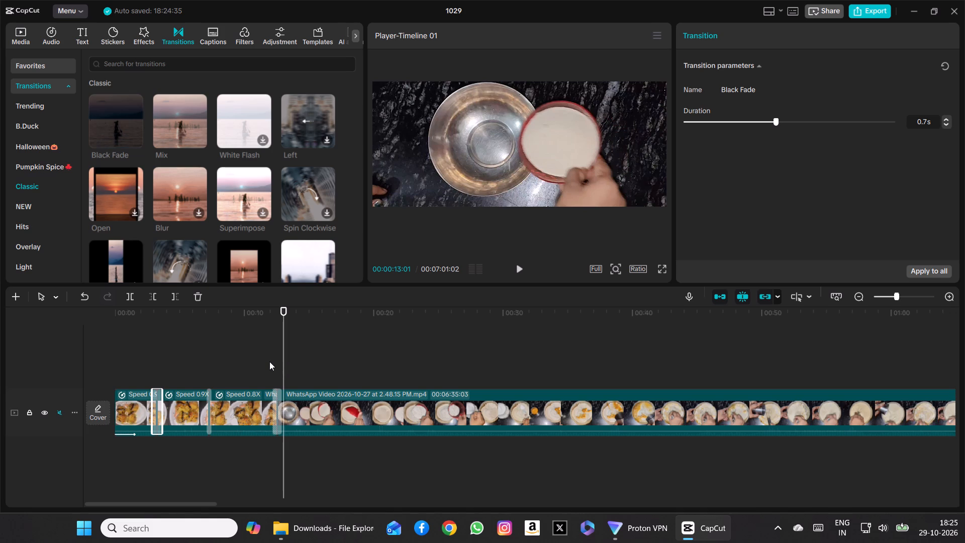
Scrub from the third plated-dish clip through the first pouring shots of the cooking footage to examine their sequence.
left_click(232, 363)
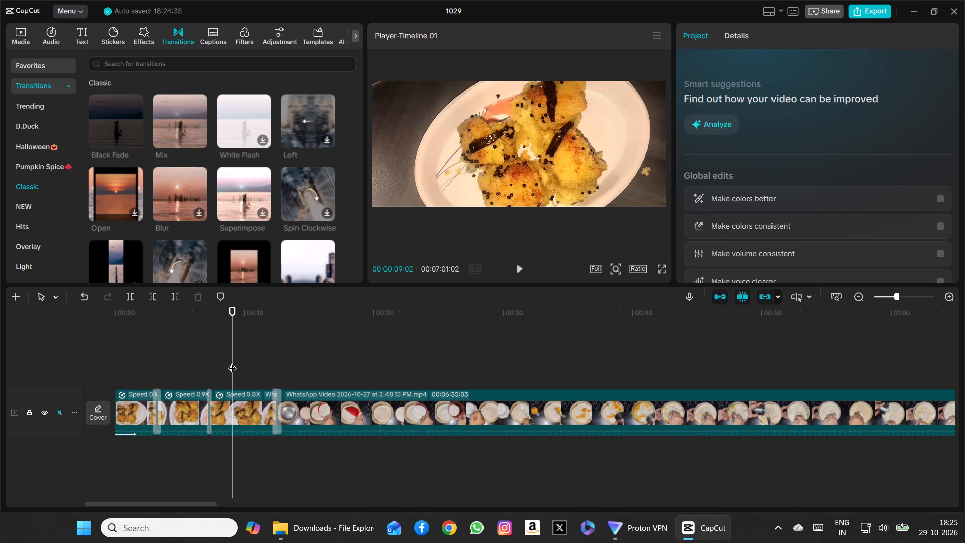
left_click_drag(232, 361, 302, 368)
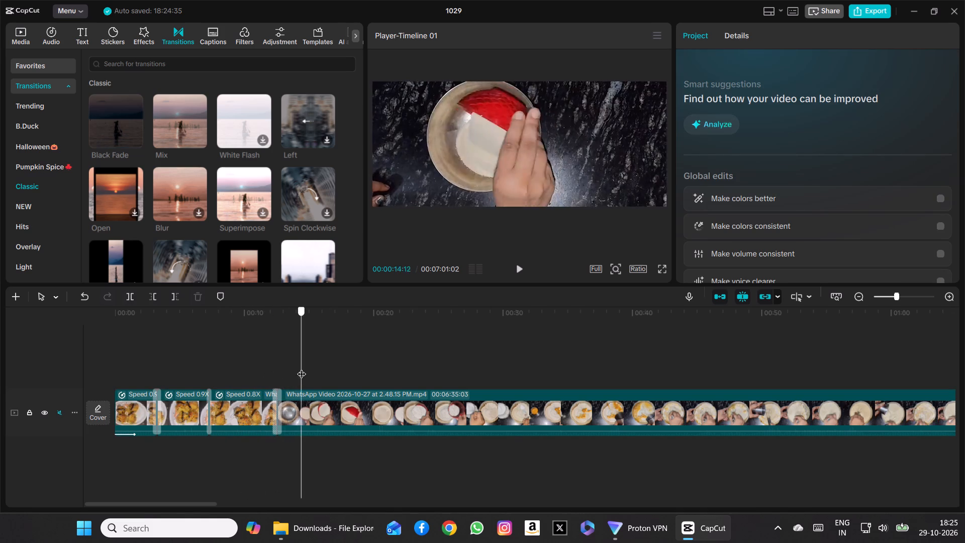
left_click_drag(302, 368, 298, 368)
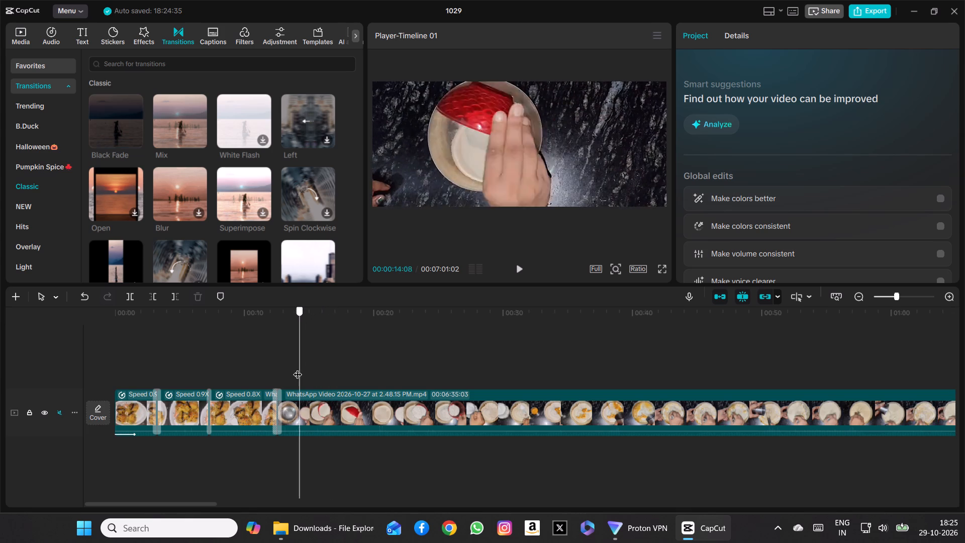
left_click_drag(298, 368, 323, 366)
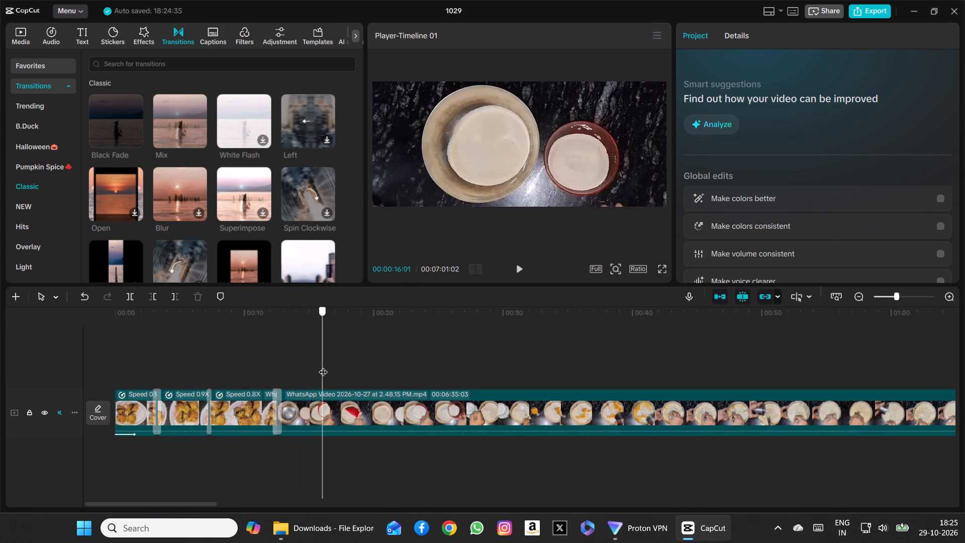
left_click_drag(323, 366, 369, 370)
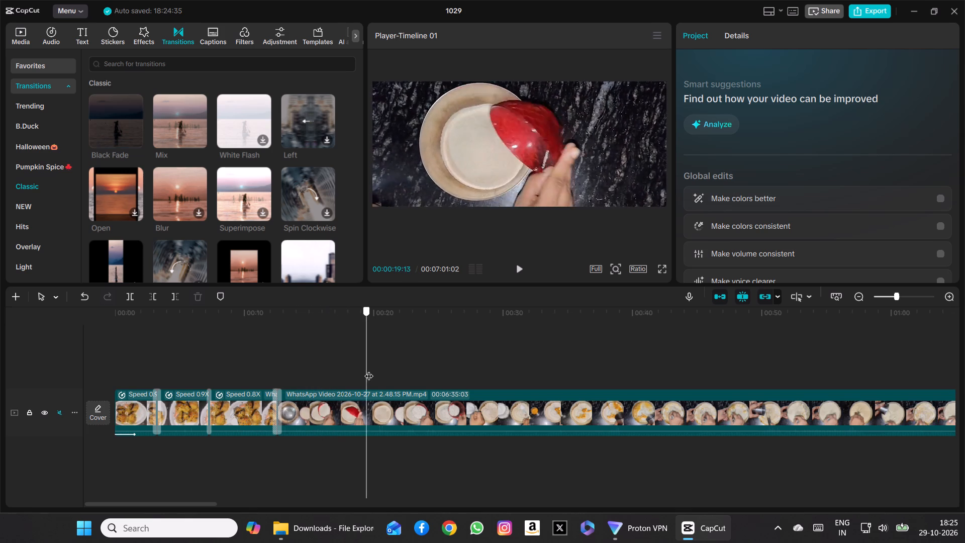
left_click_drag(369, 370, 391, 368)
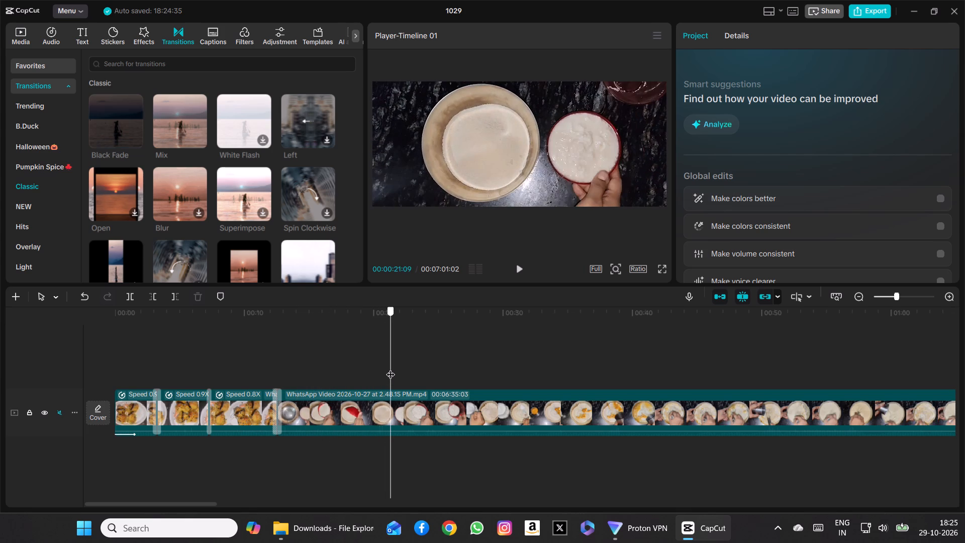
left_click_drag(391, 368, 389, 368)
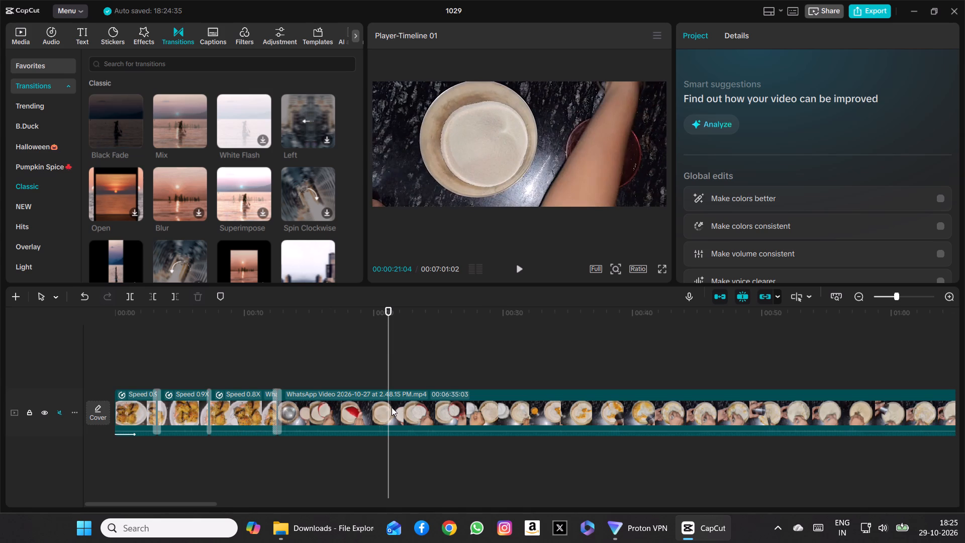
Select the cooking clip and scrub its opening shots, examining where the second bowl's pour ends and the next ingredient appears.
left_click(392, 407)
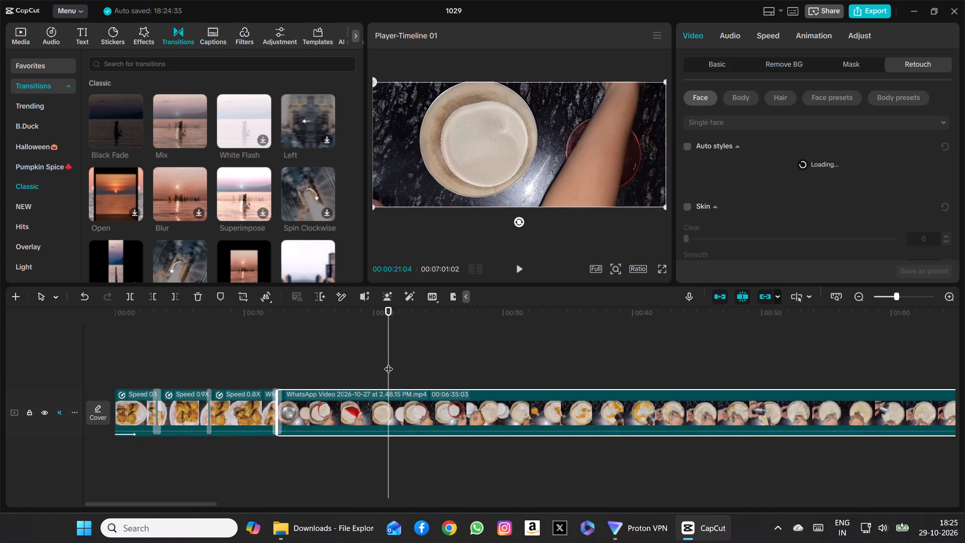
left_click_drag(389, 363, 279, 365)
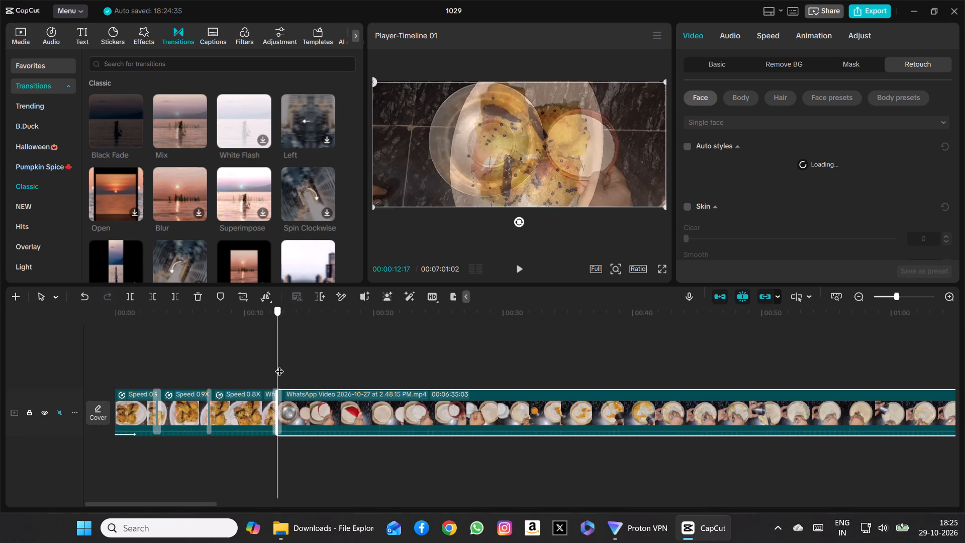
left_click_drag(279, 365, 331, 370)
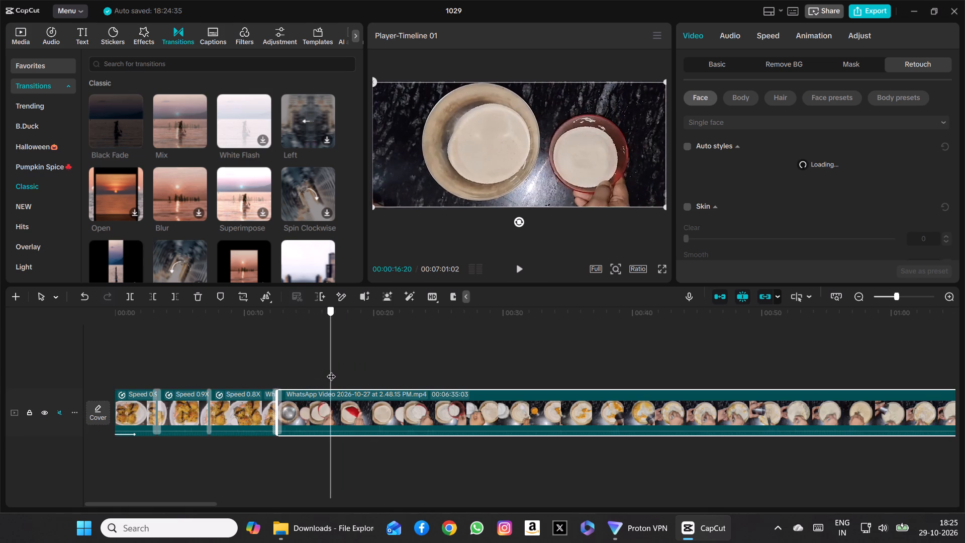
left_click_drag(331, 370, 351, 371)
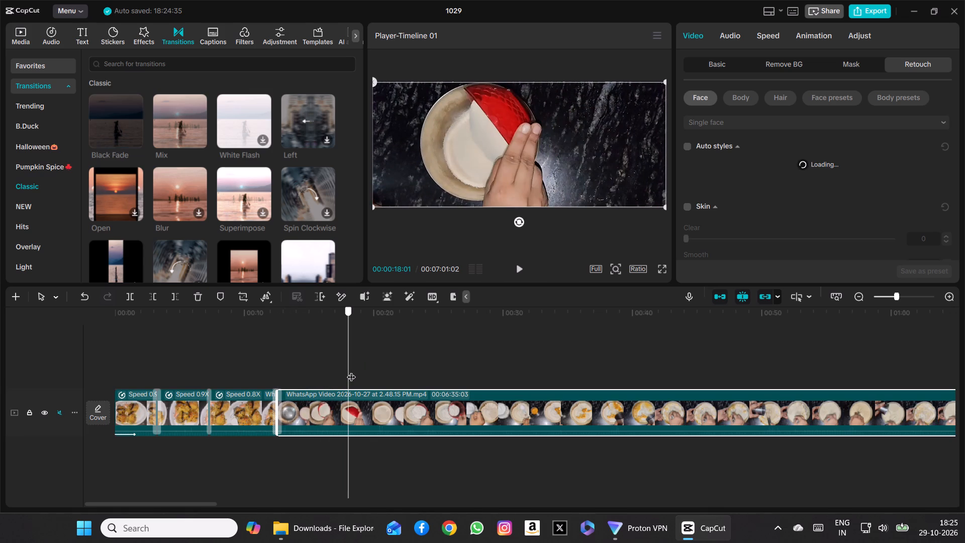
left_click_drag(351, 371, 371, 369)
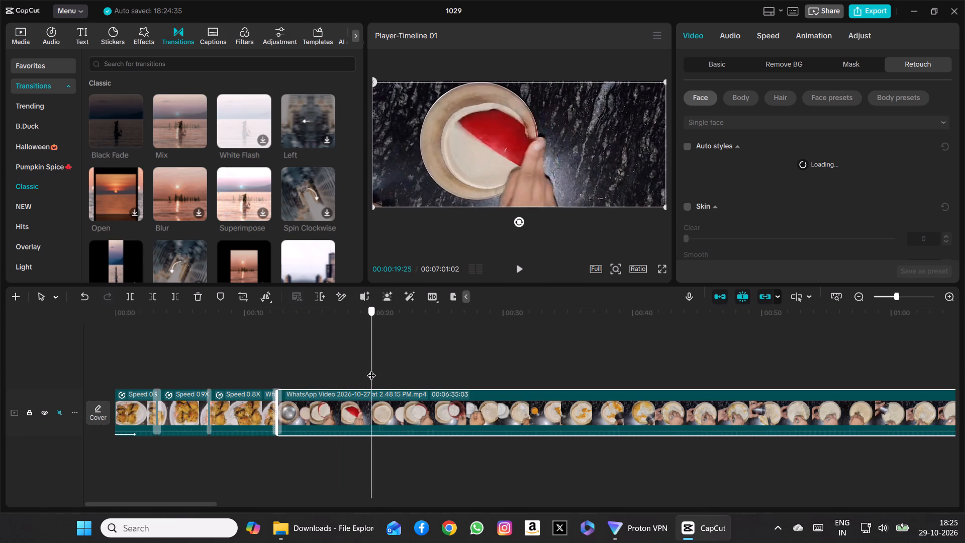
left_click_drag(371, 369, 366, 369)
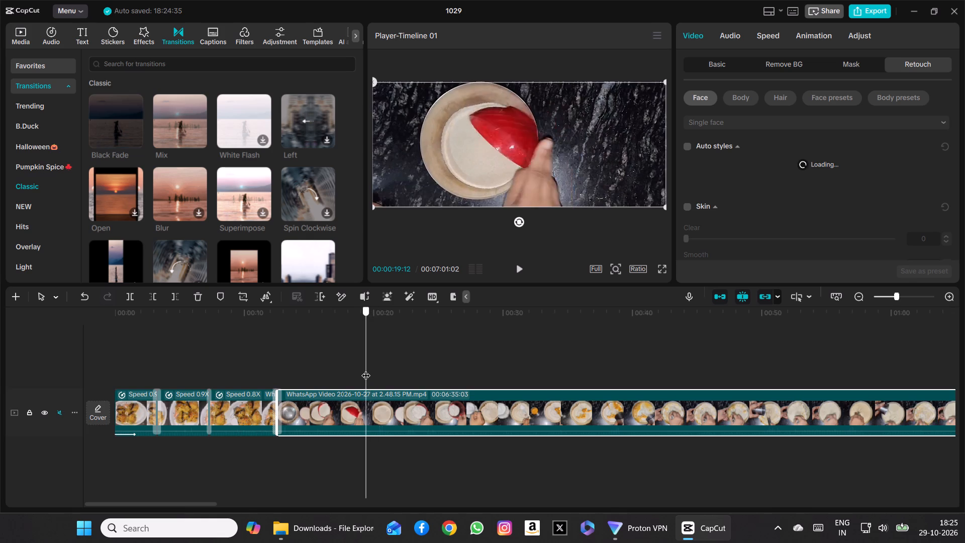
left_click_drag(366, 369, 394, 362)
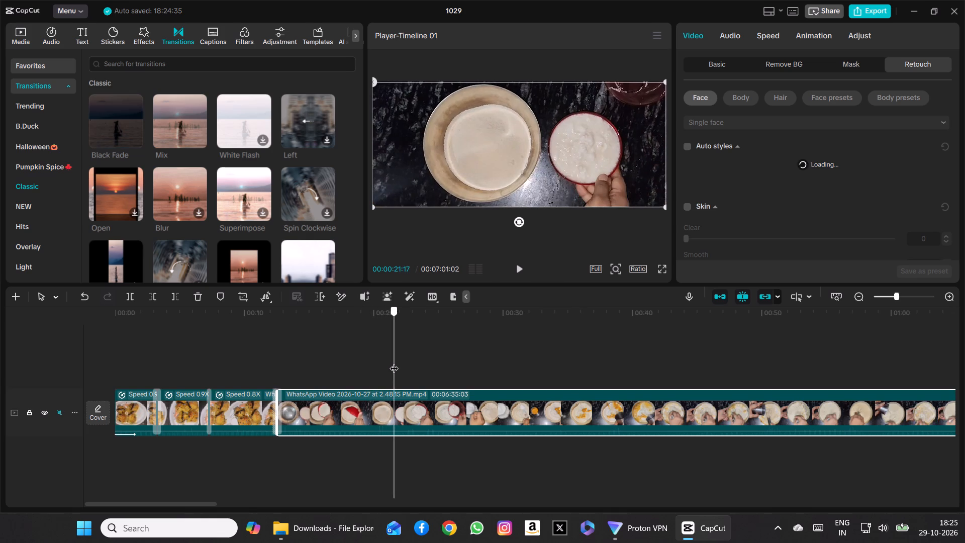
left_click_drag(394, 362, 371, 364)
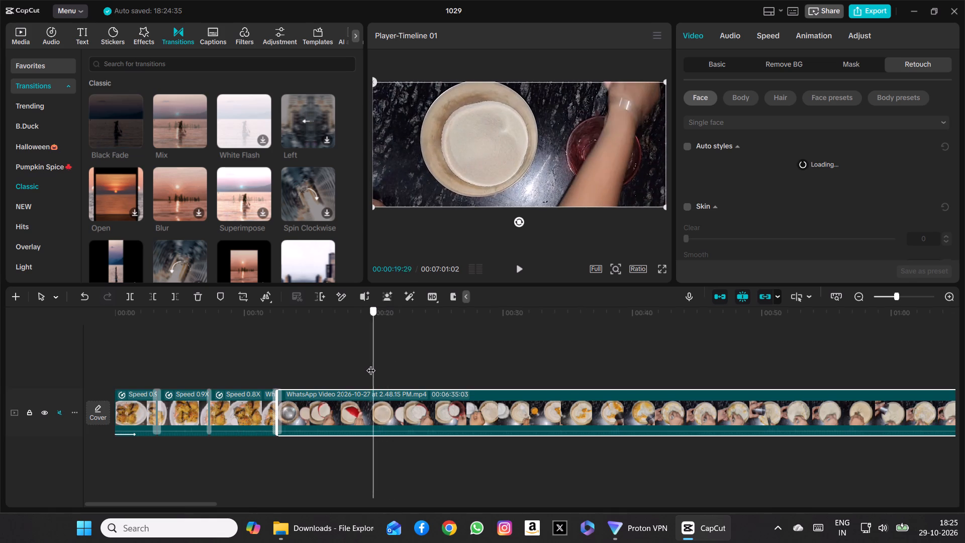
left_click_drag(371, 364, 360, 365)
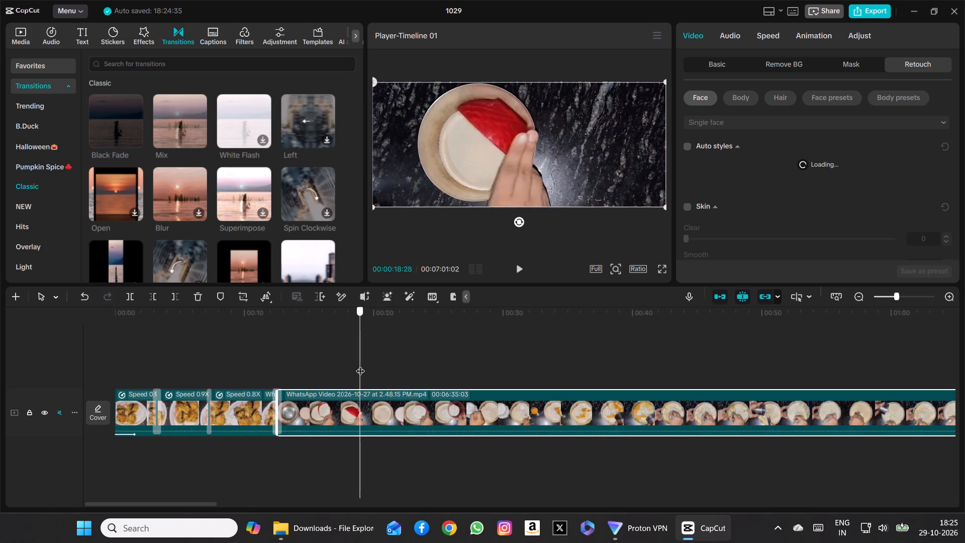
left_click_drag(360, 365, 370, 364)
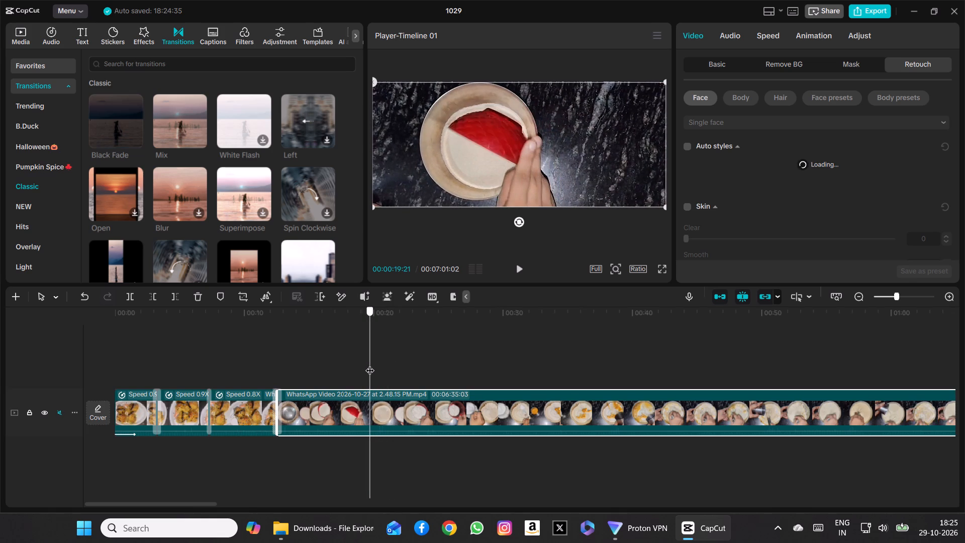
left_click_drag(370, 364, 368, 364)
Scrub the cooking clip's first and second pours back and forth to examine where each one starts and ends.
left_click_drag(368, 364, 304, 360)
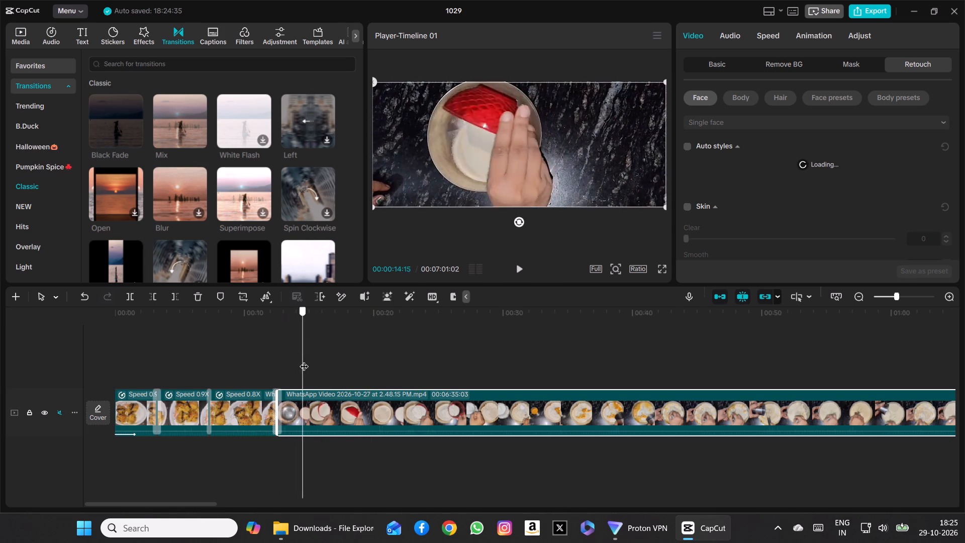
left_click_drag(304, 360, 322, 363)
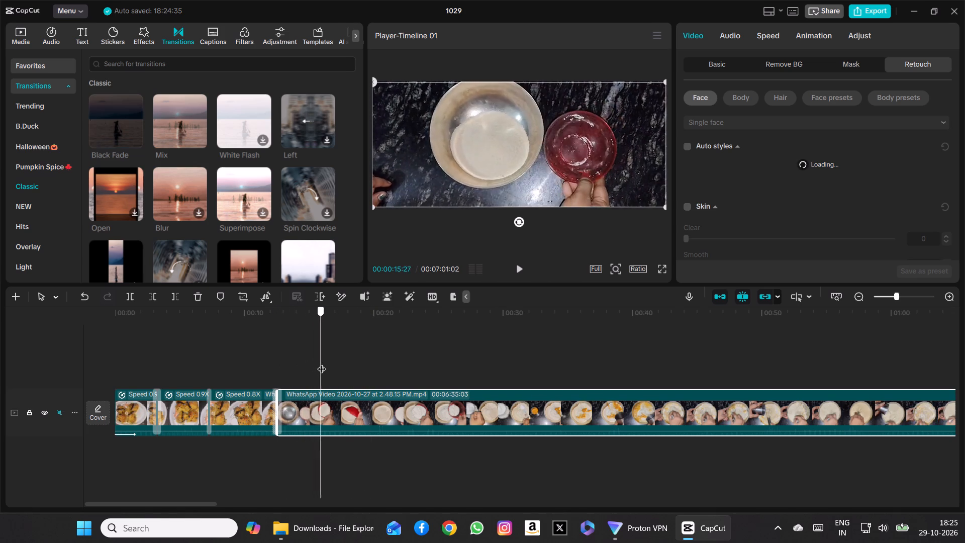
left_click_drag(322, 363, 328, 363)
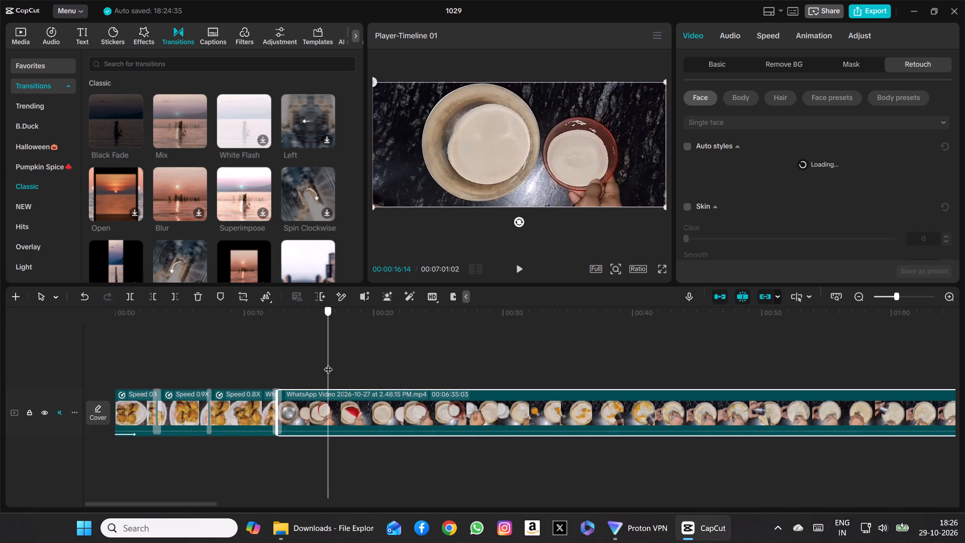
left_click_drag(328, 363, 293, 361)
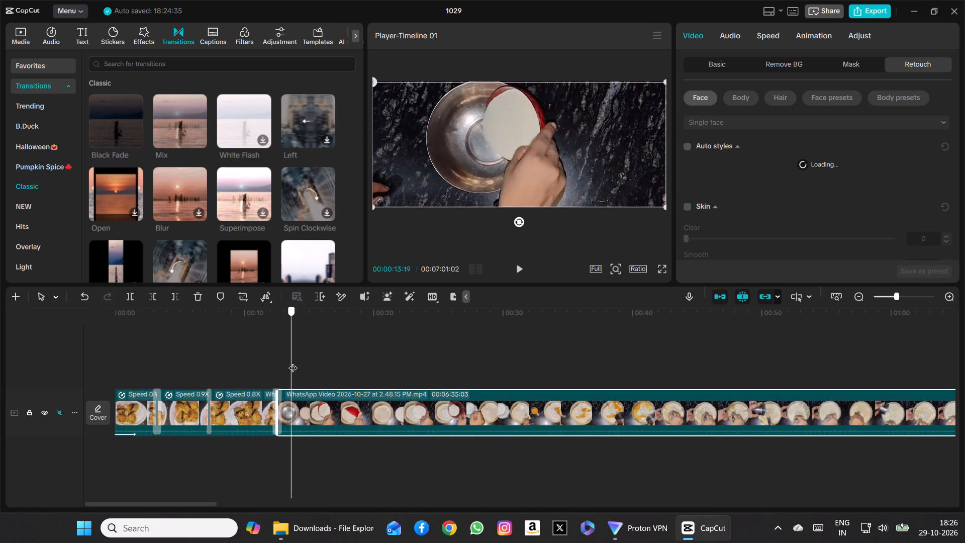
left_click_drag(293, 361, 320, 363)
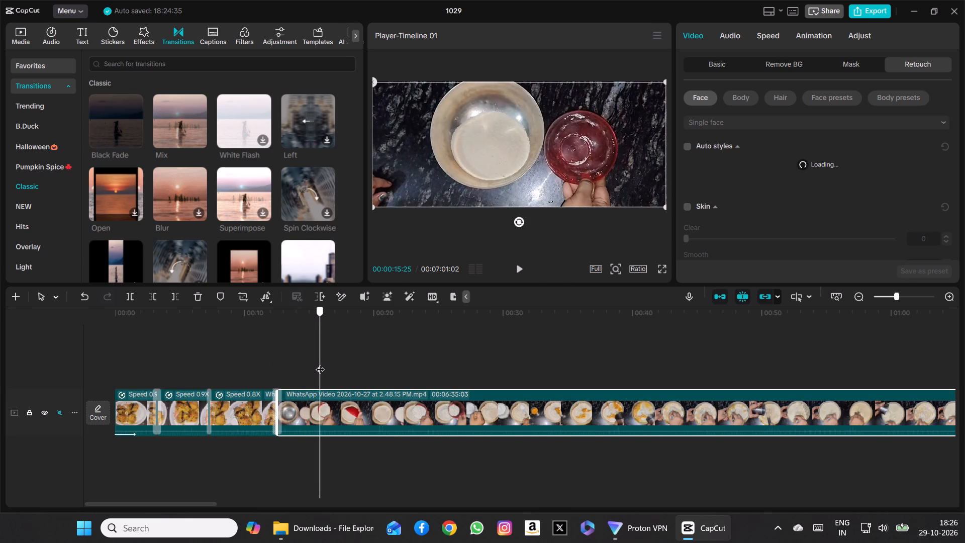
left_click_drag(320, 363, 323, 363)
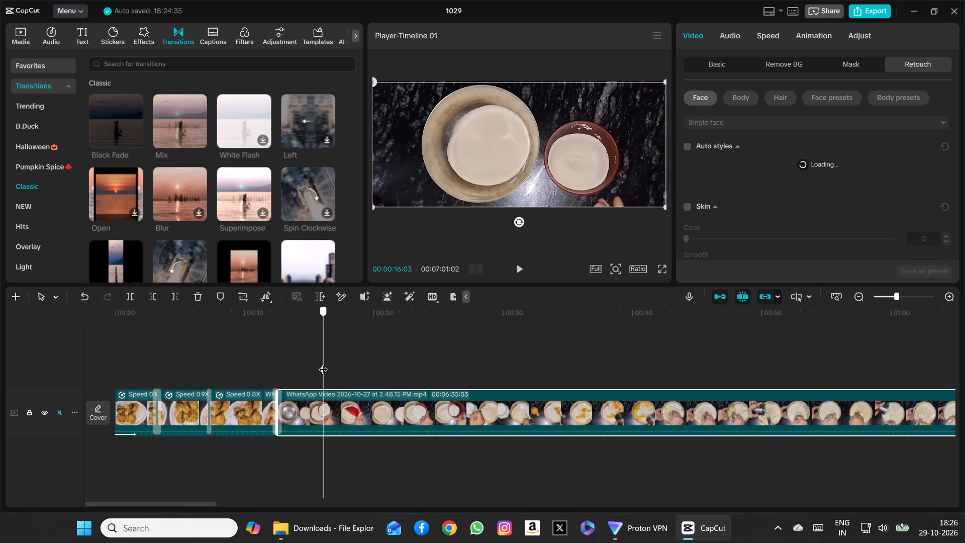
left_click_drag(323, 363, 333, 363)
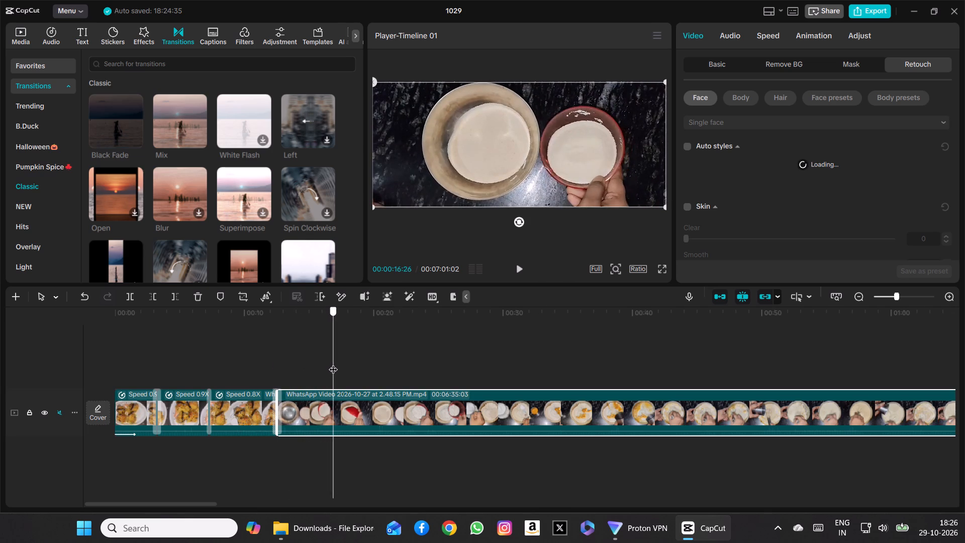
left_click_drag(333, 363, 352, 365)
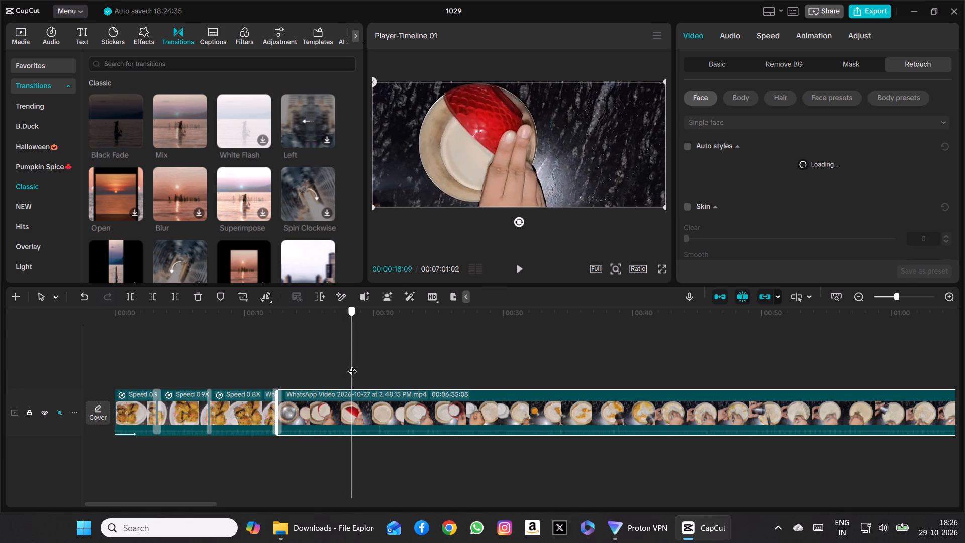
left_click_drag(352, 365, 366, 367)
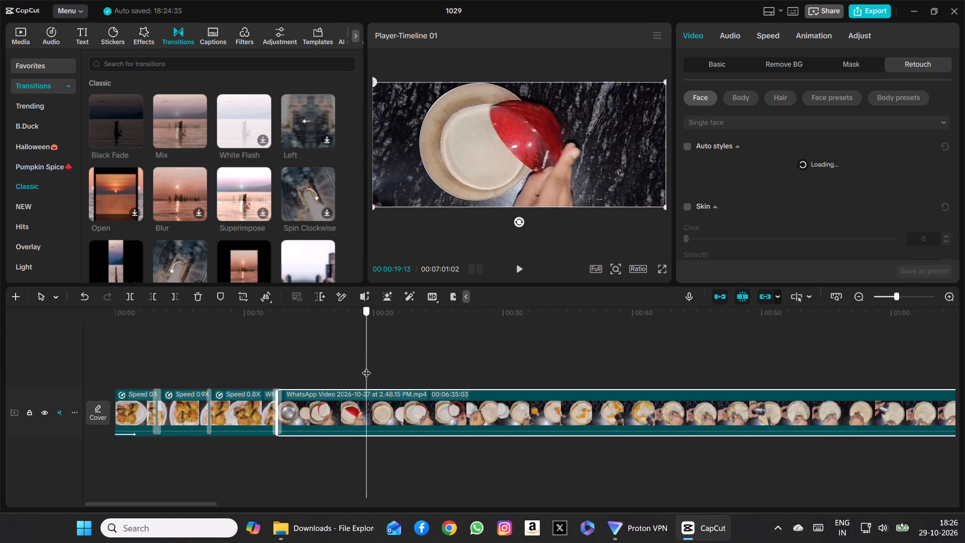
left_click_drag(366, 367, 373, 367)
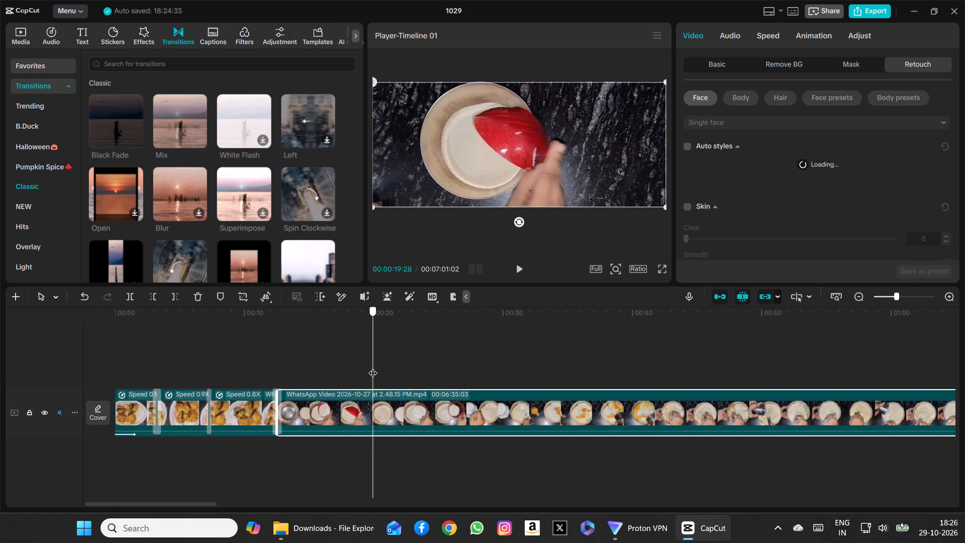
left_click_drag(373, 367, 369, 367)
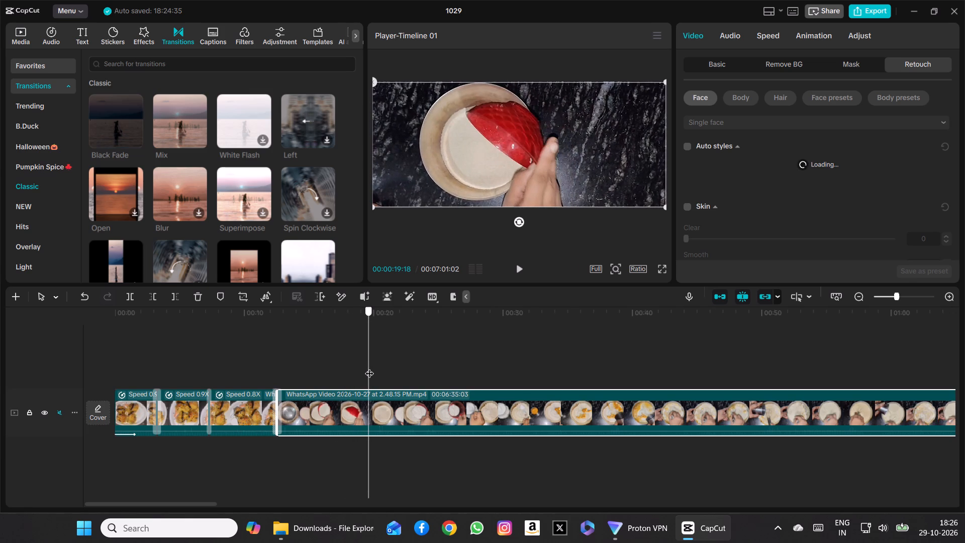
left_click_drag(369, 367, 366, 367)
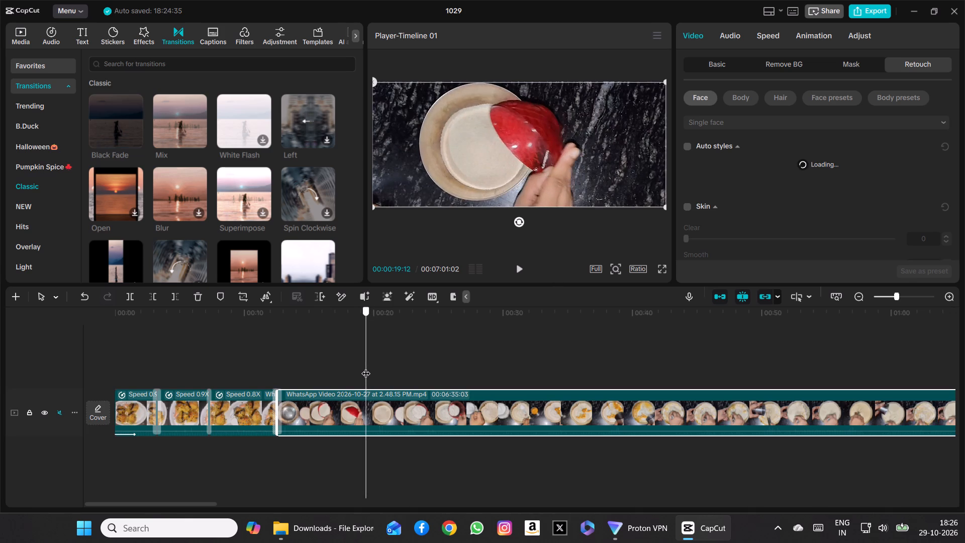
left_click_drag(366, 367, 369, 368)
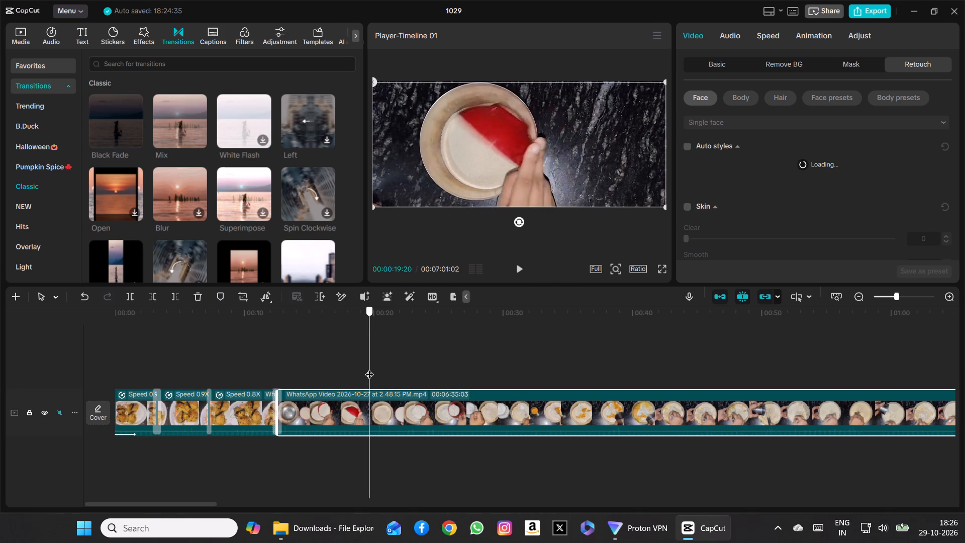
Split the cooking clip at 00:00:20:12, where the emptied red bowl rests beside the steel bowl after the second pour.
left_click_drag(369, 368, 374, 367)
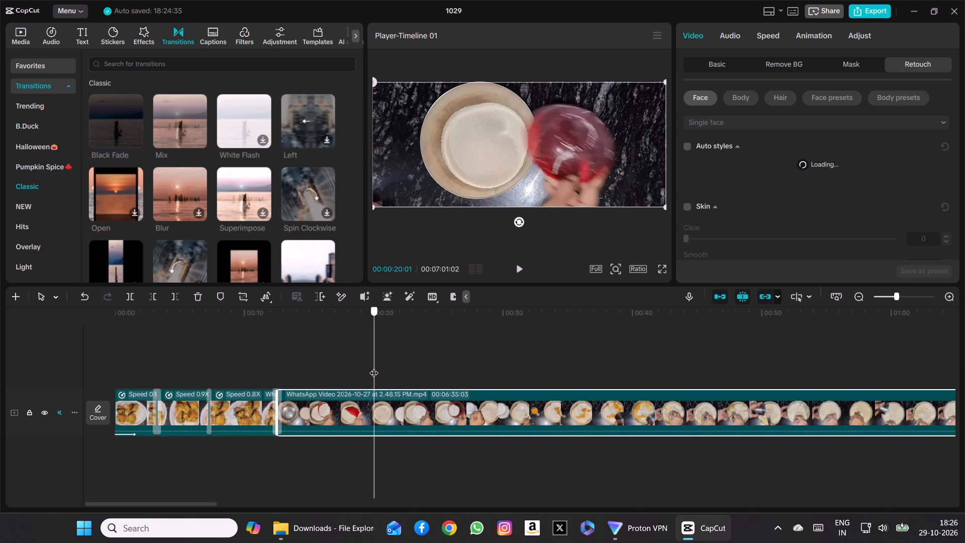
left_click_drag(374, 367, 379, 366)
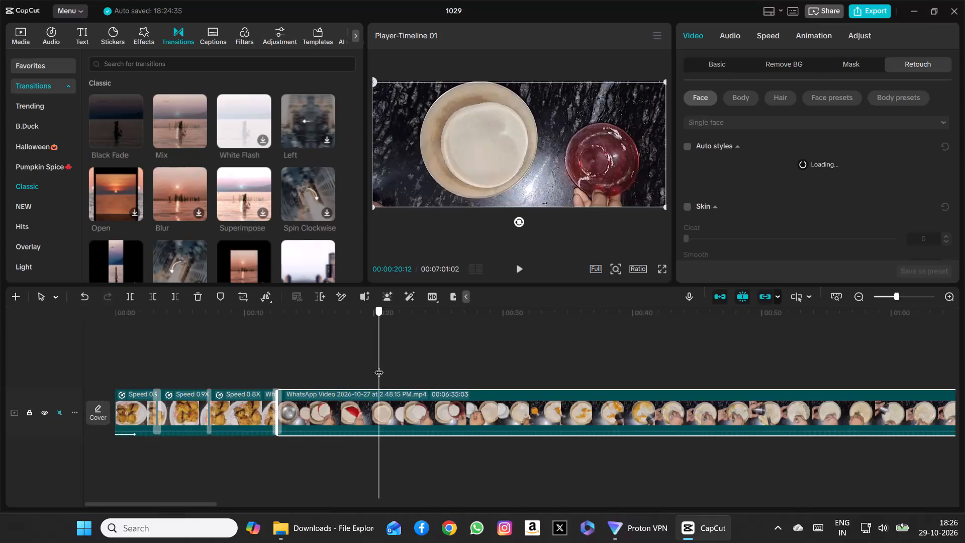
left_click_drag(379, 366, 384, 366)
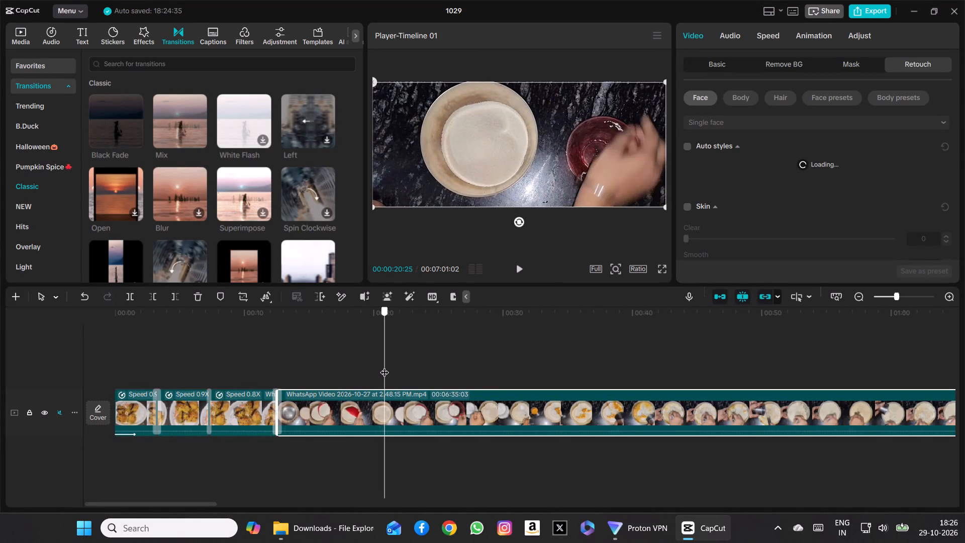
left_click_drag(384, 366, 389, 365)
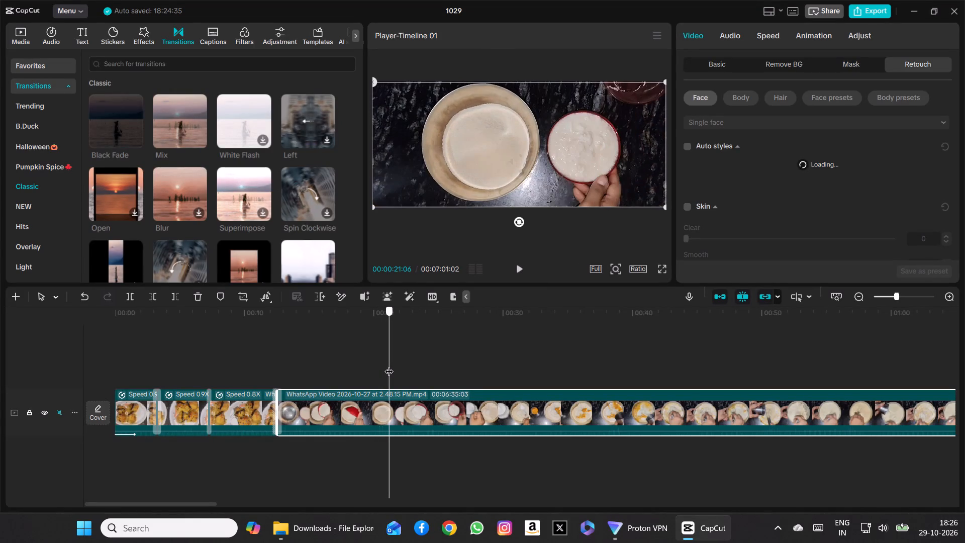
left_click_drag(389, 365, 381, 365)
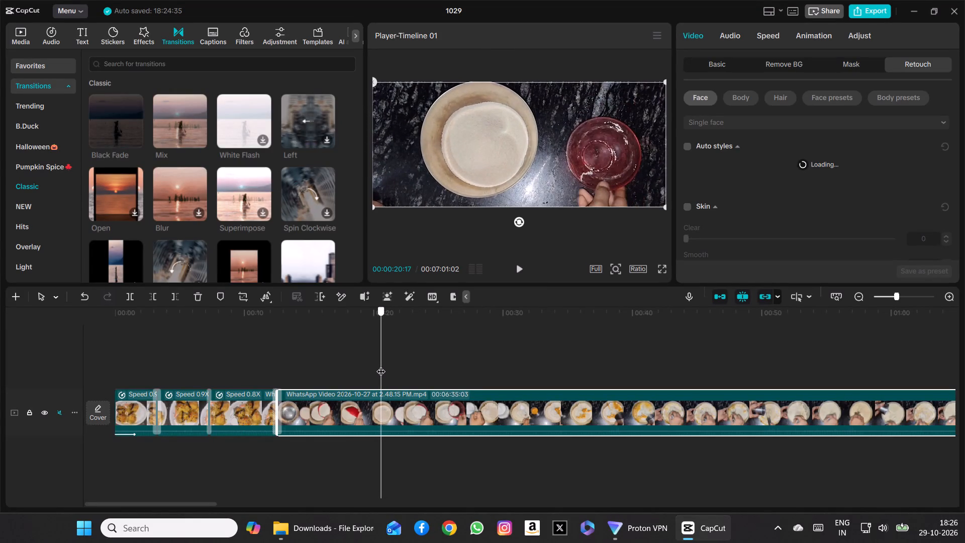
left_click_drag(381, 365, 374, 366)
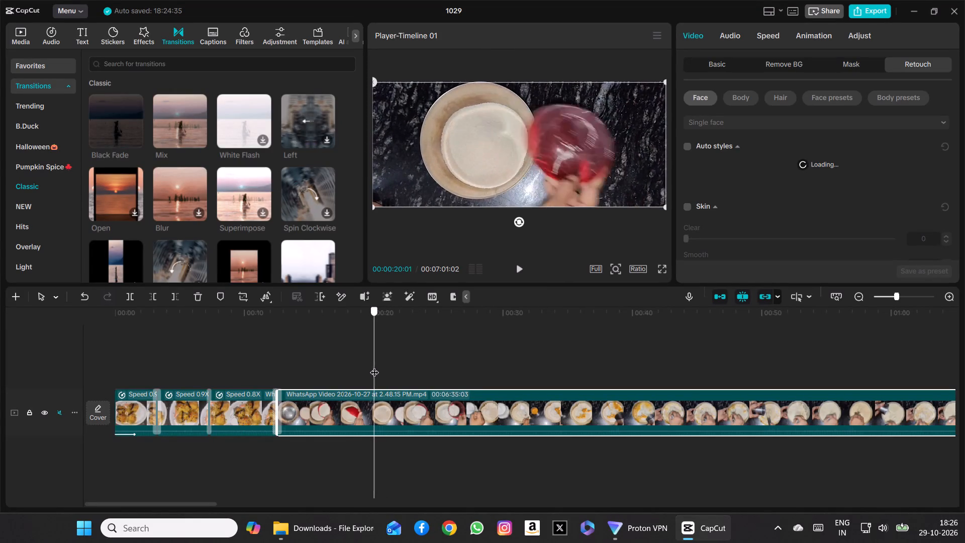
left_click_drag(374, 366, 378, 365)
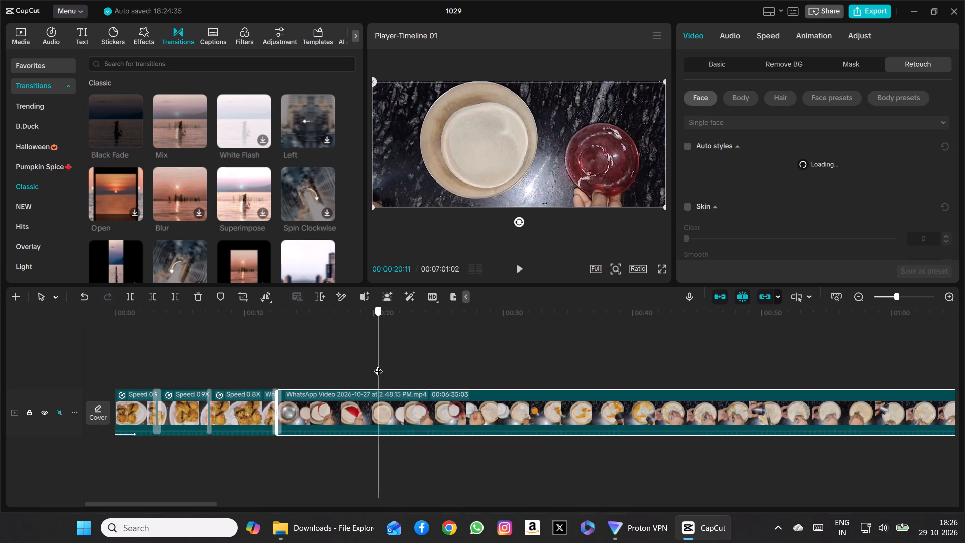
left_click_drag(378, 365, 383, 365)
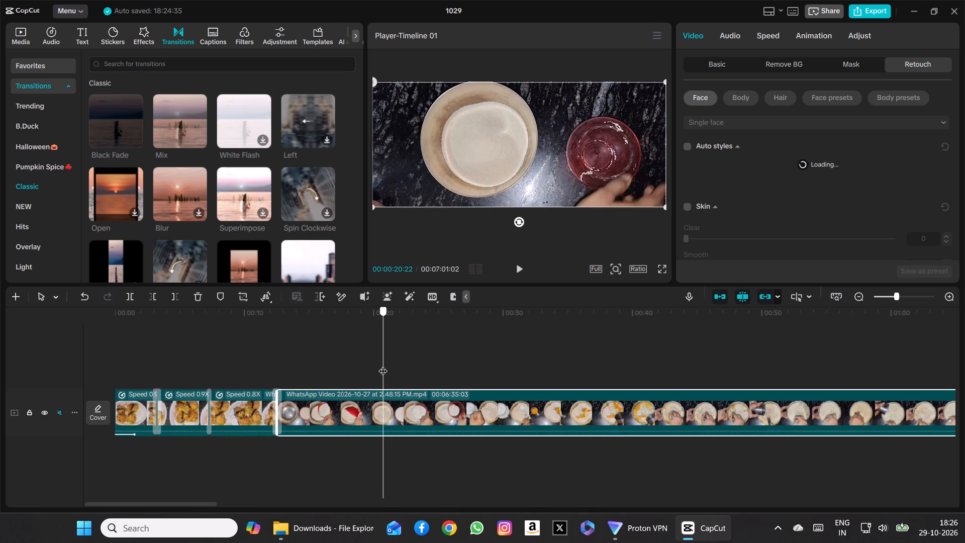
left_click_drag(383, 365, 385, 364)
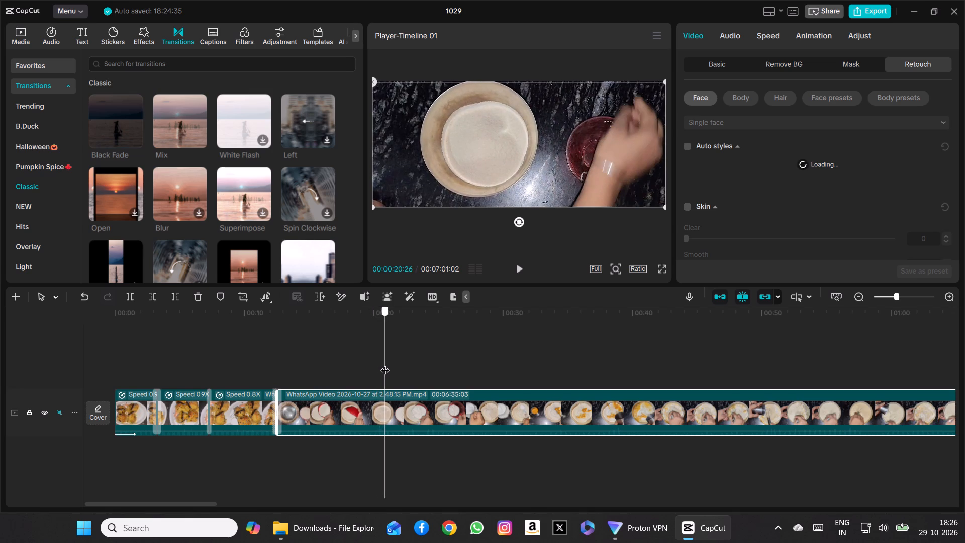
left_click_drag(385, 364, 379, 365)
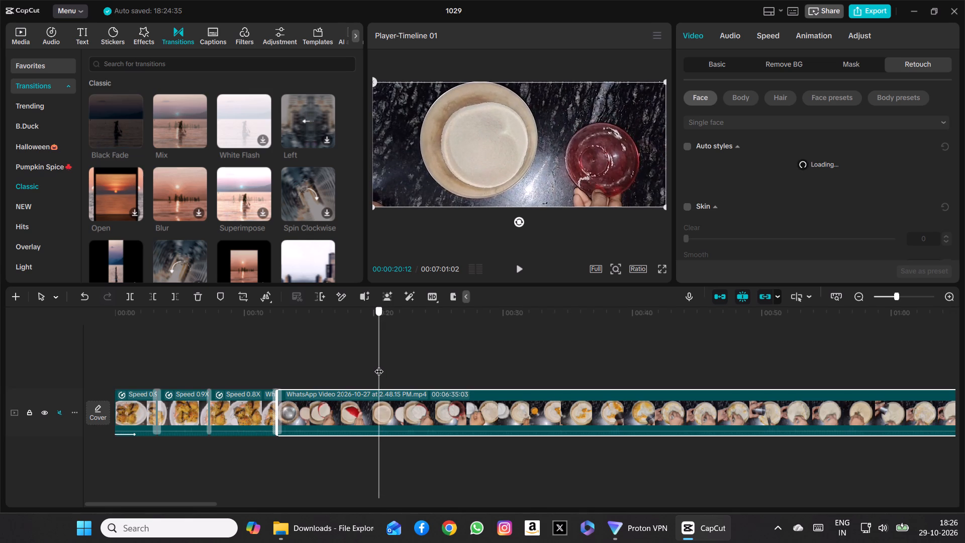
left_click_drag(379, 365, 379, 366)
left_click(127, 295)
Split the remaining cooking clip at 00:00:21:06, where the white ingredient's bowl is in place, and delete the short bowl-swap segment between the cuts.
scroll(350, 347, "left", 2)
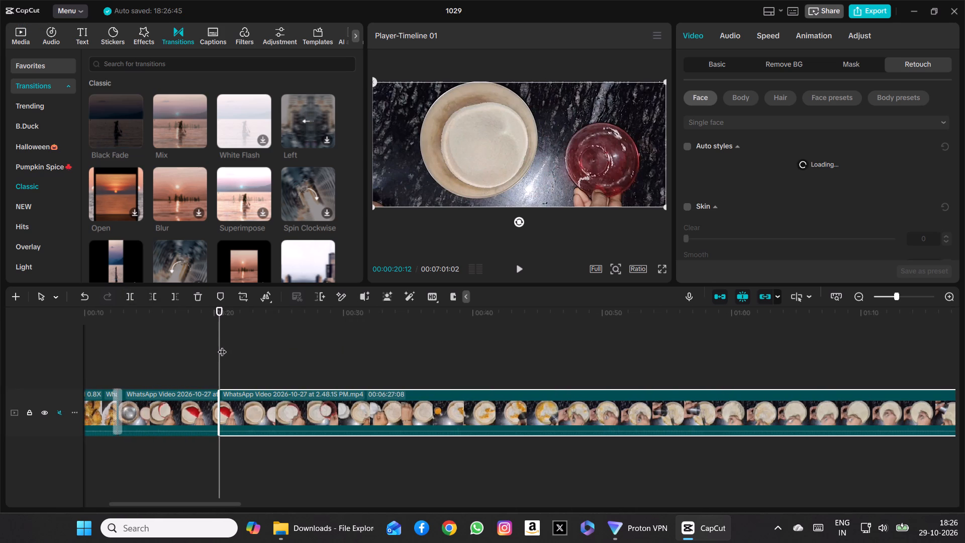
left_click_drag(222, 345, 231, 345)
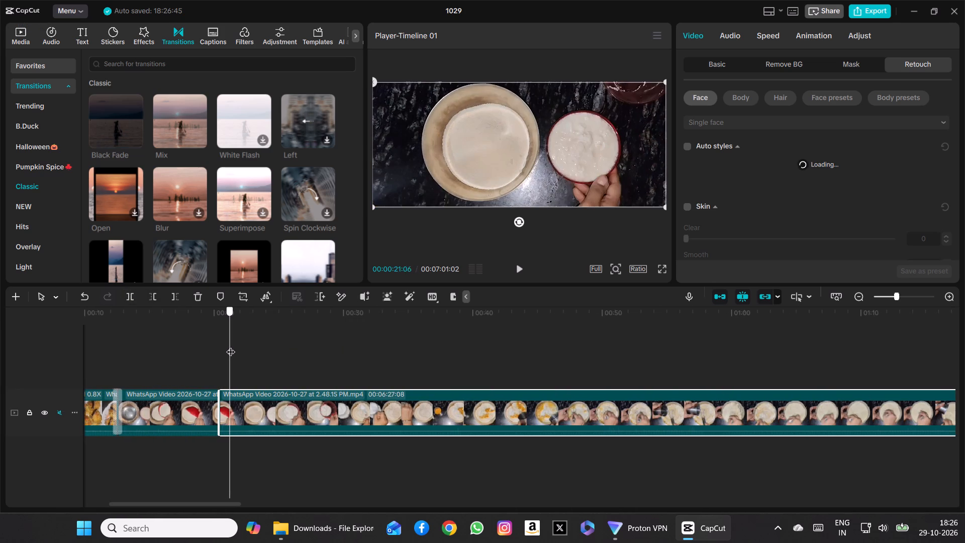
left_click_drag(231, 345, 227, 347)
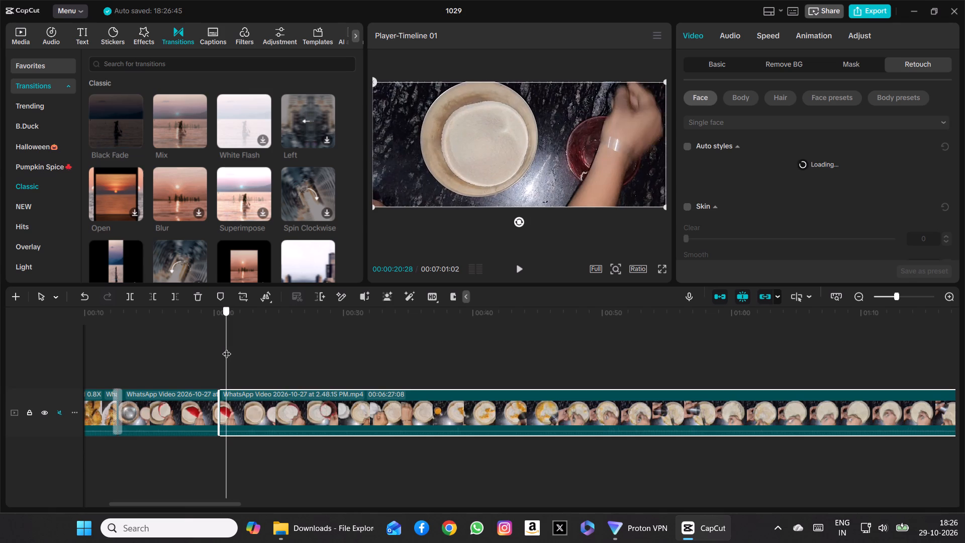
left_click_drag(227, 347, 226, 348)
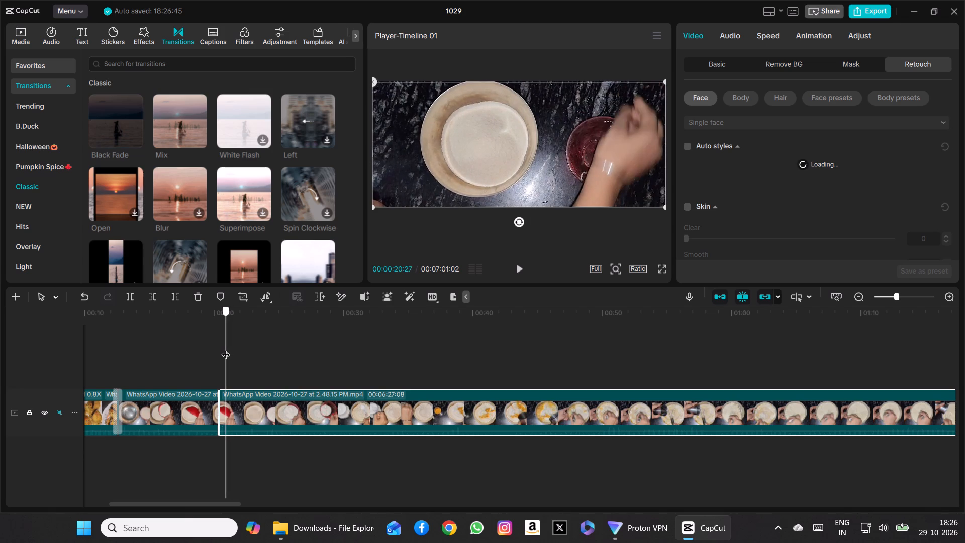
left_click_drag(226, 348, 224, 348)
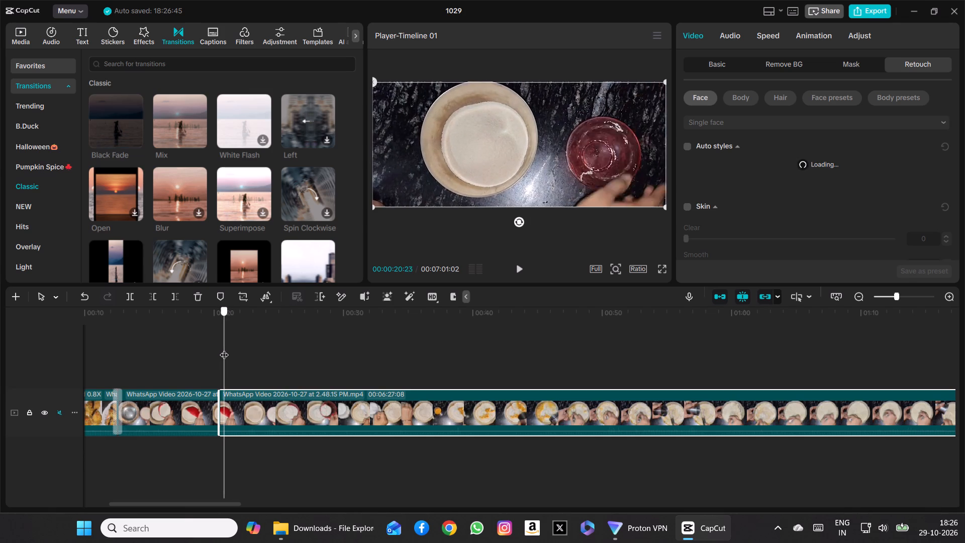
left_click_drag(224, 348, 230, 348)
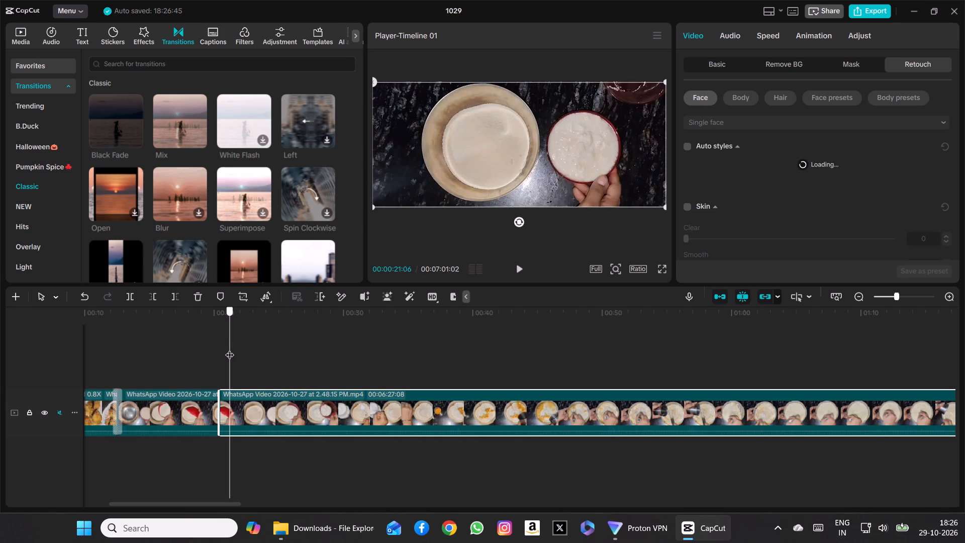
left_click_drag(230, 348, 230, 349)
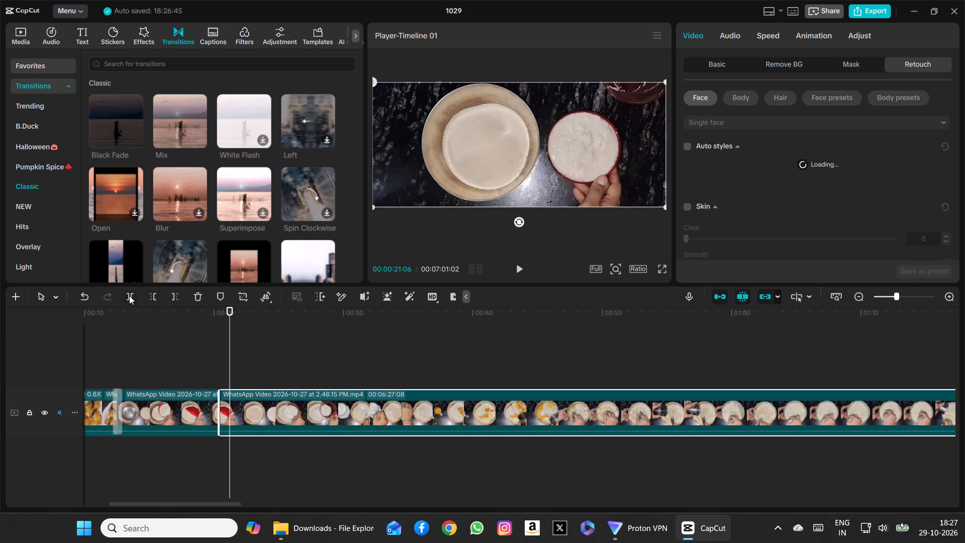
left_click(129, 296)
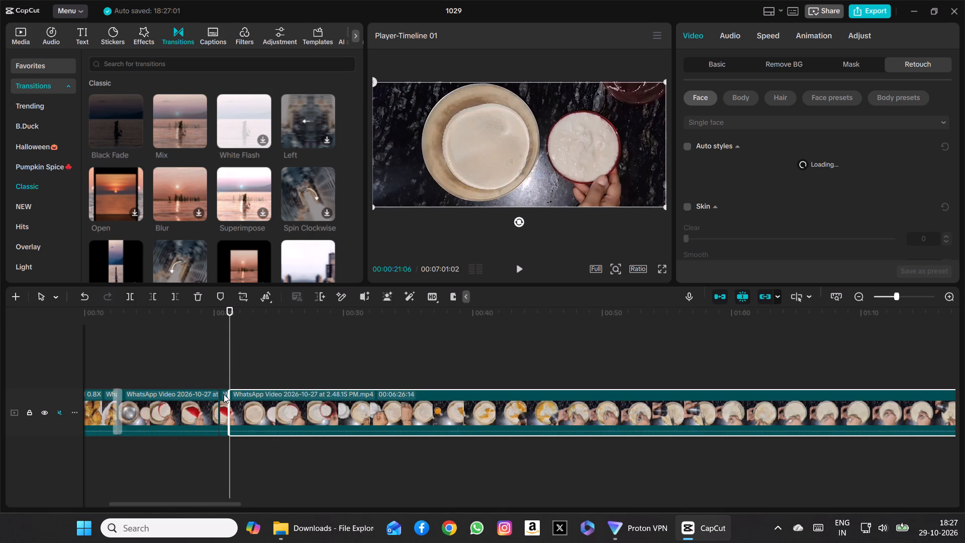
left_click(224, 394)
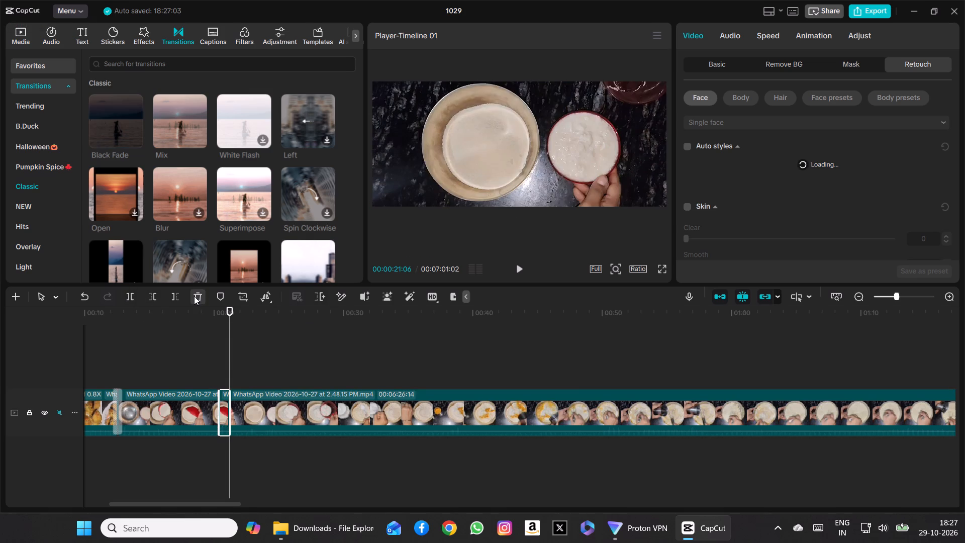
left_click(199, 296)
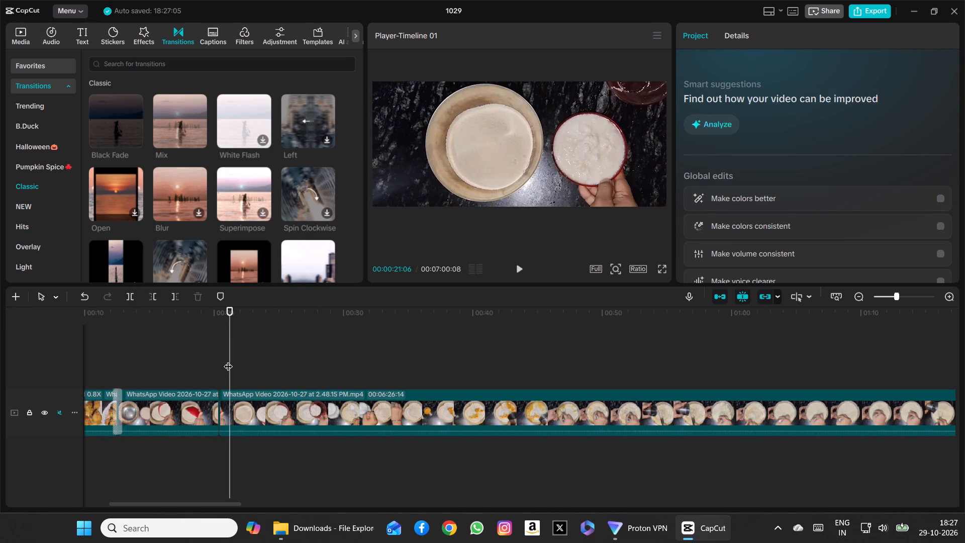
Scrub across the new join and the white ingredient's pour, examining the cut's flow and where the spoon-and-jar shot begins.
left_click(228, 360)
left_click_drag(228, 360, 146, 355)
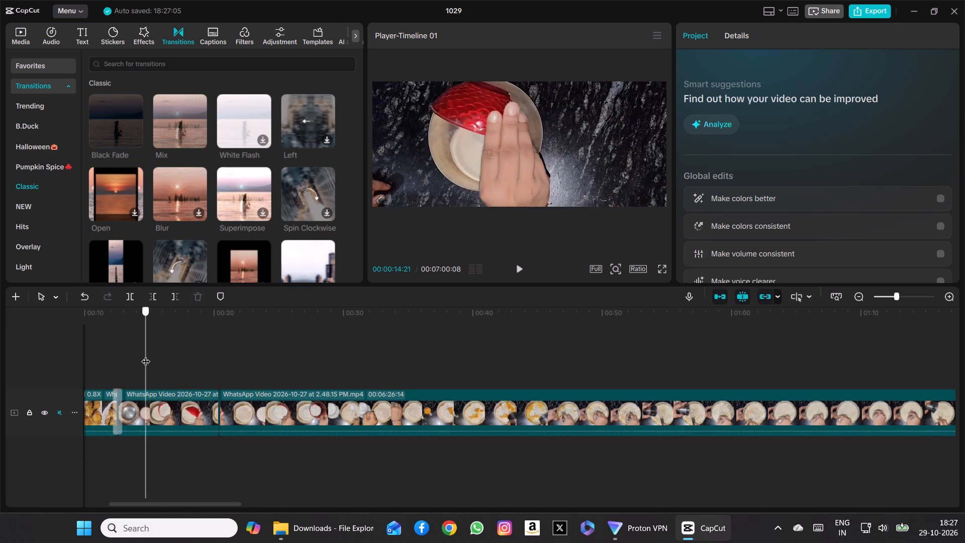
left_click_drag(146, 355, 224, 362)
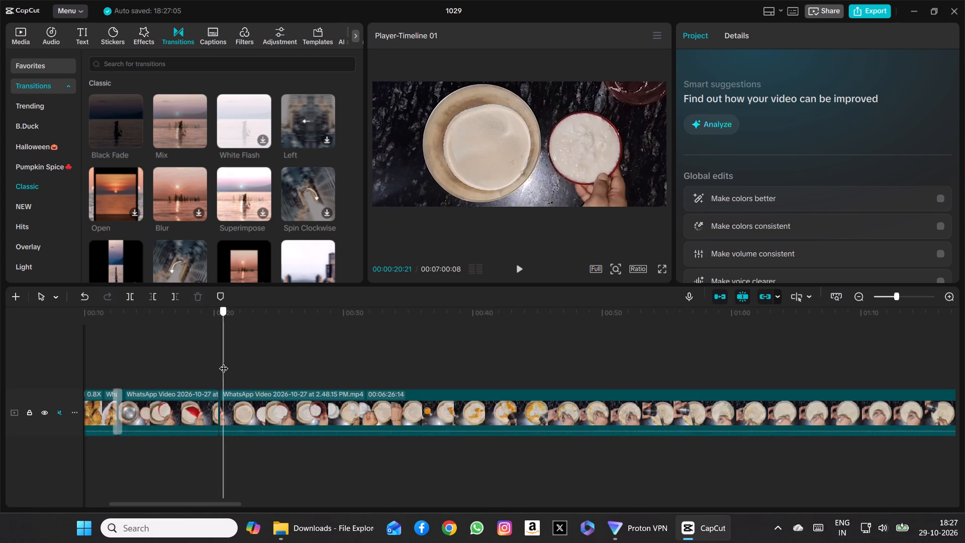
left_click_drag(224, 362, 244, 363)
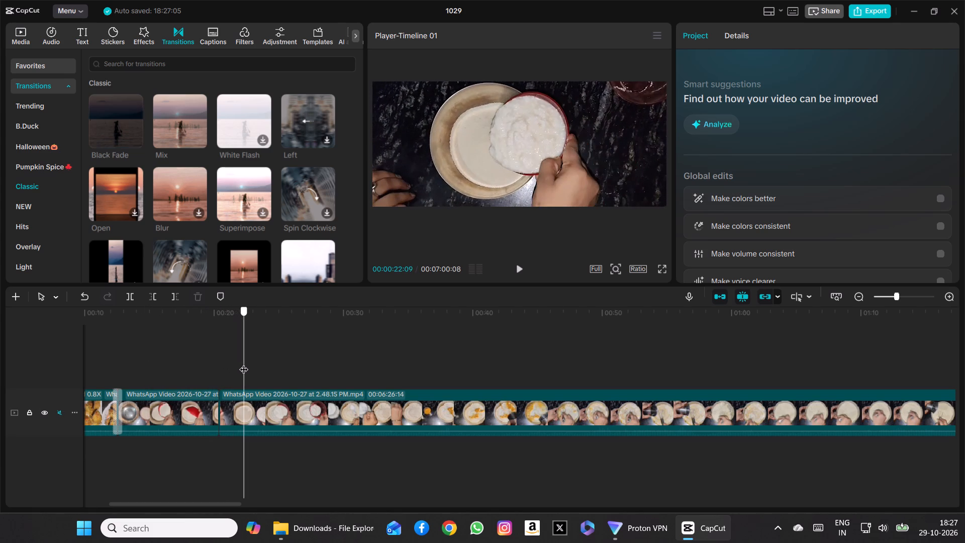
left_click_drag(244, 363, 275, 363)
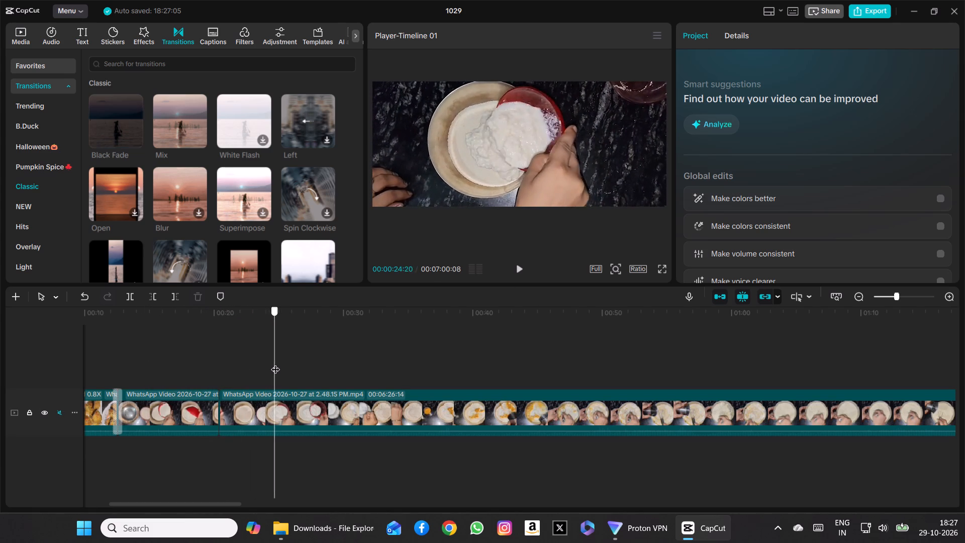
left_click_drag(275, 363, 317, 360)
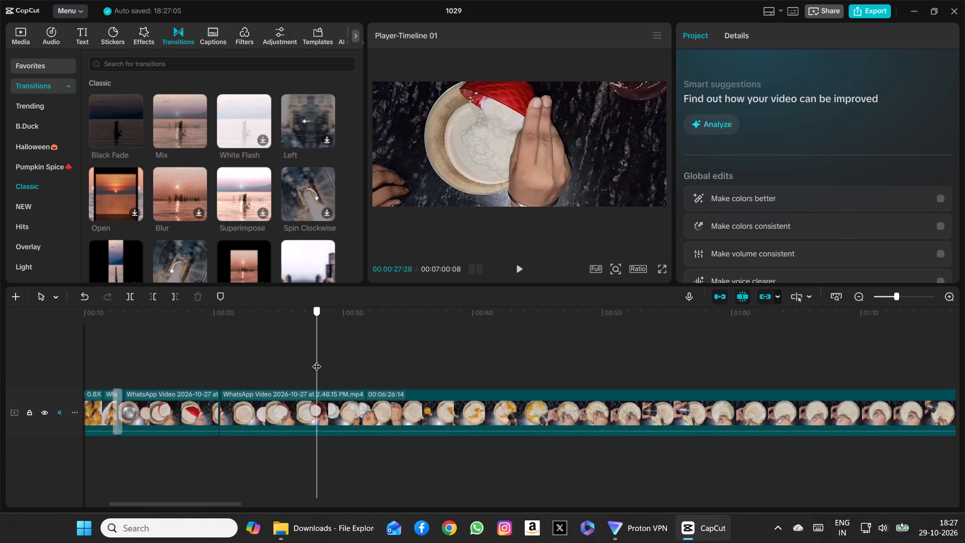
left_click_drag(317, 360, 309, 363)
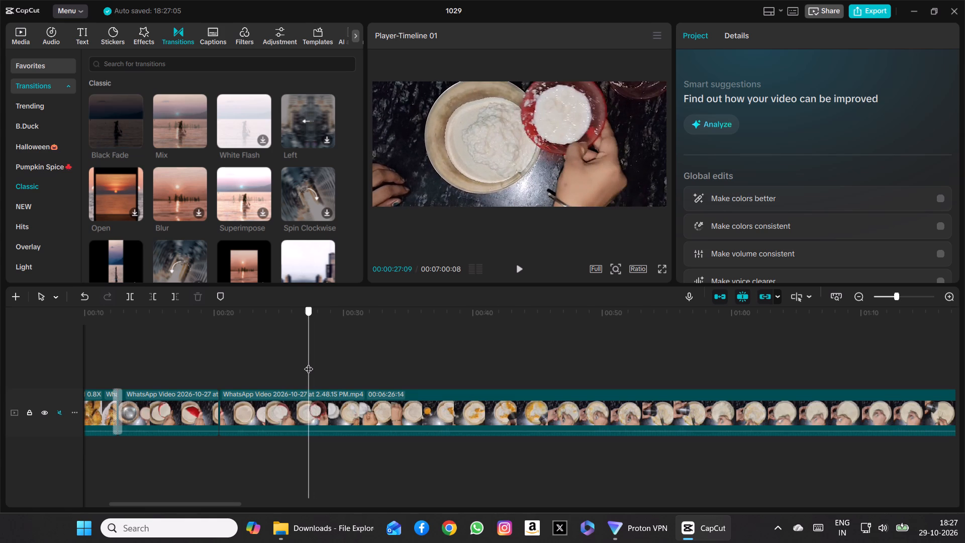
left_click_drag(309, 363, 283, 366)
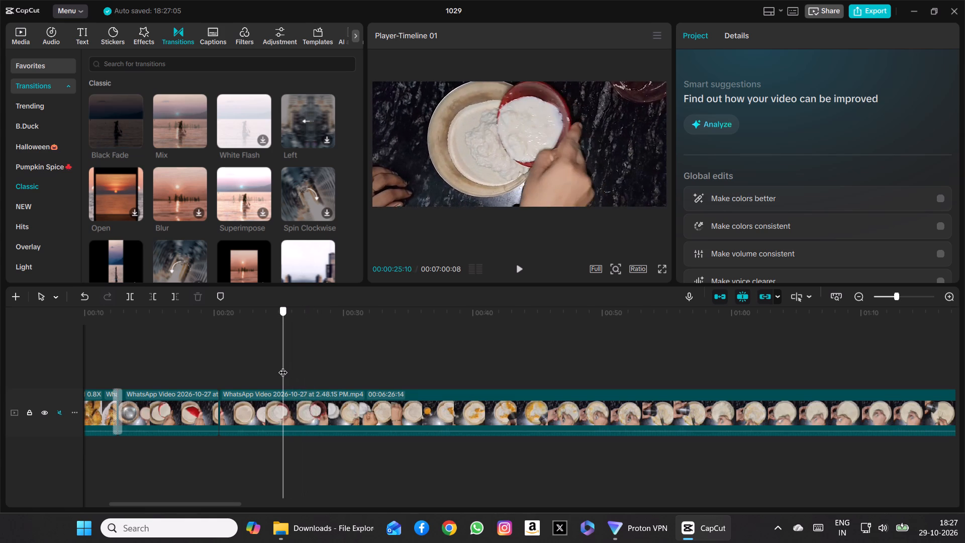
left_click_drag(283, 366, 311, 366)
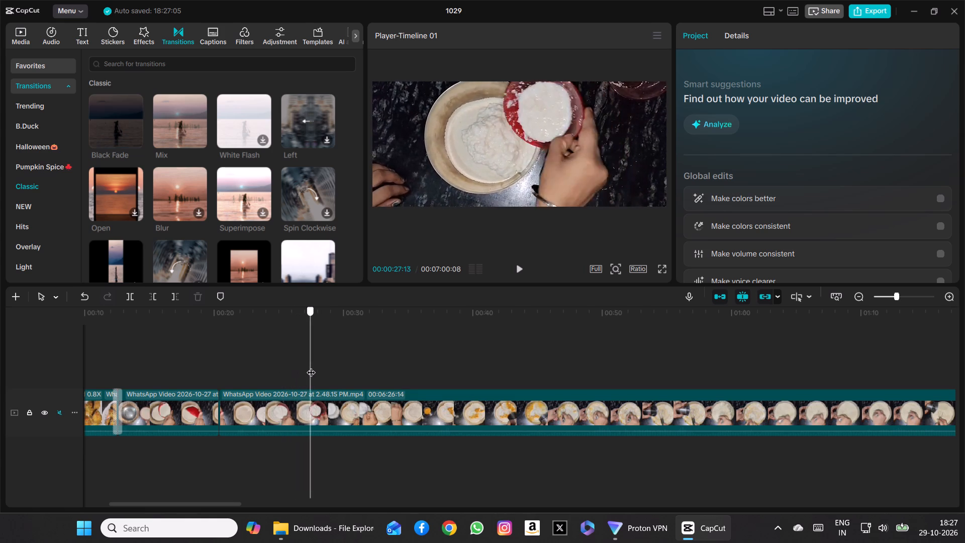
left_click_drag(311, 366, 327, 367)
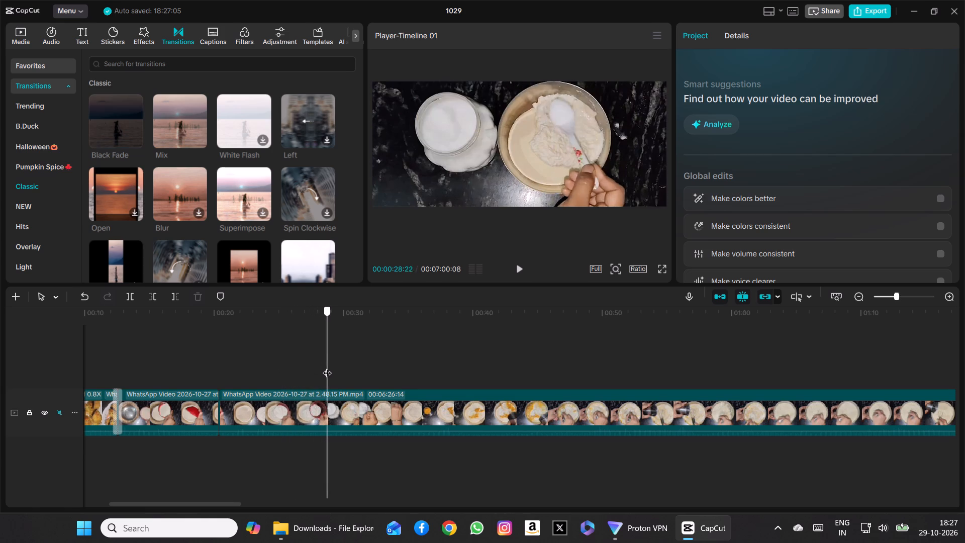
left_click_drag(327, 367, 327, 367)
Scrub the white ingredient's pour from the red bowl back and forth to examine its pauses and where it ends.
left_click_drag(326, 358, 227, 358)
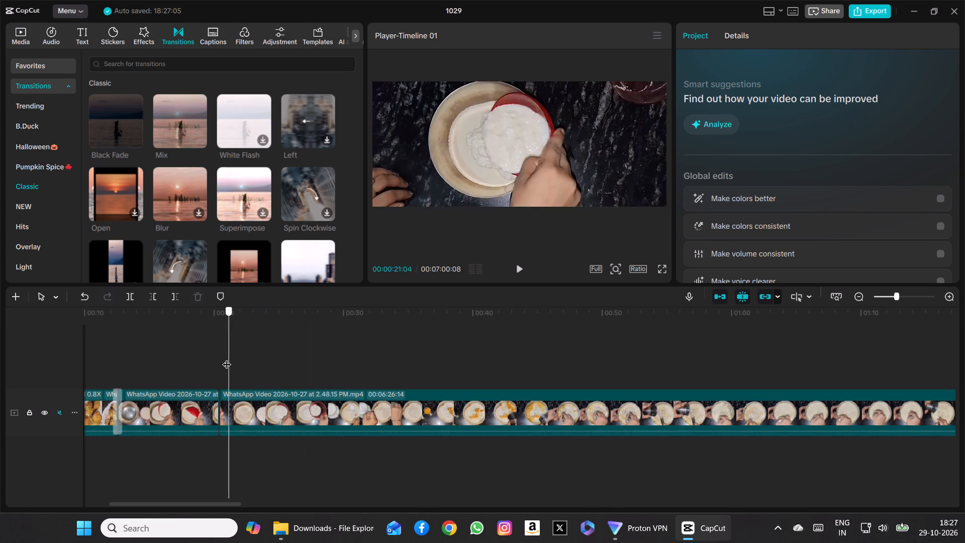
left_click_drag(227, 358, 269, 364)
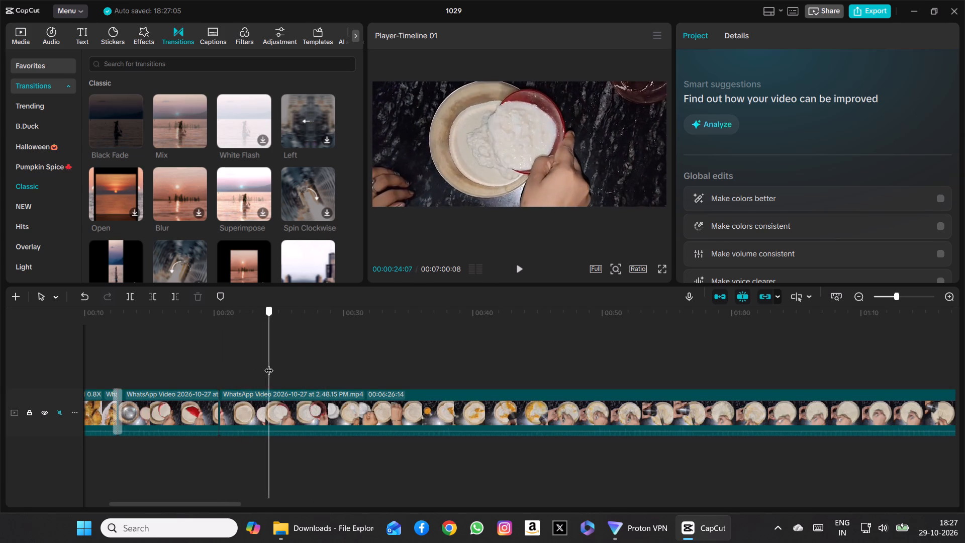
left_click_drag(269, 364, 300, 366)
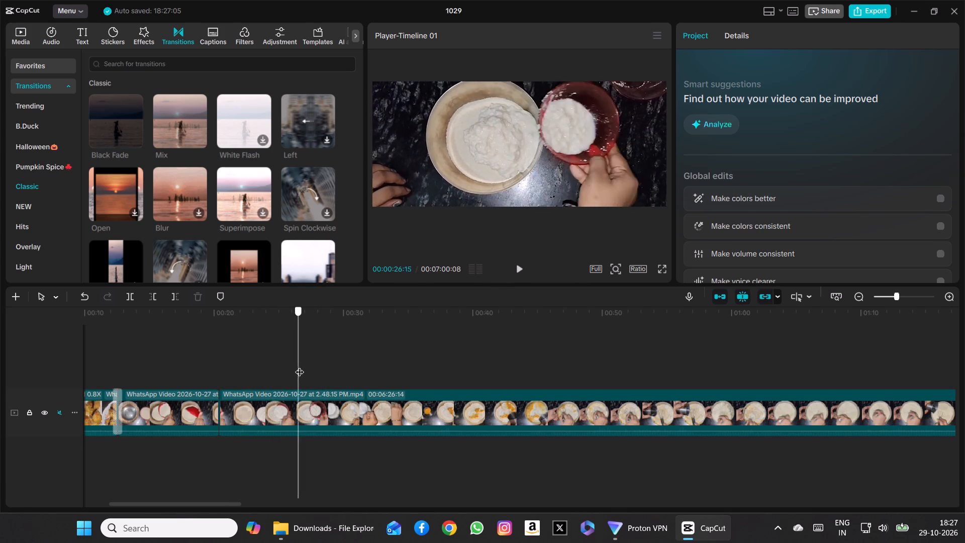
left_click_drag(300, 366, 305, 366)
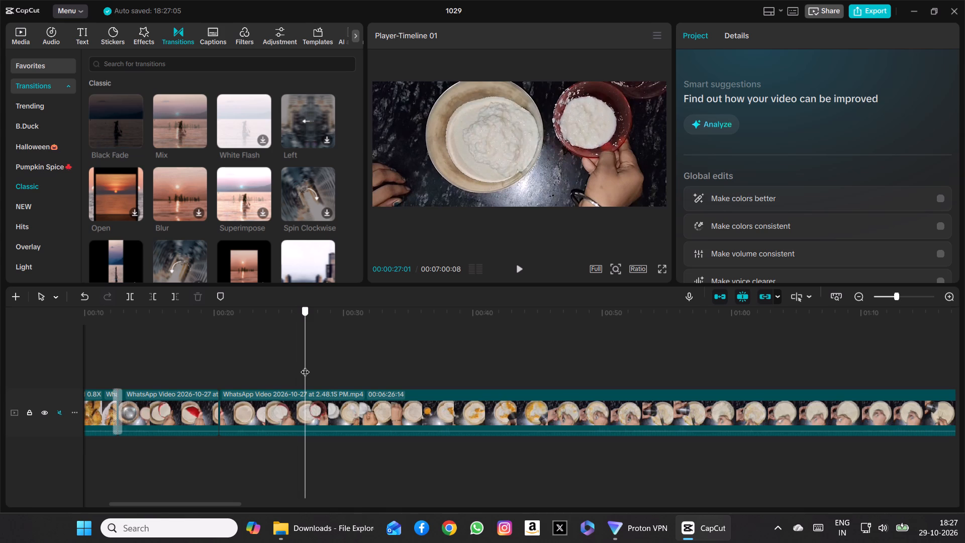
left_click_drag(305, 366, 259, 371)
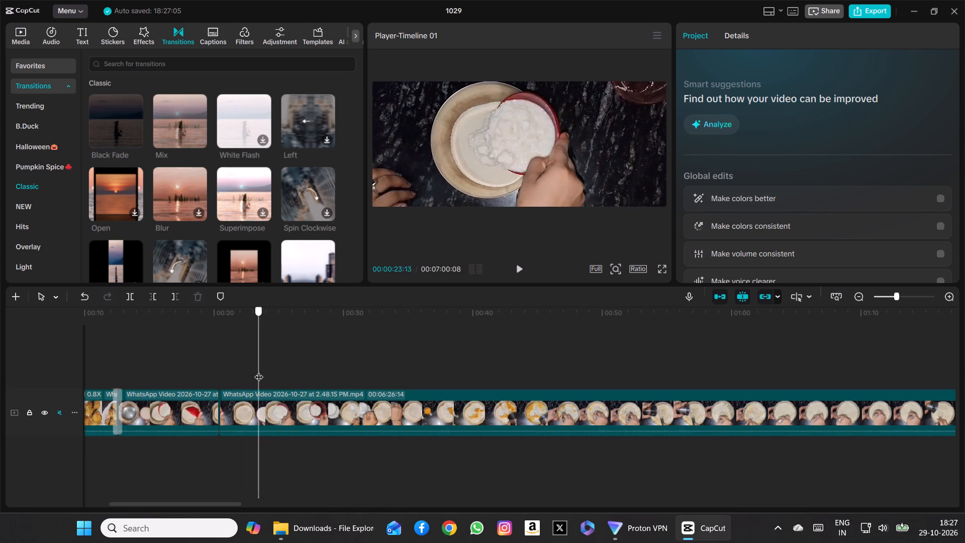
left_click_drag(259, 371, 289, 372)
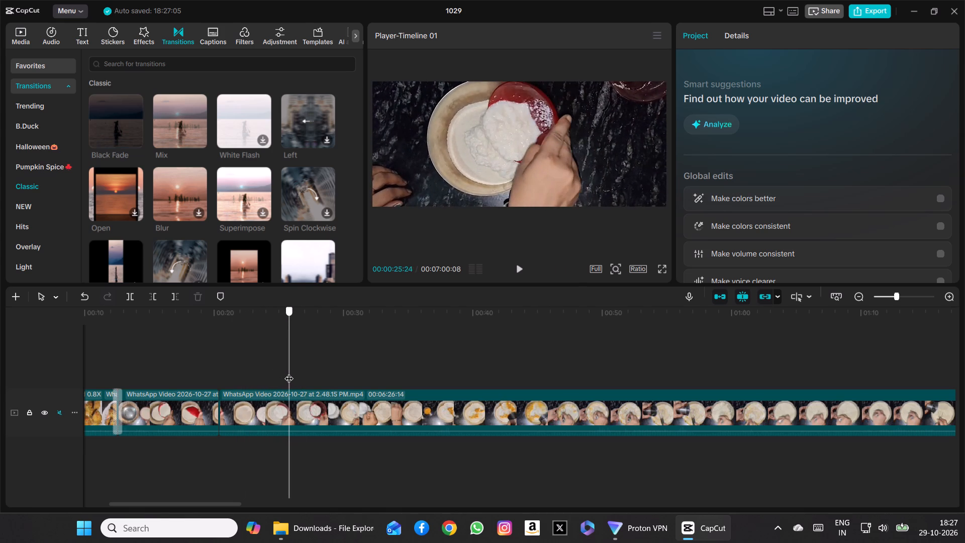
left_click_drag(289, 372, 284, 378)
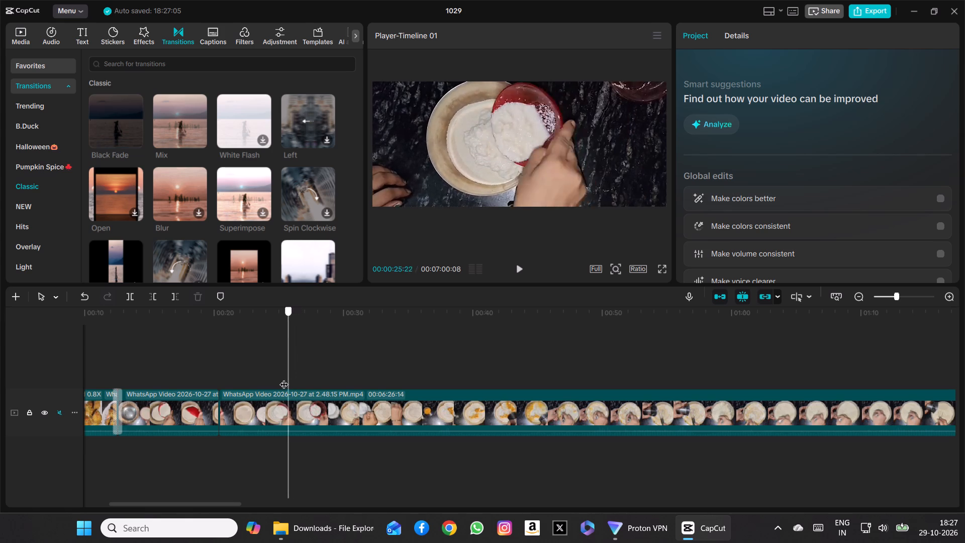
left_click_drag(284, 378, 301, 380)
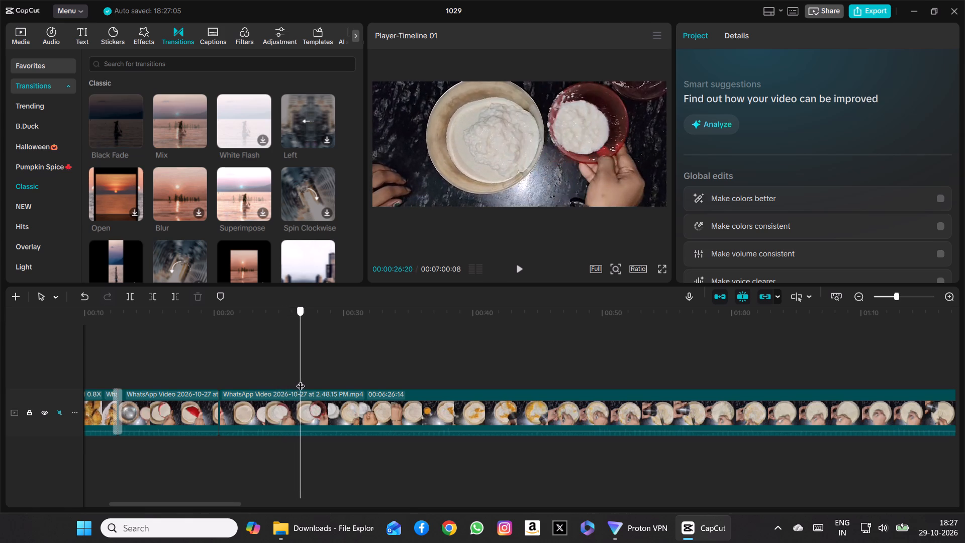
left_click_drag(301, 380, 313, 381)
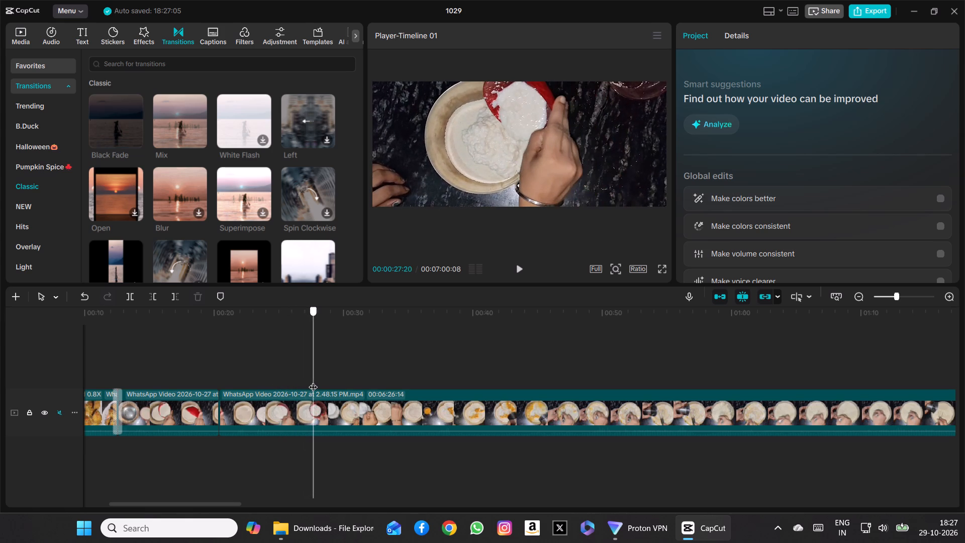
left_click_drag(313, 381, 259, 391)
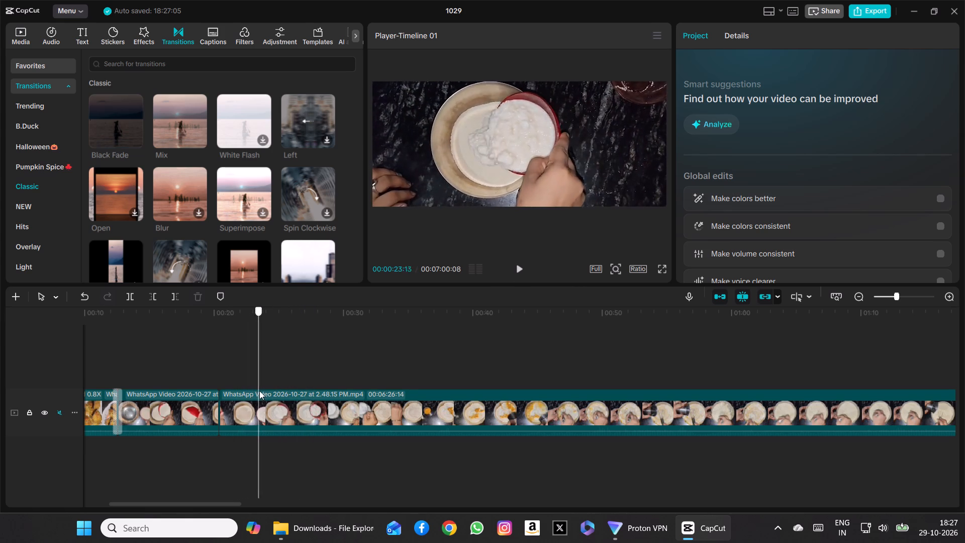
left_click_drag(259, 391, 307, 391)
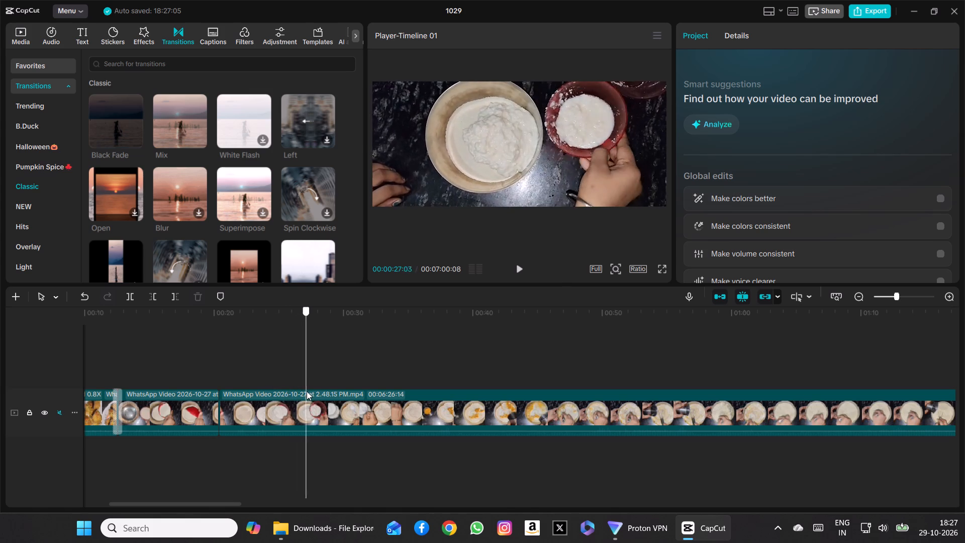
left_click_drag(307, 391, 323, 387)
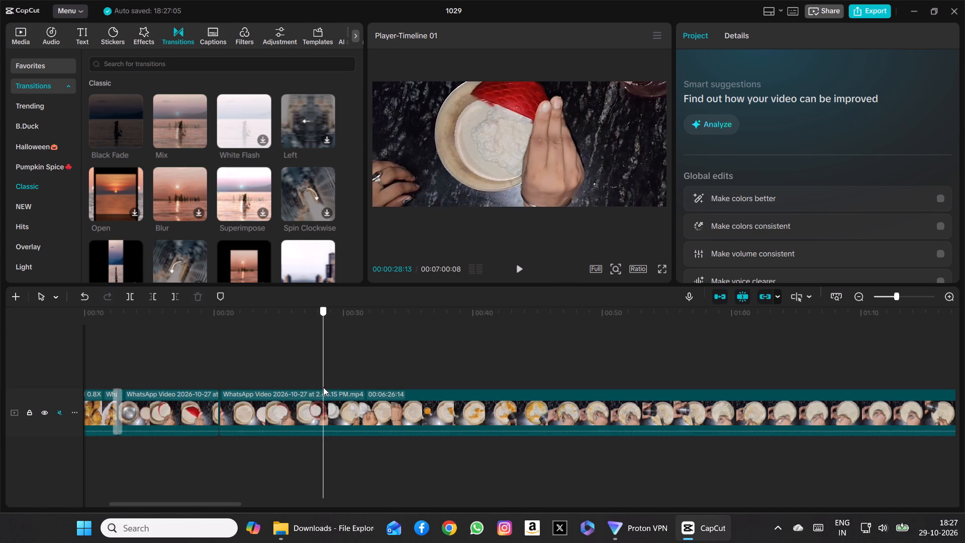
left_click_drag(323, 387, 260, 392)
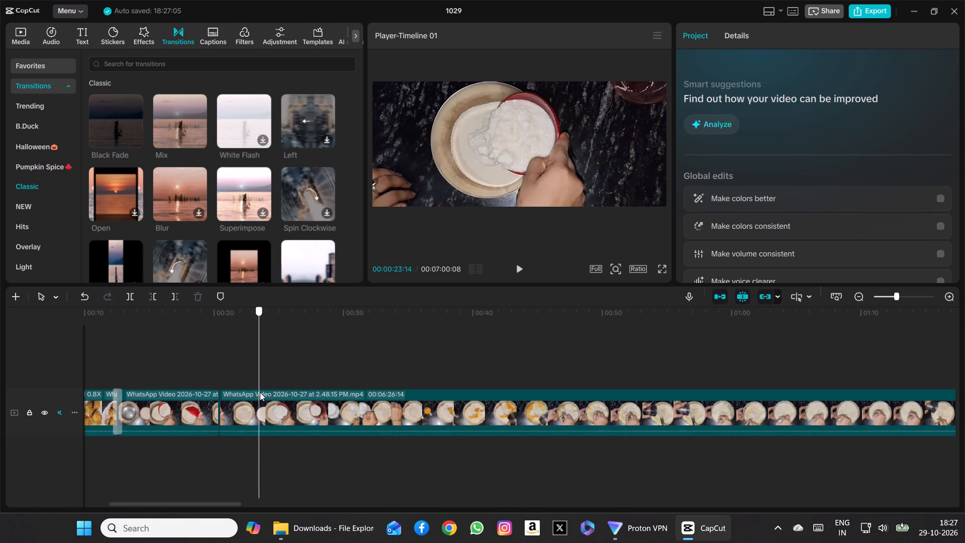
left_click_drag(260, 392, 294, 393)
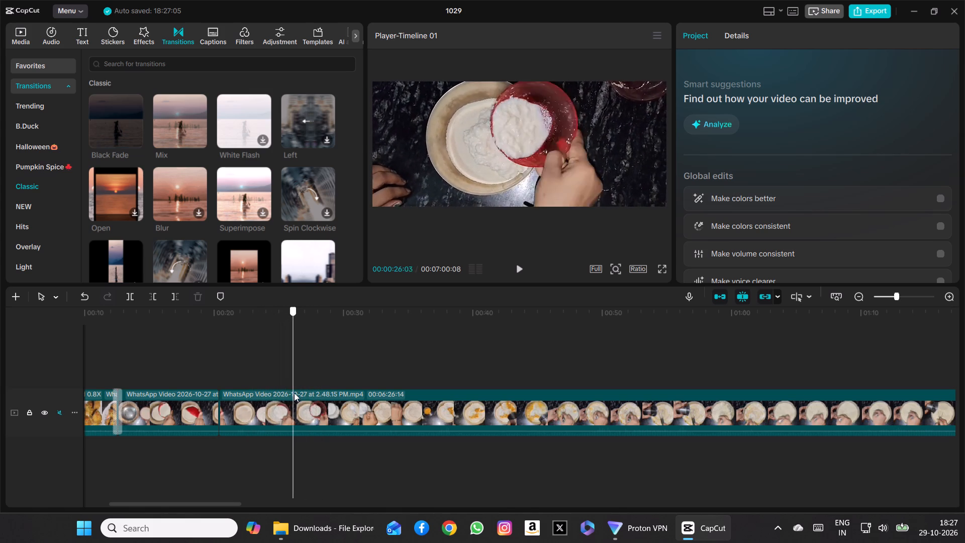
left_click_drag(294, 393, 301, 393)
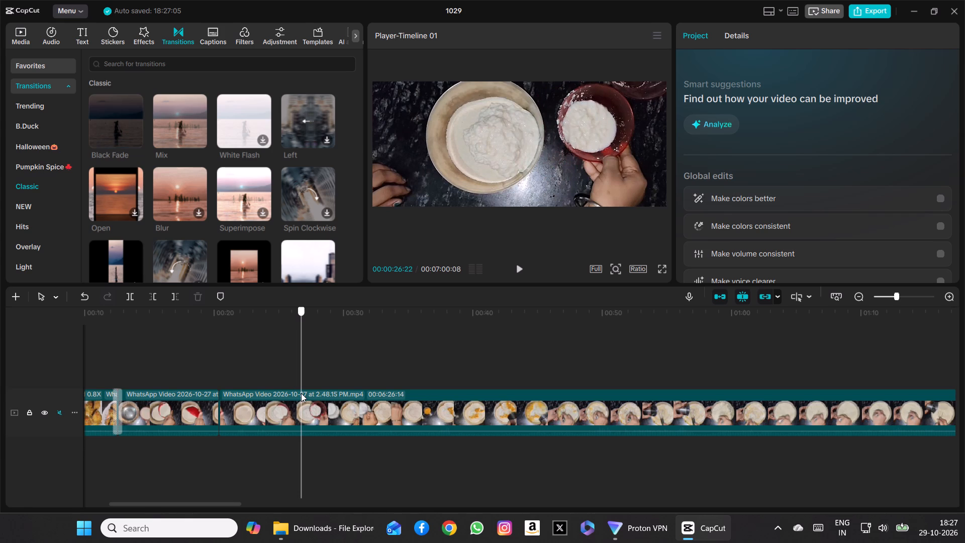
left_click_drag(301, 393, 302, 393)
left_click_drag(302, 393, 309, 393)
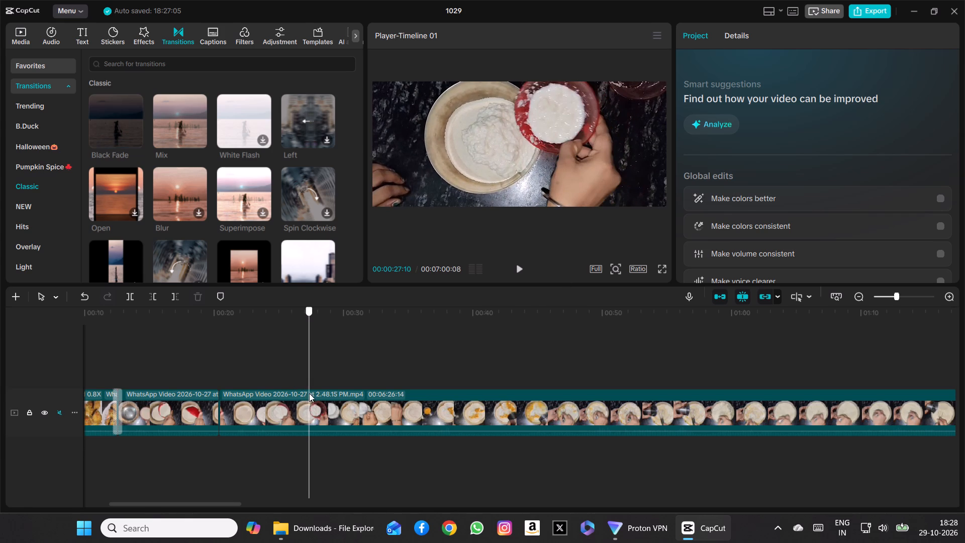
left_click_drag(309, 393, 319, 392)
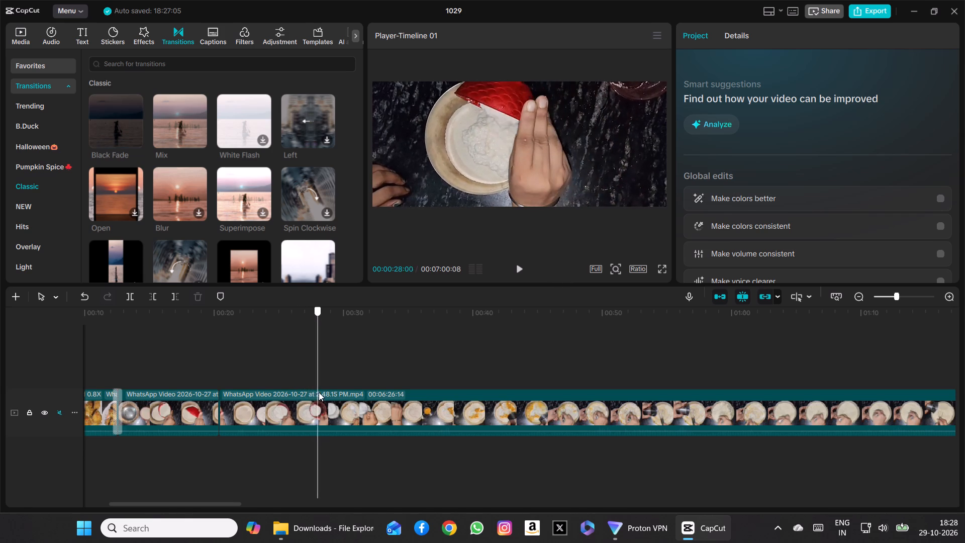
Split the cooking clip at 00:00:28:19, where the spoon is held over the steel bowl beside the white jar.
left_click_drag(319, 392, 326, 393)
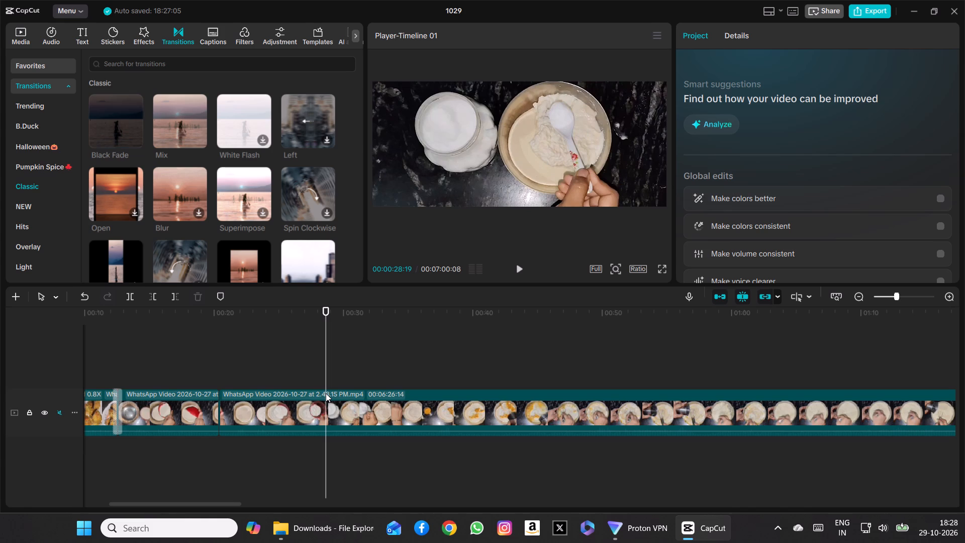
left_click(326, 368)
left_click(128, 293)
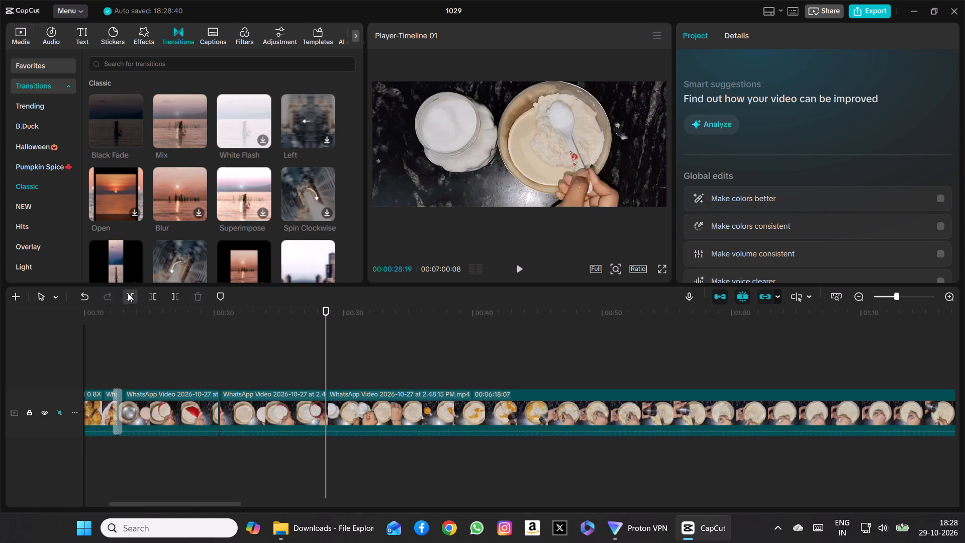
Scrub from the new cut through the spoon-and-jar shot to the yellow ingredient's shot and back, examining how the scoops run.
scroll(263, 307, "left", 1)
scroll(304, 374, "left", 1)
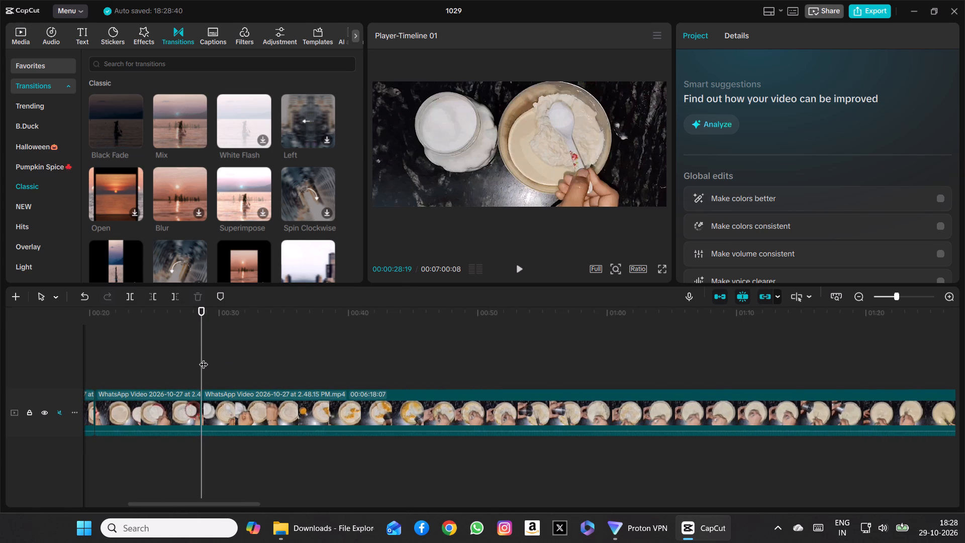
left_click_drag(202, 355, 204, 355)
left_click_drag(204, 355, 238, 362)
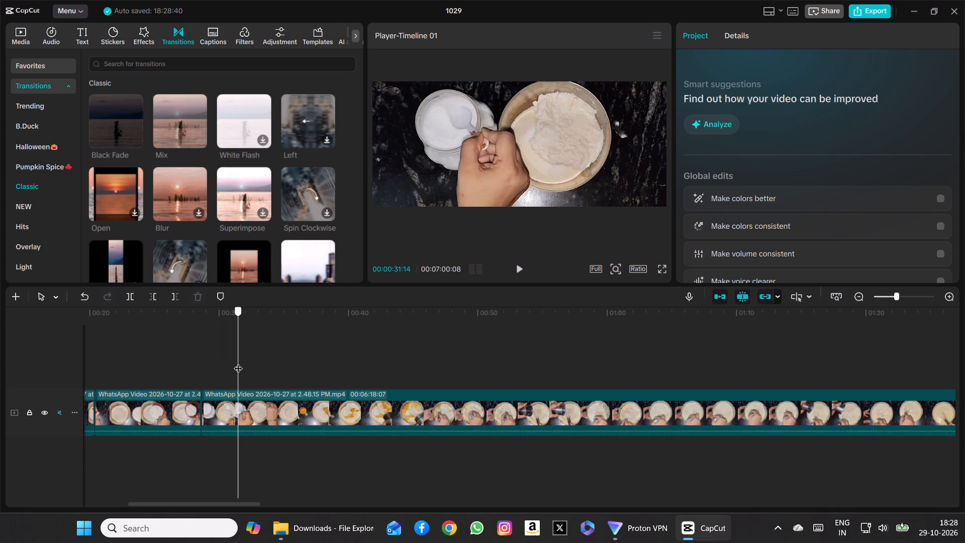
left_click_drag(238, 362, 259, 368)
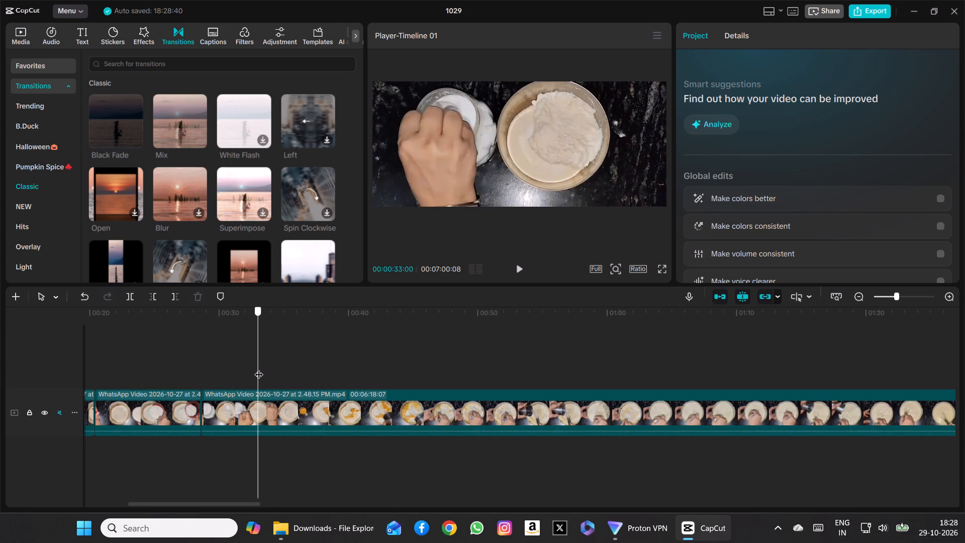
left_click_drag(259, 368, 273, 372)
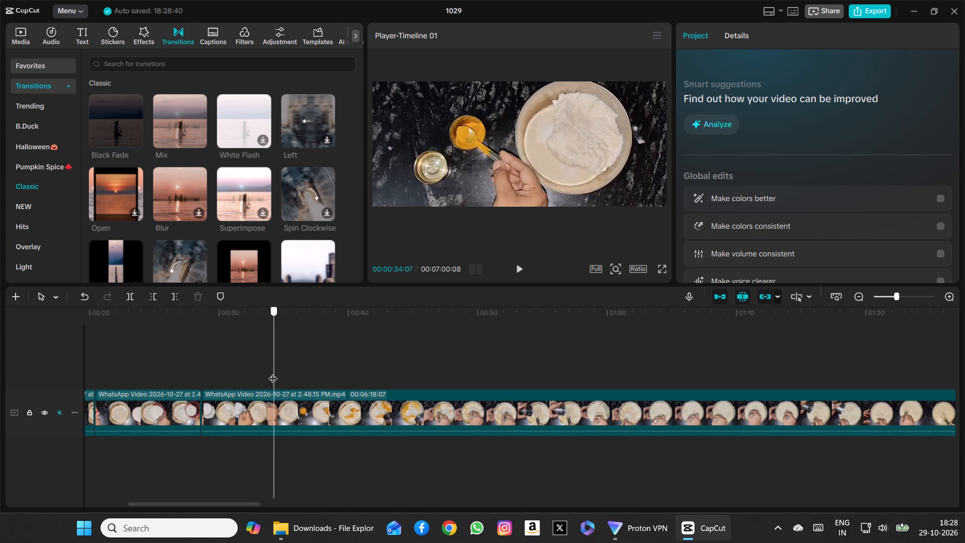
left_click_drag(273, 372, 261, 372)
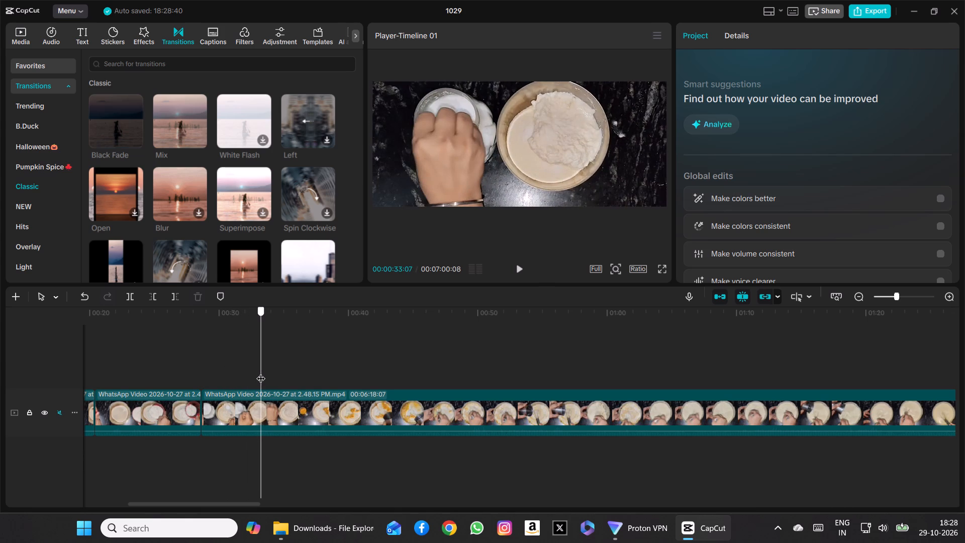
left_click_drag(261, 372, 211, 369)
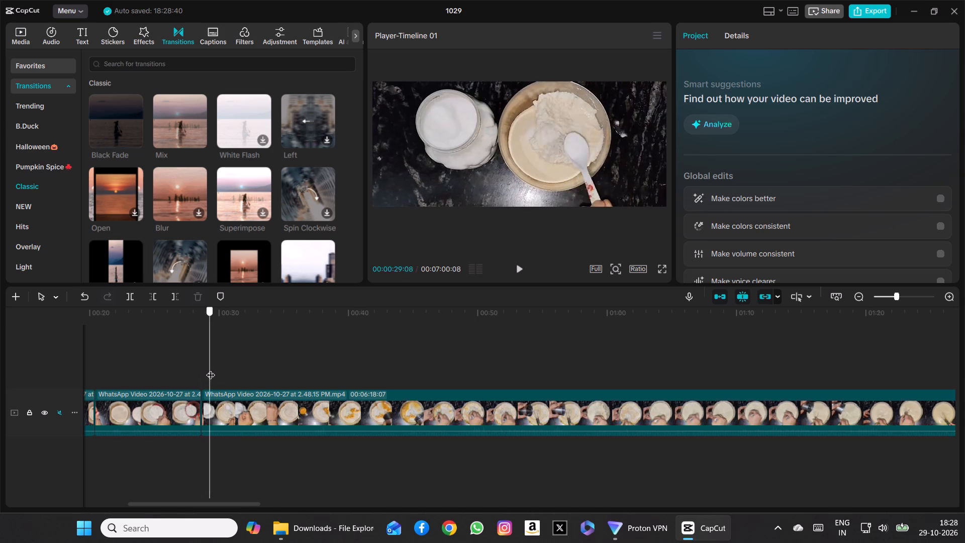
Scrub the spoon-and-jar shot again from the cut, examining each scoop between the white jar and steel bowl for idle moments.
left_click_drag(211, 369, 230, 373)
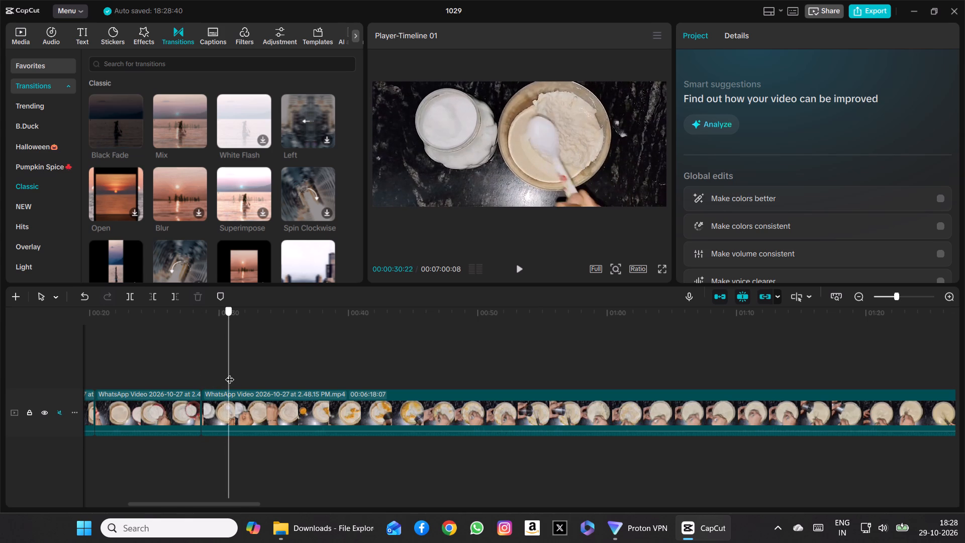
left_click_drag(230, 373, 235, 374)
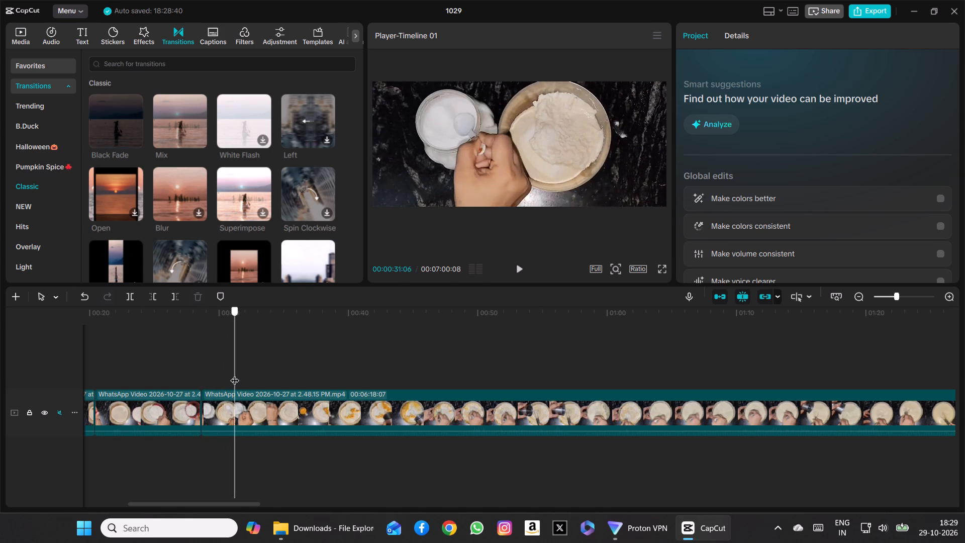
left_click_drag(235, 374, 248, 373)
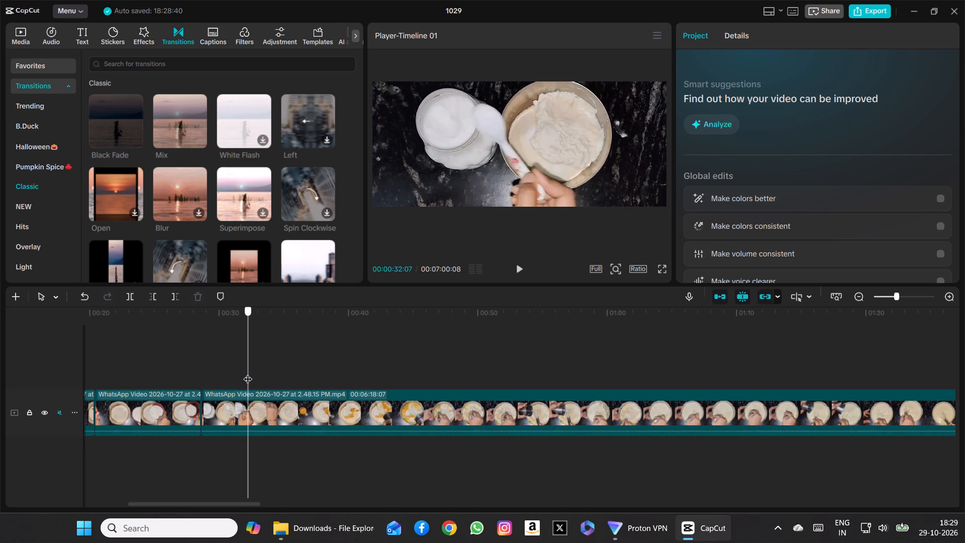
left_click_drag(248, 373, 246, 373)
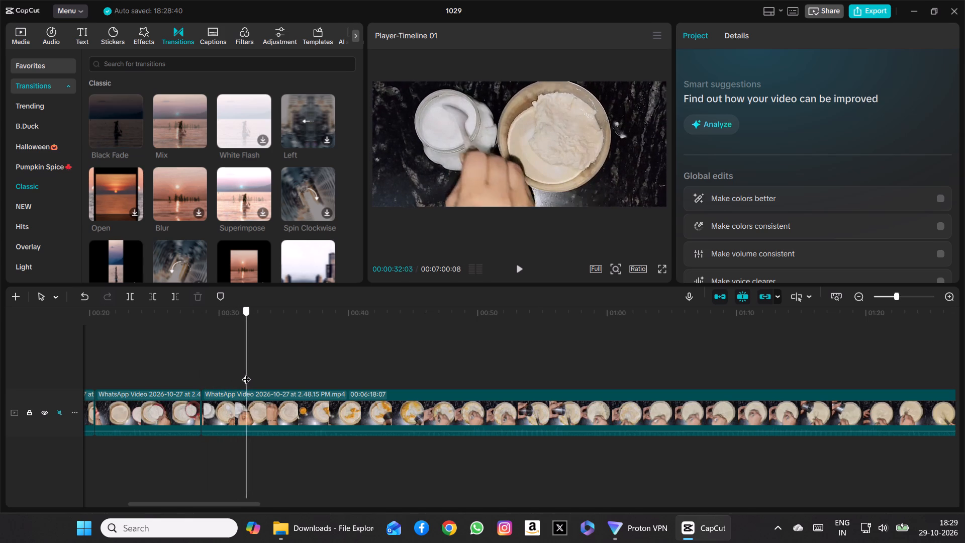
left_click_drag(246, 373, 198, 373)
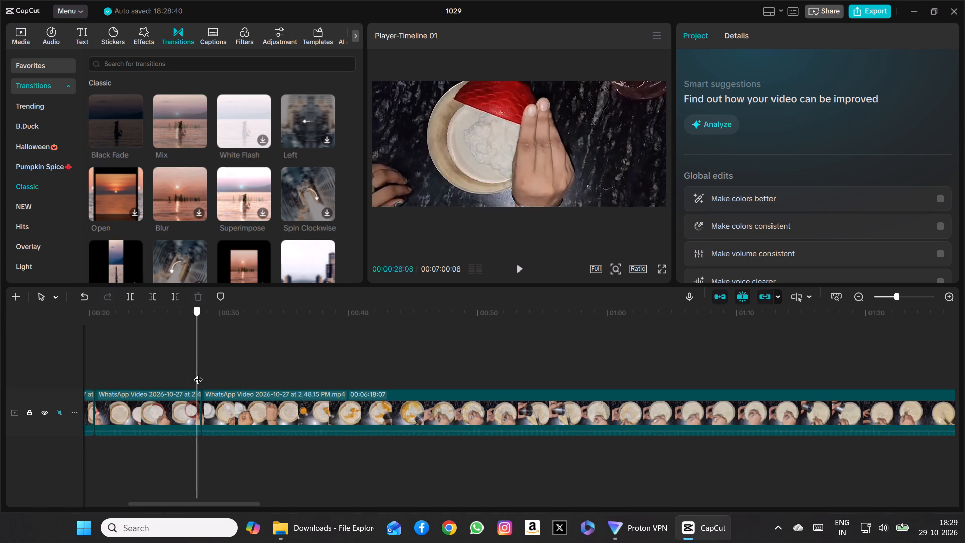
left_click_drag(198, 373, 211, 373)
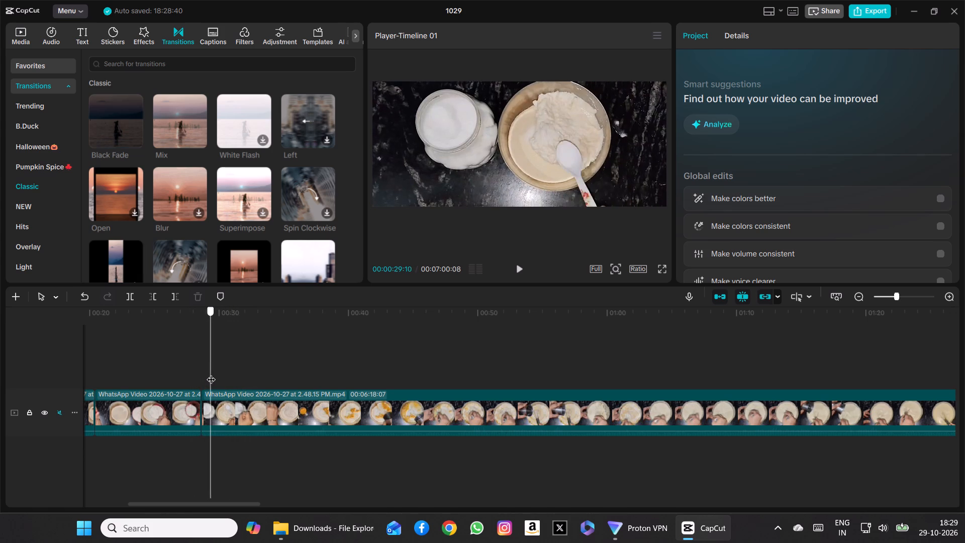
left_click_drag(211, 373, 224, 375)
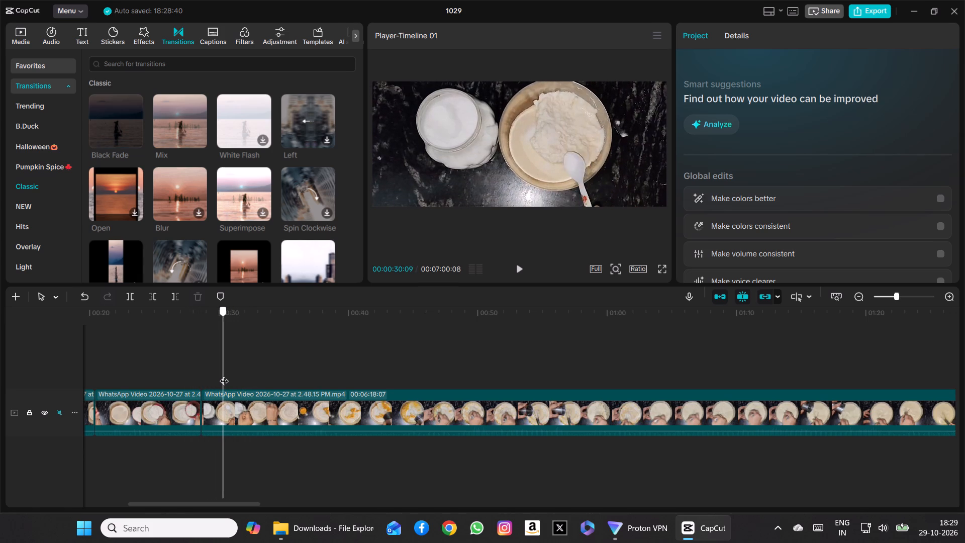
left_click_drag(224, 375, 233, 375)
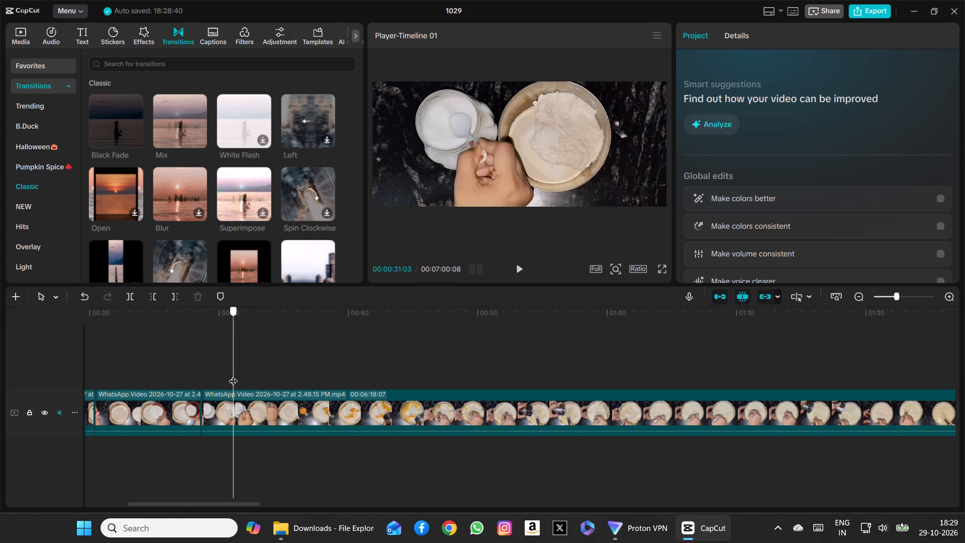
left_click_drag(233, 375, 237, 374)
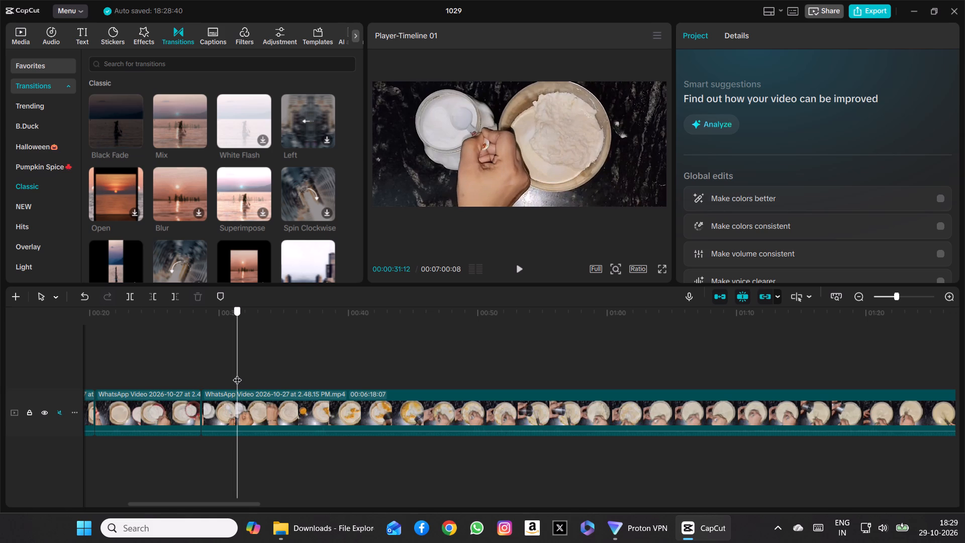
left_click_drag(237, 374, 247, 374)
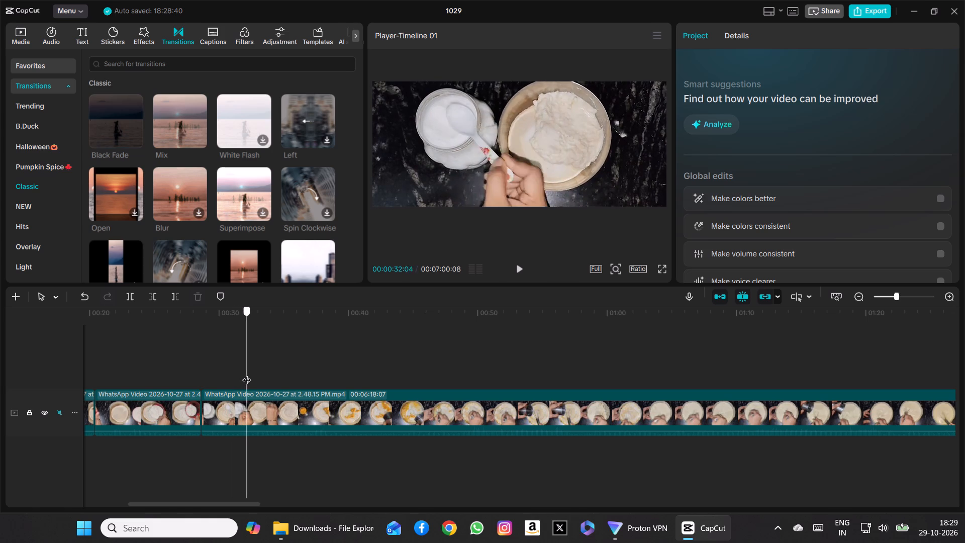
left_click_drag(247, 374, 252, 374)
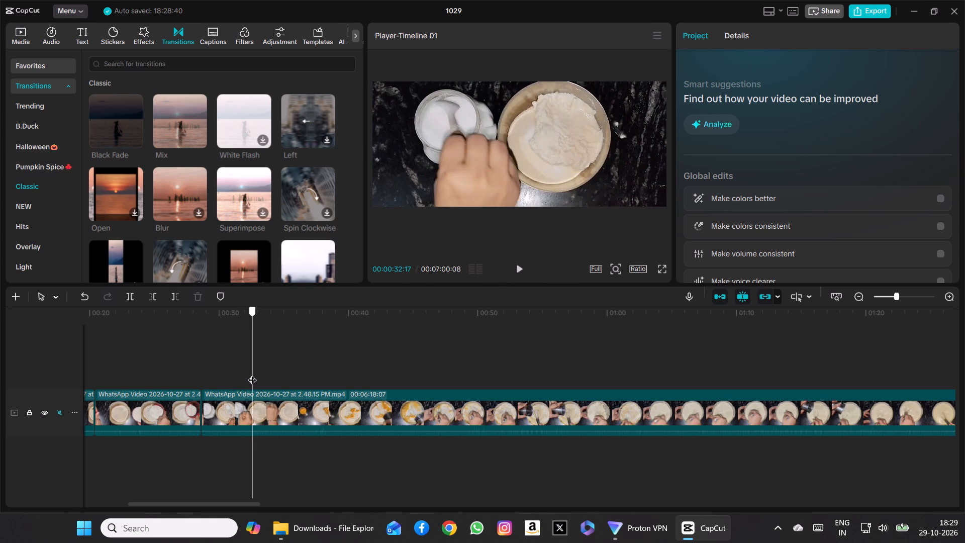
left_click_drag(252, 374, 251, 375)
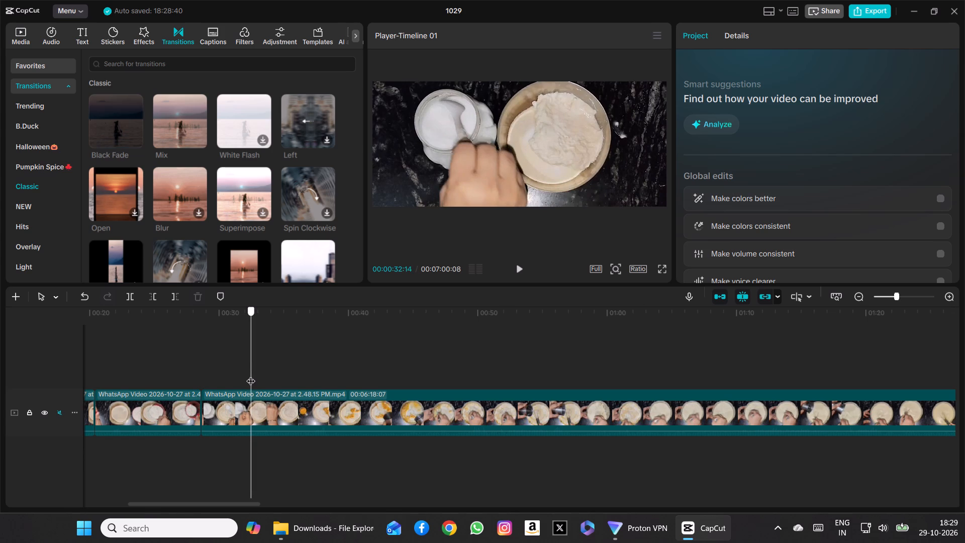
left_click_drag(251, 375, 250, 375)
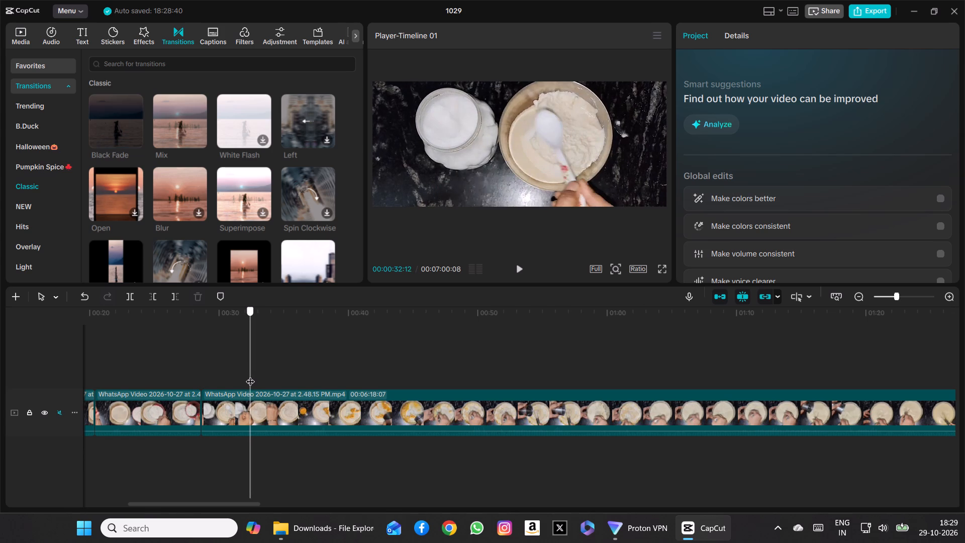
Split the cooking clip at 00:00:32:17, where the hand reaches for the white jar after the last scoop.
left_click_drag(250, 375, 258, 375)
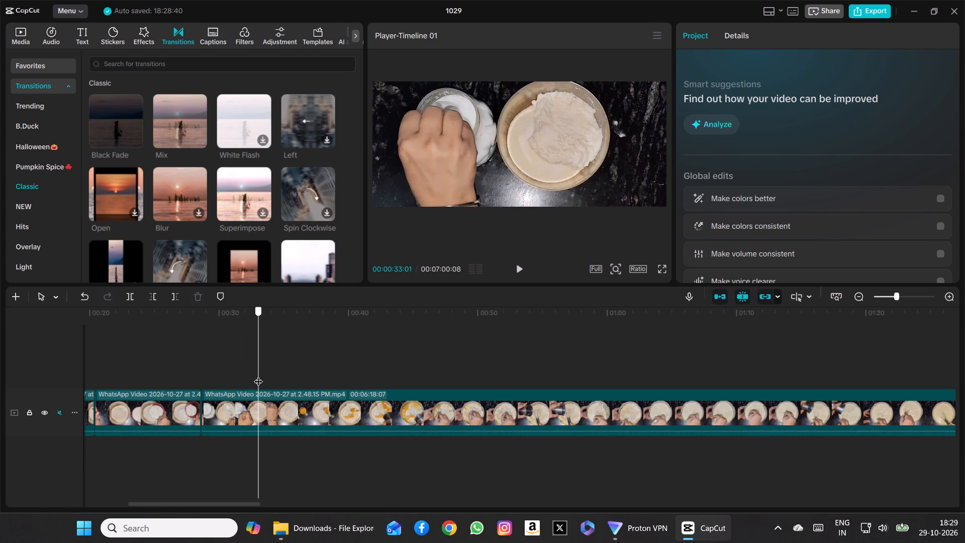
left_click_drag(258, 375, 259, 375)
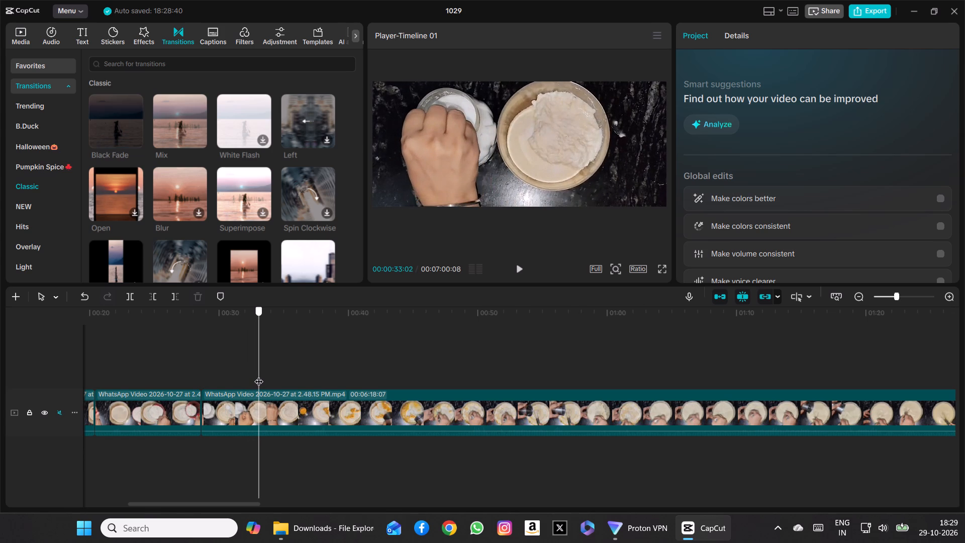
left_click_drag(259, 375, 264, 375)
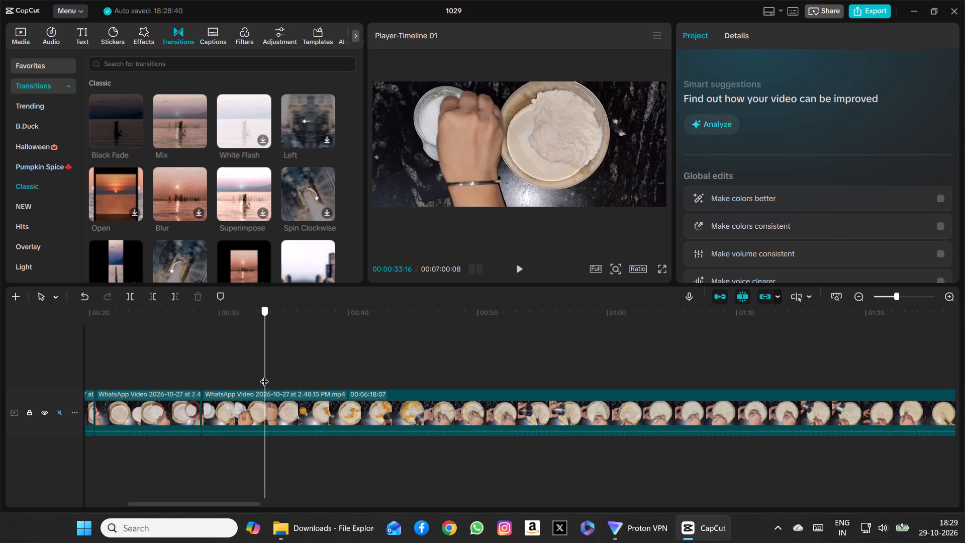
left_click_drag(264, 375, 258, 377)
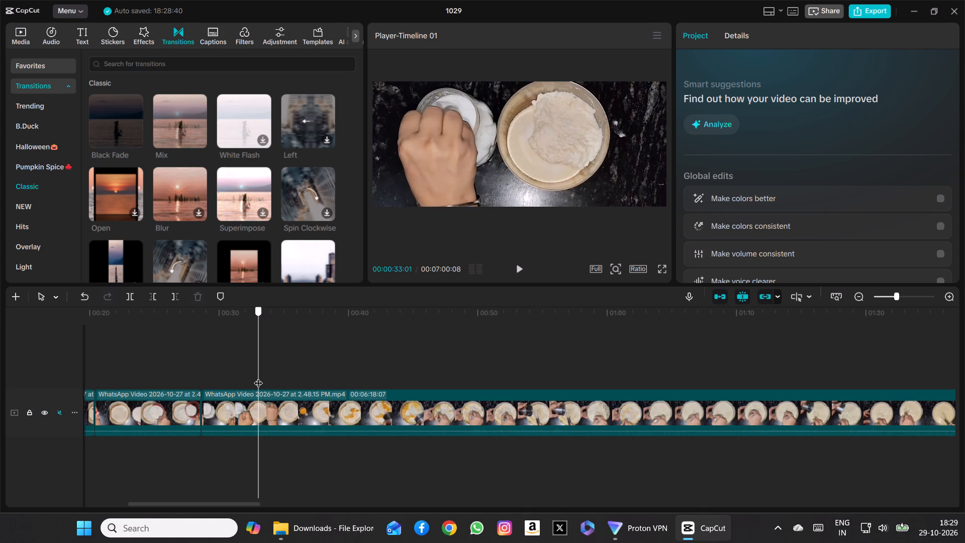
left_click_drag(258, 377, 255, 378)
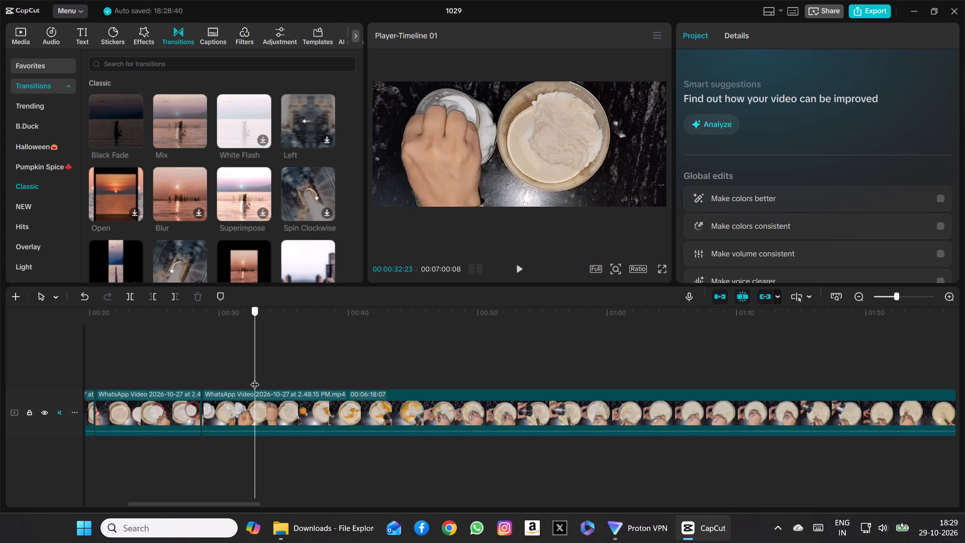
left_click_drag(255, 378, 250, 379)
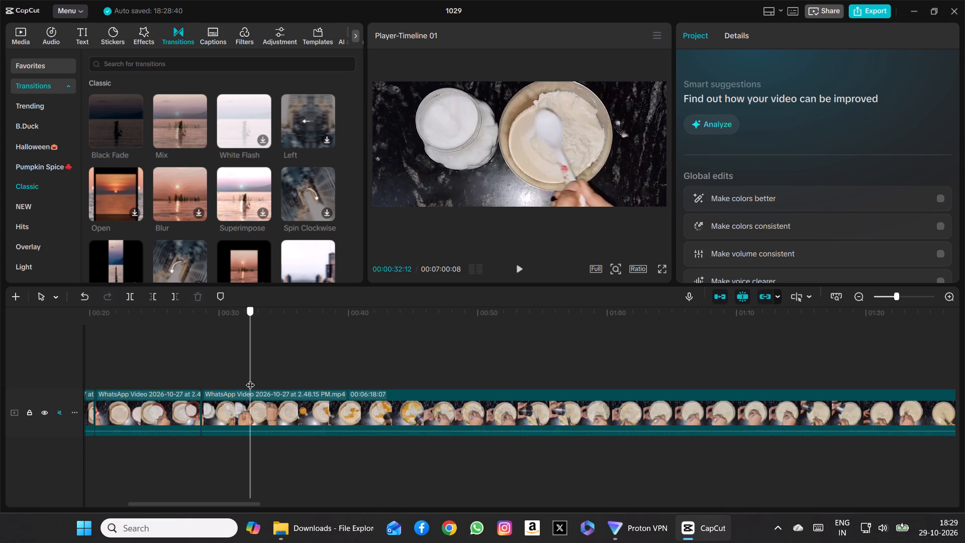
left_click_drag(250, 379, 255, 378)
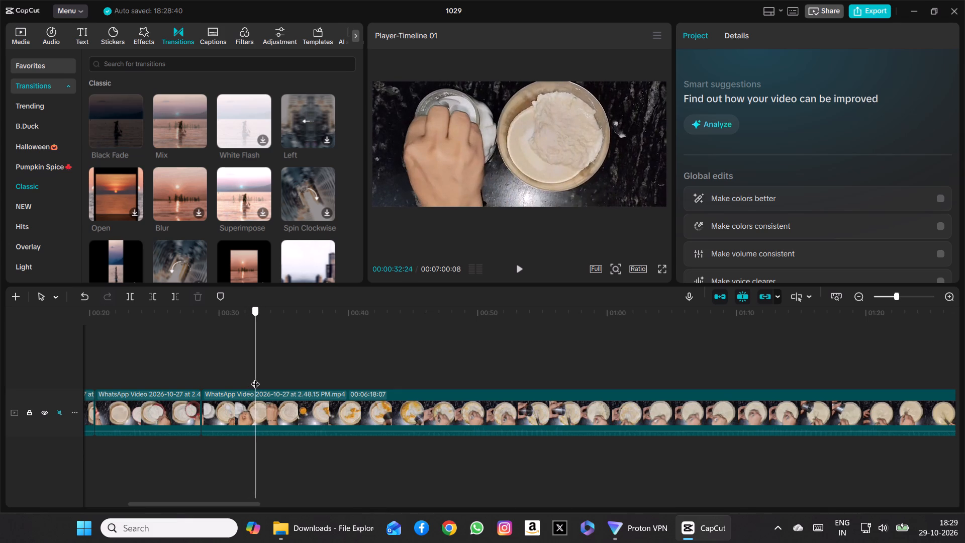
left_click_drag(255, 378, 248, 381)
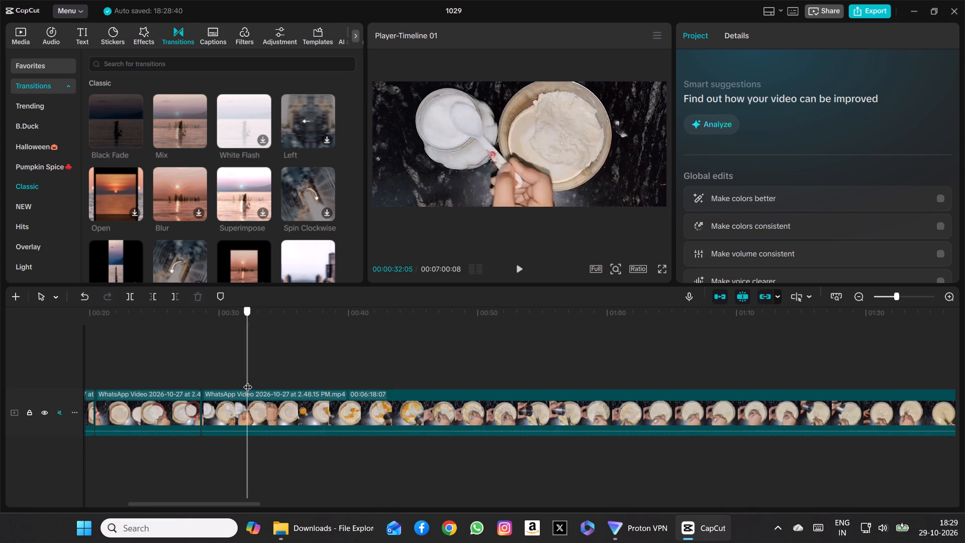
left_click_drag(248, 381, 255, 380)
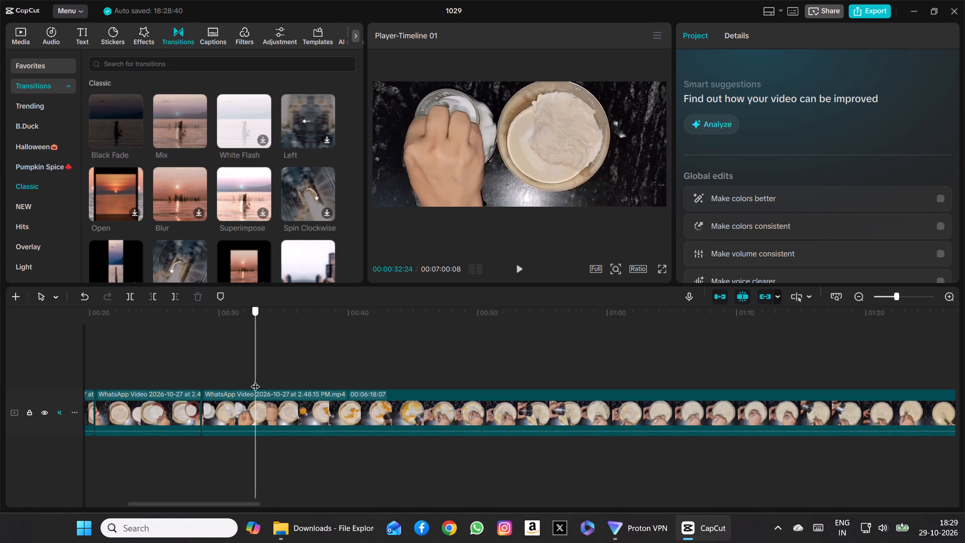
left_click_drag(255, 380, 256, 380)
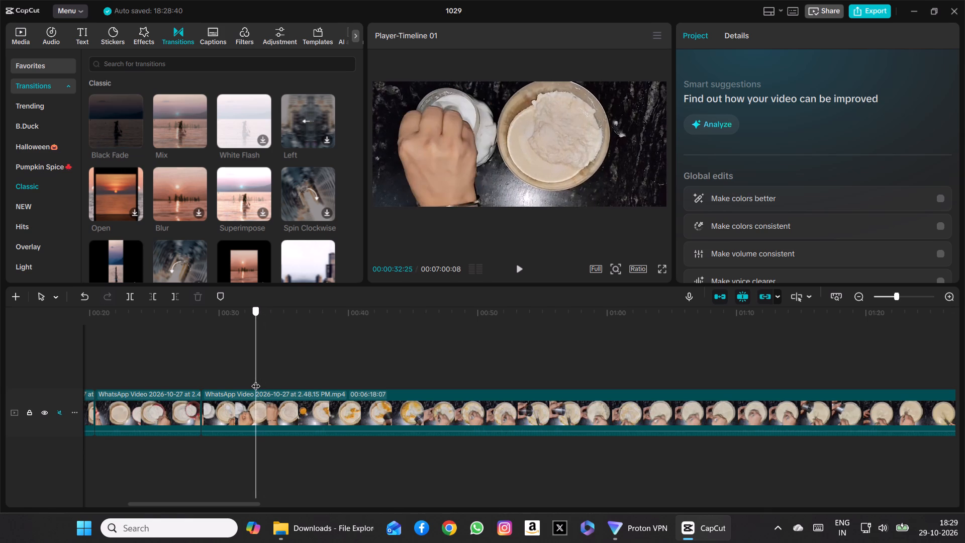
left_click_drag(256, 380, 249, 383)
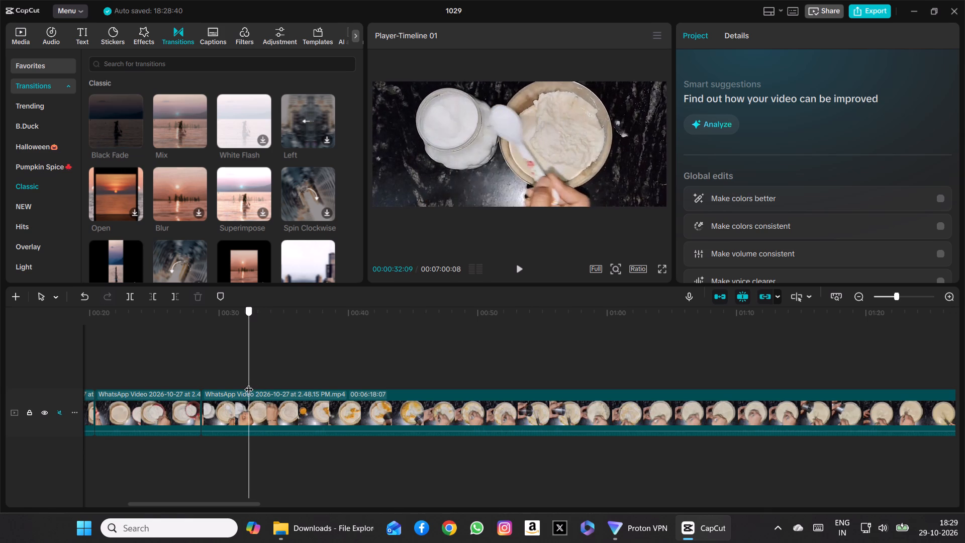
left_click_drag(249, 383, 249, 383)
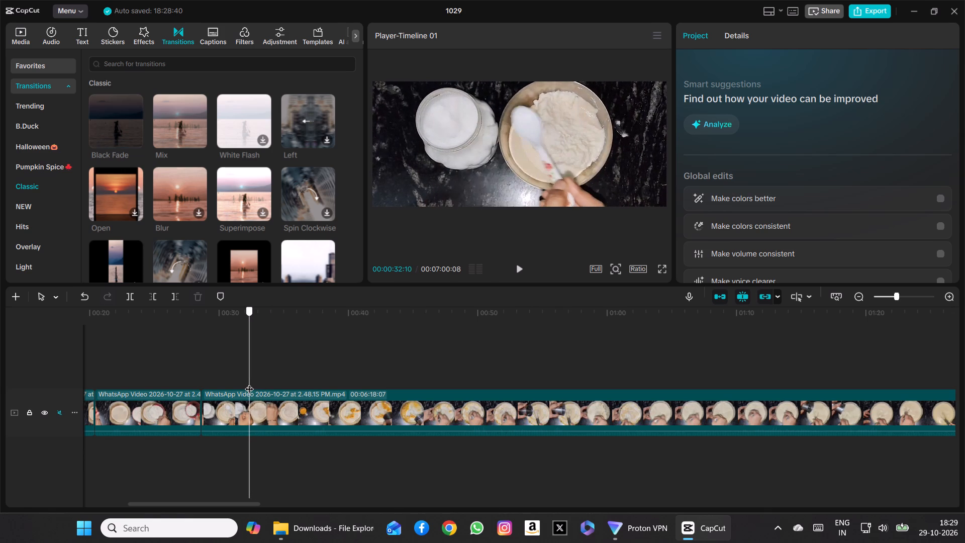
left_click_drag(249, 383, 251, 383)
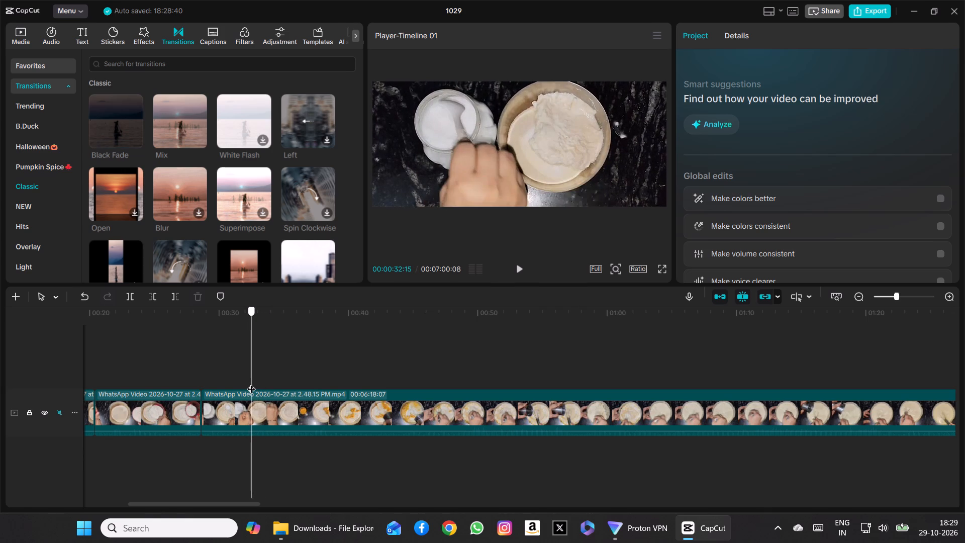
left_click_drag(251, 383, 252, 381)
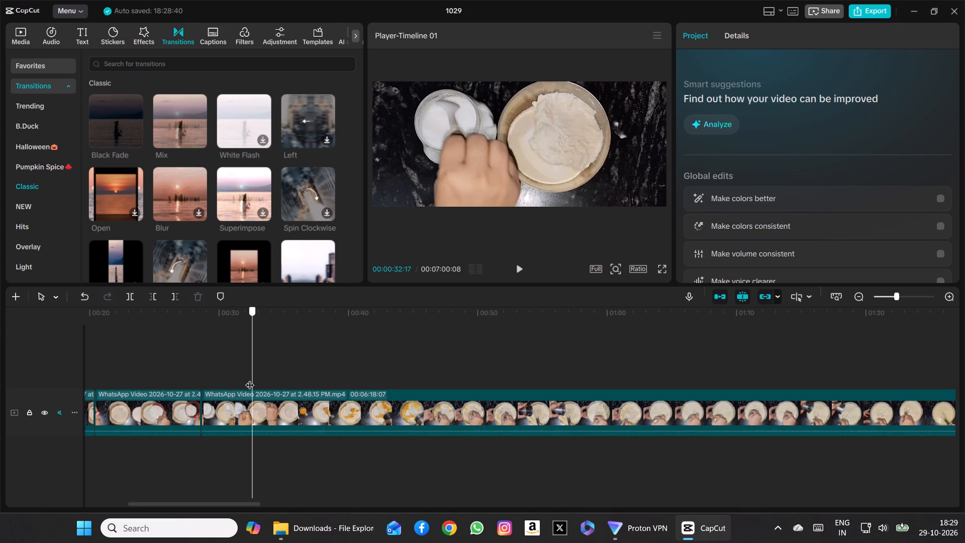
left_click(125, 298)
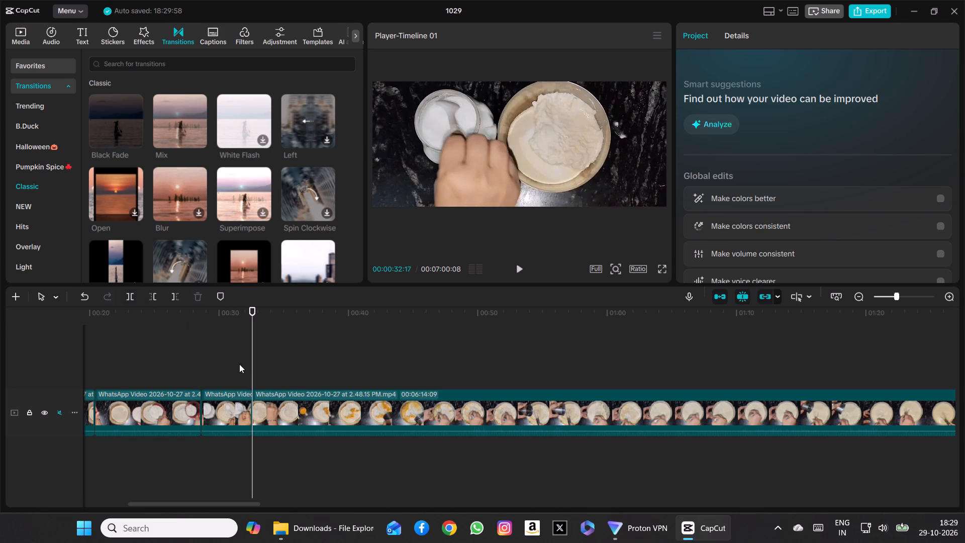
Split the cooking clip again at 00:00:34:06, just before the yellow ingredient's shot begins.
scroll(251, 356, "left", 1)
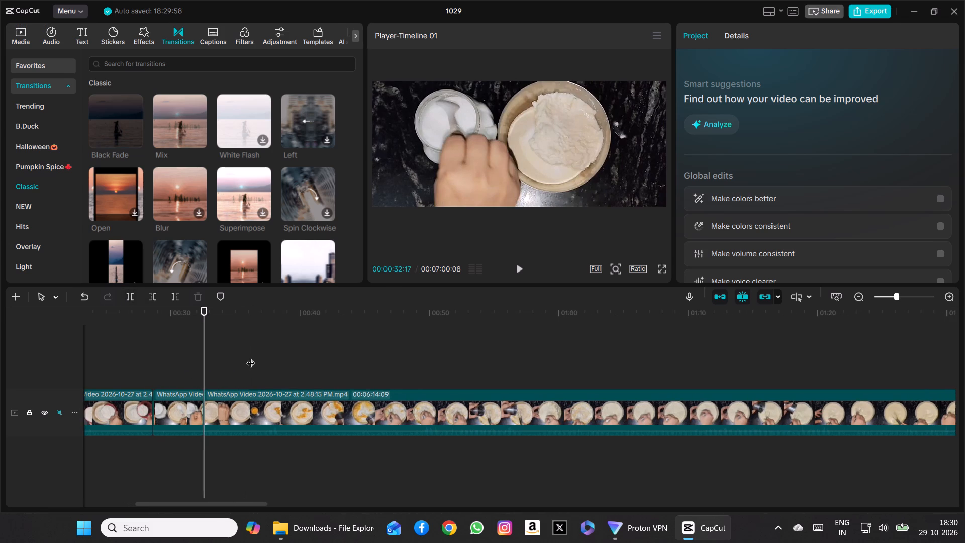
scroll(251, 356, "left", 1)
left_click_drag(202, 357, 203, 357)
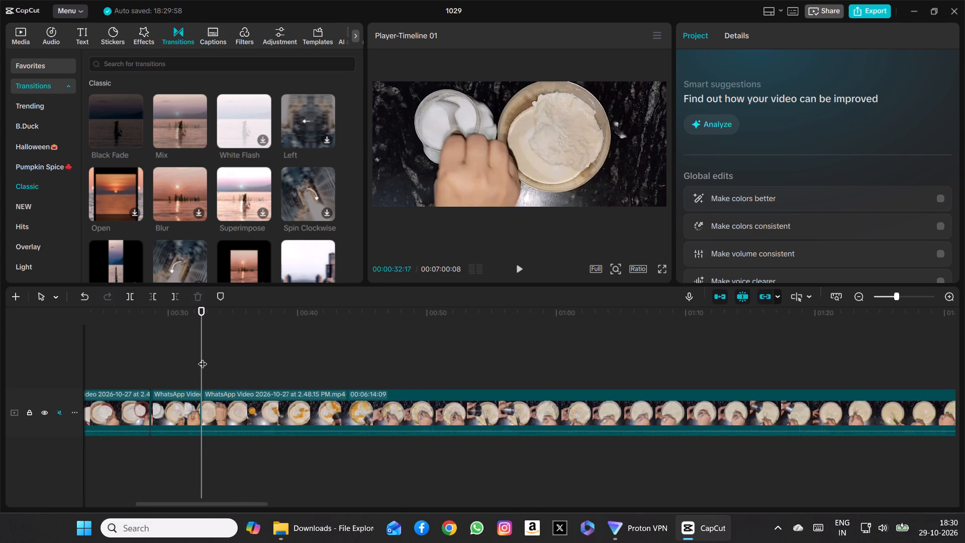
left_click_drag(203, 357, 216, 359)
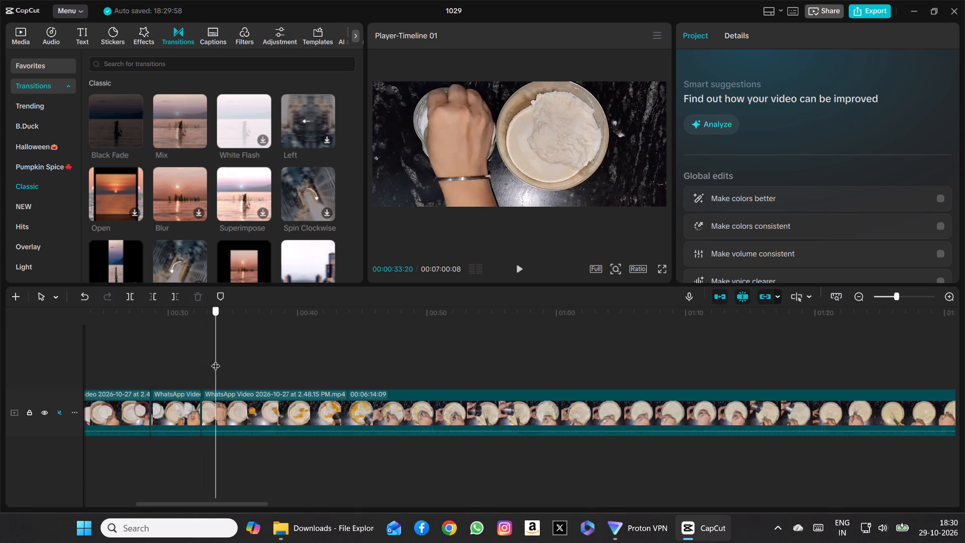
left_click_drag(216, 359, 223, 361)
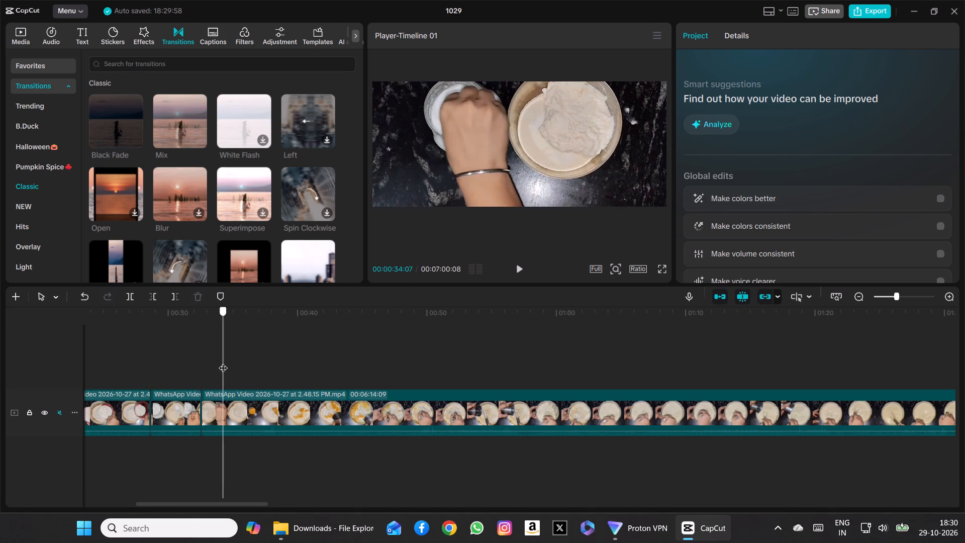
left_click_drag(223, 361, 224, 364)
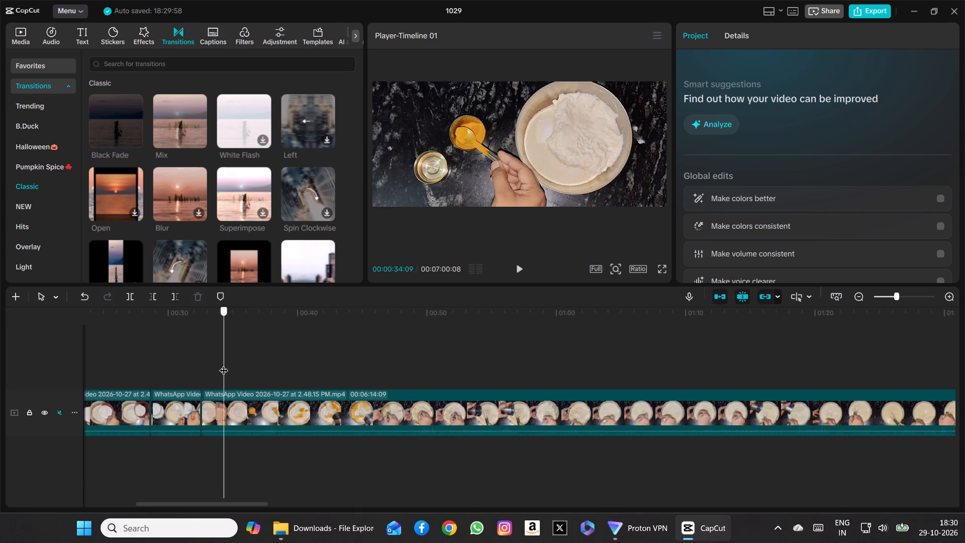
left_click_drag(224, 364, 223, 364)
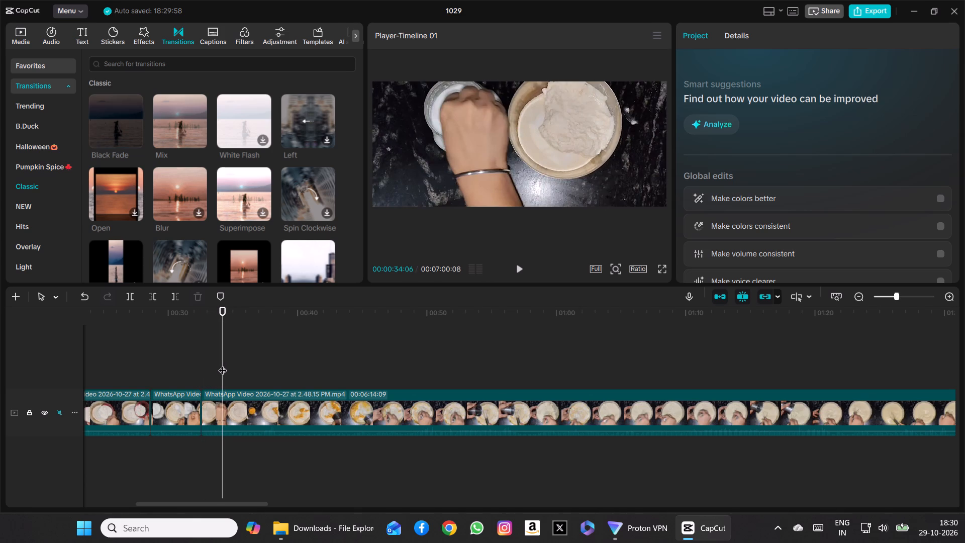
left_click(129, 299)
Delete the short idle segment between the two newest cuts, where the hand covers the white jar.
left_click(213, 404)
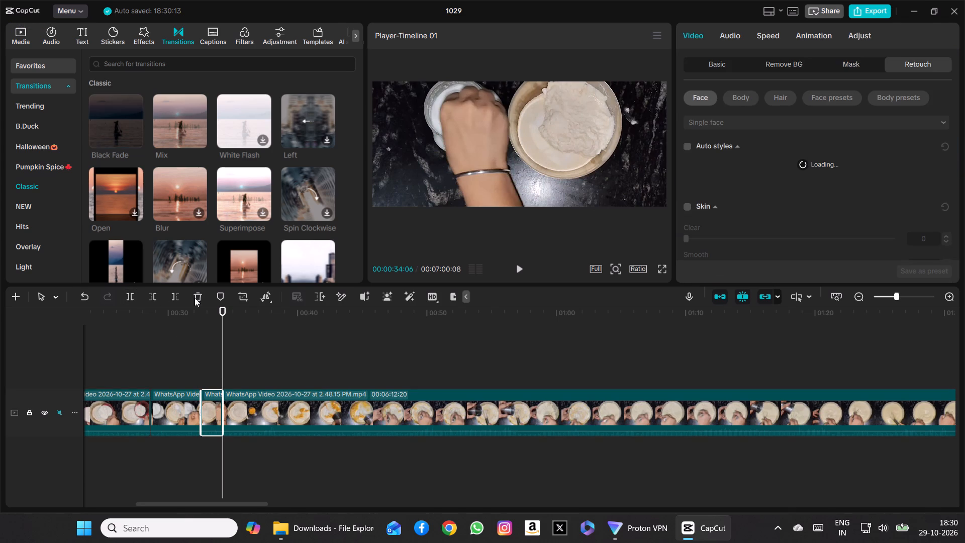
left_click(197, 297)
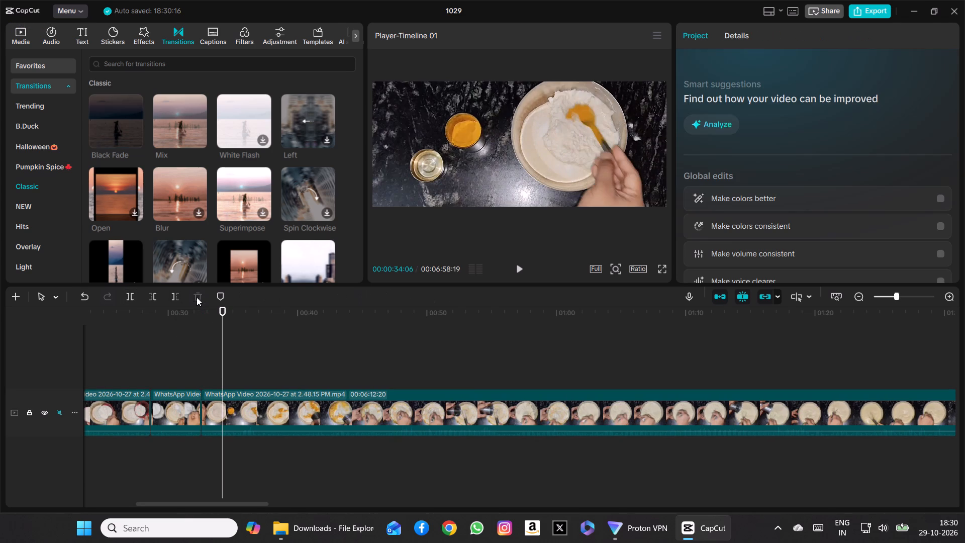
Split the cooking clip at 00:00:36:20, where the hand covers the yellow ingredient's container just before the steel cup shot.
scroll(197, 297, "left", 1)
scroll(218, 343, "left", 1)
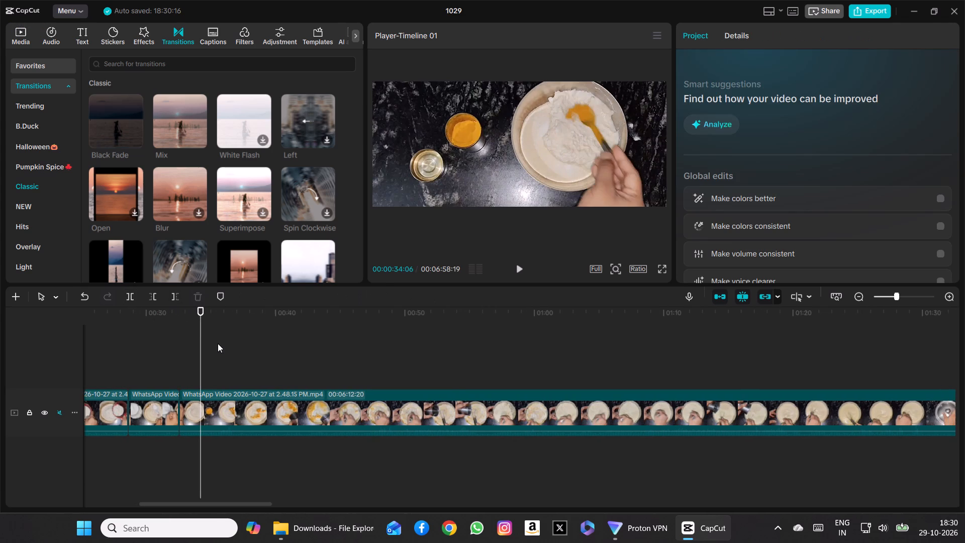
scroll(218, 343, "left", 1)
left_click_drag(176, 353, 193, 354)
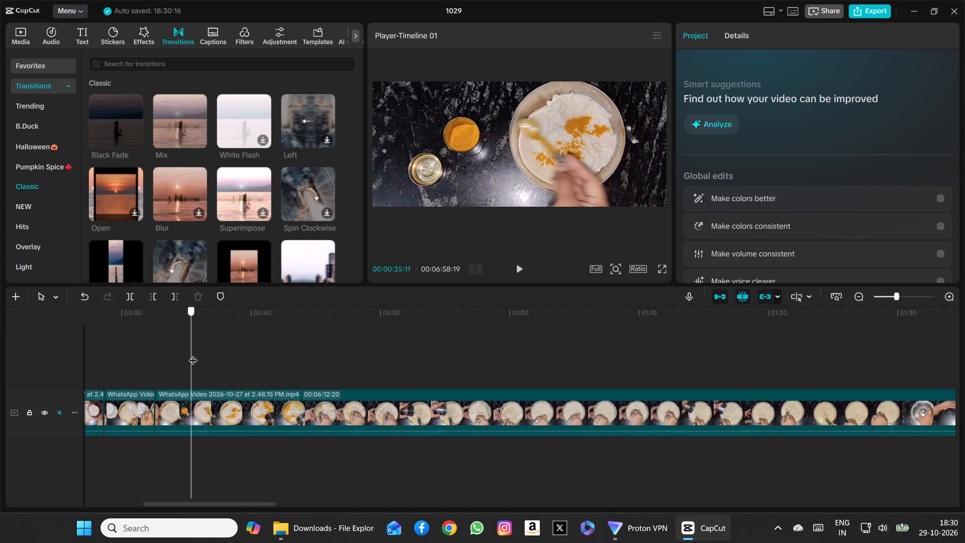
left_click_drag(193, 354, 214, 359)
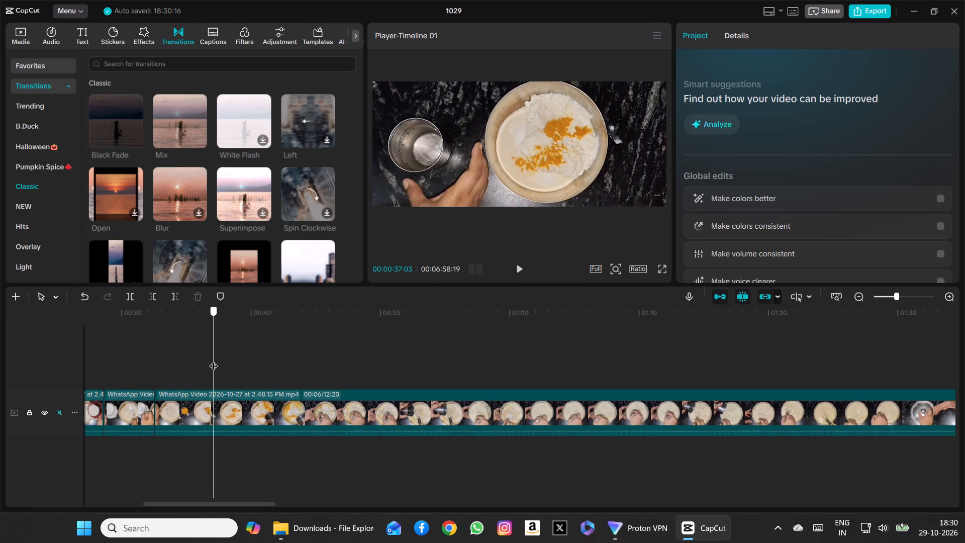
left_click_drag(214, 359, 211, 358)
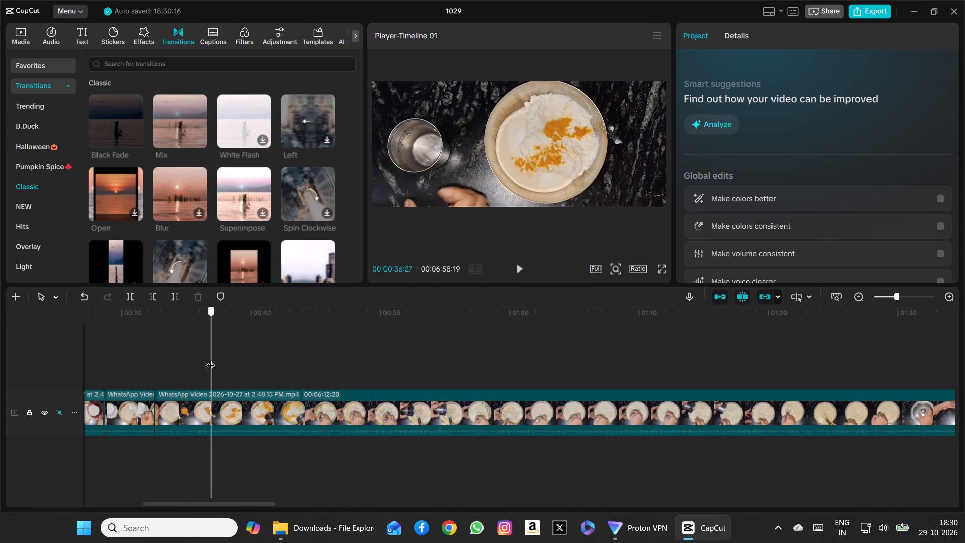
left_click_drag(211, 358, 157, 367)
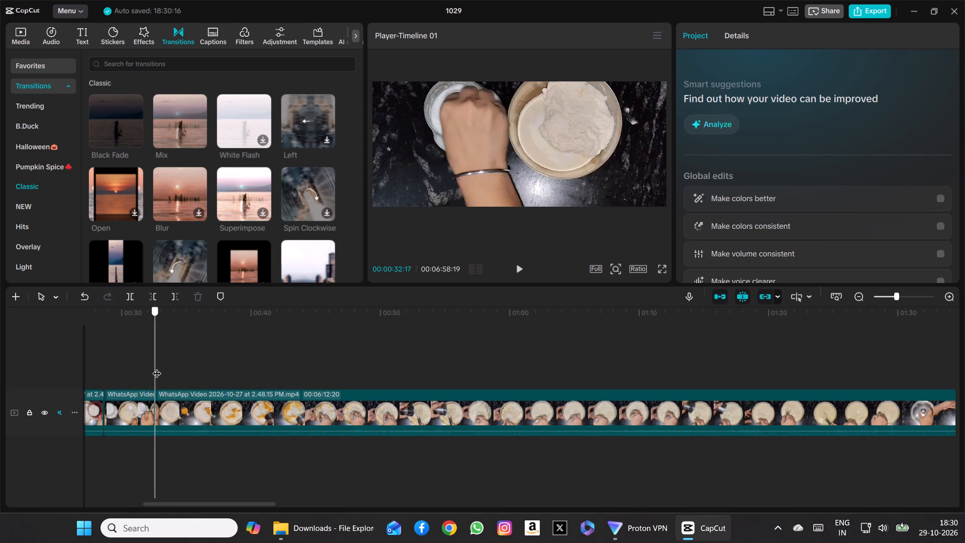
left_click_drag(157, 367, 160, 367)
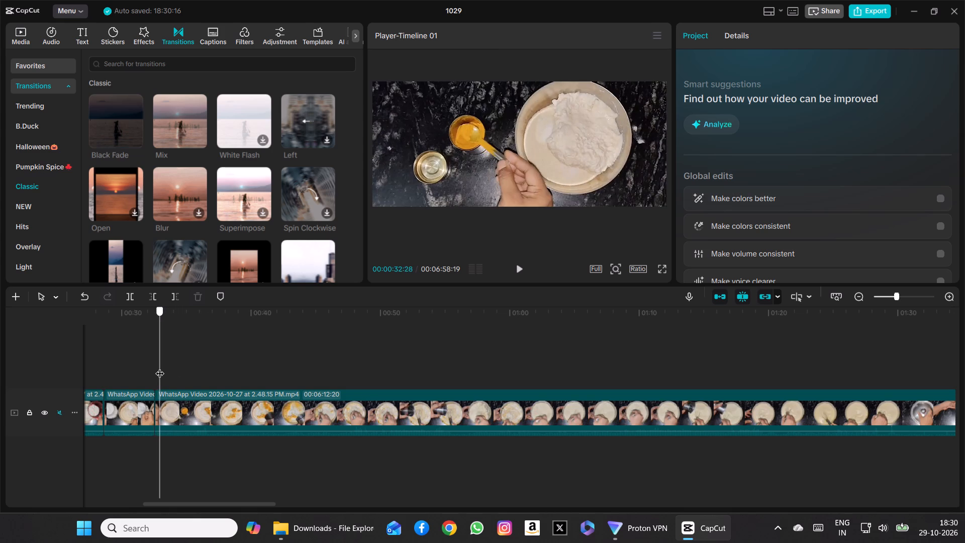
left_click_drag(160, 367, 175, 369)
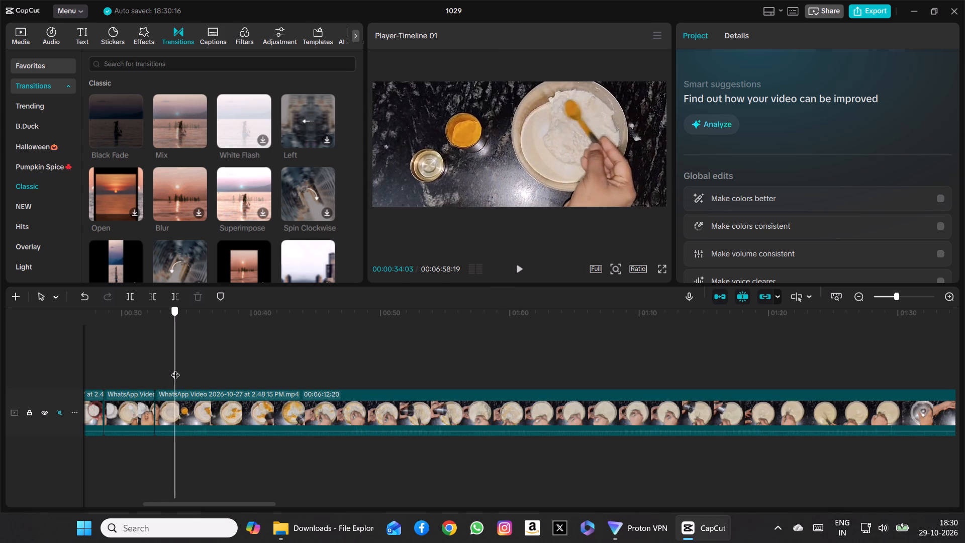
left_click_drag(175, 369, 188, 371)
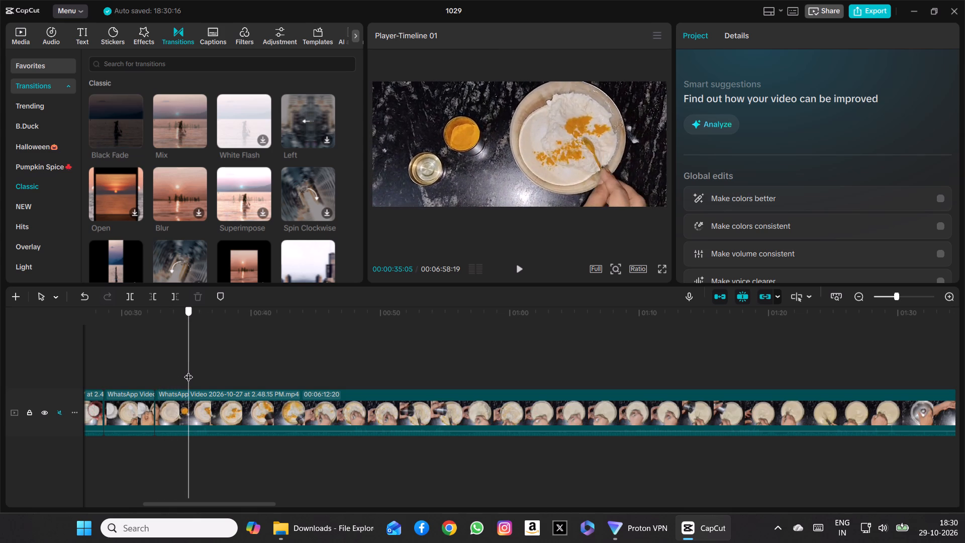
left_click_drag(188, 371, 193, 372)
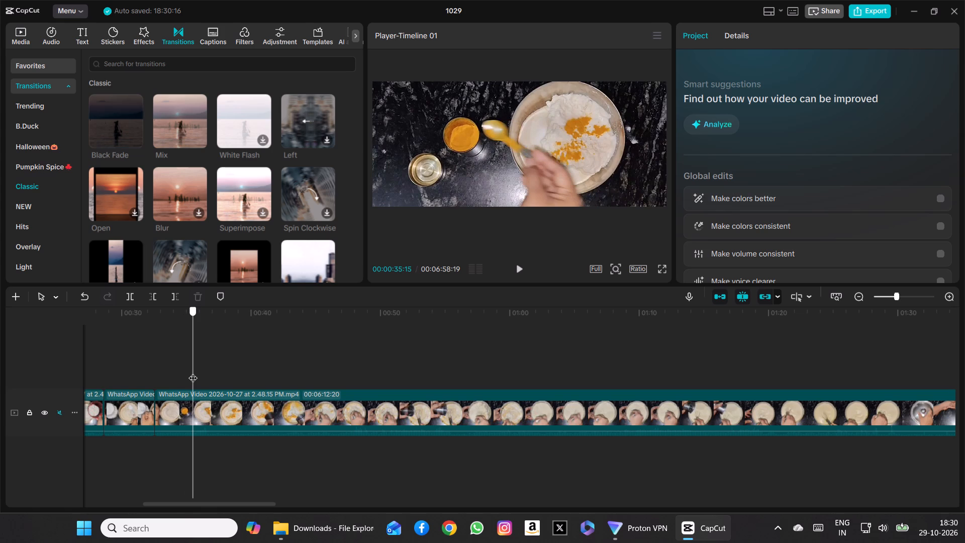
left_click_drag(193, 372, 204, 372)
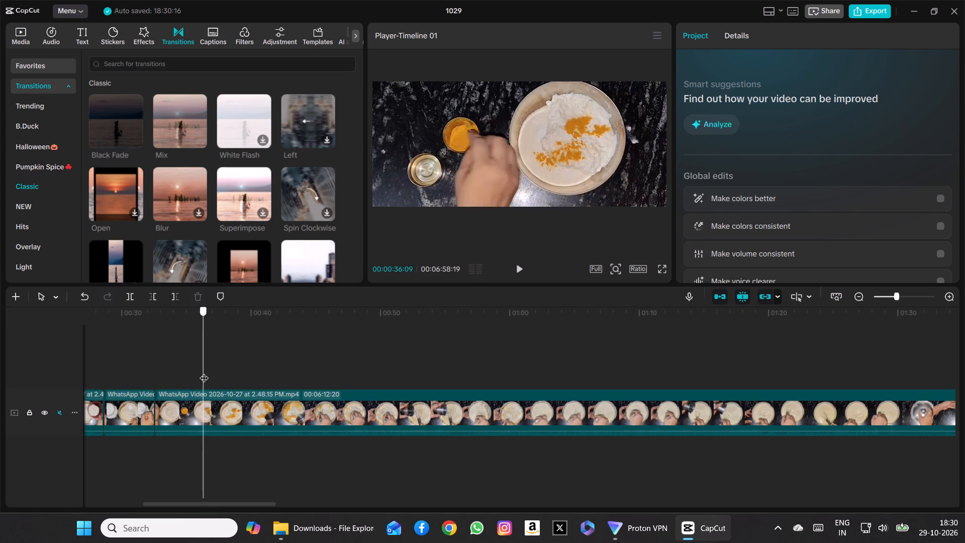
left_click_drag(204, 372, 211, 372)
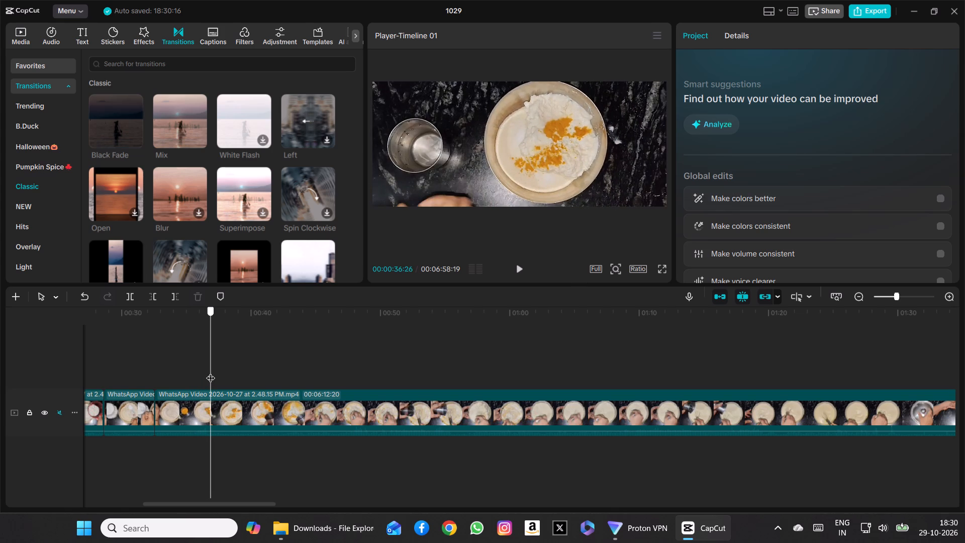
left_click_drag(211, 372, 207, 372)
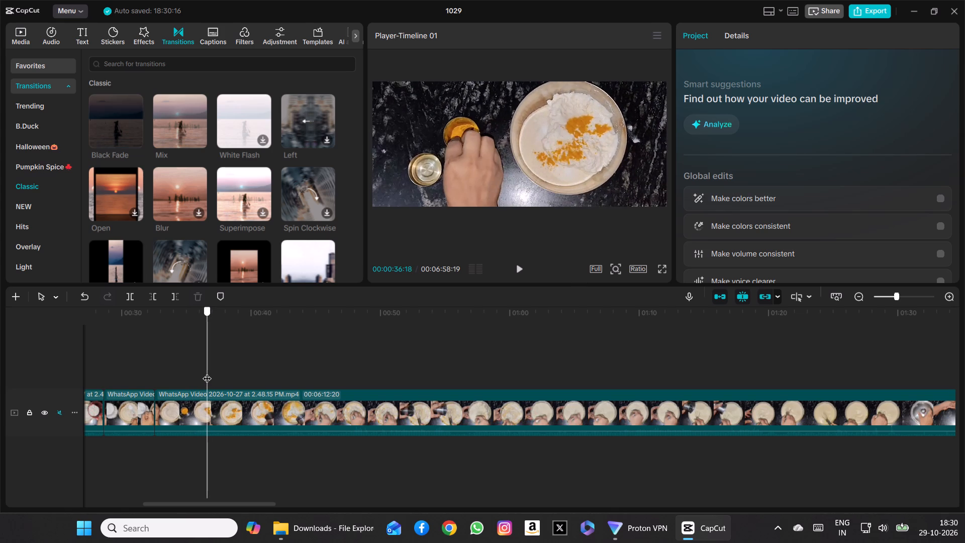
left_click_drag(207, 372, 208, 372)
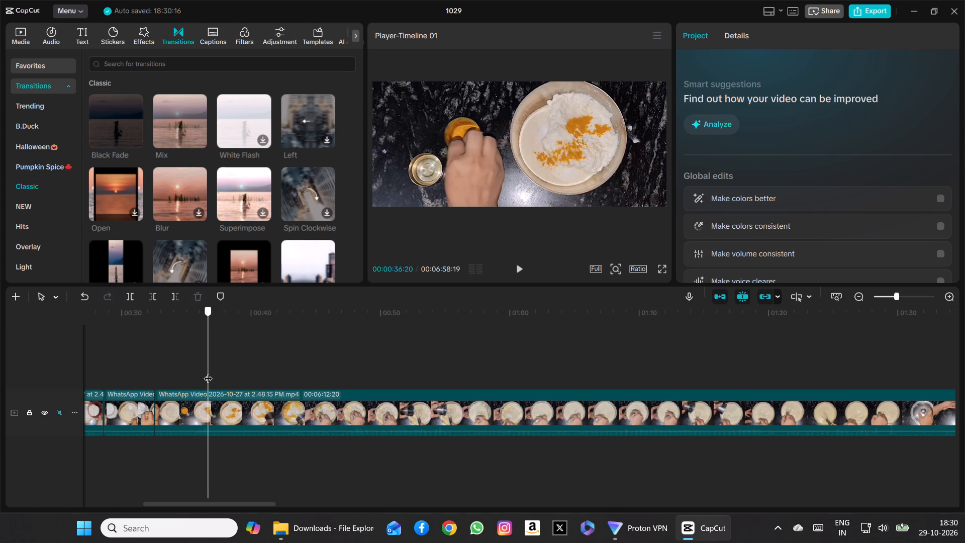
left_click_drag(208, 372, 209, 372)
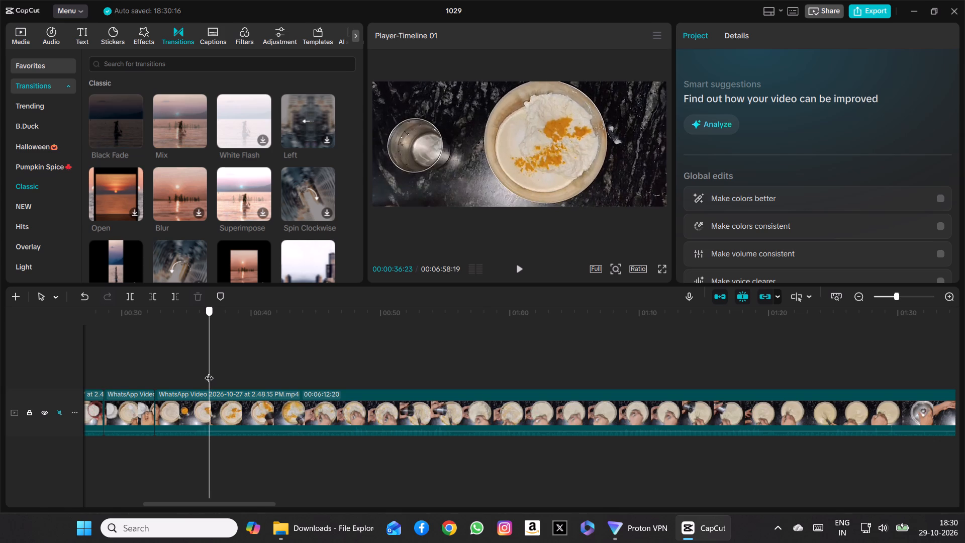
left_click_drag(209, 372, 208, 372)
left_click(135, 298)
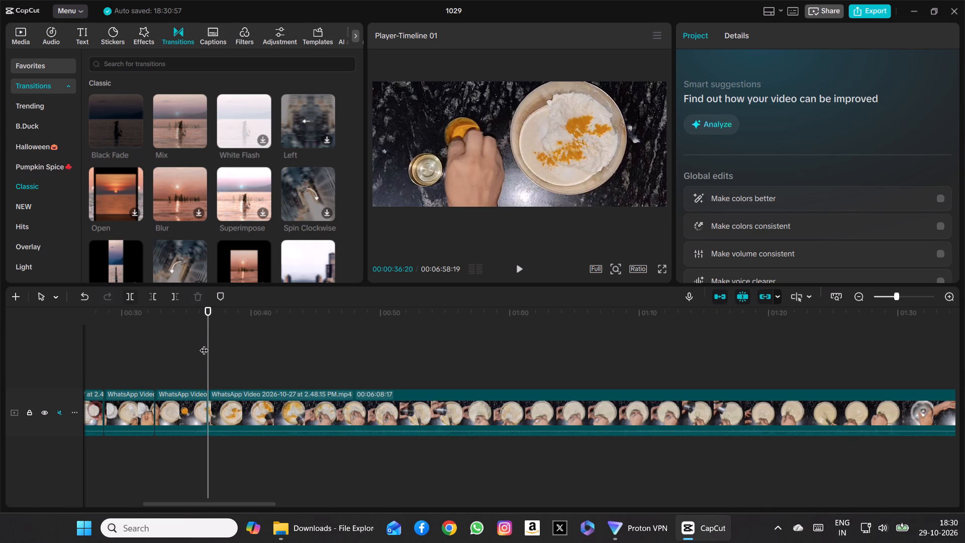
Split the cooking clip at 00:00:42:16, where the steel cup moves away from the bowl just before the whisk shot.
left_click_drag(208, 343, 218, 343)
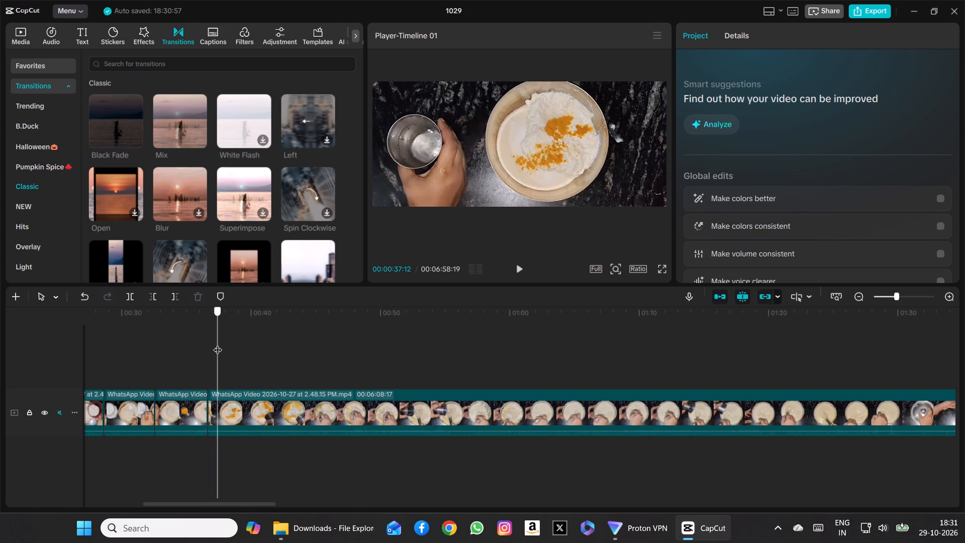
left_click_drag(218, 343, 234, 344)
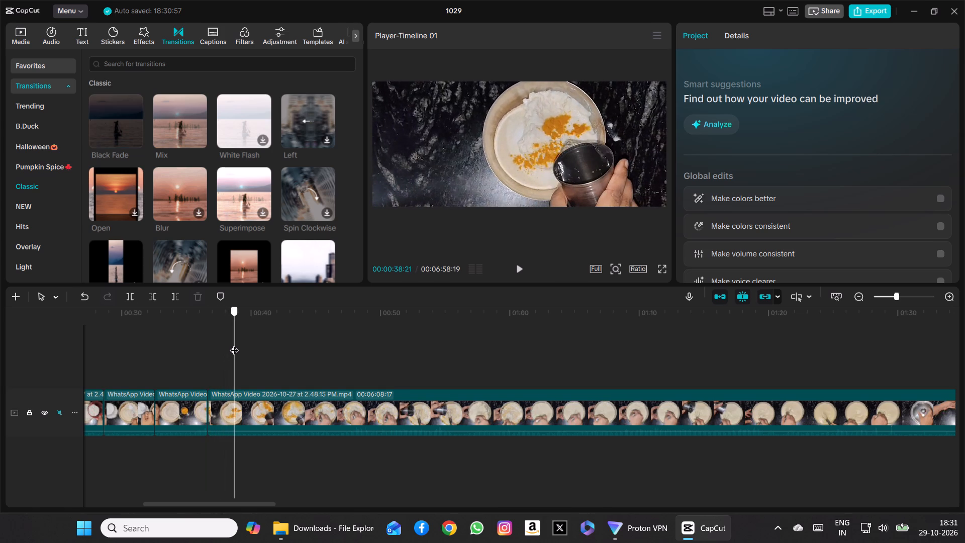
left_click_drag(234, 344, 245, 345)
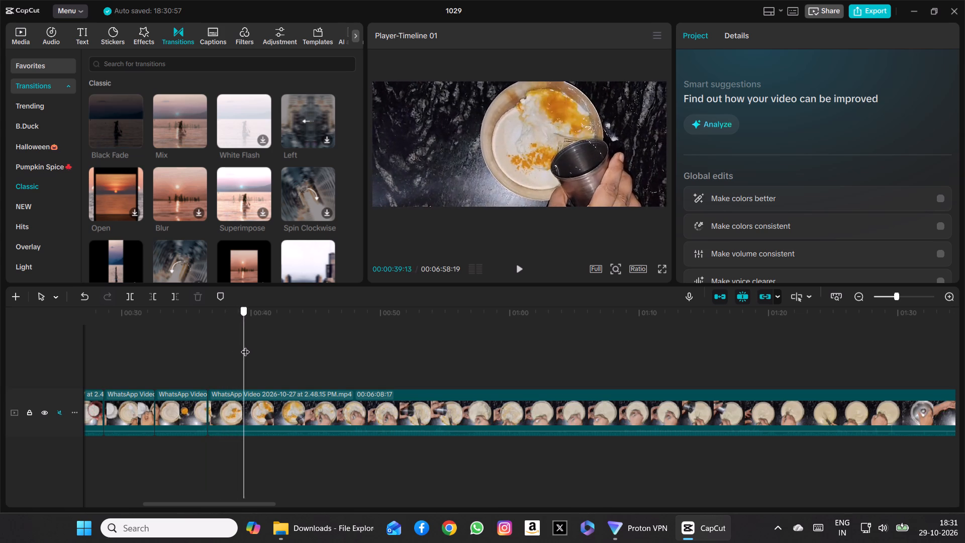
left_click_drag(245, 345, 263, 346)
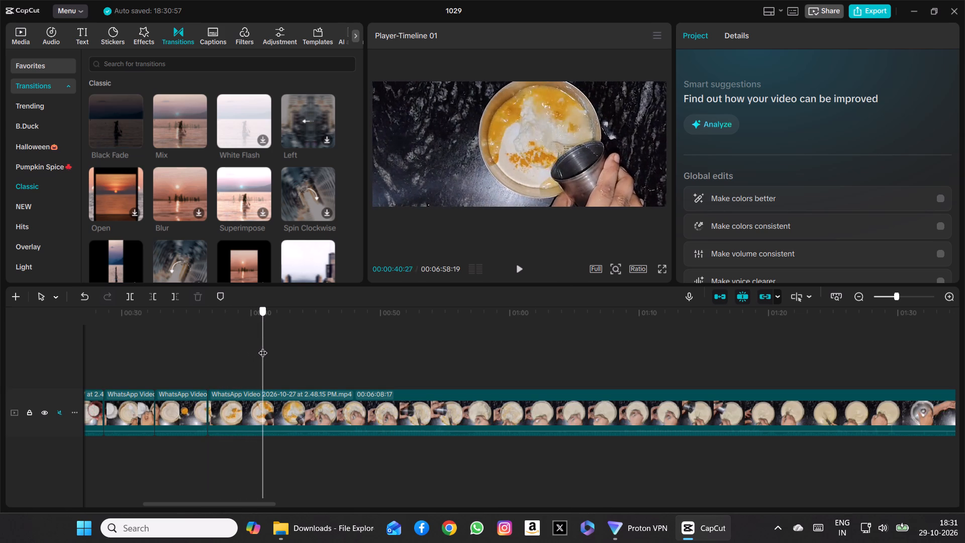
left_click_drag(263, 346, 280, 348)
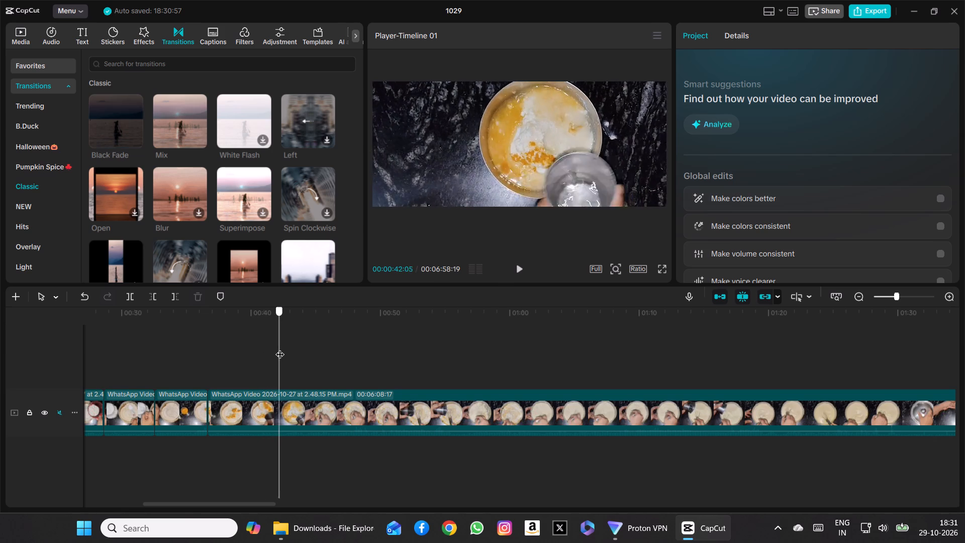
left_click_drag(280, 348, 282, 348)
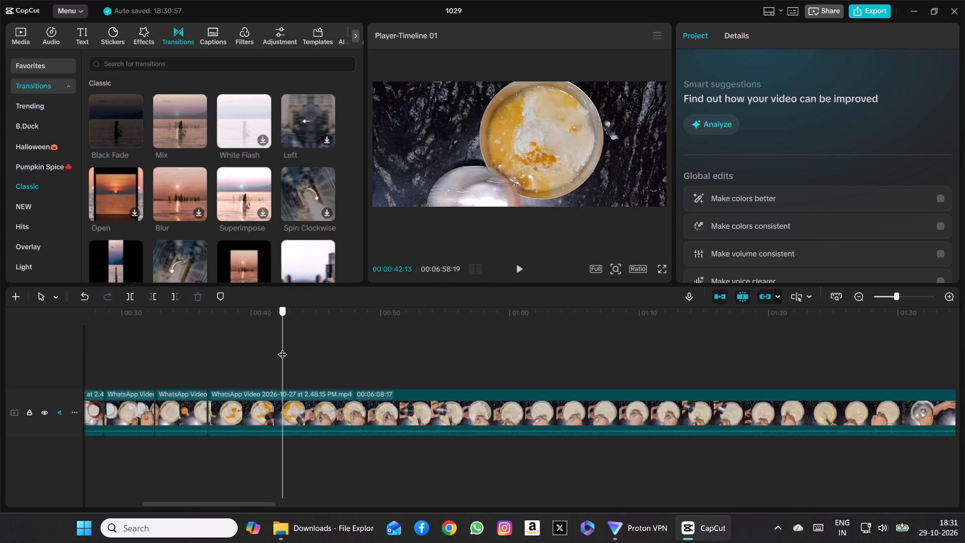
left_click_drag(282, 348, 289, 348)
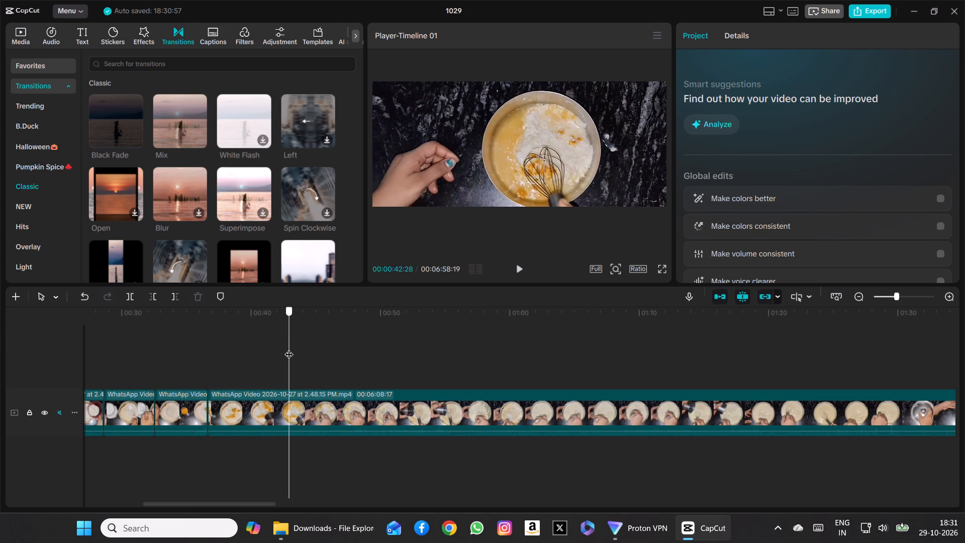
left_click_drag(289, 348, 274, 348)
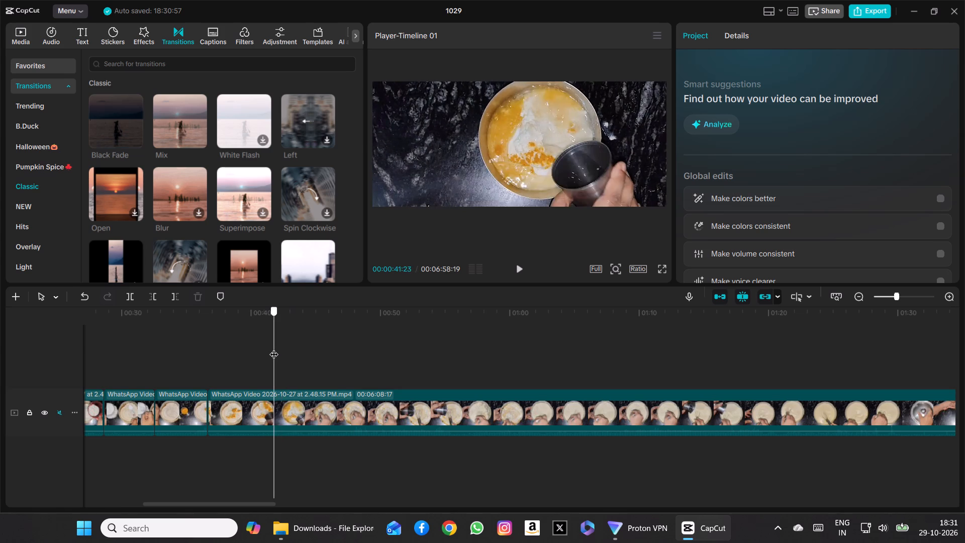
left_click_drag(274, 348, 279, 348)
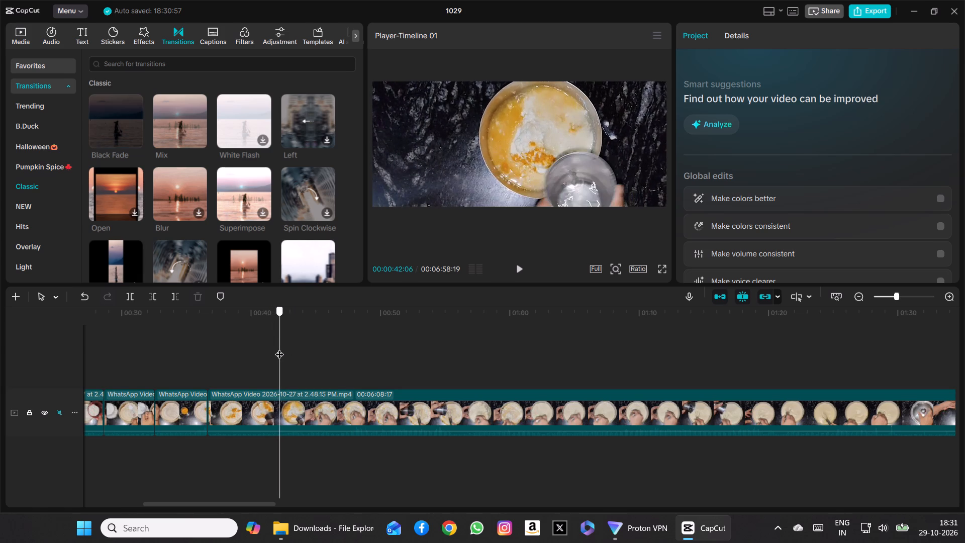
left_click_drag(279, 348, 283, 346)
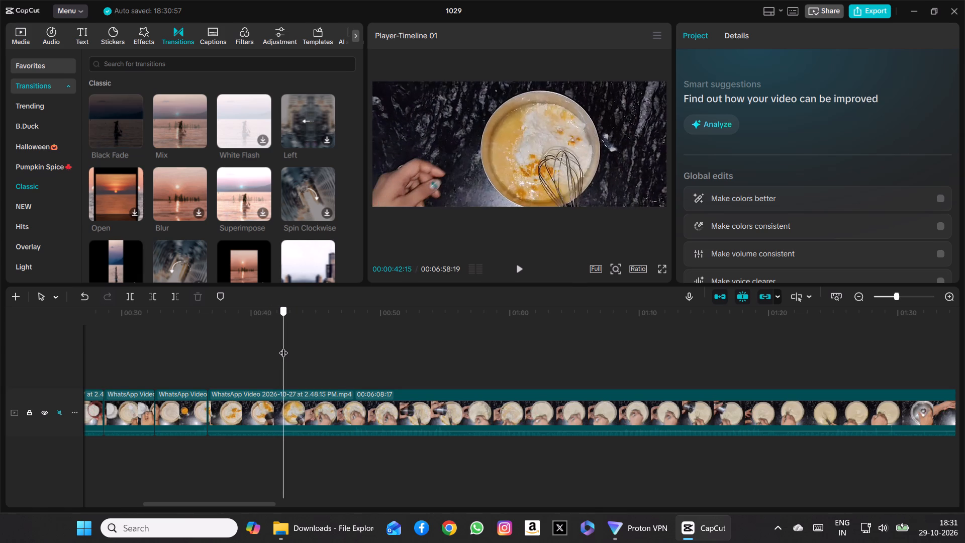
left_click_drag(283, 346, 283, 347)
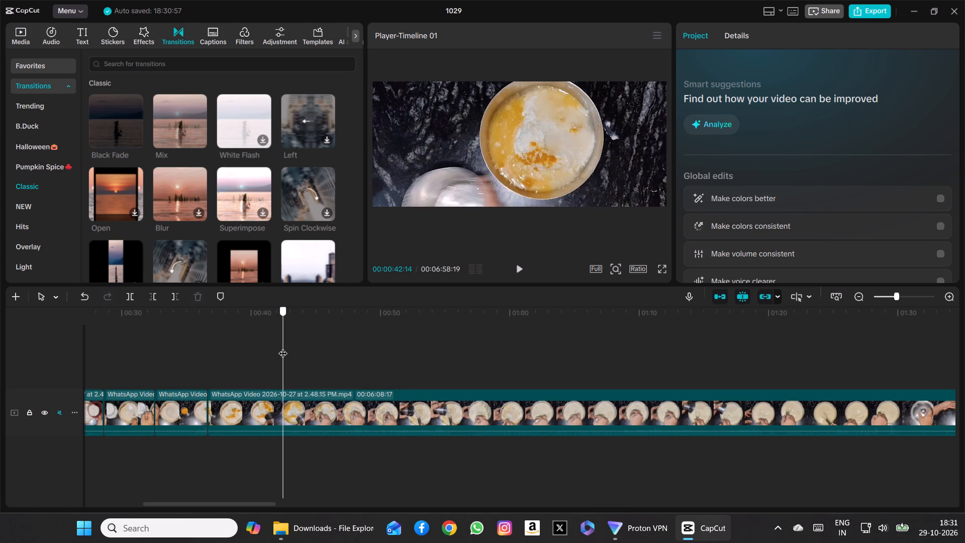
left_click_drag(283, 347, 283, 346)
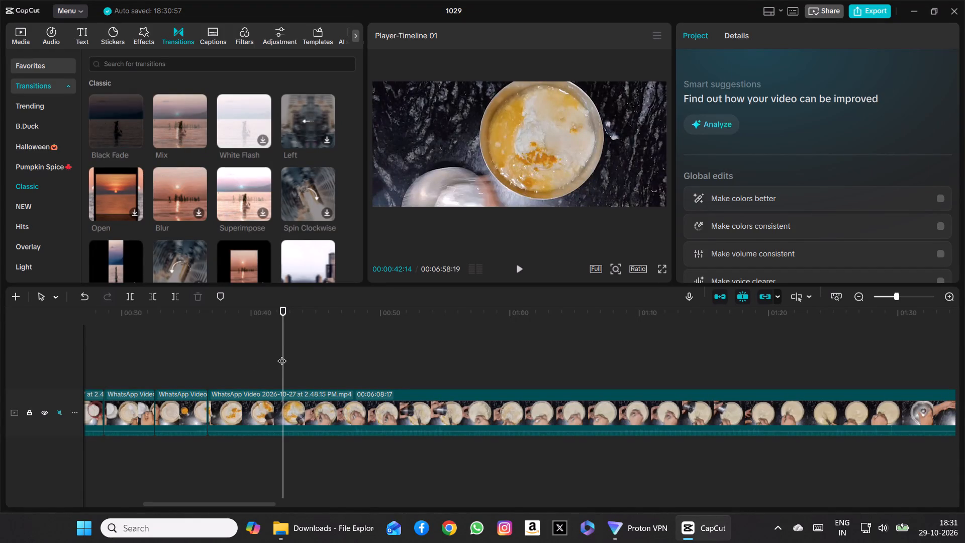
left_click(284, 355)
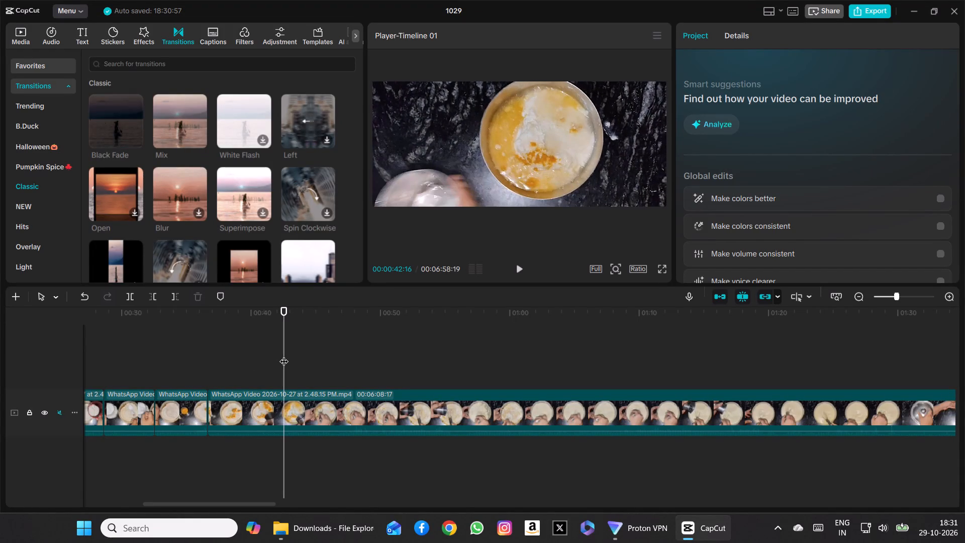
left_click(130, 294)
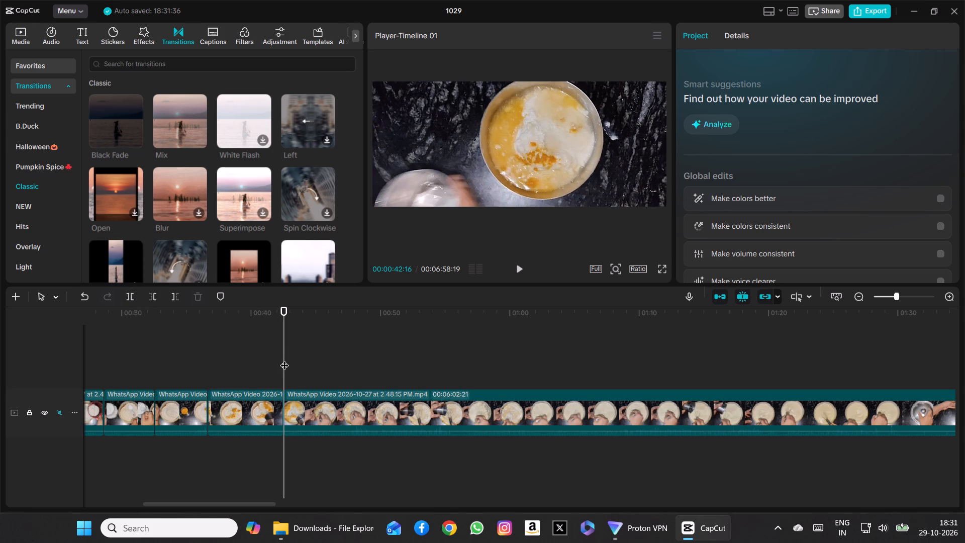
Set the playback speed of the water-pouring segment between the two newest cuts to 1.15x.
left_click_drag(284, 359, 241, 374)
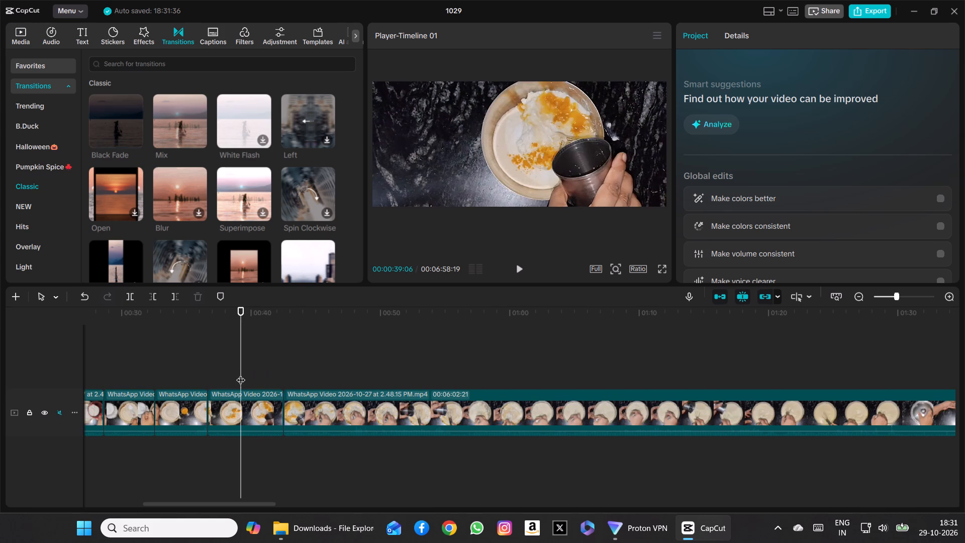
left_click(258, 405)
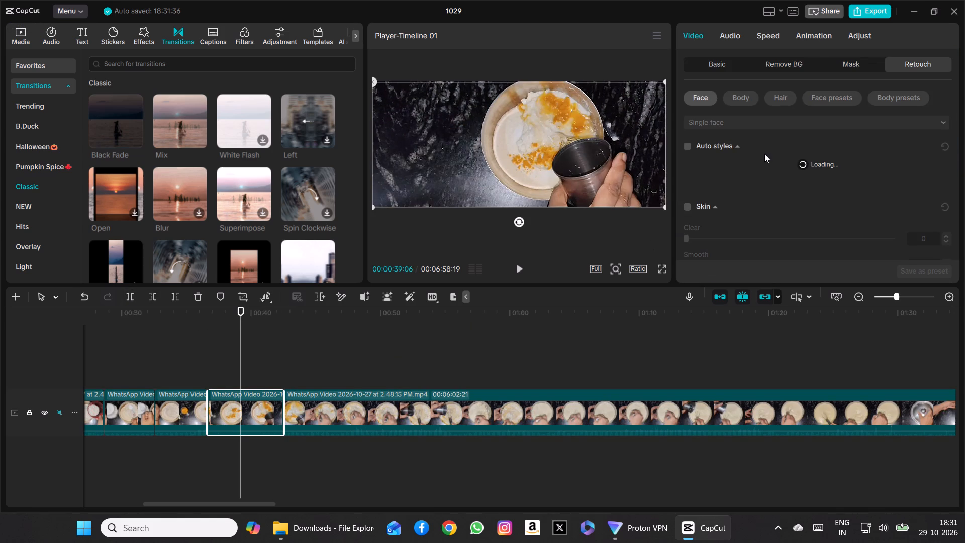
left_click(768, 31)
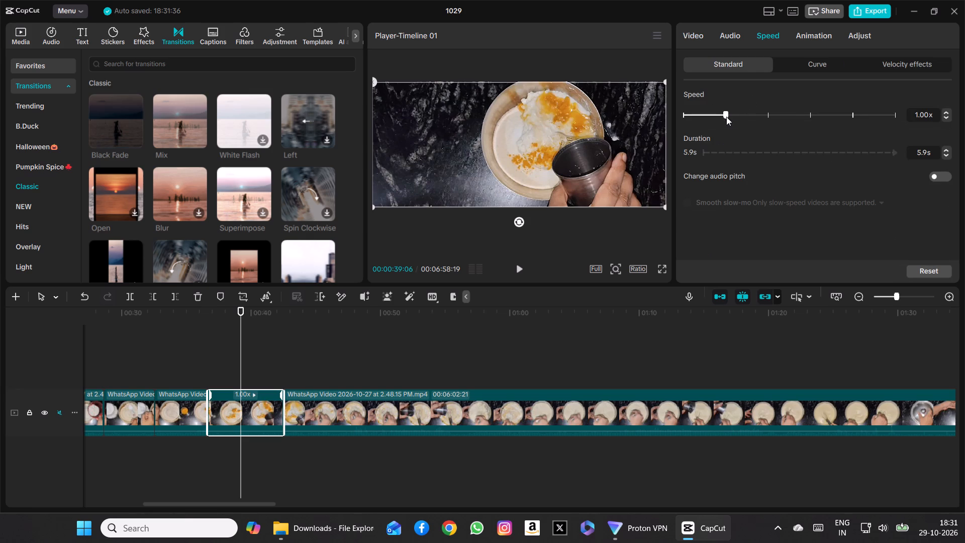
left_click_drag(726, 114, 733, 115)
left_click_drag(733, 115, 733, 115)
left_click_drag(733, 115, 732, 115)
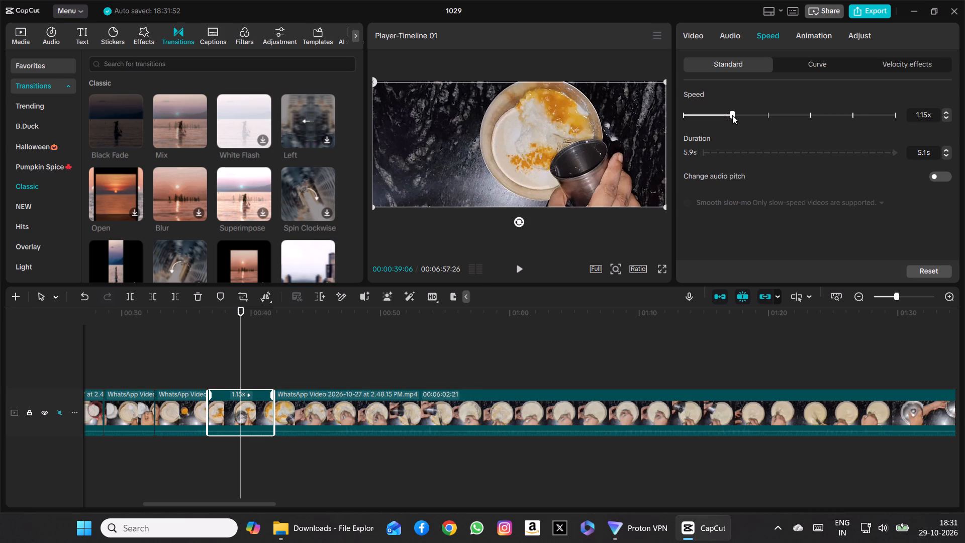
Set the playback speed of the water-pouring segment to 1.20x and play it back to check the pace.
left_click(520, 264)
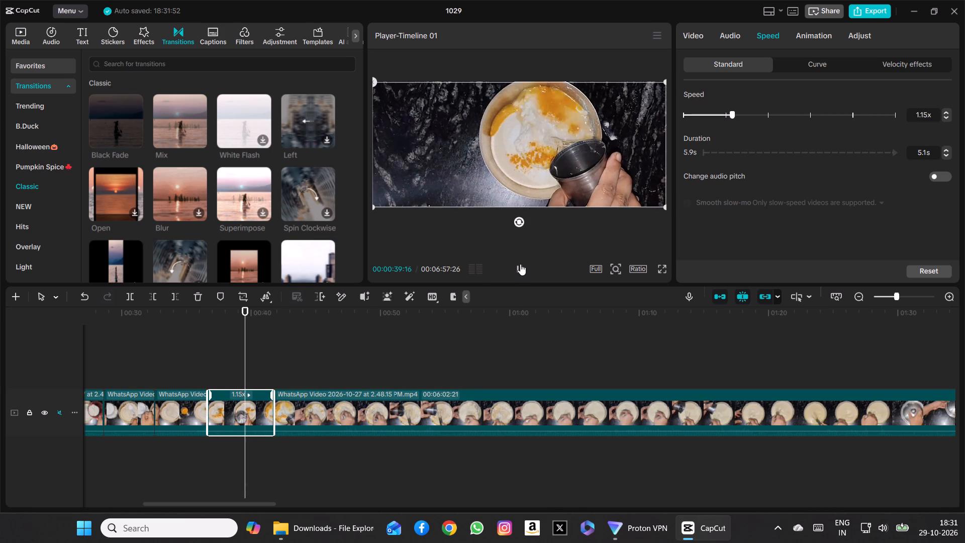
left_click(520, 264)
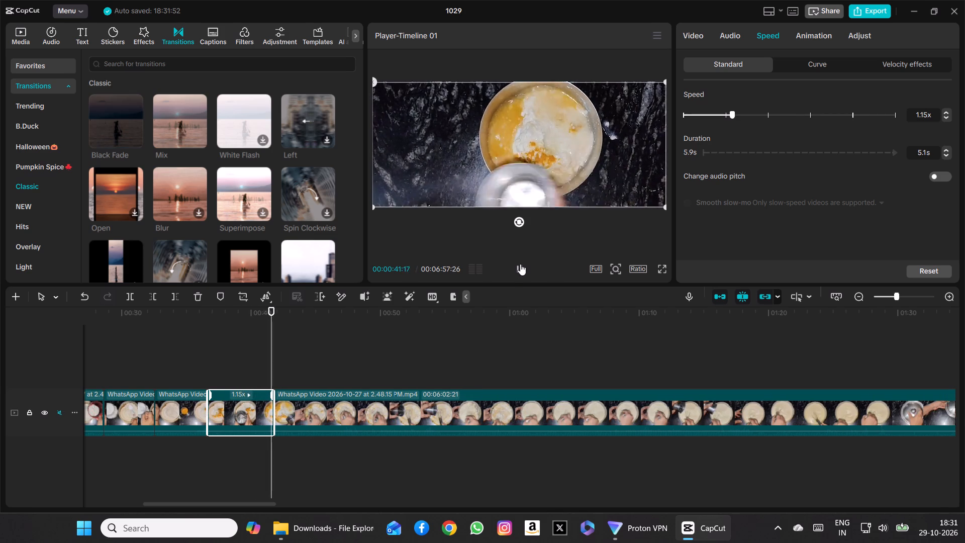
left_click(732, 114)
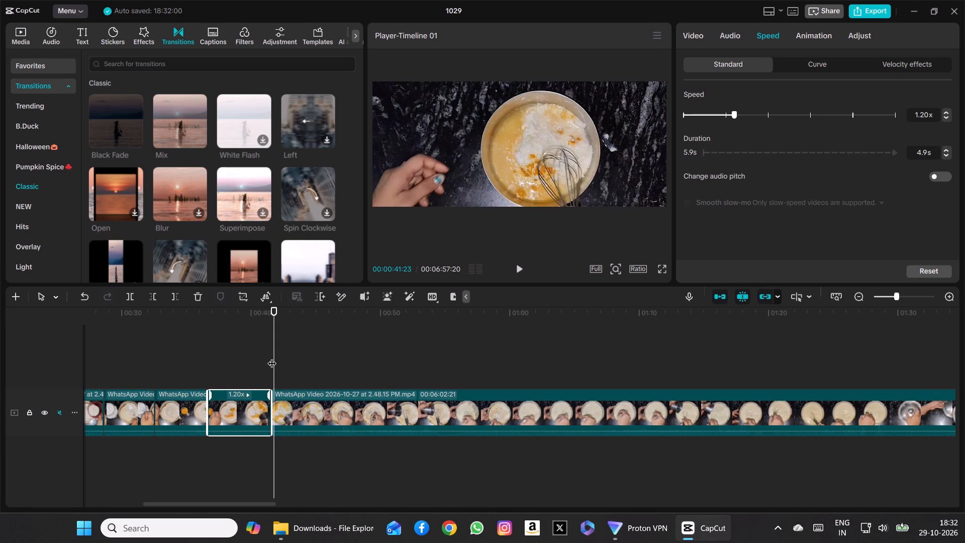
left_click_drag(272, 357, 210, 361)
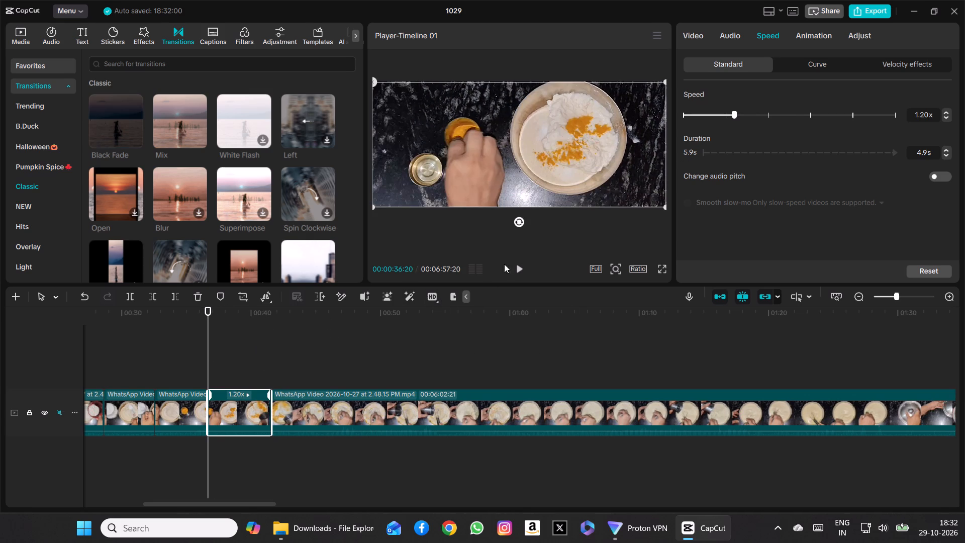
left_click(519, 265)
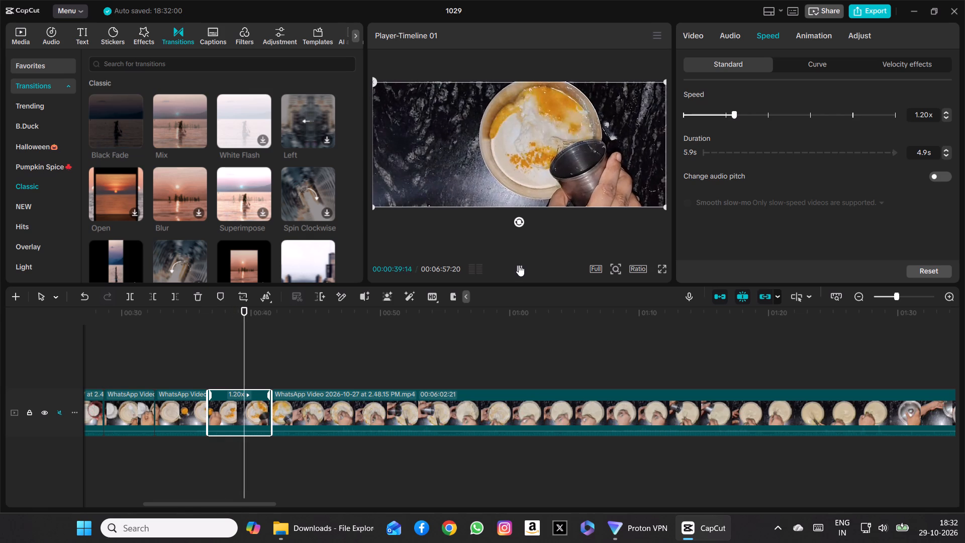
left_click(519, 265)
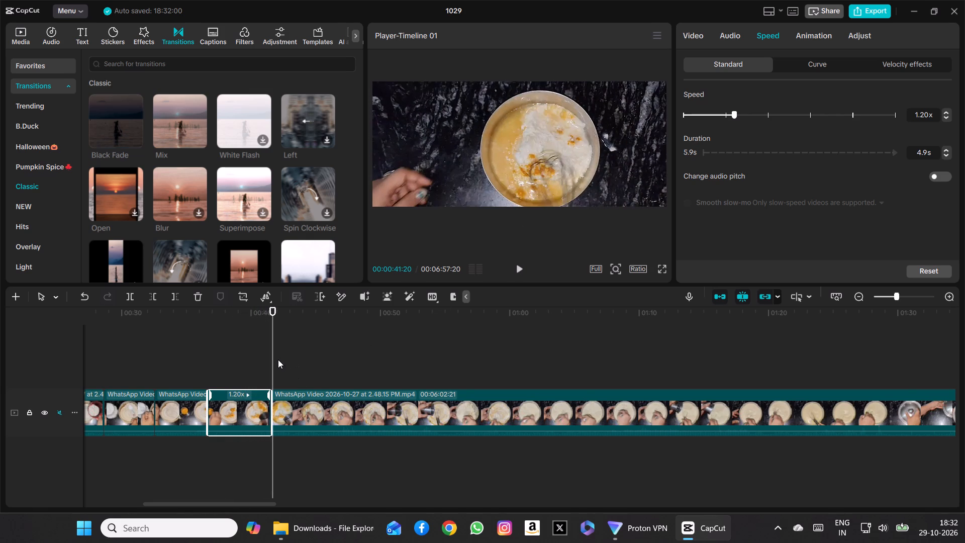
Examine the whisking and water-adding footage after the water-pouring segment, up to where the steel lid covers the bowl.
scroll(278, 359, "left", 1)
left_click_drag(181, 346, 182, 347)
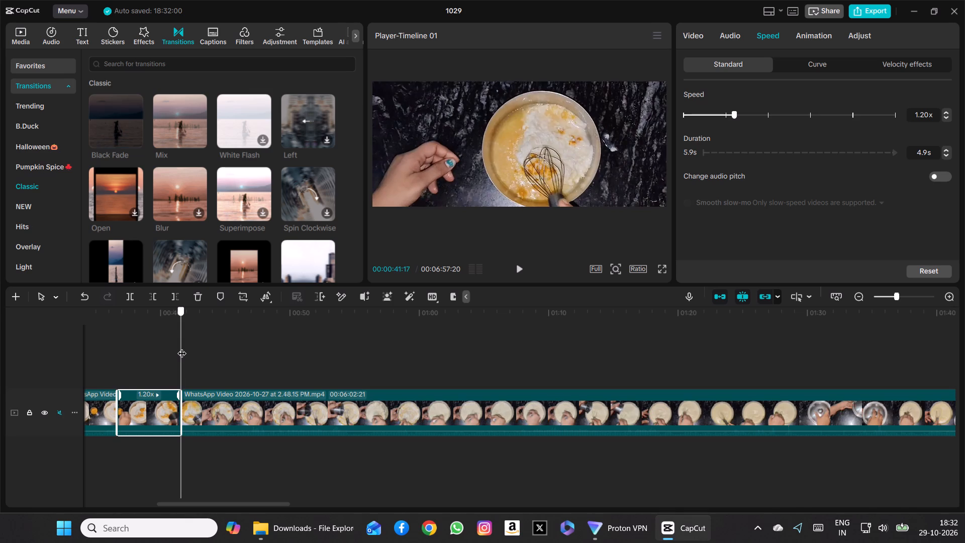
left_click_drag(182, 347, 188, 347)
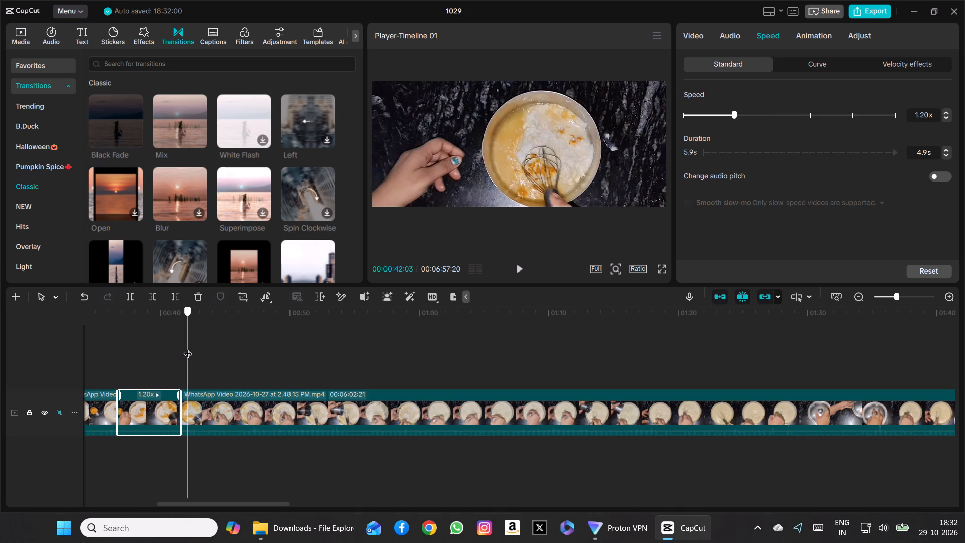
left_click_drag(188, 347, 204, 348)
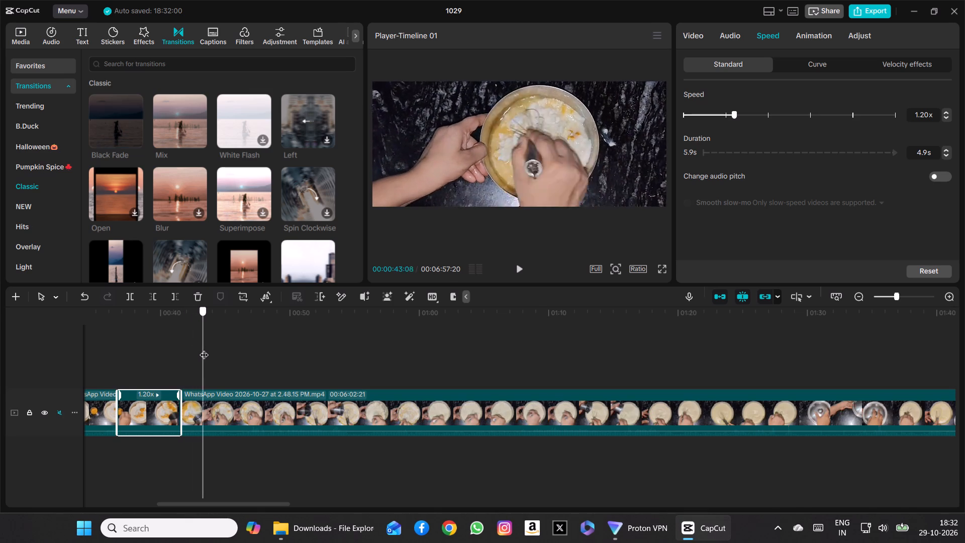
left_click_drag(204, 348, 228, 352)
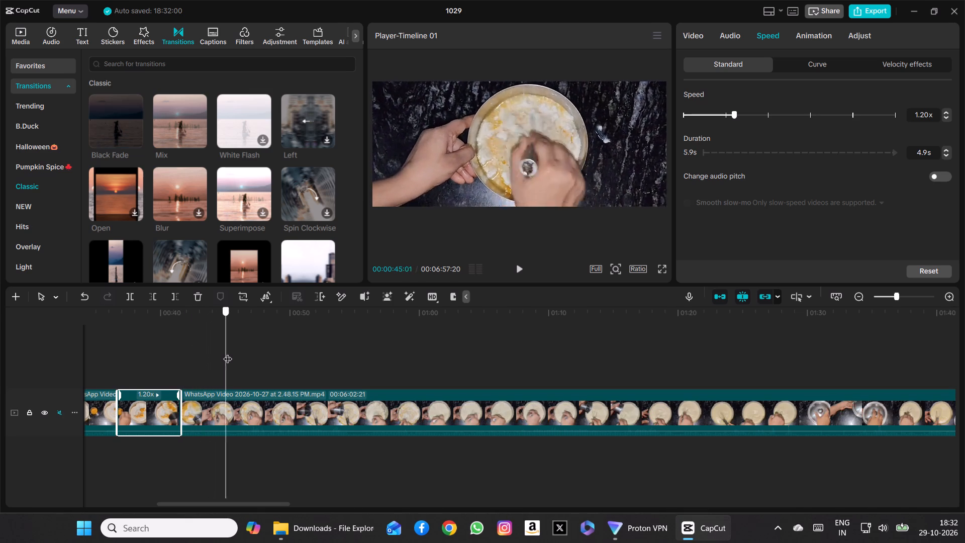
left_click_drag(228, 352, 290, 364)
scroll(290, 364, "left", 1)
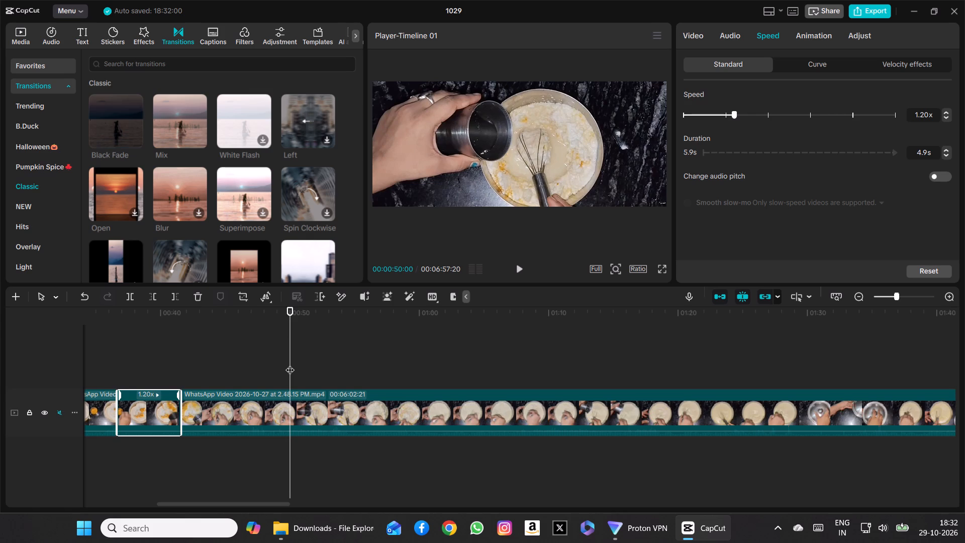
scroll(290, 364, "left", 2)
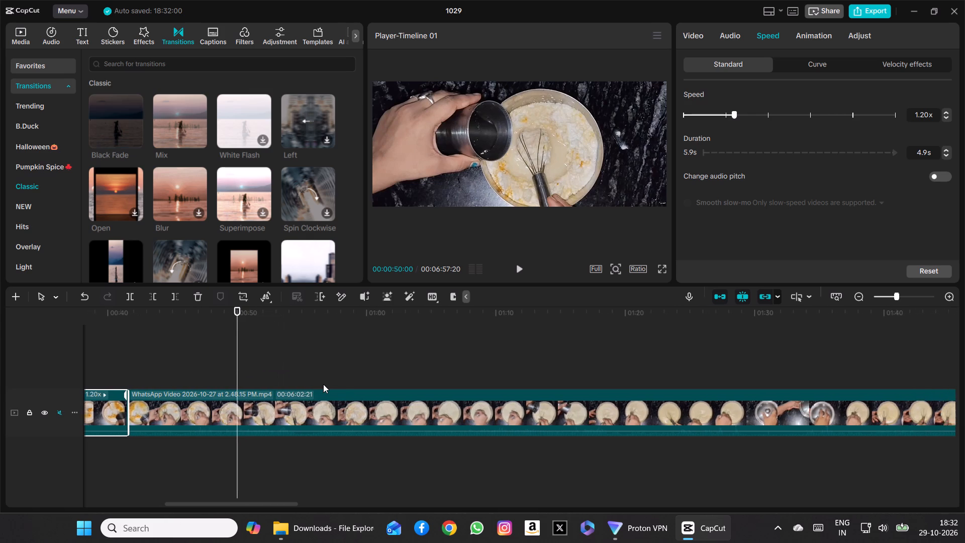
scroll(323, 384, "left", 1)
left_click_drag(223, 357, 301, 383)
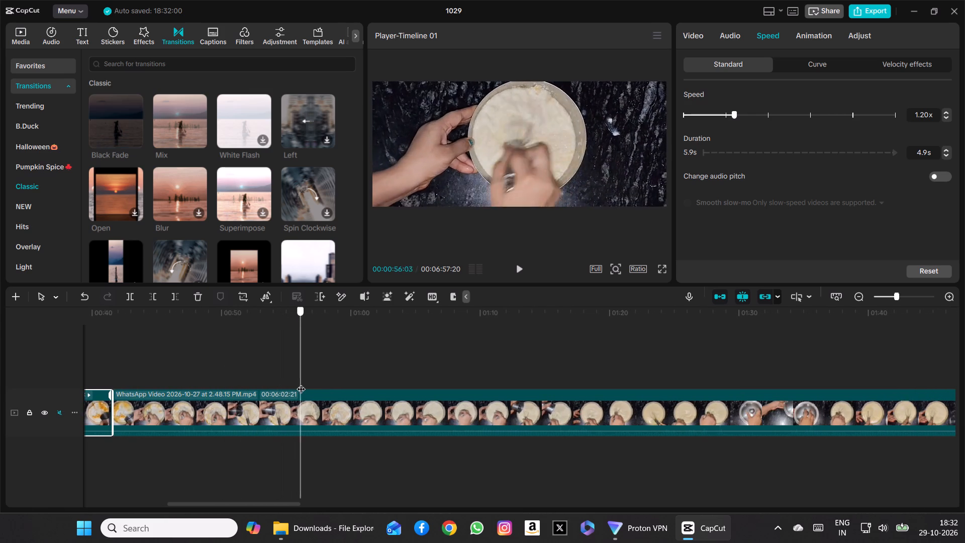
left_click_drag(301, 383, 391, 398)
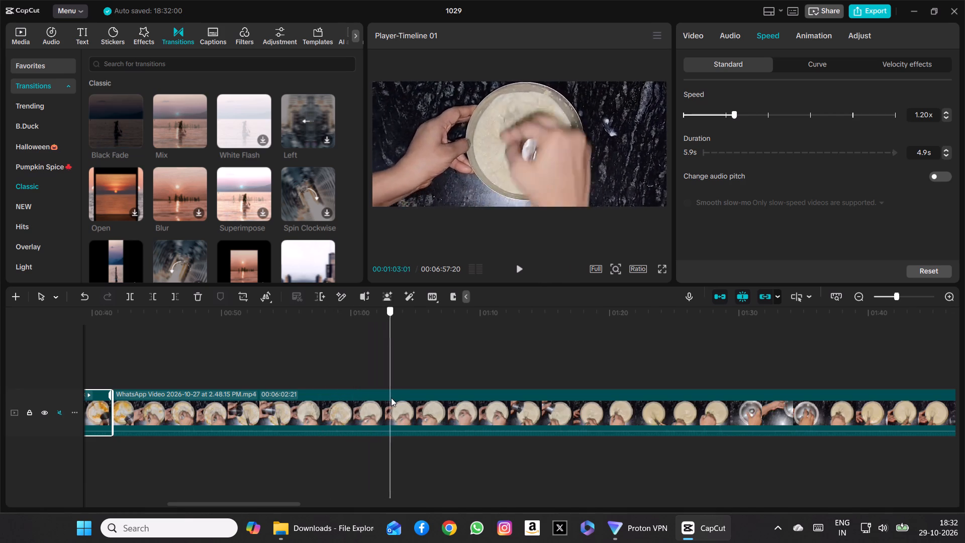
left_click_drag(391, 398, 454, 405)
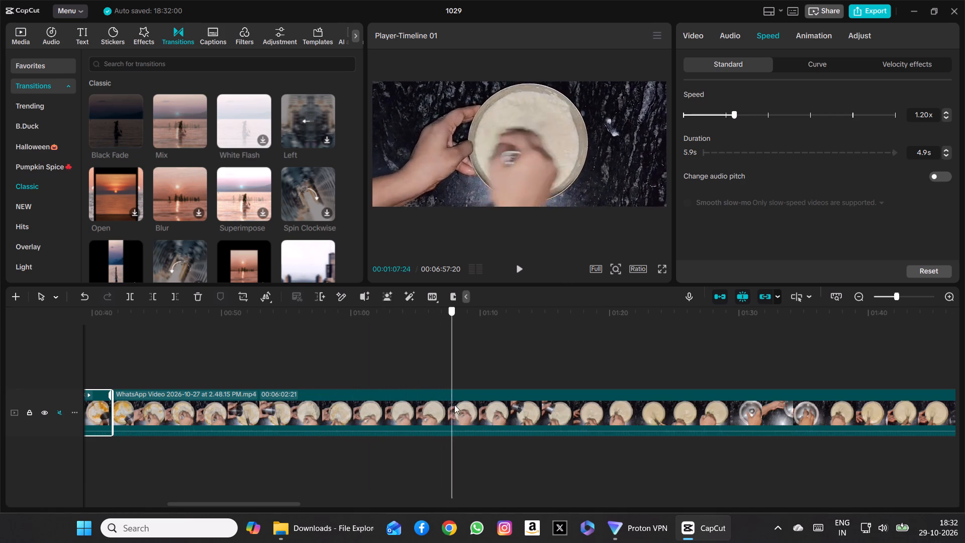
left_click_drag(454, 405, 518, 403)
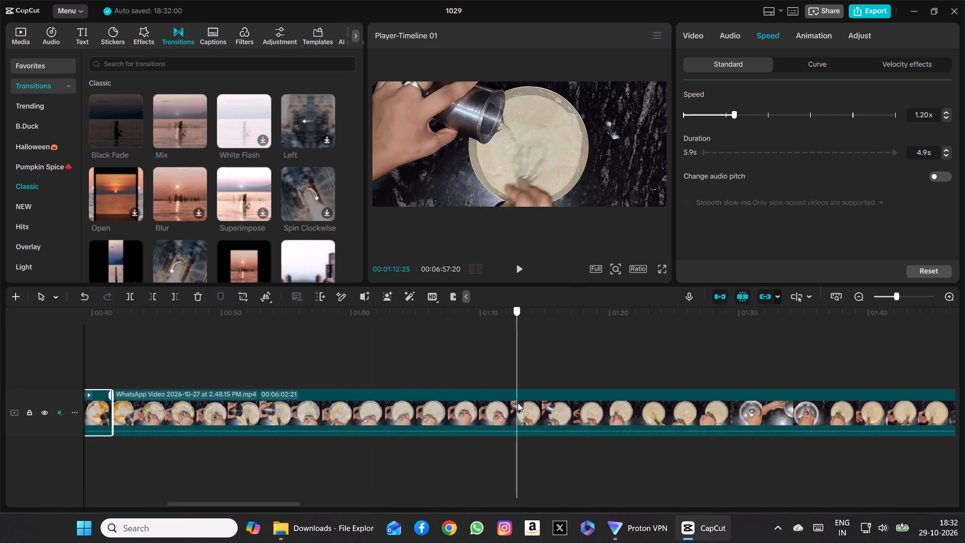
left_click_drag(518, 403, 559, 401)
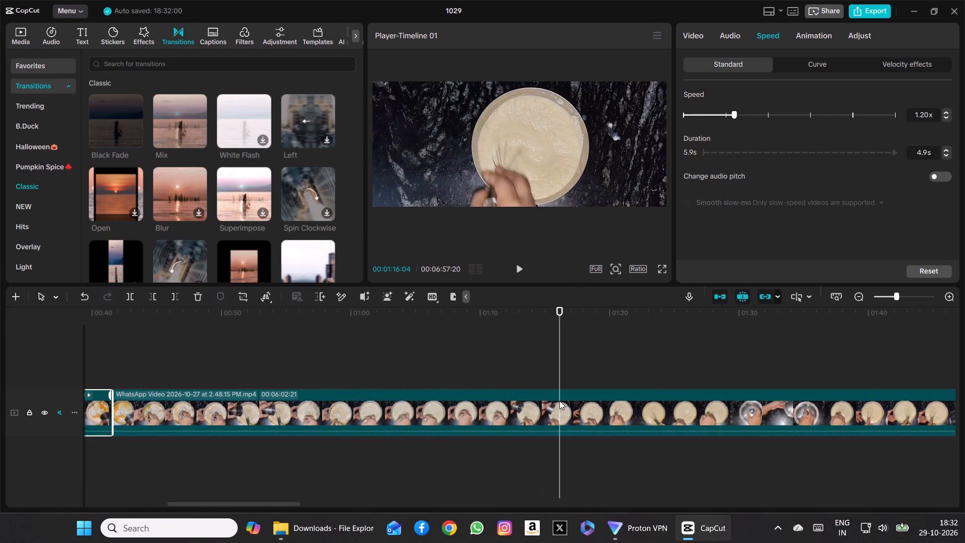
scroll(559, 401, "left", 1)
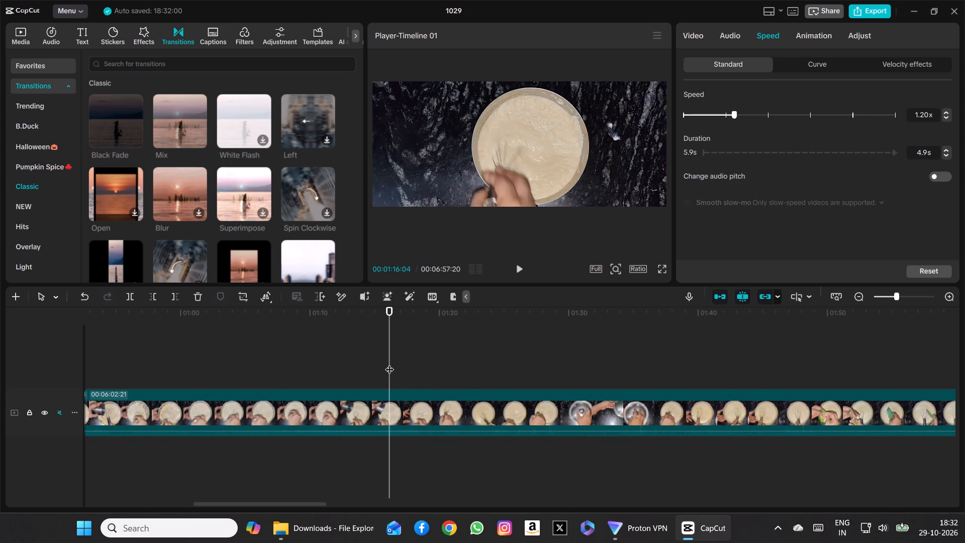
left_click_drag(390, 363, 404, 365)
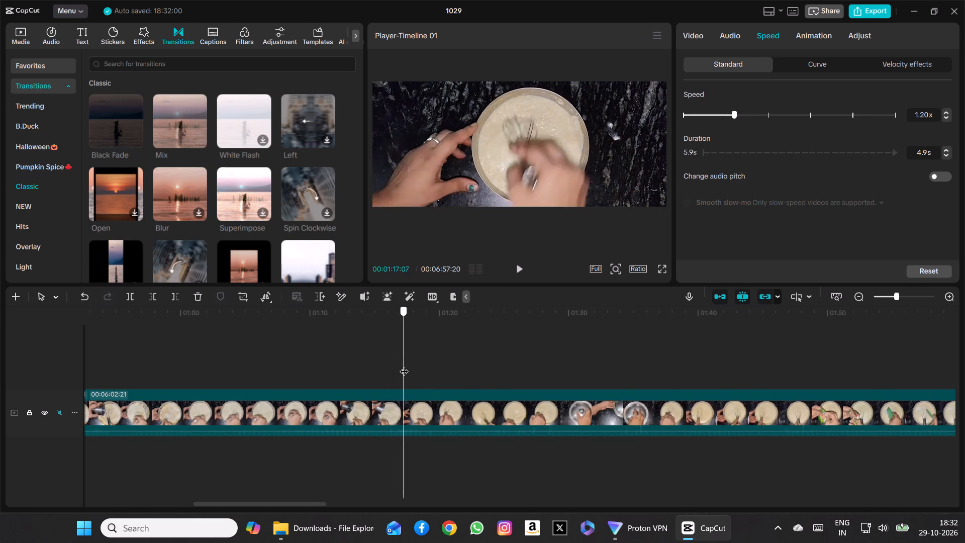
left_click_drag(404, 365, 427, 370)
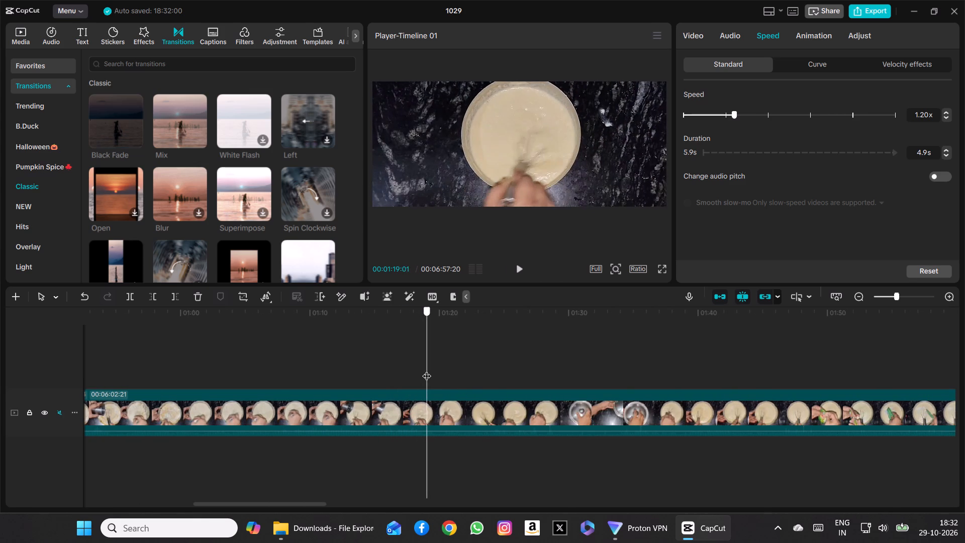
left_click_drag(427, 370, 471, 377)
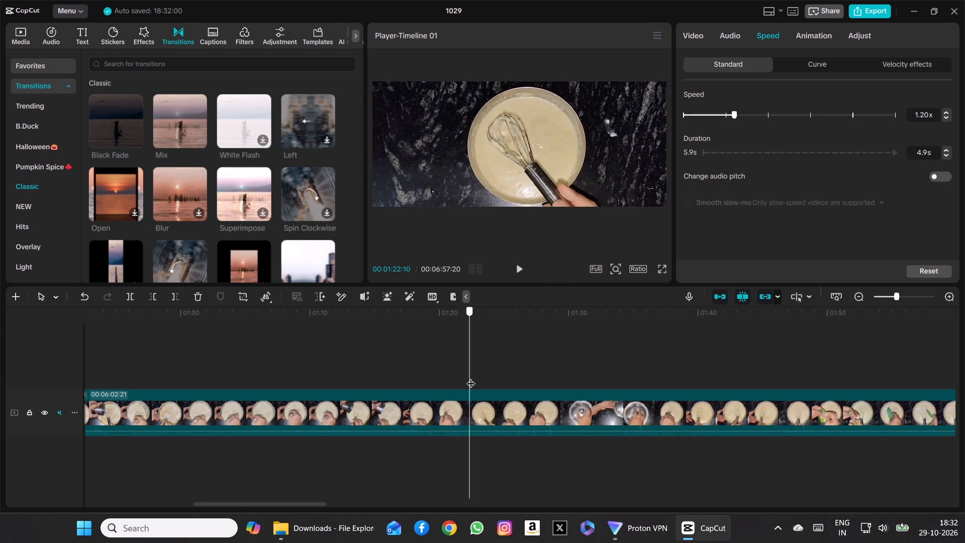
left_click_drag(471, 377, 531, 385)
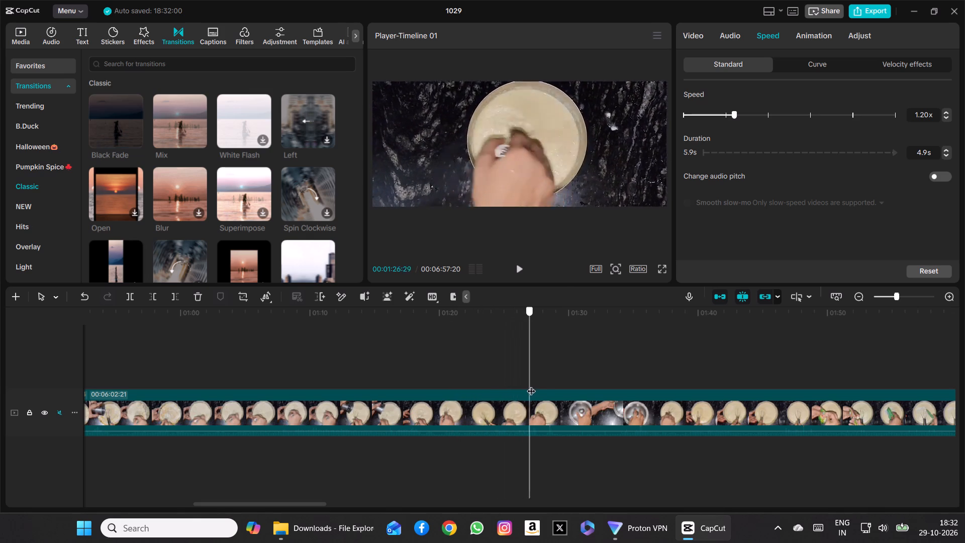
Split the cooking clip at 00:01:31:23, at the end of the shot where both hands move the steel-lidded bowl away.
left_click_drag(531, 385, 546, 388)
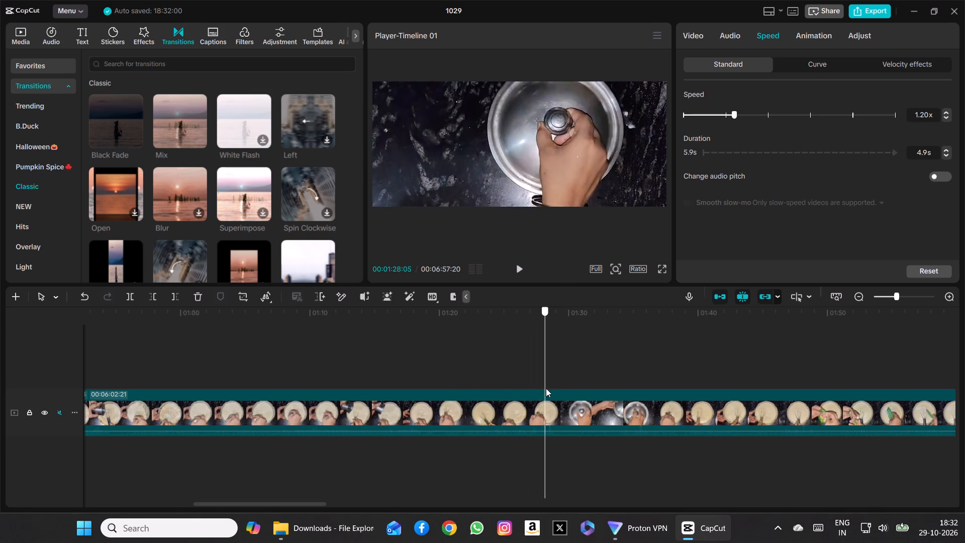
left_click_drag(546, 388, 557, 392)
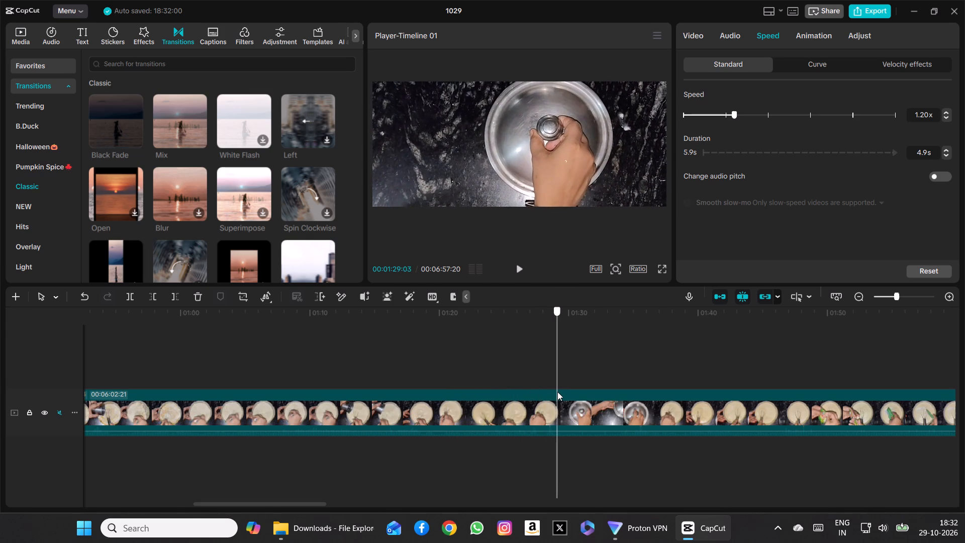
left_click_drag(557, 392, 576, 392)
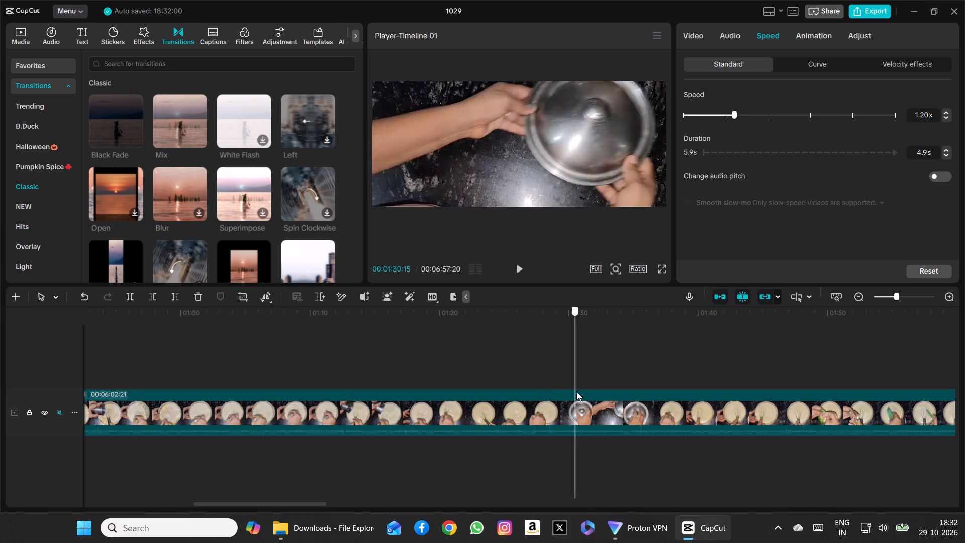
left_click_drag(576, 392, 597, 388)
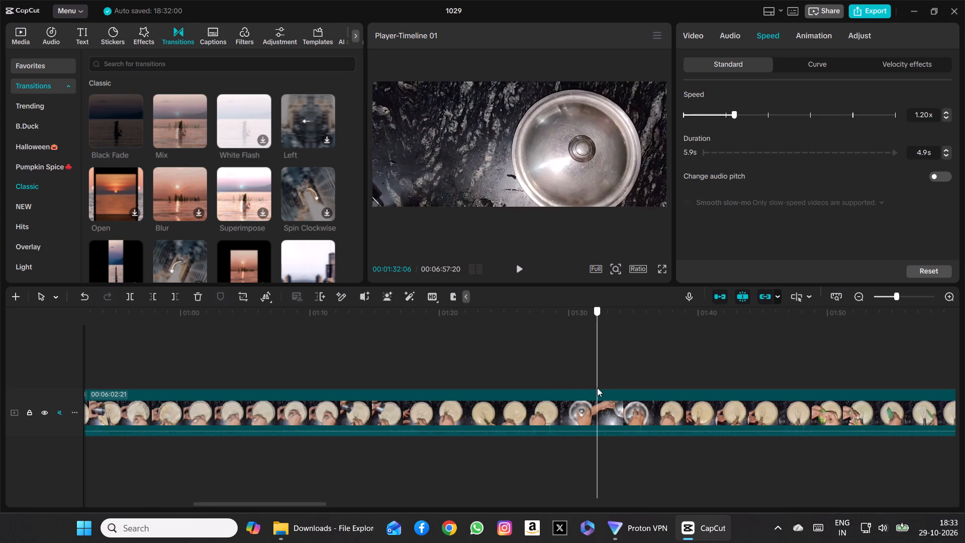
left_click_drag(597, 388, 609, 384)
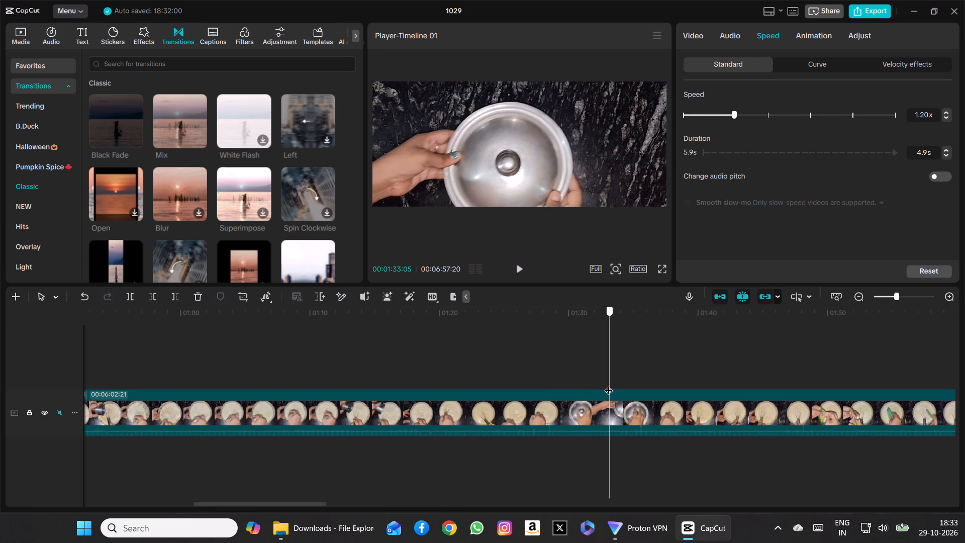
left_click_drag(609, 384, 560, 403)
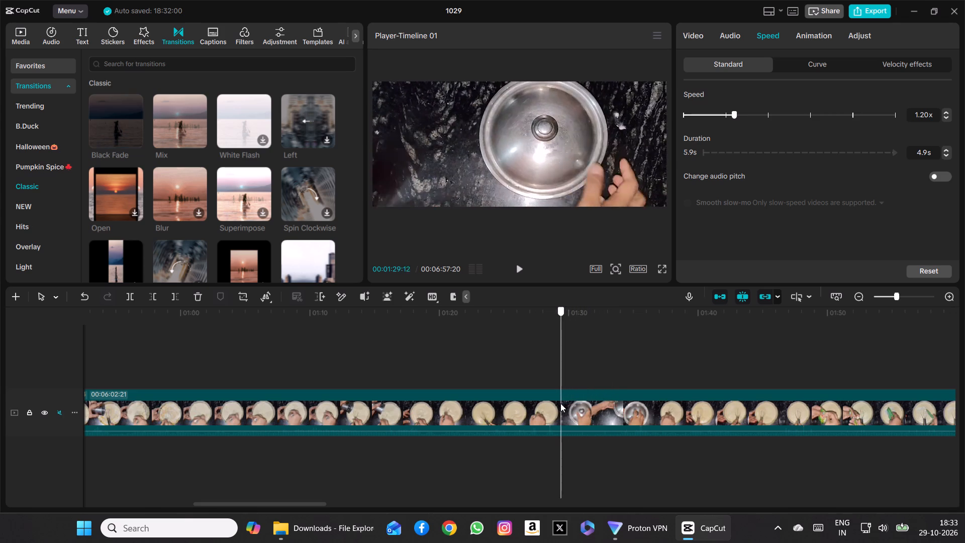
left_click_drag(560, 403, 568, 401)
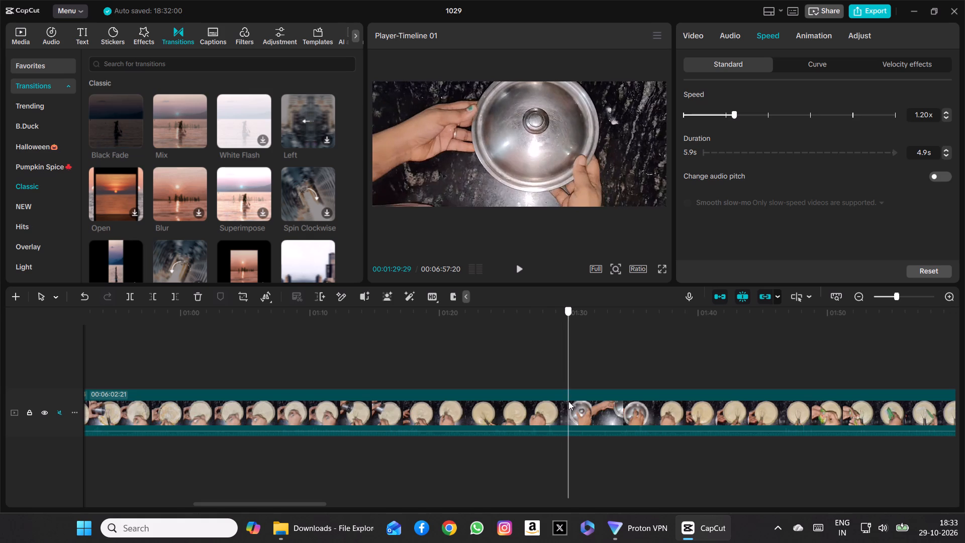
left_click_drag(568, 401, 575, 404)
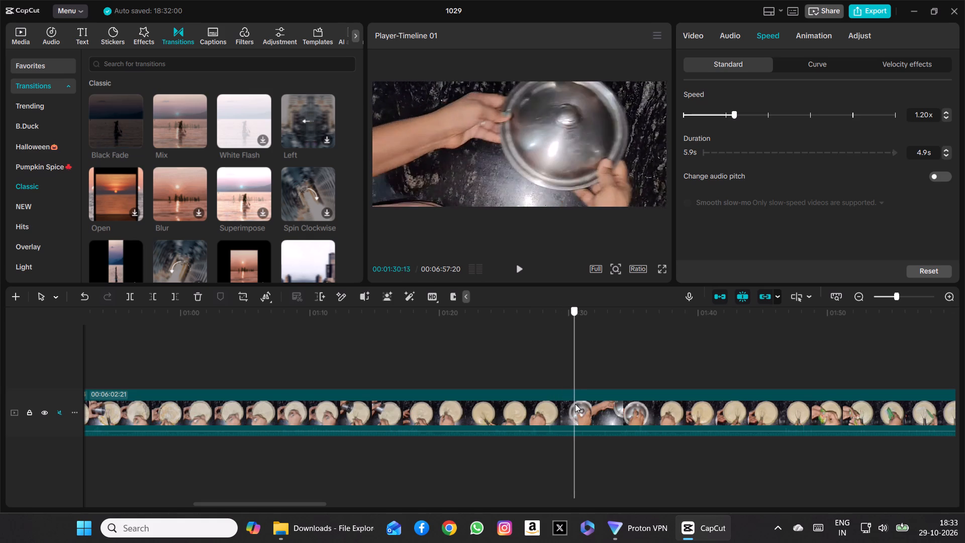
left_click_drag(575, 404, 586, 401)
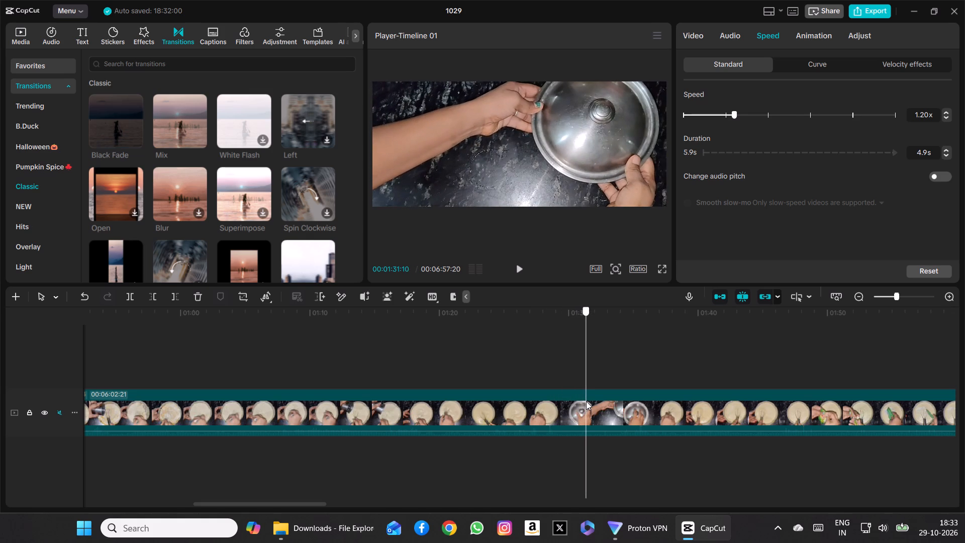
left_click_drag(586, 401, 592, 400)
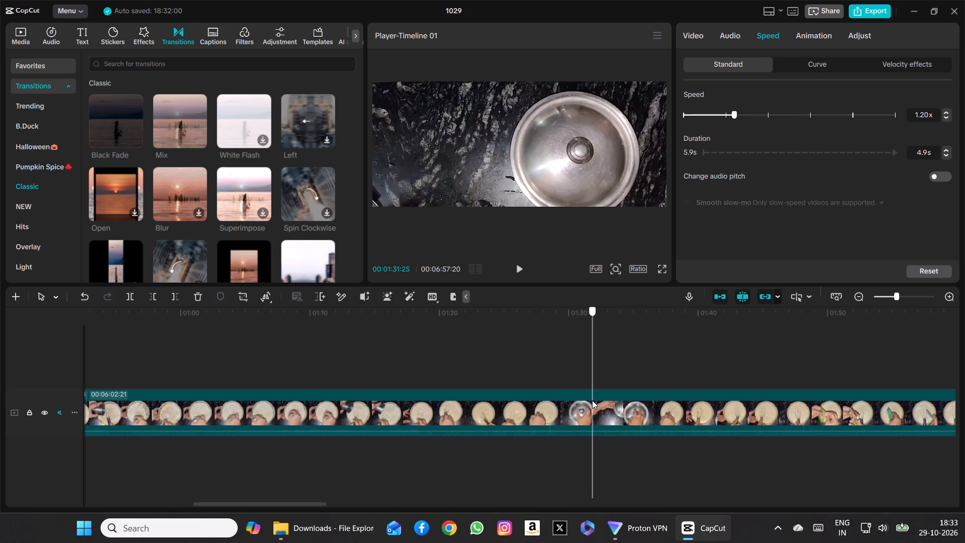
left_click_drag(592, 400, 592, 400)
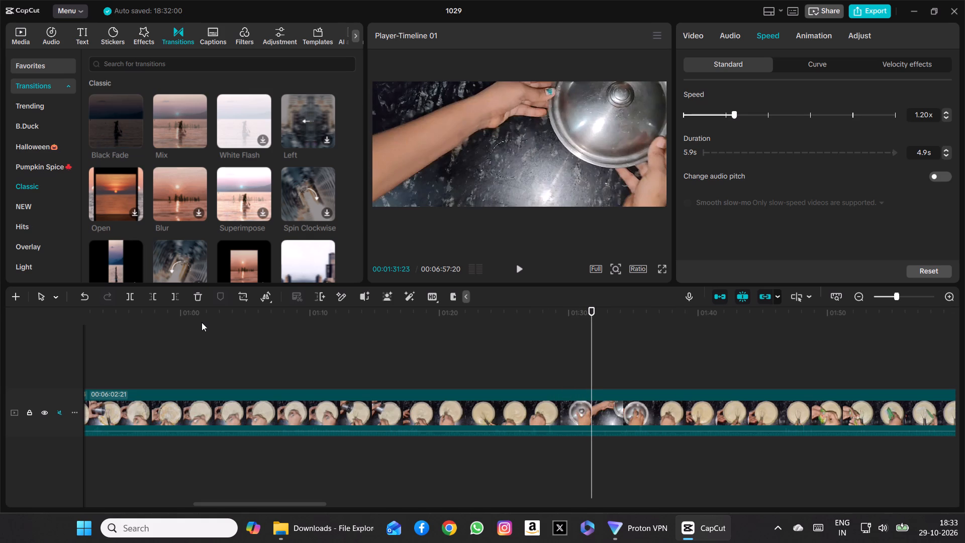
left_click(130, 297)
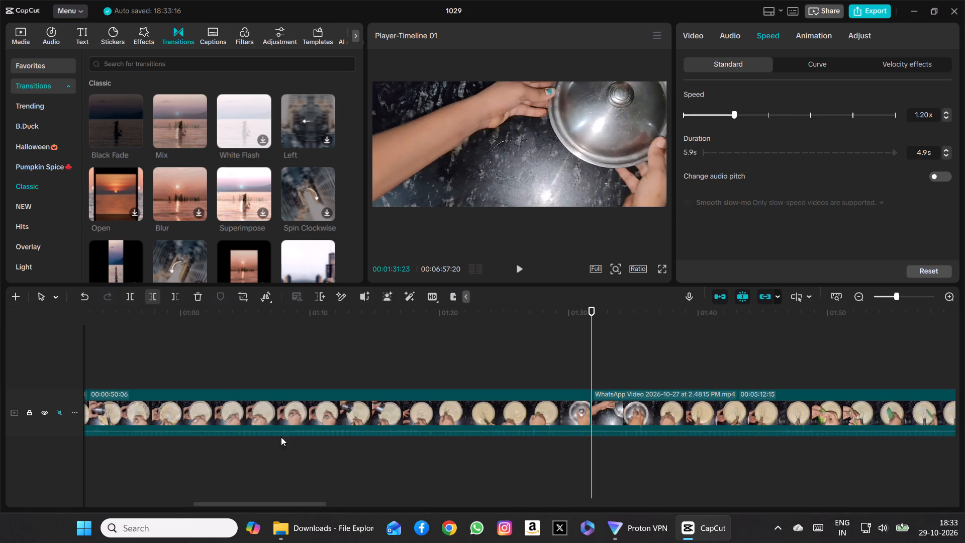
Split the whisking segment at 00:01:27:03, where the whisking ends and the shot with the steel lid beside the bowl begins.
left_click(286, 412)
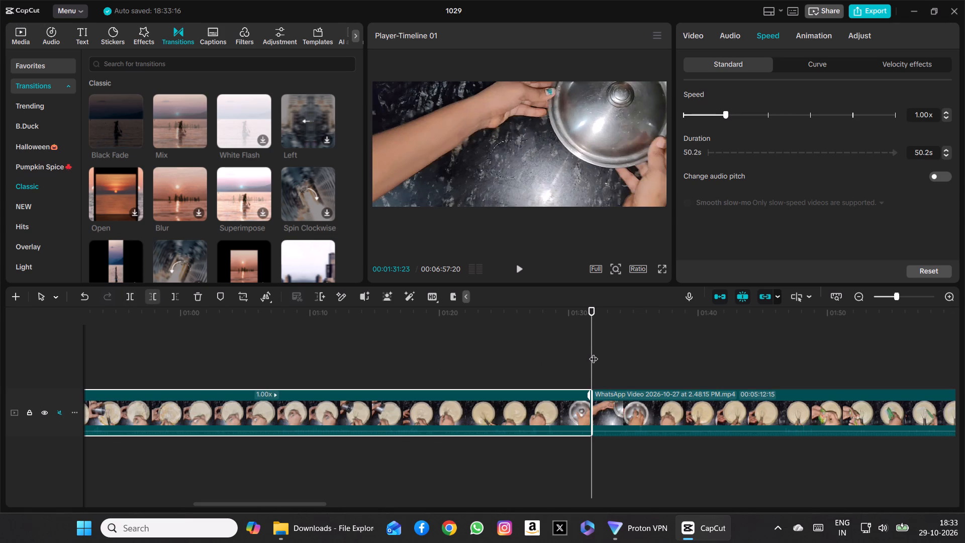
left_click_drag(593, 350, 555, 359)
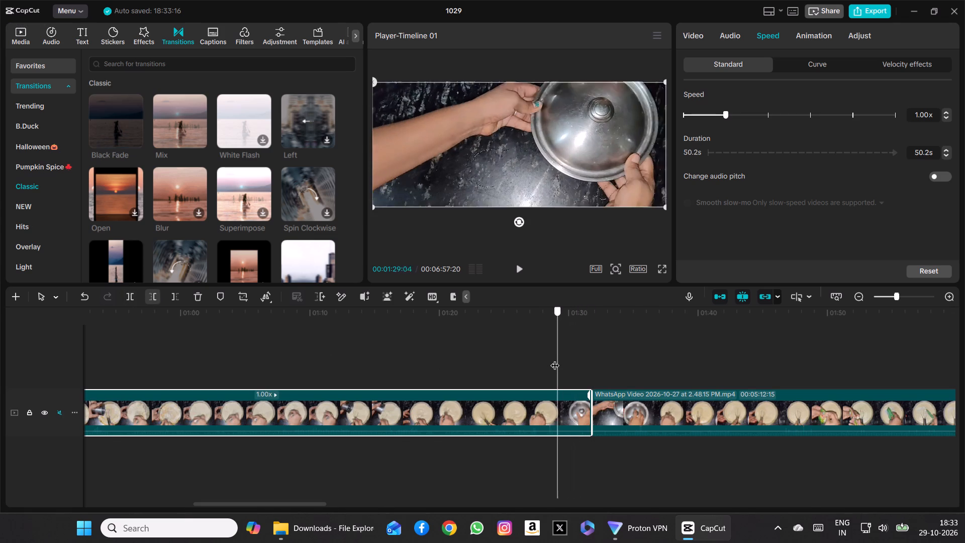
left_click_drag(555, 359, 525, 369)
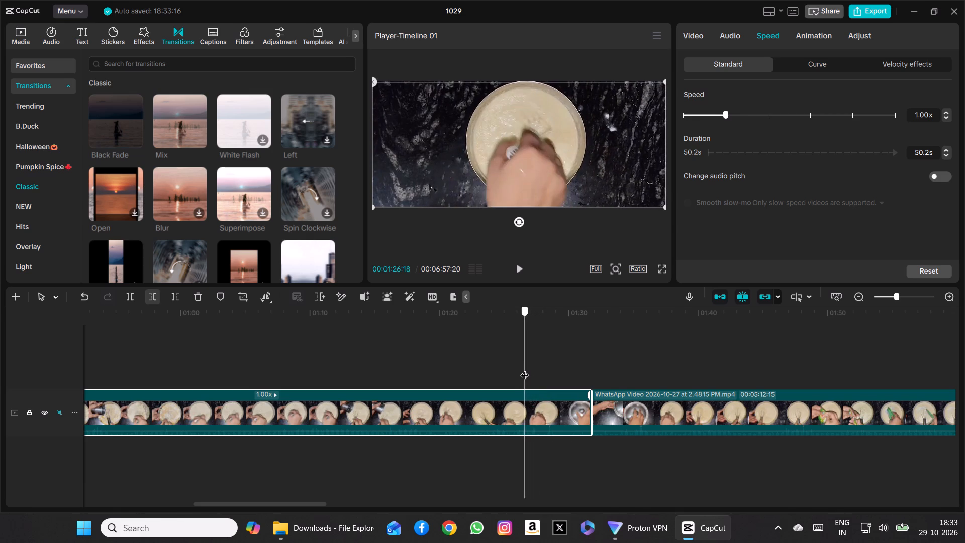
left_click_drag(525, 369, 534, 372)
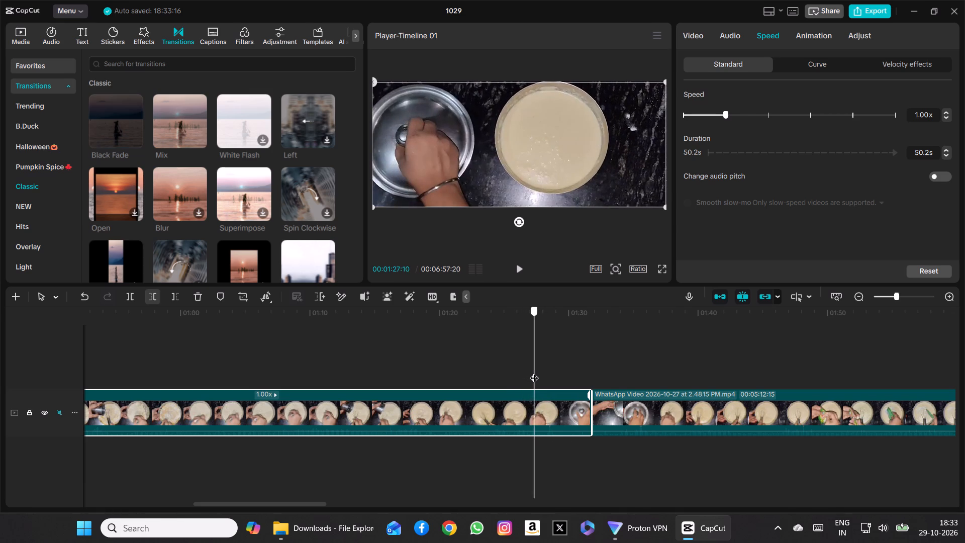
left_click_drag(534, 372, 531, 373)
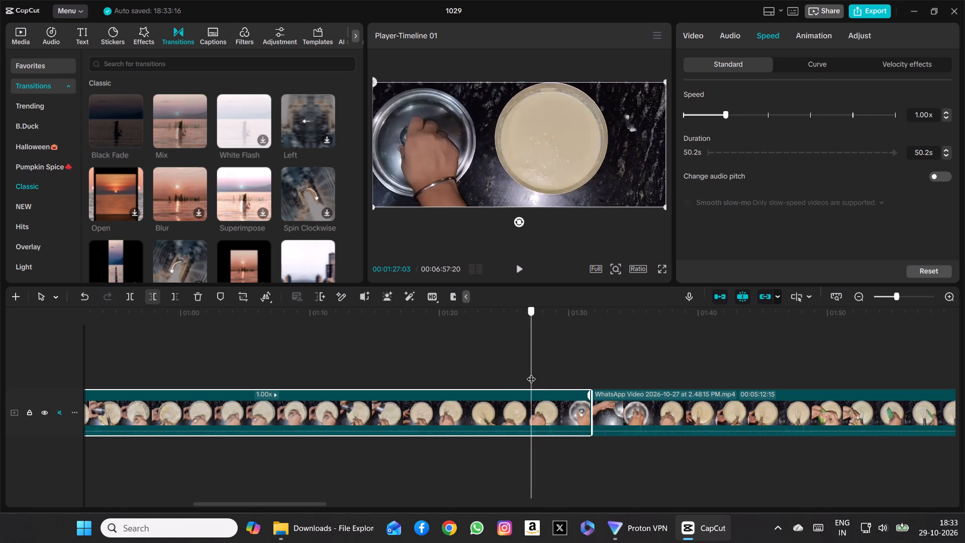
left_click_drag(531, 373, 529, 373)
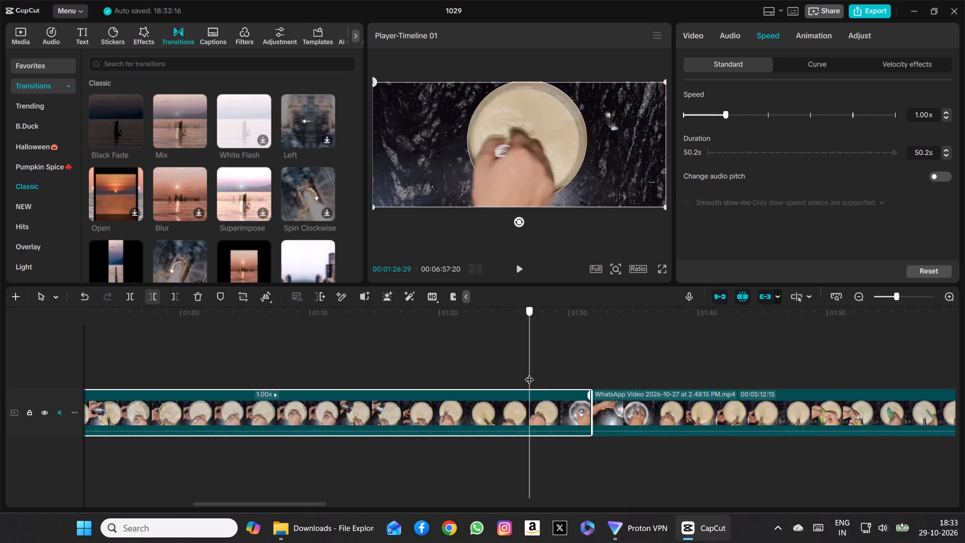
left_click_drag(529, 373, 531, 373)
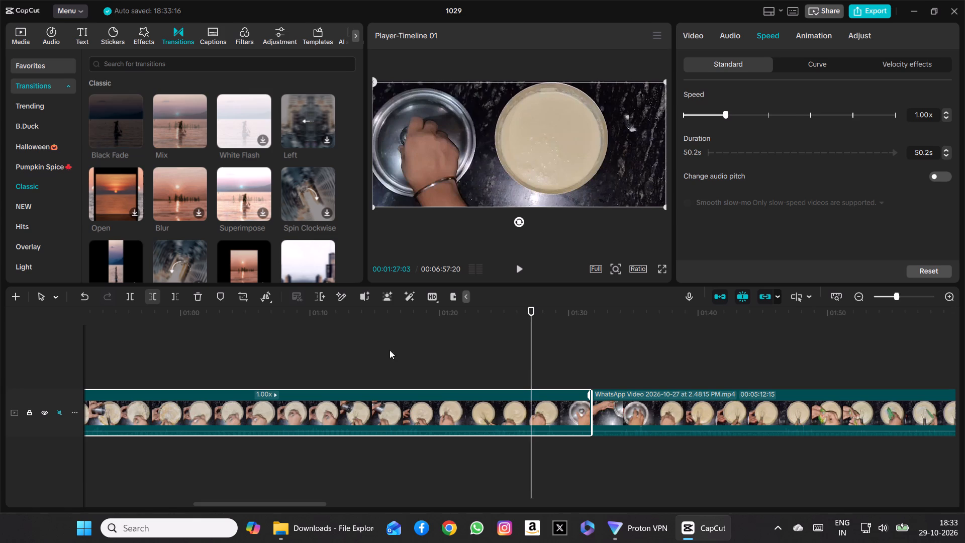
left_click(135, 296)
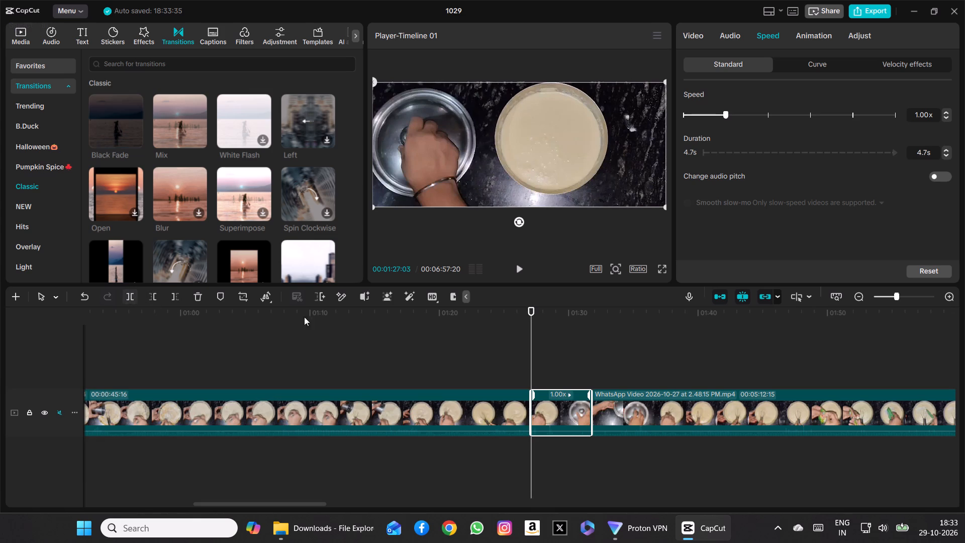
Set the playback speed of the long whisking segment before the lid shot to 1.31x and play it back to check the pace.
left_click_drag(532, 340, 327, 351)
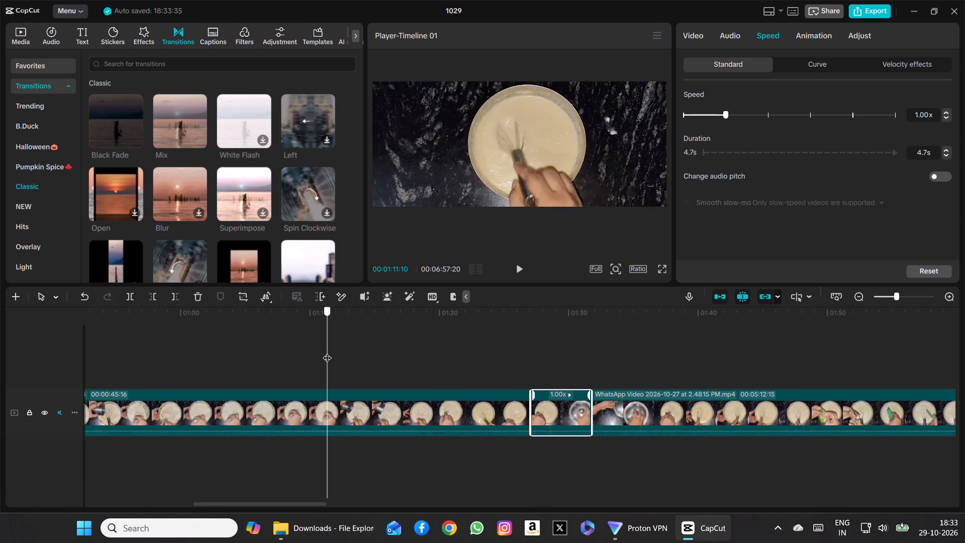
left_click_drag(327, 351, 327, 351)
scroll(327, 351, "right", 1)
left_click(366, 404)
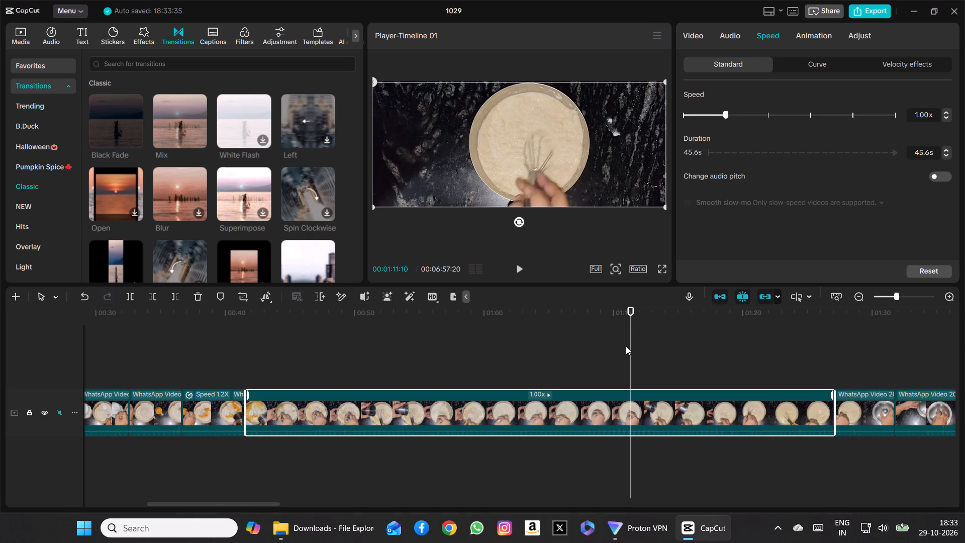
left_click_drag(630, 346, 438, 343)
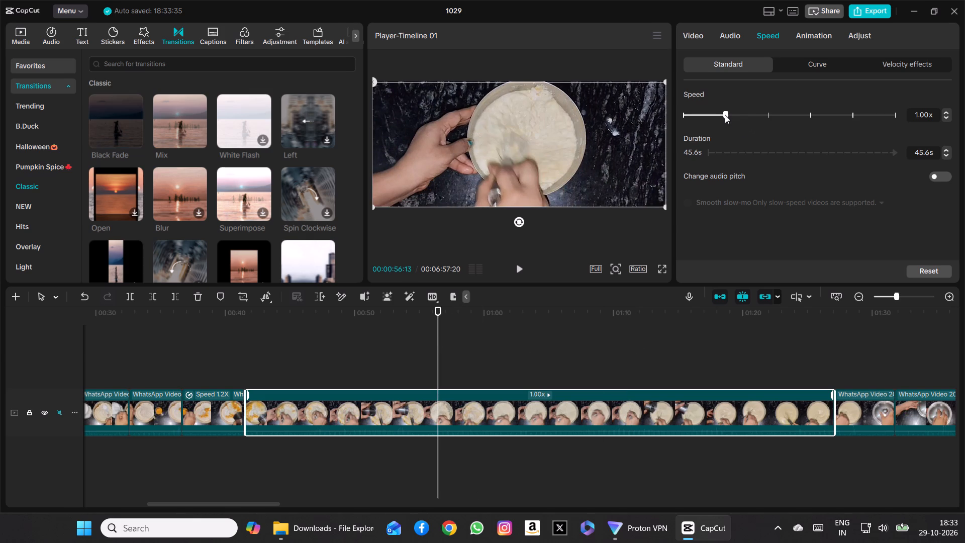
left_click_drag(725, 115, 739, 115)
left_click_drag(739, 115, 738, 115)
left_click_drag(738, 115, 738, 115)
left_click_drag(738, 115, 739, 115)
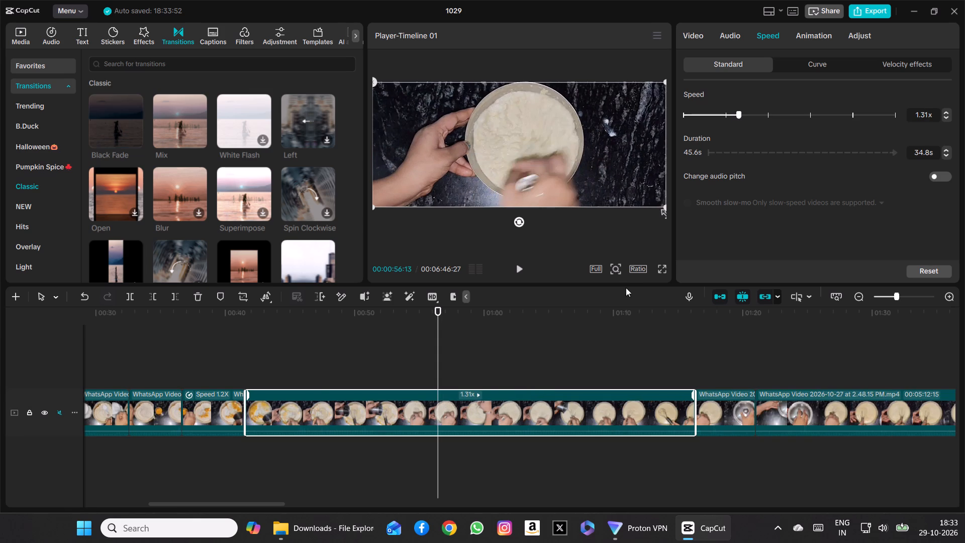
left_click_drag(435, 334, 314, 354)
left_click_drag(314, 354, 179, 350)
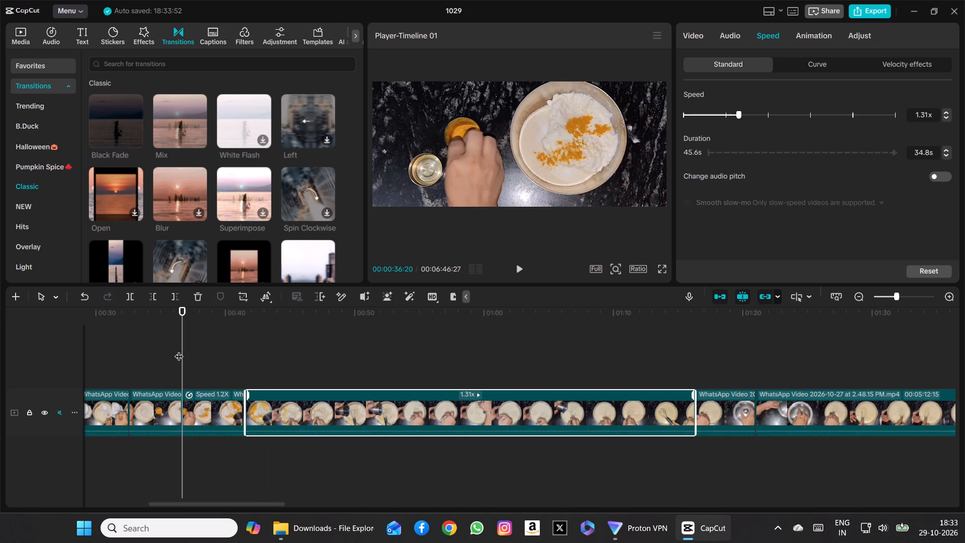
left_click(517, 267)
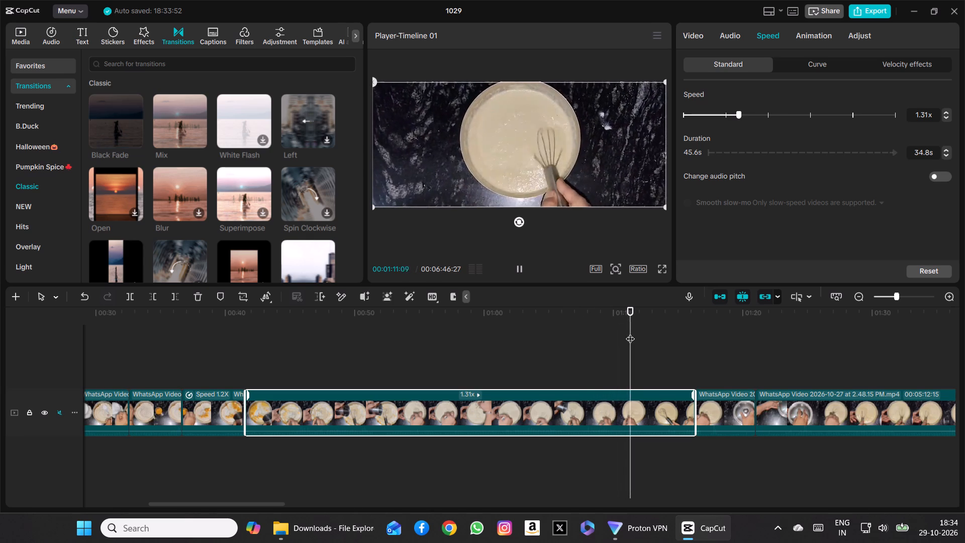
Split the 1.31x whisking segment at 00:00:51:10, at the end of the shot where water is poured from the steel cup.
left_click_drag(630, 332, 583, 408)
left_click(583, 408)
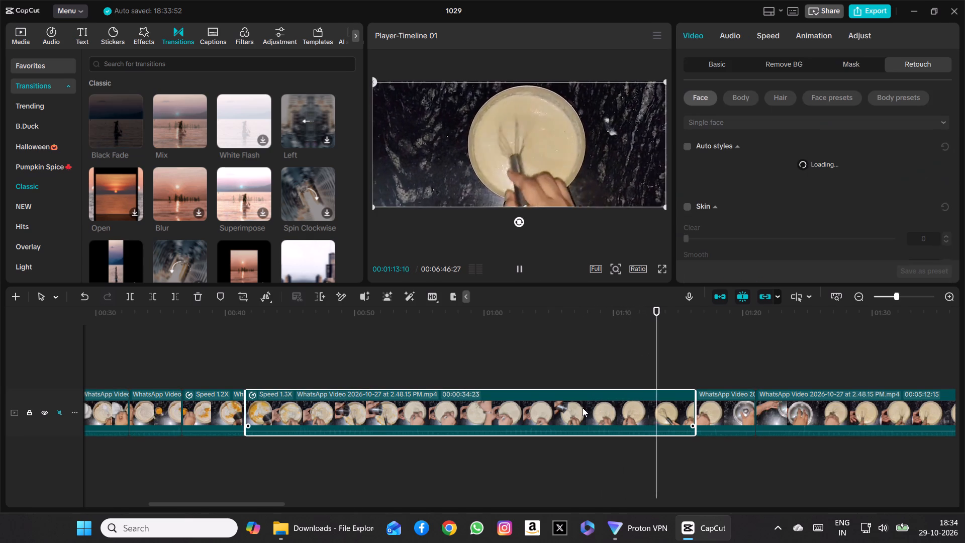
left_click_drag(683, 353, 373, 347)
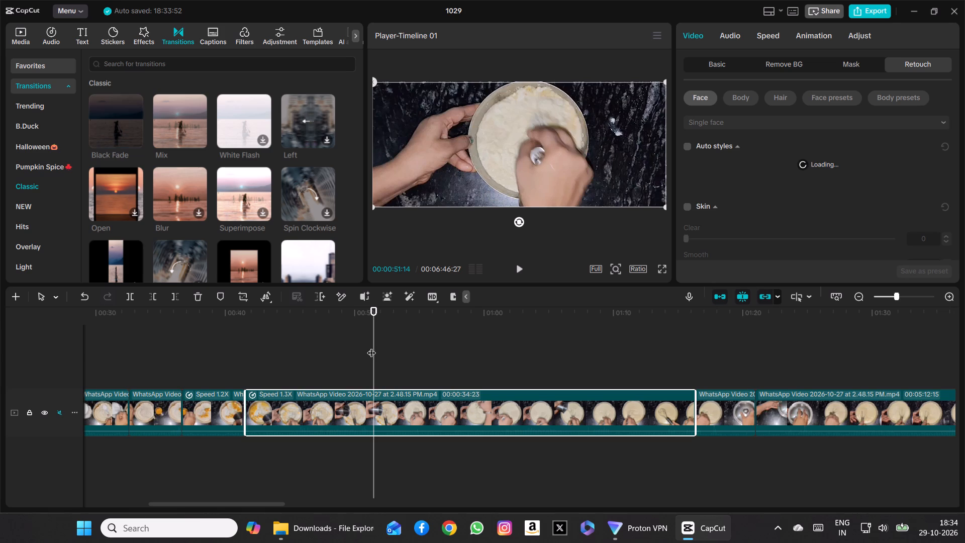
left_click_drag(373, 346, 260, 351)
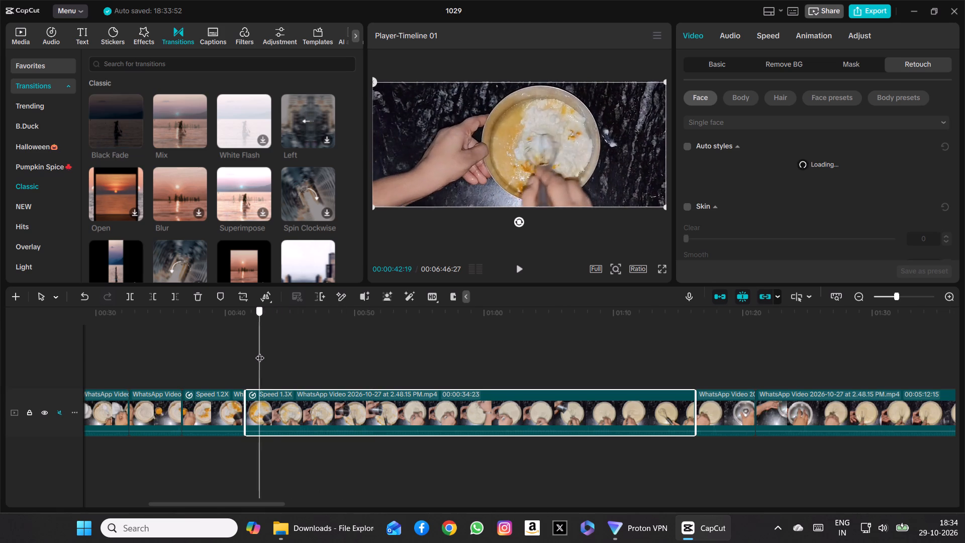
left_click_drag(260, 351, 319, 356)
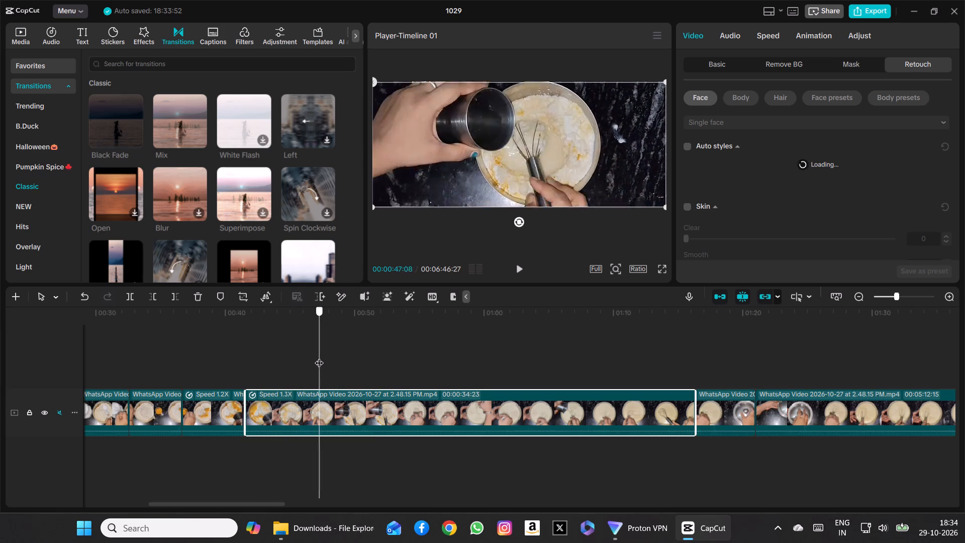
left_click_drag(319, 356, 331, 357)
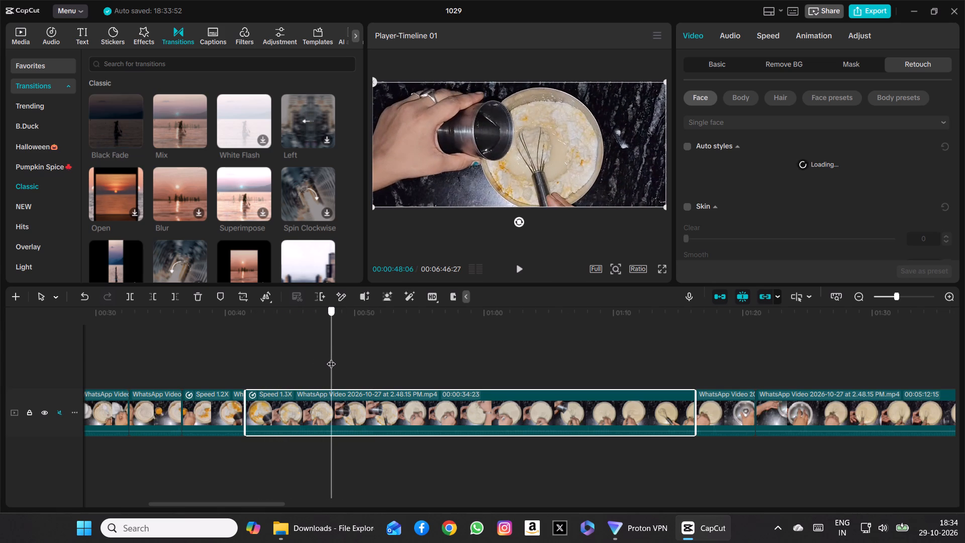
left_click_drag(331, 357, 329, 357)
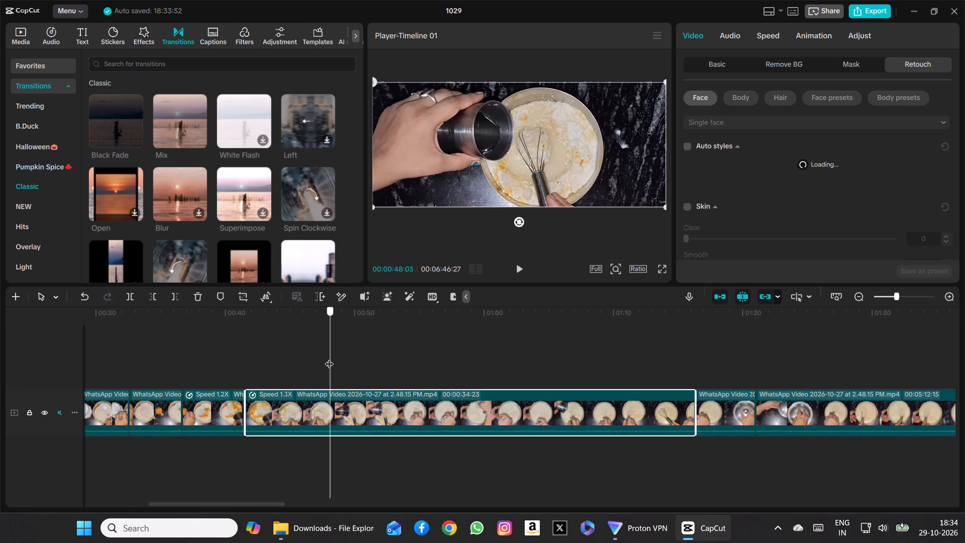
left_click_drag(329, 357, 264, 353)
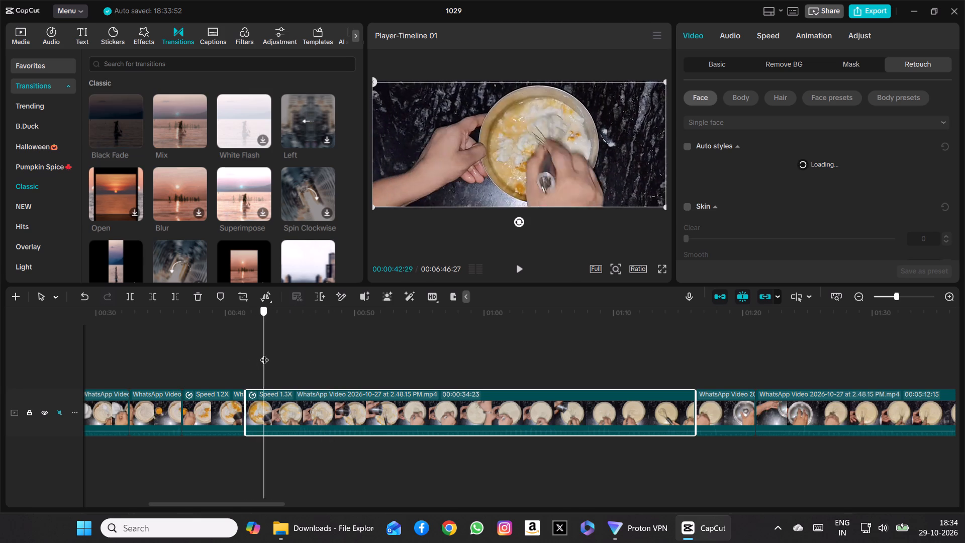
left_click_drag(264, 353, 372, 364)
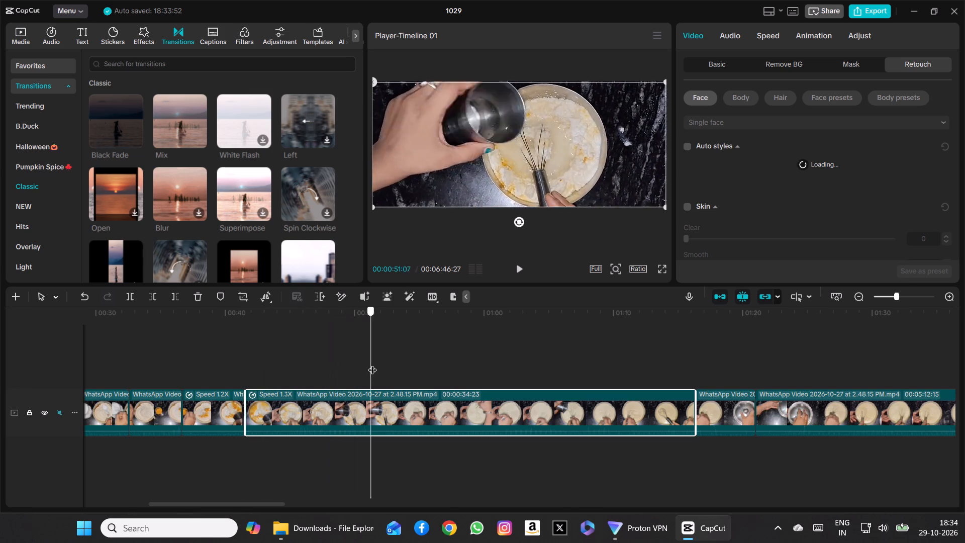
left_click_drag(372, 364, 399, 373)
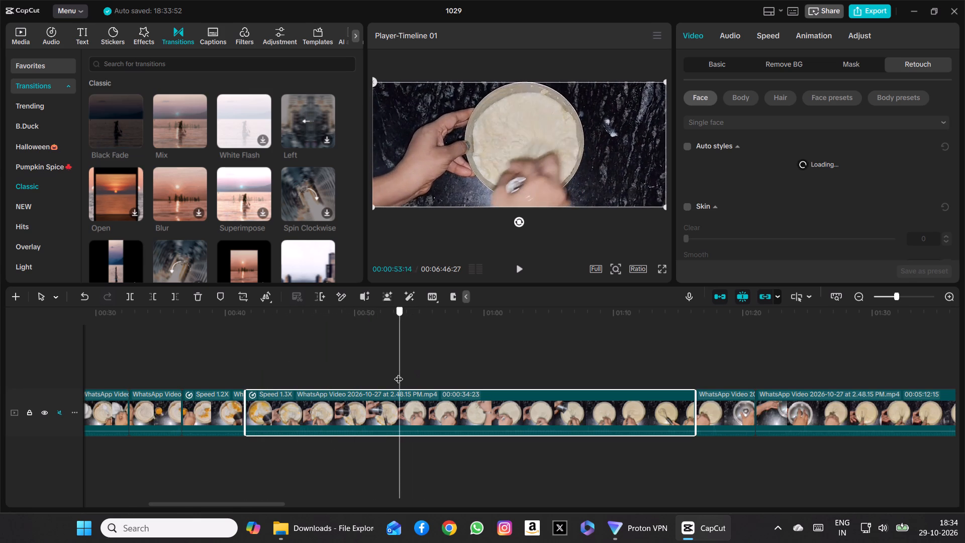
left_click_drag(399, 373, 375, 380)
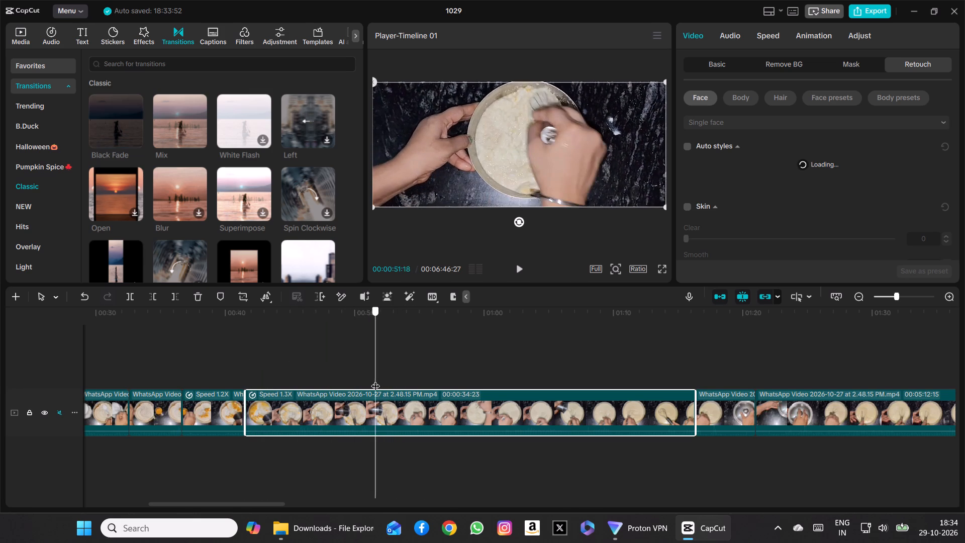
left_click_drag(375, 380, 367, 381)
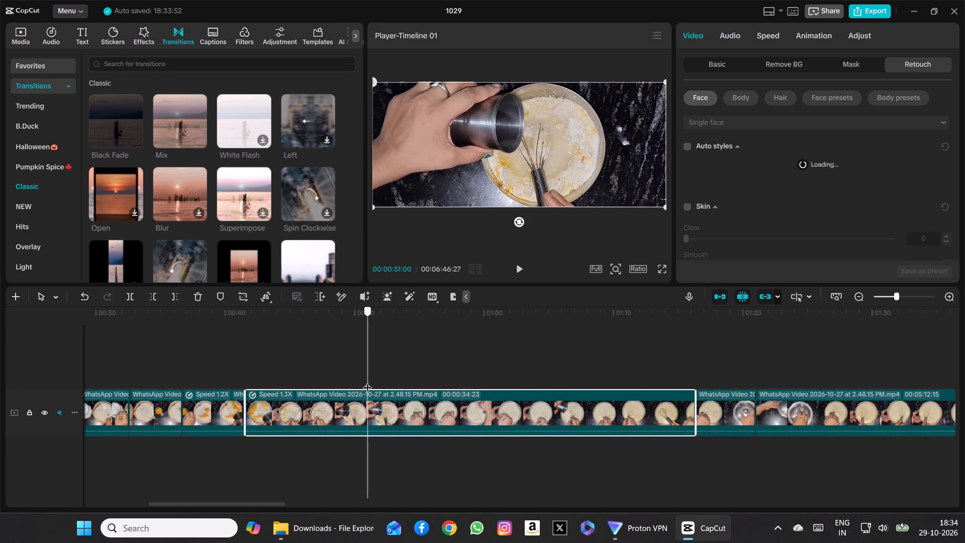
left_click_drag(367, 381, 371, 380)
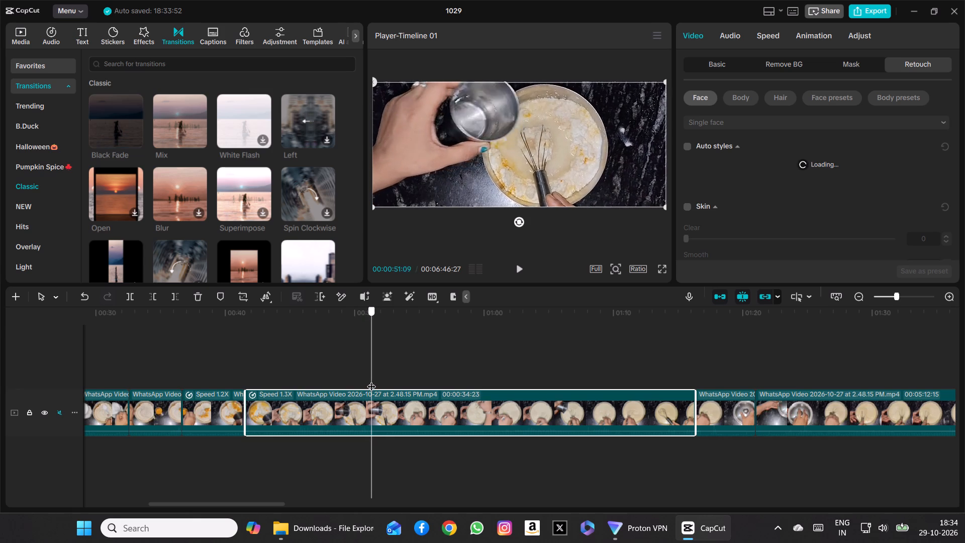
left_click_drag(371, 380, 372, 380)
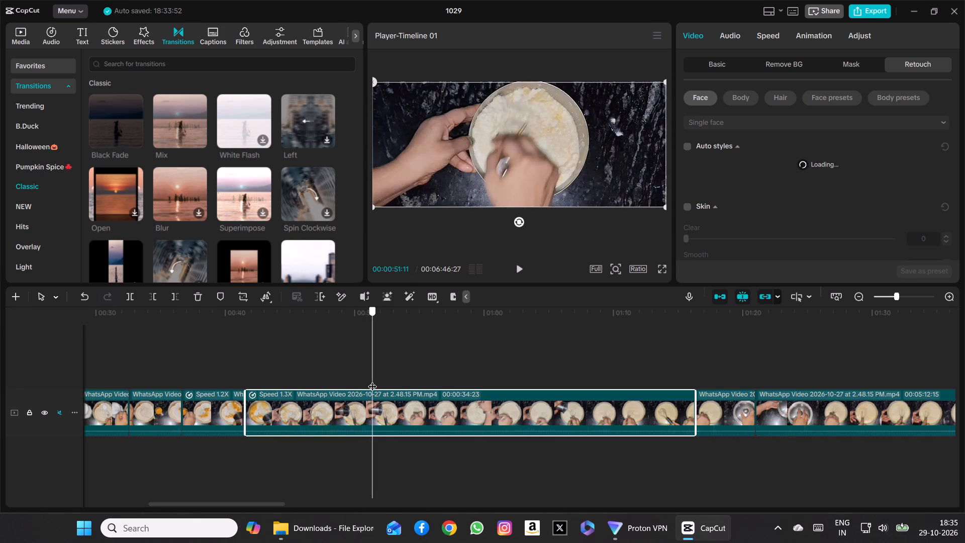
left_click_drag(372, 380, 371, 380)
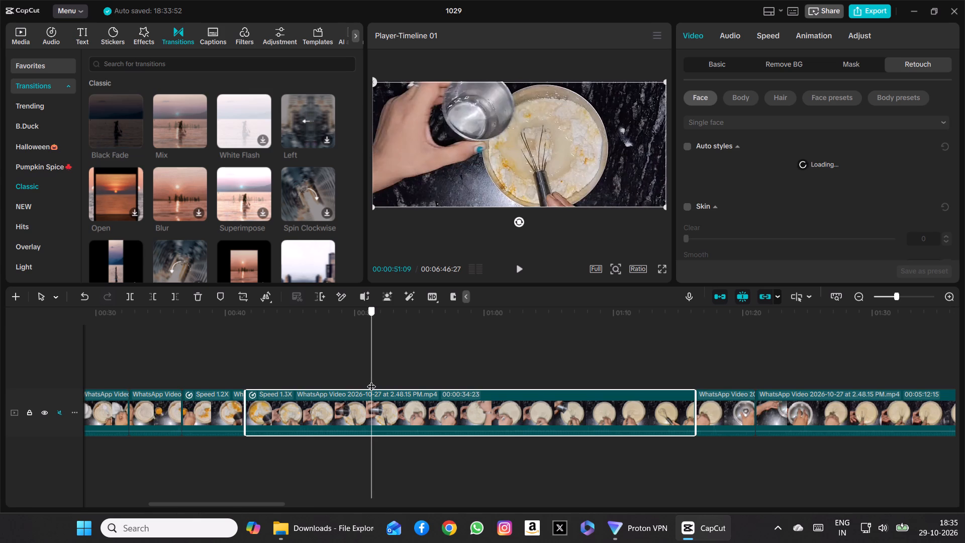
left_click_drag(371, 380, 370, 380)
left_click(370, 380)
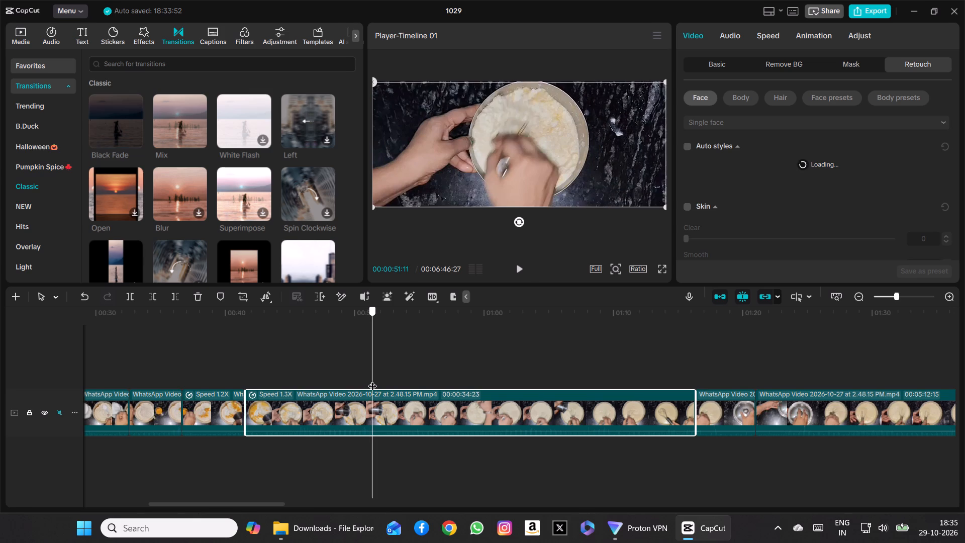
left_click(371, 350)
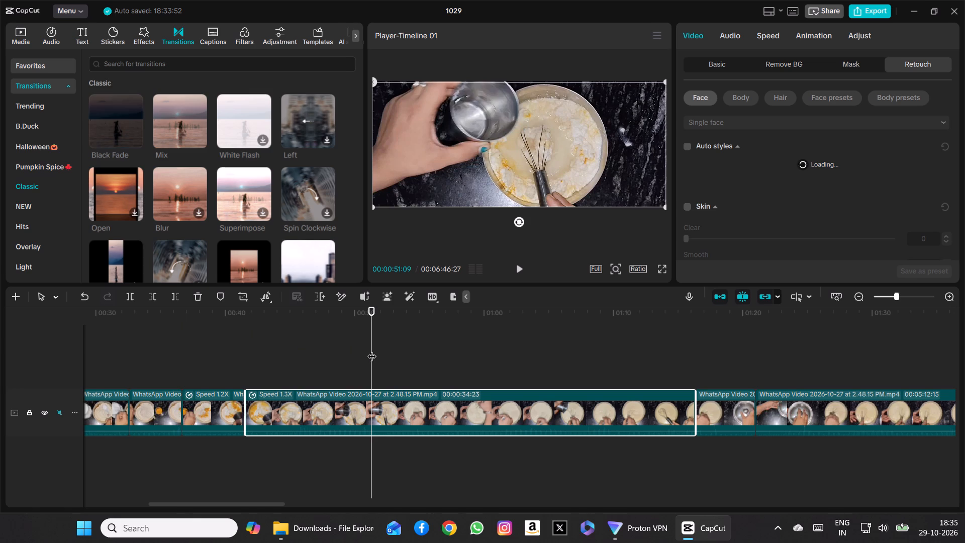
left_click(373, 350)
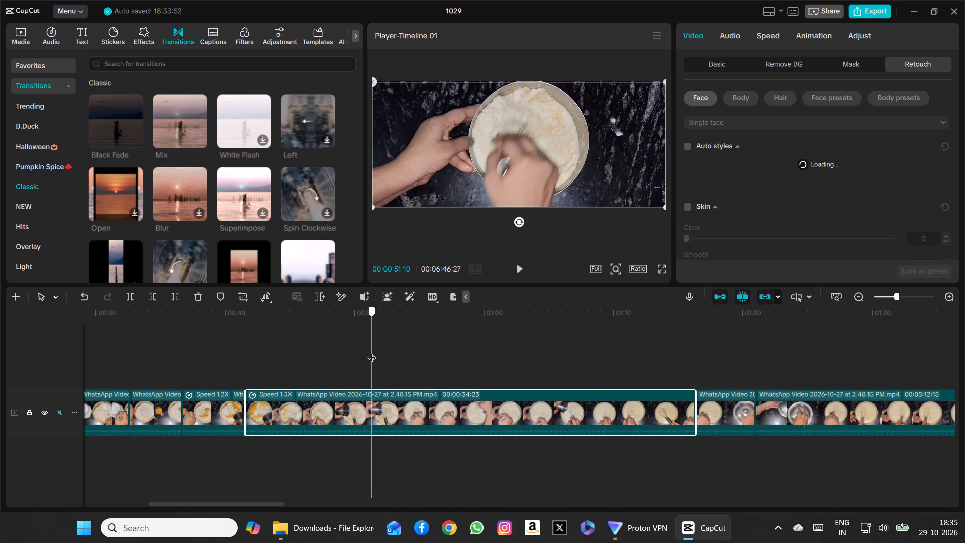
left_click(129, 299)
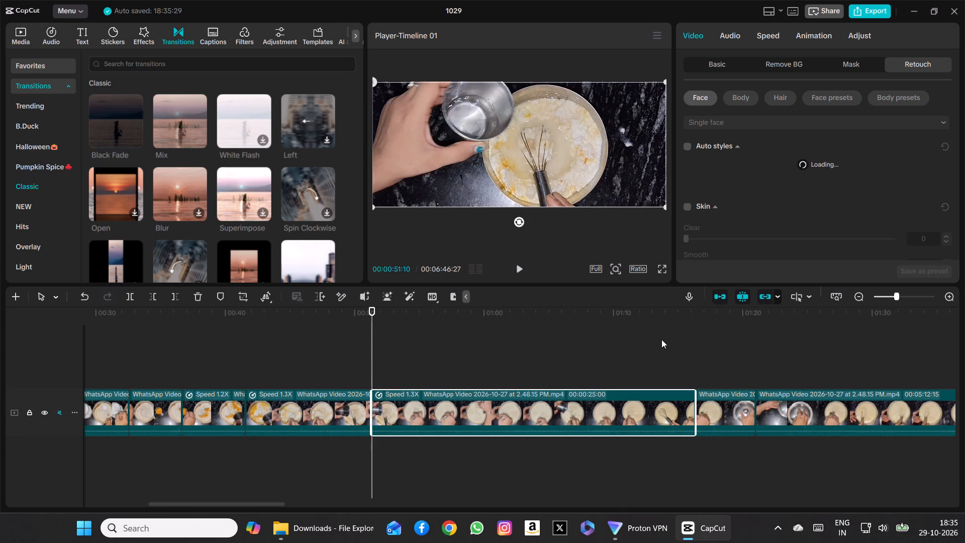
Set the playback speed of the whisking segment after the new cut to 1.40x and play back from 00:00:37:12 to check the pace.
left_click(765, 35)
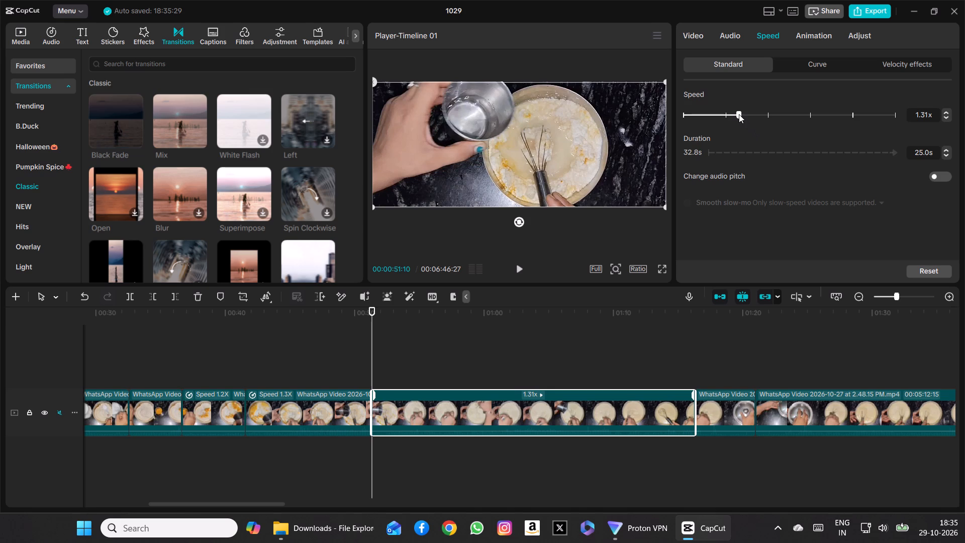
left_click(739, 114)
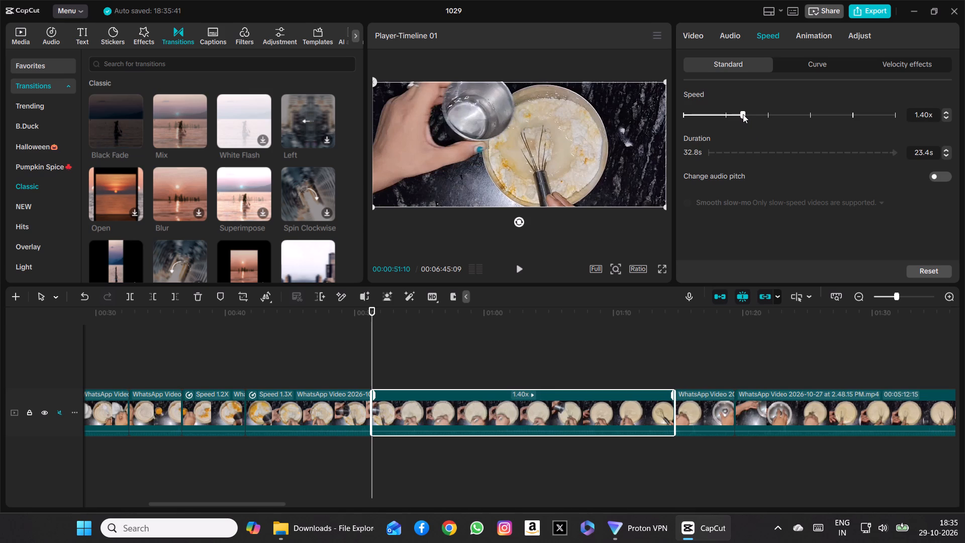
left_click_drag(371, 357, 191, 359)
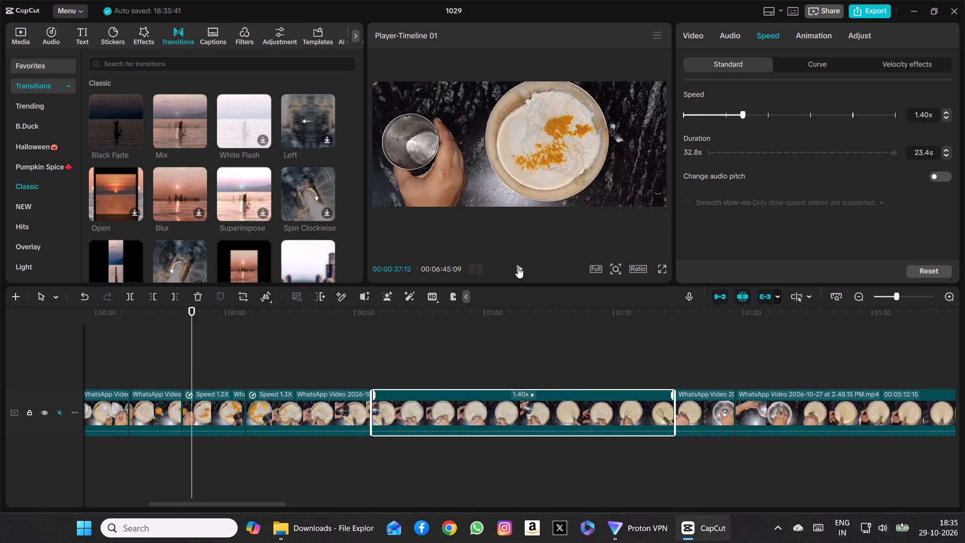
left_click(518, 267)
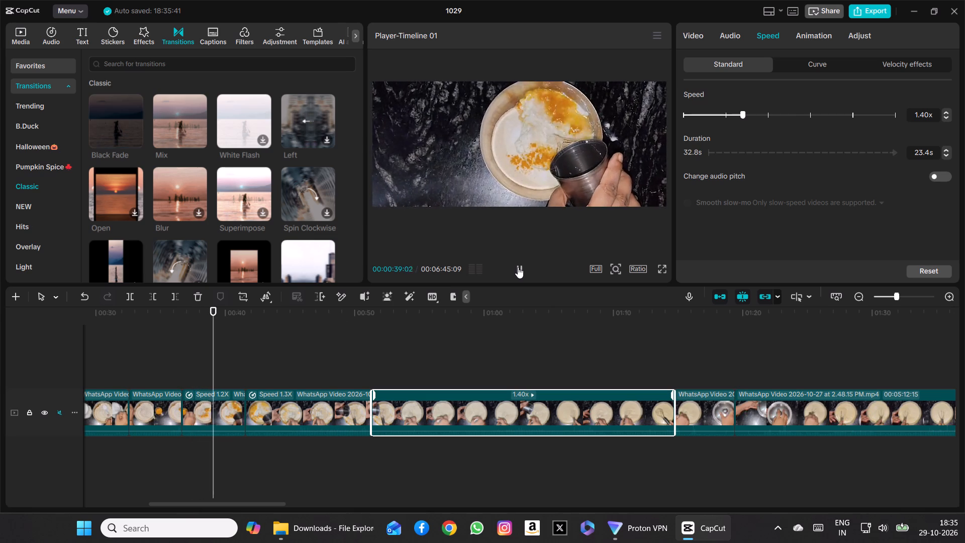
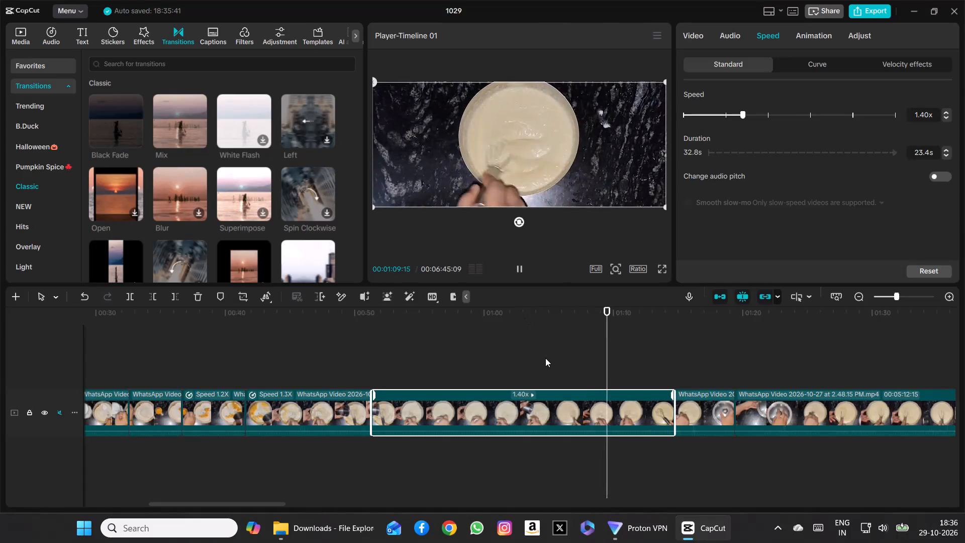
Split the long footage segment at 00:01:25:11, where whisking resumes with the steel lid set down beside the bowl.
scroll(545, 358, "left", 1)
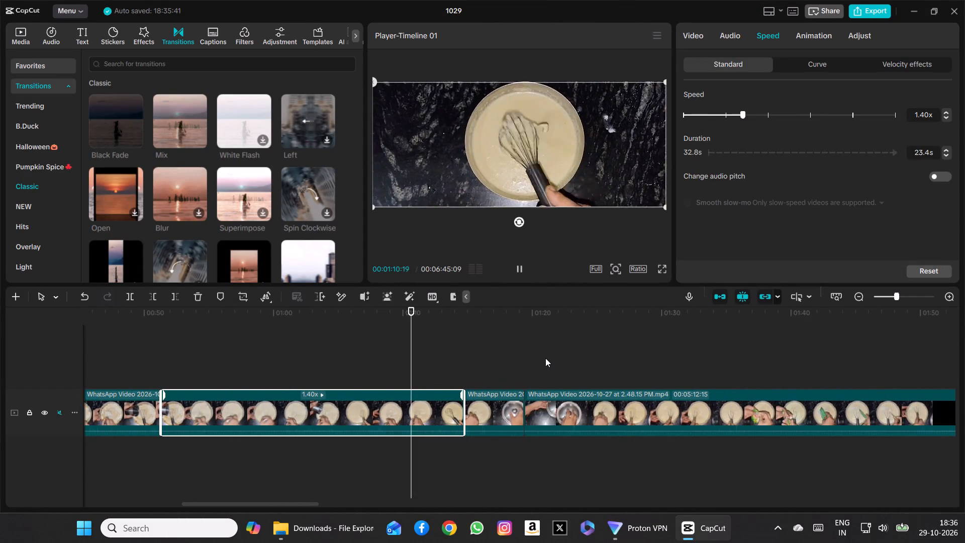
scroll(545, 358, "left", 1)
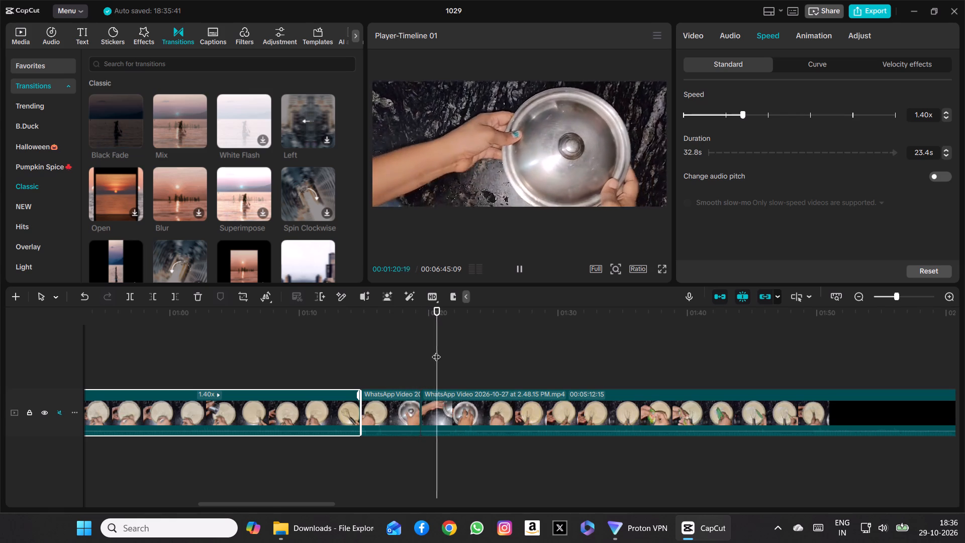
left_click_drag(436, 350, 405, 356)
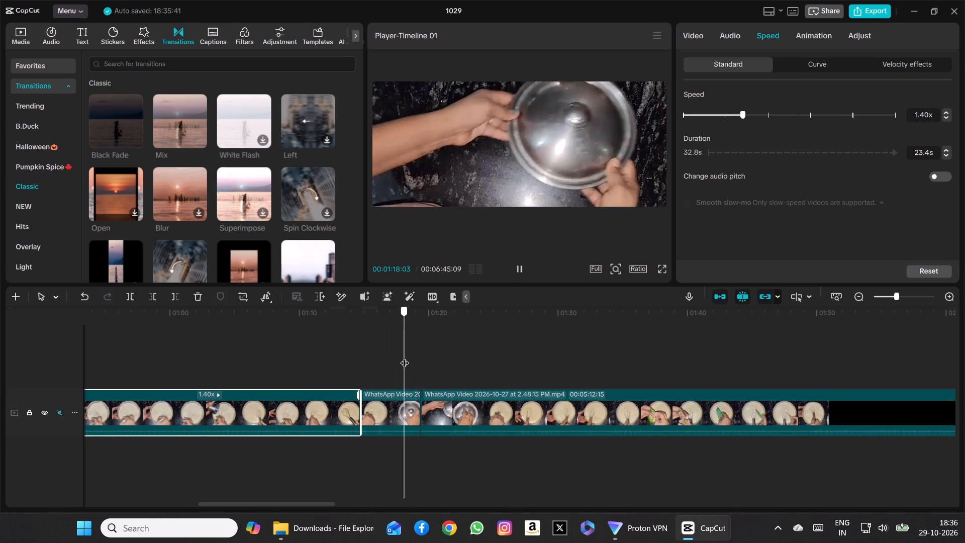
left_click_drag(405, 356, 436, 356)
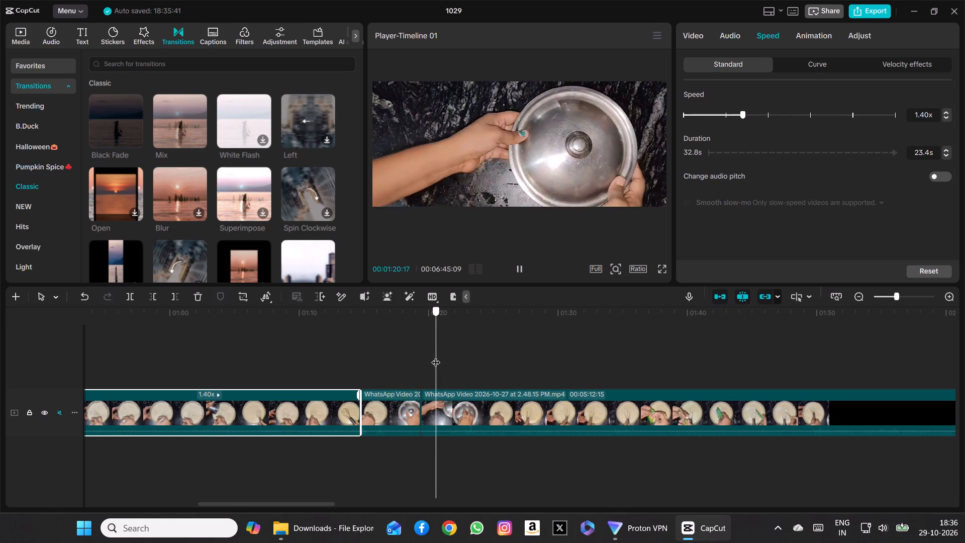
left_click_drag(436, 356, 461, 354)
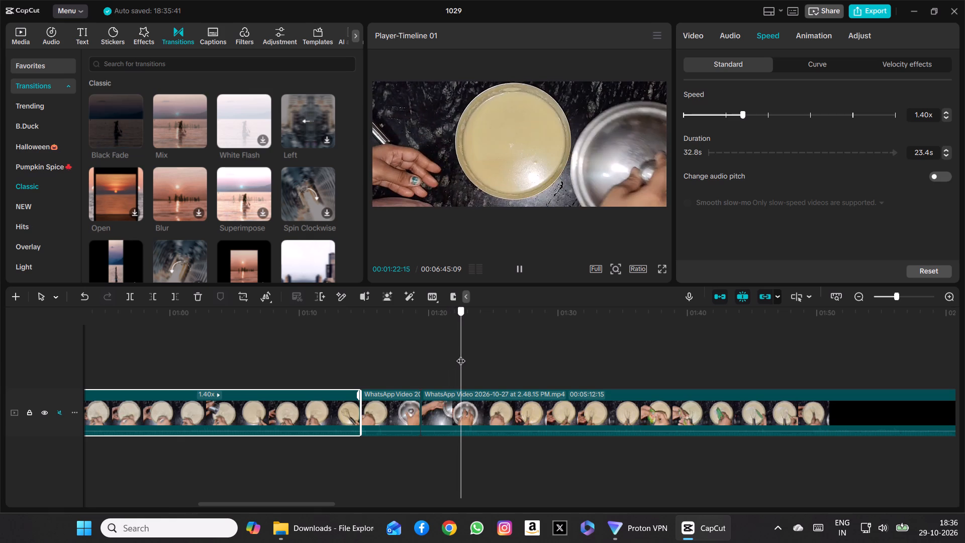
left_click_drag(461, 354, 446, 355)
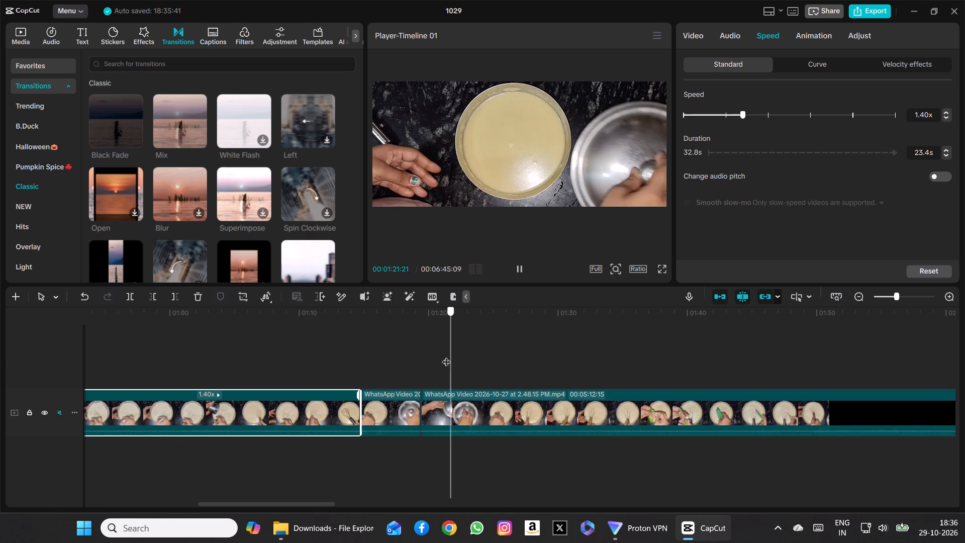
left_click_drag(446, 355, 394, 367)
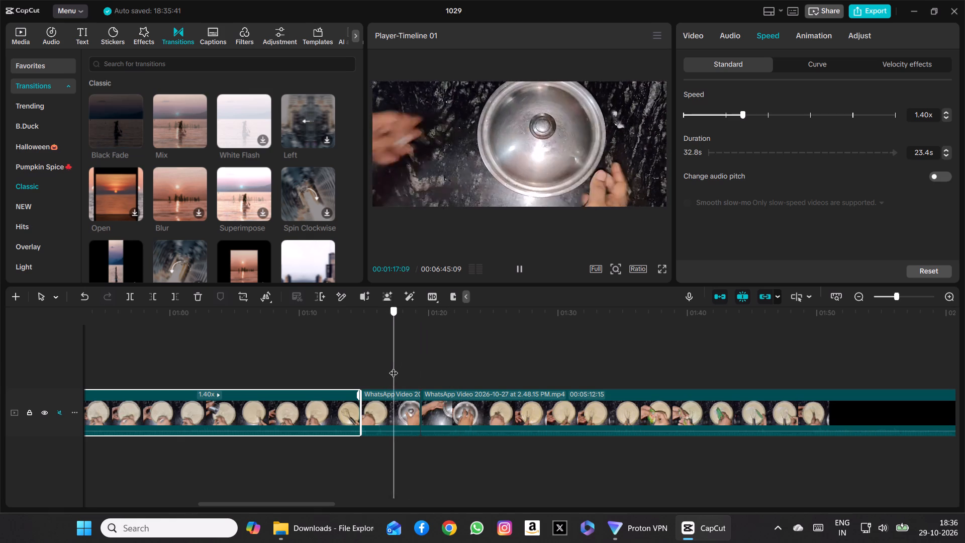
left_click_drag(394, 367, 425, 366)
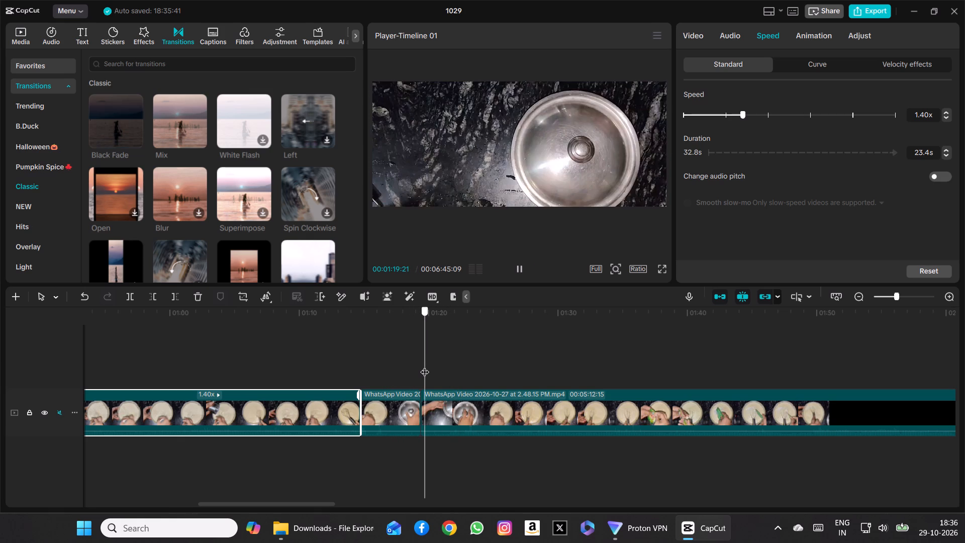
left_click_drag(425, 366, 435, 366)
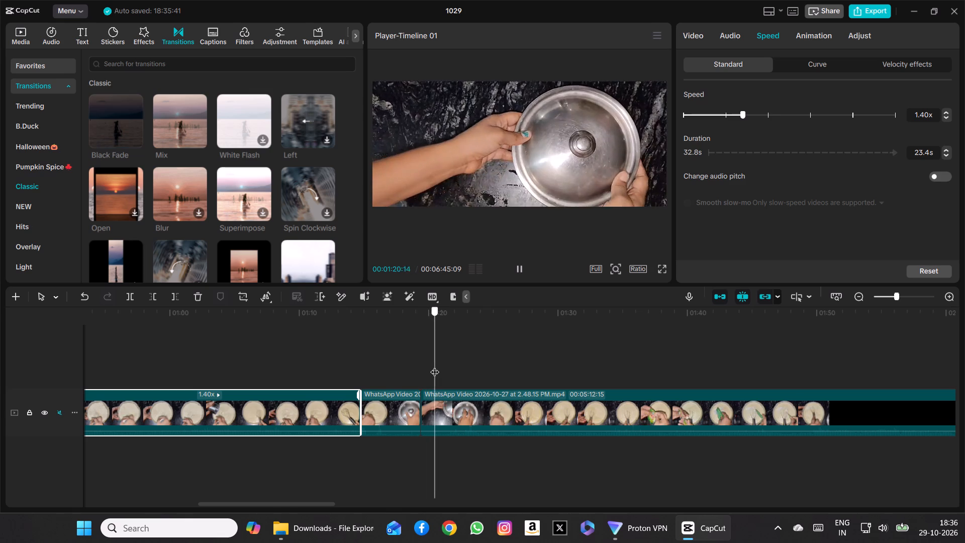
left_click_drag(435, 366, 482, 368)
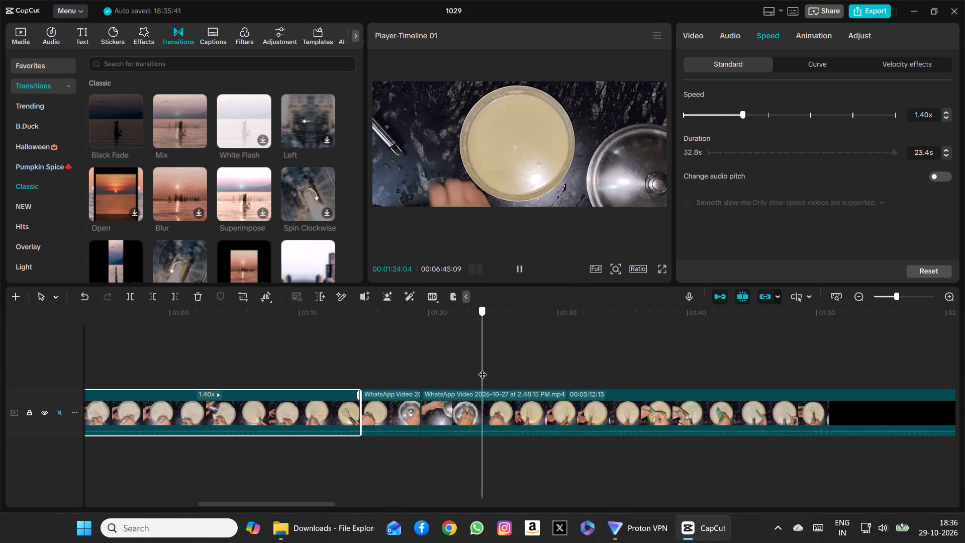
left_click_drag(482, 368, 555, 359)
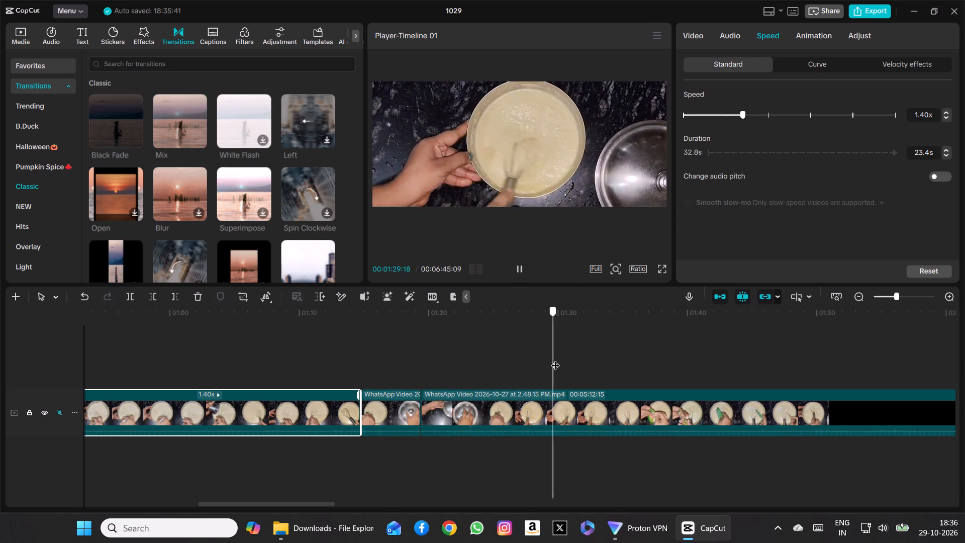
left_click_drag(555, 359, 339, 381)
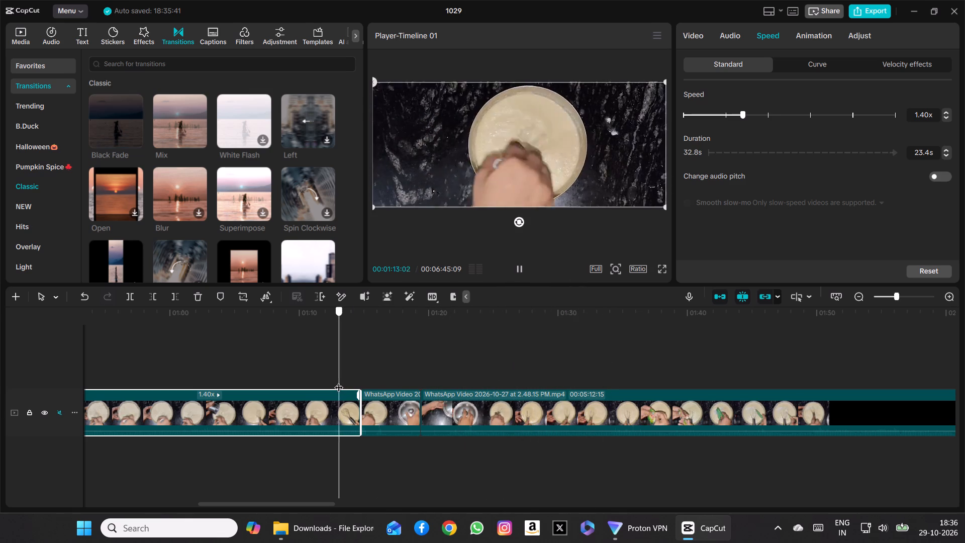
left_click_drag(339, 381, 406, 382)
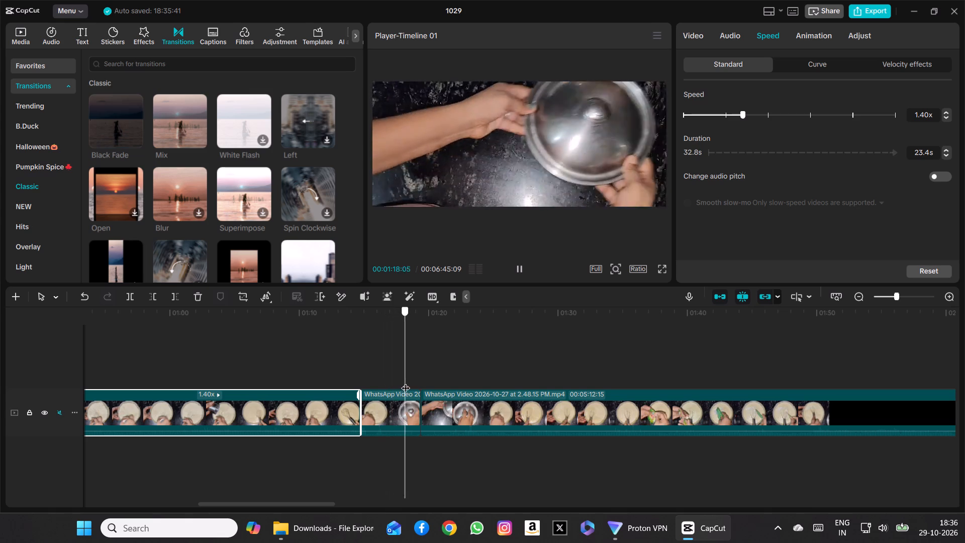
left_click_drag(406, 382, 457, 384)
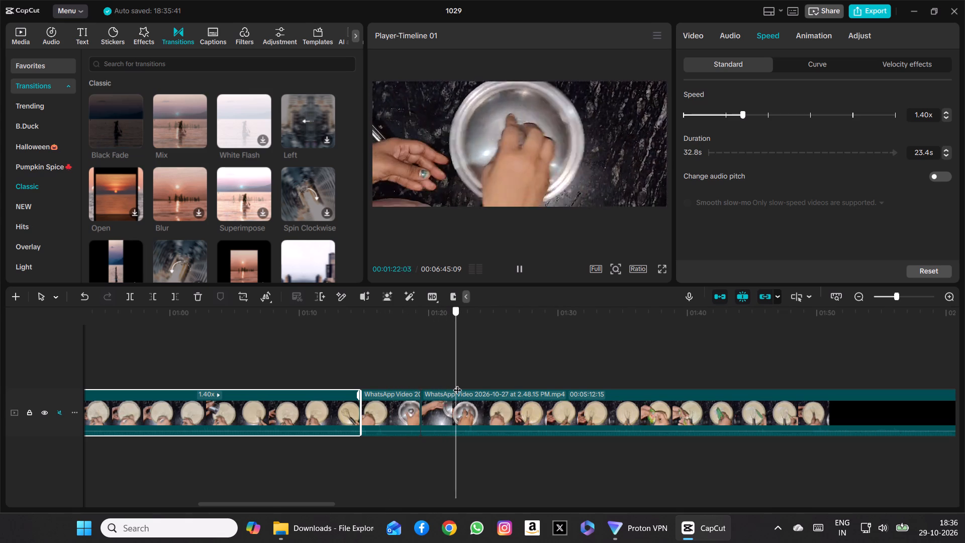
left_click_drag(457, 384, 463, 384)
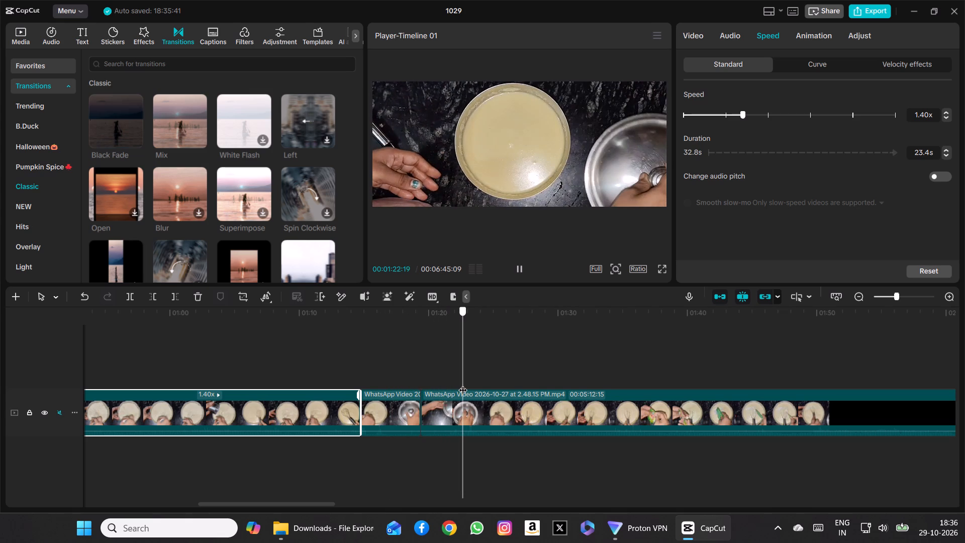
left_click_drag(463, 384, 482, 382)
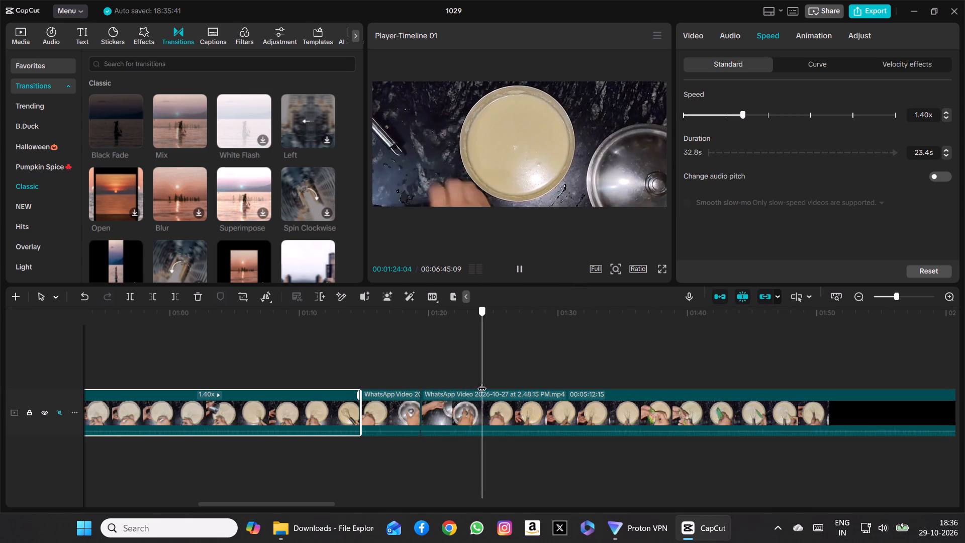
left_click_drag(482, 382, 496, 380)
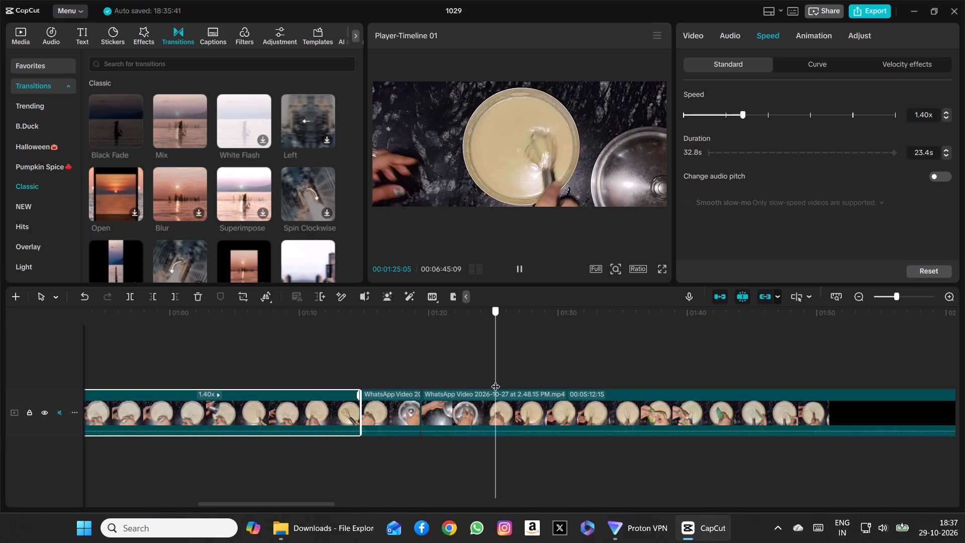
left_click_drag(496, 380, 494, 380)
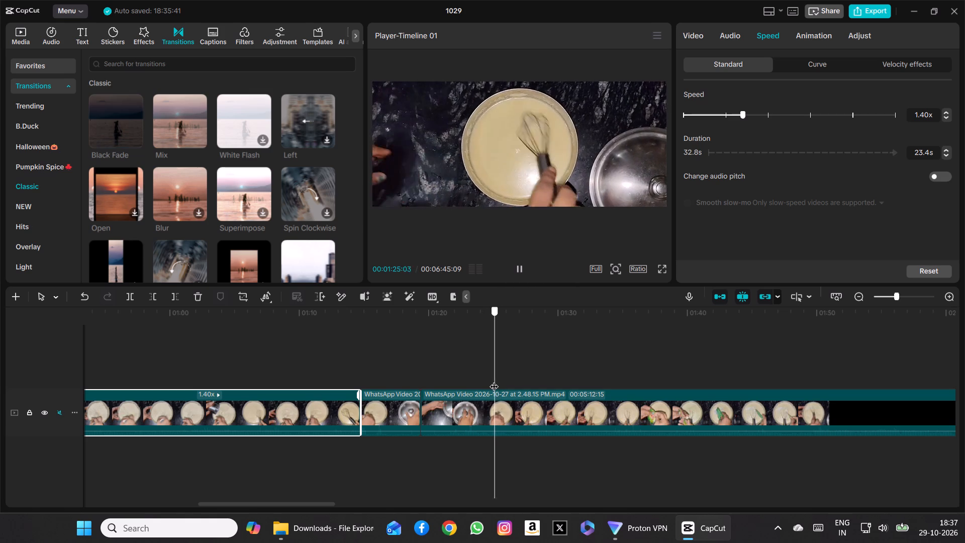
left_click_drag(494, 380, 498, 380)
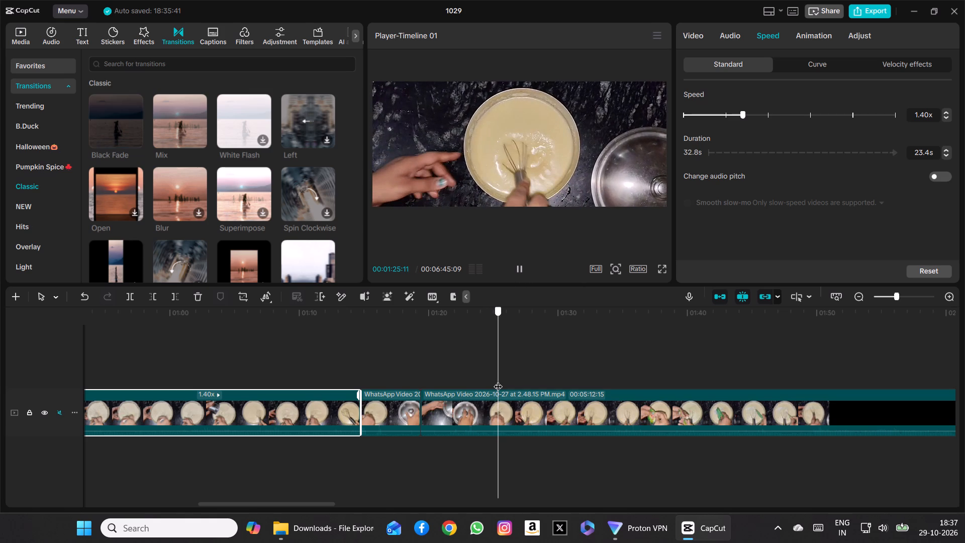
left_click_drag(498, 380, 498, 380)
left_click(130, 298)
Split the long footage segment at 00:01:33:21, where whisking stops and the hand is letting go of the whisk.
scroll(405, 387, "left", 1)
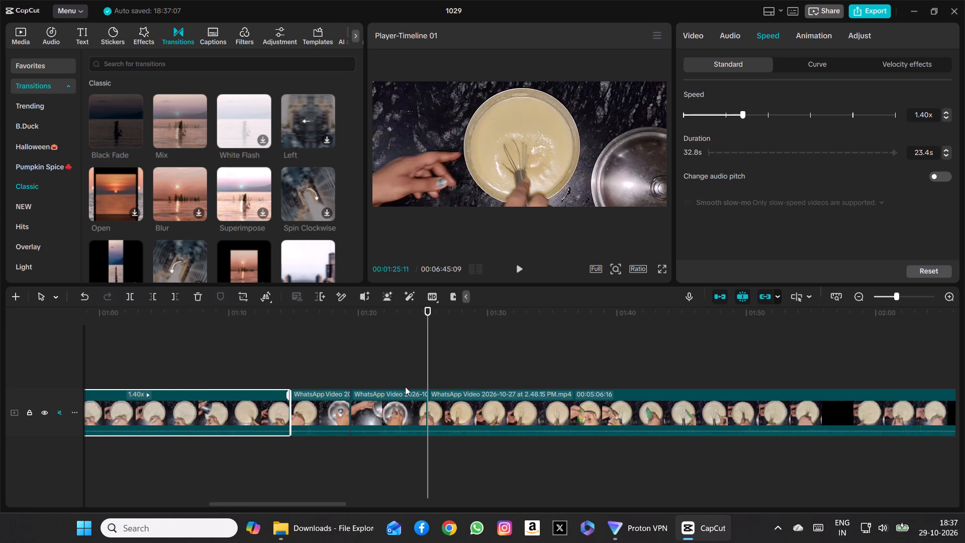
scroll(405, 387, "left", 1)
left_click(456, 394)
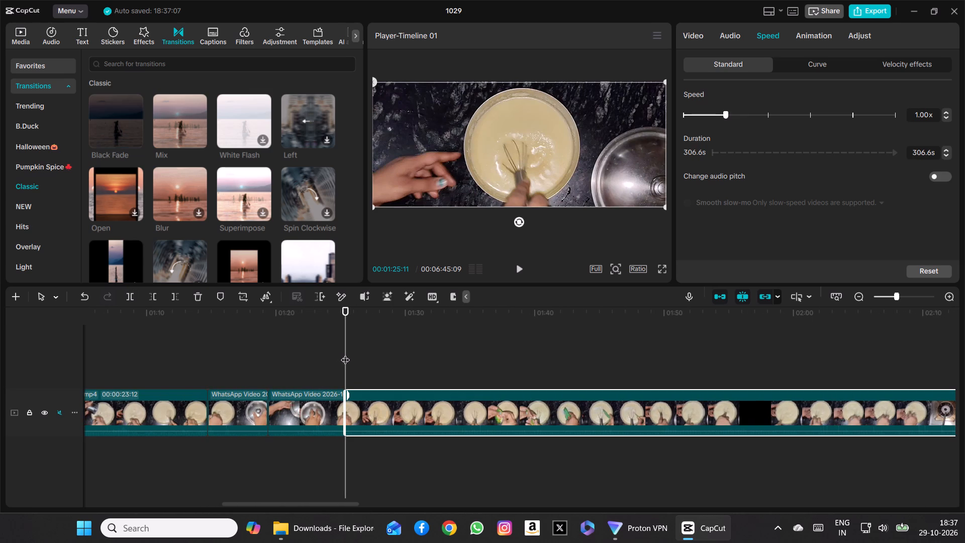
left_click_drag(345, 353, 420, 381)
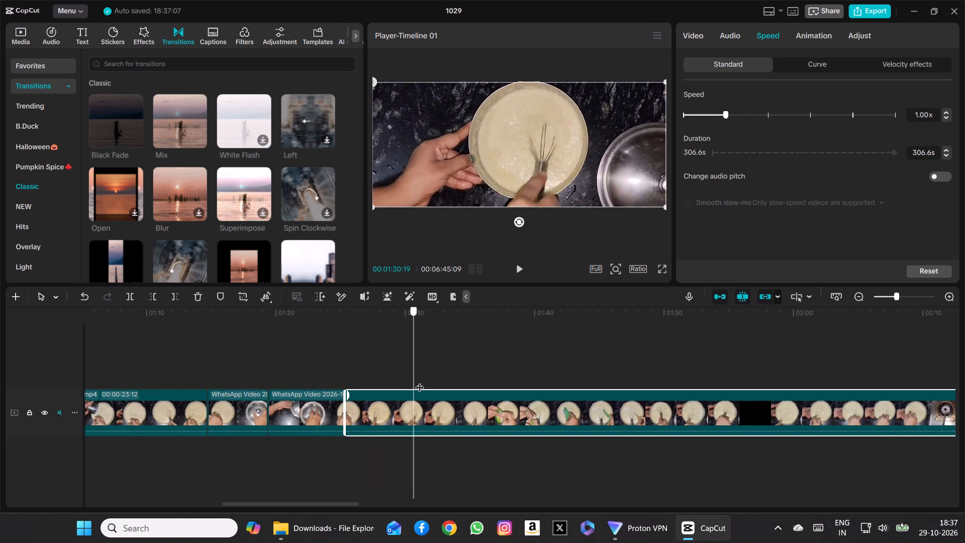
left_click_drag(420, 381, 479, 402)
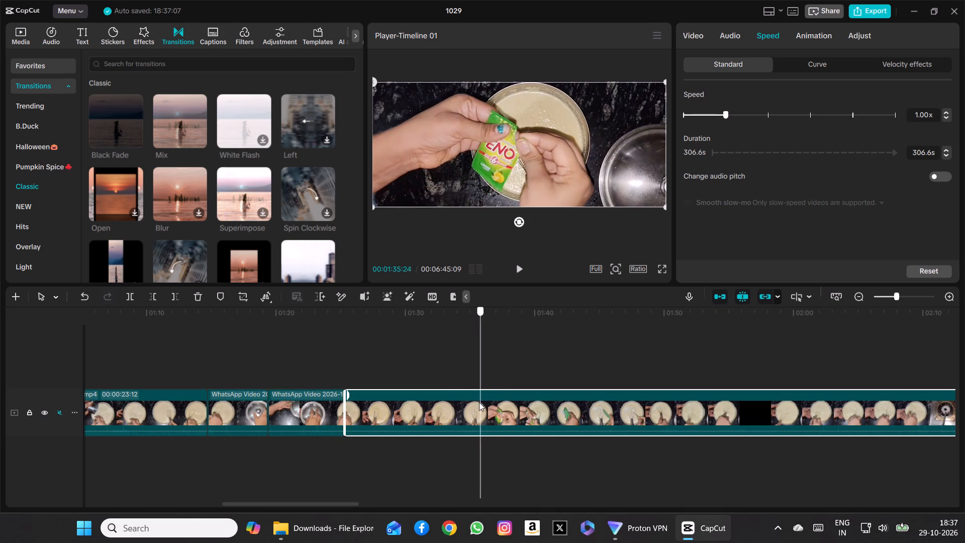
left_click_drag(479, 402, 457, 406)
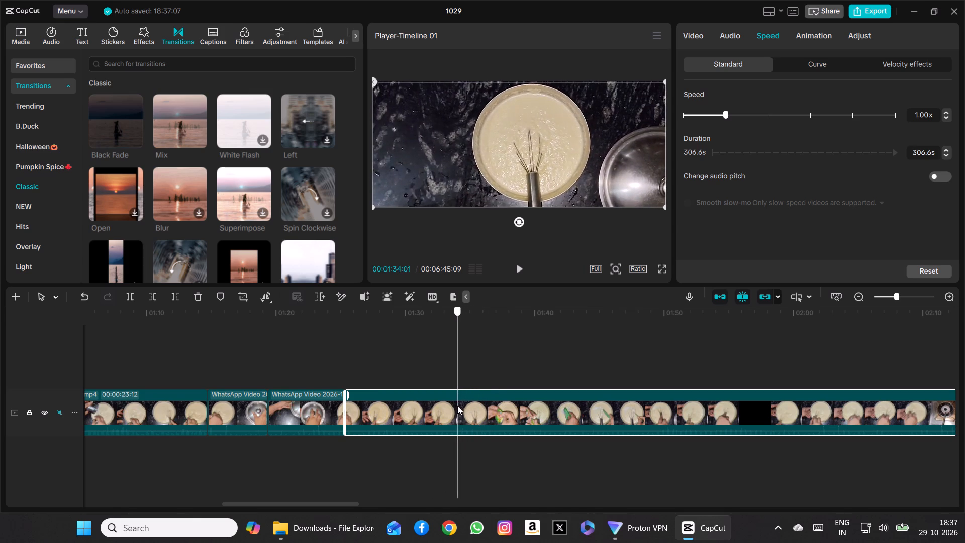
left_click_drag(457, 406, 443, 406)
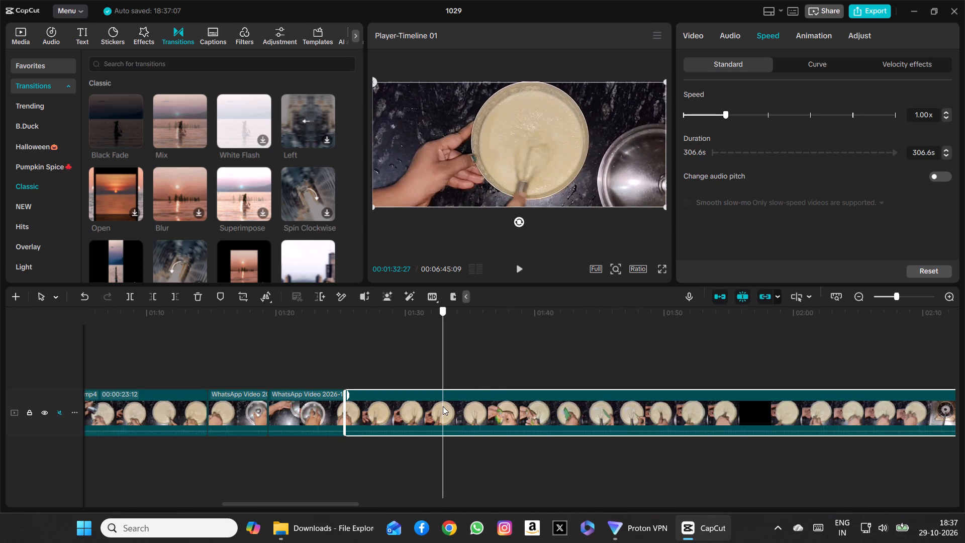
left_click_drag(443, 406, 461, 406)
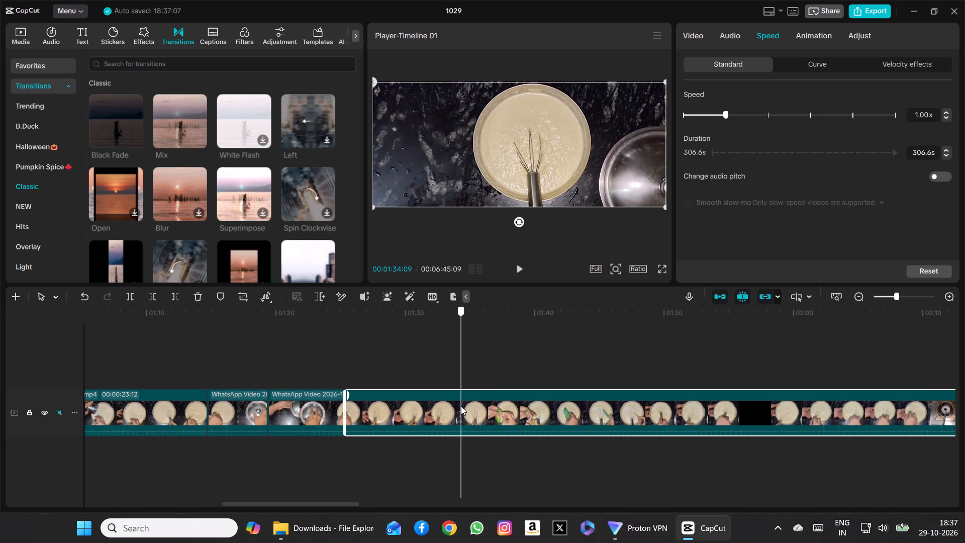
left_click_drag(461, 406, 452, 406)
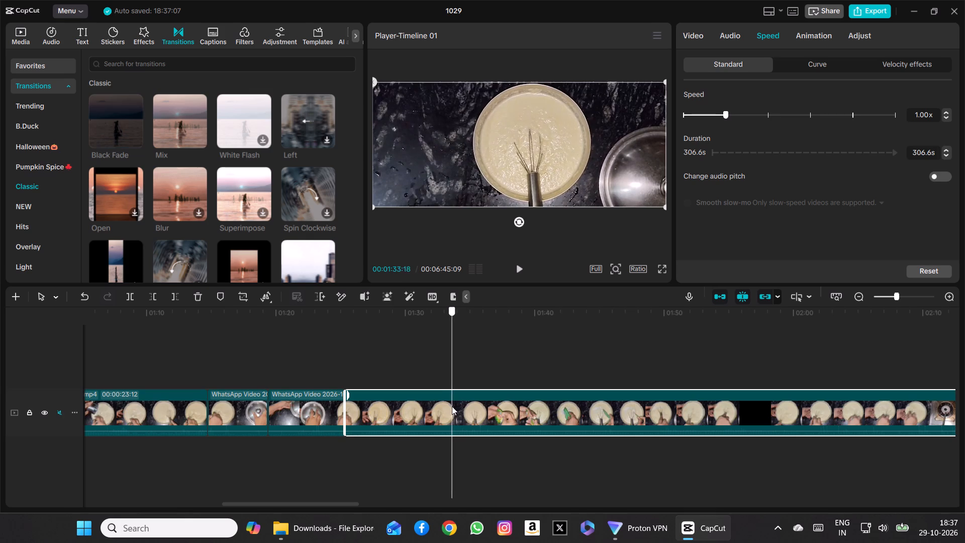
left_click_drag(452, 406, 436, 406)
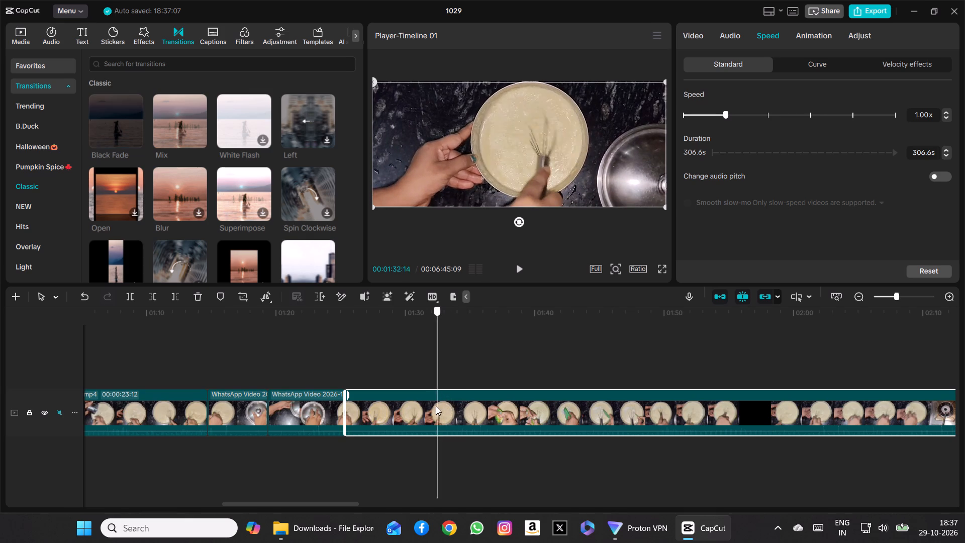
left_click_drag(436, 406, 437, 406)
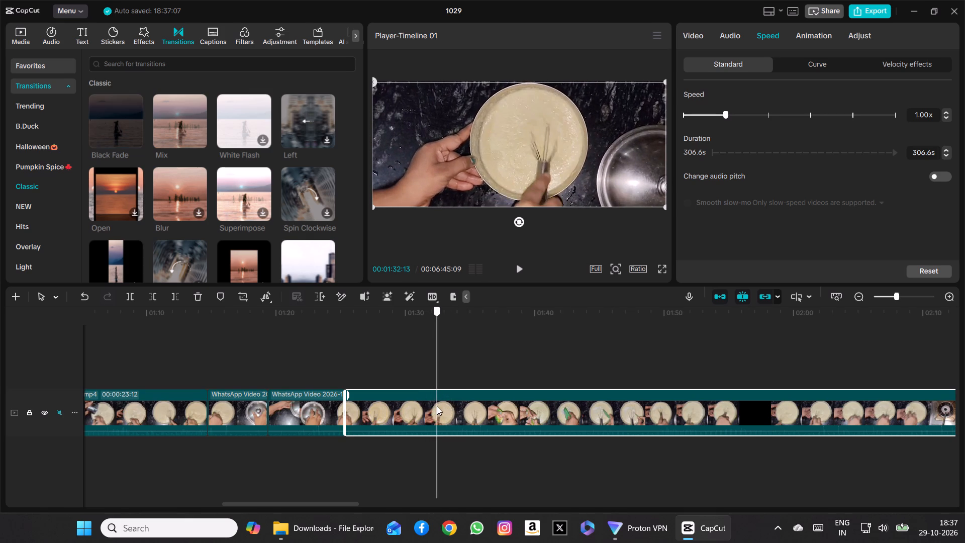
left_click_drag(437, 406, 445, 405)
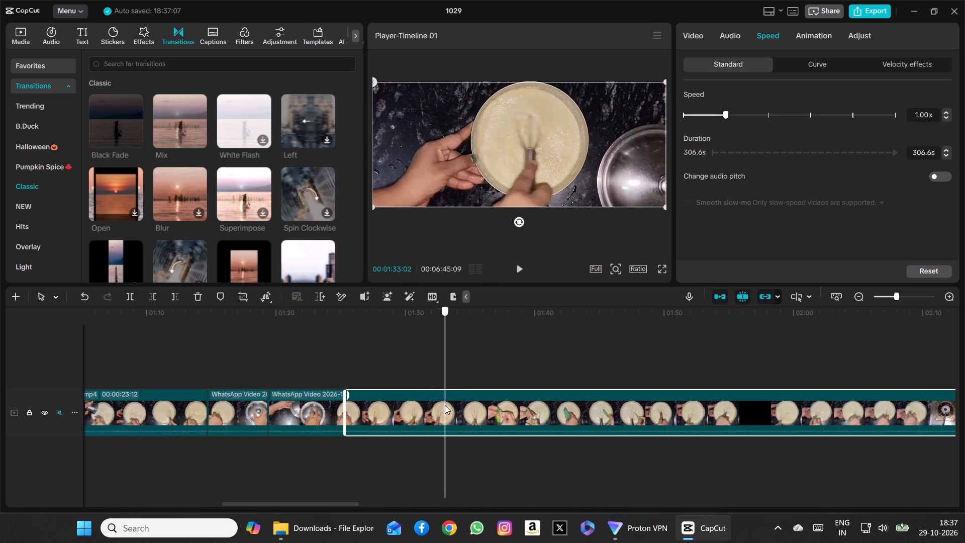
left_click_drag(445, 405, 449, 405)
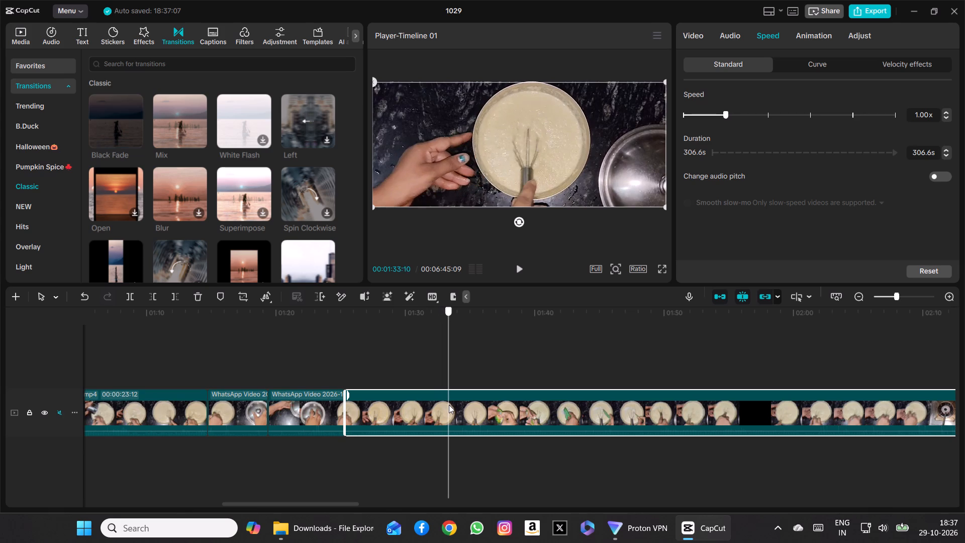
left_click_drag(449, 405, 450, 404)
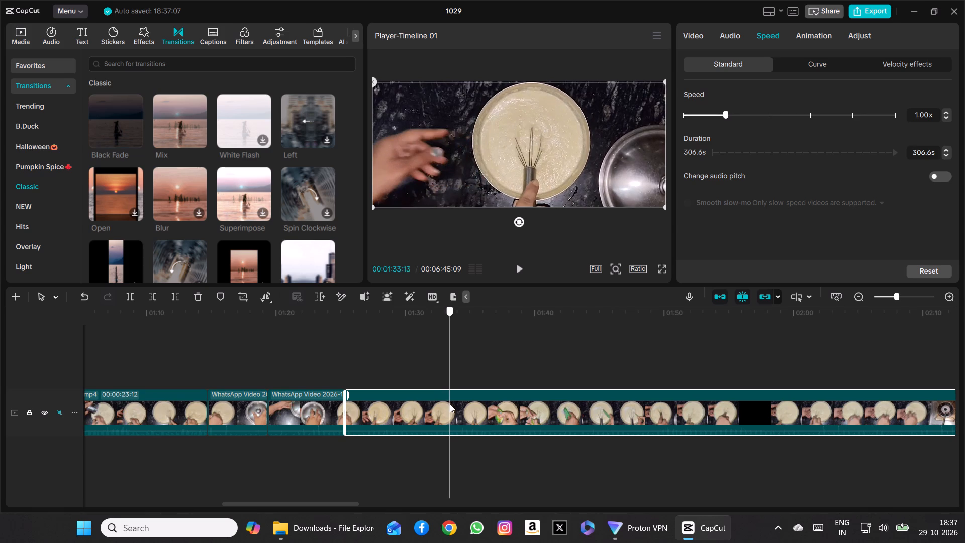
left_click_drag(450, 404, 452, 404)
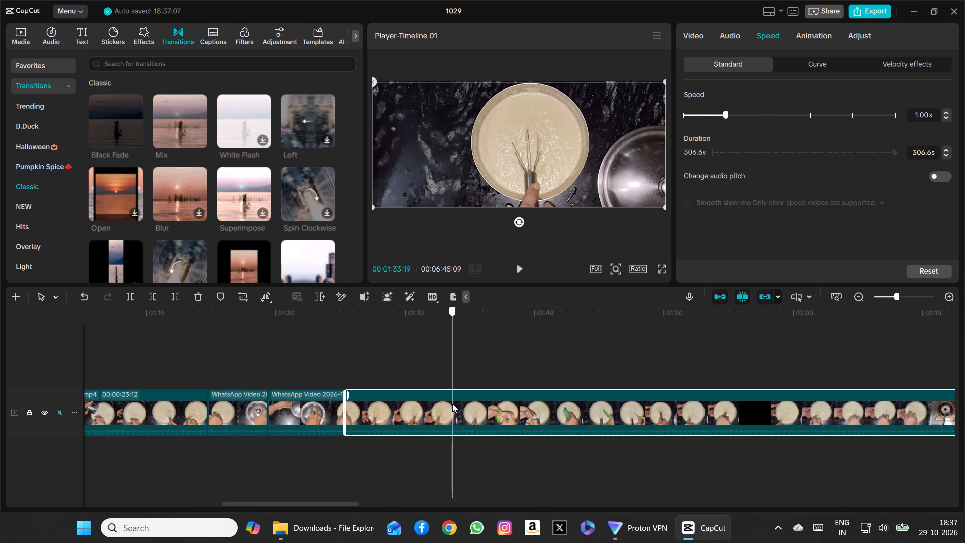
left_click_drag(452, 404, 453, 403)
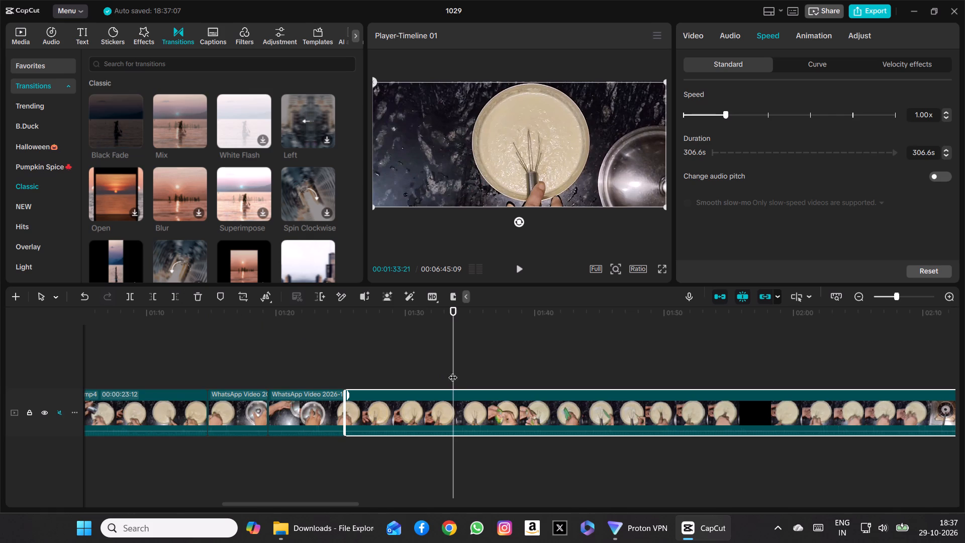
left_click(131, 295)
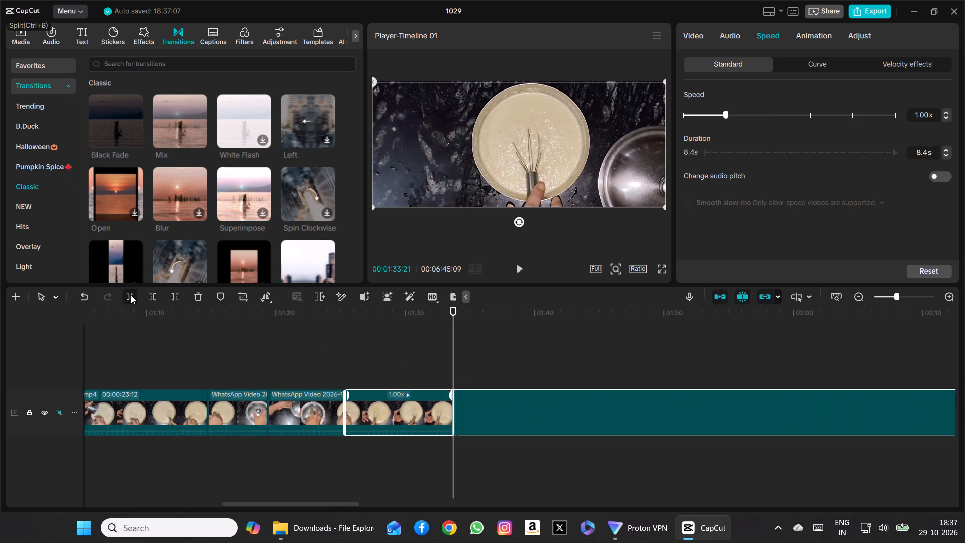
Split the footage at 00:01:35:14, where the ENO sachet is held over the bowl, and delete the short idle piece before it.
scroll(439, 364, "left", 1)
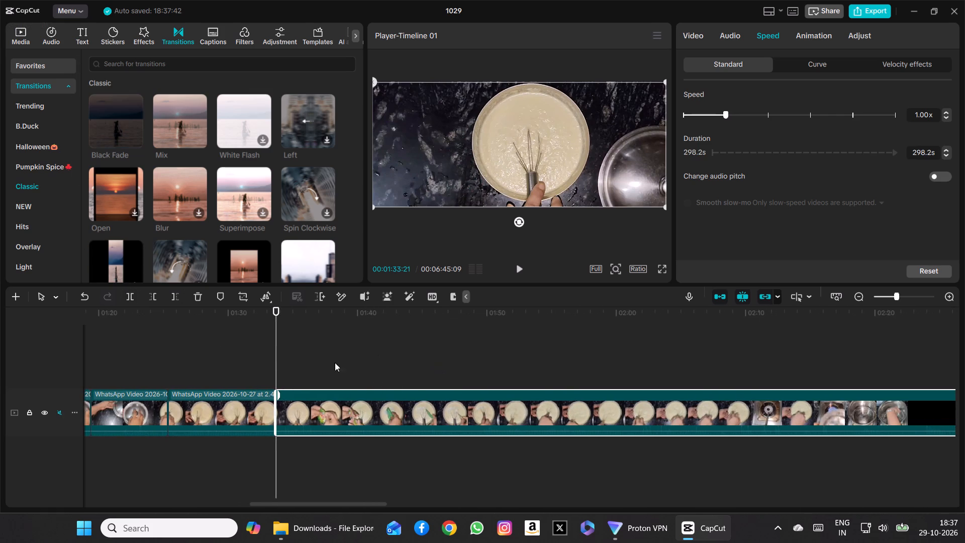
left_click_drag(276, 349, 284, 350)
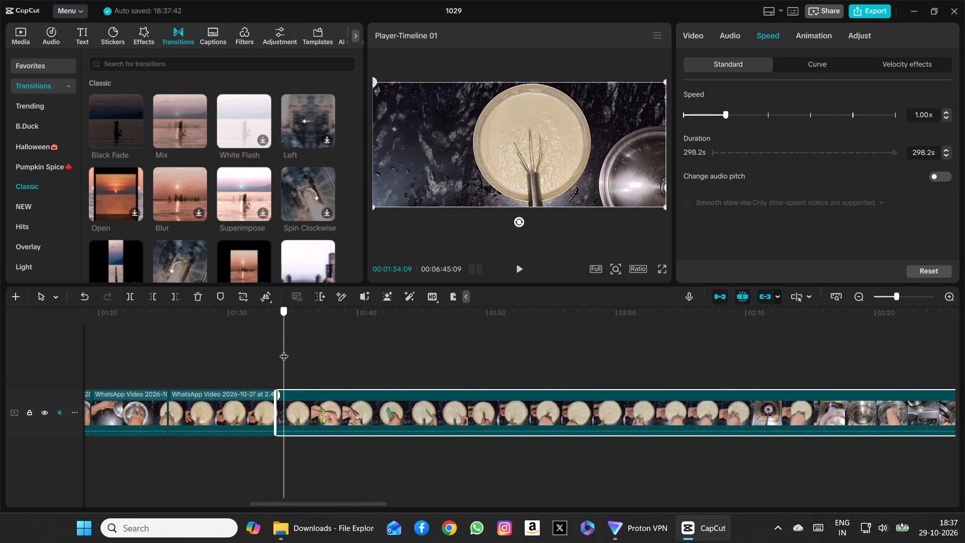
left_click_drag(284, 350, 296, 352)
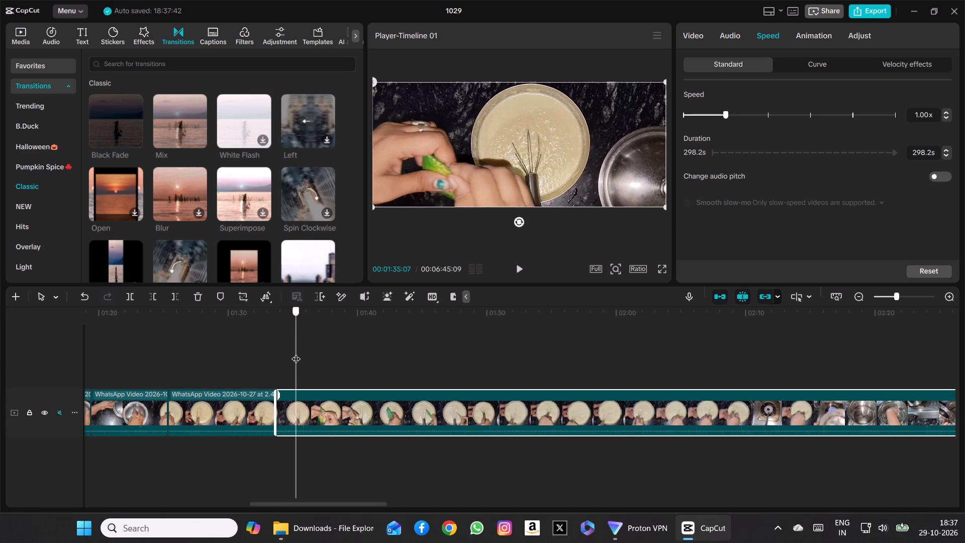
left_click_drag(296, 352, 255, 352)
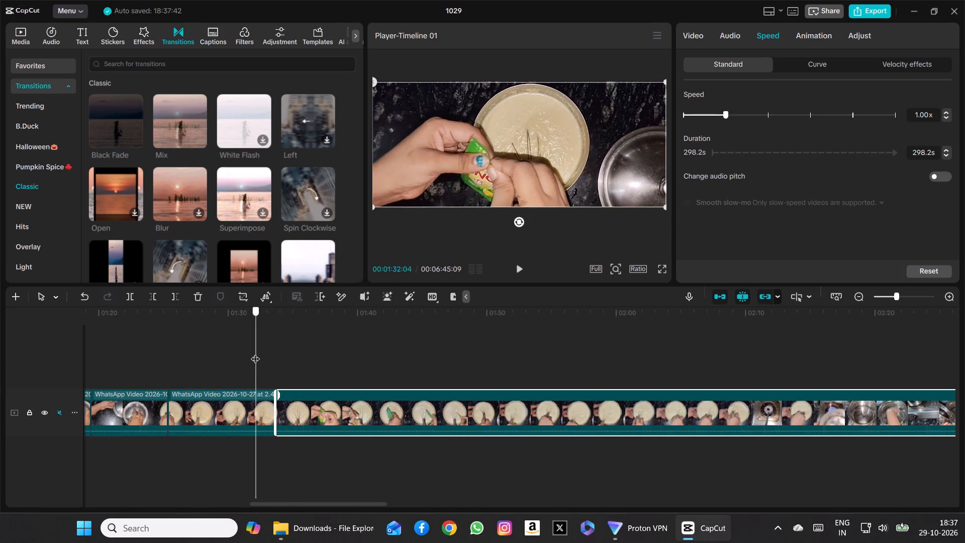
left_click_drag(255, 352, 256, 349)
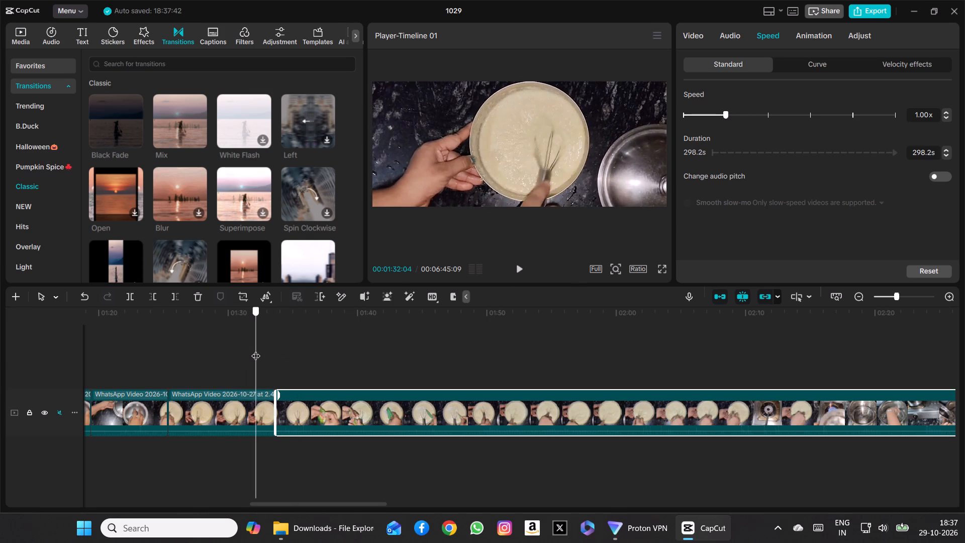
left_click_drag(256, 349, 266, 354)
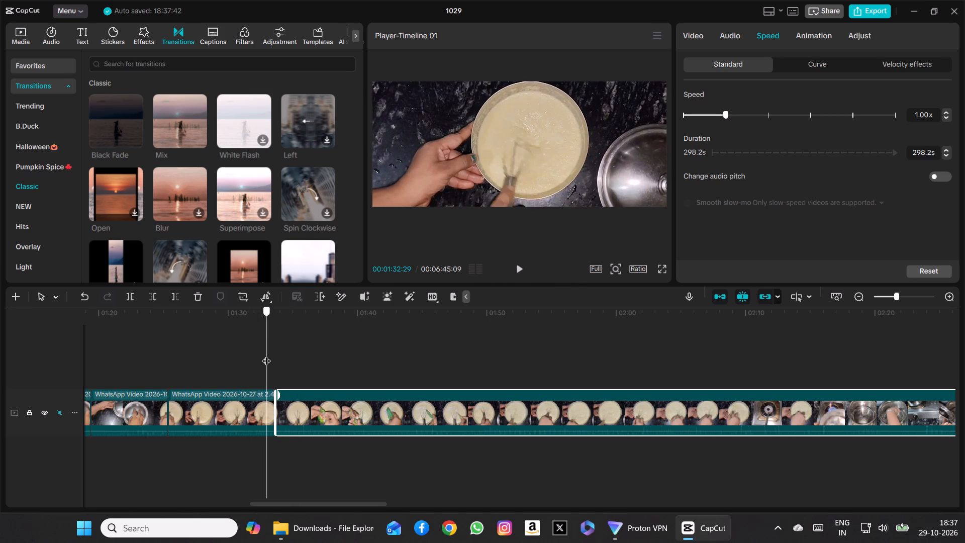
left_click_drag(266, 354, 274, 354)
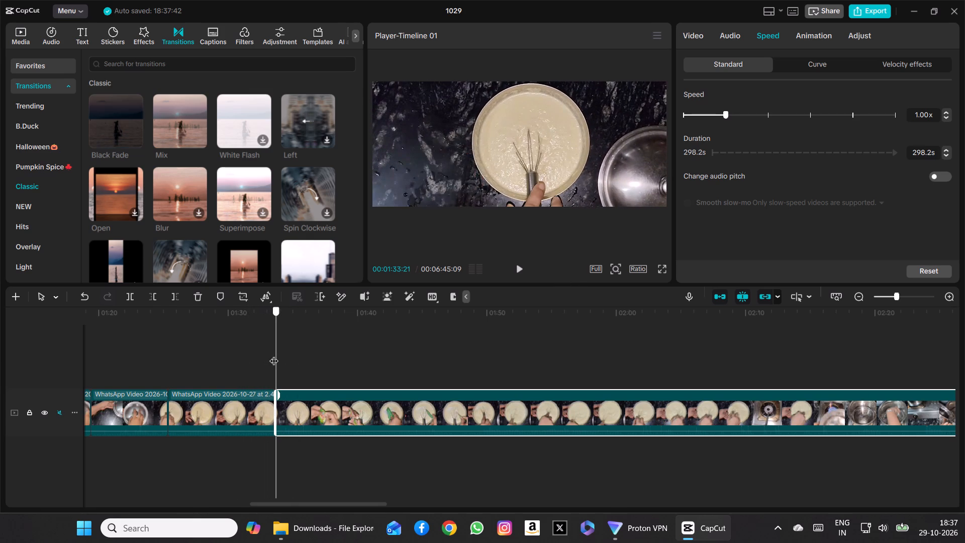
left_click_drag(274, 354, 282, 354)
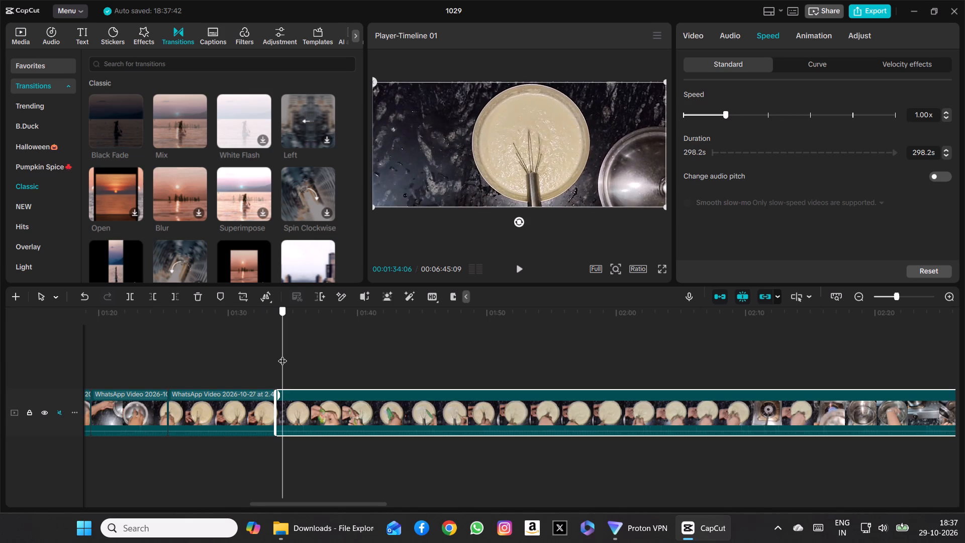
left_click_drag(282, 354, 288, 354)
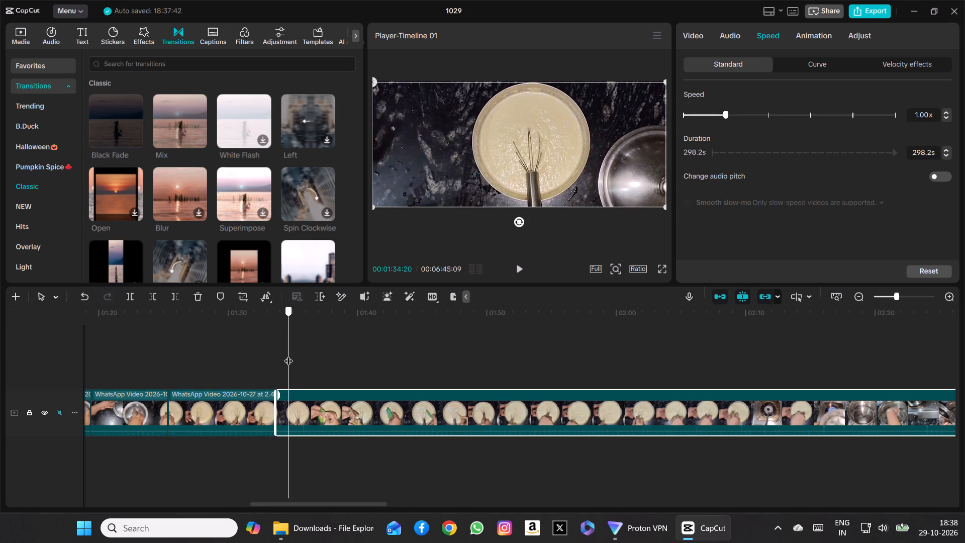
left_click_drag(288, 354, 289, 355)
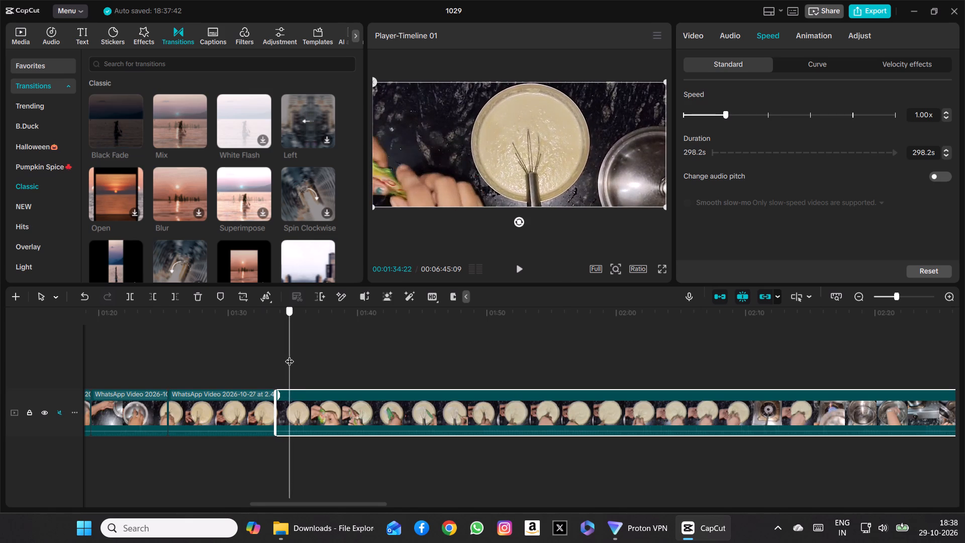
left_click_drag(289, 355, 300, 356)
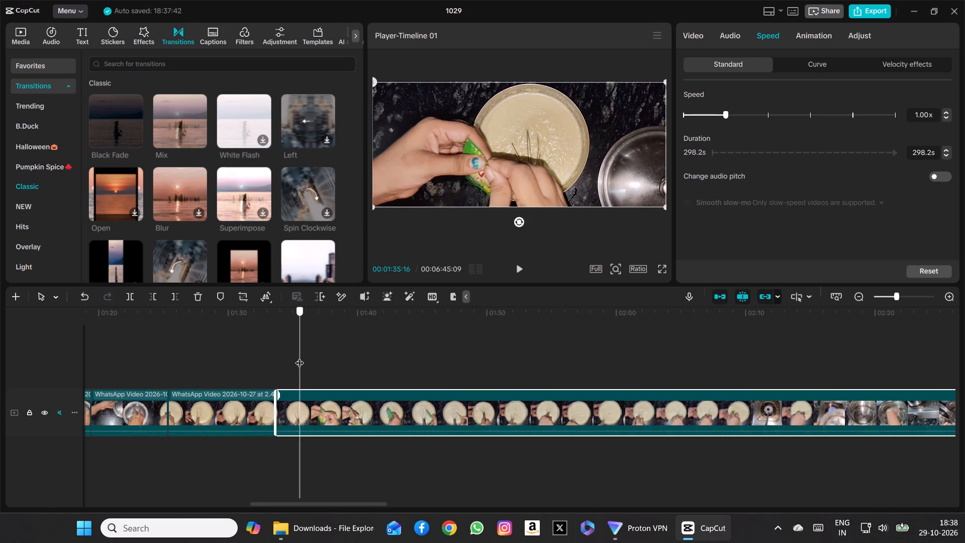
left_click_drag(300, 356, 299, 356)
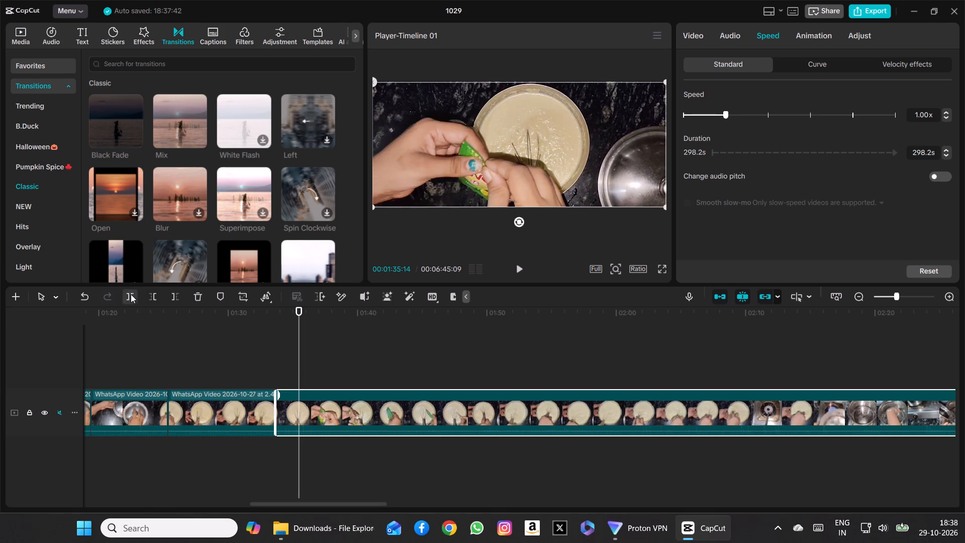
left_click(131, 294)
left_click(289, 406)
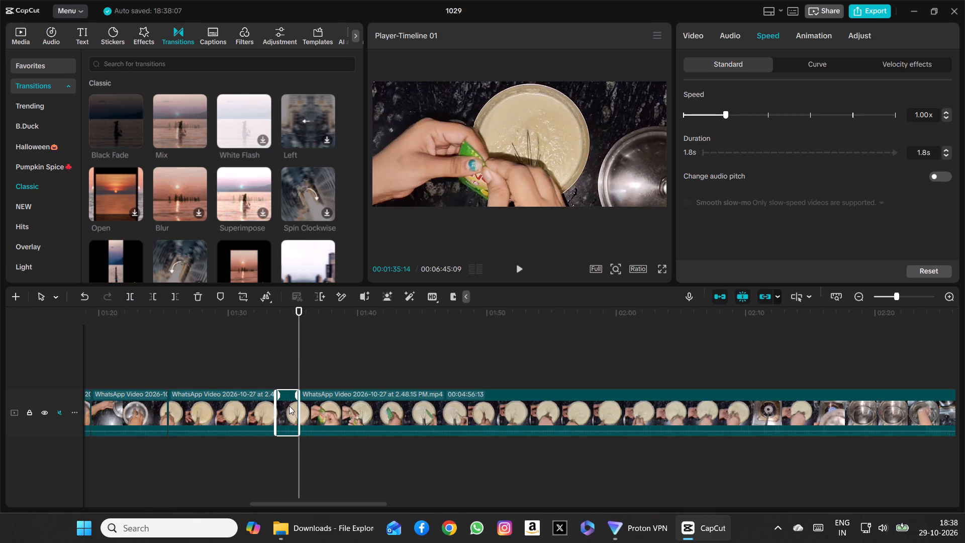
left_click(198, 297)
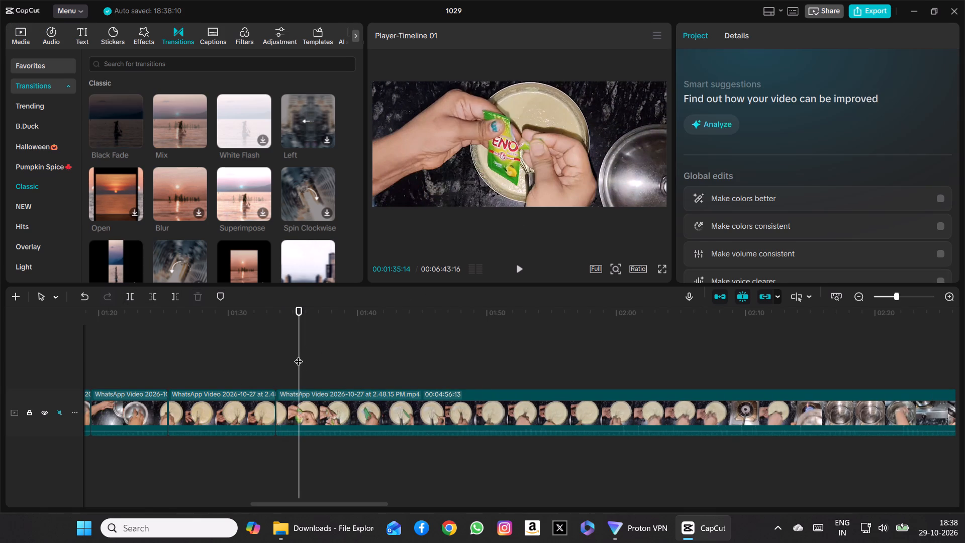
Set the playback speed of the whisking segment just before the ENO sachet shot to 1.20x.
left_click_drag(297, 354, 284, 357)
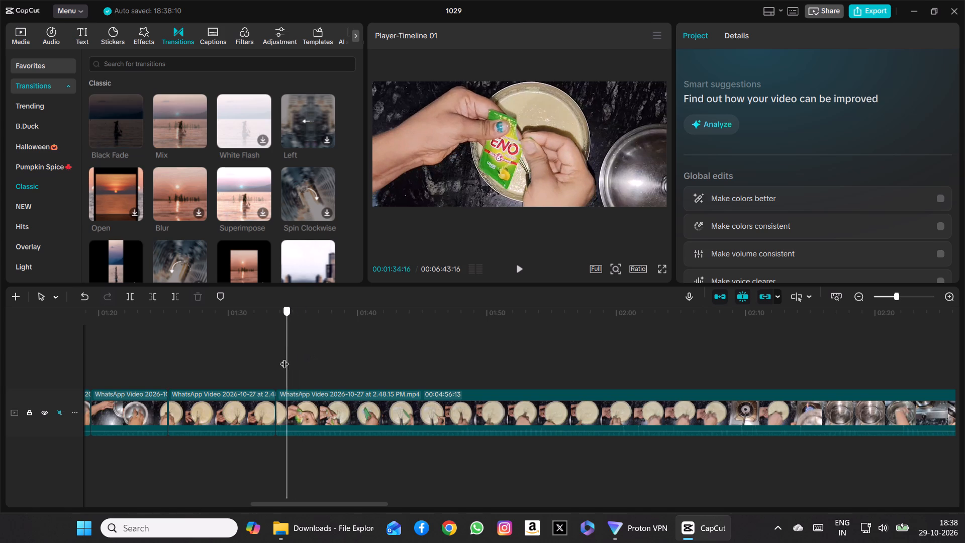
left_click_drag(284, 357, 236, 361)
left_click(259, 403)
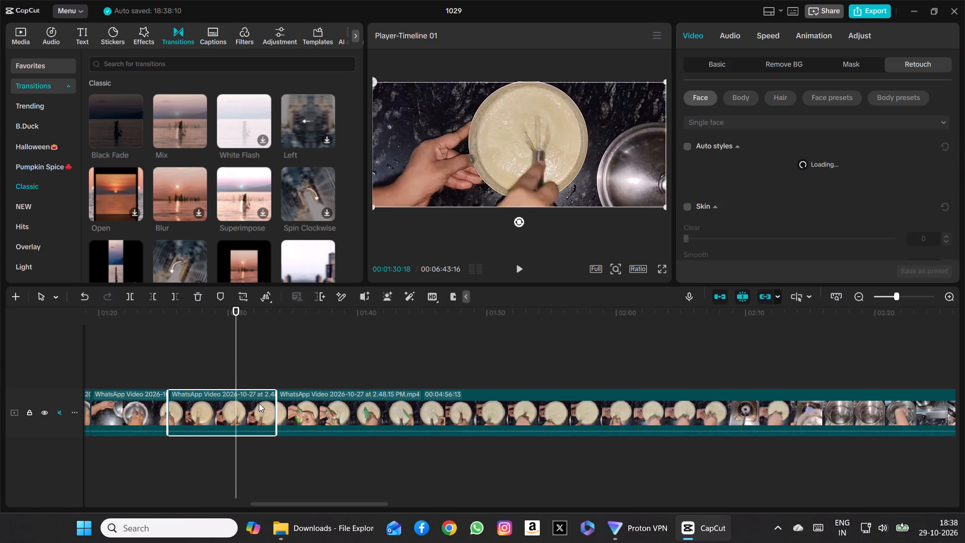
left_click(761, 30)
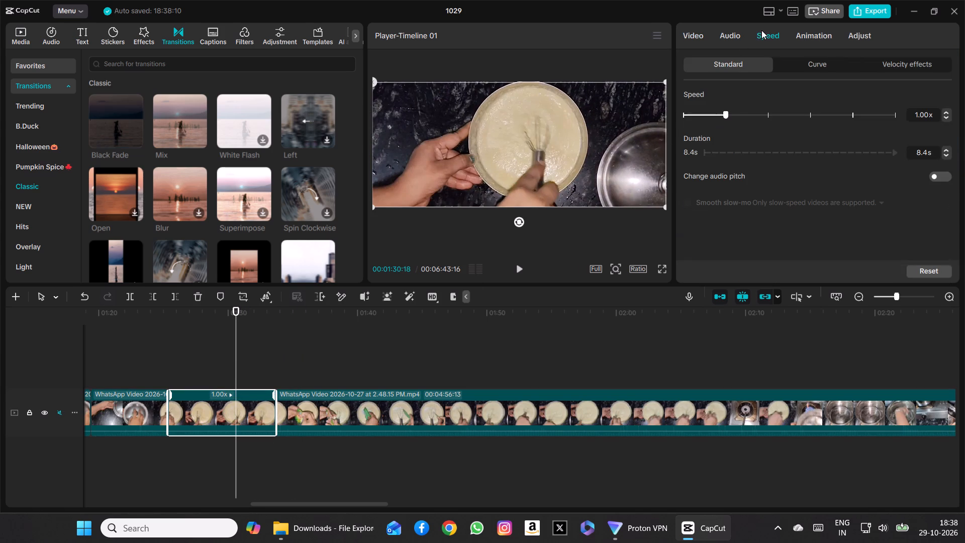
left_click_drag(726, 111, 735, 111)
left_click_drag(735, 111, 734, 111)
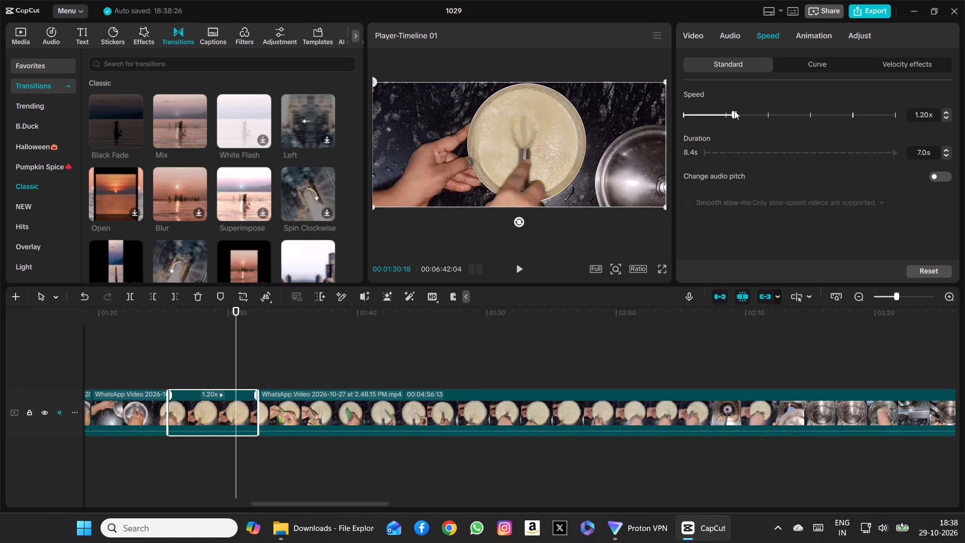
Check the playback speeds of the segments before the ENO sachet shot and review the footage leading up to it.
scroll(529, 290, "right", 1)
scroll(366, 388, "right", 2)
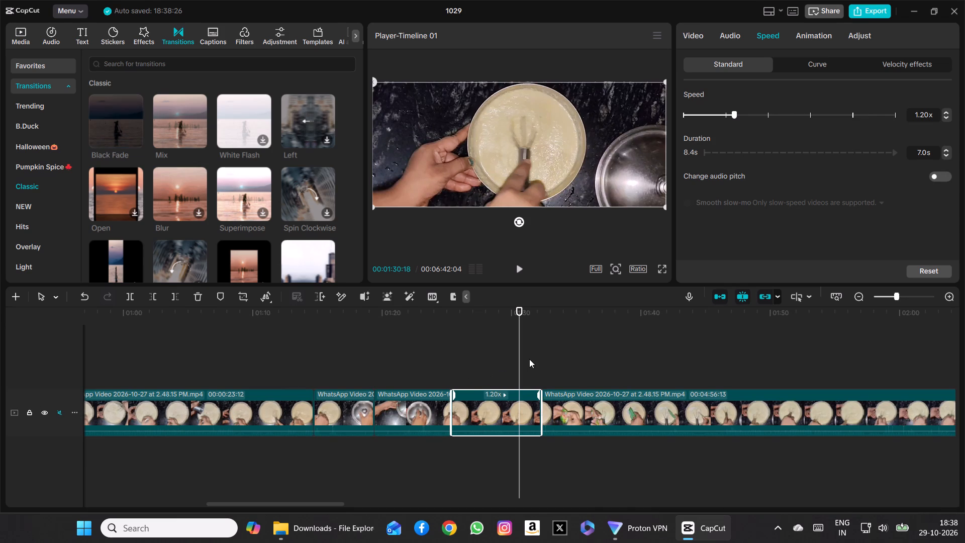
left_click_drag(518, 357, 416, 377)
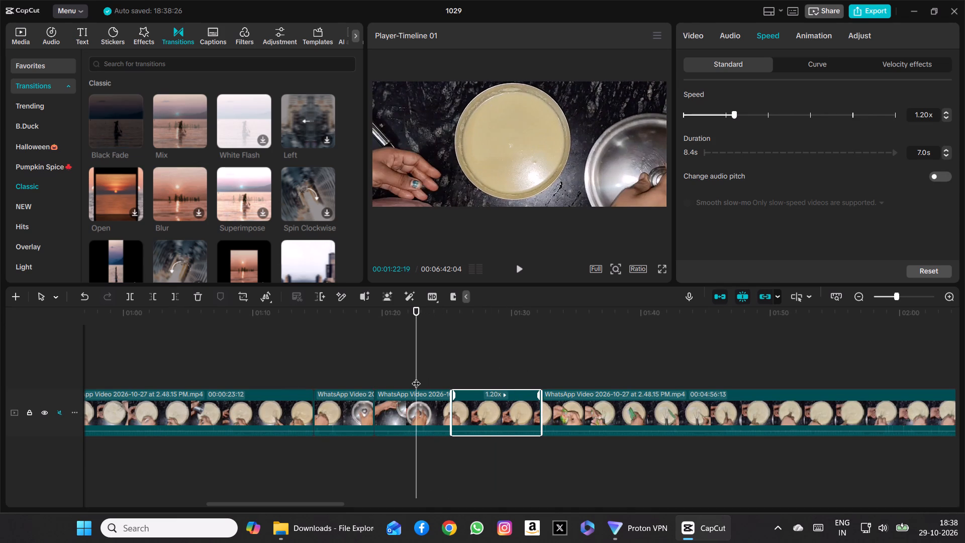
left_click(411, 395)
left_click(340, 408)
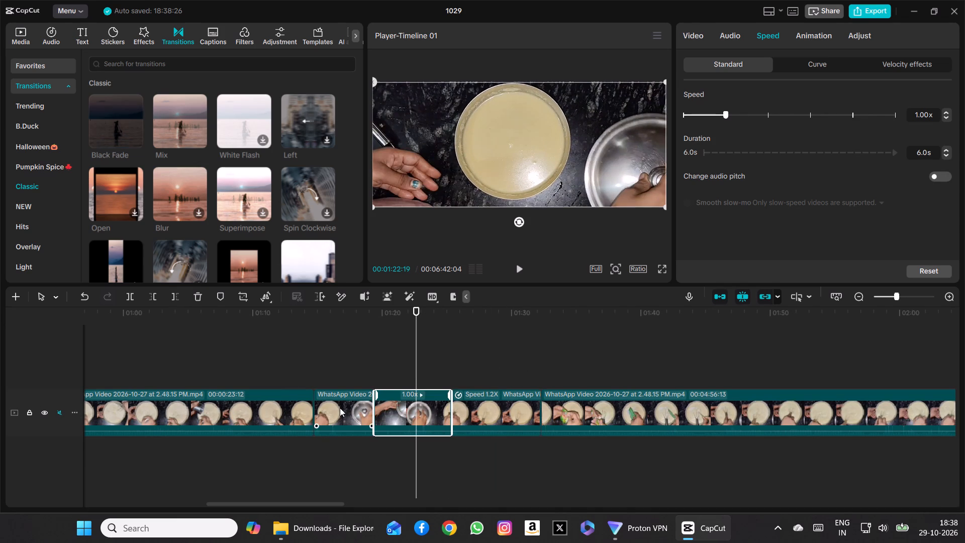
left_click(230, 414)
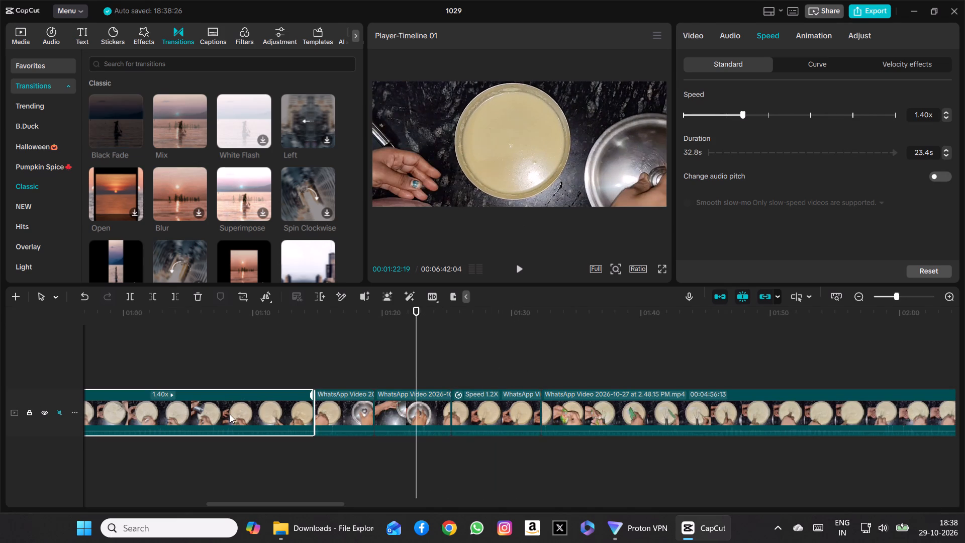
scroll(230, 414, "right", 2)
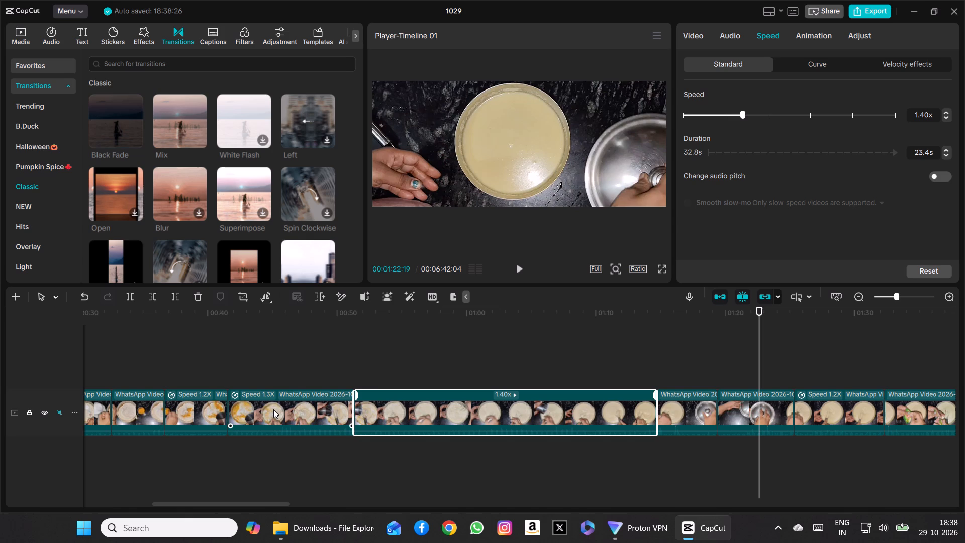
scroll(391, 389, "left", 3)
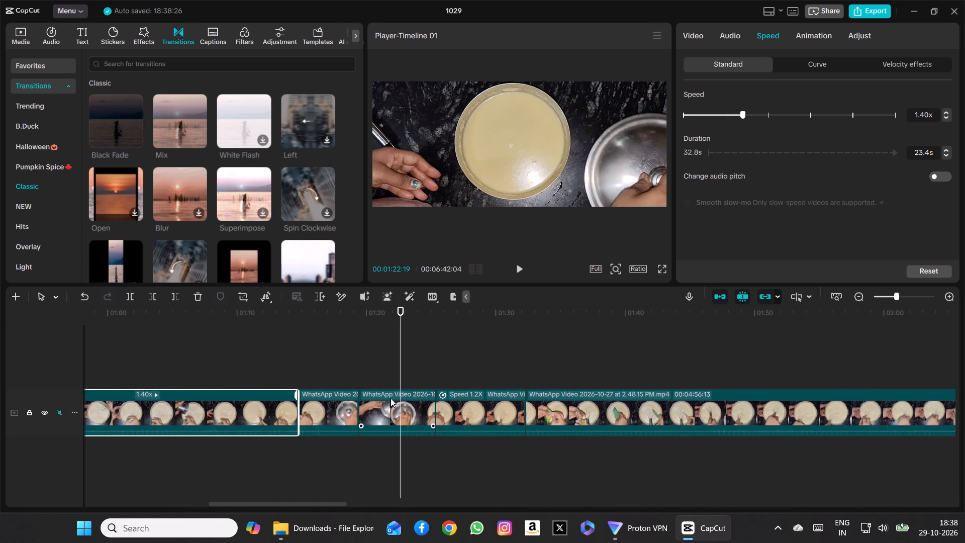
left_click(391, 405)
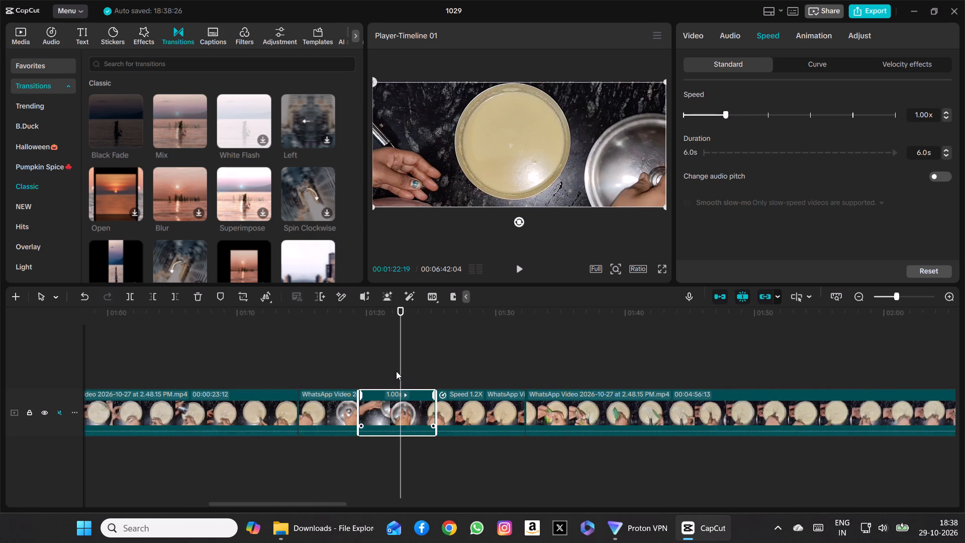
left_click_drag(396, 371, 428, 377)
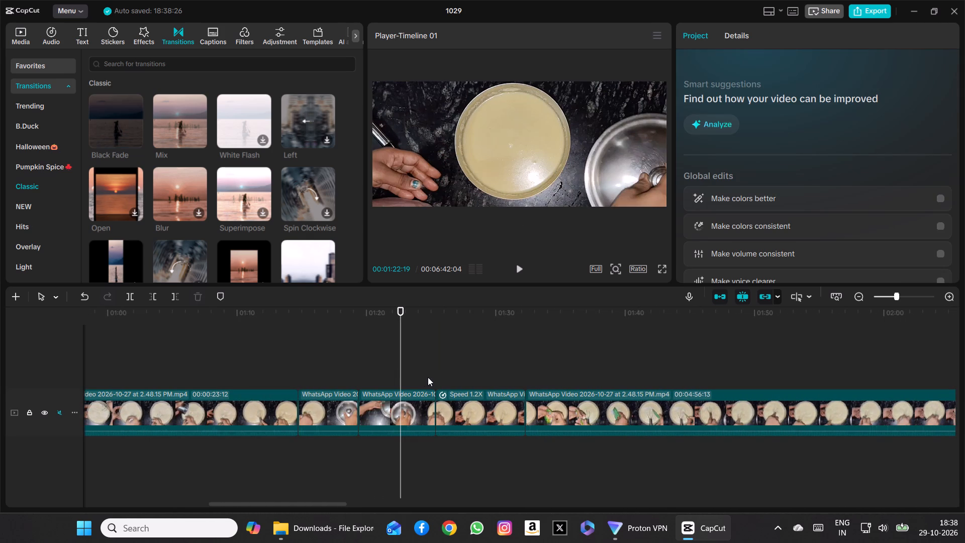
scroll(481, 405, "left", 1)
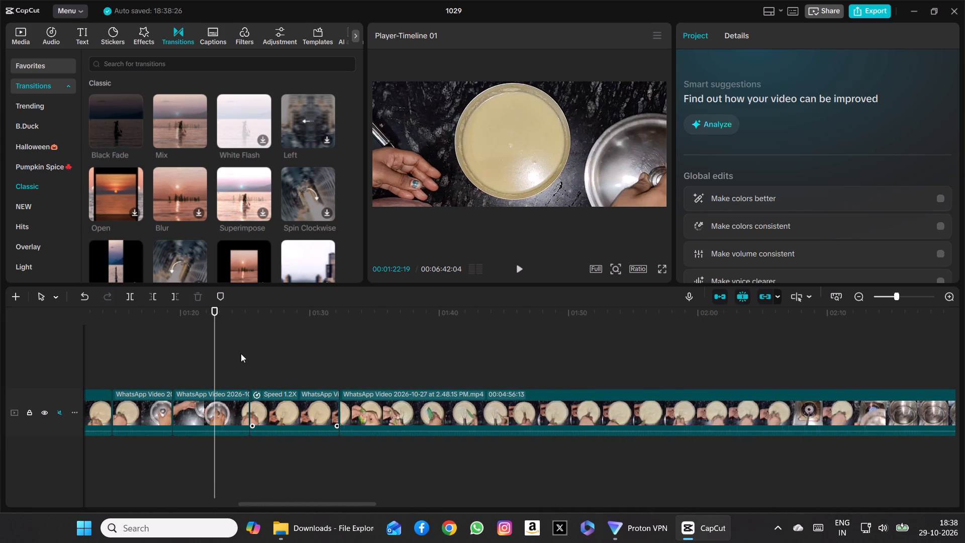
left_click_drag(214, 357, 356, 380)
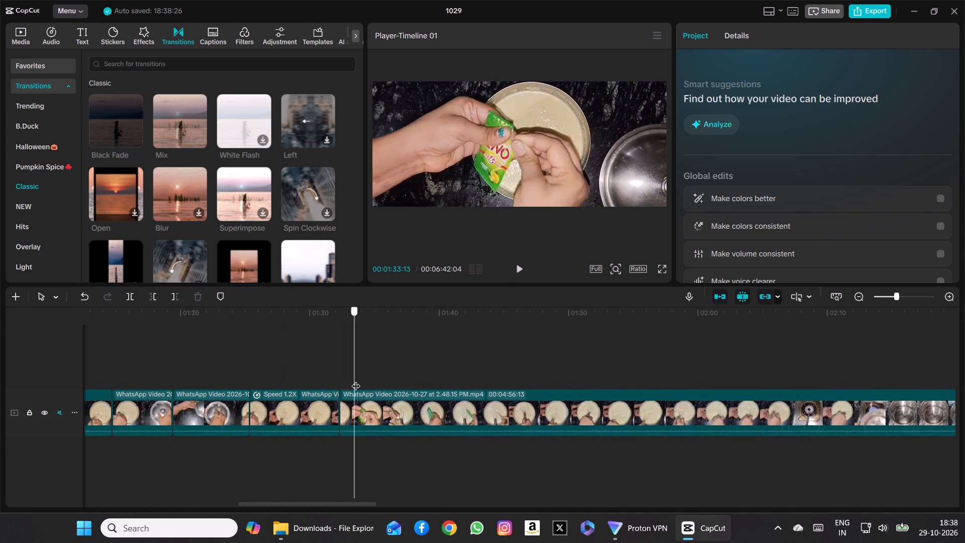
left_click_drag(356, 380, 306, 390)
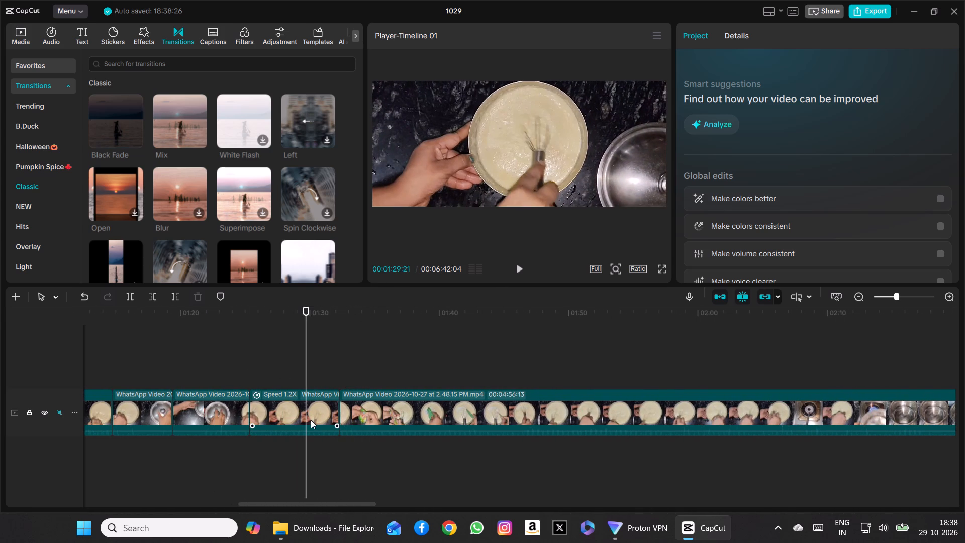
Set the speed of the whisking segment just before the ENO sachet shot to 1.25x and play it back.
left_click(311, 420)
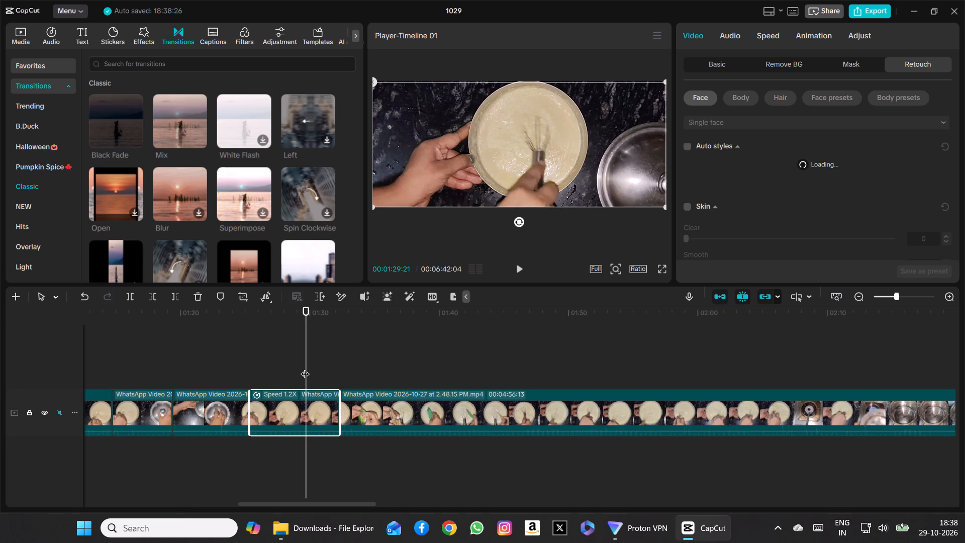
left_click_drag(305, 368, 284, 369)
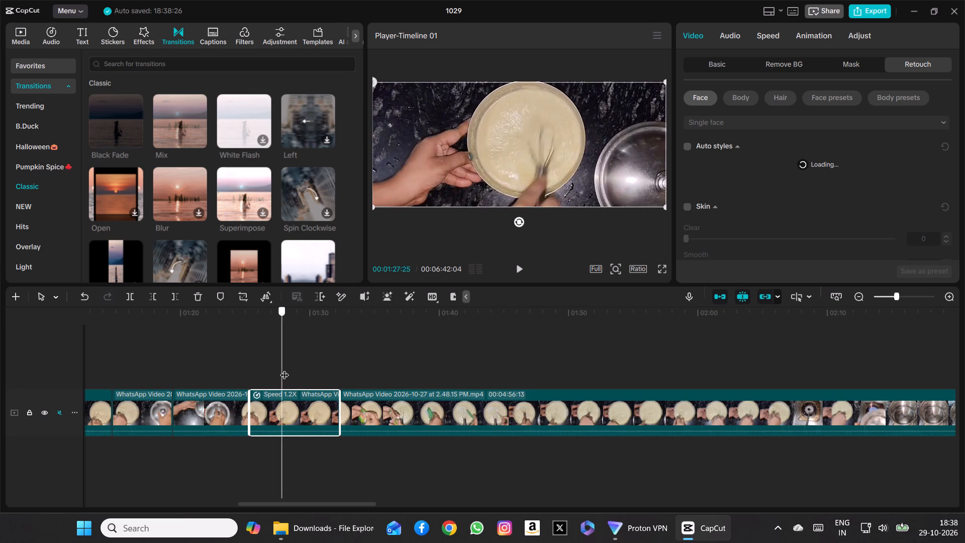
left_click_drag(284, 369, 280, 376)
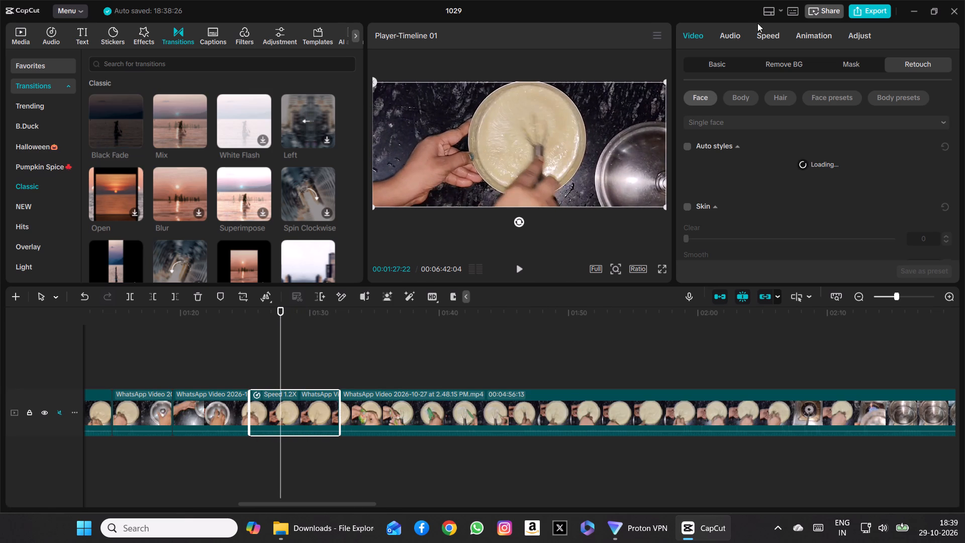
left_click(766, 34)
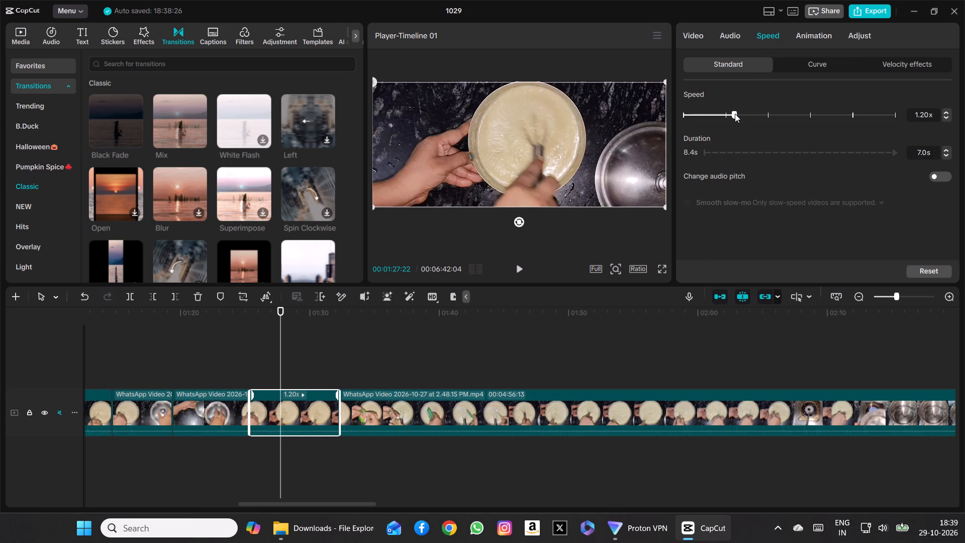
left_click(735, 114)
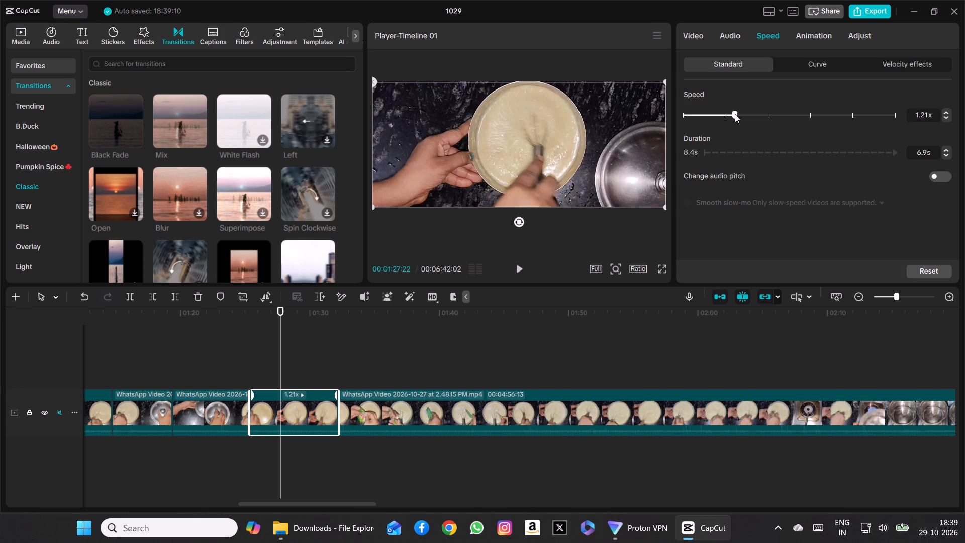
left_click(735, 114)
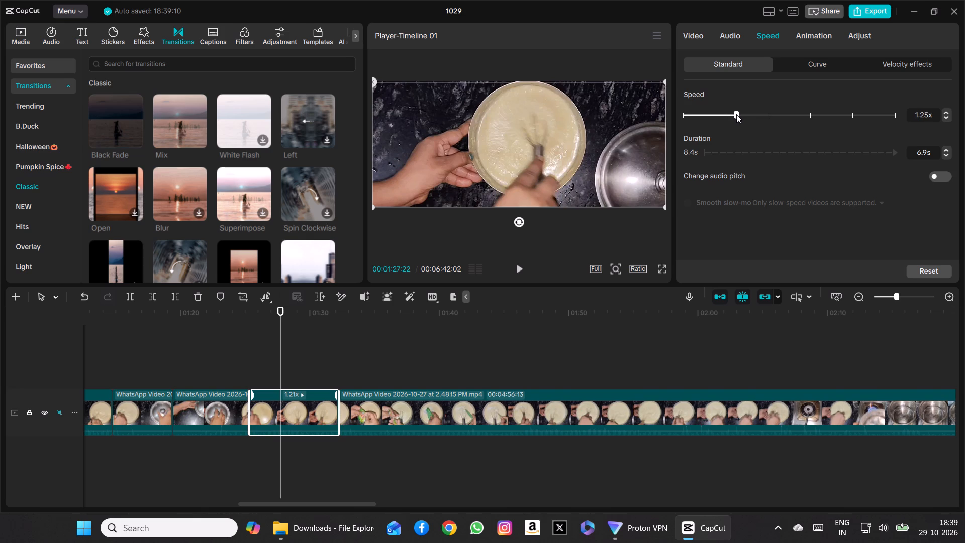
left_click(736, 114)
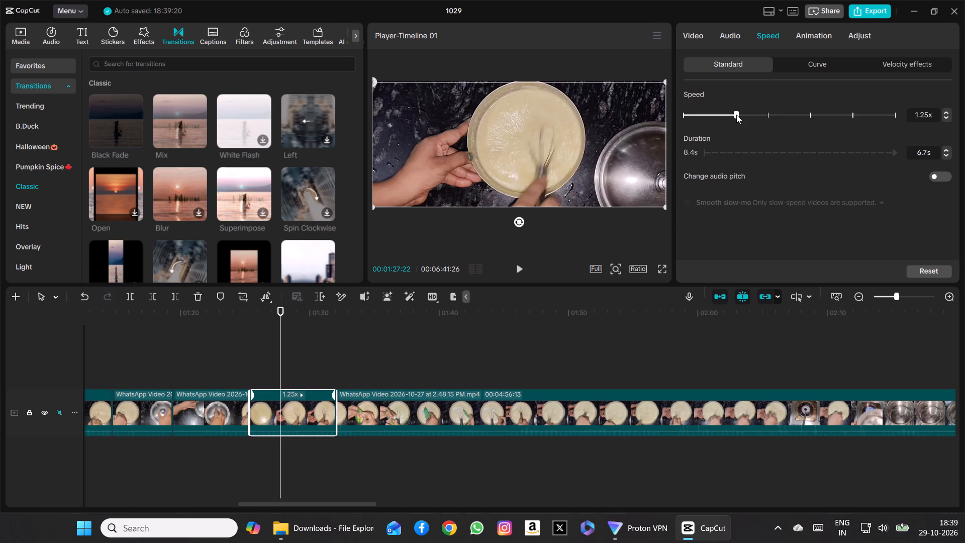
left_click_drag(280, 358, 223, 363)
left_click(517, 265)
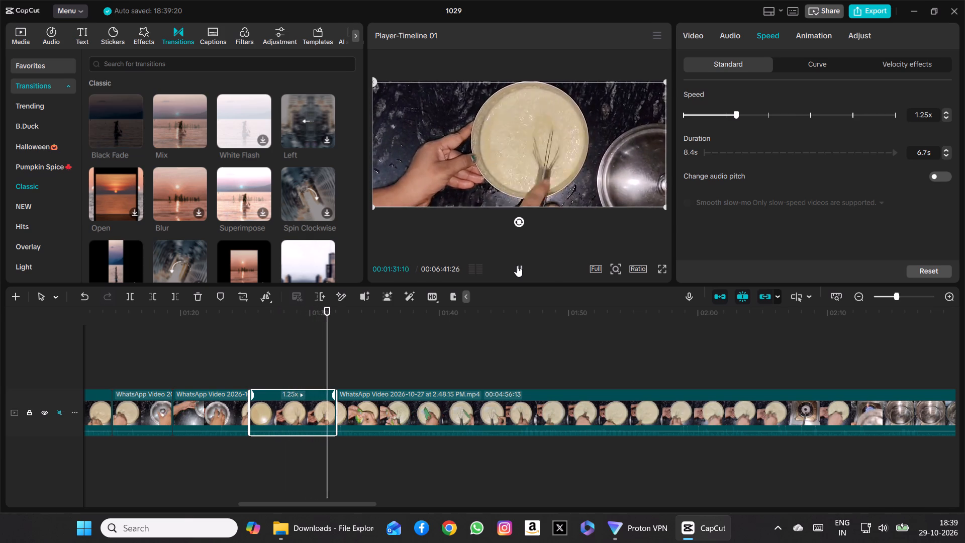
left_click(517, 265)
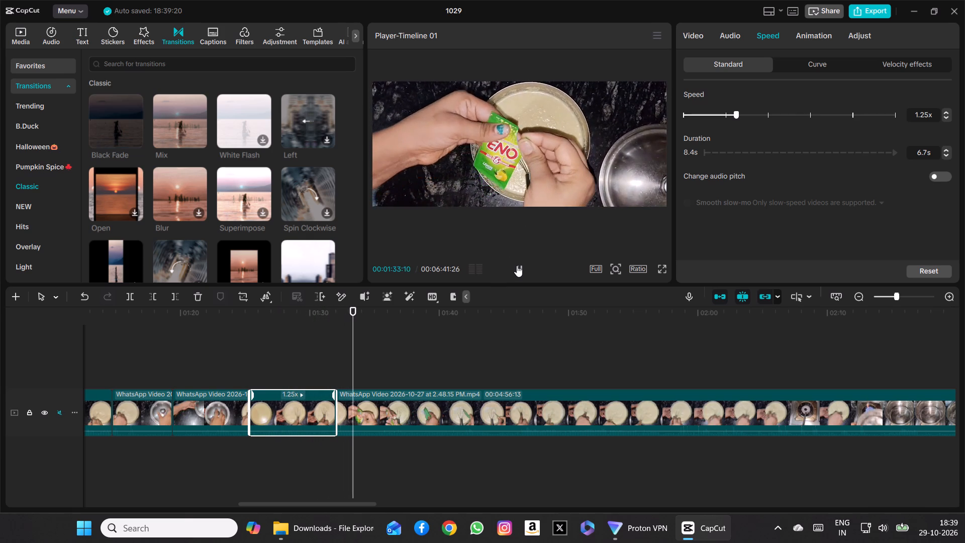
Play and scrub the footage after the 1.25x whisking segment, from tearing the ENO sachet to the start of whisking, checking its pacing.
scroll(378, 343, "left", 1)
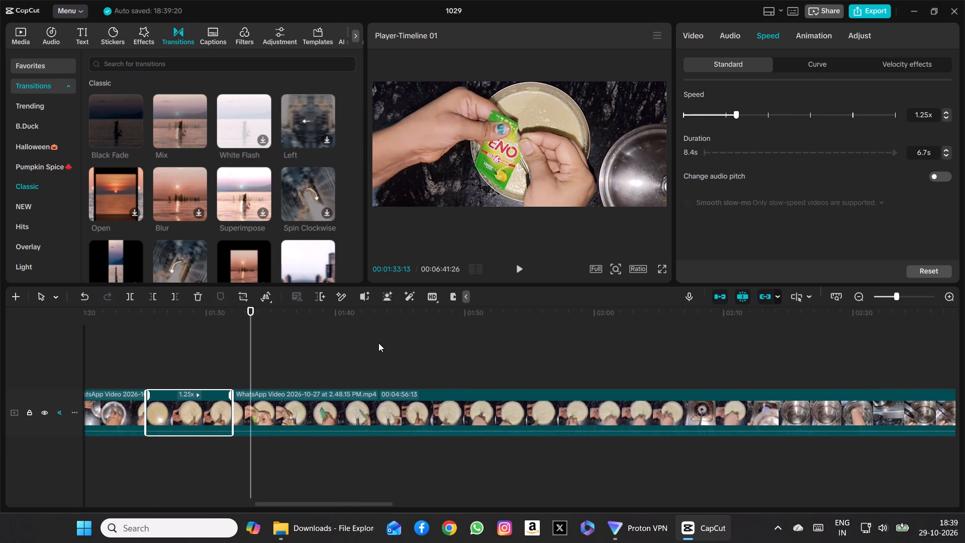
scroll(378, 343, "left", 1)
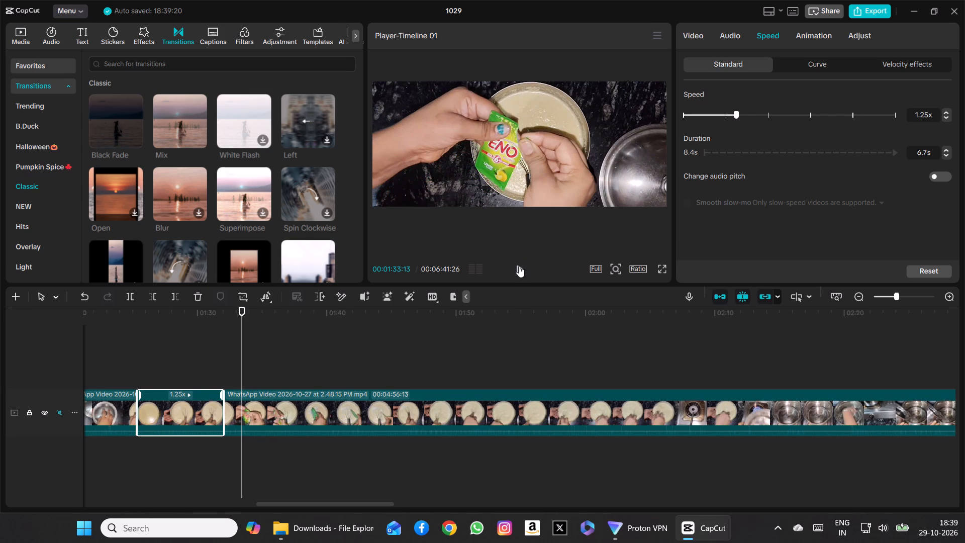
left_click(519, 266)
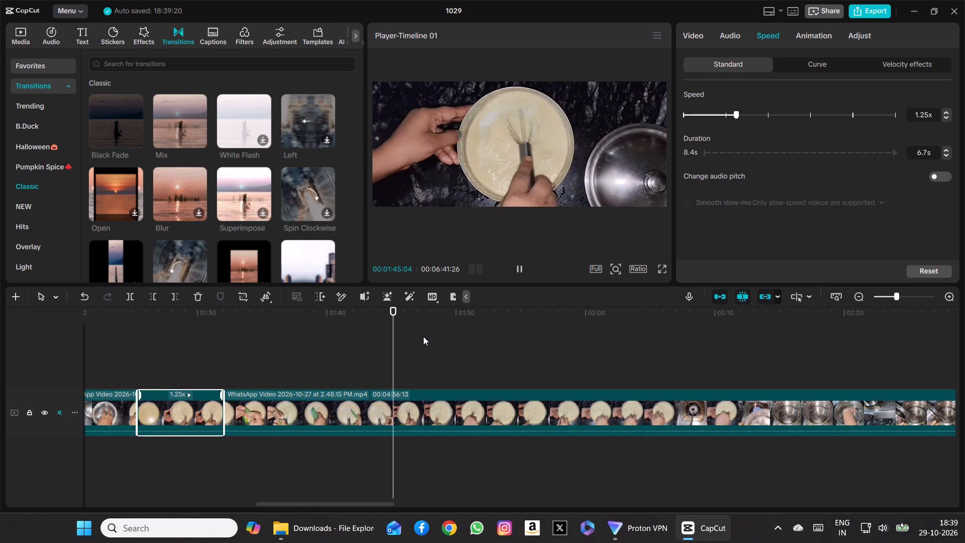
left_click_drag(409, 354, 391, 355)
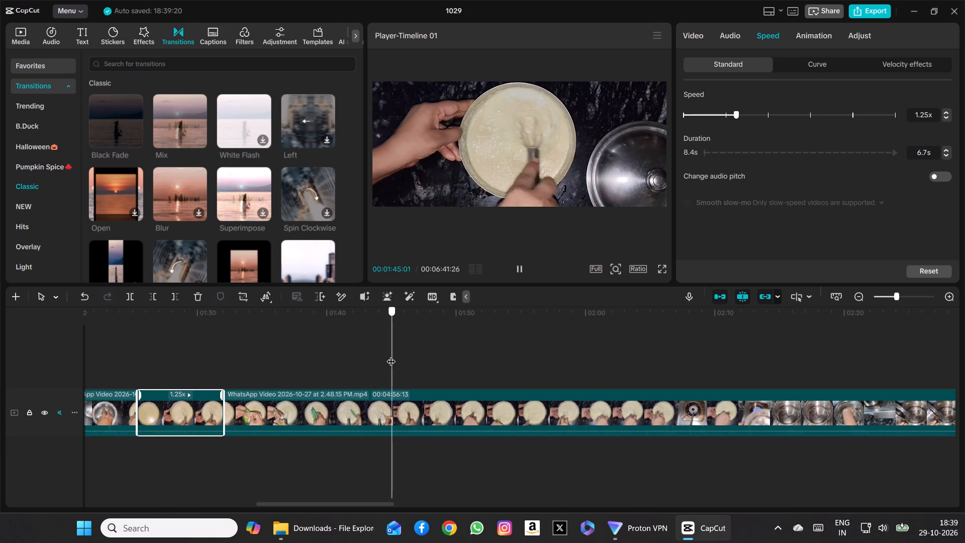
left_click_drag(391, 355, 380, 355)
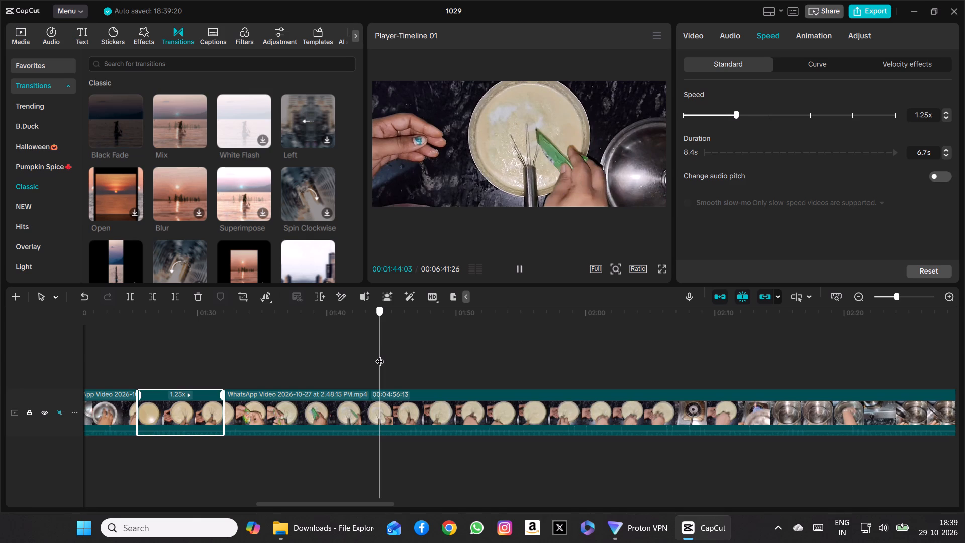
left_click_drag(380, 355, 197, 356)
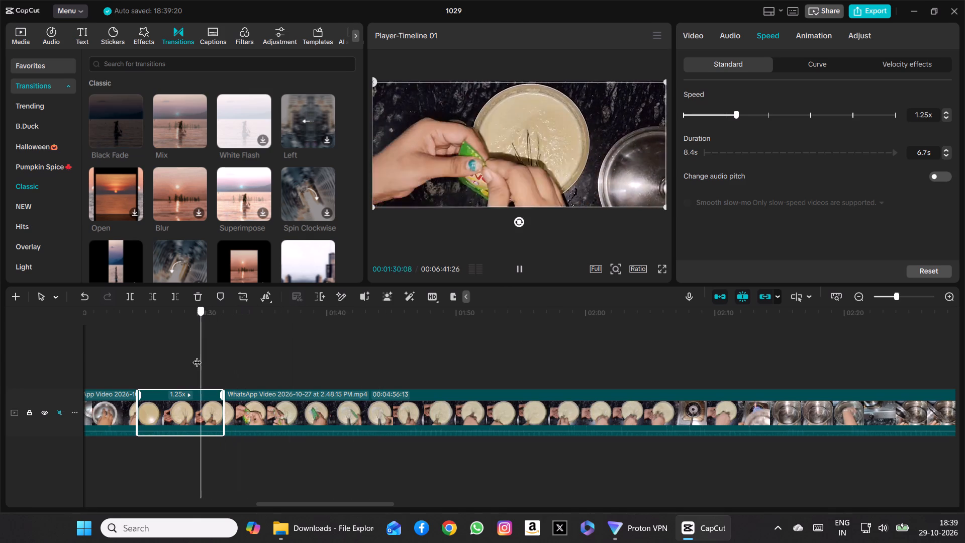
left_click_drag(197, 356, 240, 359)
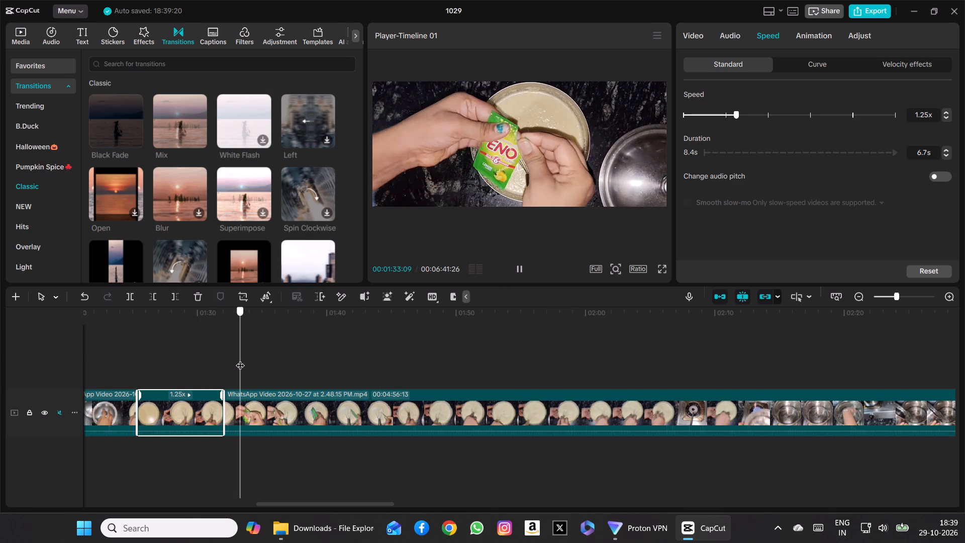
left_click_drag(240, 359, 256, 358)
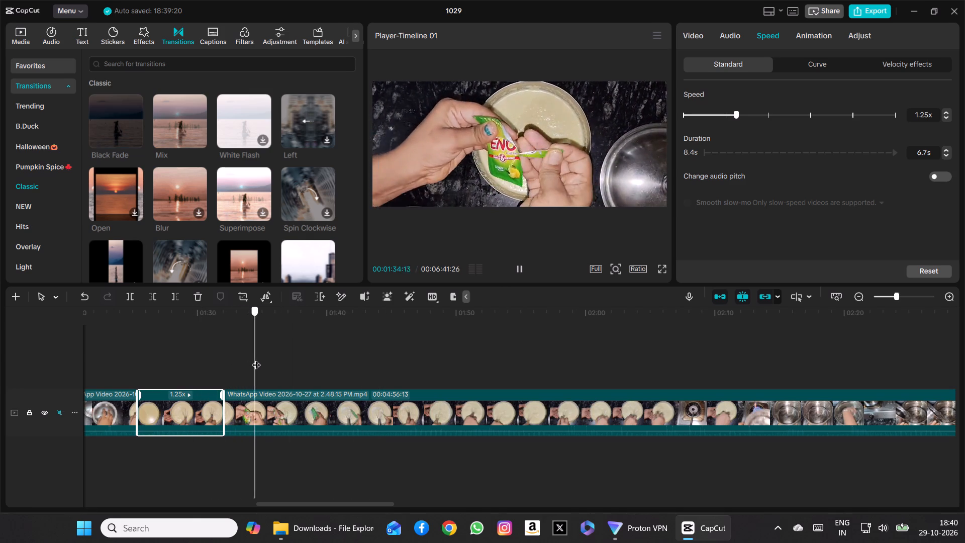
left_click_drag(256, 358, 280, 359)
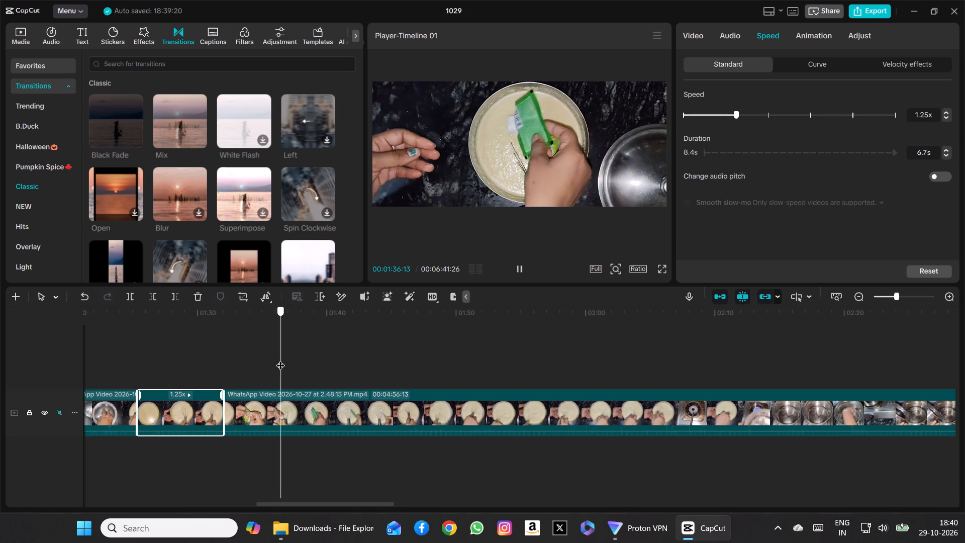
left_click_drag(280, 359, 308, 366)
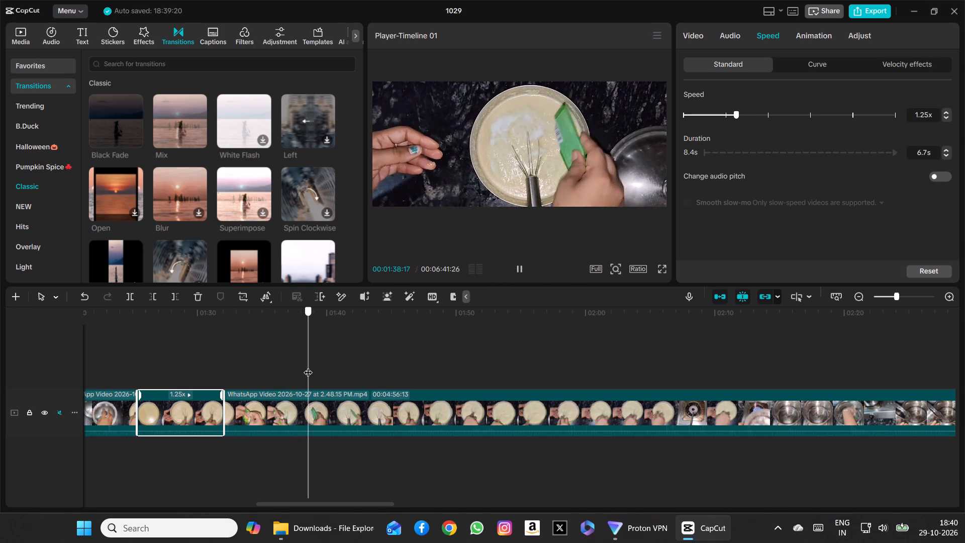
left_click_drag(308, 366, 340, 368)
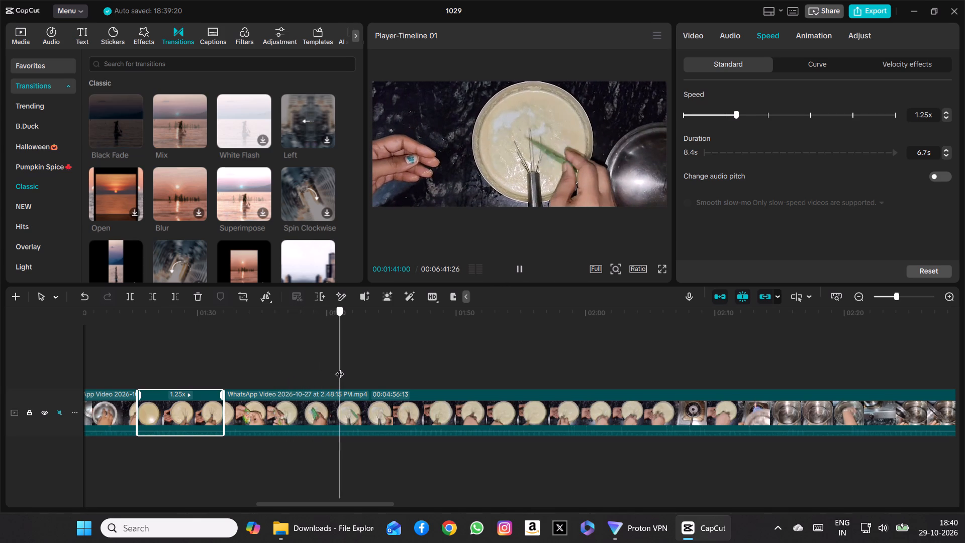
left_click_drag(340, 368, 356, 371)
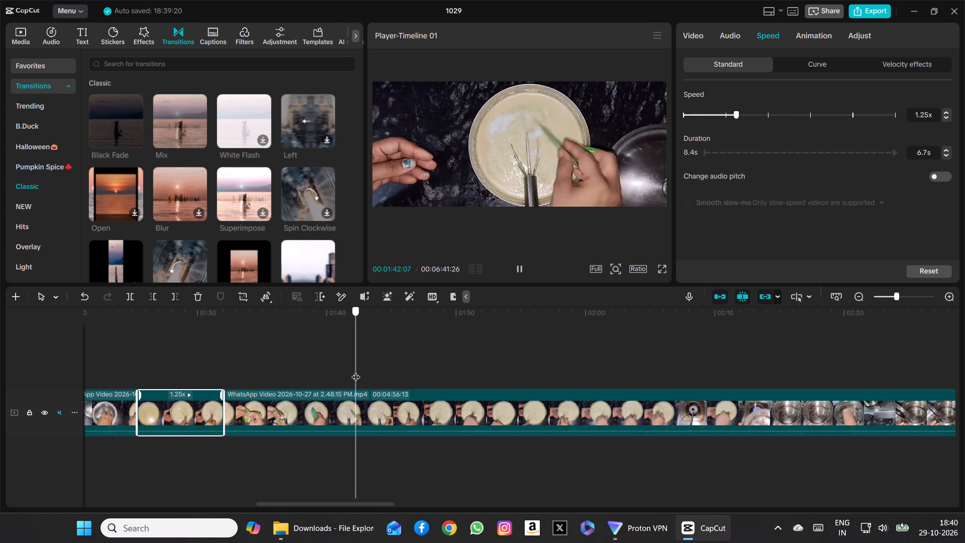
left_click_drag(356, 371, 362, 371)
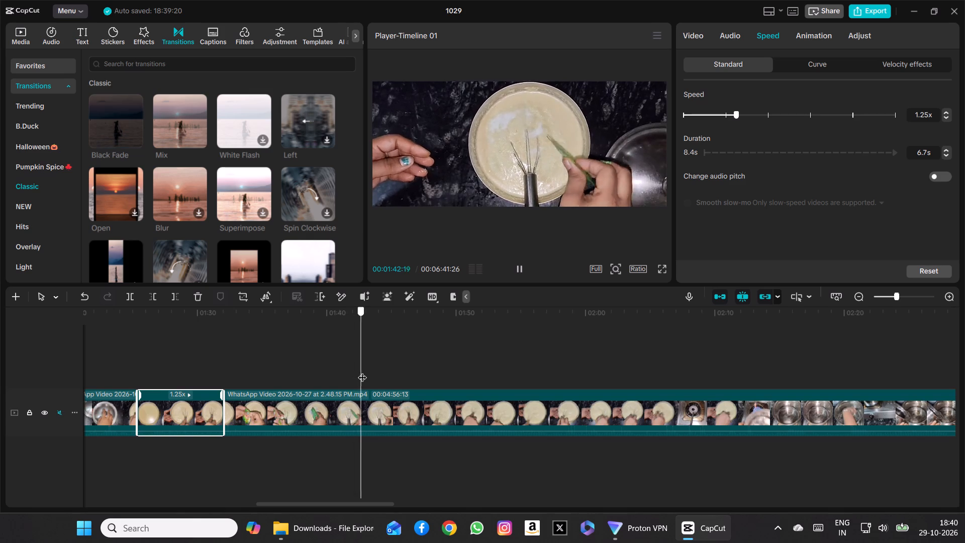
left_click_drag(362, 371, 373, 371)
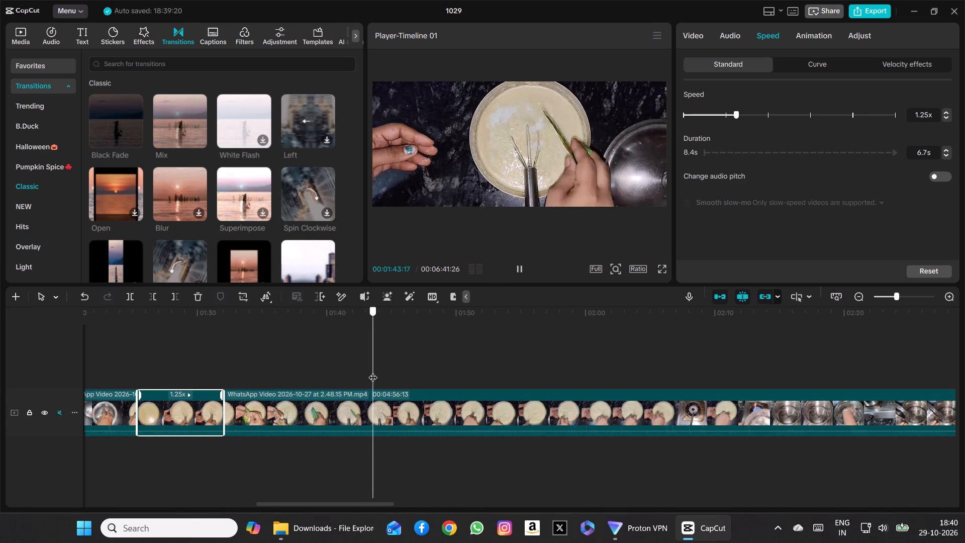
left_click_drag(373, 371, 391, 369)
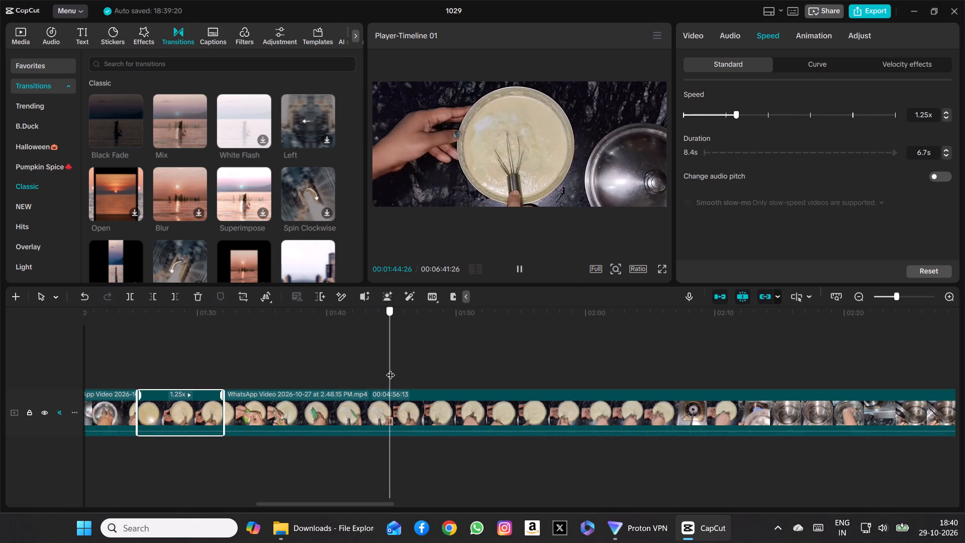
Examine the ENO pouring and sachet-holding footage between about 00:01:32 and 00:01:44 repeatedly to look for a suitable cut point.
left_click_drag(391, 369, 346, 383)
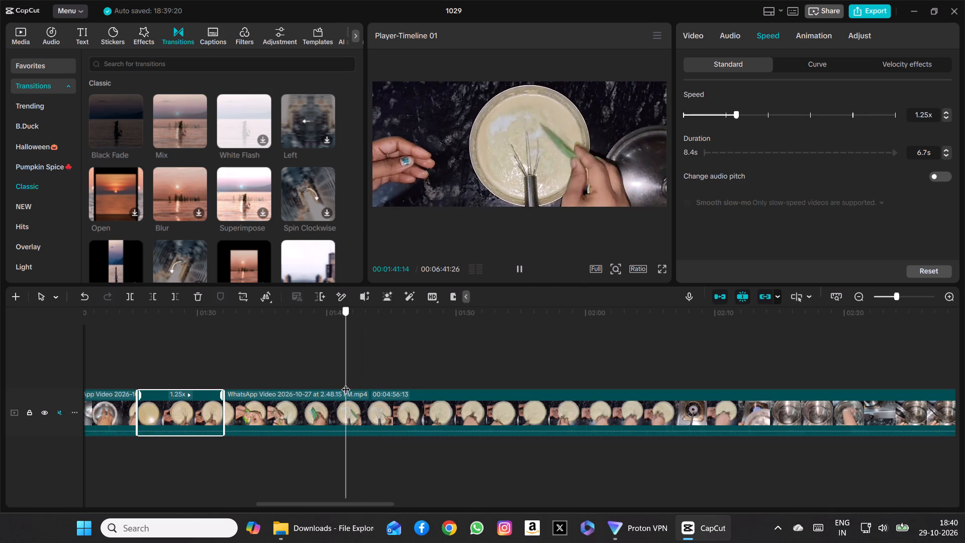
left_click_drag(346, 383, 360, 385)
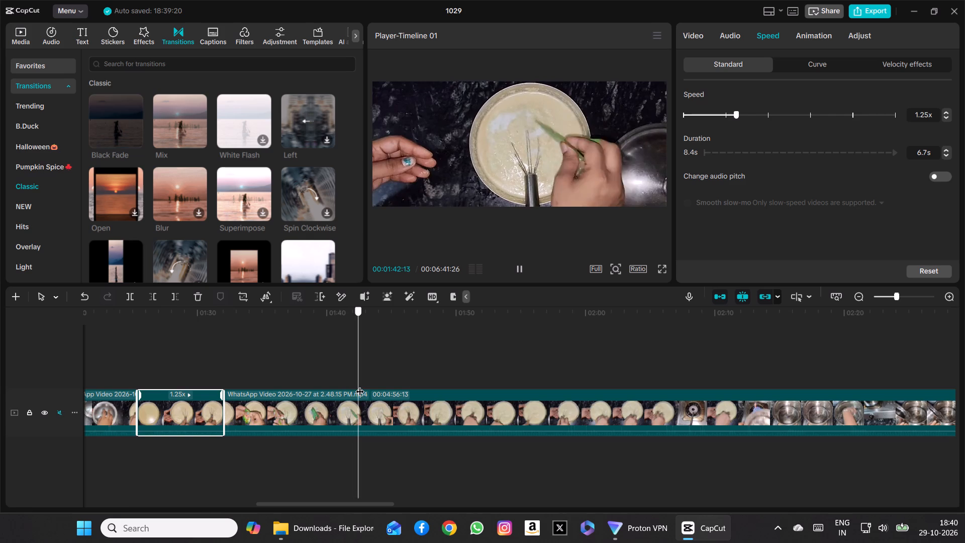
left_click_drag(360, 385, 372, 386)
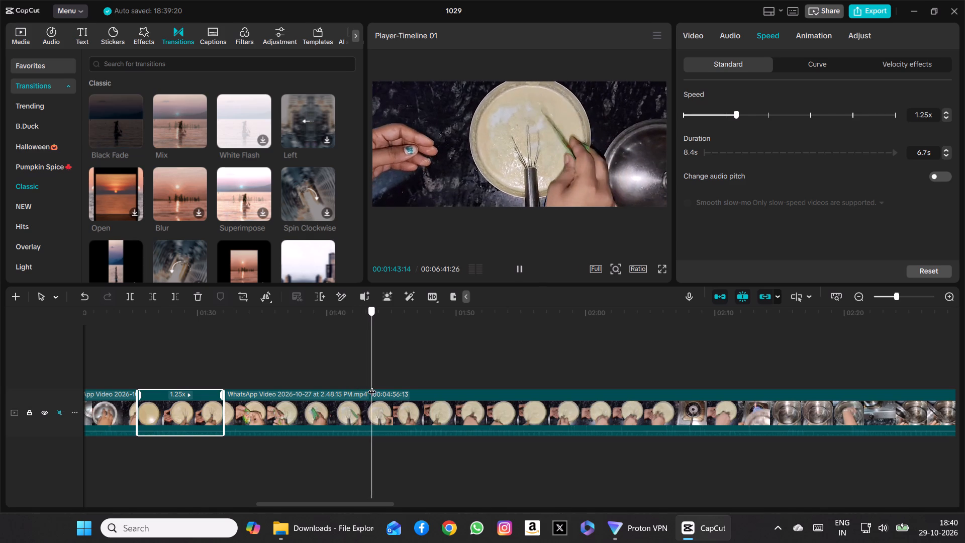
left_click_drag(372, 386, 379, 385)
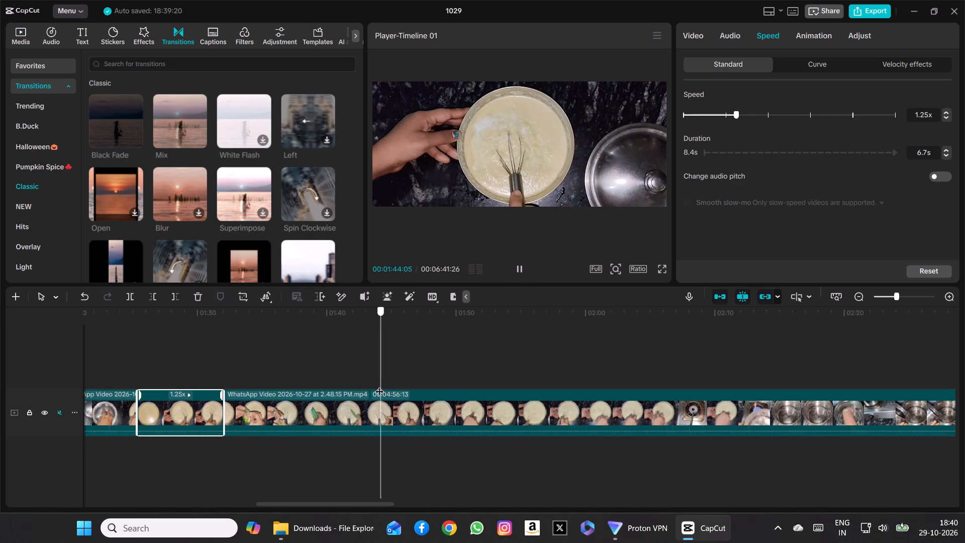
left_click_drag(379, 385, 324, 388)
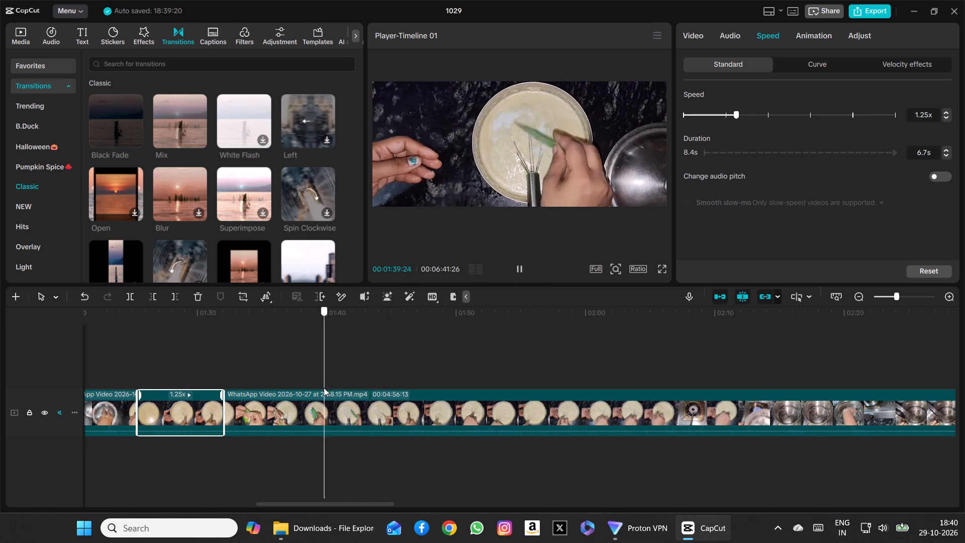
left_click_drag(324, 388, 254, 381)
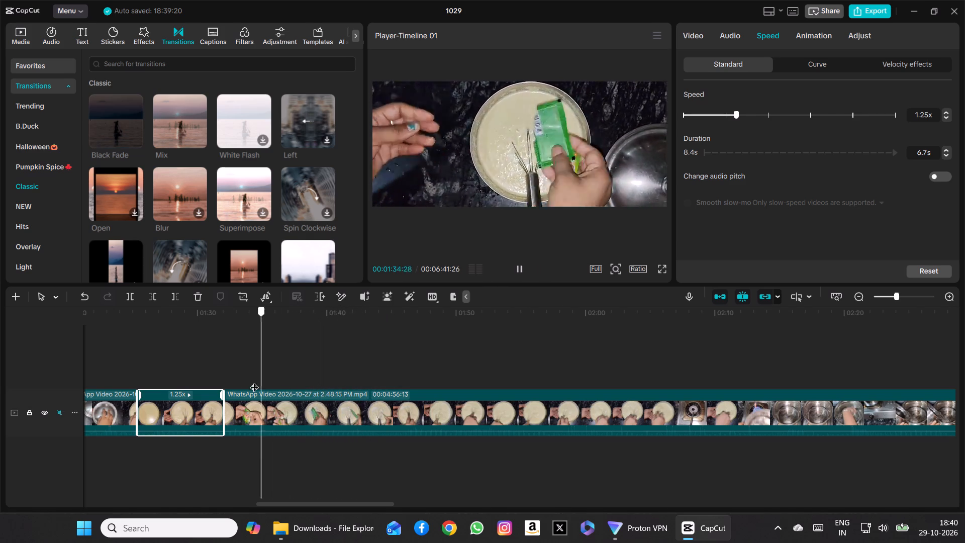
left_click_drag(254, 381, 292, 382)
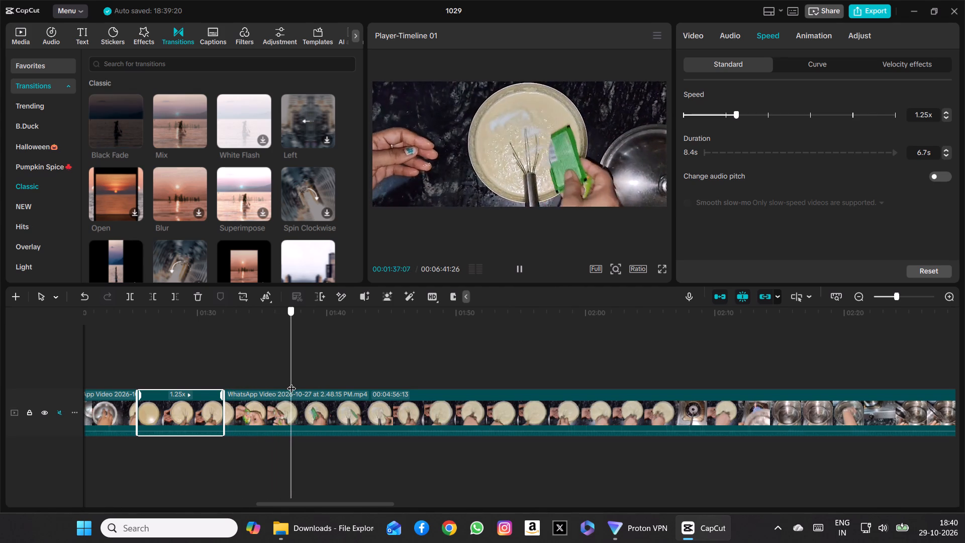
left_click_drag(292, 382, 331, 383)
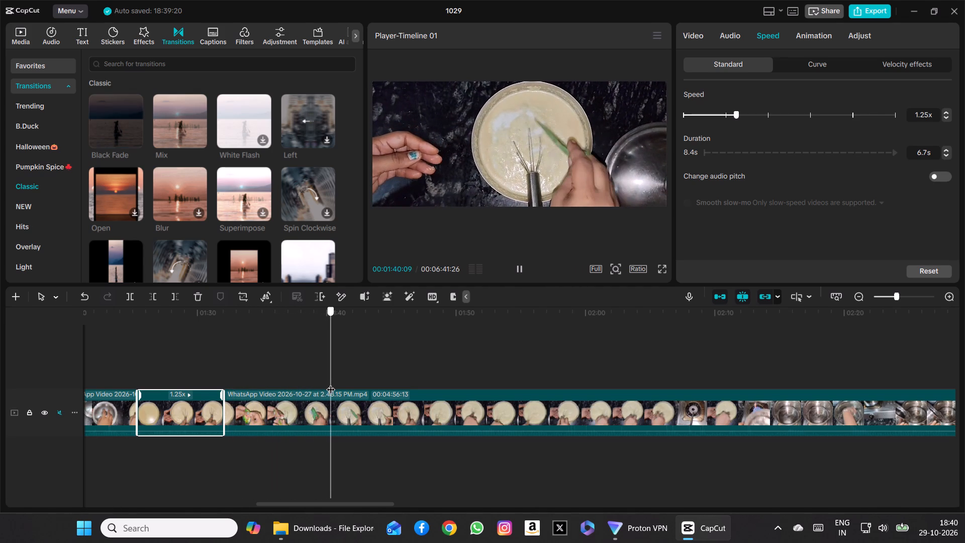
left_click_drag(331, 383, 346, 383)
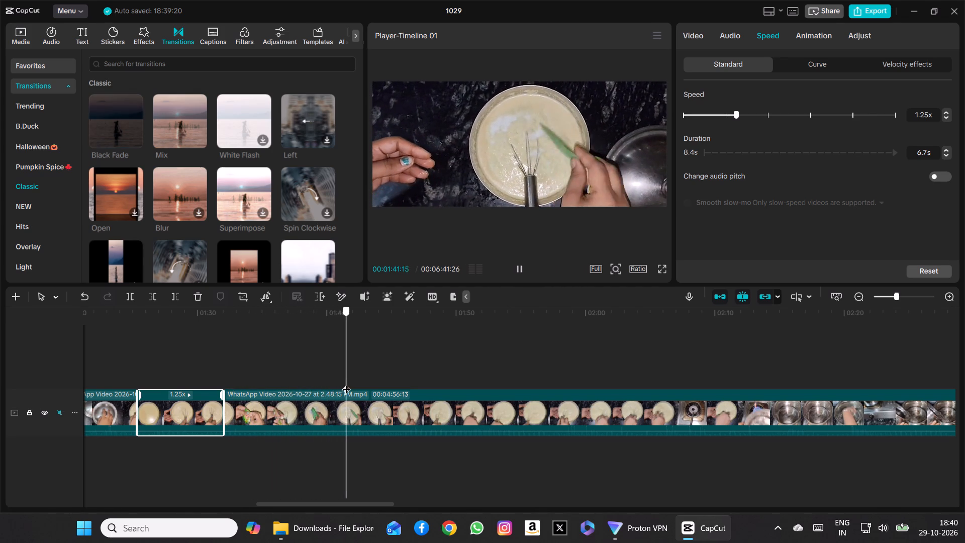
left_click_drag(346, 383, 228, 395)
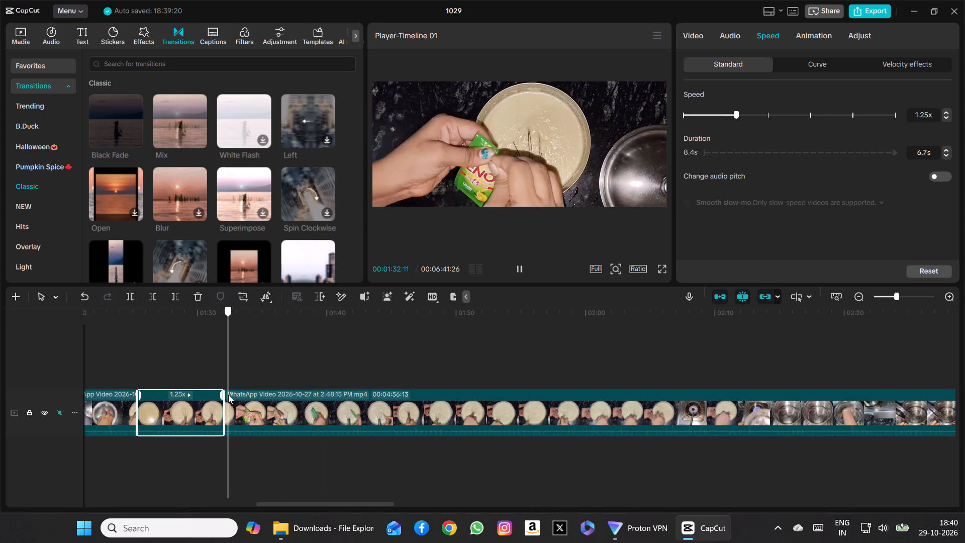
left_click_drag(228, 395, 300, 407)
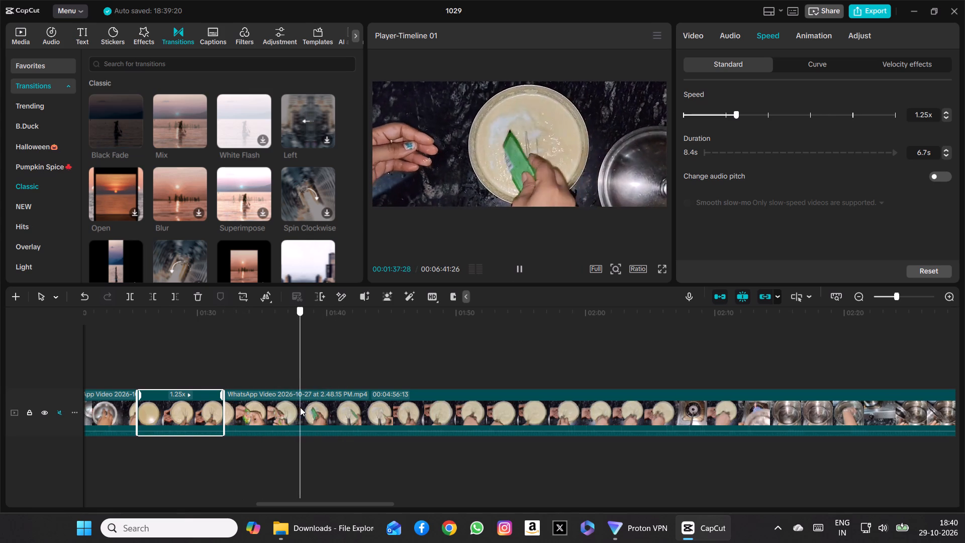
left_click_drag(300, 407, 310, 409)
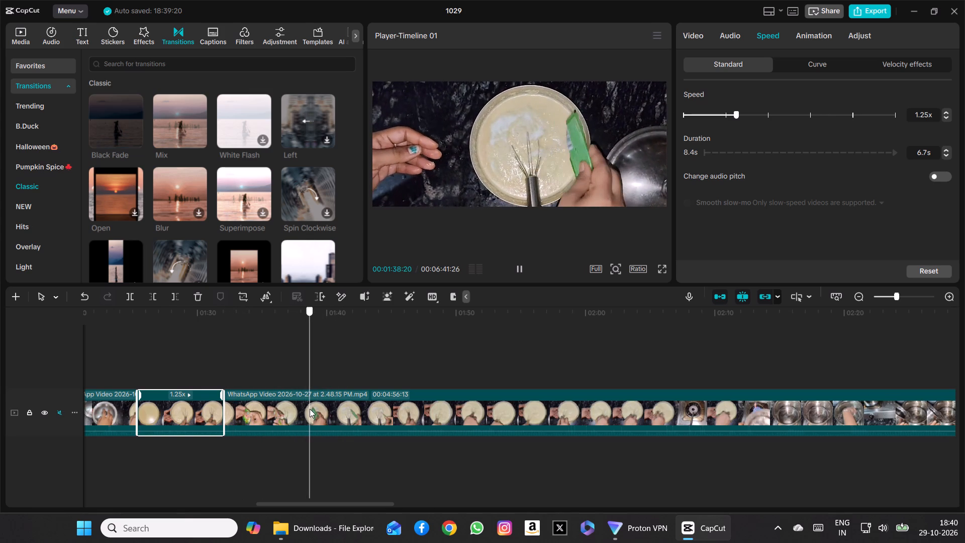
left_click_drag(310, 409, 300, 411)
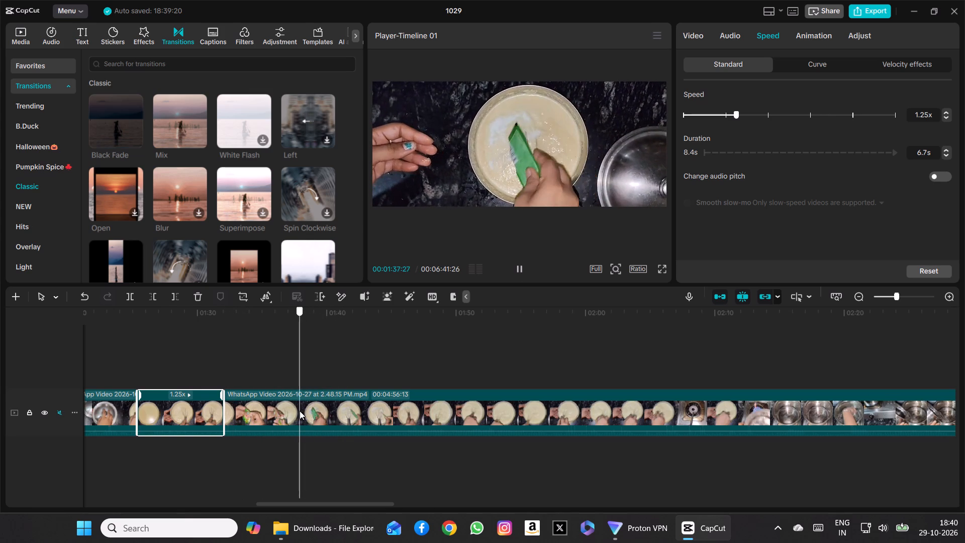
left_click_drag(300, 411, 315, 411)
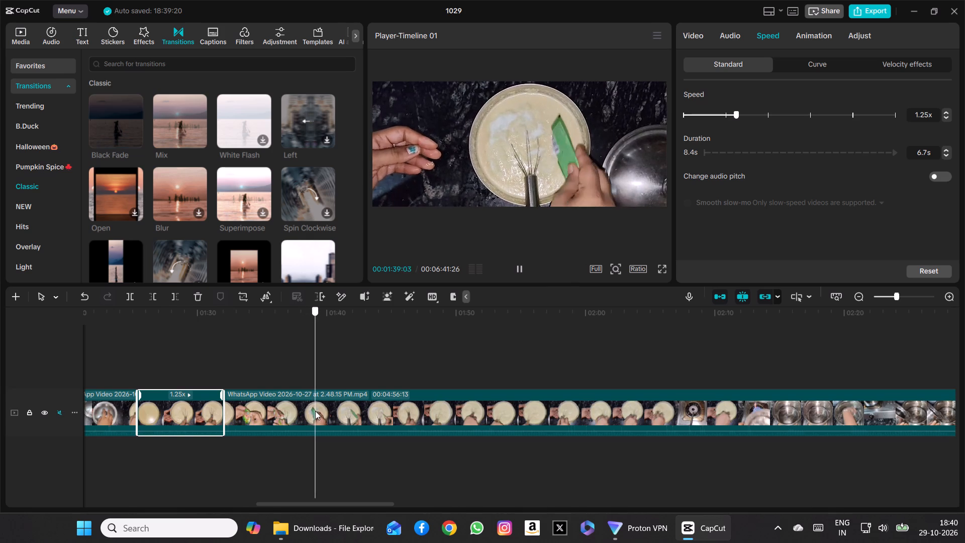
left_click_drag(315, 411, 336, 411)
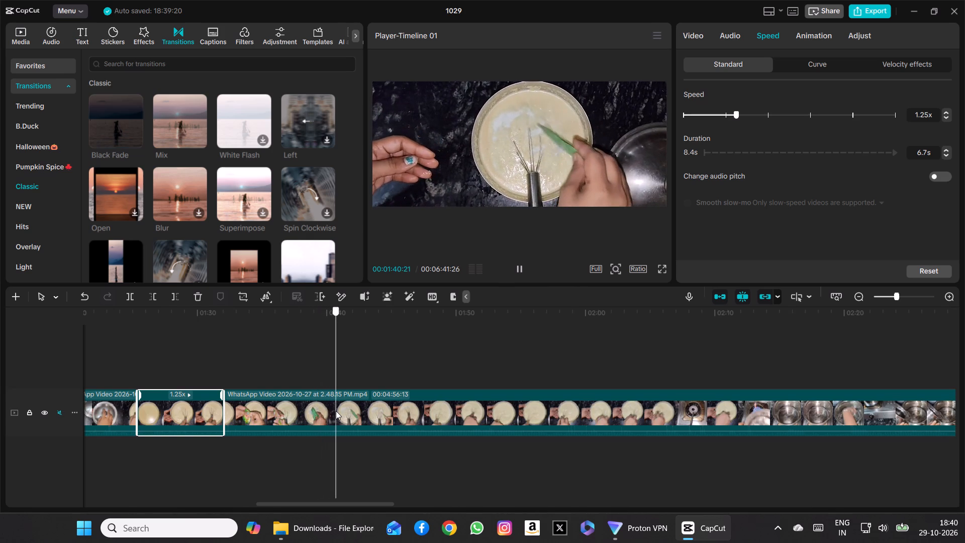
left_click_drag(336, 411, 309, 419)
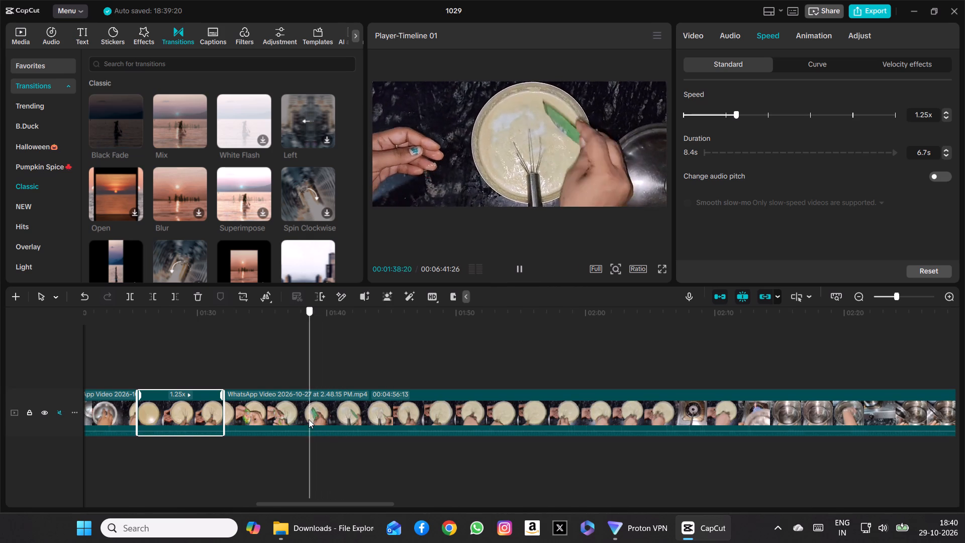
left_click_drag(309, 419, 287, 406)
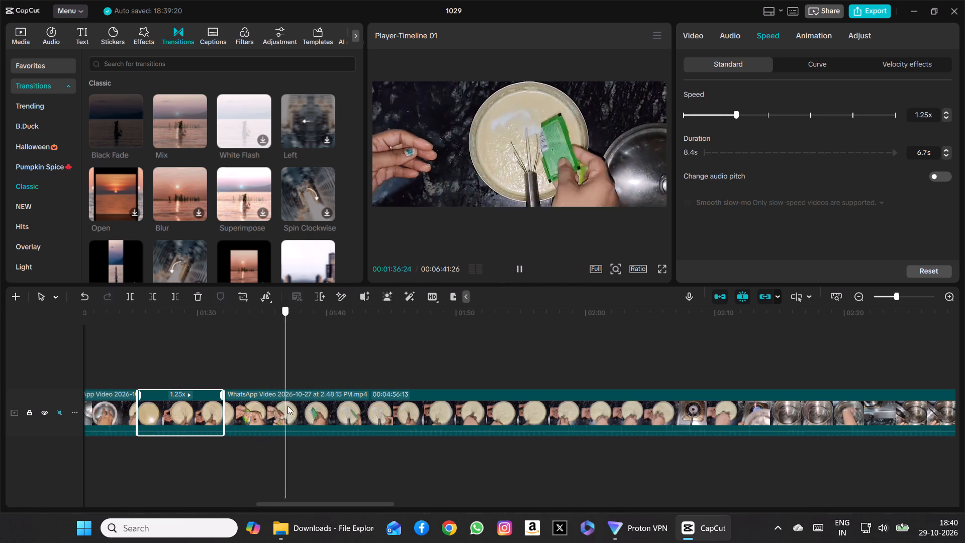
left_click_drag(287, 406, 311, 407)
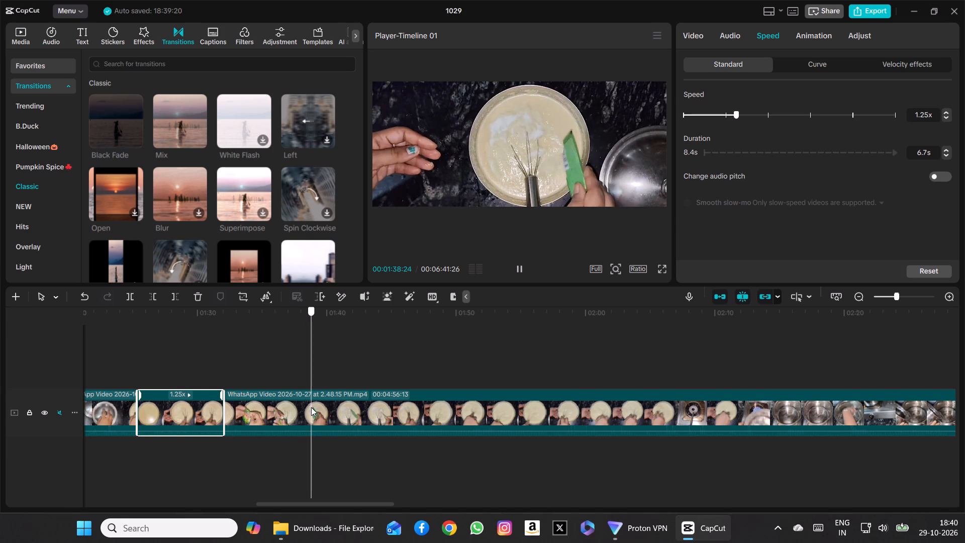
left_click_drag(311, 407, 356, 410)
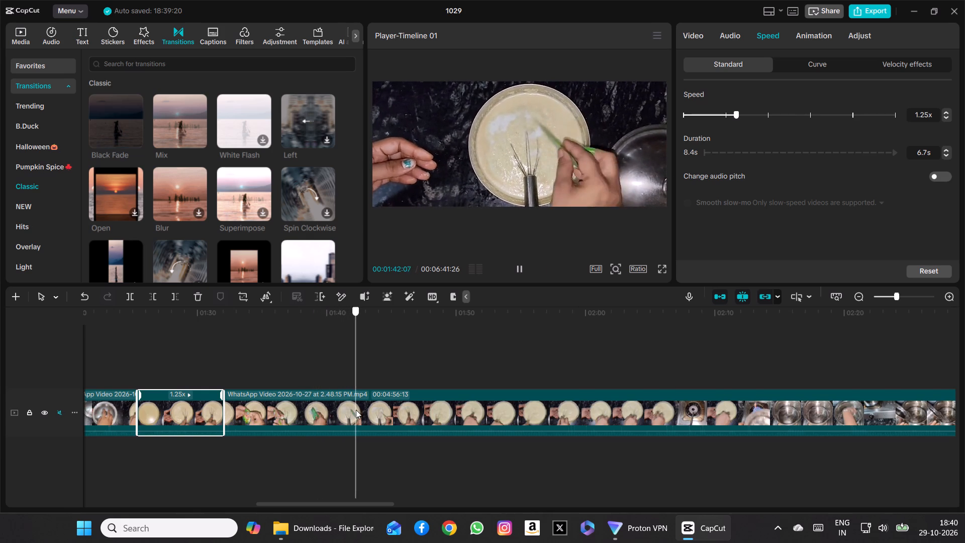
left_click_drag(356, 410, 372, 411)
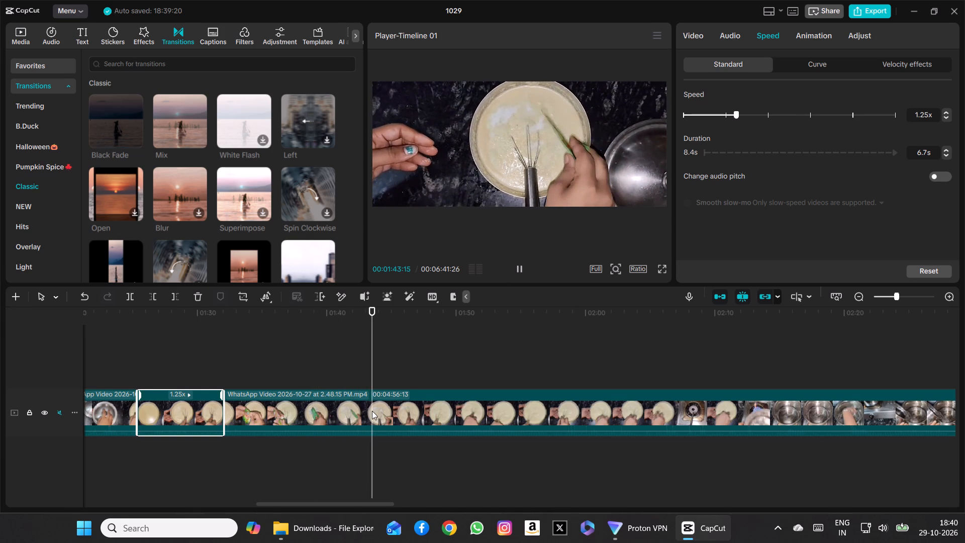
Split the cooking clip at 00:01:44:17, at the end of the ENO sachet shot just before the whisking resumes.
scroll(372, 411, "left", 1)
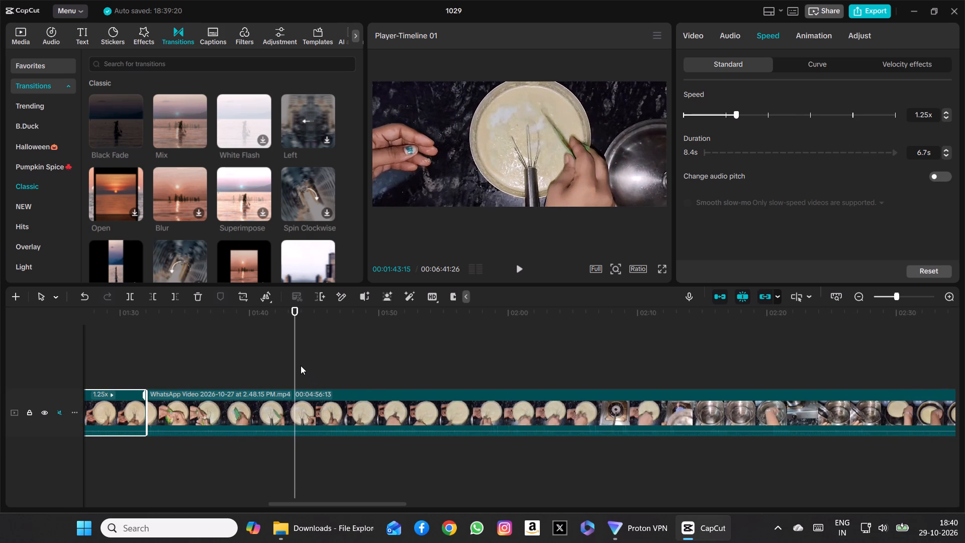
left_click_drag(294, 364, 305, 365)
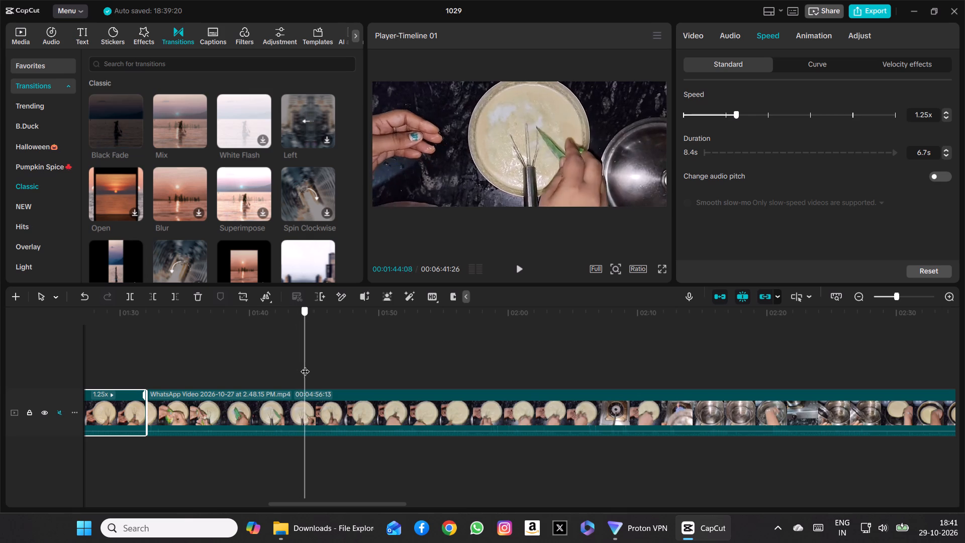
left_click_drag(305, 365, 314, 365)
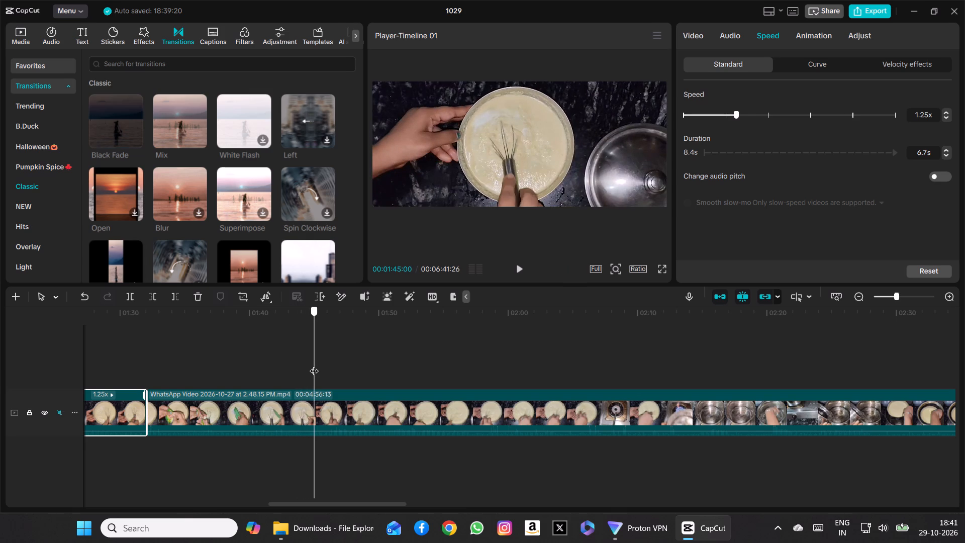
left_click_drag(314, 365, 312, 365)
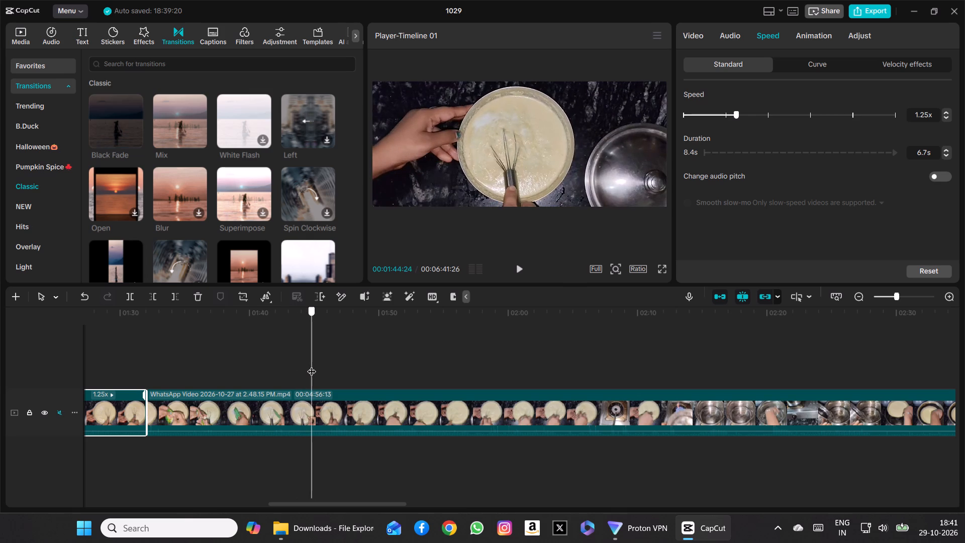
left_click_drag(312, 365, 308, 367)
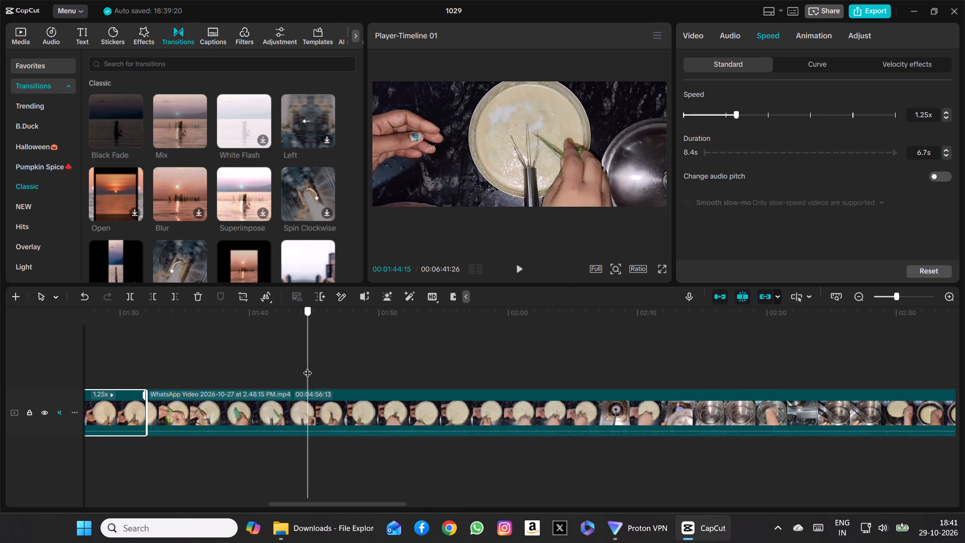
left_click_drag(308, 367, 309, 367)
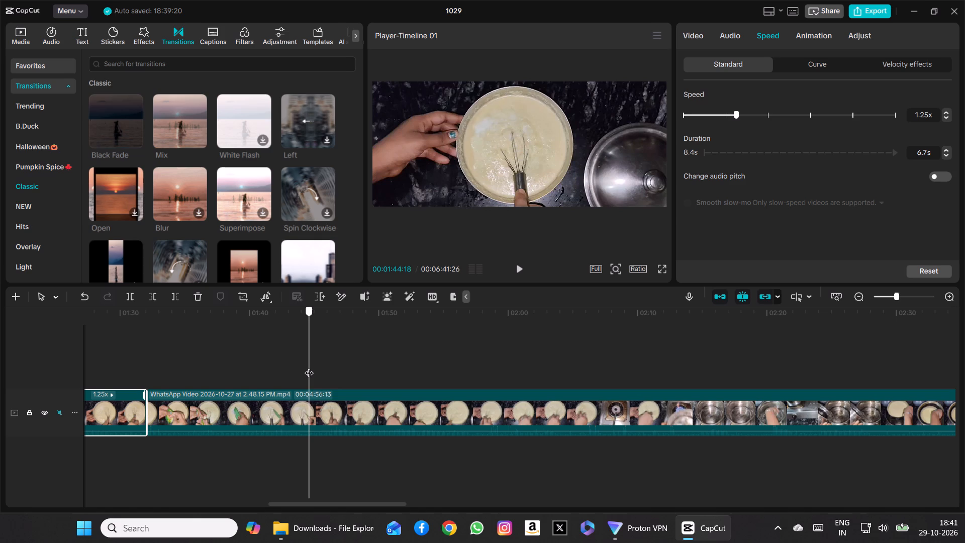
left_click_drag(309, 367, 310, 368)
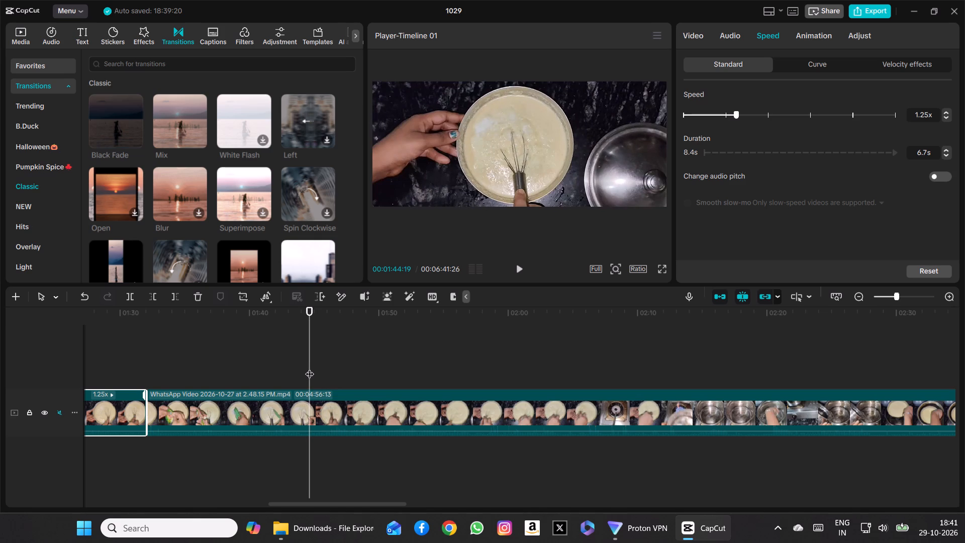
left_click(310, 368)
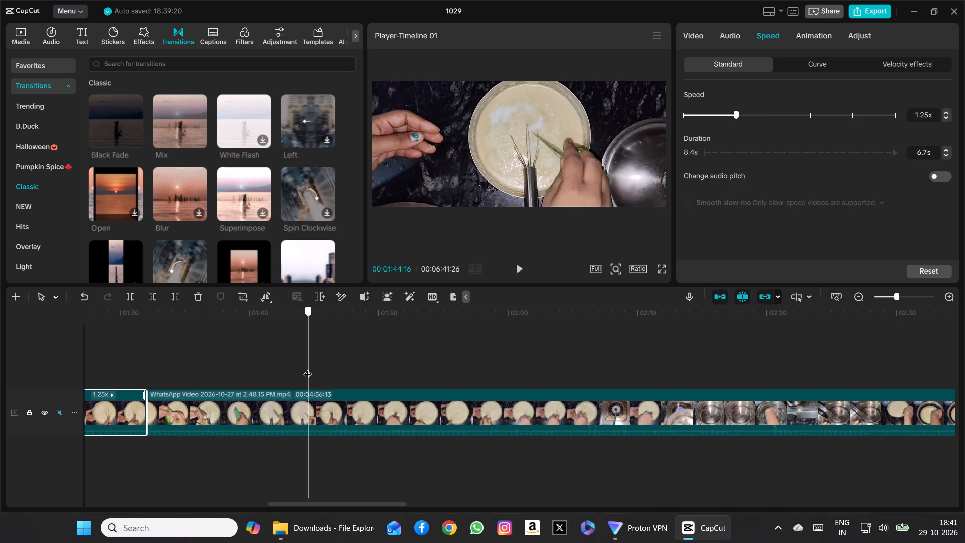
left_click(129, 294)
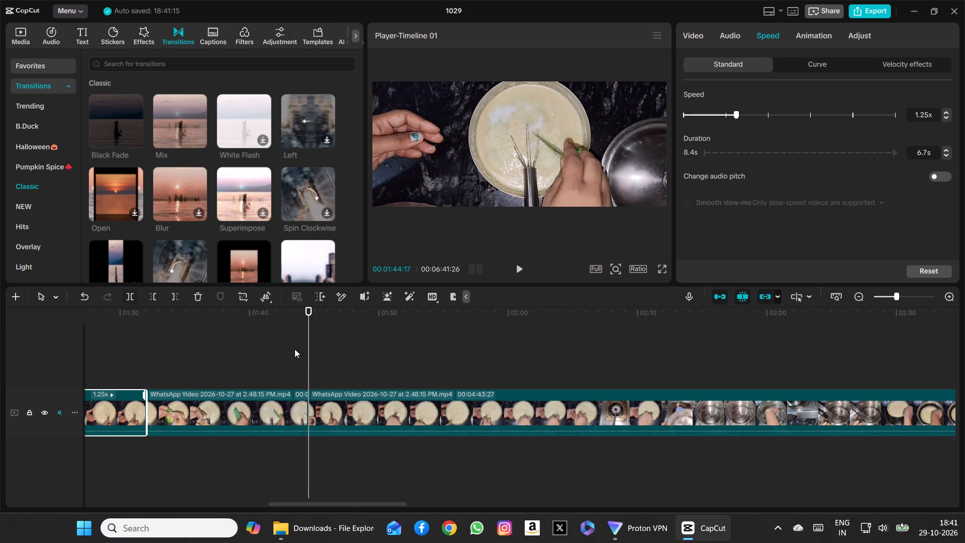
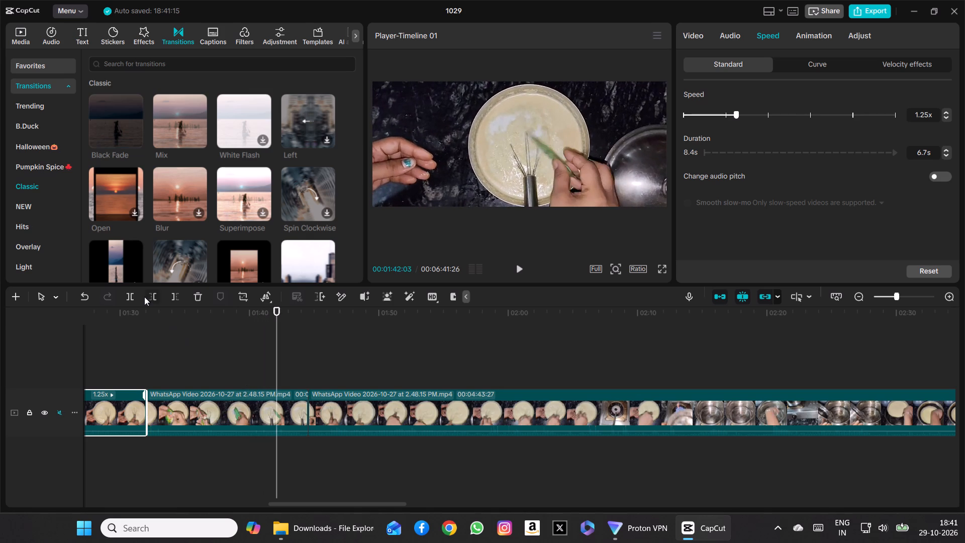
Split the batter clip at 00:01:42:03 and delete the short piece between that cut and the following clip.
left_click(131, 296)
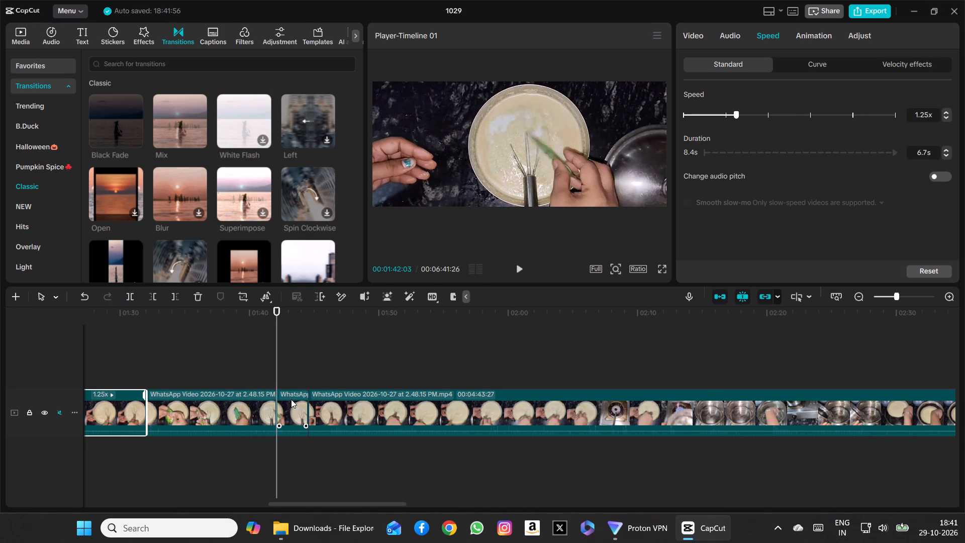
left_click(291, 399)
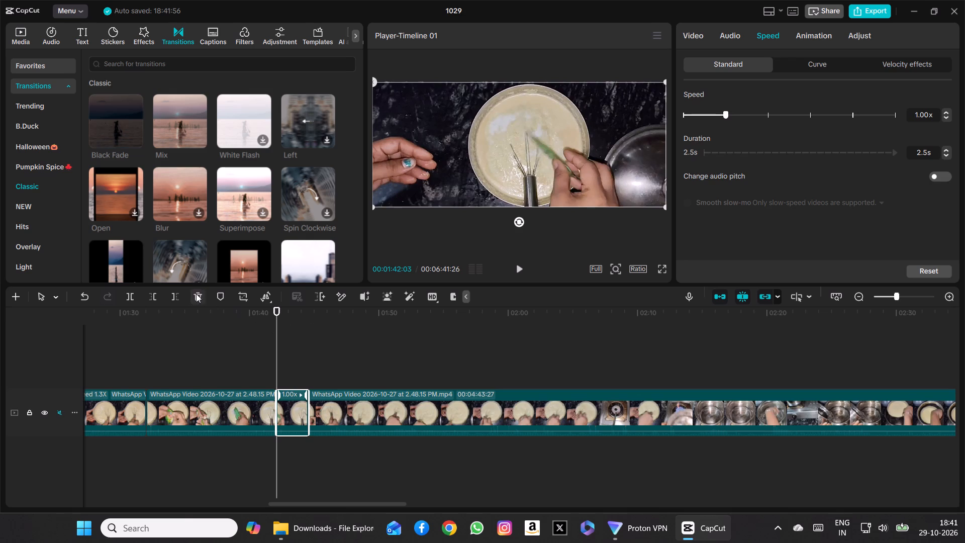
left_click(196, 294)
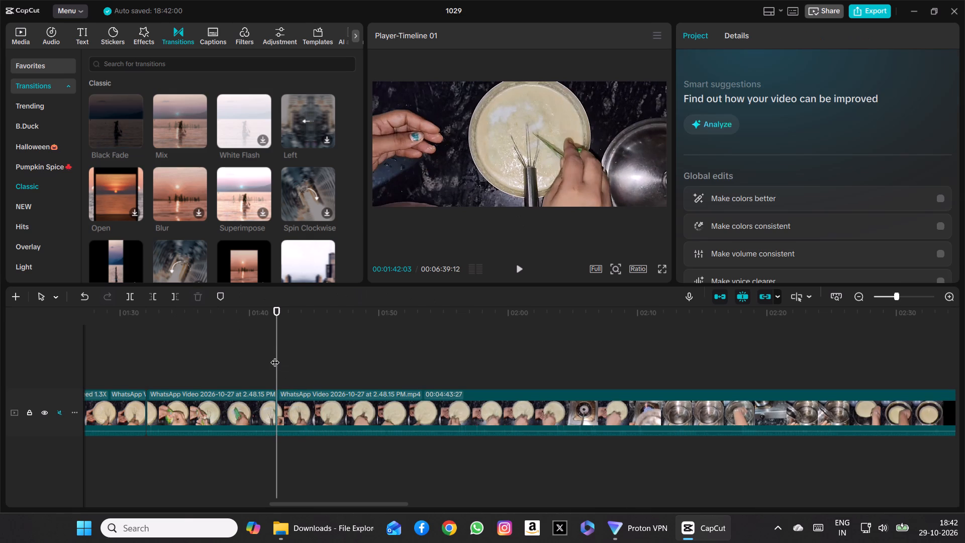
Scrub through the join at 00:01:42:03 and the batter-whisking footage up to about 00:02:01 to review it.
left_click_drag(277, 354, 281, 354)
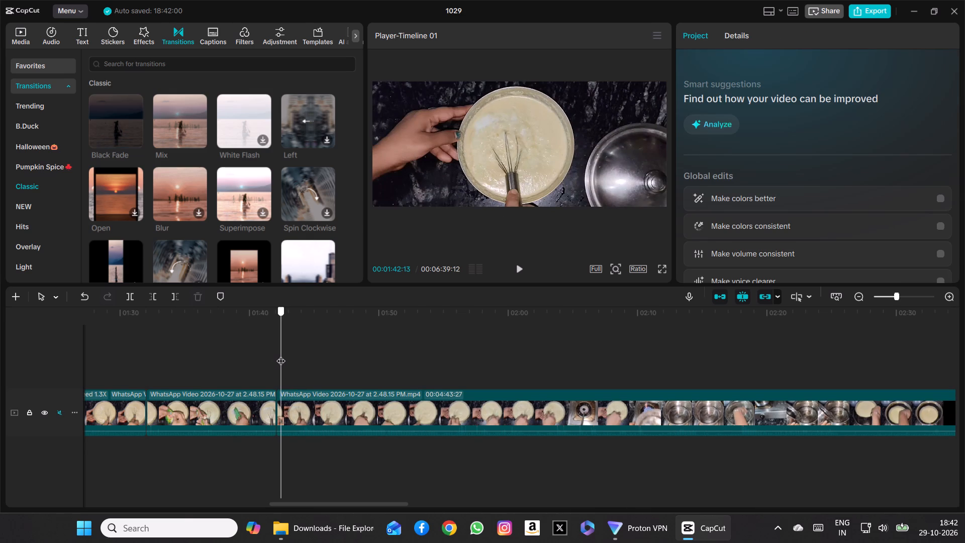
left_click_drag(281, 354, 274, 358)
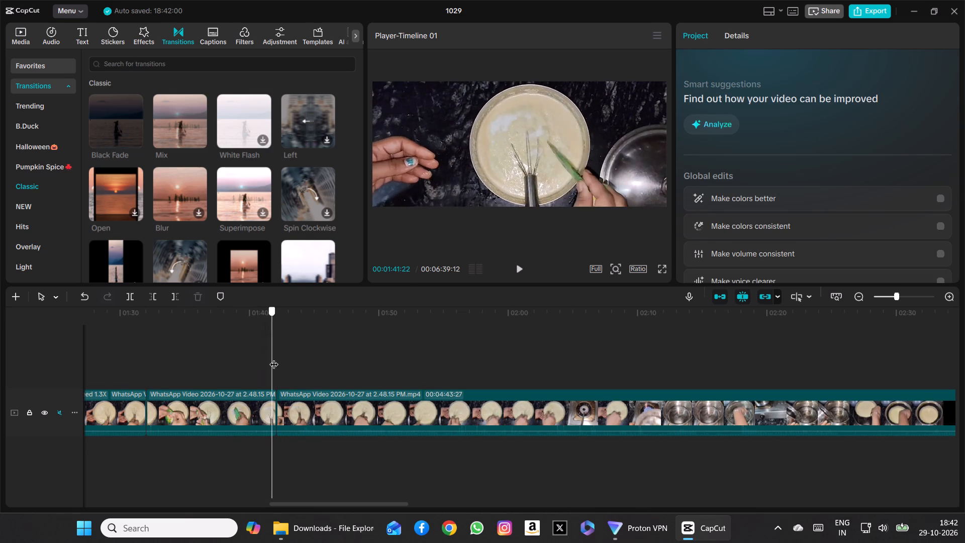
left_click_drag(274, 358, 293, 363)
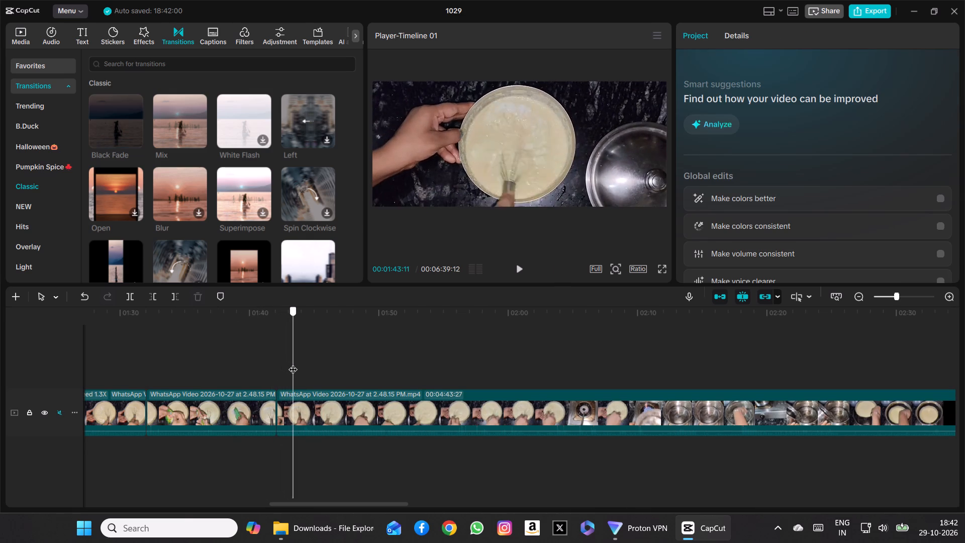
left_click_drag(293, 363, 305, 366)
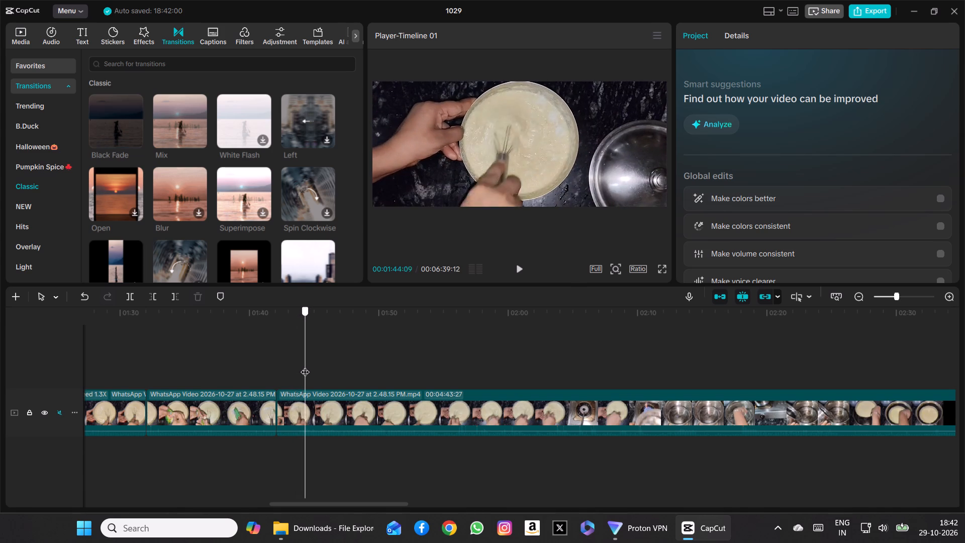
left_click_drag(305, 366, 315, 366)
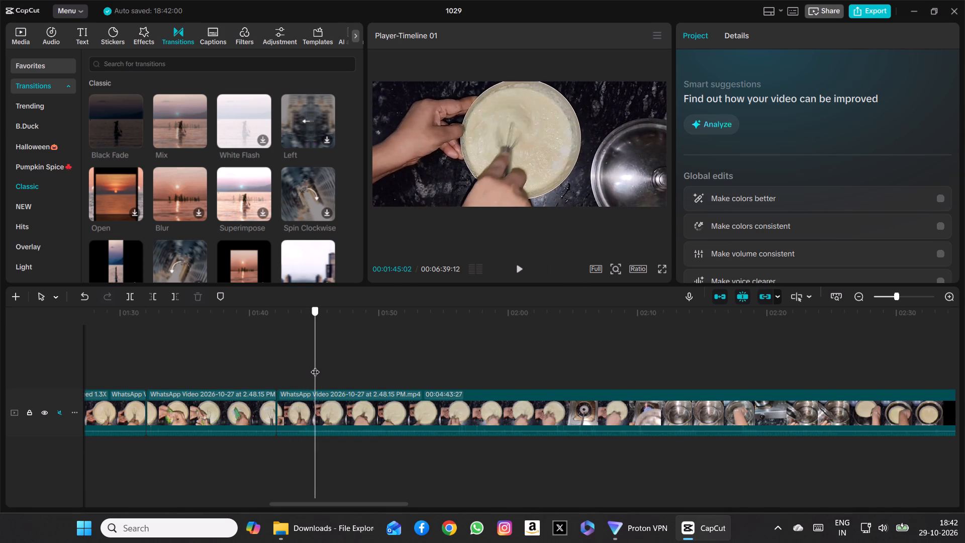
left_click_drag(315, 366, 284, 358)
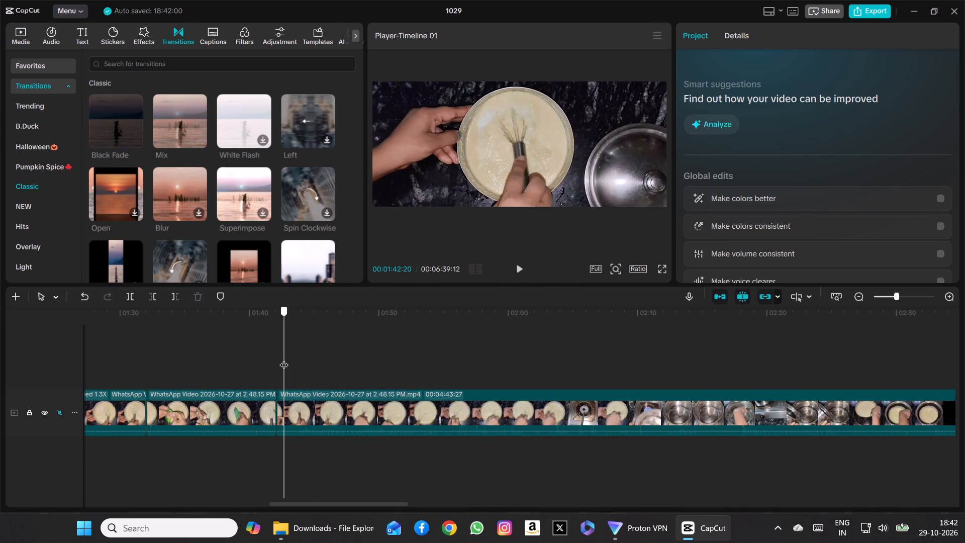
left_click_drag(284, 358, 301, 364)
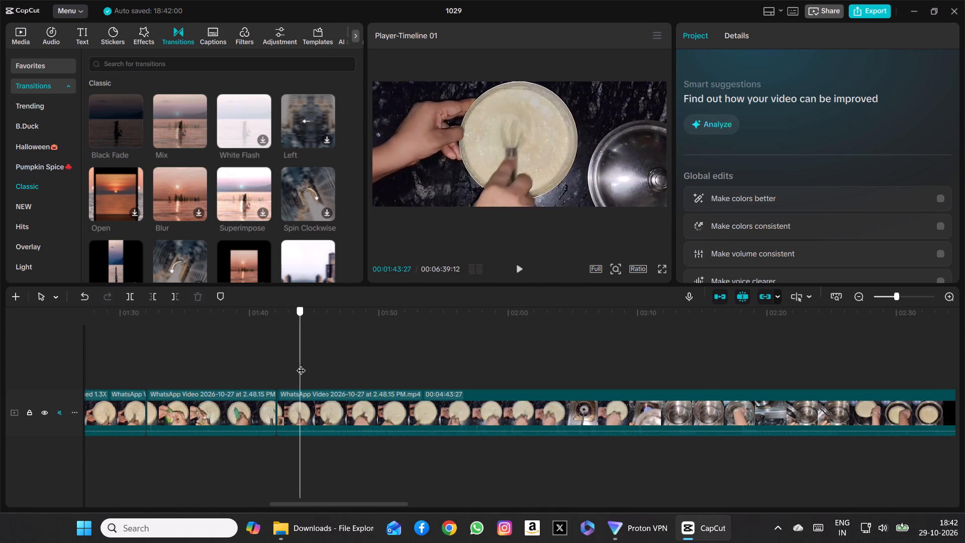
left_click_drag(301, 364, 334, 372)
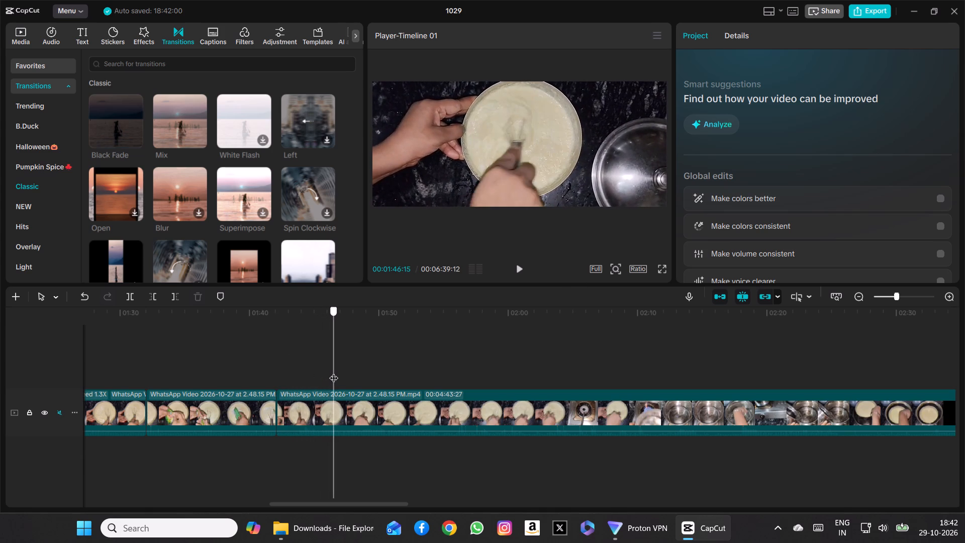
left_click_drag(334, 372, 359, 377)
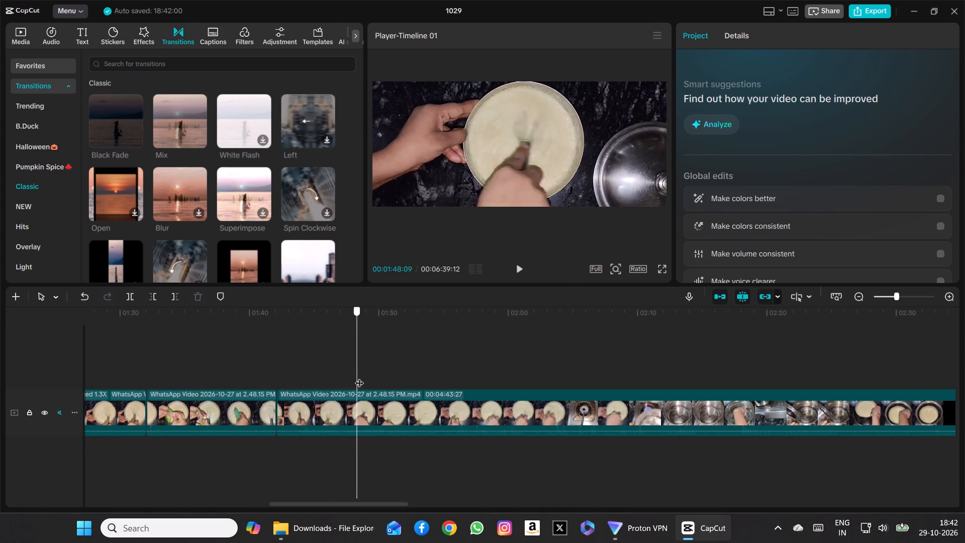
left_click_drag(359, 377, 388, 382)
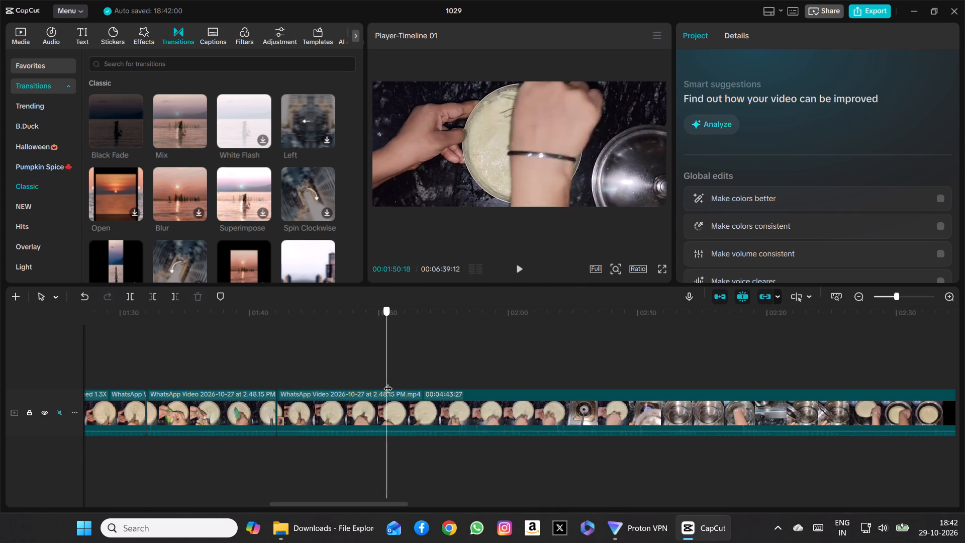
left_click_drag(388, 382, 389, 383)
scroll(389, 383, "left", 1)
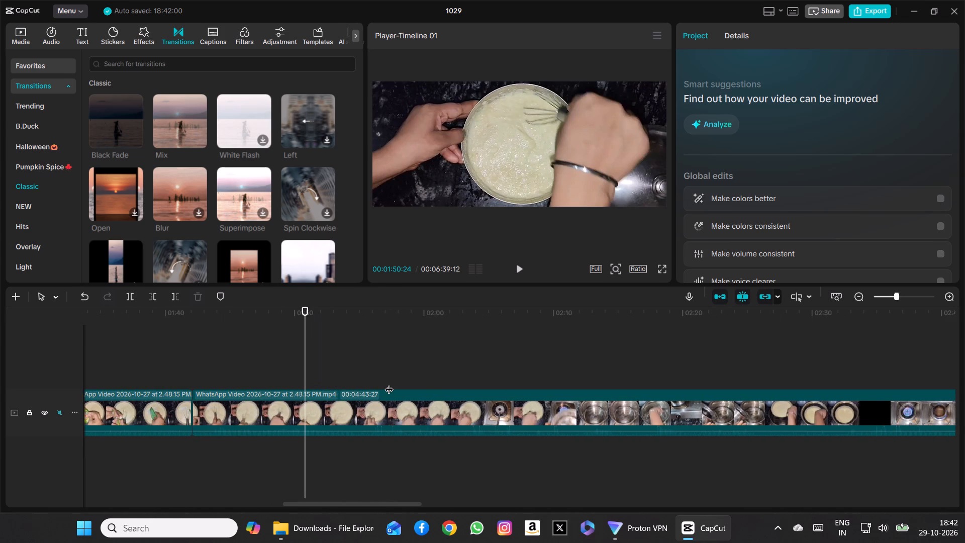
left_click_drag(307, 360, 350, 367)
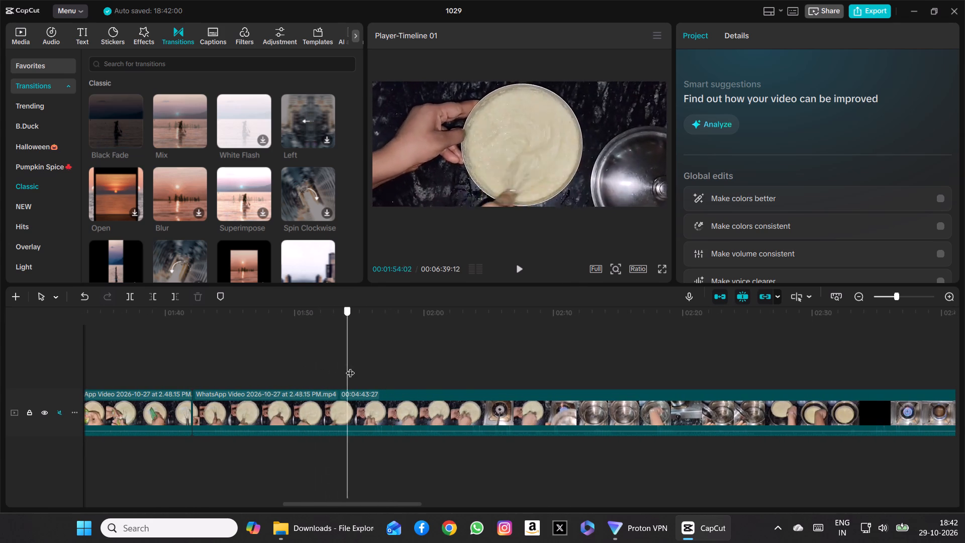
left_click_drag(350, 367, 401, 377)
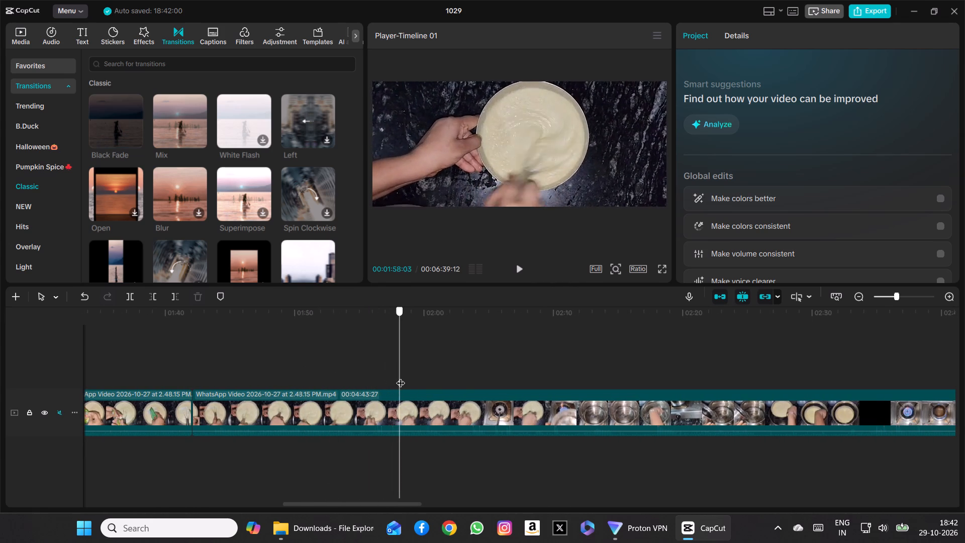
left_click_drag(401, 377, 312, 375)
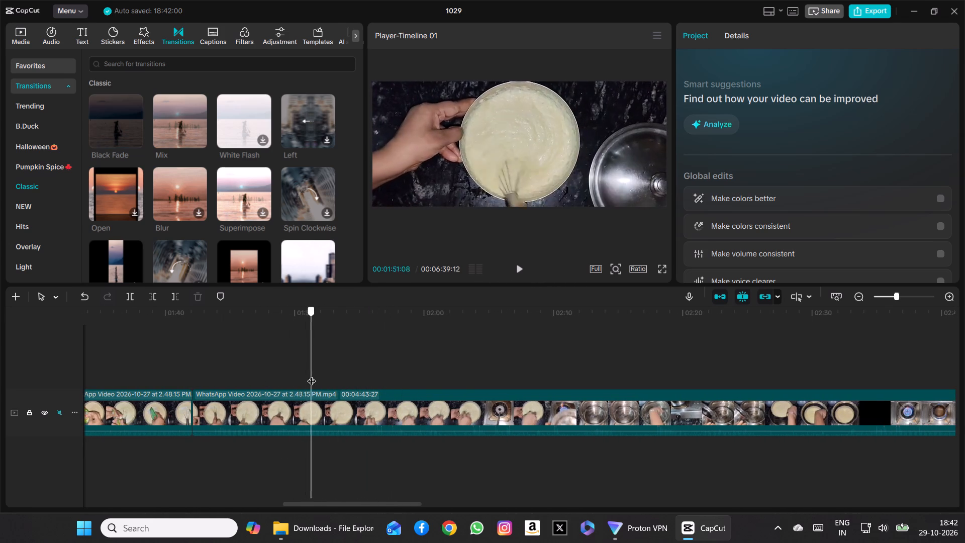
left_click_drag(312, 375, 414, 386)
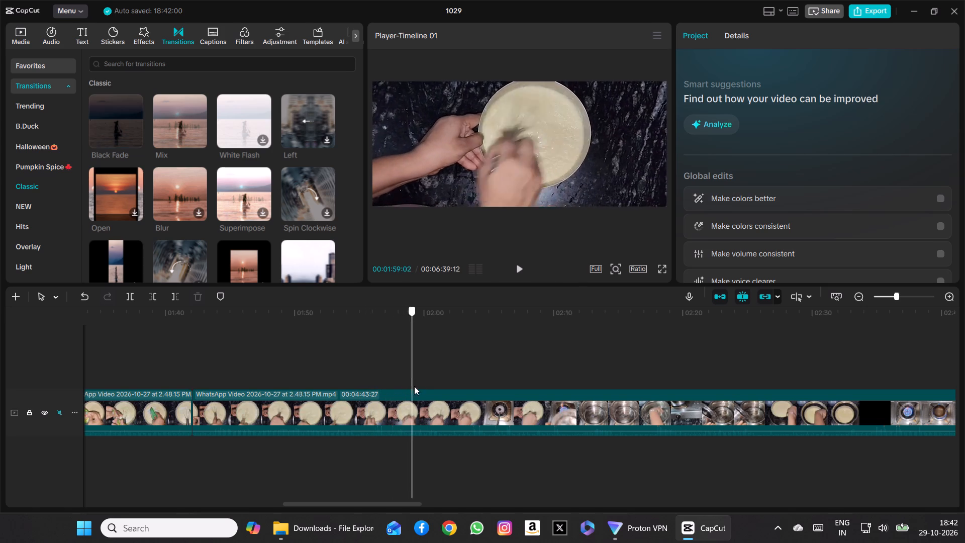
left_click_drag(414, 386, 441, 384)
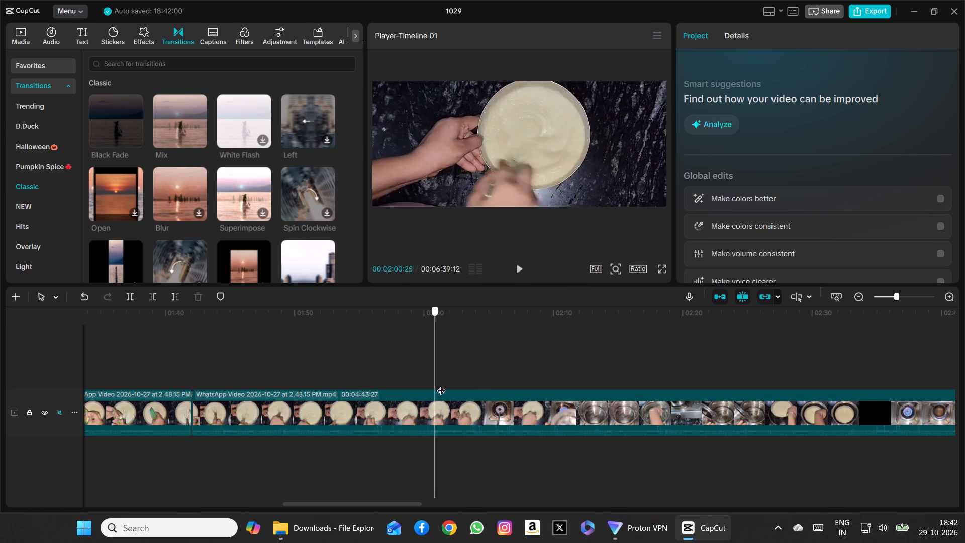
Find the last batter-whisking frame before the gas stove shot and split the clip there, at 00:02:03:08.
left_click_drag(441, 384, 472, 395)
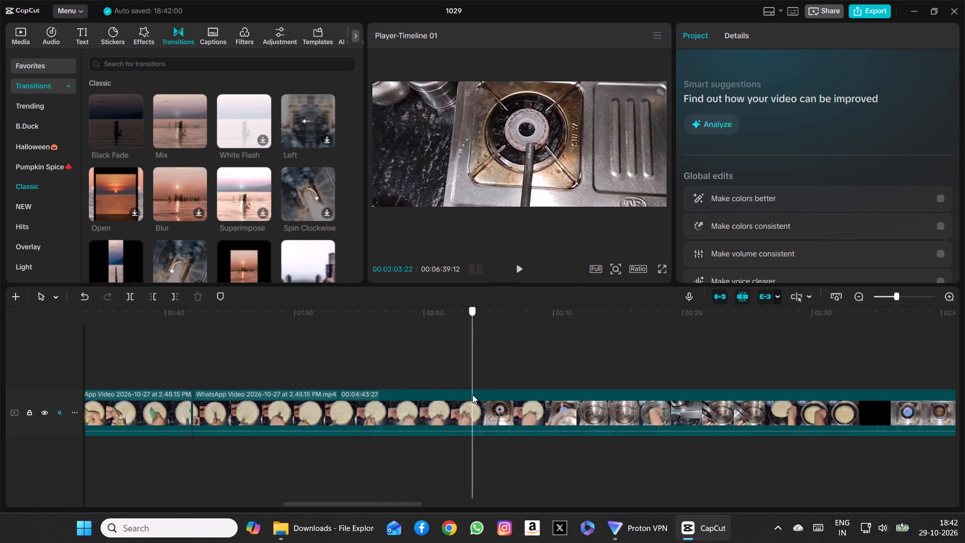
left_click_drag(472, 395, 464, 397)
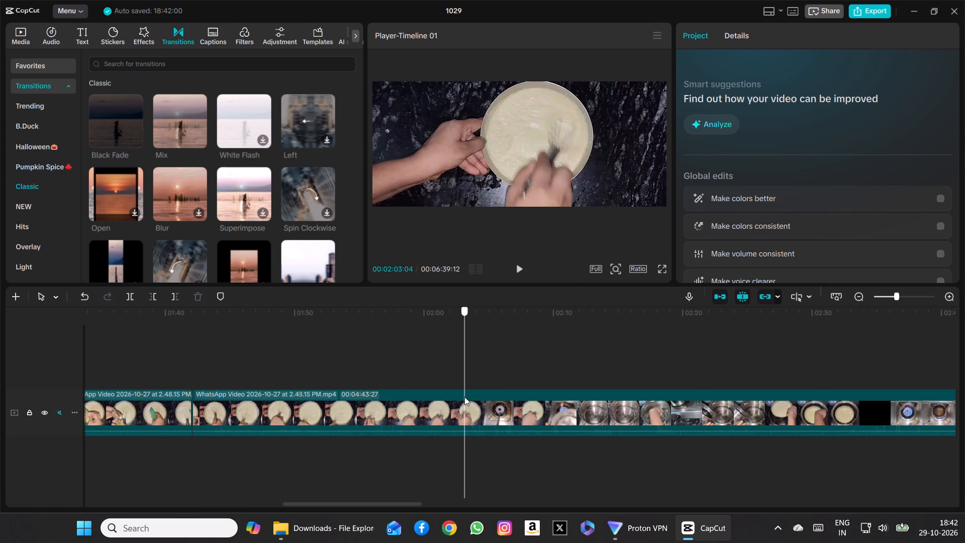
left_click_drag(464, 397, 466, 397)
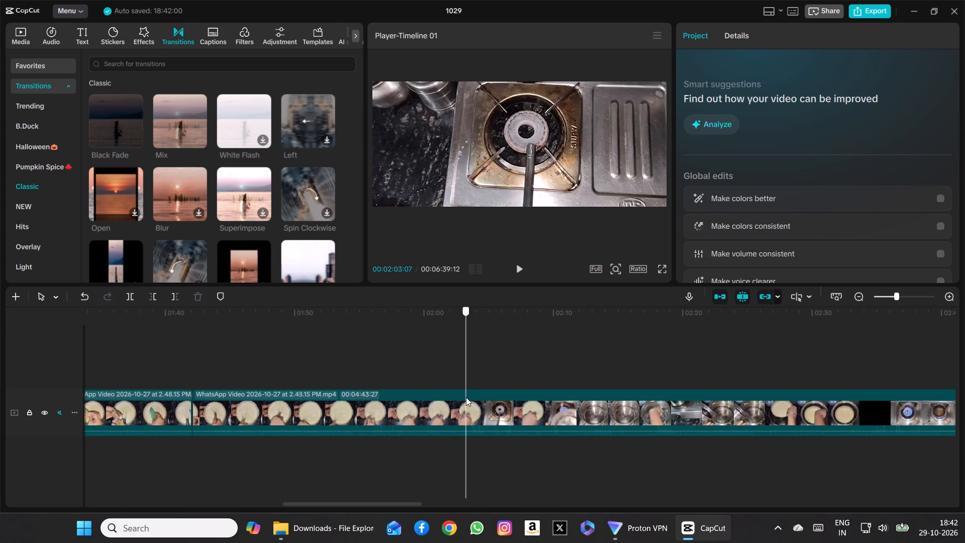
left_click_drag(466, 397, 467, 397)
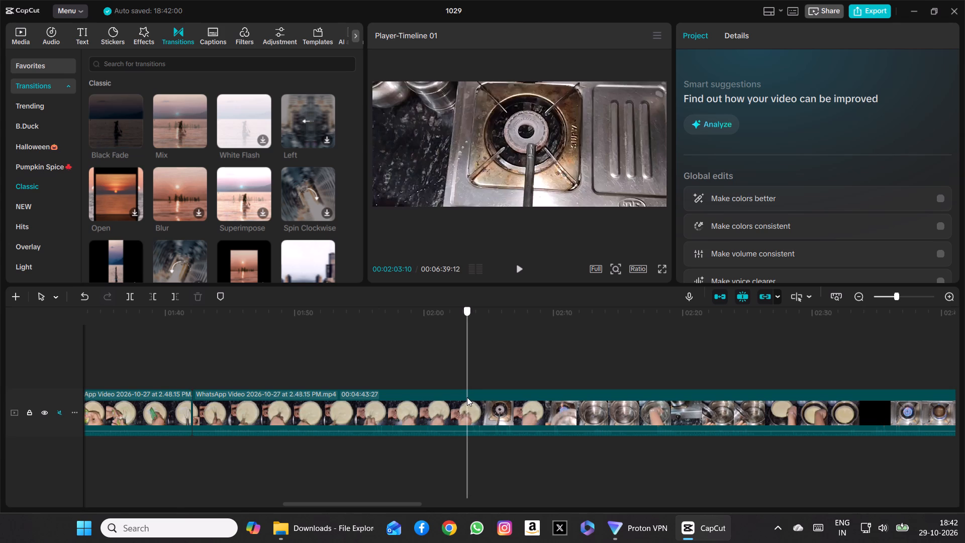
left_click_drag(467, 397, 466, 397)
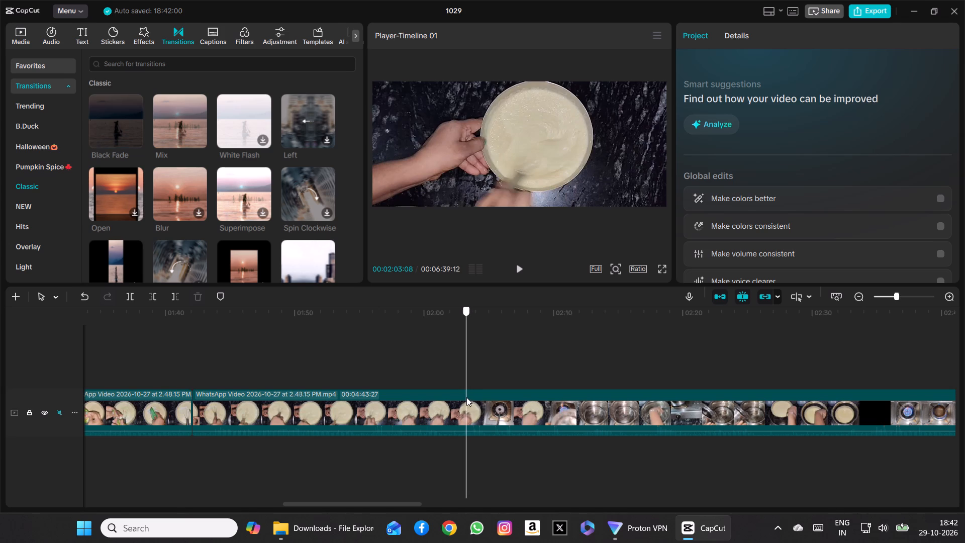
left_click_drag(466, 397, 467, 397)
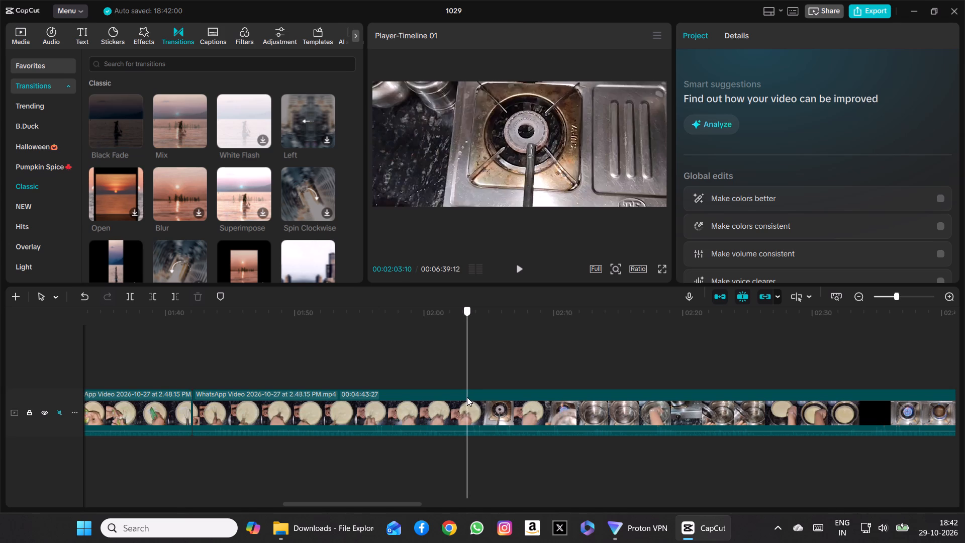
left_click_drag(467, 397, 465, 396)
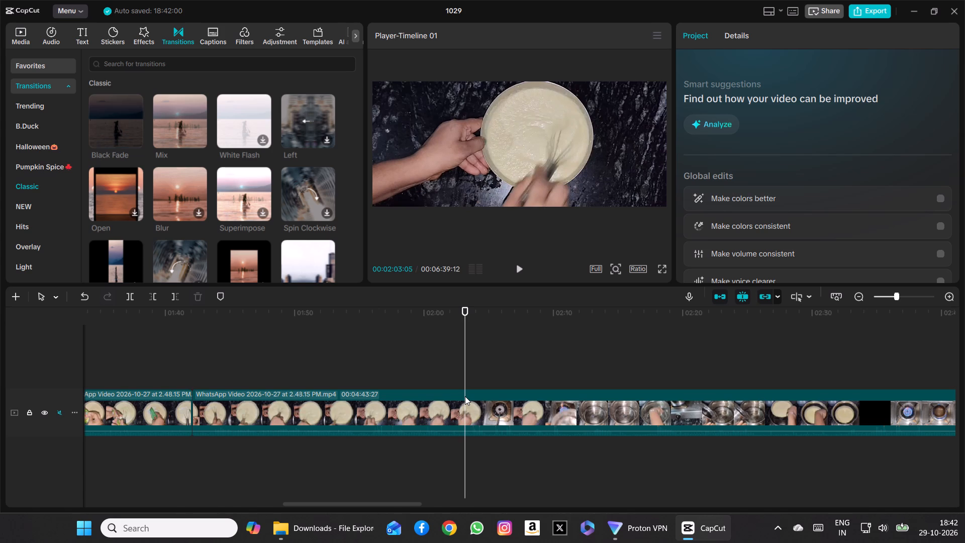
left_click(465, 396)
left_click(464, 370)
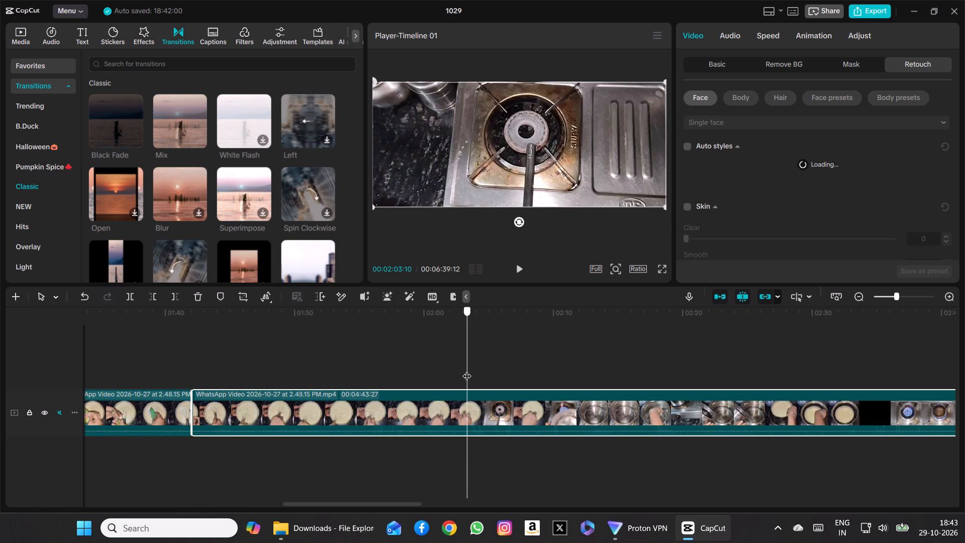
left_click(503, 354)
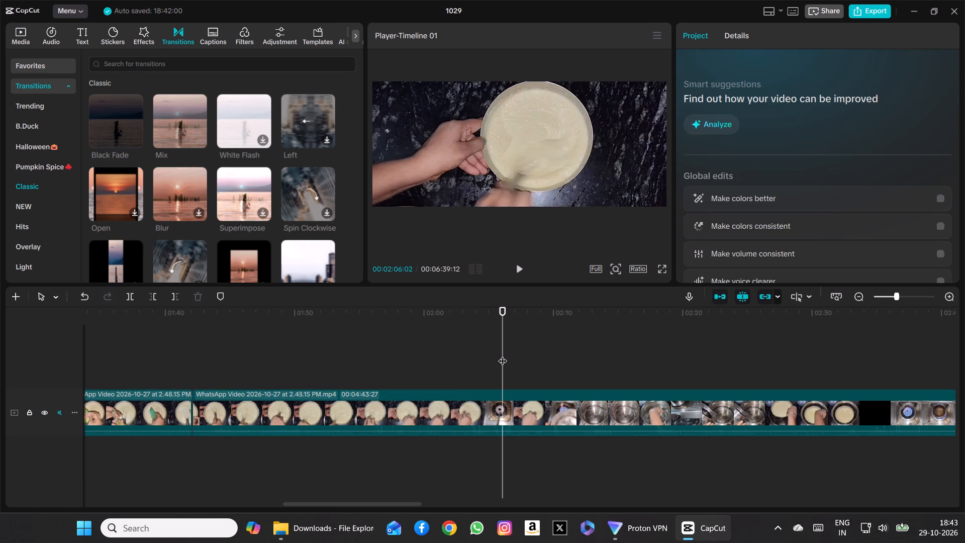
left_click_drag(503, 354, 437, 356)
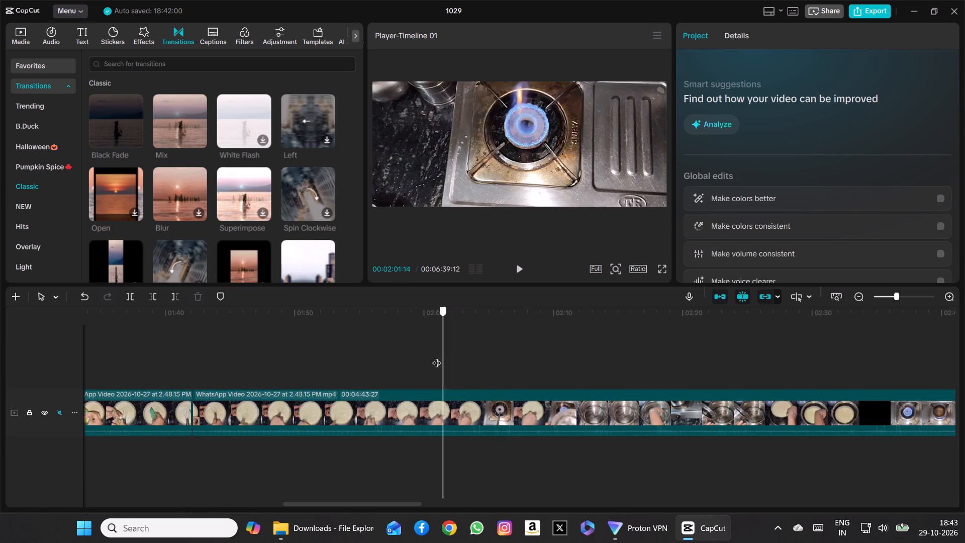
left_click_drag(437, 356, 451, 357)
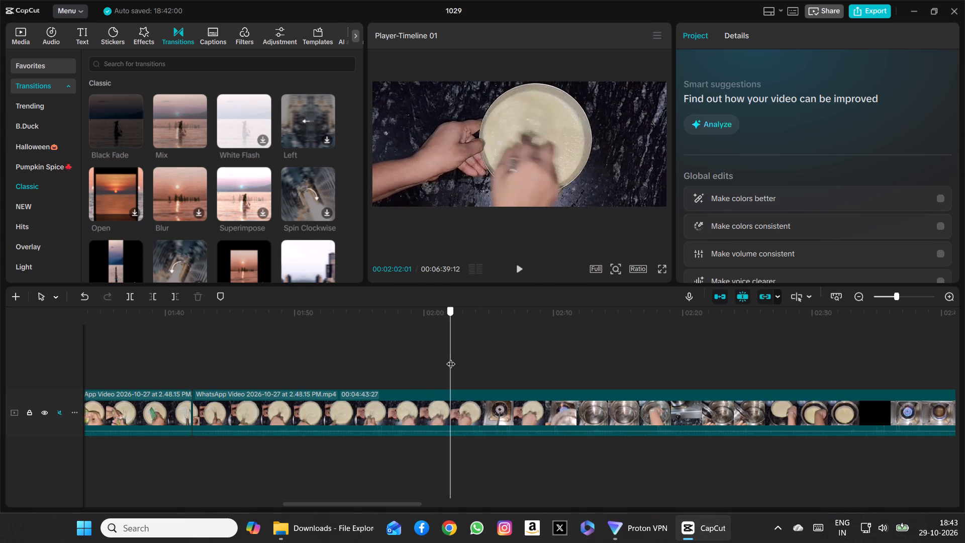
left_click_drag(451, 357, 463, 358)
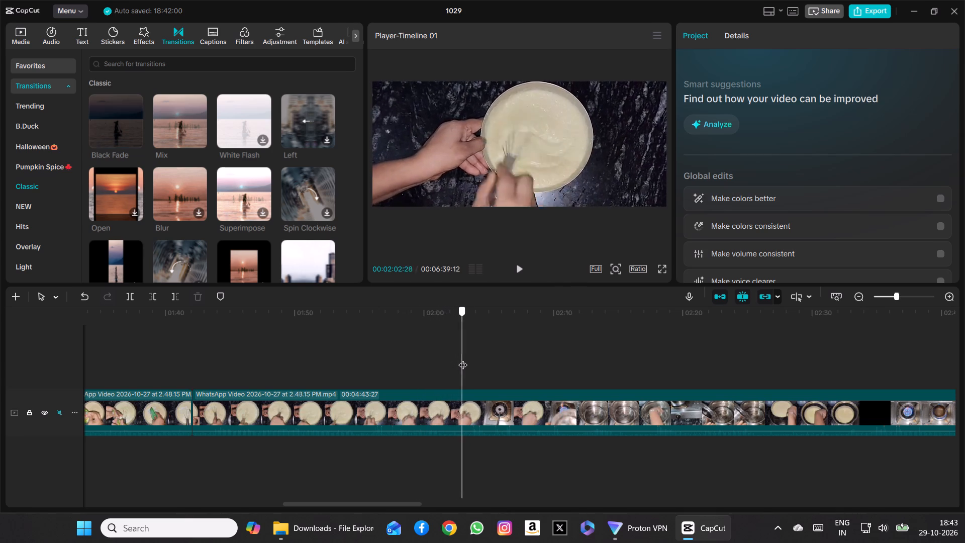
left_click_drag(463, 358, 467, 359)
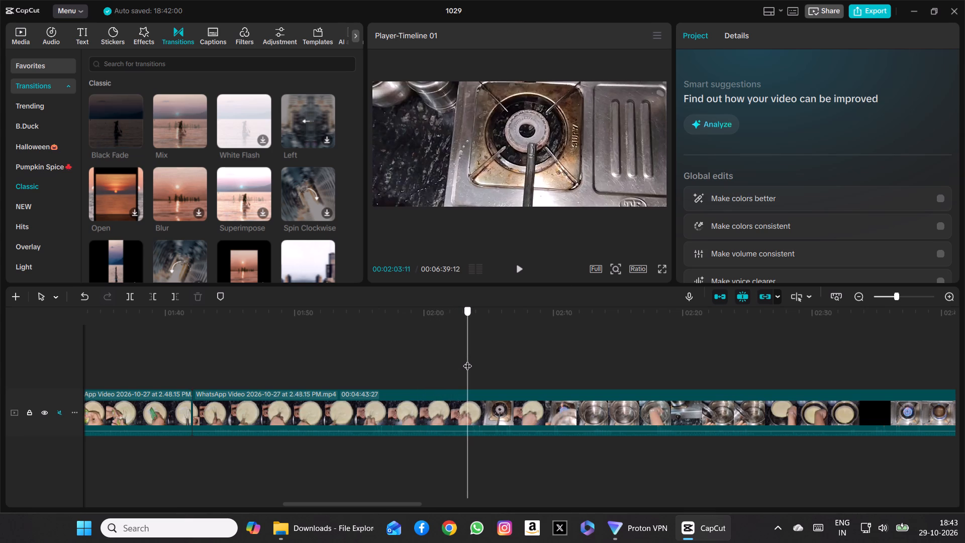
left_click_drag(467, 359, 464, 363)
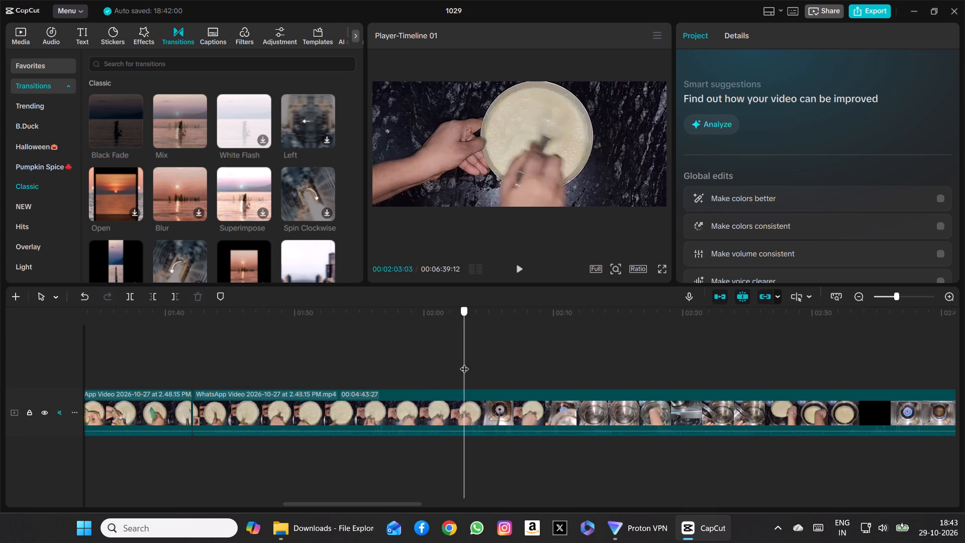
left_click_drag(464, 363, 465, 363)
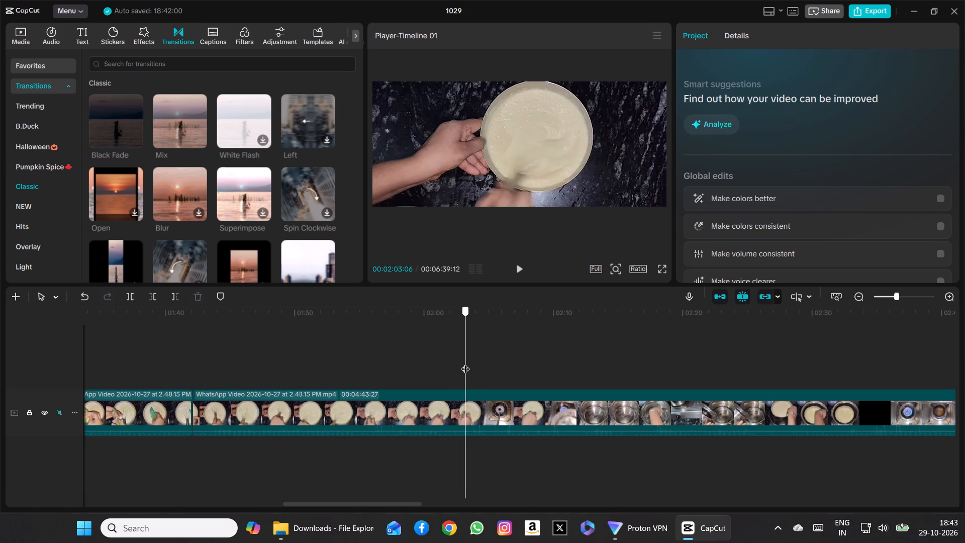
left_click_drag(465, 363, 466, 363)
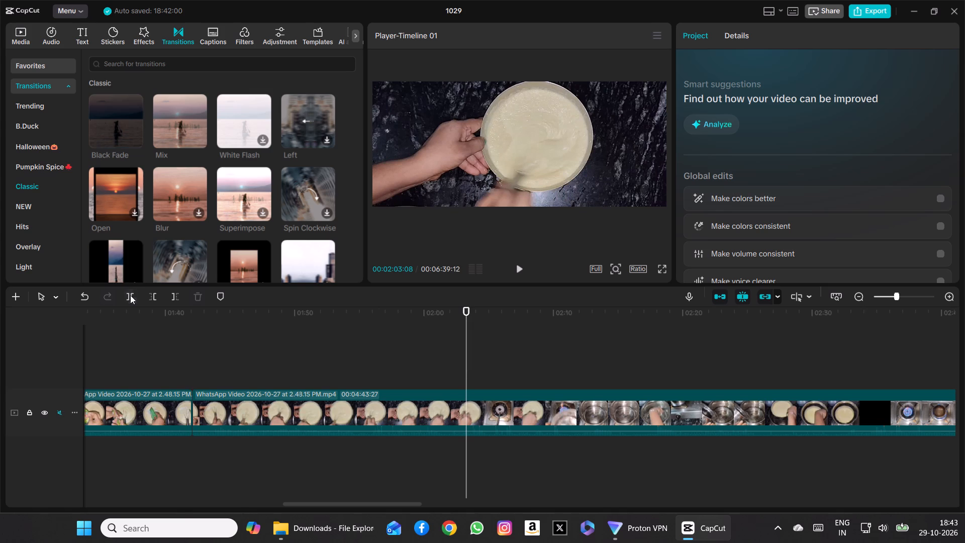
left_click(131, 296)
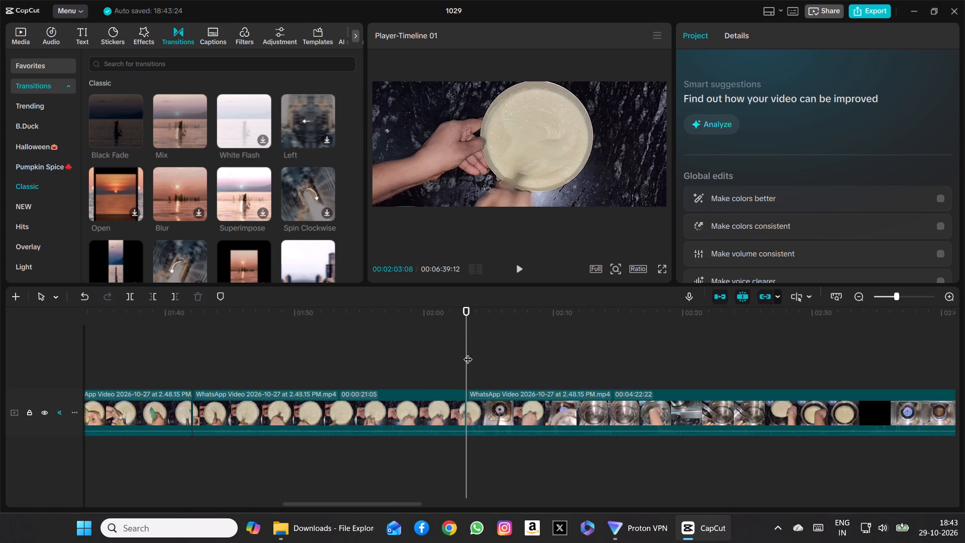
Set the playback speed of the batter-whisking clip between the cuts at 00:01:42:03 and 00:02:03:08 to 1.35x.
left_click_drag(468, 353, 468, 353)
left_click_drag(468, 353, 465, 365)
left_click_drag(465, 365, 416, 374)
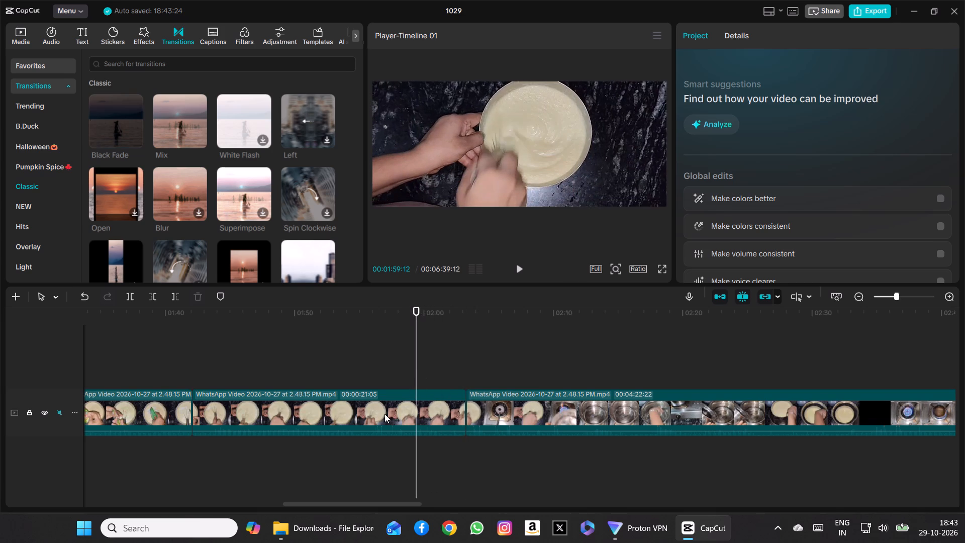
left_click(384, 414)
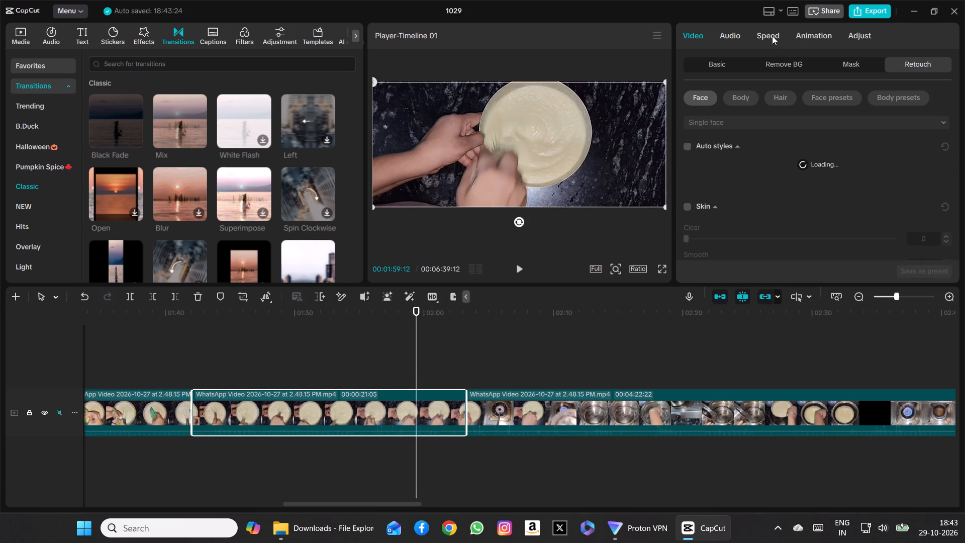
left_click(772, 36)
left_click_drag(724, 112, 728, 112)
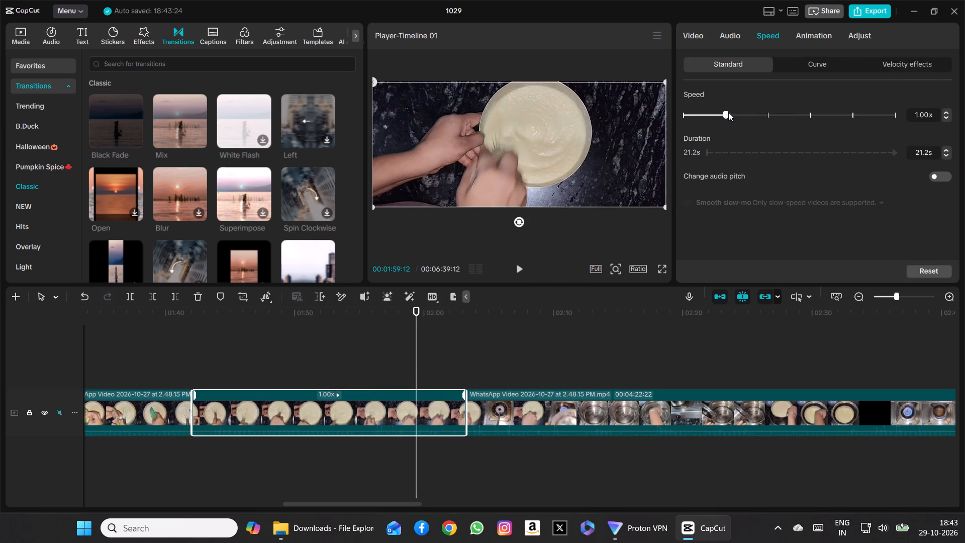
left_click_drag(728, 112, 743, 114)
left_click_drag(743, 114, 741, 115)
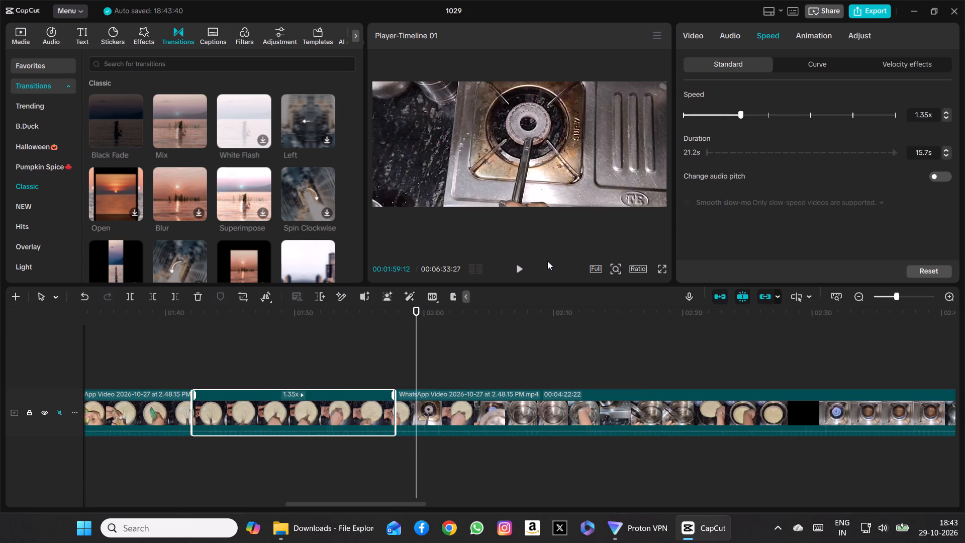
Play back and scrub through the sped-up whisking clip and its join with the preceding clip to check the pace.
left_click_drag(418, 341, 389, 344)
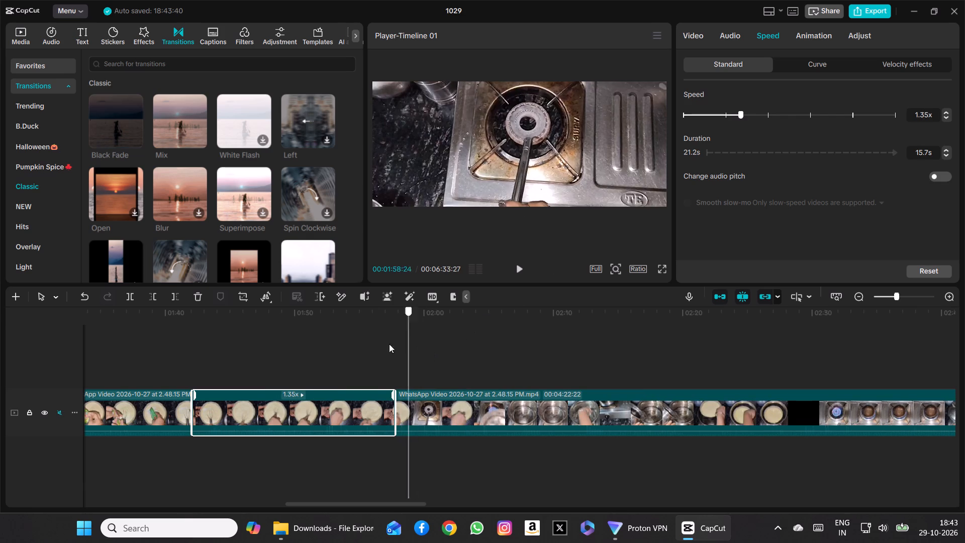
left_click_drag(389, 344, 202, 339)
left_click(517, 268)
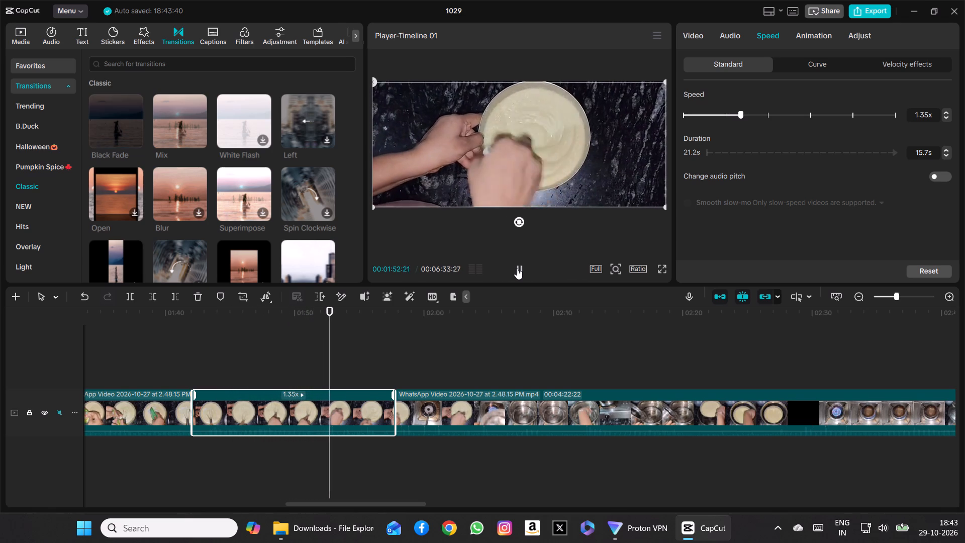
left_click(517, 268)
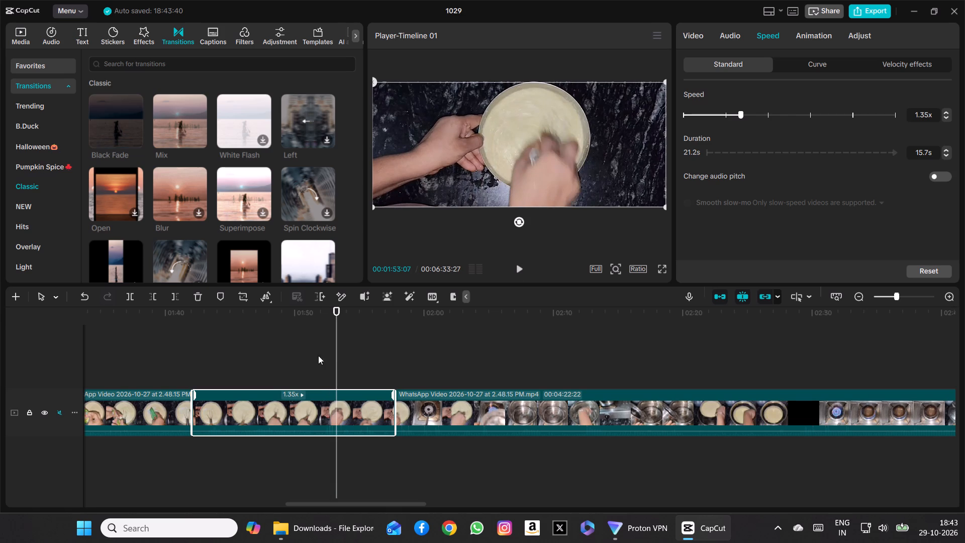
left_click_drag(336, 353, 267, 352)
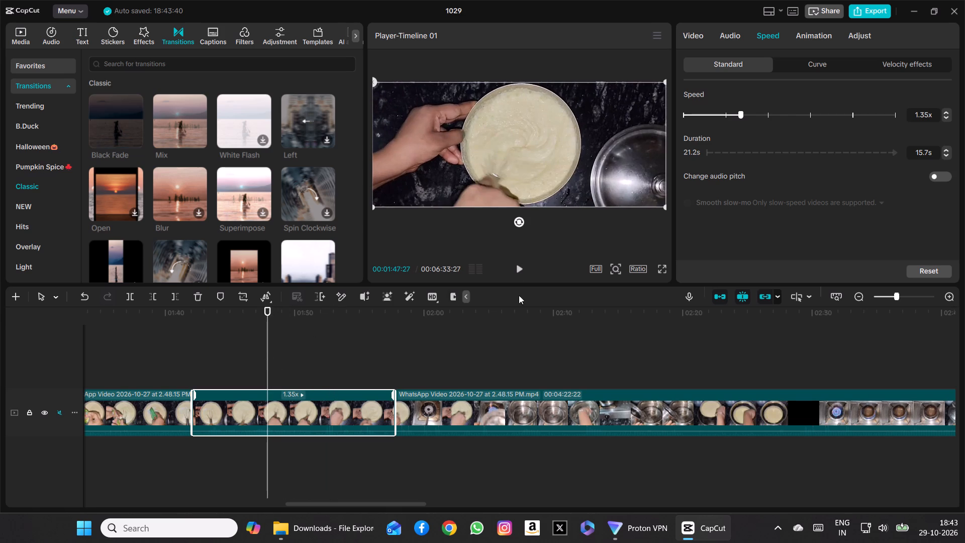
left_click(514, 262)
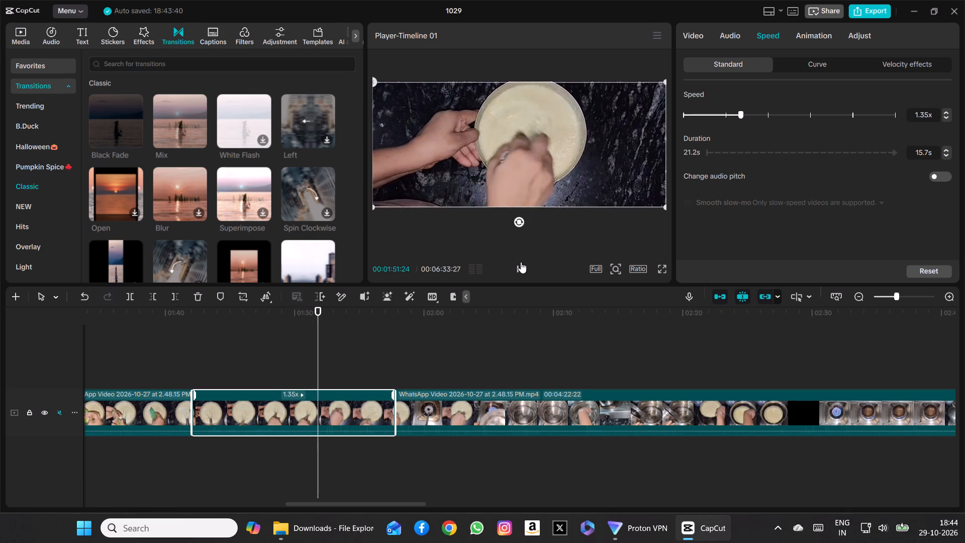
left_click(521, 262)
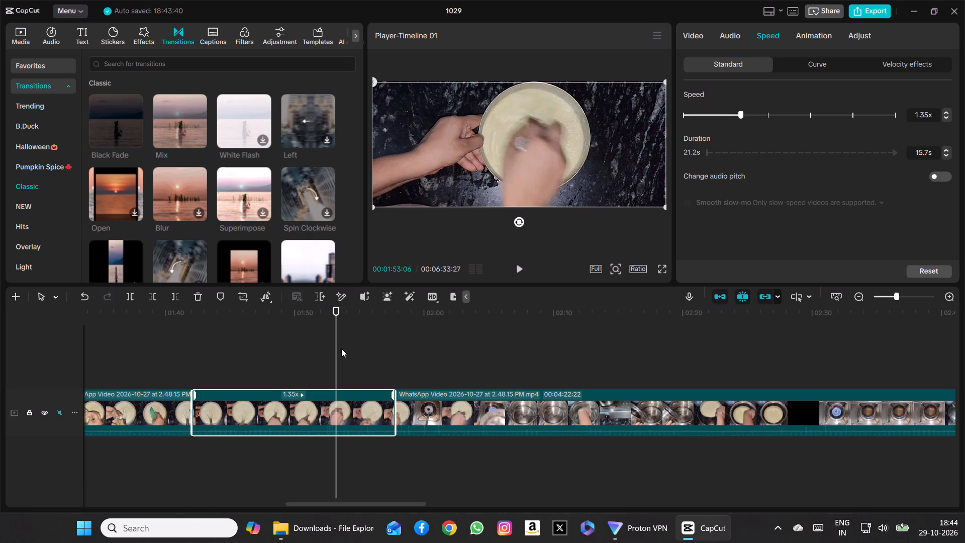
left_click_drag(336, 348, 171, 366)
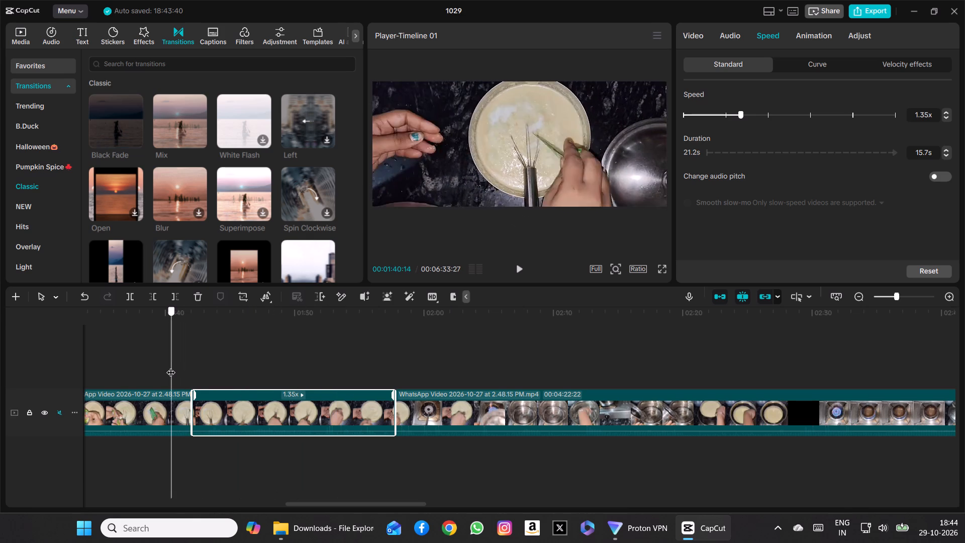
left_click_drag(171, 366, 180, 366)
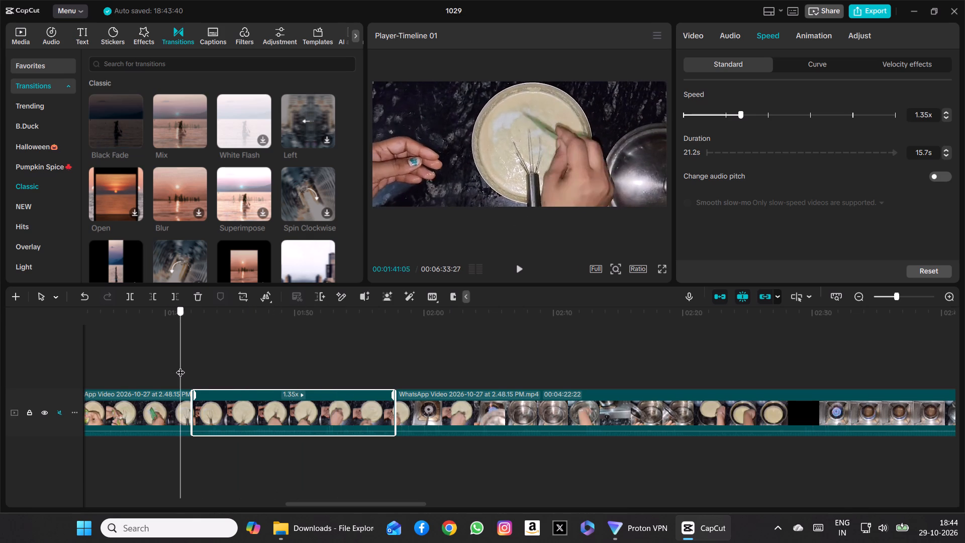
left_click_drag(180, 366, 192, 368)
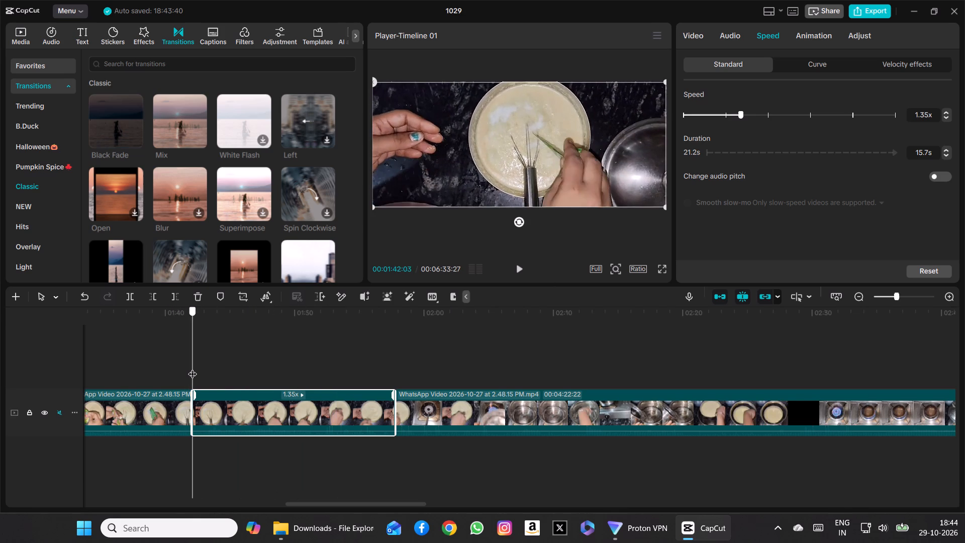
left_click_drag(192, 368, 264, 382)
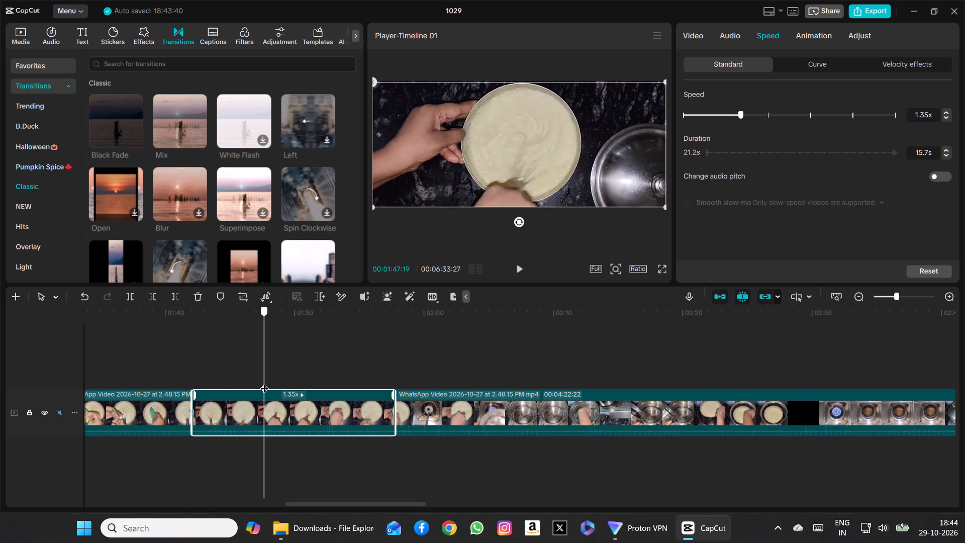
Scrub from the sped-up whisking clip through the stove-lighting and steamer-pot footage up to about 00:02:28 to review it.
left_click_drag(264, 382, 358, 400)
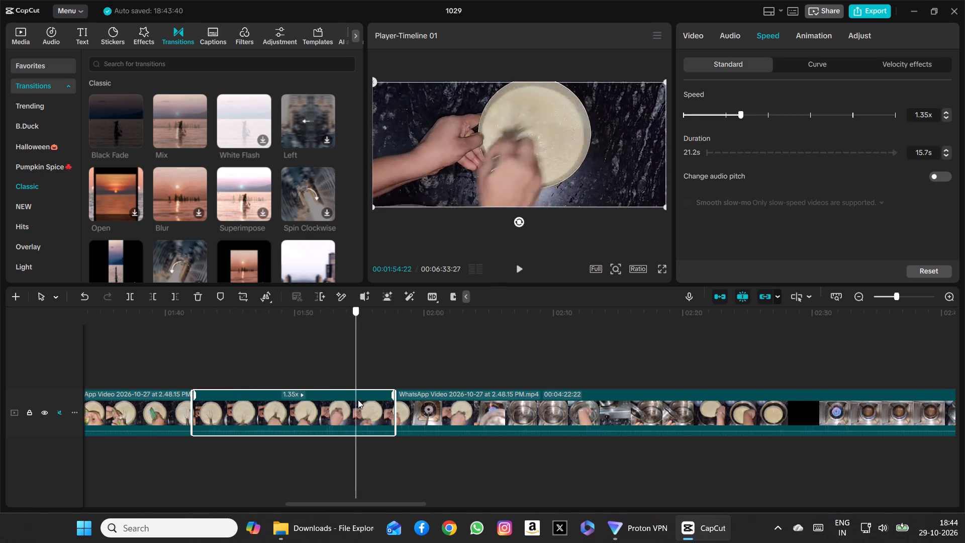
left_click_drag(358, 400, 396, 412)
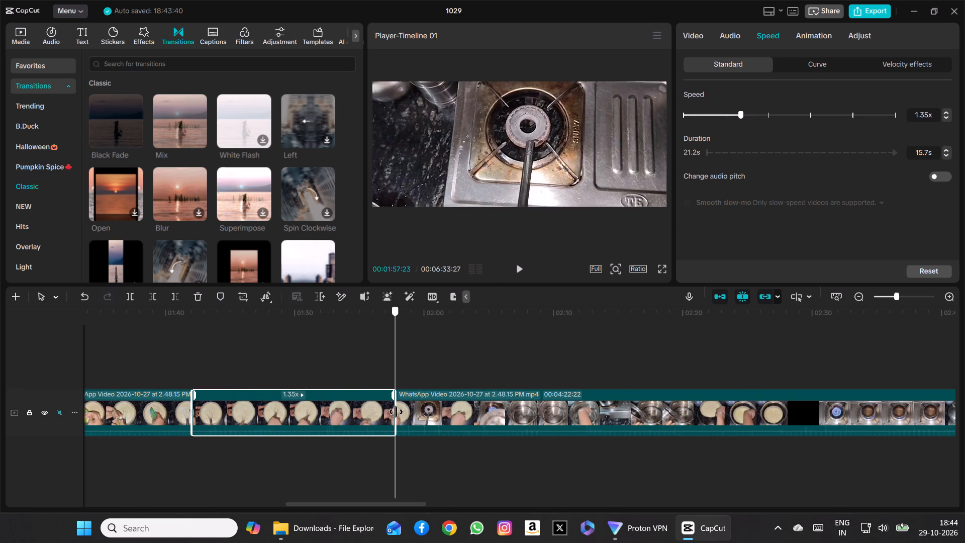
left_click_drag(396, 412, 399, 412)
scroll(479, 359, "left", 1)
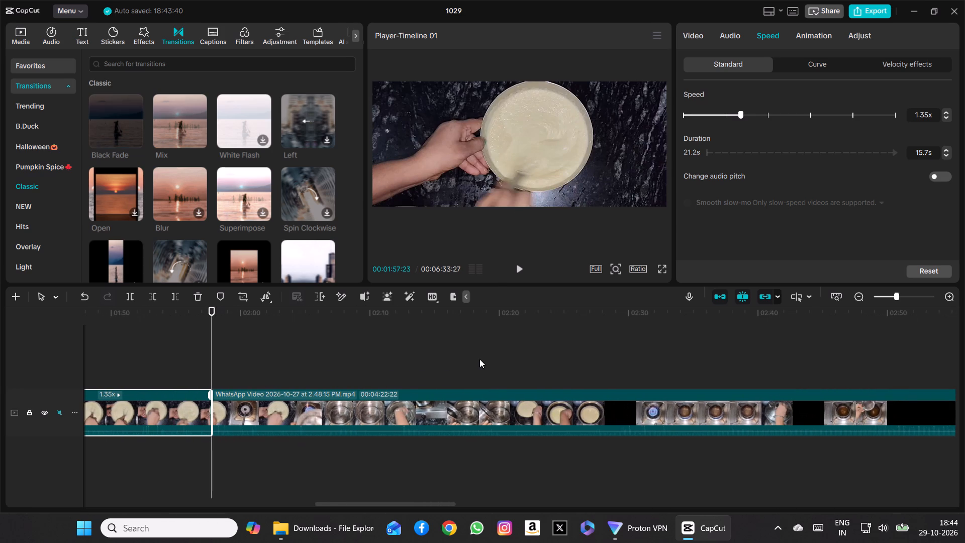
scroll(479, 359, "left", 1)
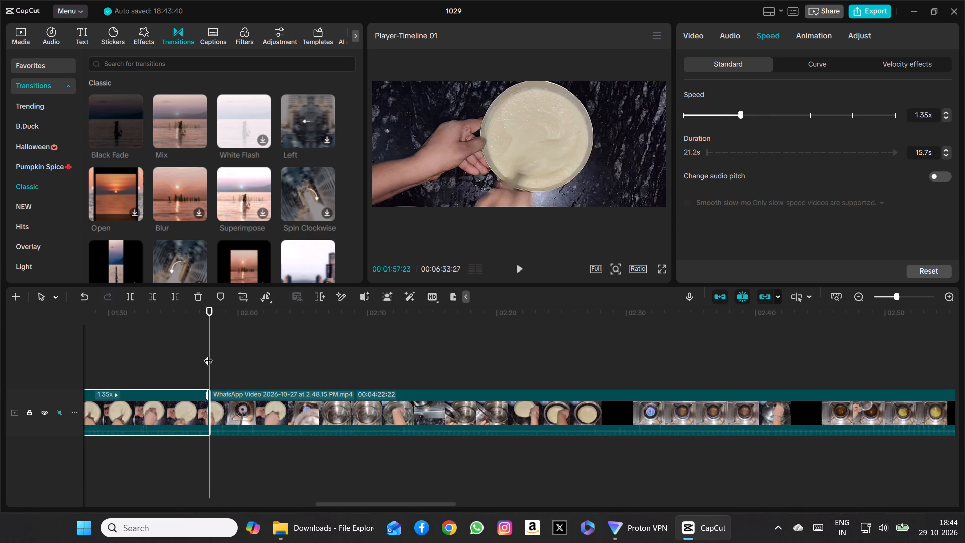
left_click_drag(208, 354, 216, 354)
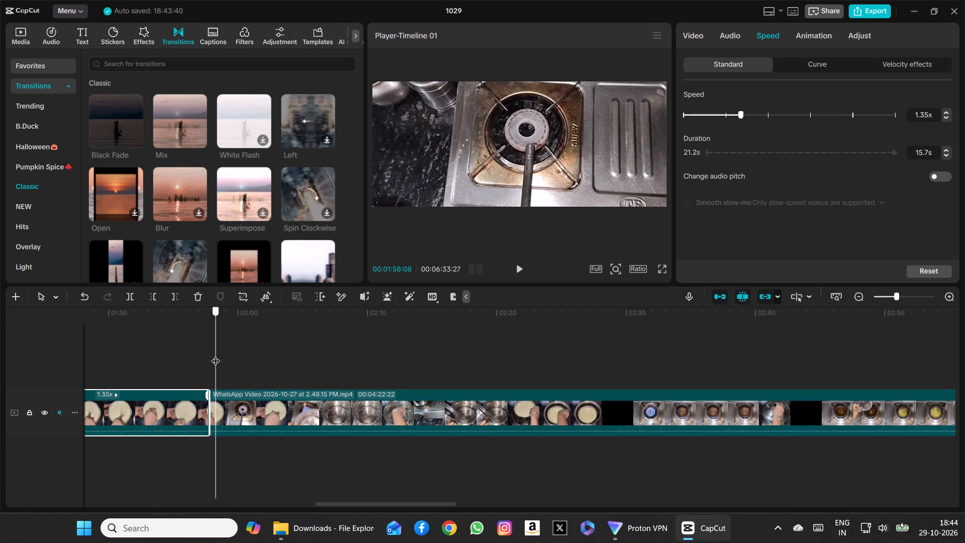
left_click_drag(216, 354, 259, 366)
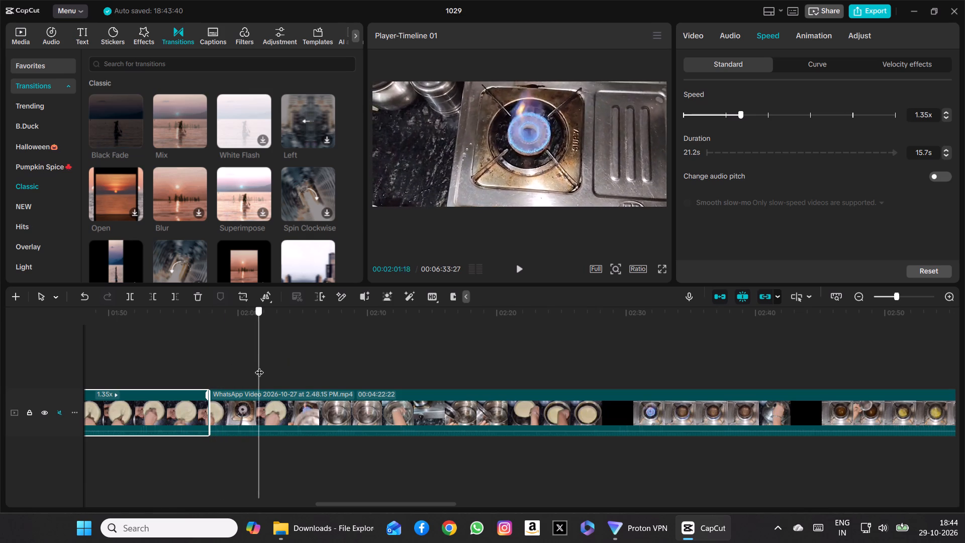
left_click_drag(259, 366, 265, 367)
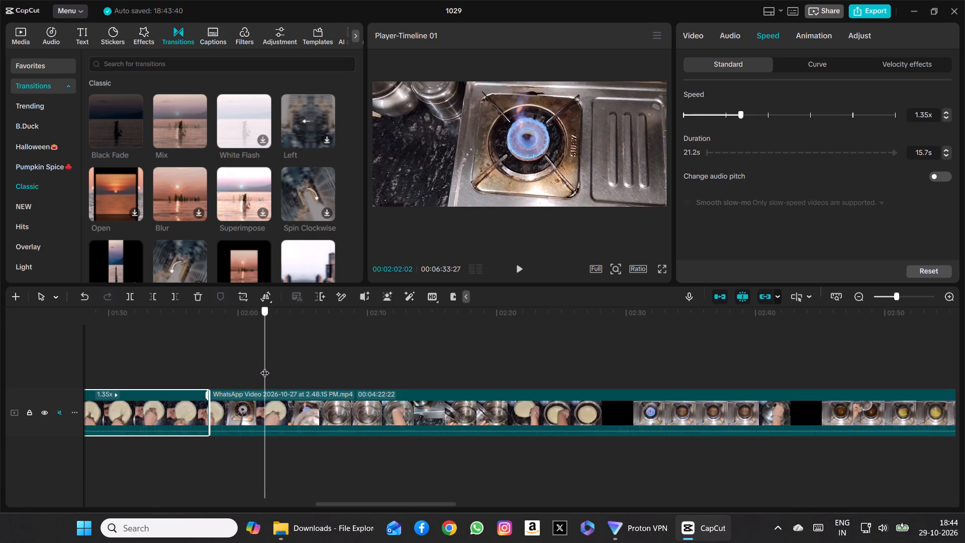
left_click_drag(265, 367, 321, 368)
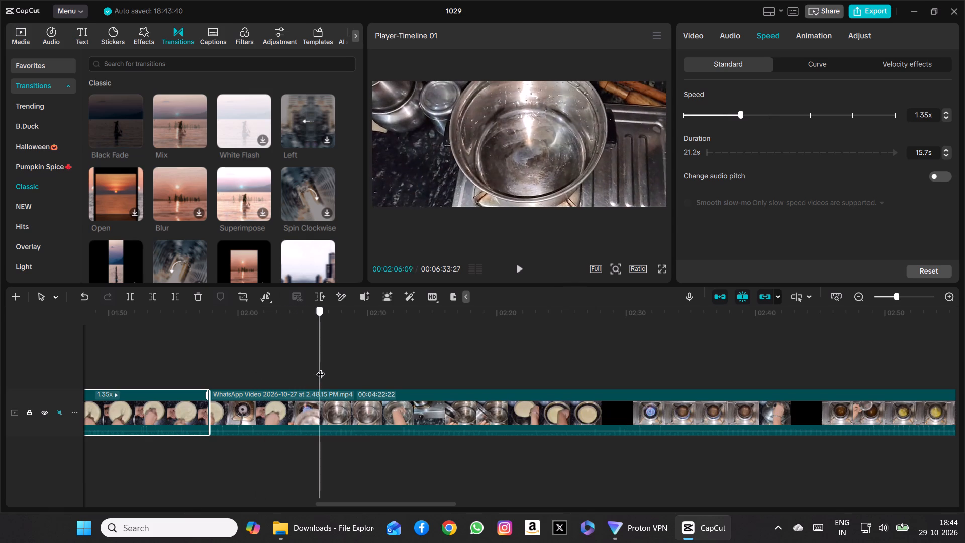
left_click_drag(321, 368, 322, 368)
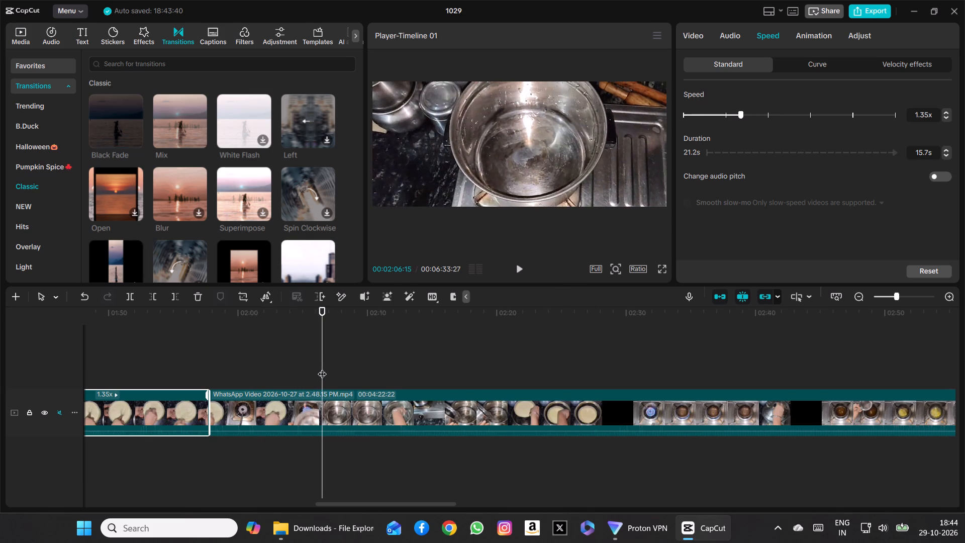
left_click_drag(323, 359, 343, 359)
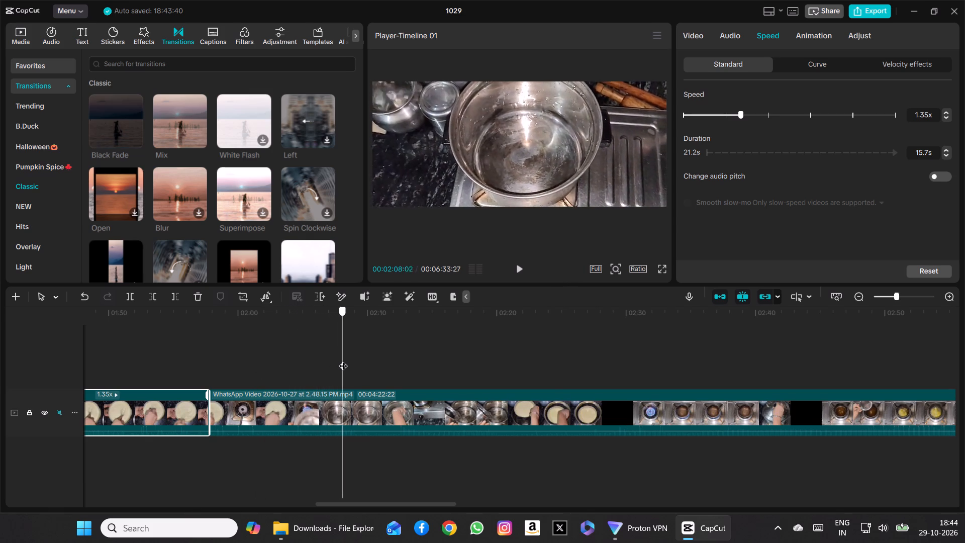
left_click_drag(343, 359, 397, 366)
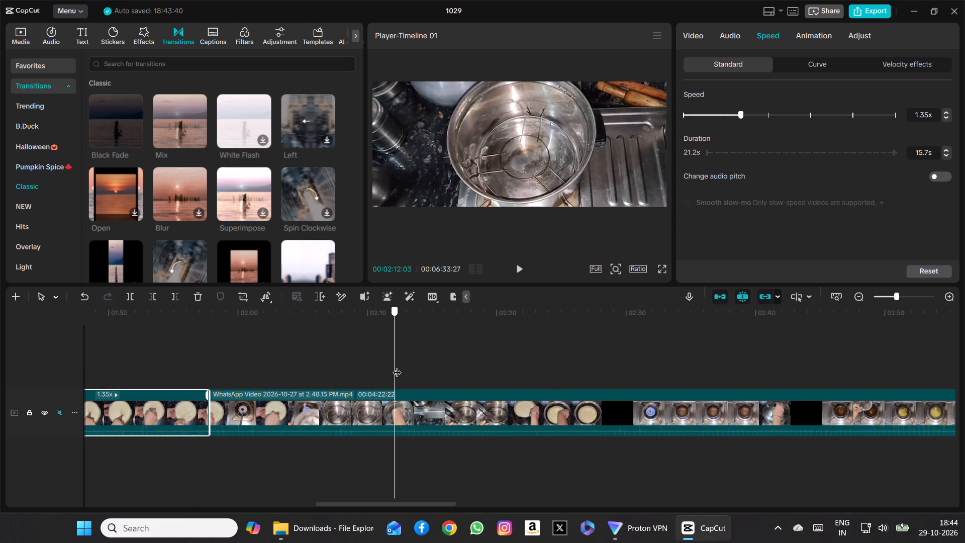
left_click_drag(397, 366, 462, 361)
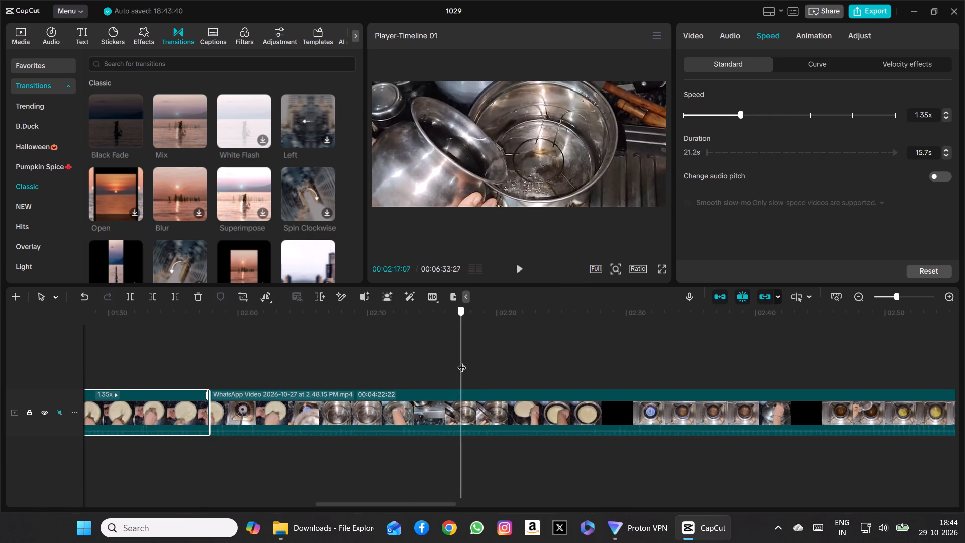
left_click_drag(462, 361, 468, 360)
scroll(468, 360, "left", 1)
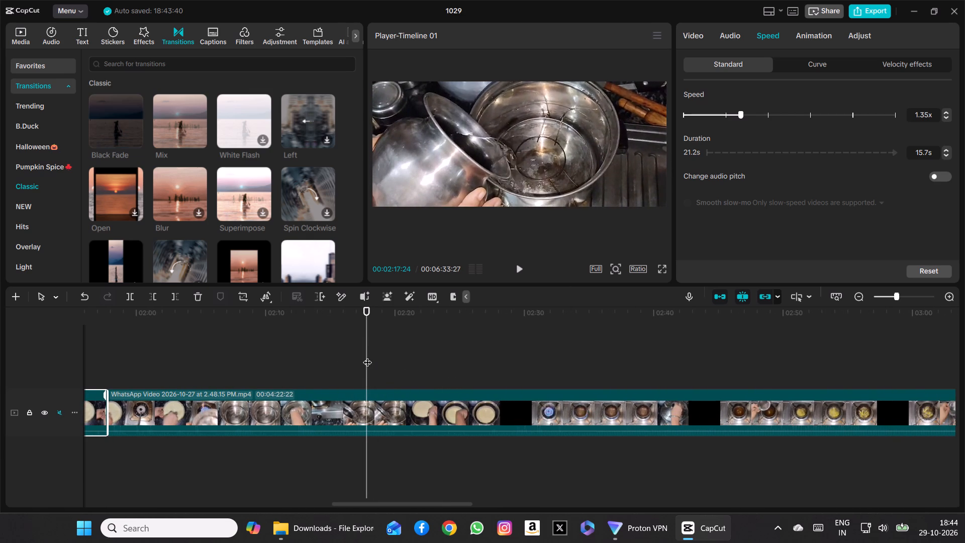
left_click_drag(367, 356, 465, 362)
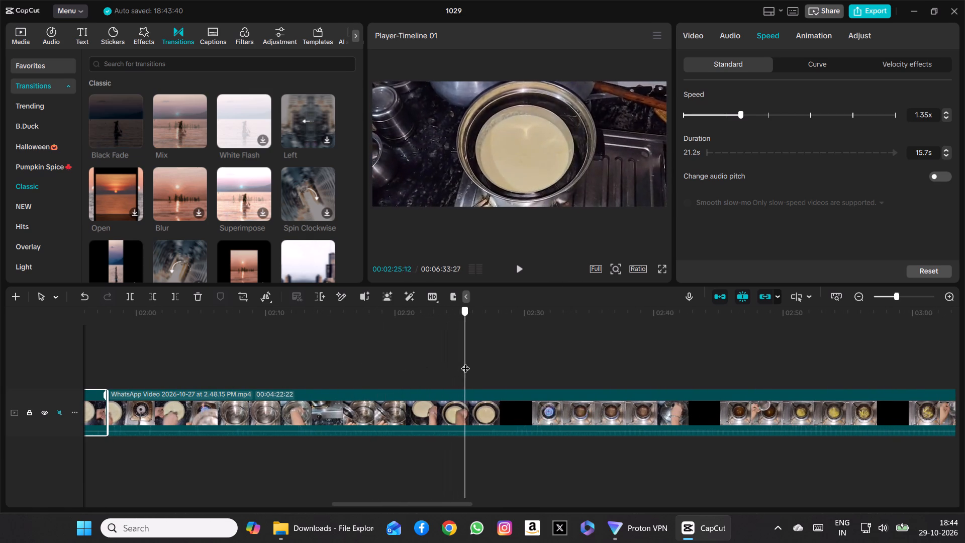
left_click_drag(465, 362, 503, 358)
scroll(503, 358, "left", 1)
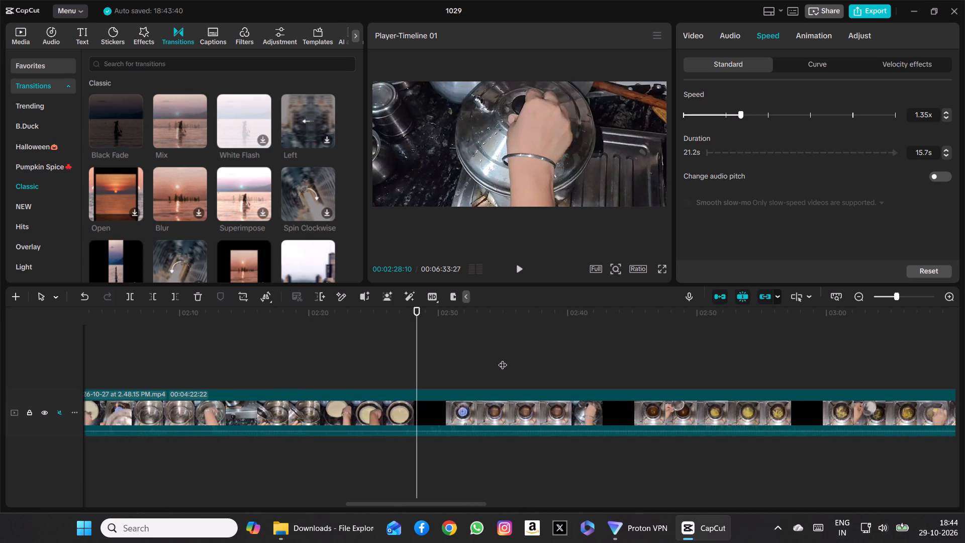
Find the last covered-steamer frame before the second gas stove shot and split the clip there, at 00:02:30:00.
left_click_drag(417, 353, 422, 353)
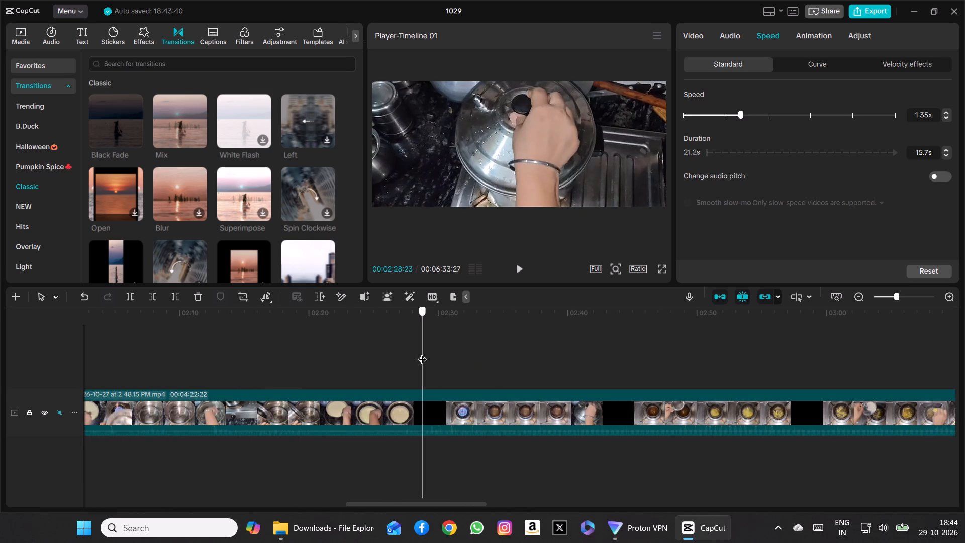
left_click_drag(422, 353, 439, 353)
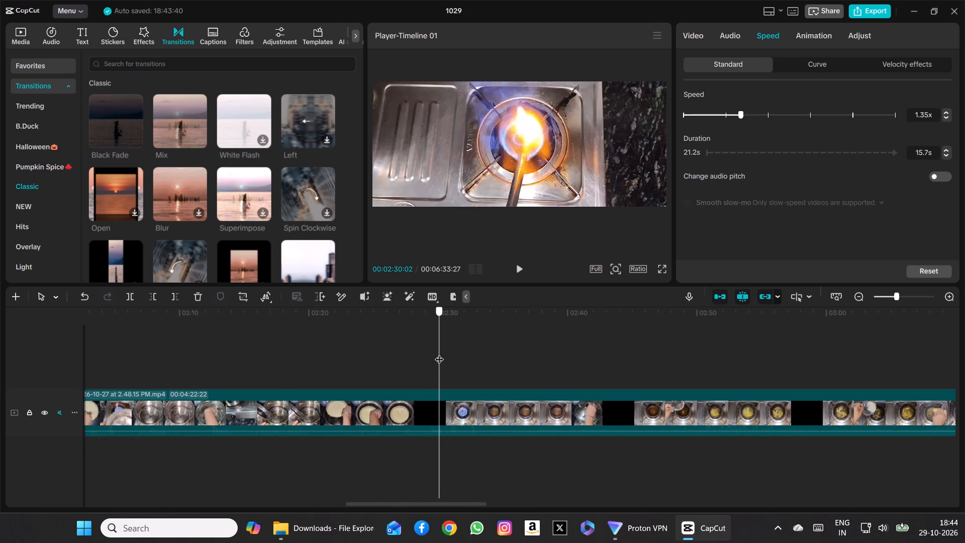
left_click_drag(439, 353, 438, 353)
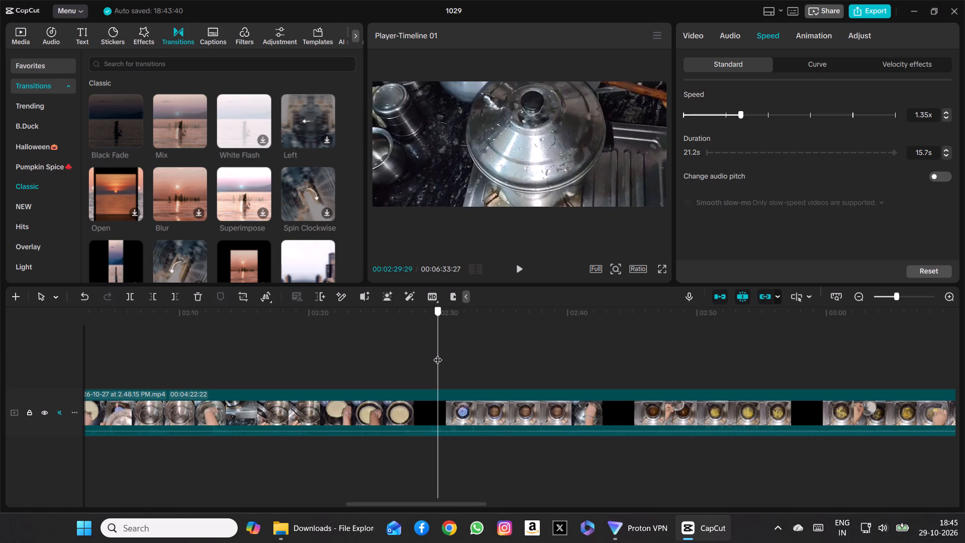
left_click_drag(438, 353, 438, 353)
left_click_drag(438, 353, 438, 354)
left_click(130, 297)
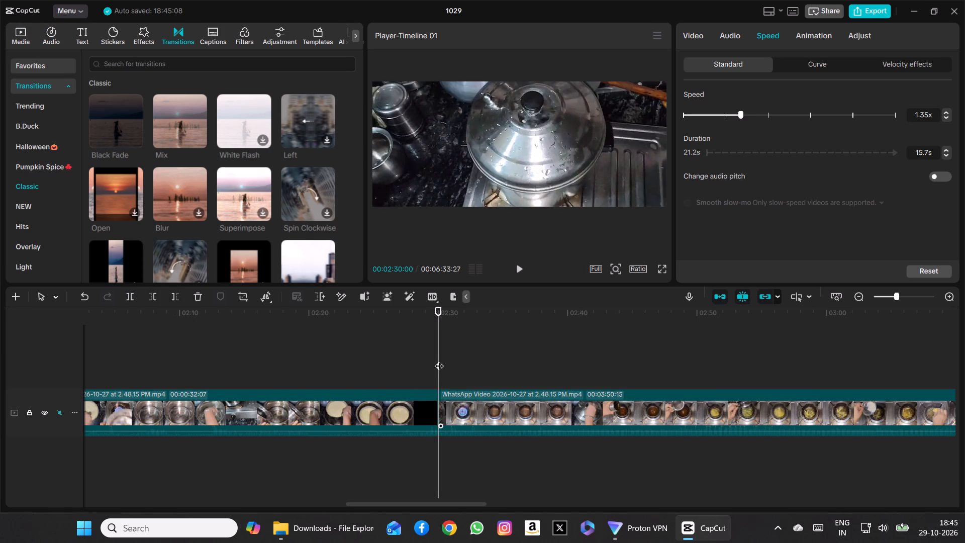
In the clip starting with the first gas stove shot, find the frame just before the burner ignites and split at 00:01:59:27.
left_click_drag(439, 359, 236, 377)
scroll(236, 377, "right", 1)
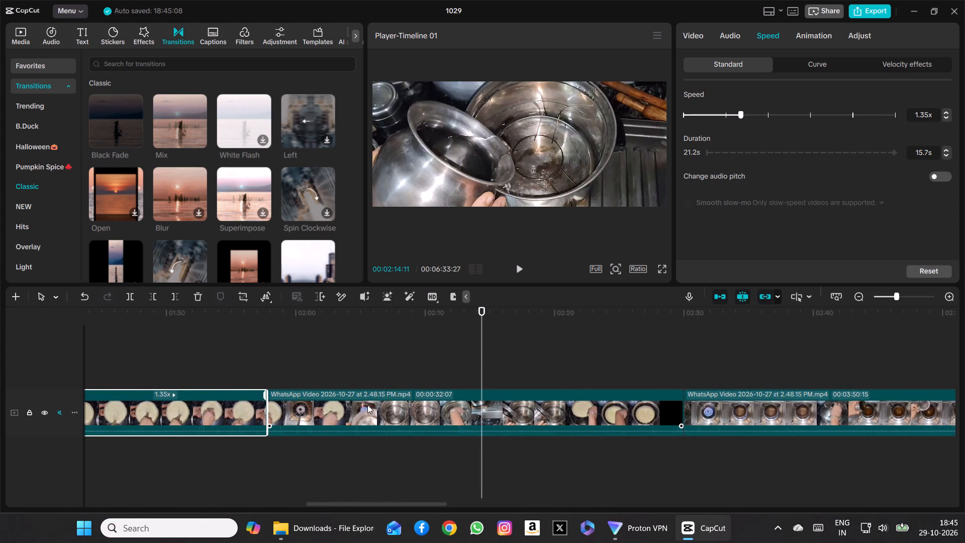
left_click(410, 408)
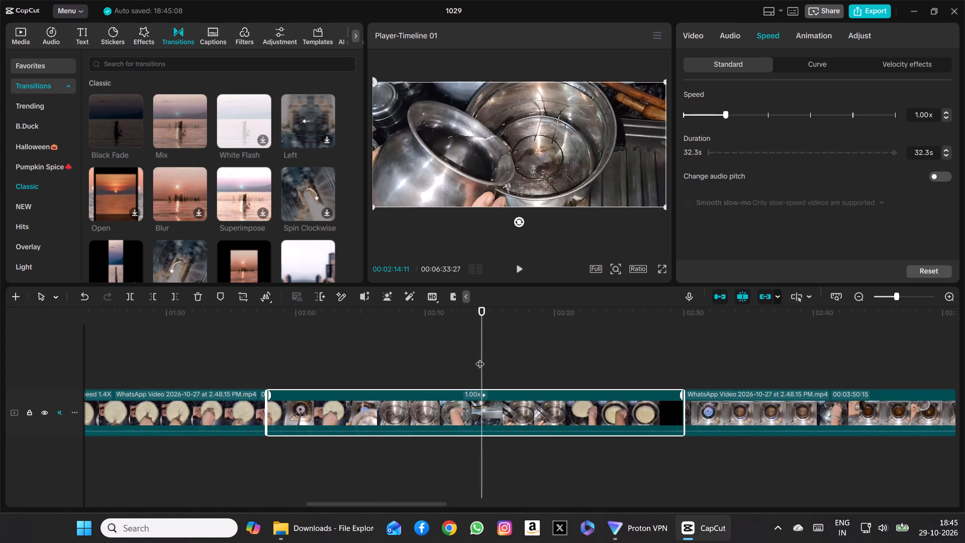
left_click_drag(480, 357, 242, 358)
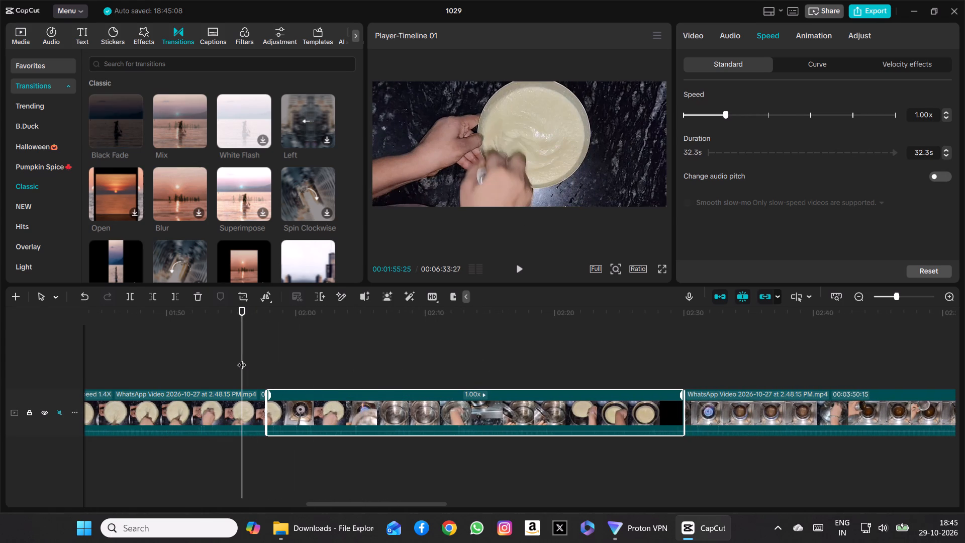
left_click_drag(242, 358, 260, 360)
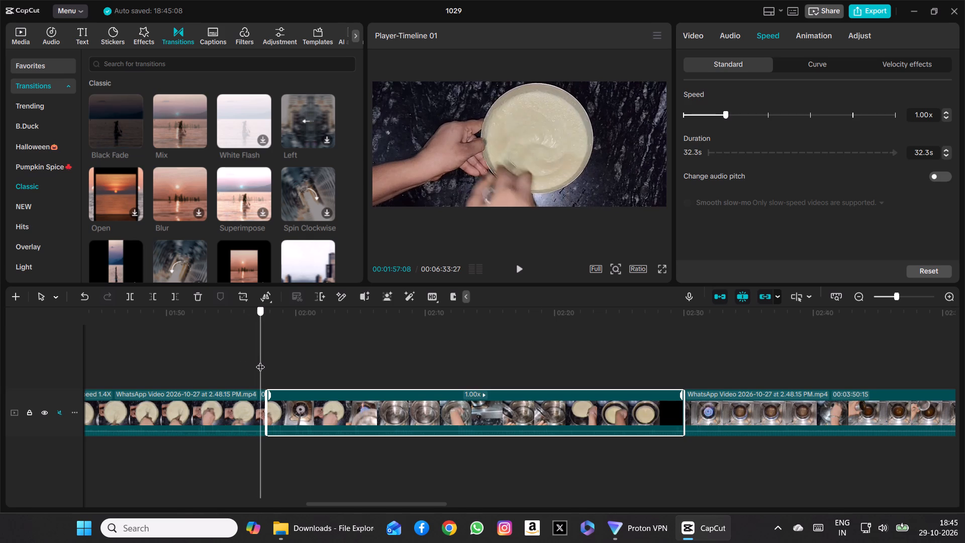
left_click_drag(260, 360, 267, 361)
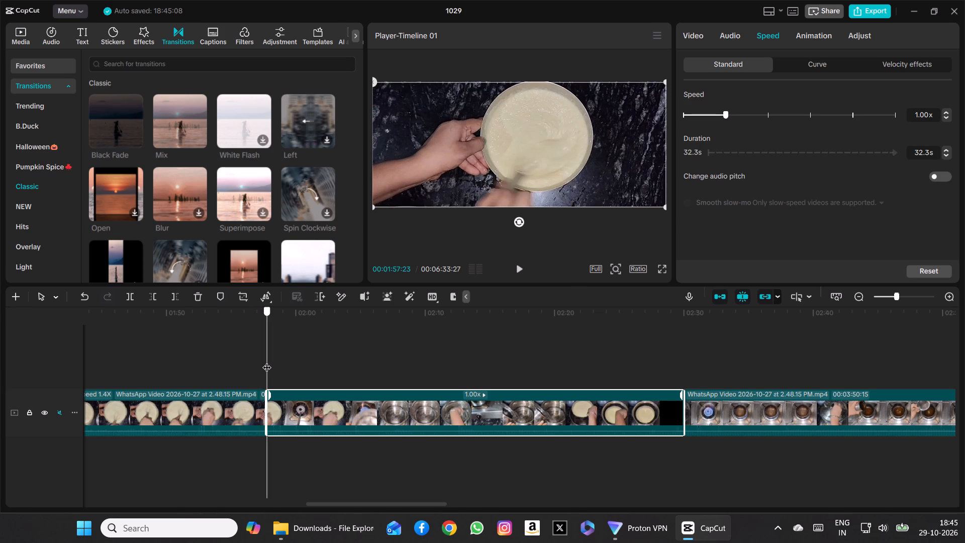
left_click_drag(267, 361, 271, 361)
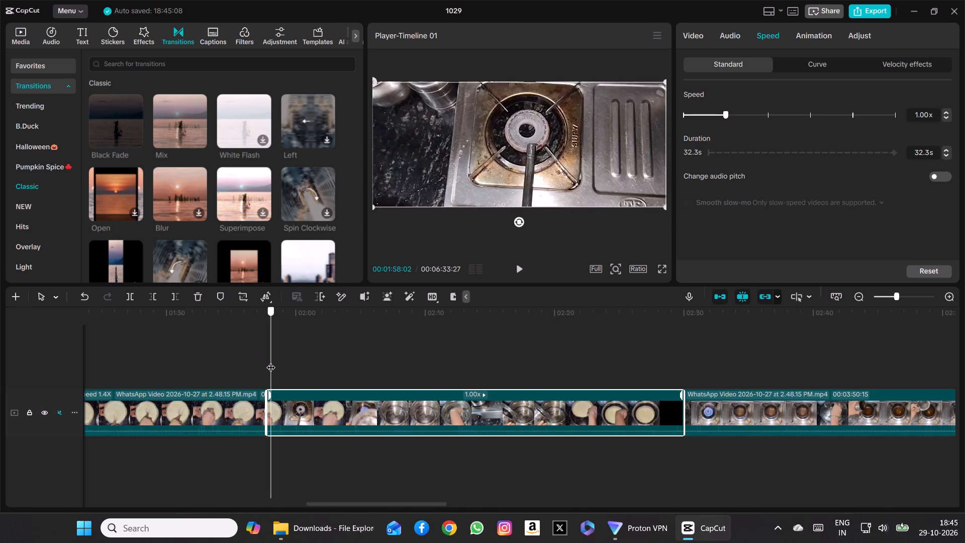
left_click_drag(271, 361, 284, 360)
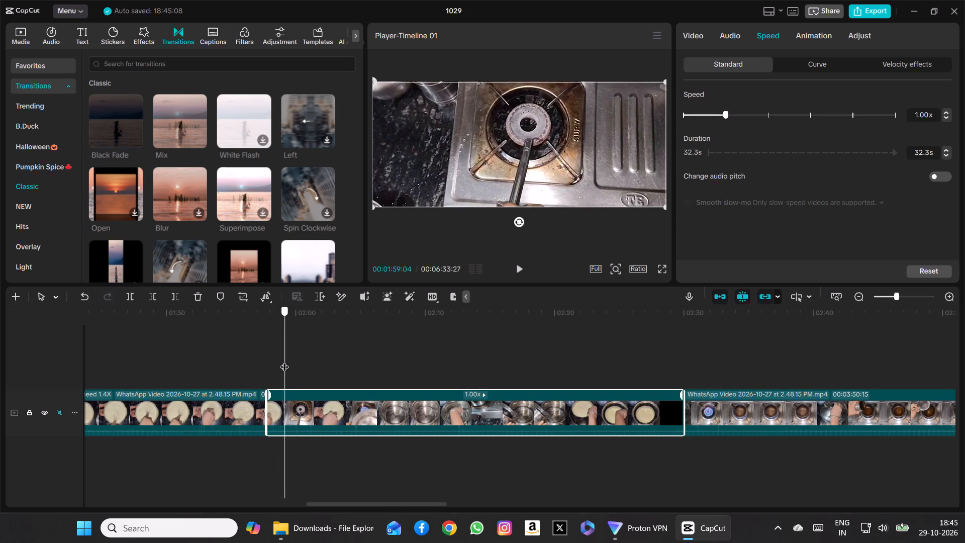
left_click_drag(284, 360, 295, 359)
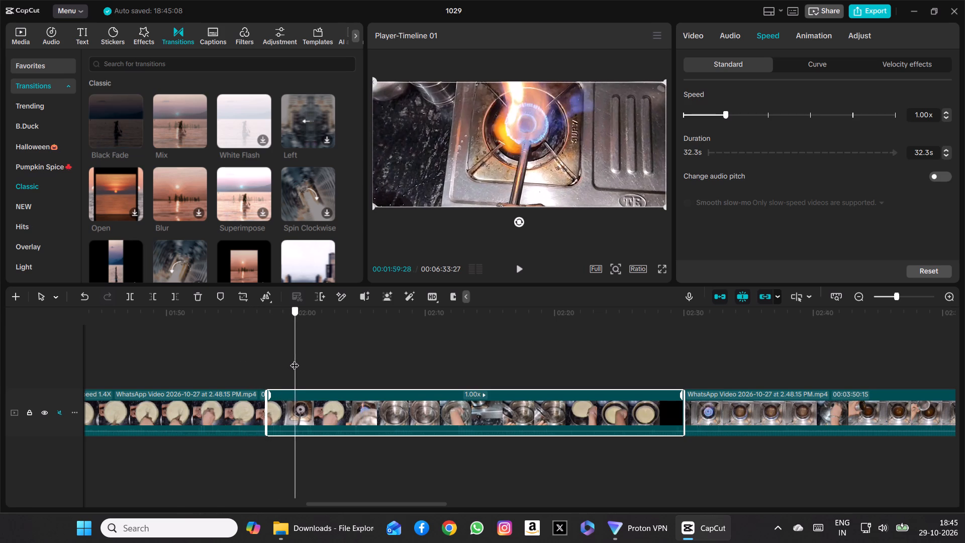
left_click_drag(295, 359, 294, 360)
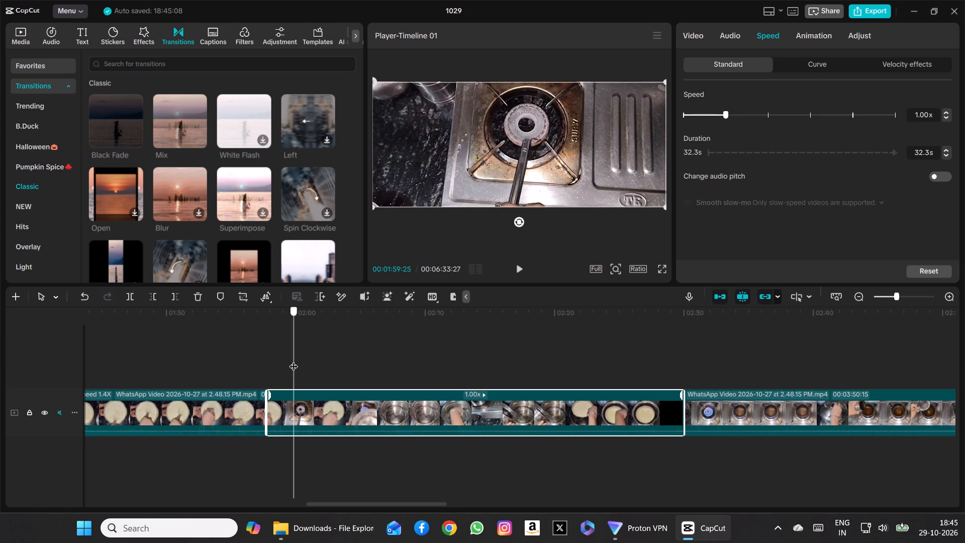
left_click_drag(294, 360, 295, 360)
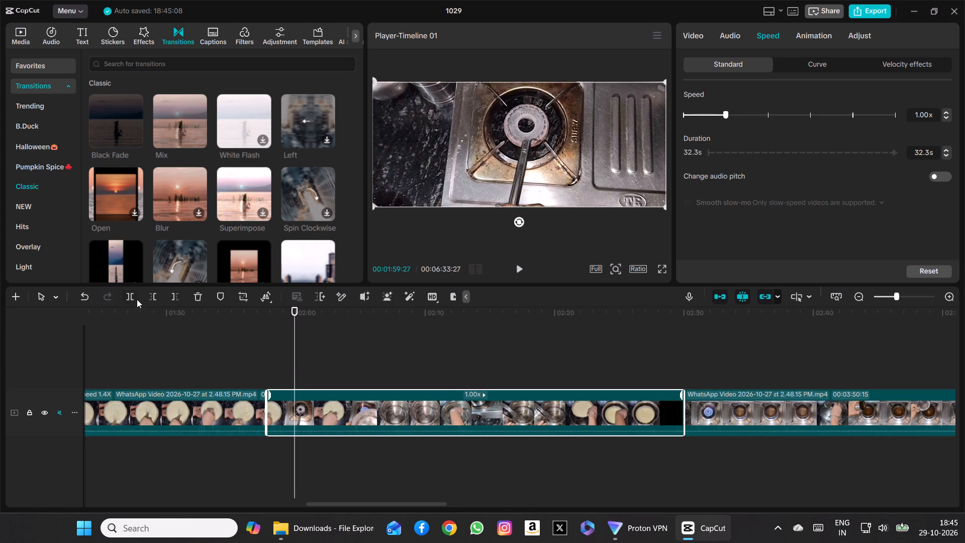
left_click(134, 298)
Delete the short unlit-burner segment between the cuts at 00:01:57:23 and 00:01:59:27.
left_click(285, 403)
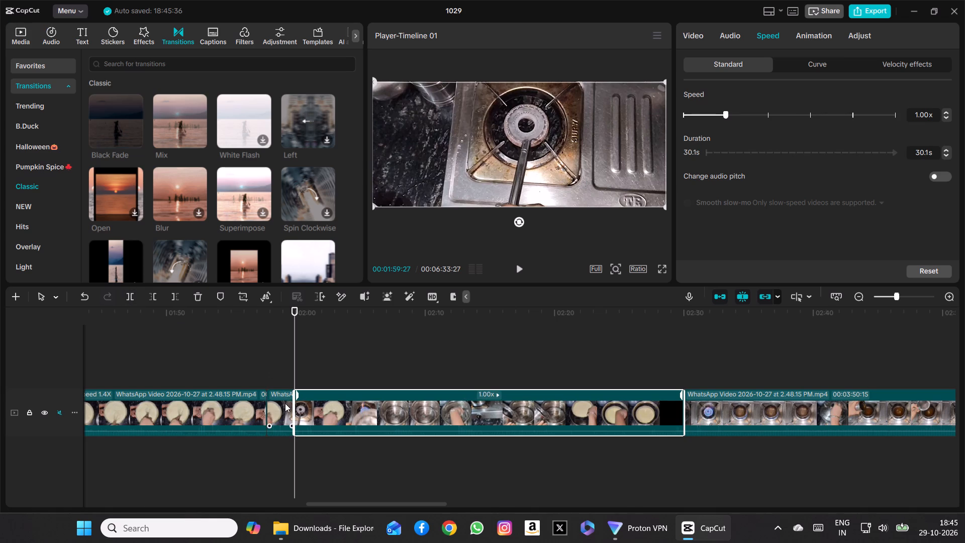
left_click(194, 300)
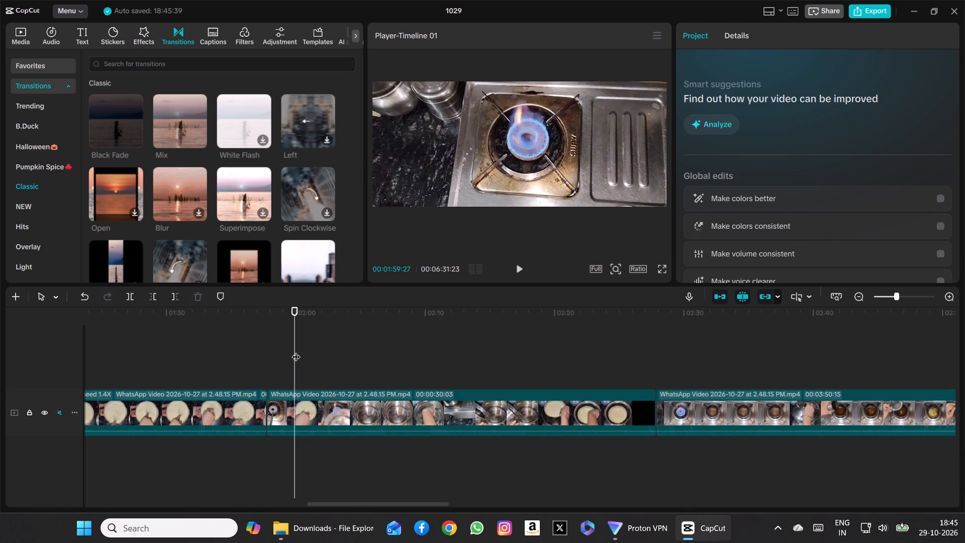
Play back the join between the whisking clip and the stove-lighting clip up to about 00:02:00 to check the cut.
left_click_drag(296, 350, 246, 353)
left_click(520, 265)
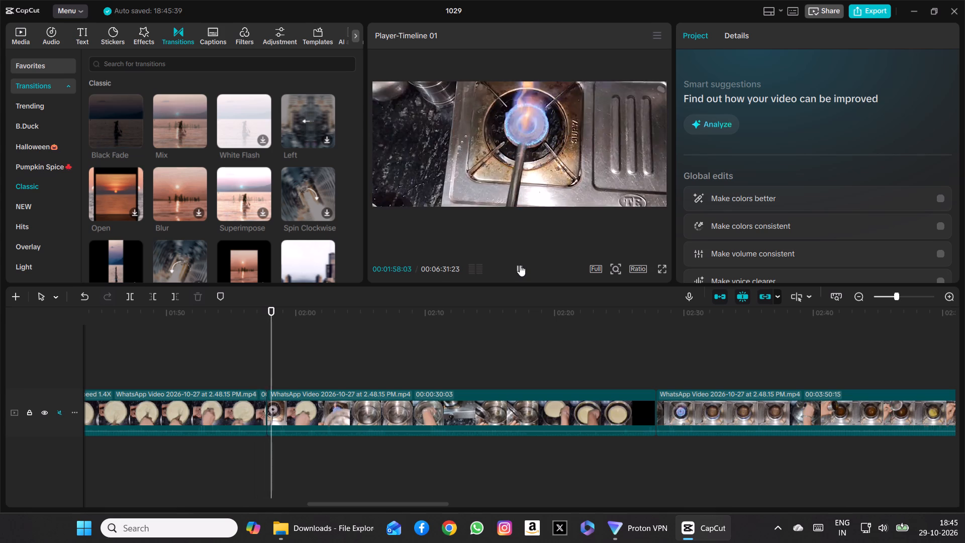
left_click(520, 265)
left_click(520, 265)
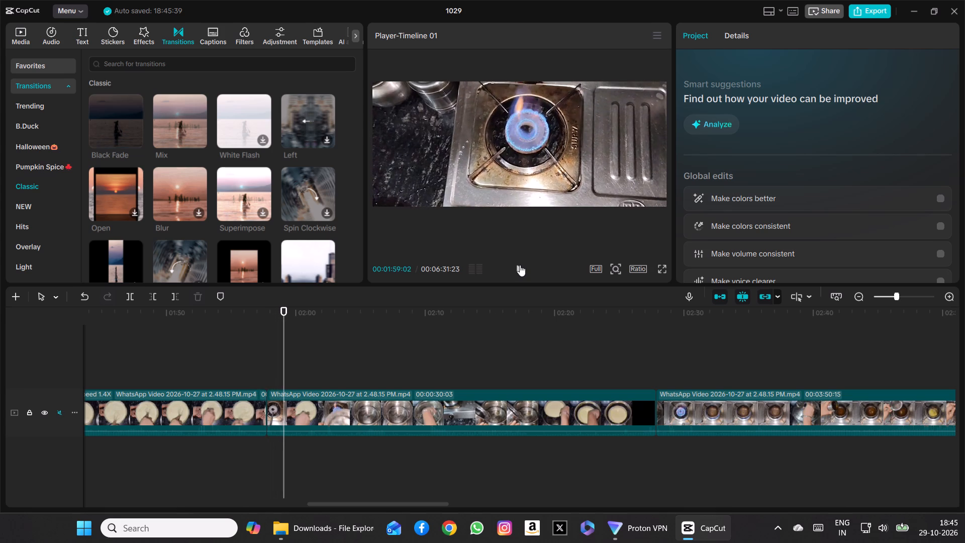
left_click(520, 265)
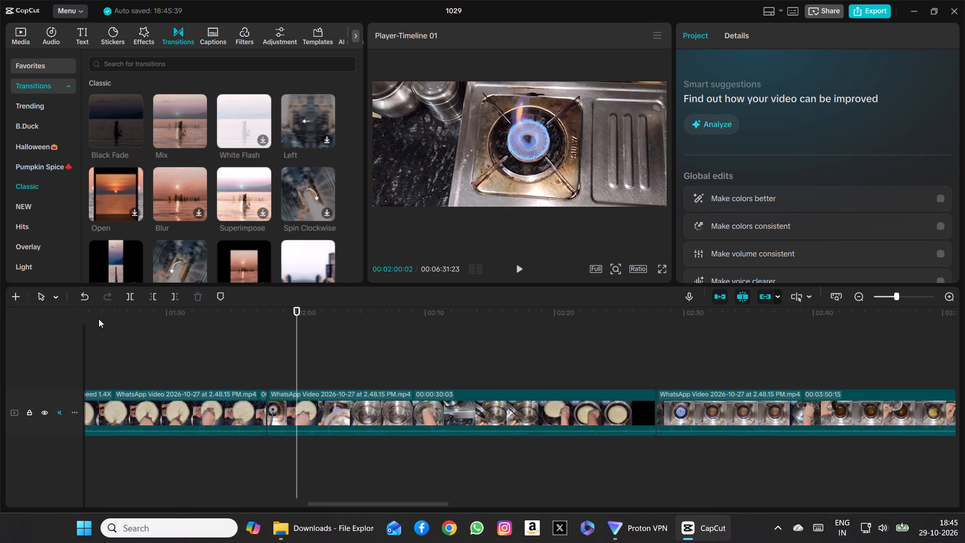
Undo the deletion of the short unlit-burner segment and the split made before the burner ignites.
left_click(79, 297)
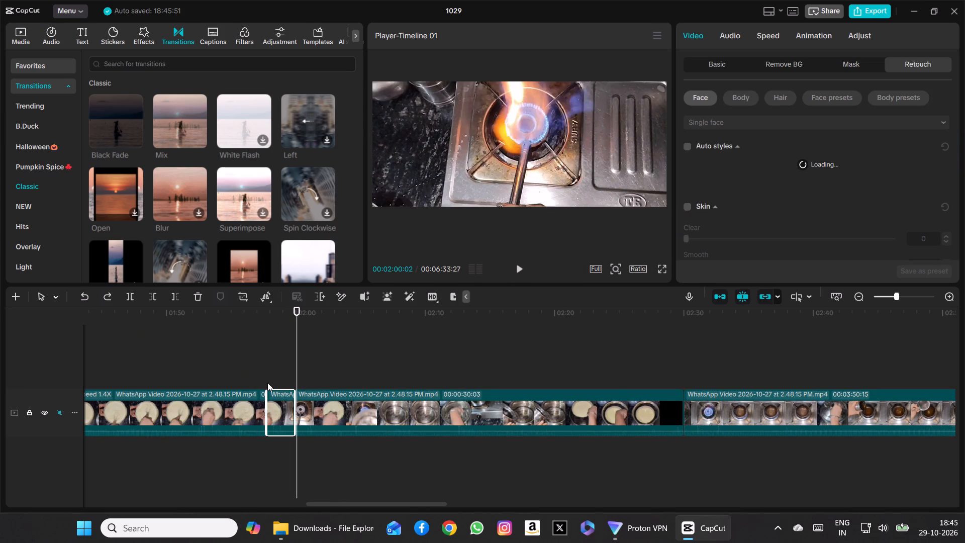
left_click(83, 295)
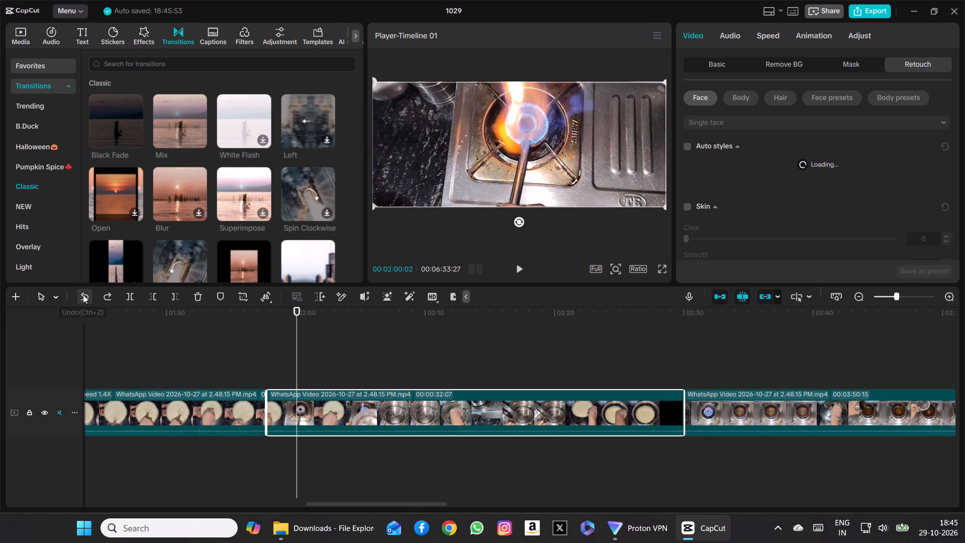
Split the stove-lighting clip slightly earlier, at 00:01:59:22, and delete the short unlit-burner segment before the new cut.
left_click(295, 354)
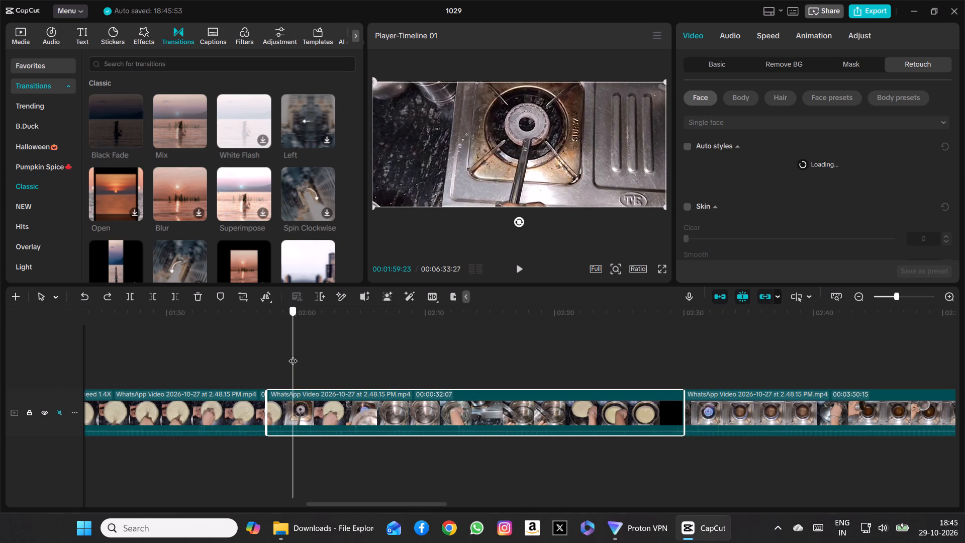
left_click(129, 295)
left_click(282, 411)
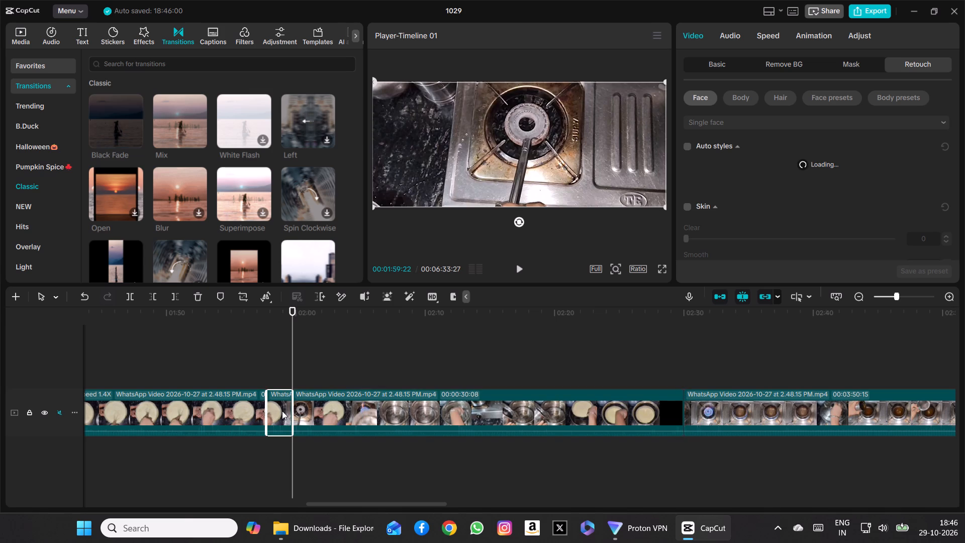
left_click(196, 294)
Play back the join into the stove-lighting clip from about 00:01:56 to 00:02:01 to check the new cut.
left_click_drag(293, 354, 245, 348)
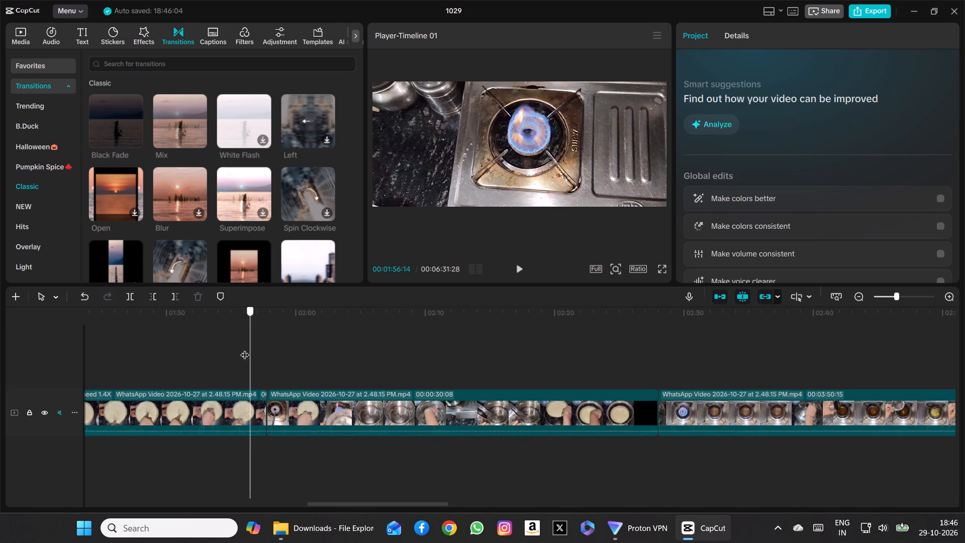
left_click_drag(245, 348, 241, 347)
left_click(516, 271)
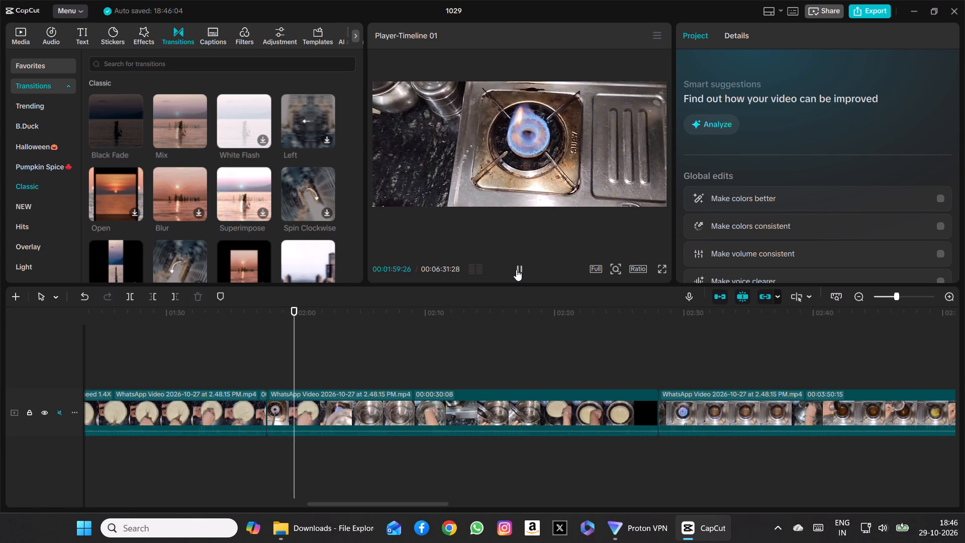
left_click(517, 268)
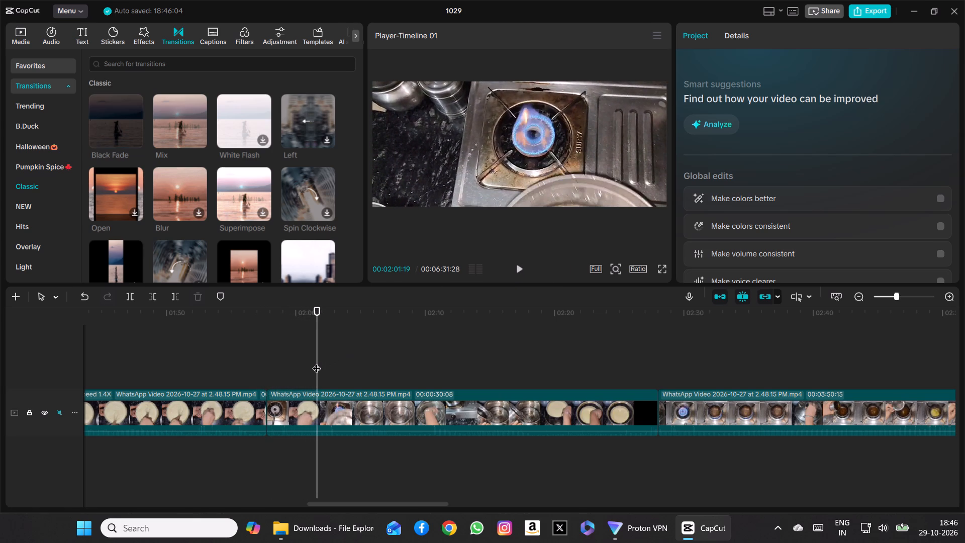
In the stove-lighting clip, find the frame where the steel pan moves back in over the burner and split at 00:02:01:25.
left_click_drag(317, 362, 293, 365)
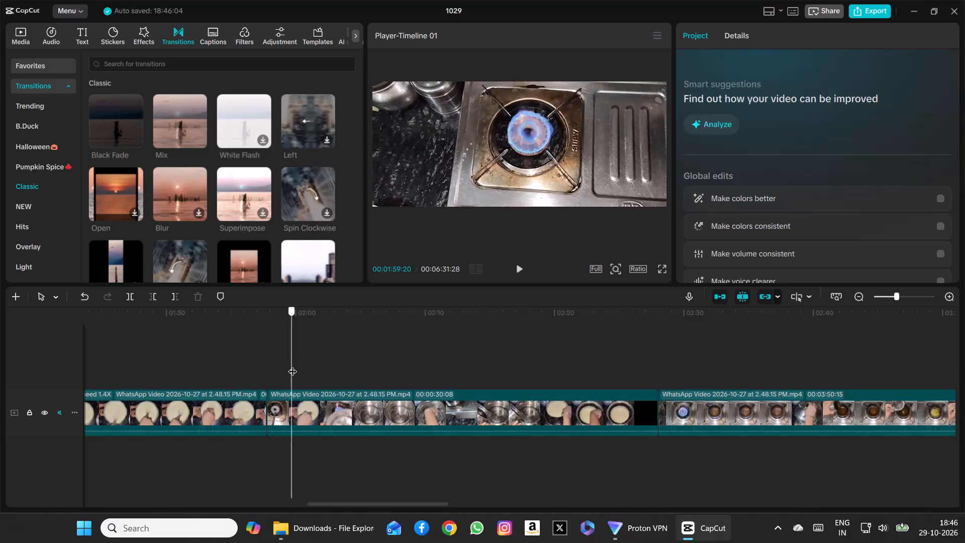
left_click_drag(293, 365, 302, 365)
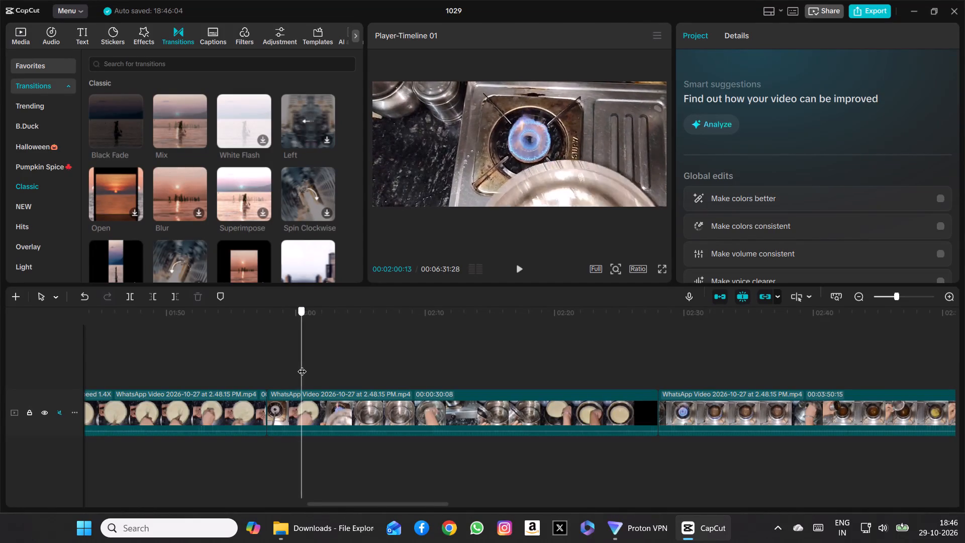
left_click_drag(302, 365, 307, 366)
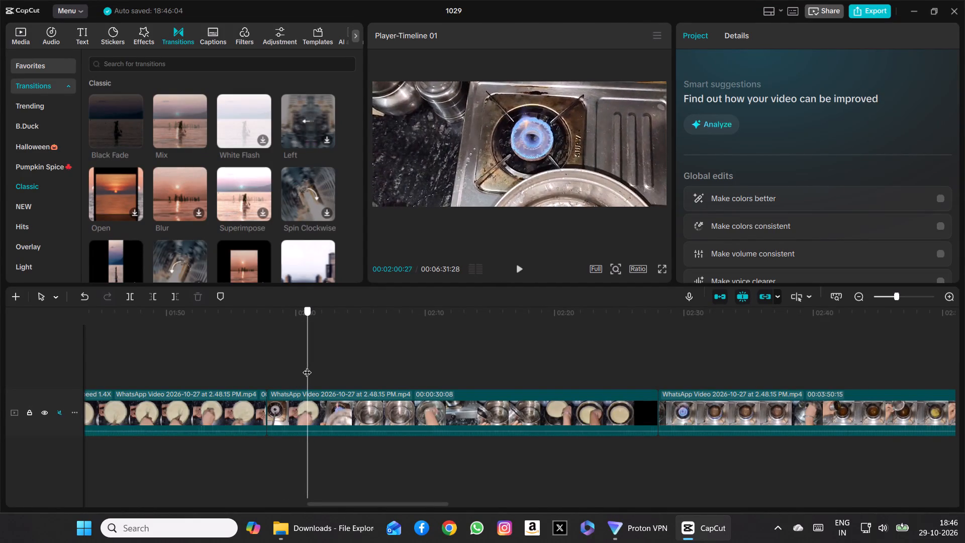
left_click_drag(307, 366, 258, 377)
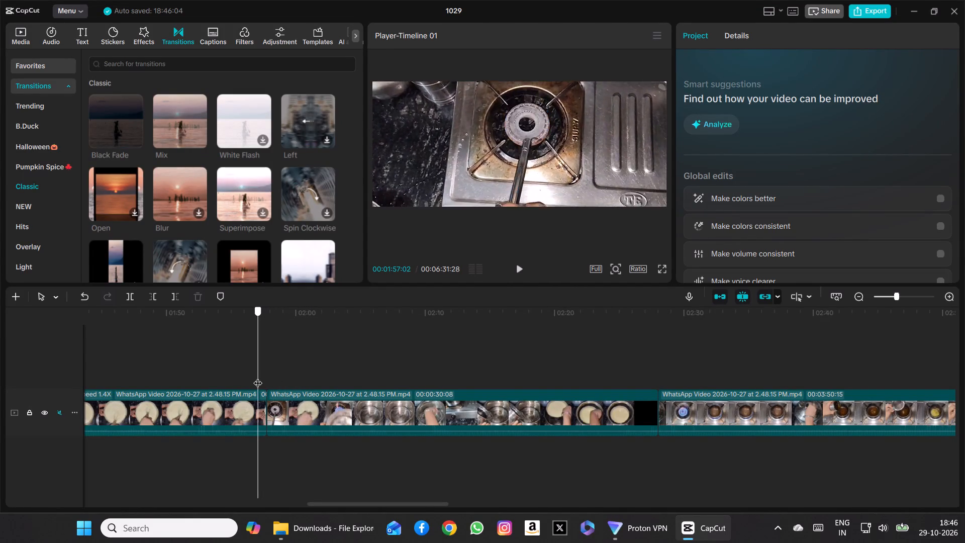
left_click_drag(258, 377, 275, 377)
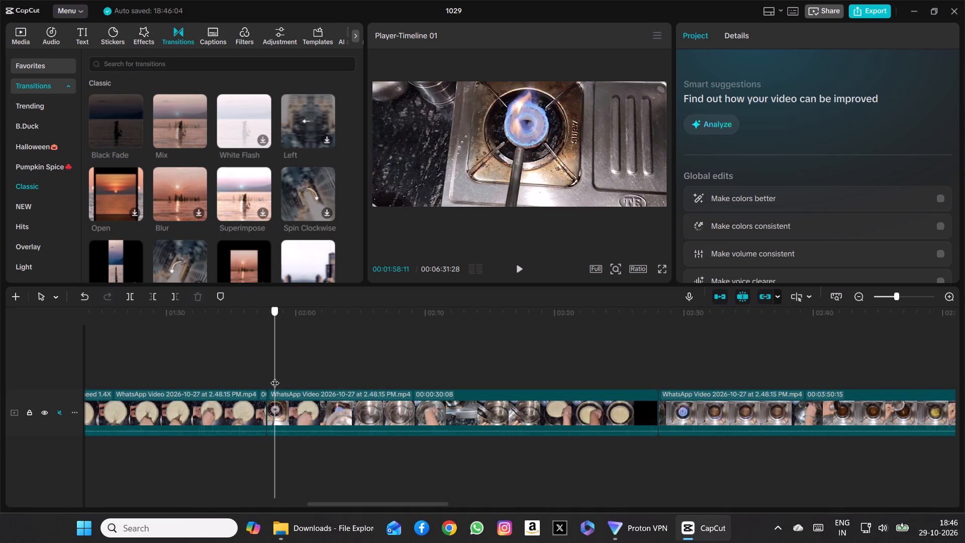
left_click_drag(275, 377, 290, 377)
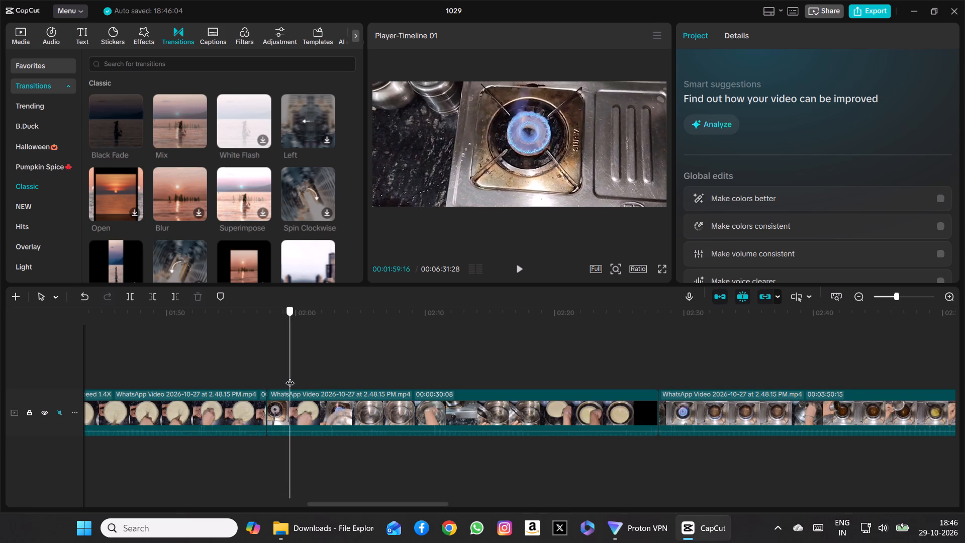
left_click_drag(290, 377, 301, 377)
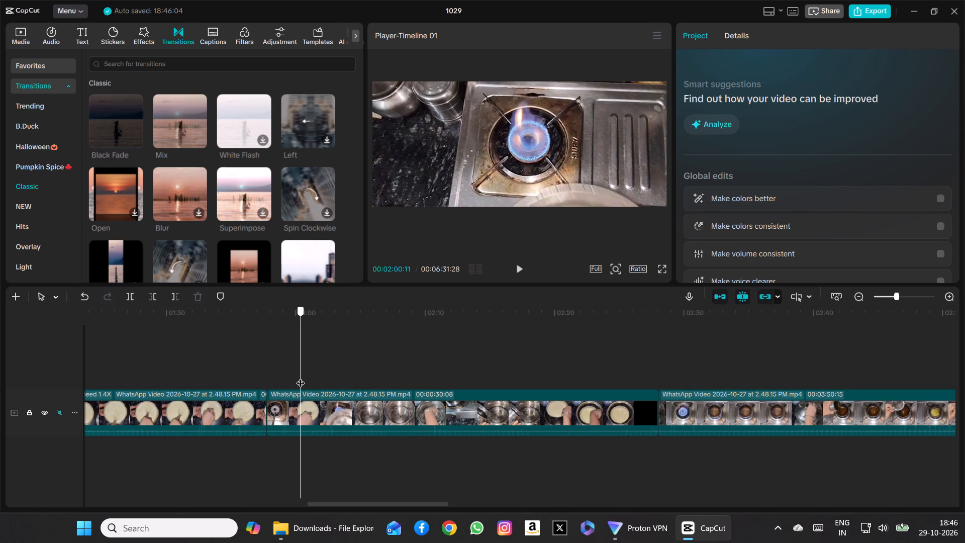
left_click_drag(301, 377, 303, 376)
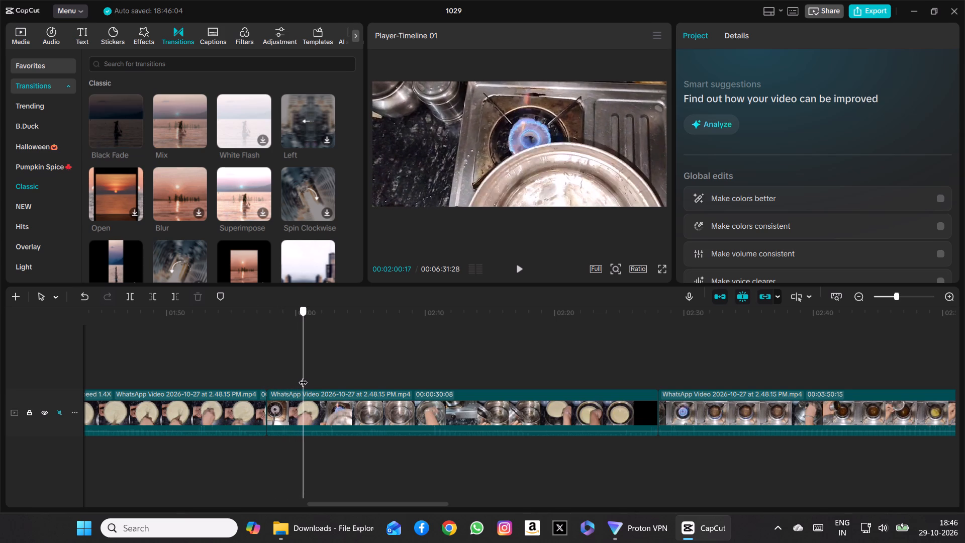
left_click_drag(303, 376, 289, 378)
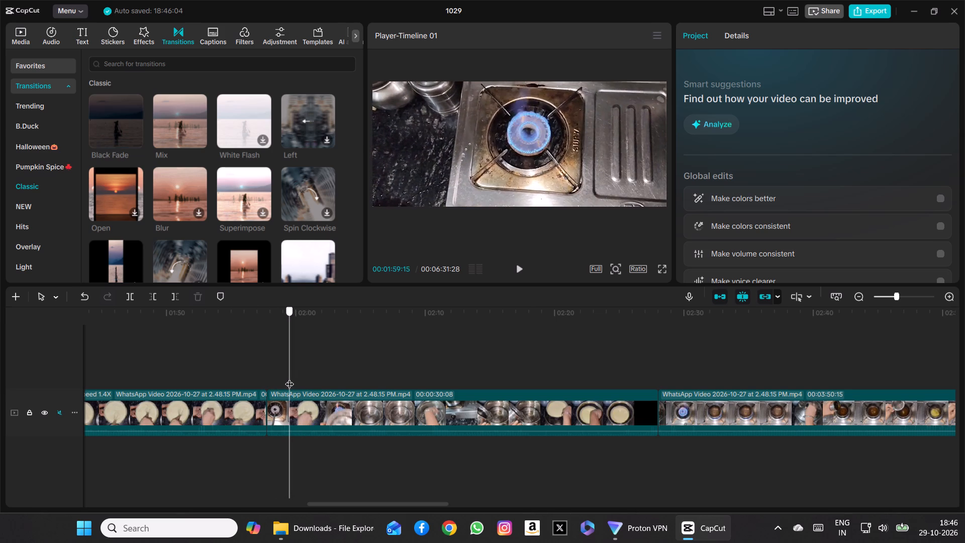
left_click_drag(289, 378, 293, 378)
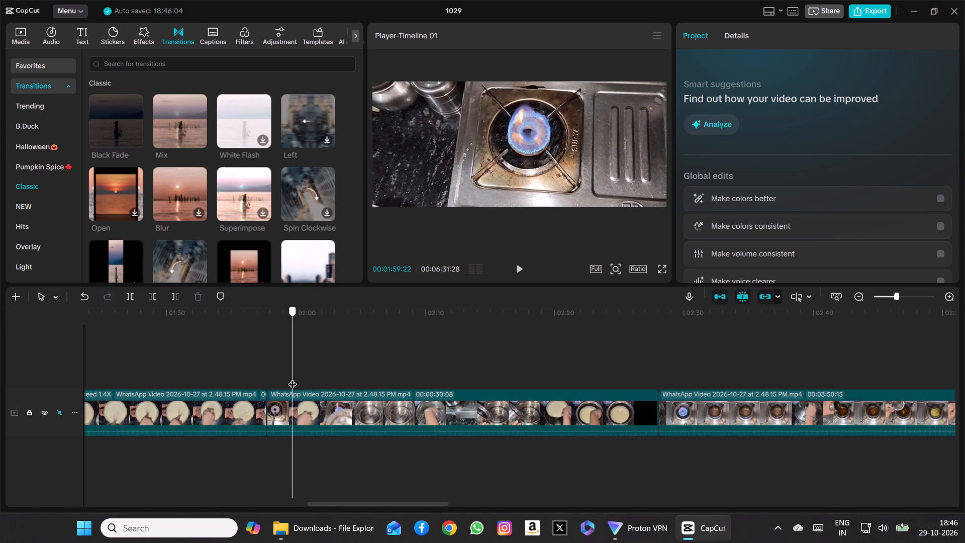
left_click_drag(293, 378, 283, 378)
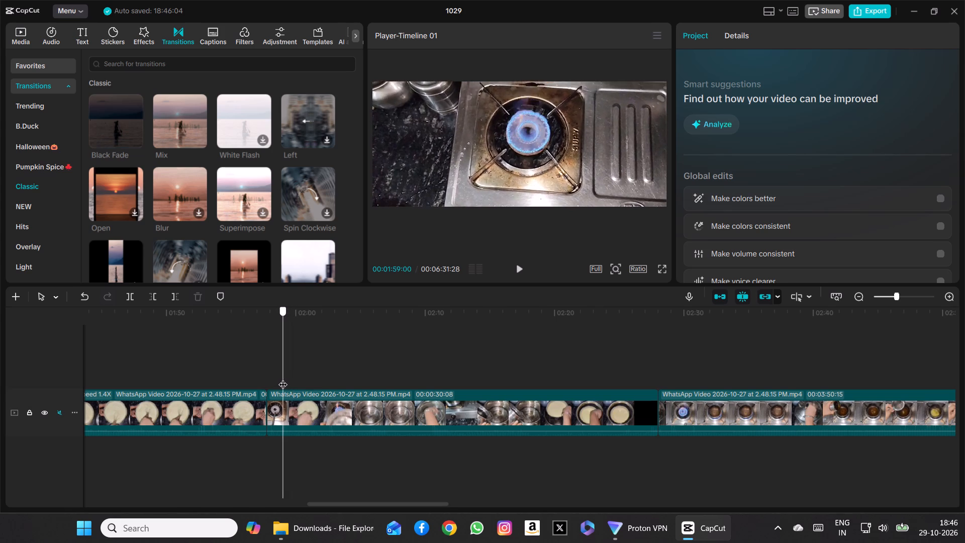
left_click_drag(283, 378, 291, 378)
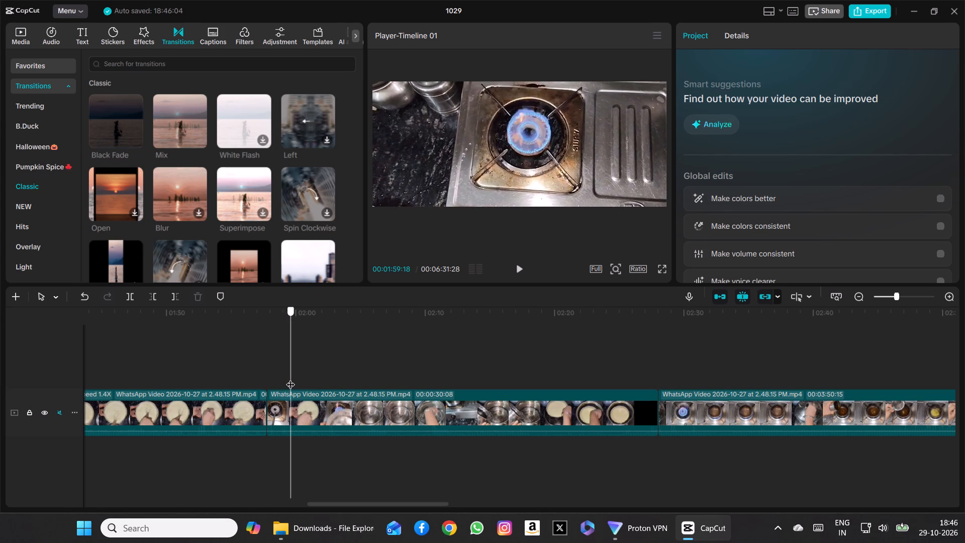
left_click_drag(291, 378, 305, 377)
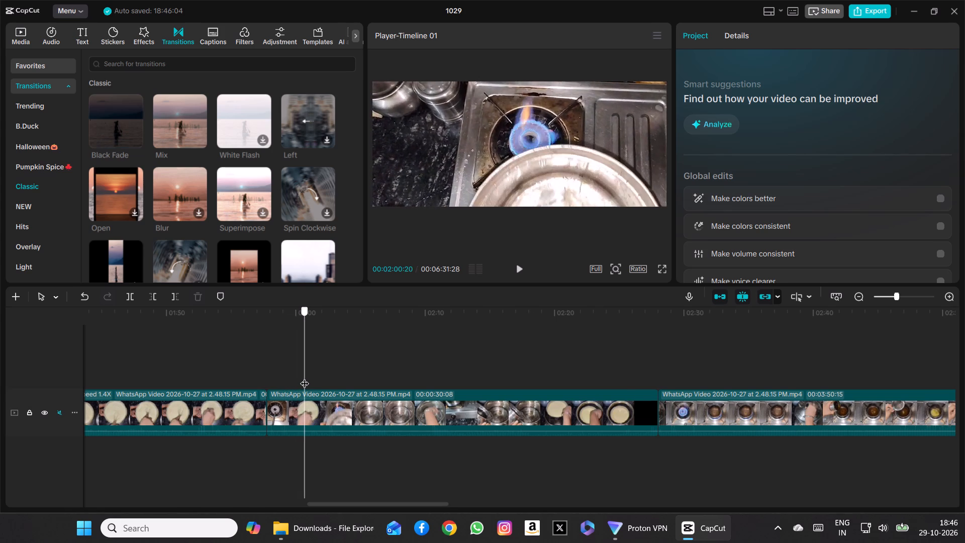
left_click_drag(305, 377, 312, 377)
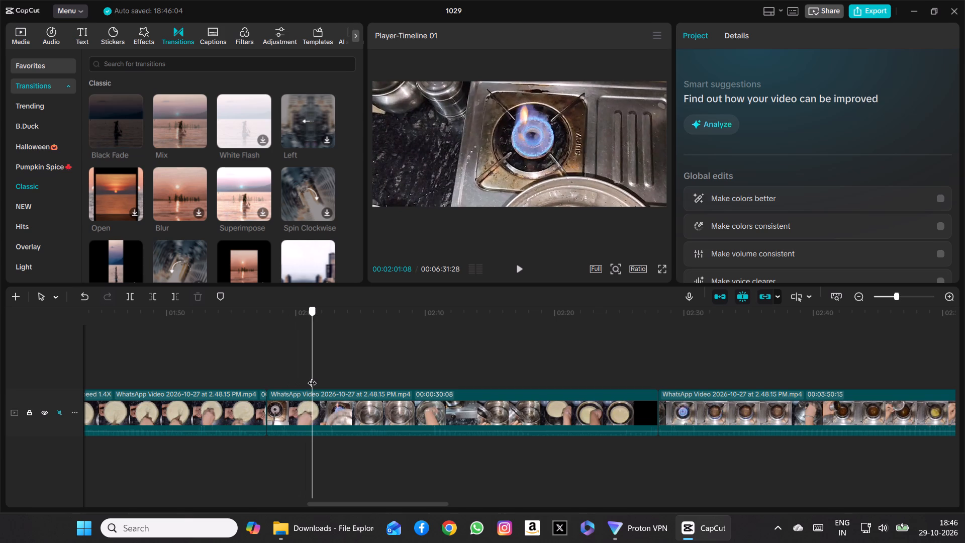
left_click_drag(312, 377, 316, 377)
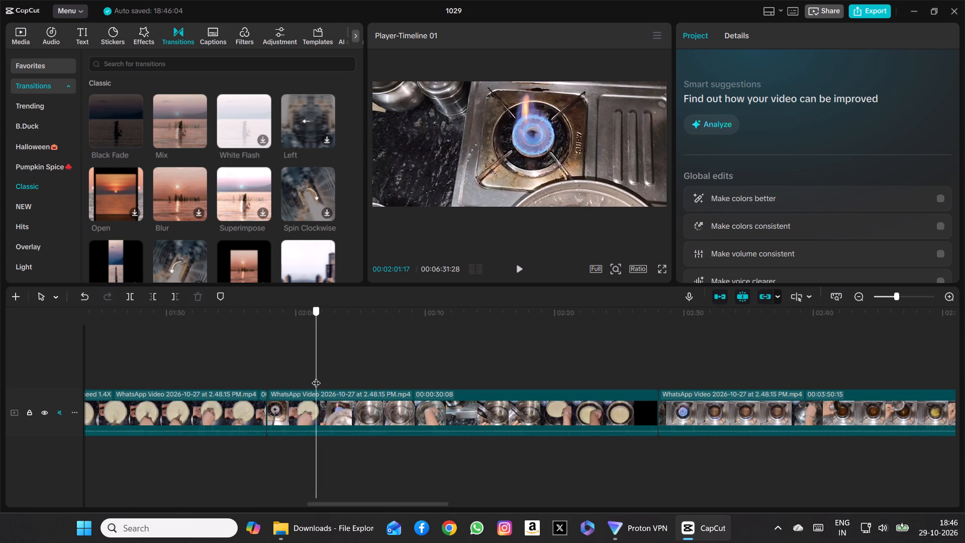
left_click_drag(316, 377, 319, 376)
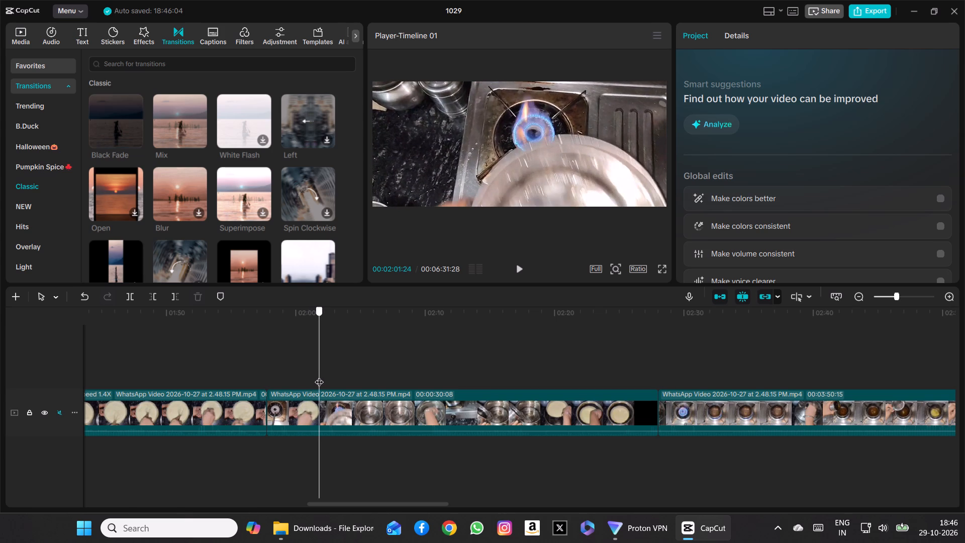
left_click_drag(319, 376, 315, 376)
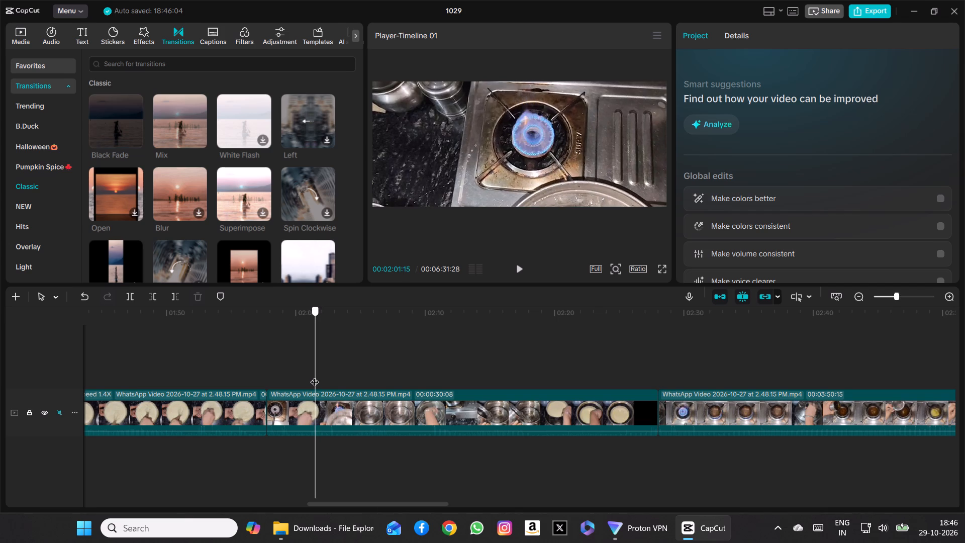
left_click_drag(315, 376, 318, 374)
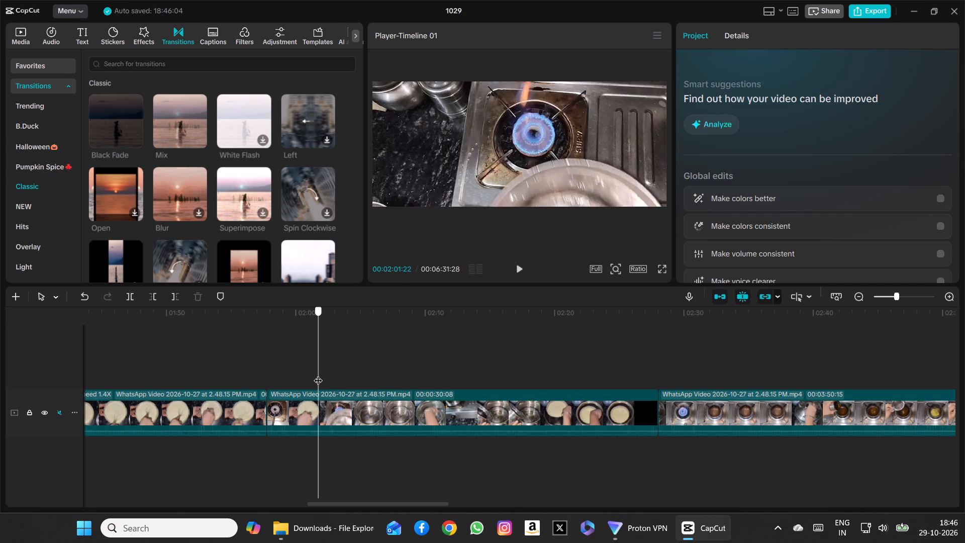
left_click_drag(318, 374, 320, 374)
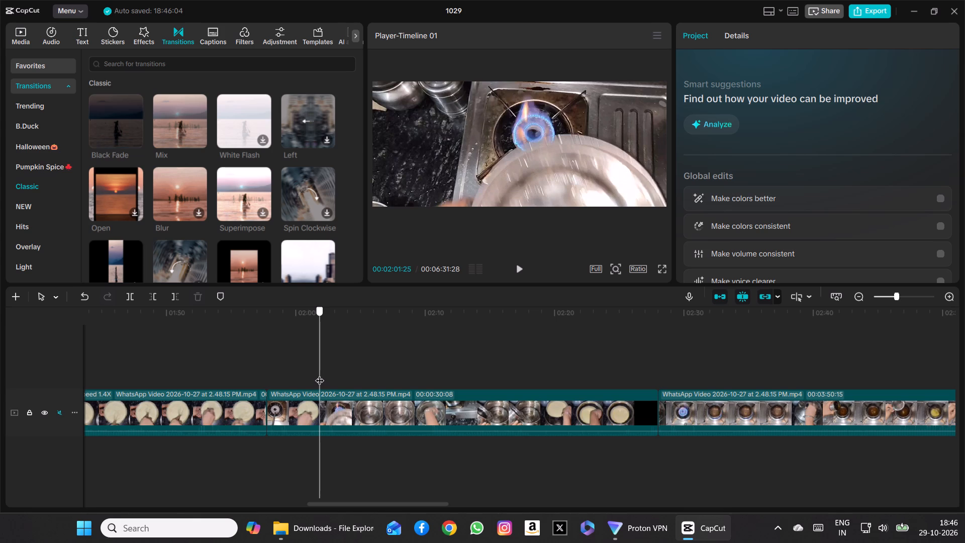
left_click_drag(320, 374, 320, 374)
left_click(128, 295)
Find the frame where the steel pan first enters beside the lit burner and split the clip at 00:02:00:13.
left_click_drag(320, 360, 299, 360)
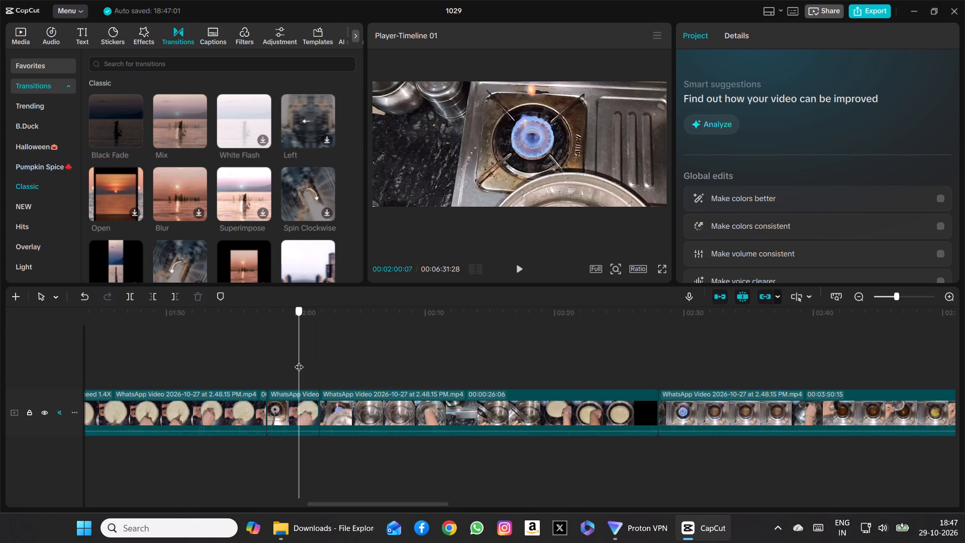
left_click_drag(299, 360, 280, 365)
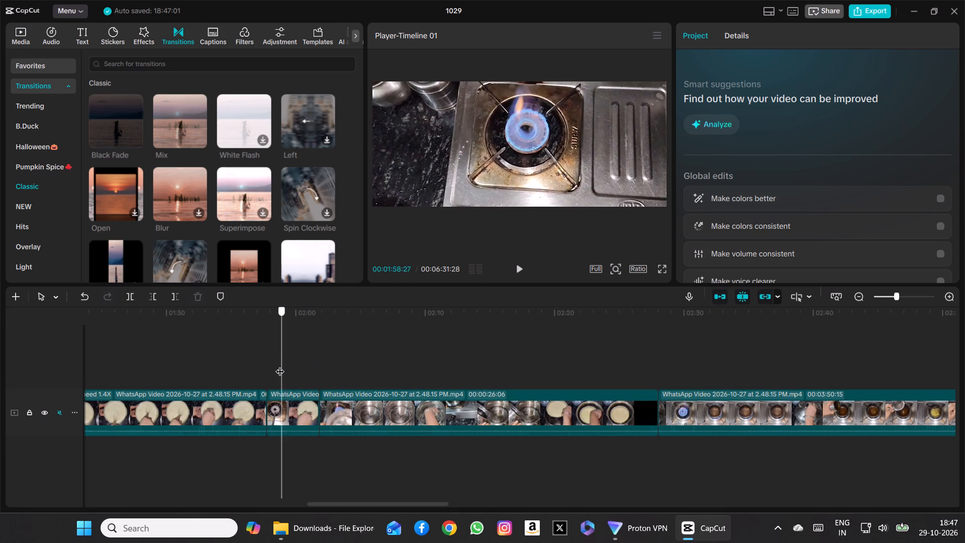
left_click_drag(280, 365, 273, 369)
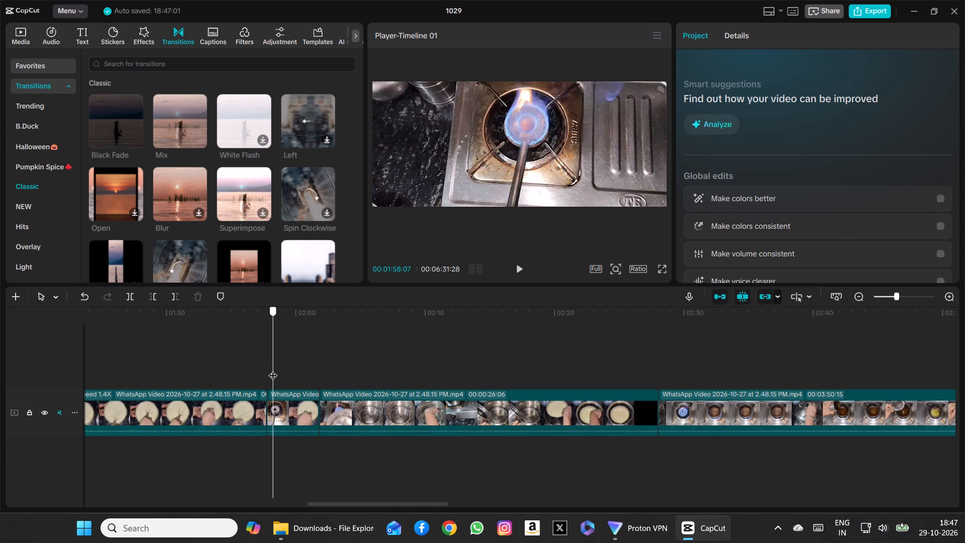
left_click_drag(273, 369, 288, 370)
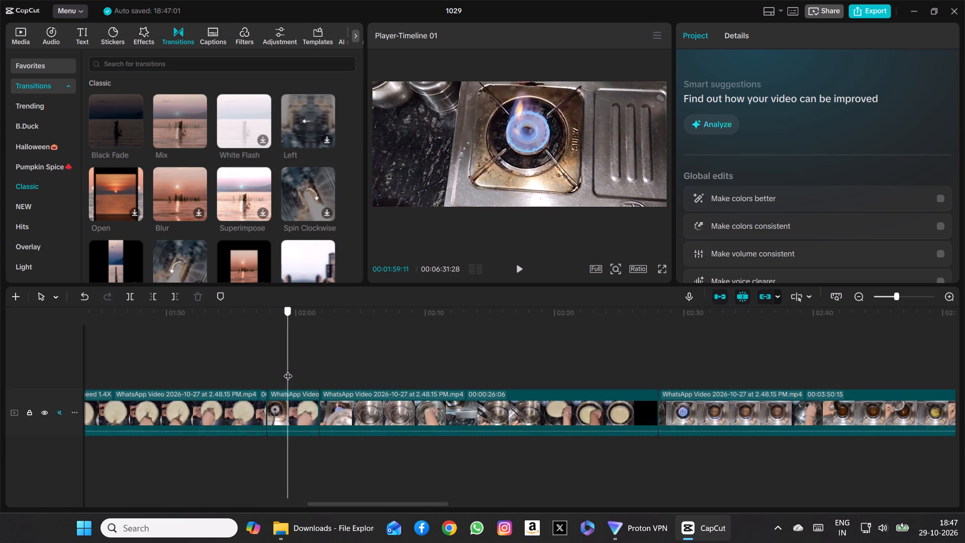
left_click_drag(288, 370, 300, 371)
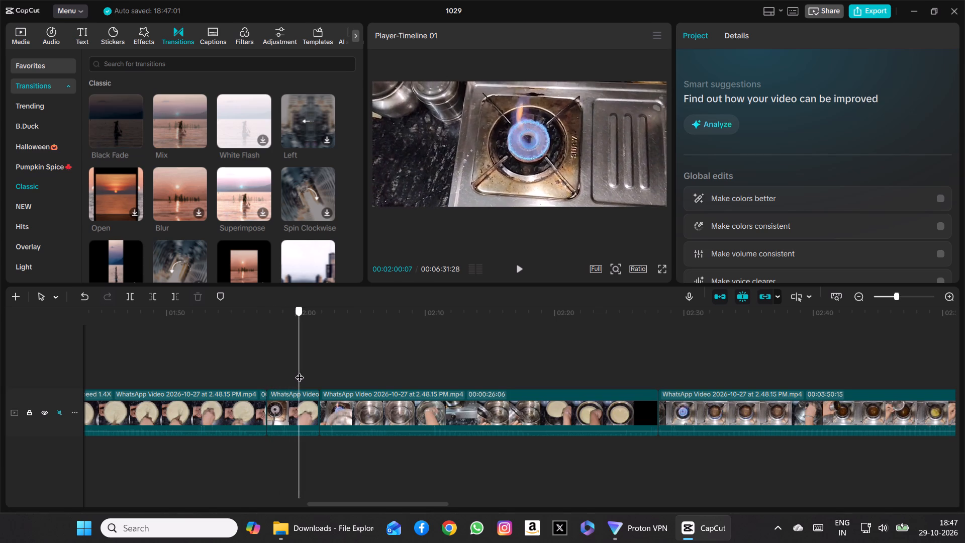
left_click_drag(300, 371, 302, 372)
left_click(129, 298)
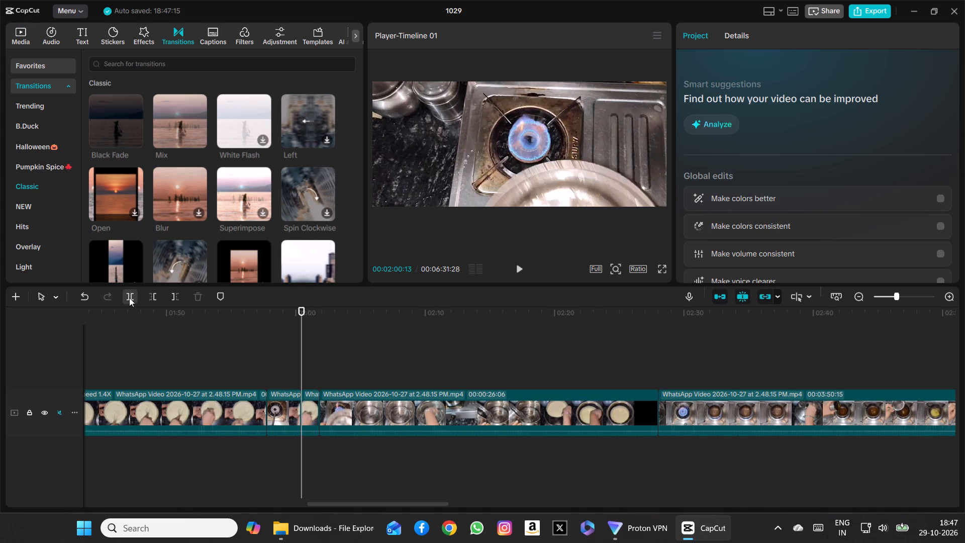
Delete the short segment of the pan's first partial entry, between the cuts at 00:02:00:13 and 00:02:01:25.
left_click(306, 408)
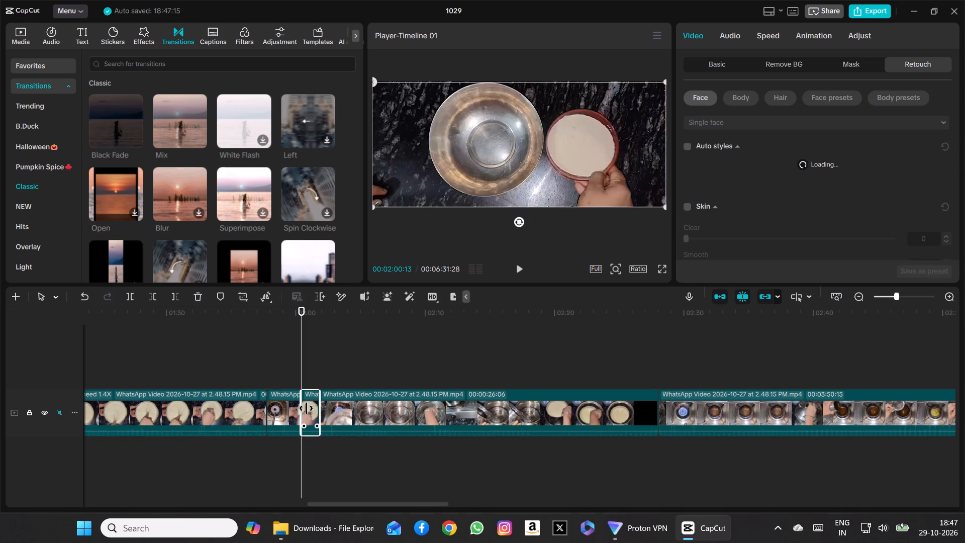
left_click(195, 297)
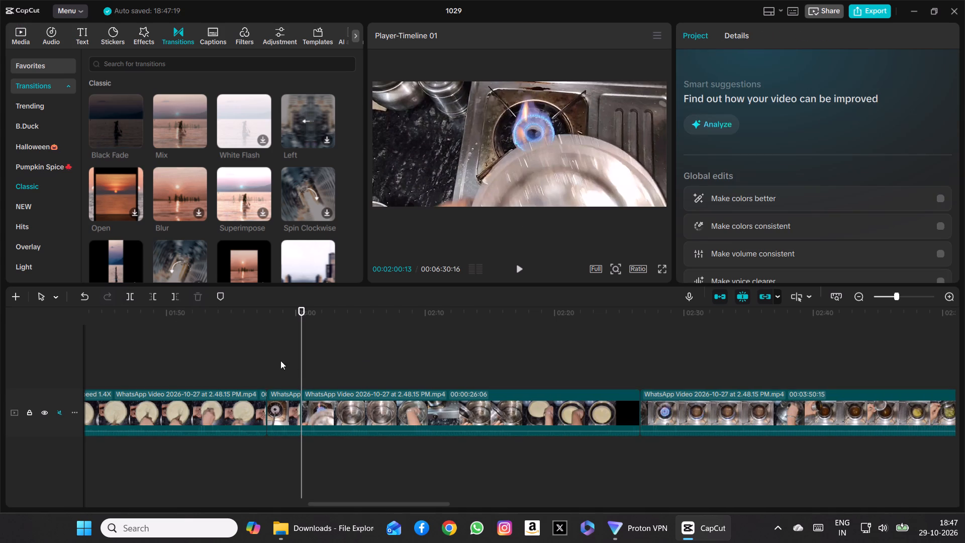
Play back from about 00:01:55 to 00:02:04 to check the join between the lit burner and the steel pan's entry.
left_click_drag(299, 358, 237, 352)
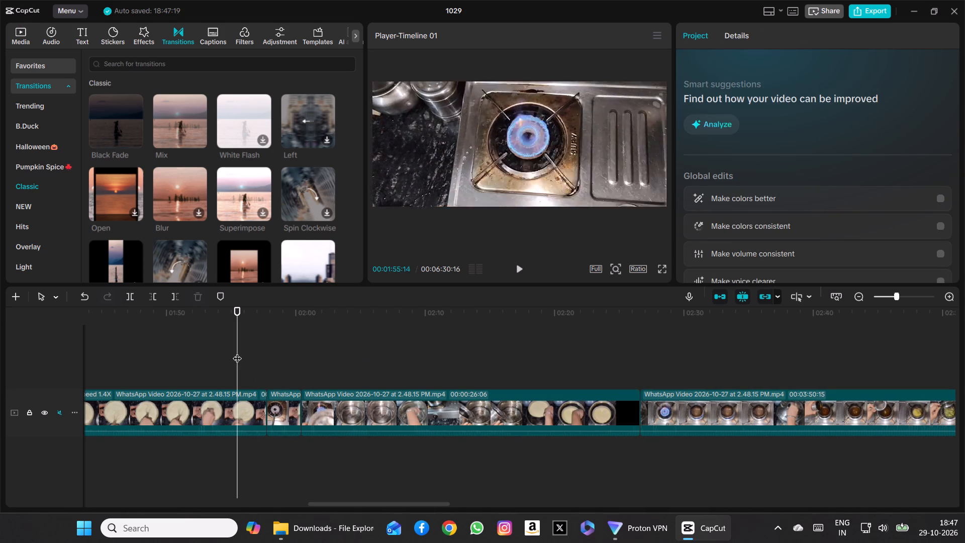
left_click(514, 268)
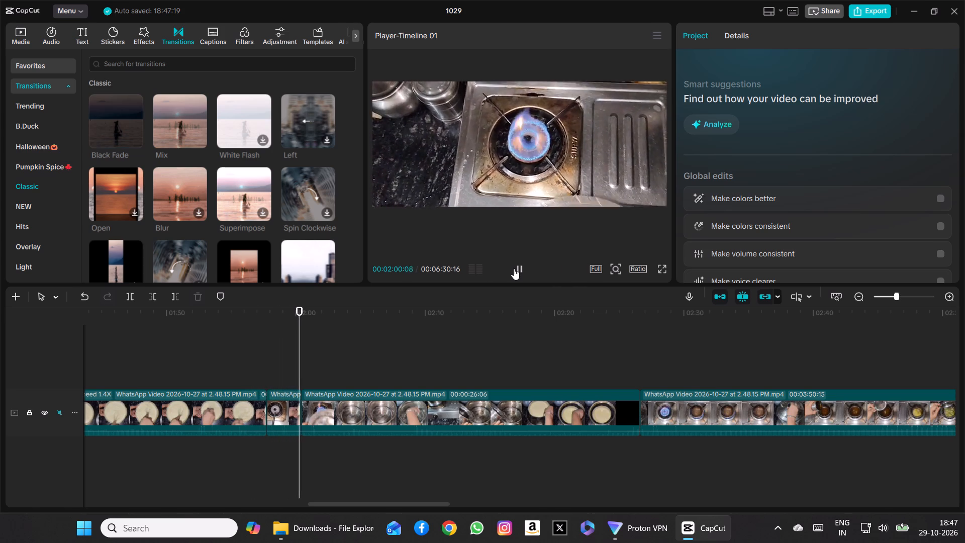
left_click(514, 268)
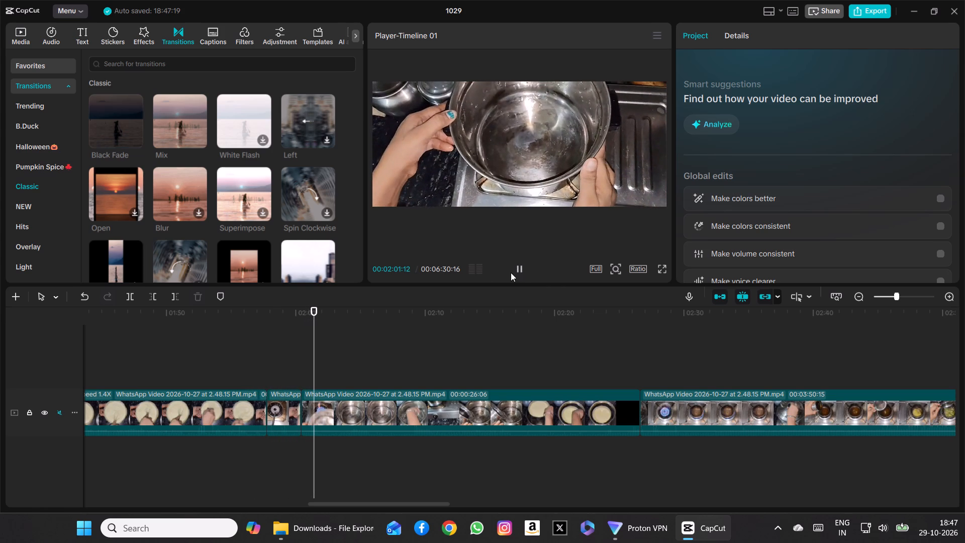
left_click(519, 268)
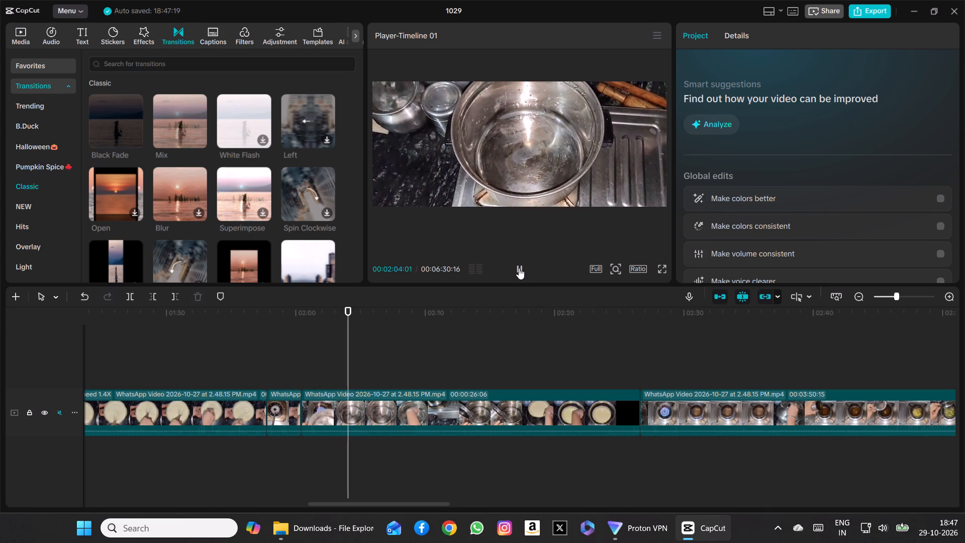
left_click(519, 268)
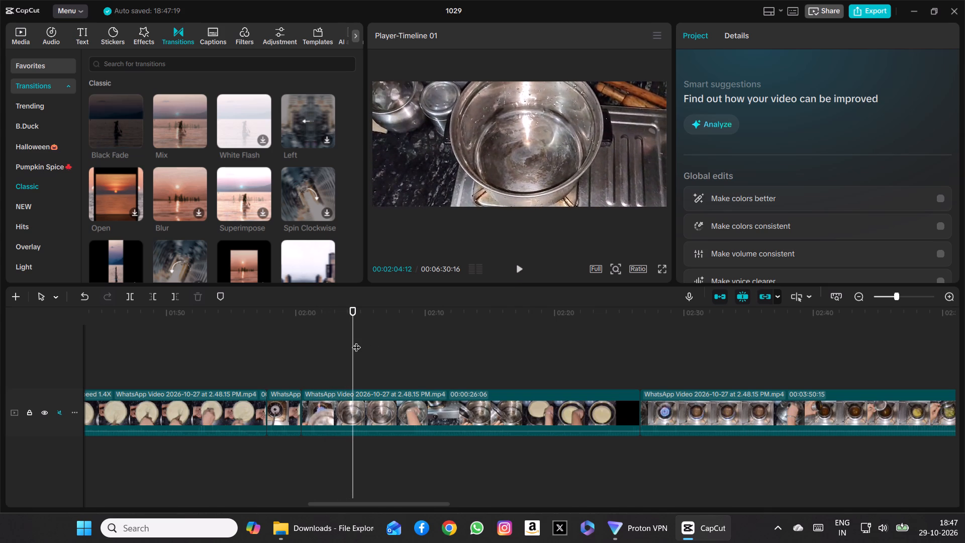
Inspect the steel-pan clip after the 00:02:00:13 cut up close and look through its retouch, adjustment, animation and audio settings.
left_click(402, 407)
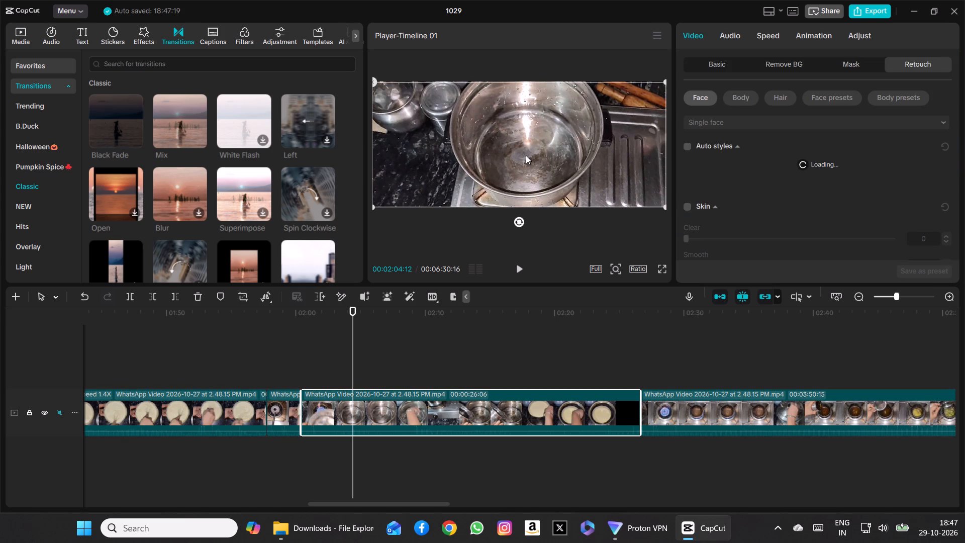
scroll(526, 155, "up", 6, "ctrl")
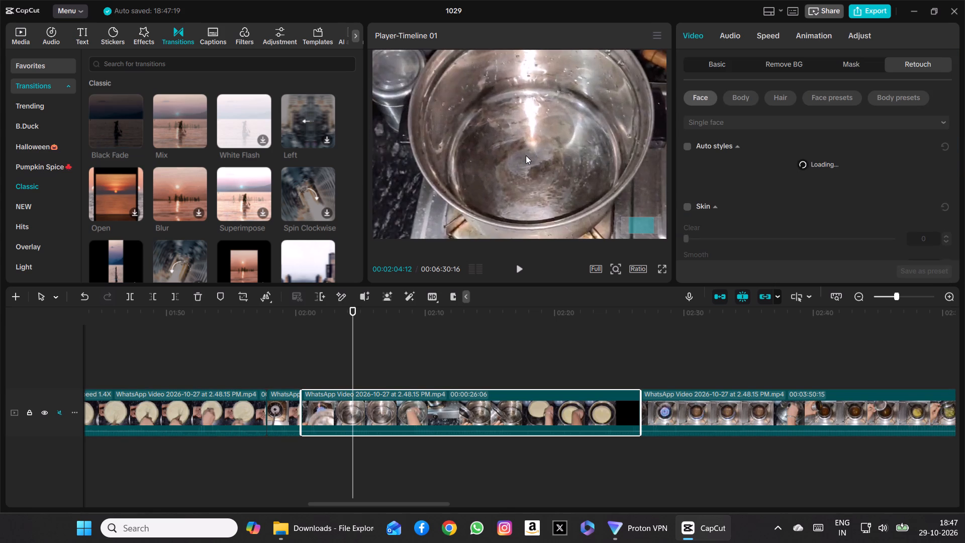
scroll(526, 155, "down", 8, "ctrl")
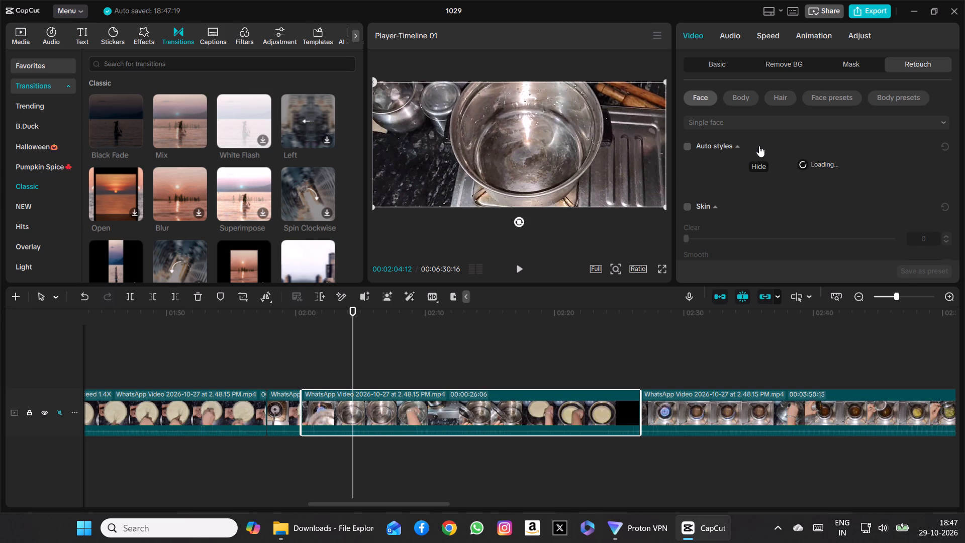
scroll(759, 146, "up", 3)
scroll(759, 146, "down", 3)
scroll(759, 146, "up", 7)
left_click(857, 33)
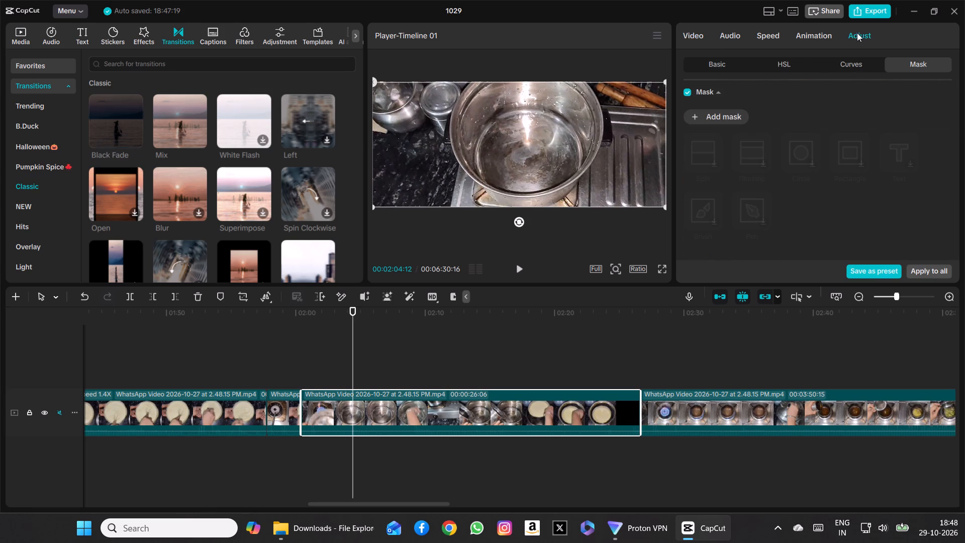
left_click(816, 36)
left_click(772, 36)
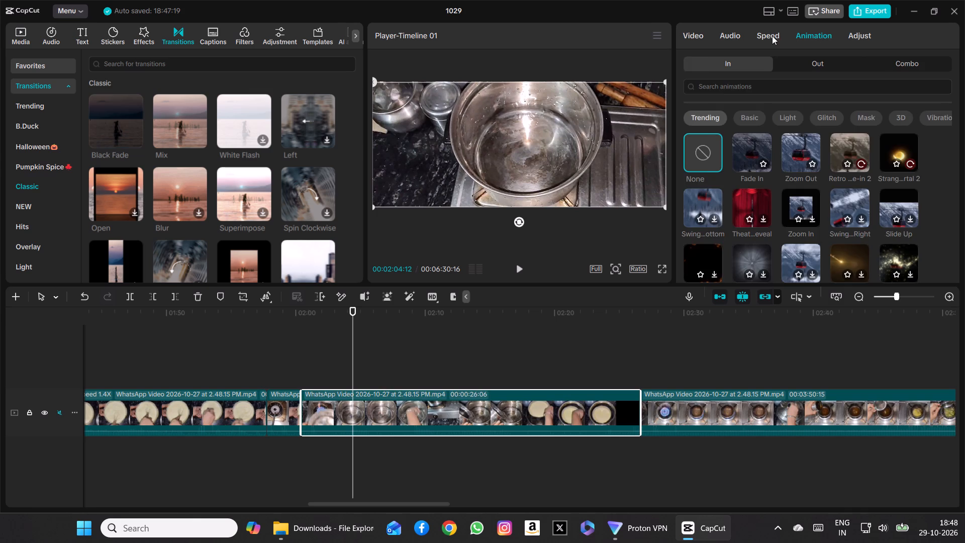
left_click(731, 29)
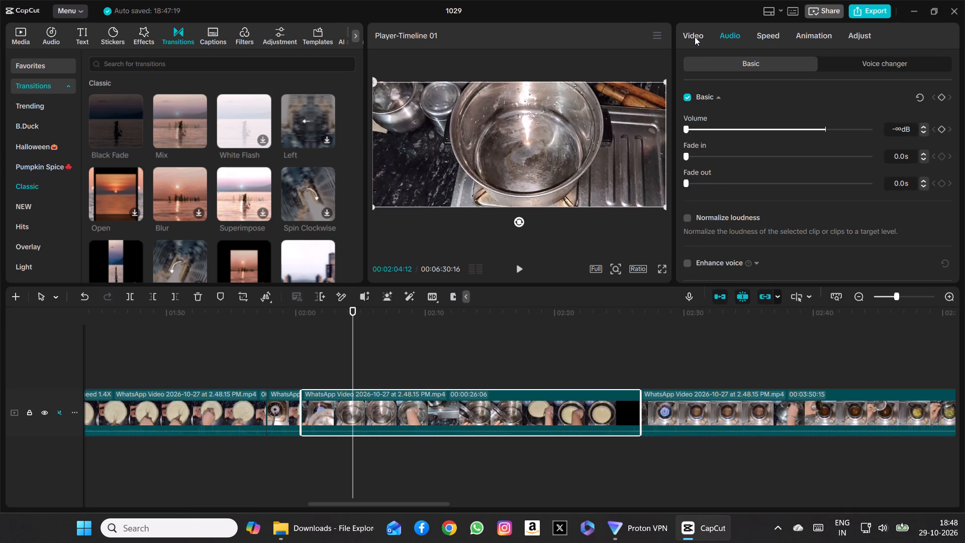
left_click(695, 36)
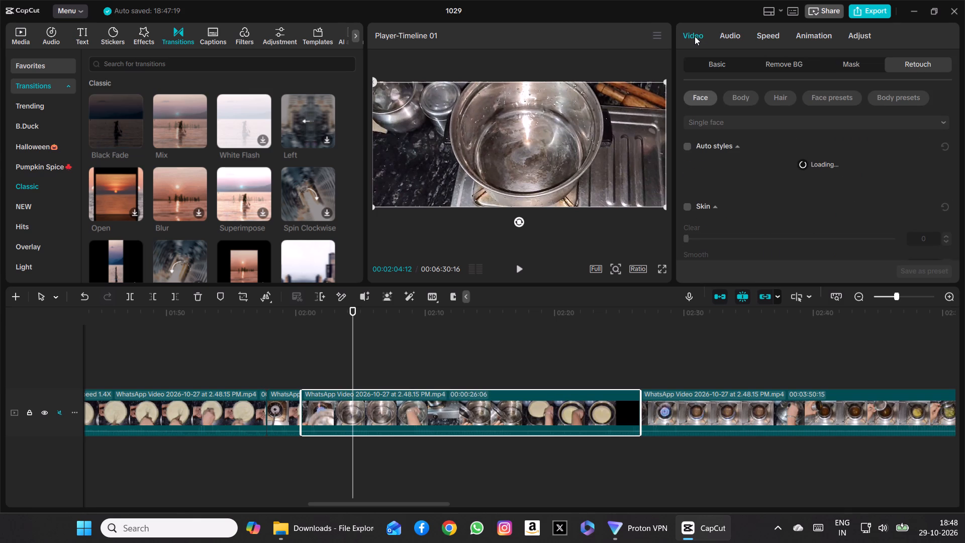
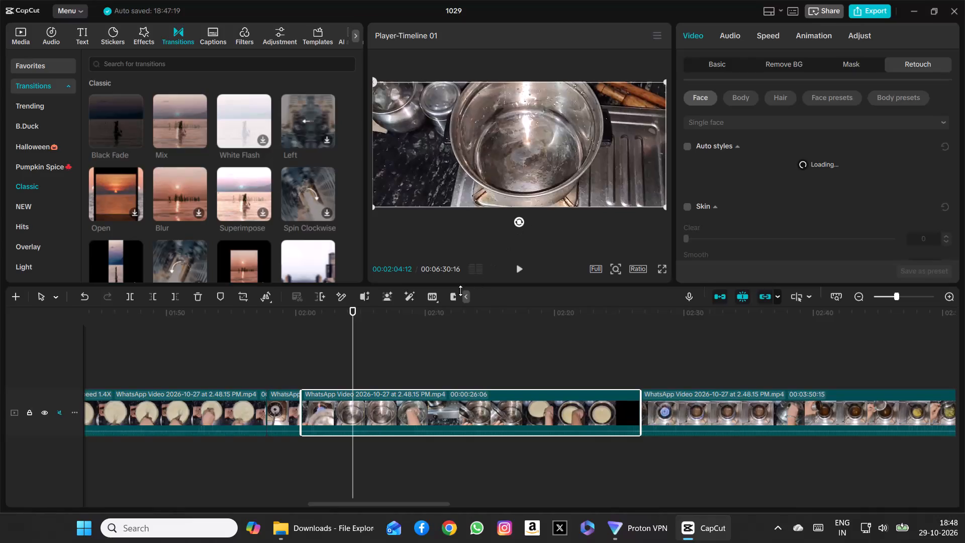
Play back from about 00:01:59 to 00:02:03 to check the join into the steel-pan clip.
left_click_drag(353, 342, 326, 349)
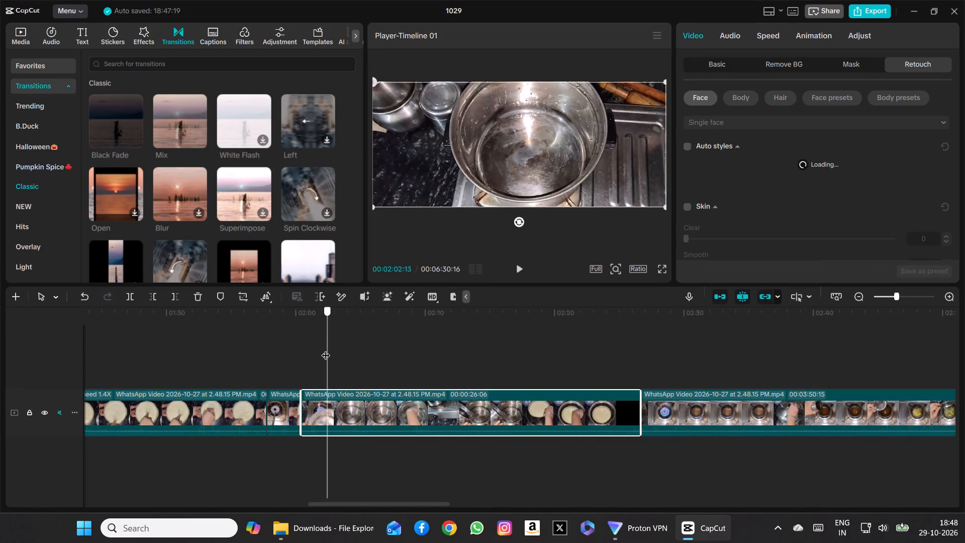
left_click_drag(326, 349, 290, 352)
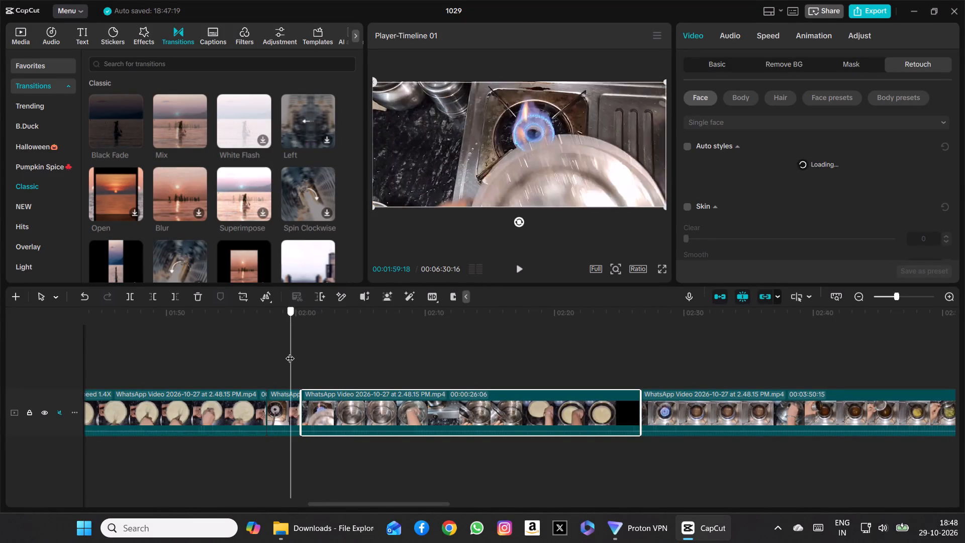
left_click_drag(290, 352, 289, 352)
left_click(516, 265)
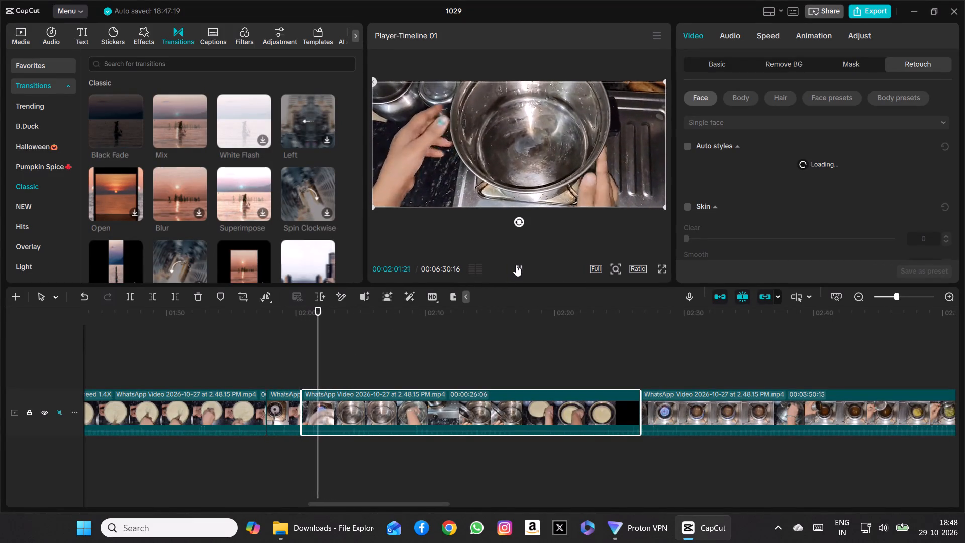
left_click(516, 265)
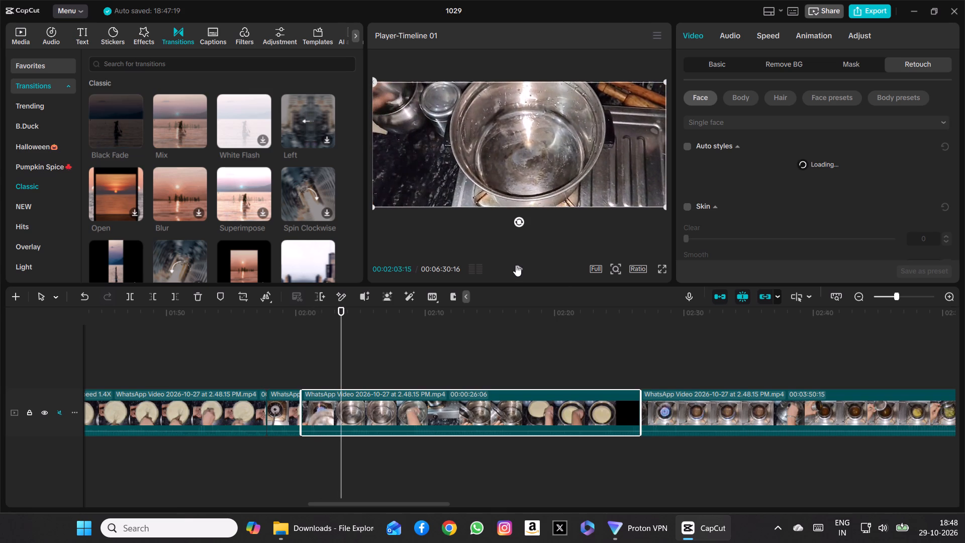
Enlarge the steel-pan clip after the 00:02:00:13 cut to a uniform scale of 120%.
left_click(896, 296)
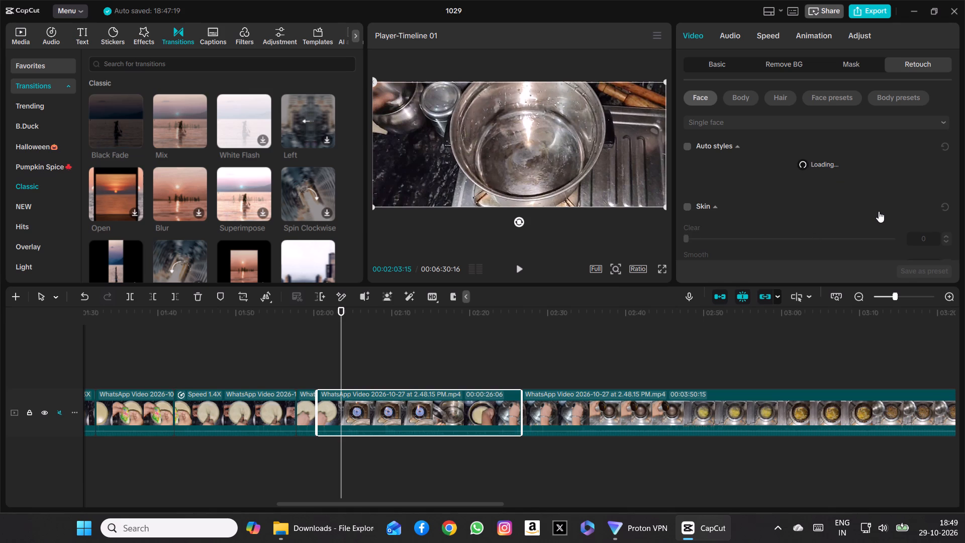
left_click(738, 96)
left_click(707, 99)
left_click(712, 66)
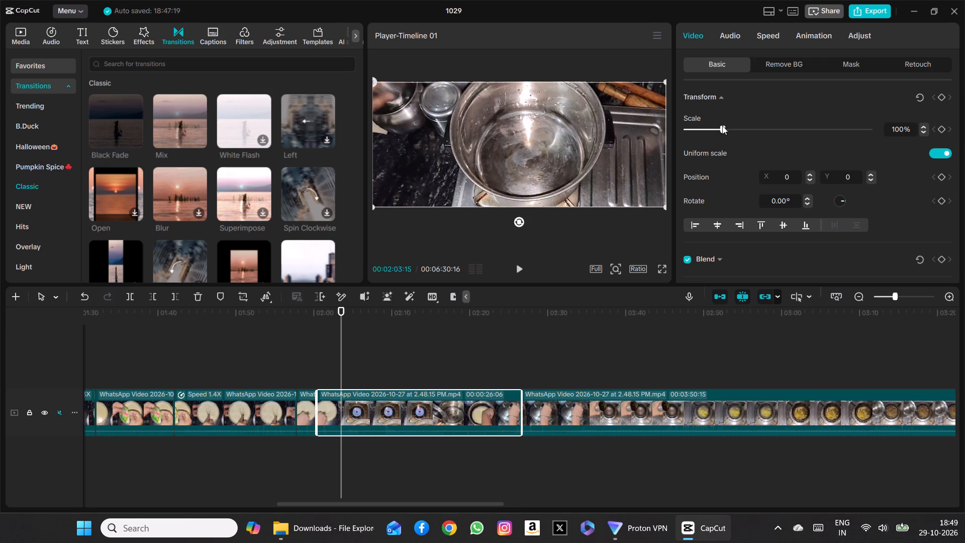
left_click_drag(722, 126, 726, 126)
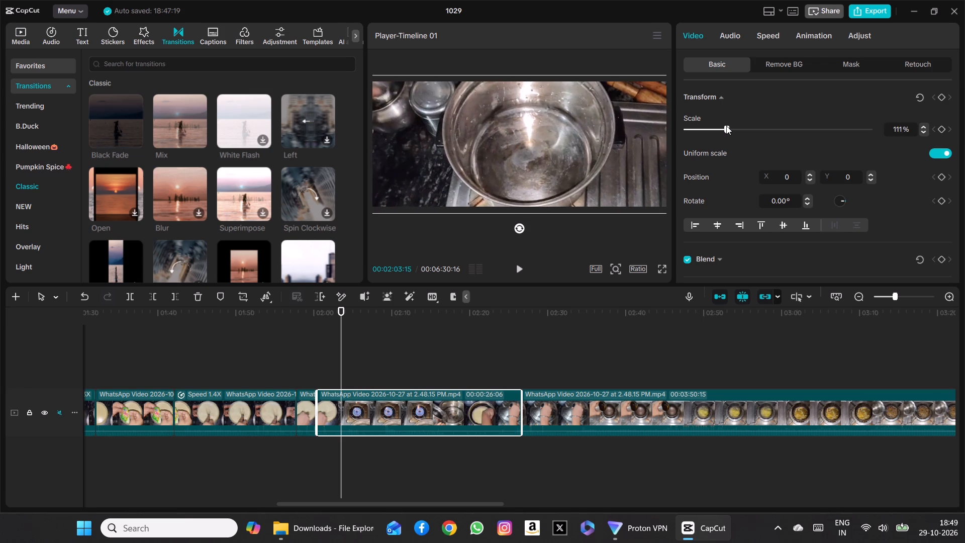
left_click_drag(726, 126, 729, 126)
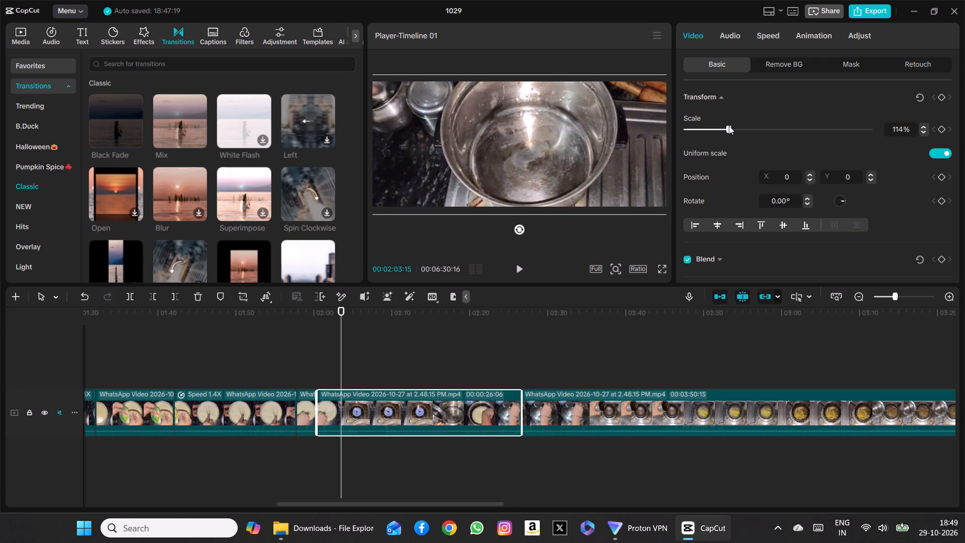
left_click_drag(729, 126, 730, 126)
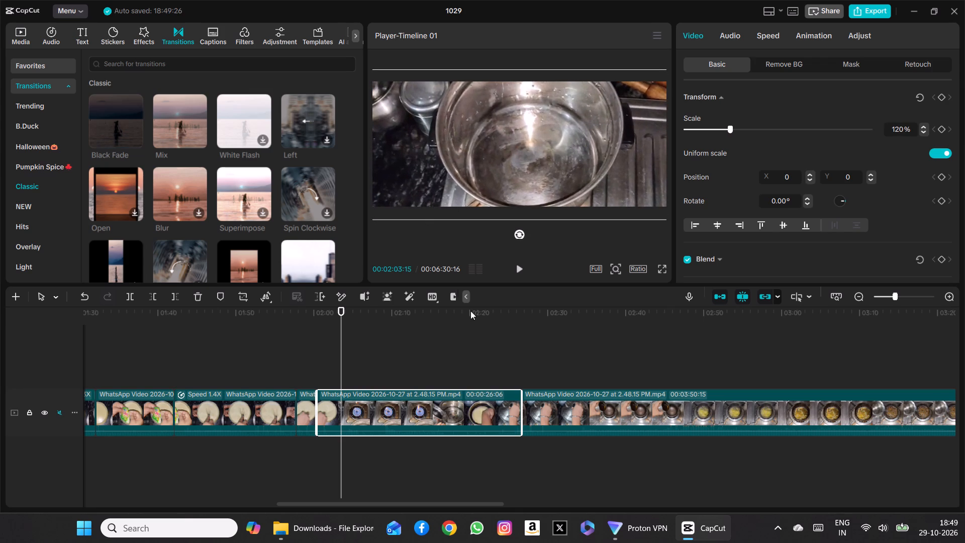
Play back from the batter-mixing shot at about 00:01:55 through the steel pan's entry to judge the enlarged framing.
left_click_drag(341, 341, 300, 342)
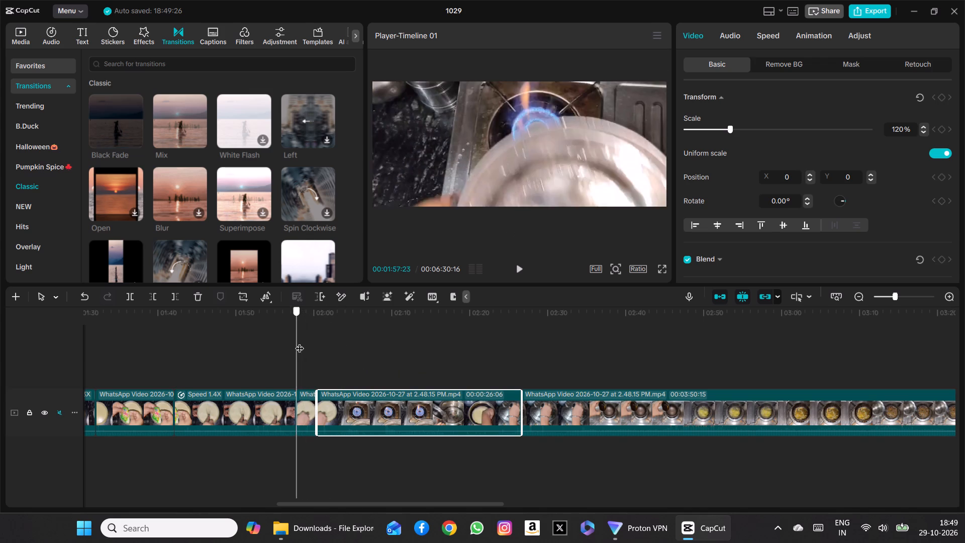
left_click_drag(300, 342, 290, 340)
left_click(516, 265)
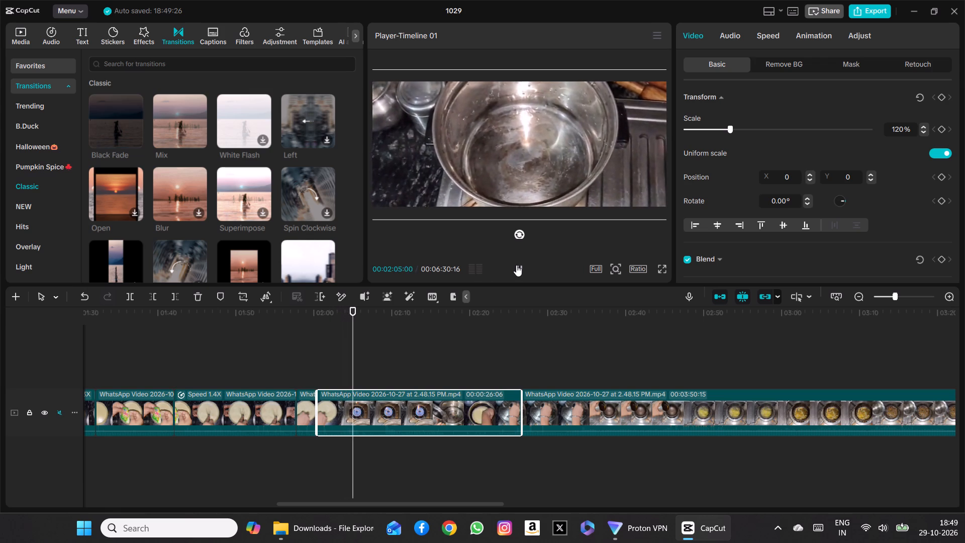
left_click(516, 265)
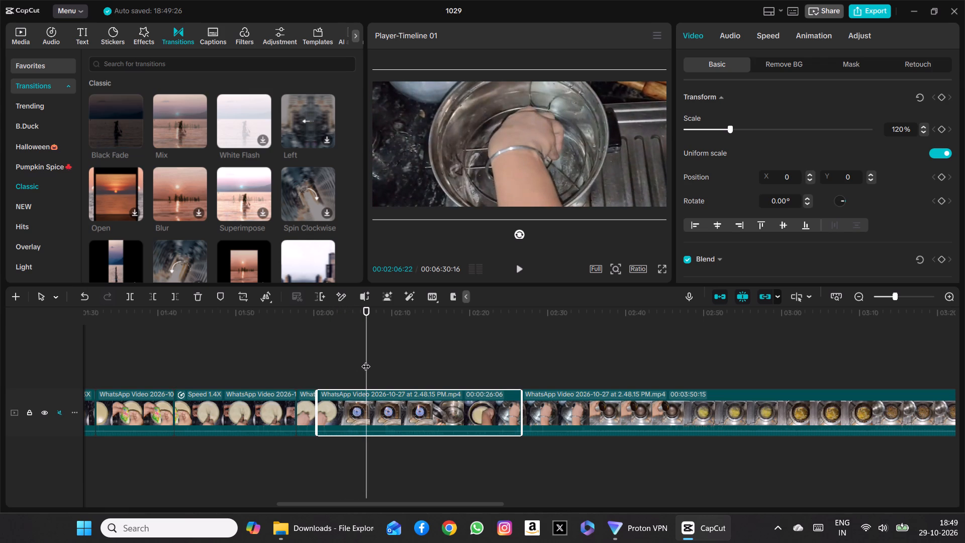
left_click_drag(366, 360, 277, 354)
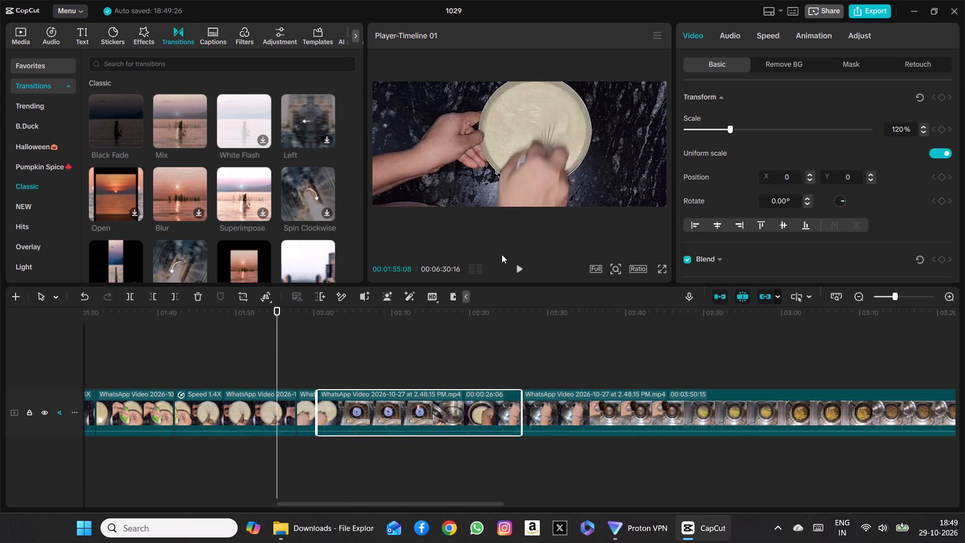
left_click(516, 267)
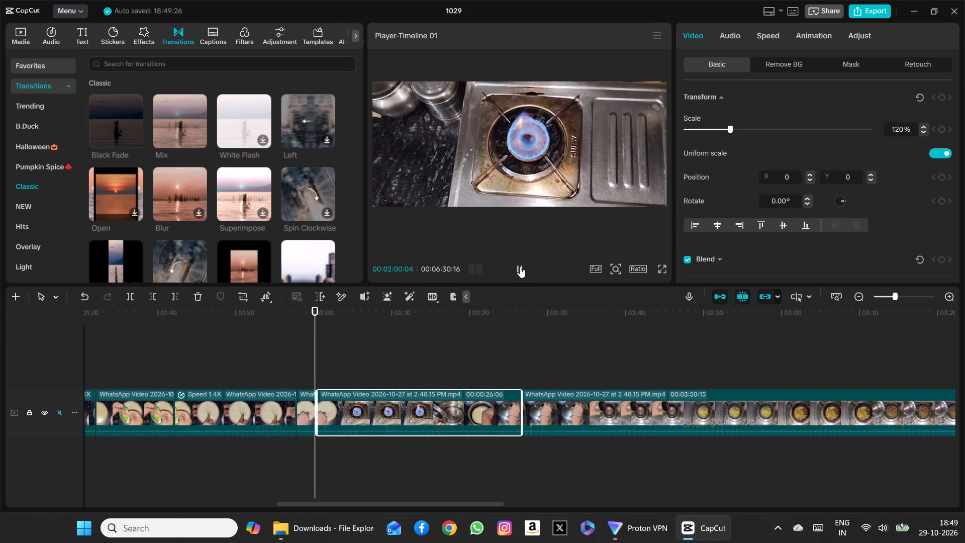
left_click(520, 266)
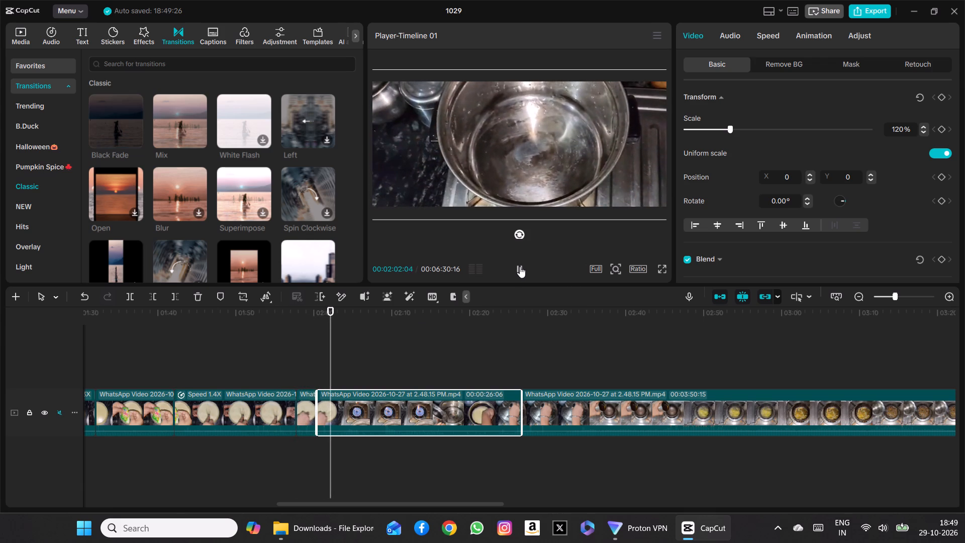
Set the steel-pan clip's scale to 115% and play back a few seconds of it.
left_click(731, 127)
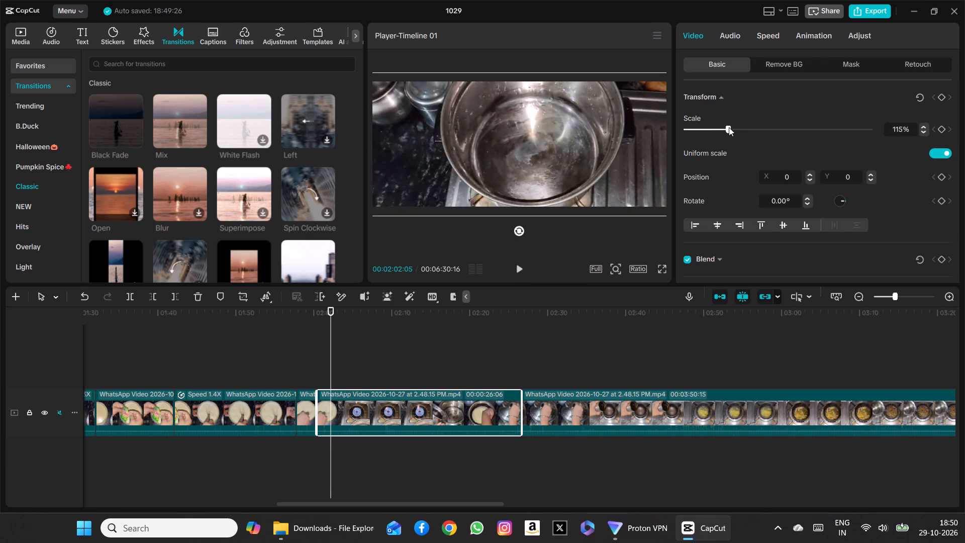
left_click(518, 264)
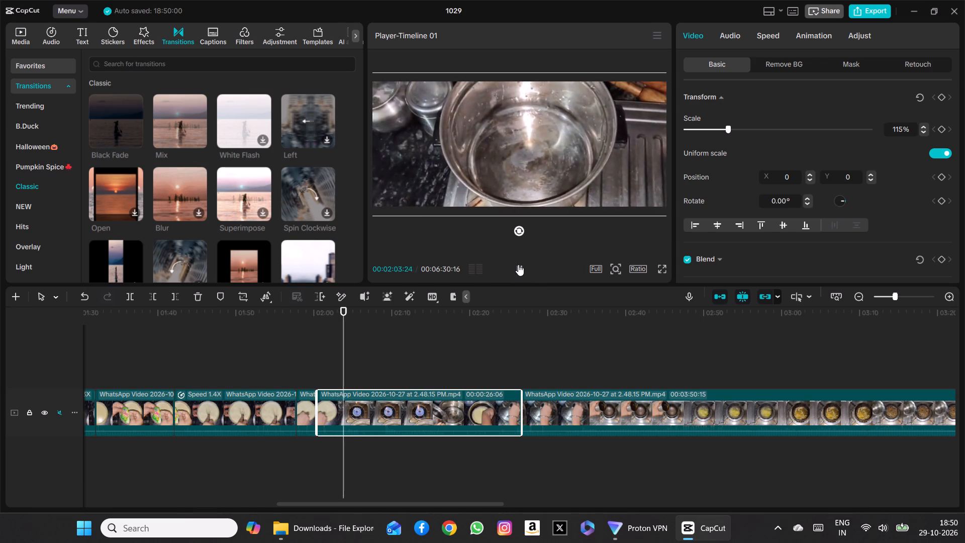
left_click(518, 264)
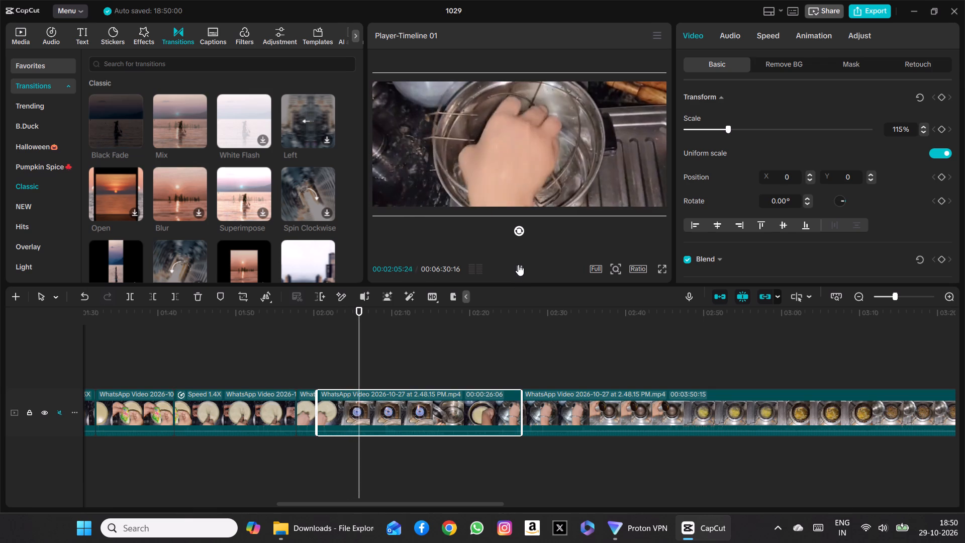
Find the frame where the empty steel pan sits alone on the burner and split the clip at 00:02:02:22.
left_click_drag(361, 348, 305, 357)
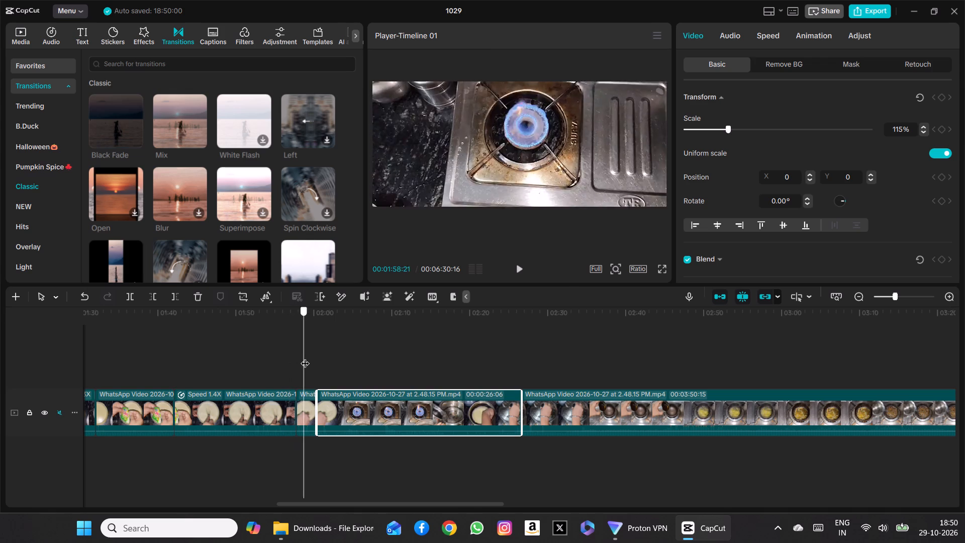
left_click_drag(305, 357, 329, 360)
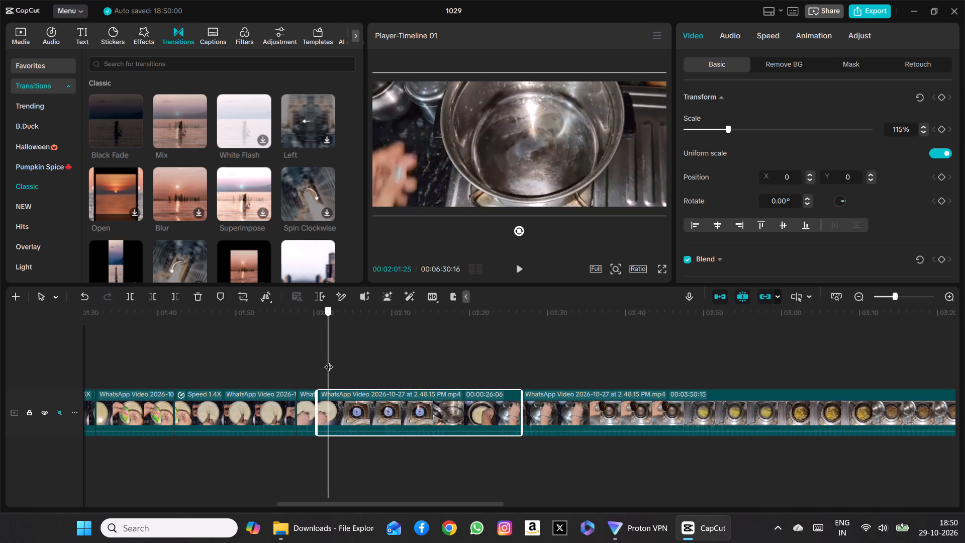
left_click_drag(329, 360, 359, 368)
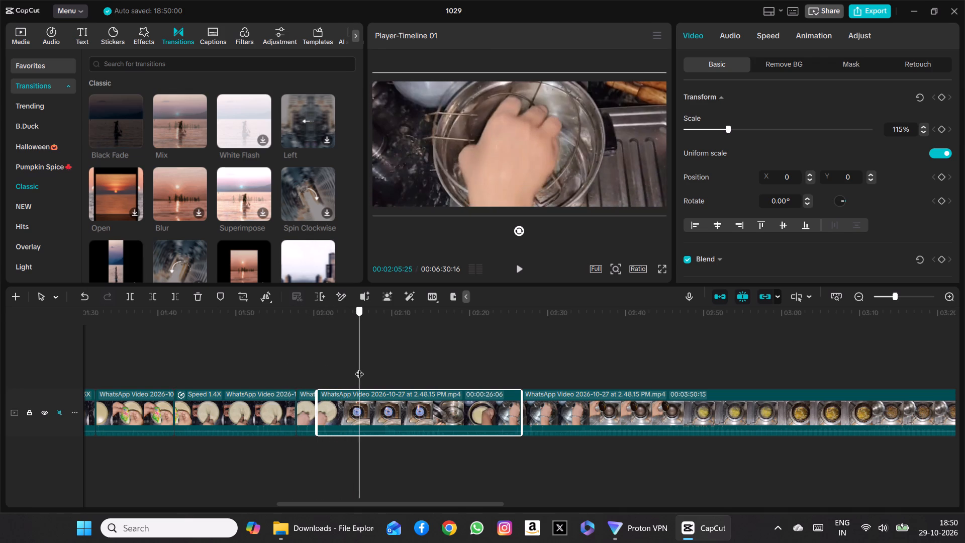
left_click_drag(359, 368, 318, 368)
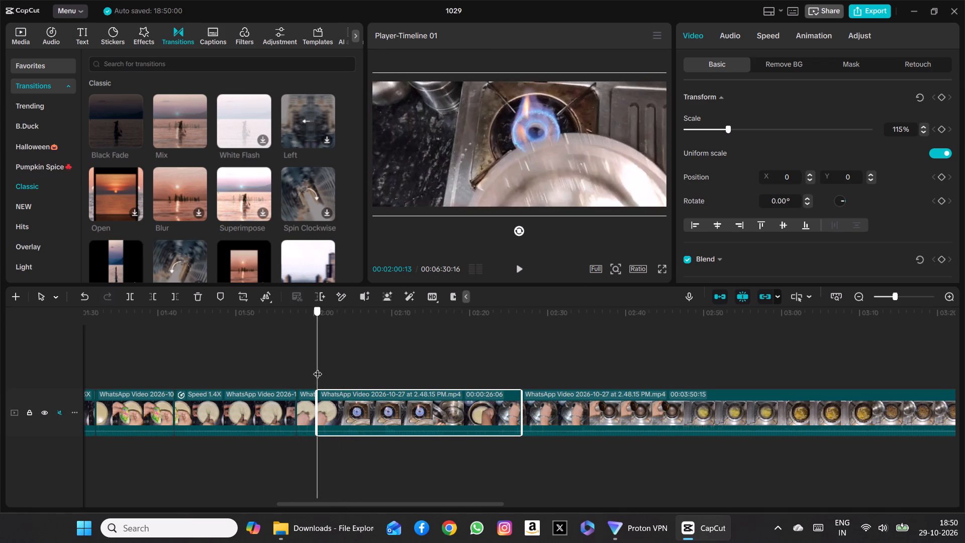
left_click_drag(318, 368, 335, 369)
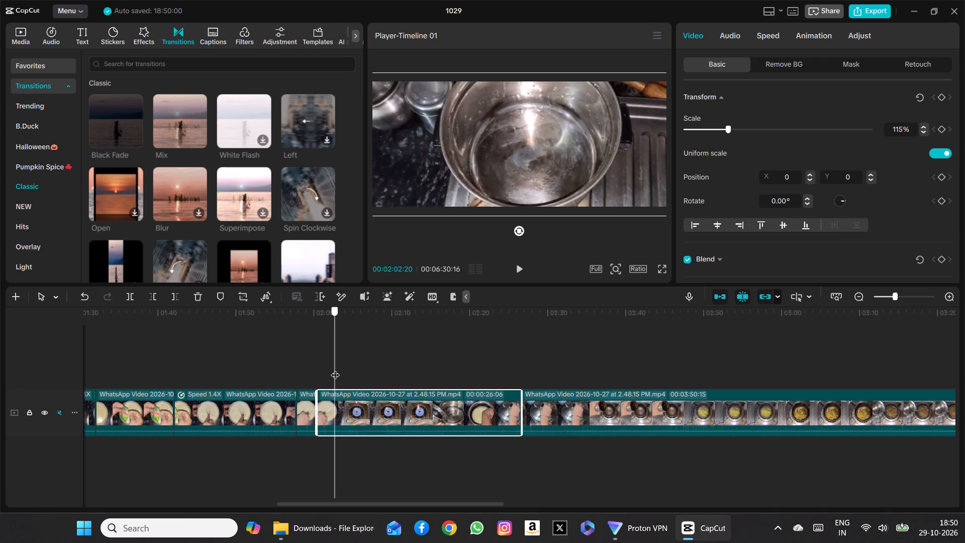
left_click_drag(335, 369, 337, 369)
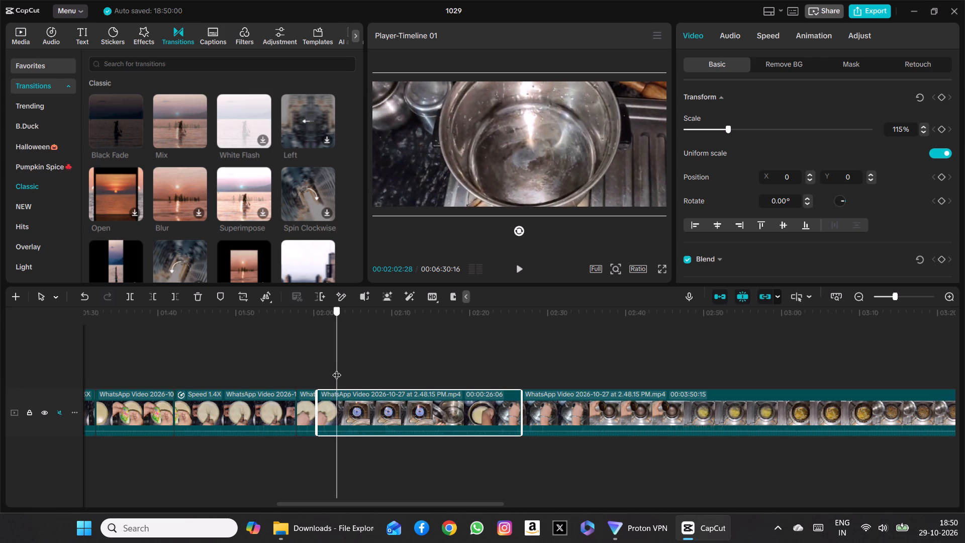
left_click_drag(337, 369, 338, 370)
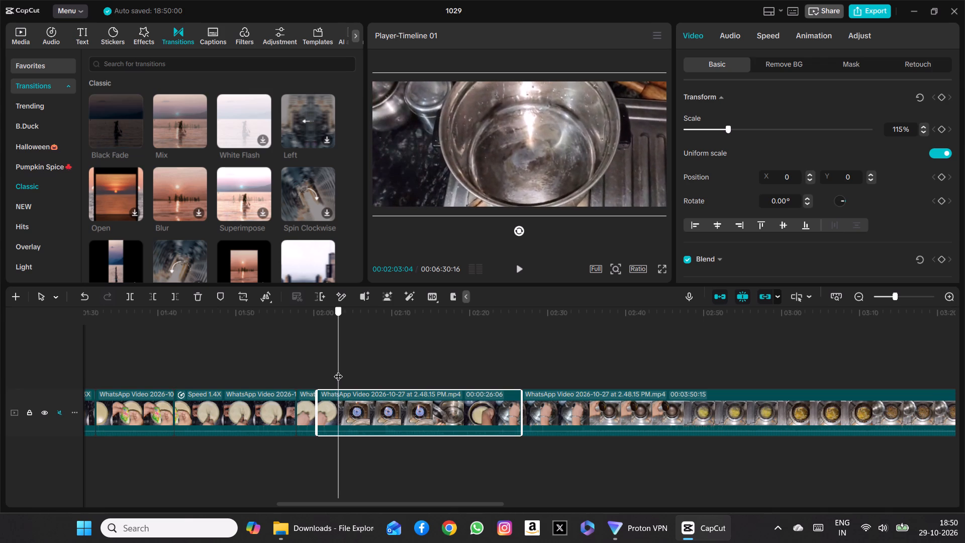
left_click_drag(338, 370, 337, 370)
left_click_drag(337, 370, 335, 370)
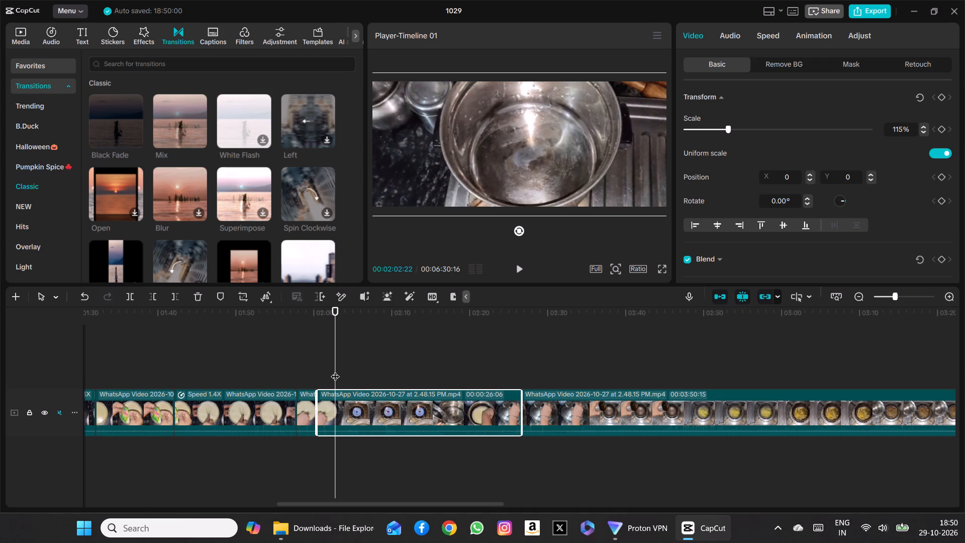
left_click(129, 297)
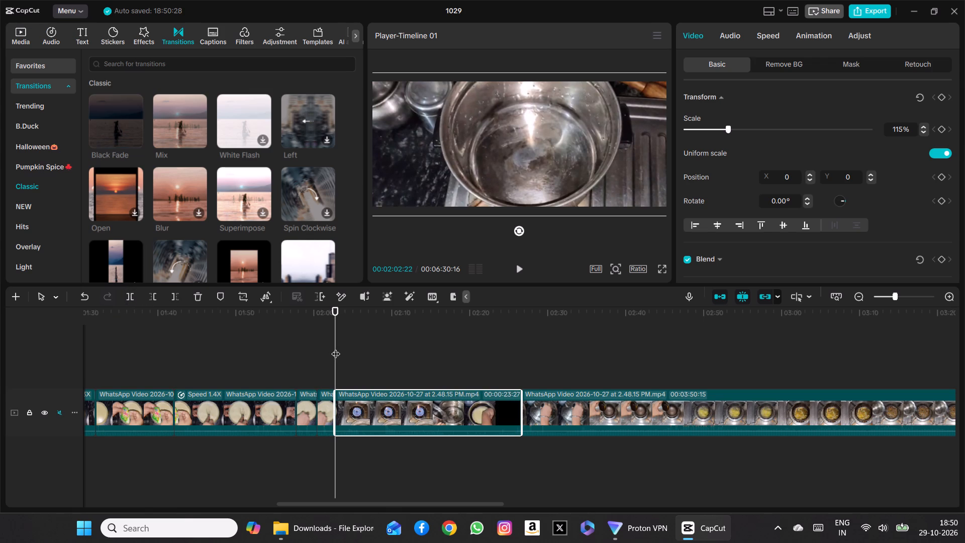
Find the last empty-pan frame before the hand brings in the wire stand and split the clip at 00:02:05:16.
left_click_drag(336, 347, 337, 347)
left_click_drag(337, 347, 341, 347)
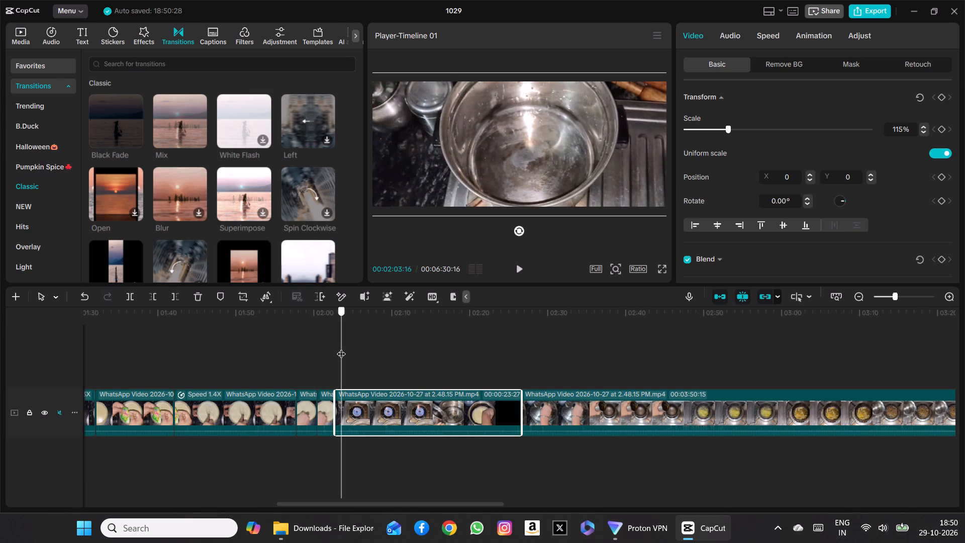
left_click_drag(341, 347, 349, 347)
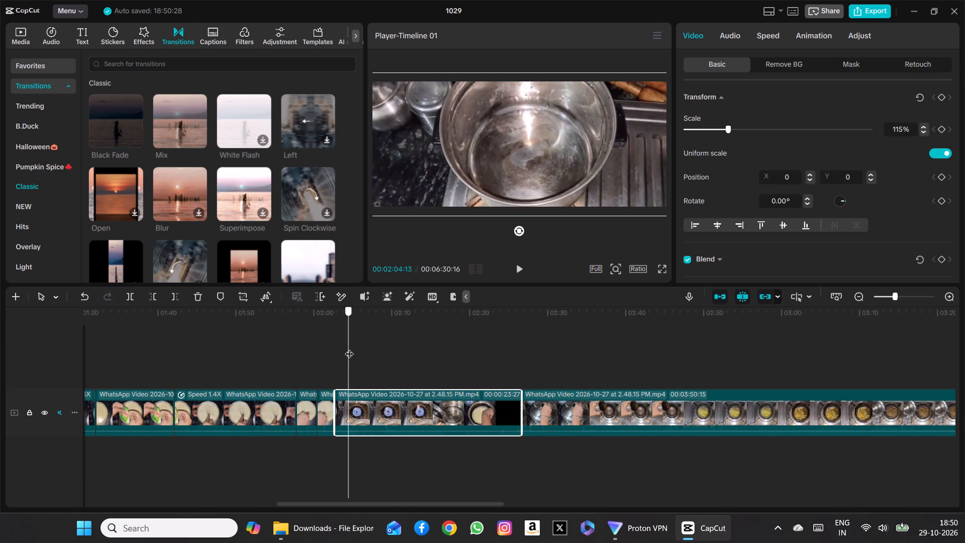
left_click_drag(349, 347, 358, 348)
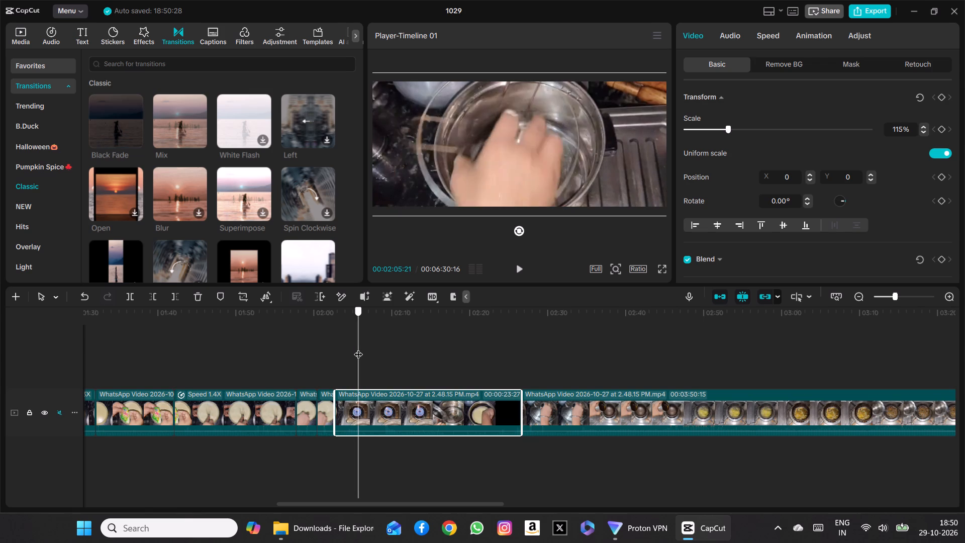
left_click_drag(358, 348, 355, 348)
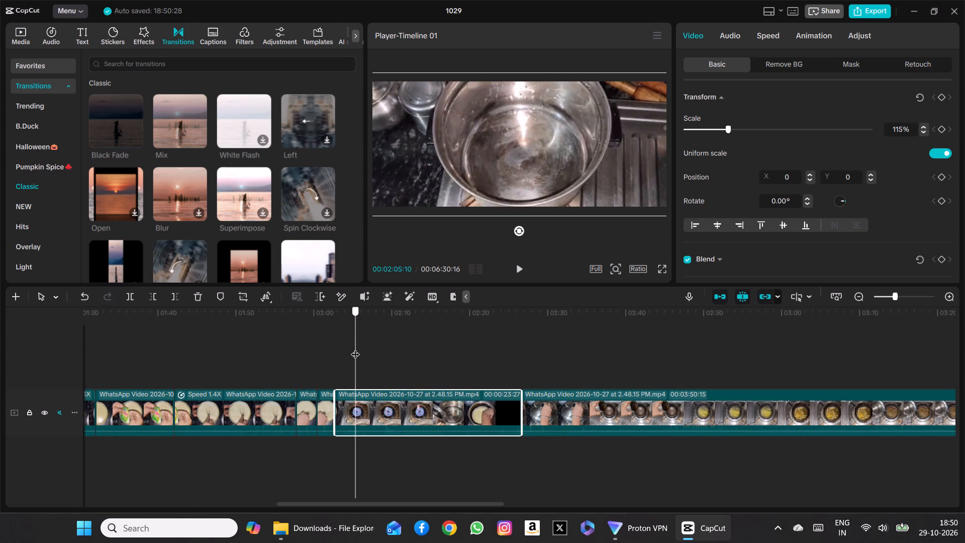
left_click_drag(355, 348, 358, 348)
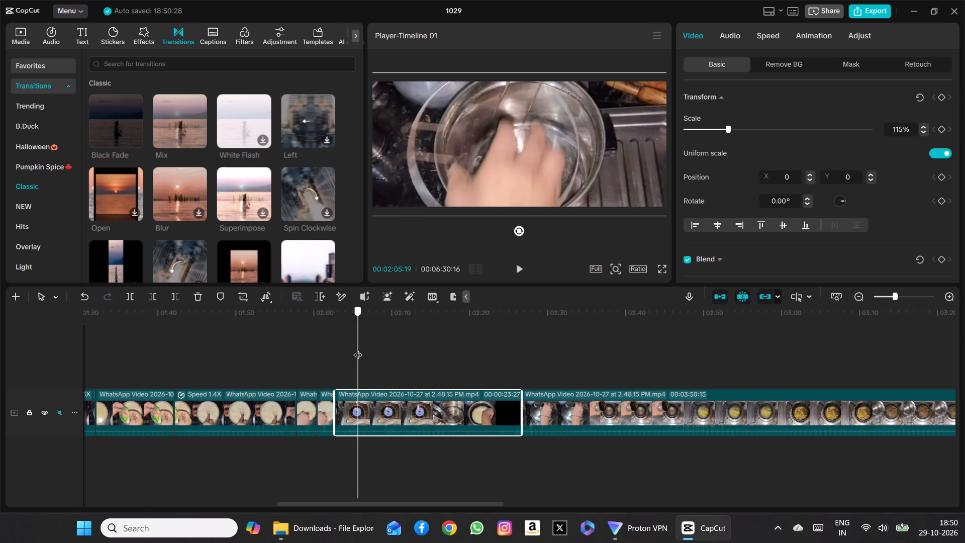
left_click_drag(358, 348, 357, 350)
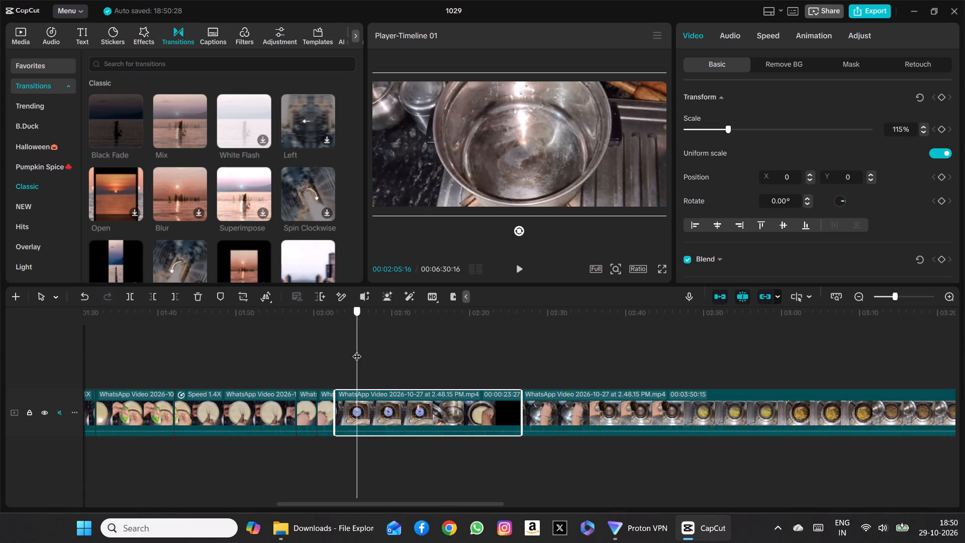
left_click_drag(357, 350, 357, 350)
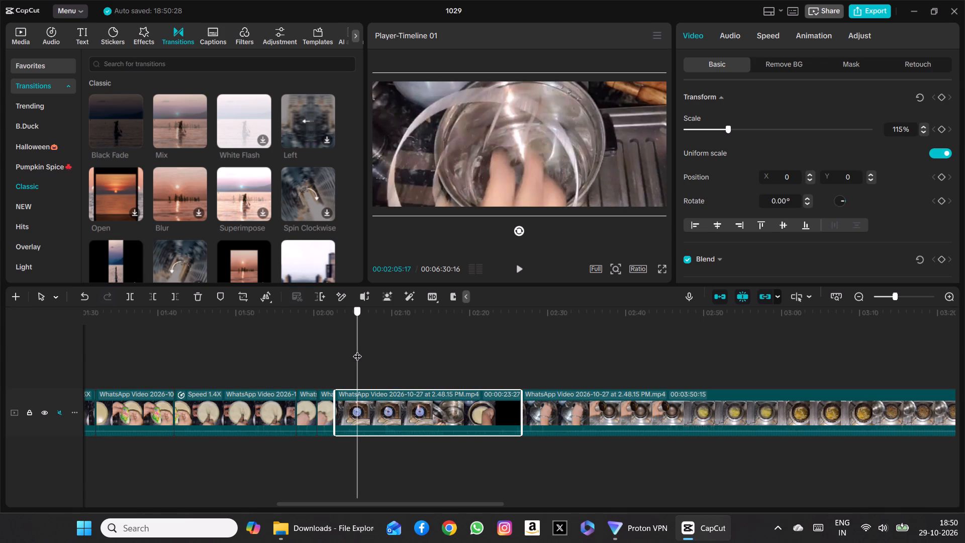
left_click_drag(357, 350, 356, 350)
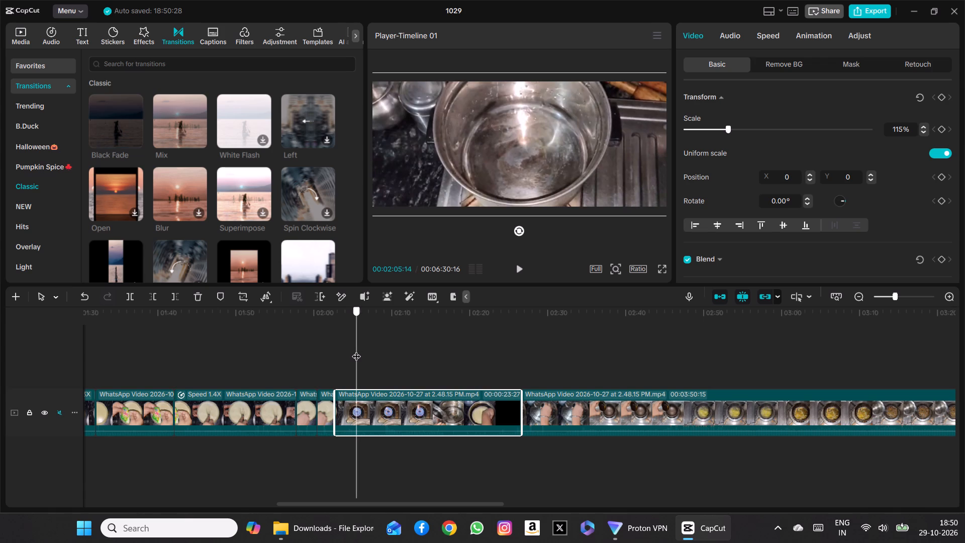
left_click_drag(356, 350, 357, 350)
left_click(357, 350)
left_click(136, 297)
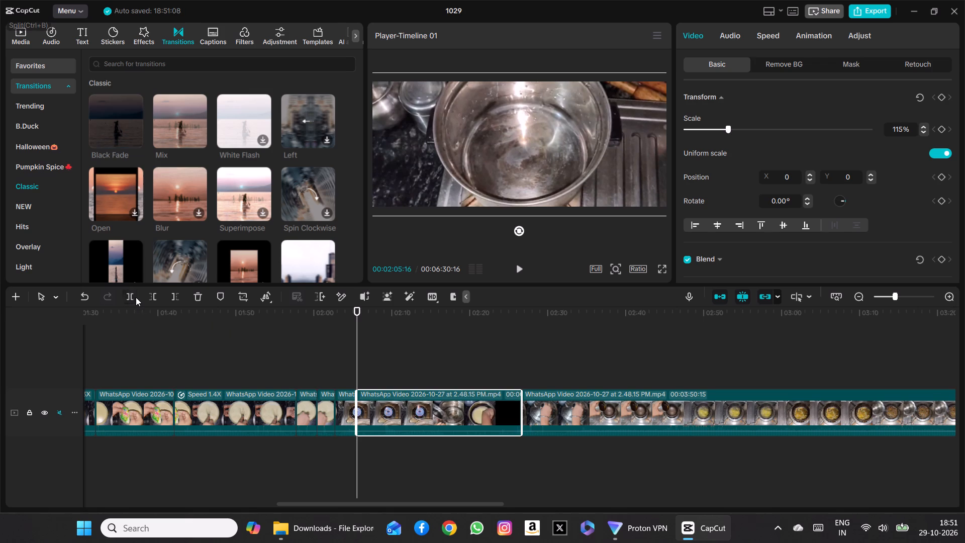
Delete the short empty-pan segment between the splits at 00:02:02:22 and 00:02:05:16.
left_click_drag(357, 350, 323, 353)
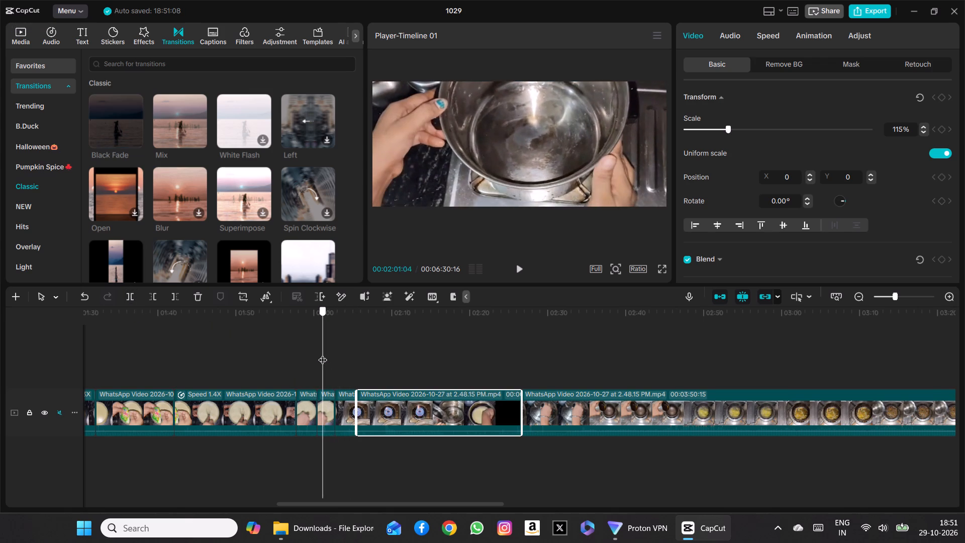
left_click_drag(323, 353, 340, 355)
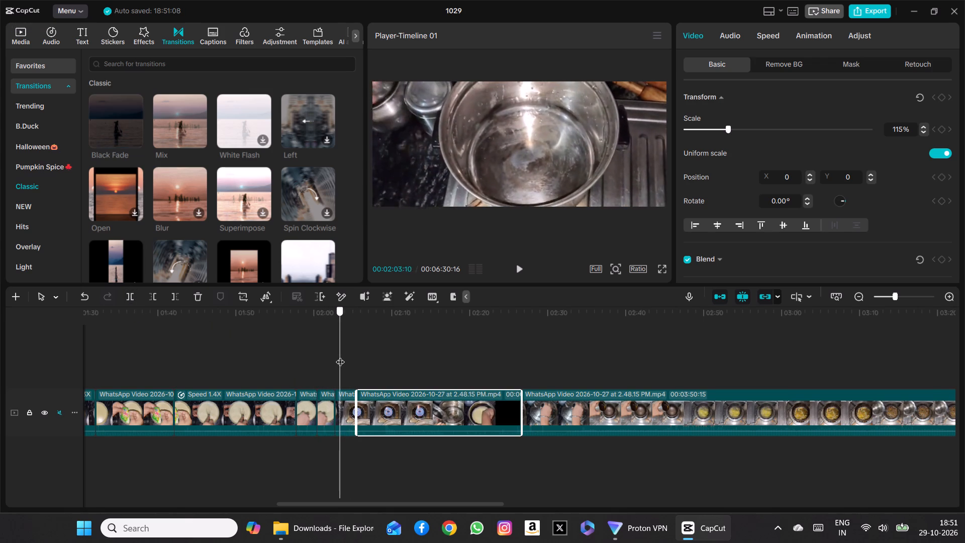
left_click_drag(340, 355, 349, 356)
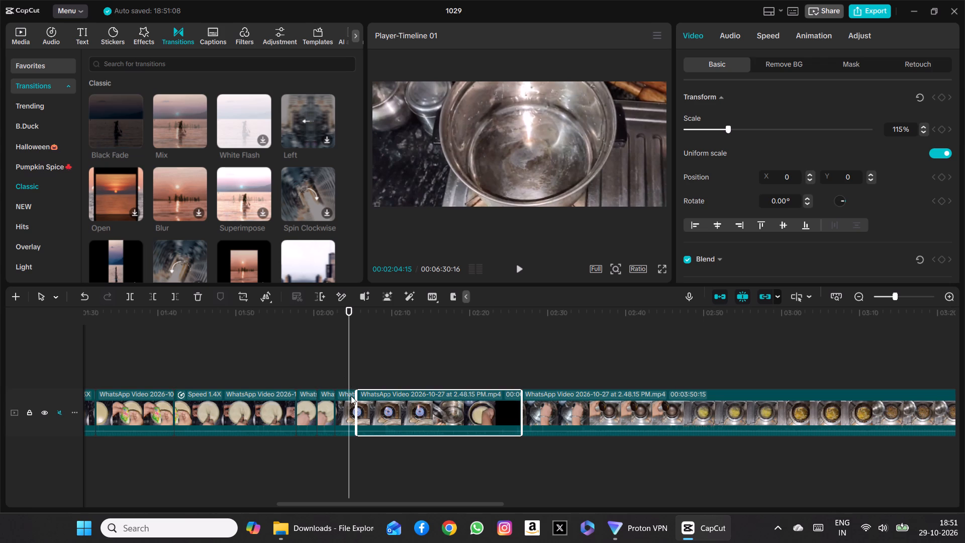
left_click(350, 404)
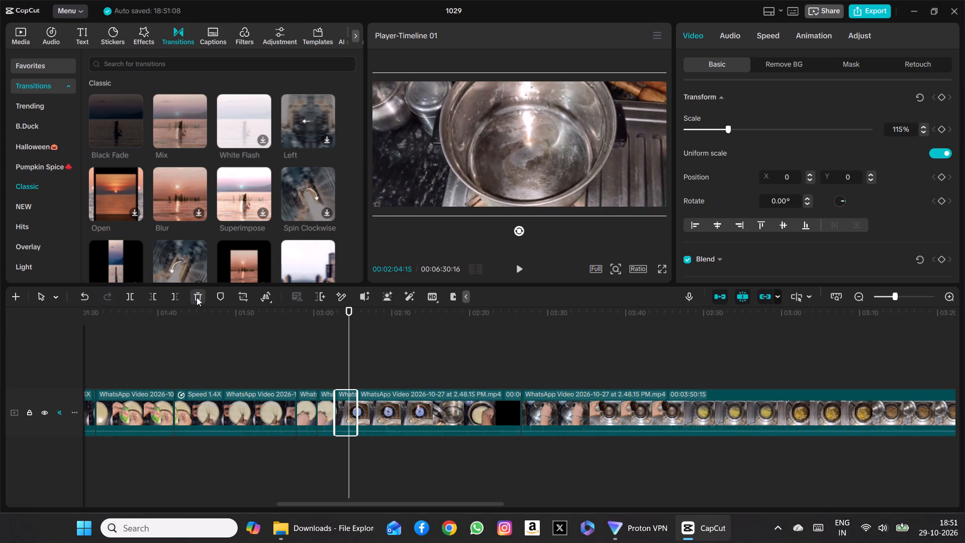
left_click(197, 297)
Play back from before the burner shot through the new join to the stove-knob shot to check the cut.
left_click_drag(349, 355, 278, 348)
left_click(515, 269)
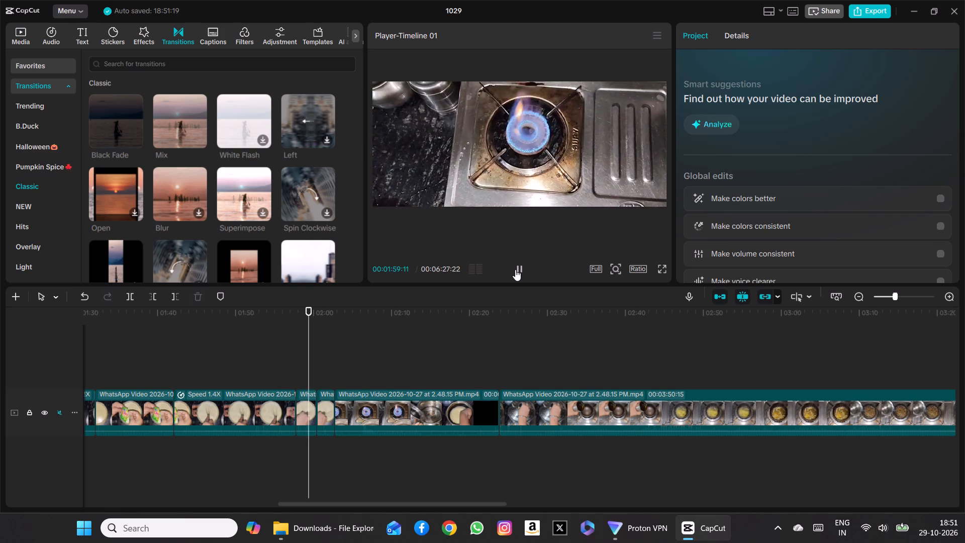
left_click(515, 269)
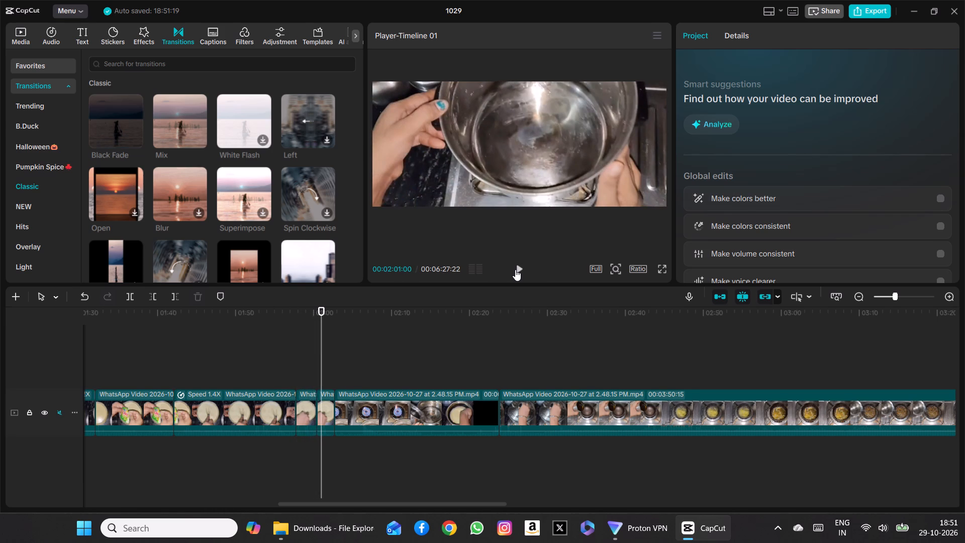
left_click(515, 269)
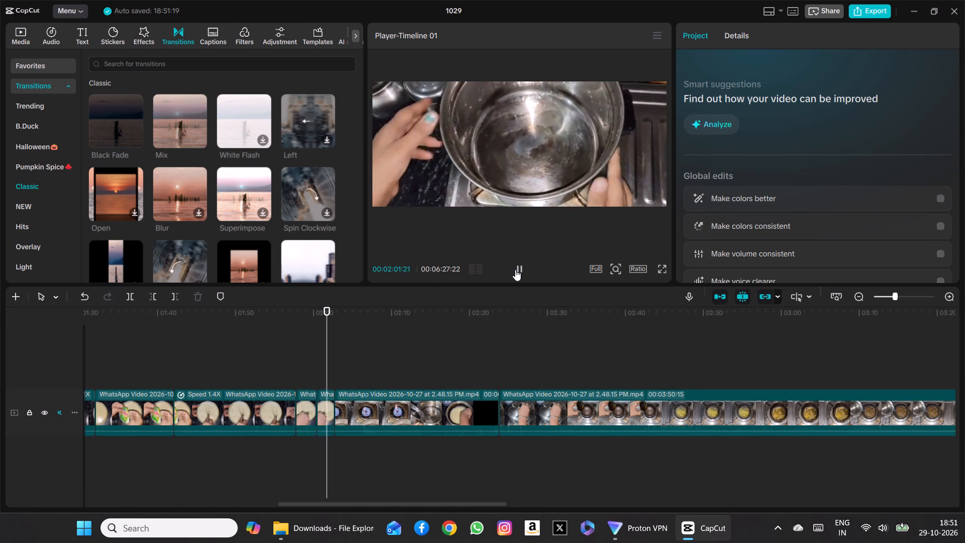
left_click(515, 269)
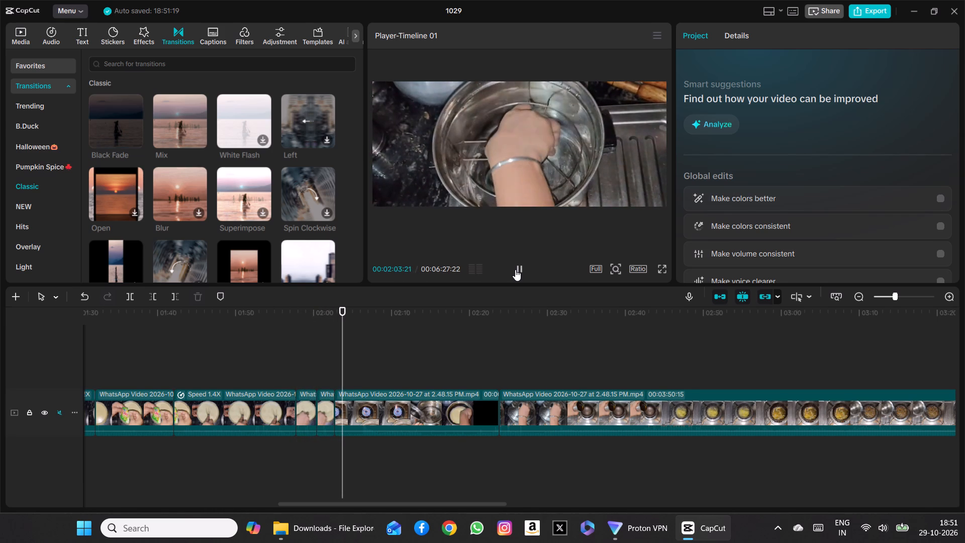
left_click(517, 268)
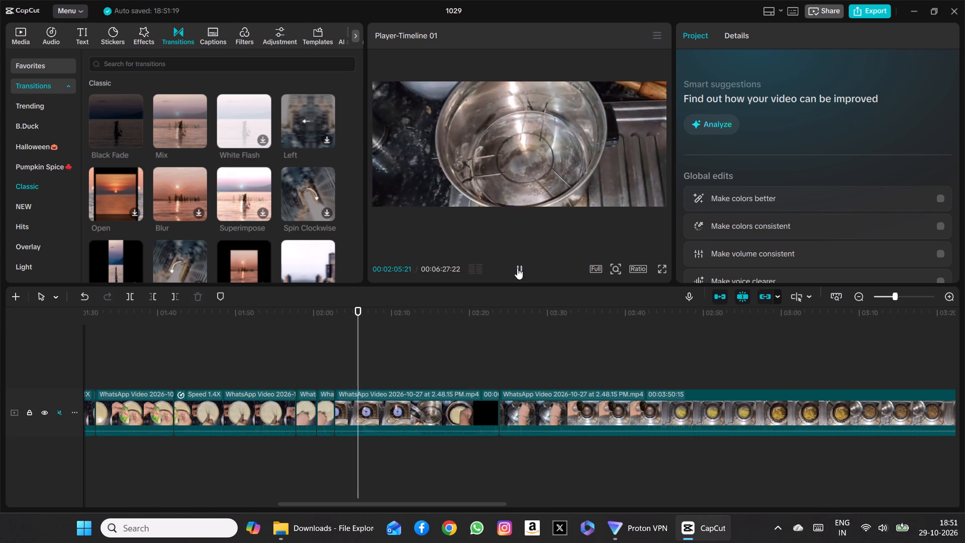
left_click(517, 268)
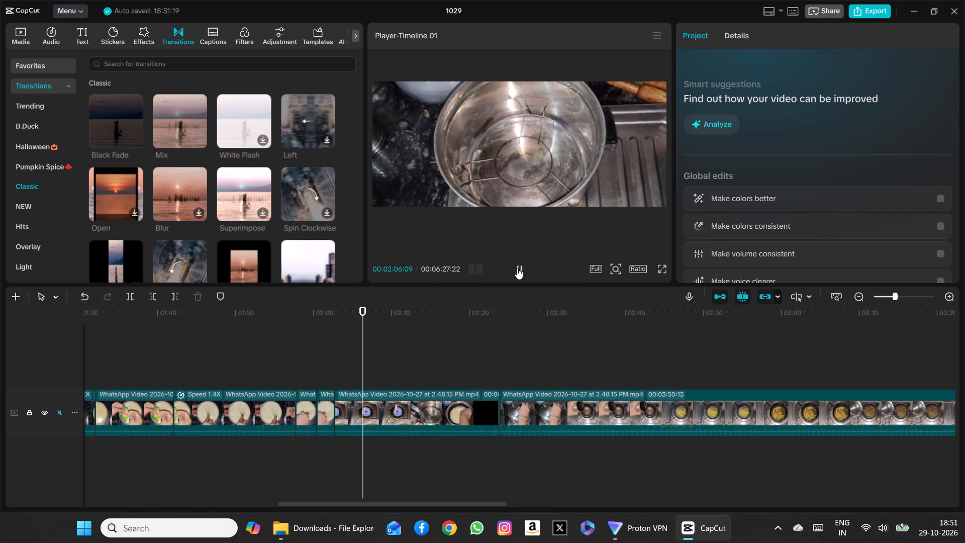
left_click(517, 268)
left_click(517, 268)
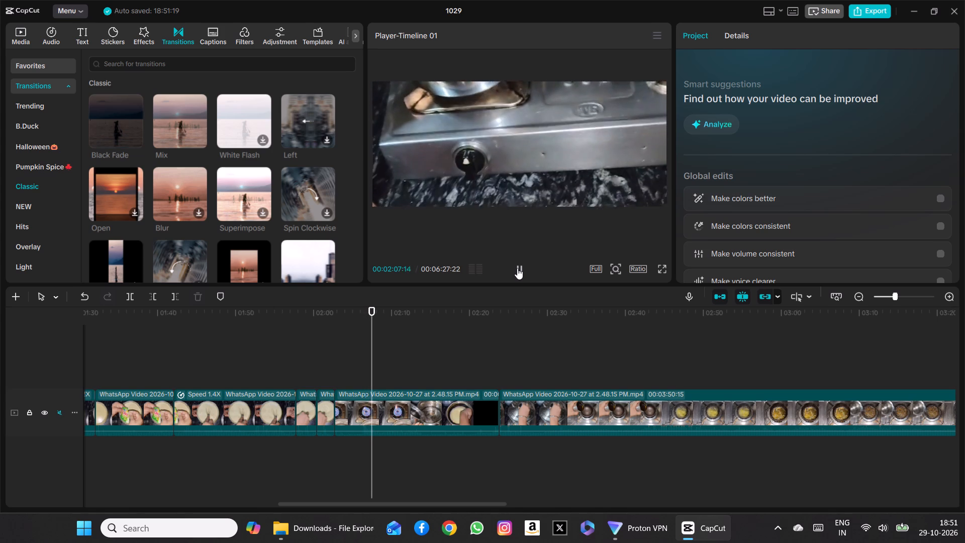
Scrub the steel-pan footage between 00:02:02:22 and 00:02:06:10 to examine where the hand places the wire stand and leaves the pan.
left_click_drag(372, 357, 370, 357)
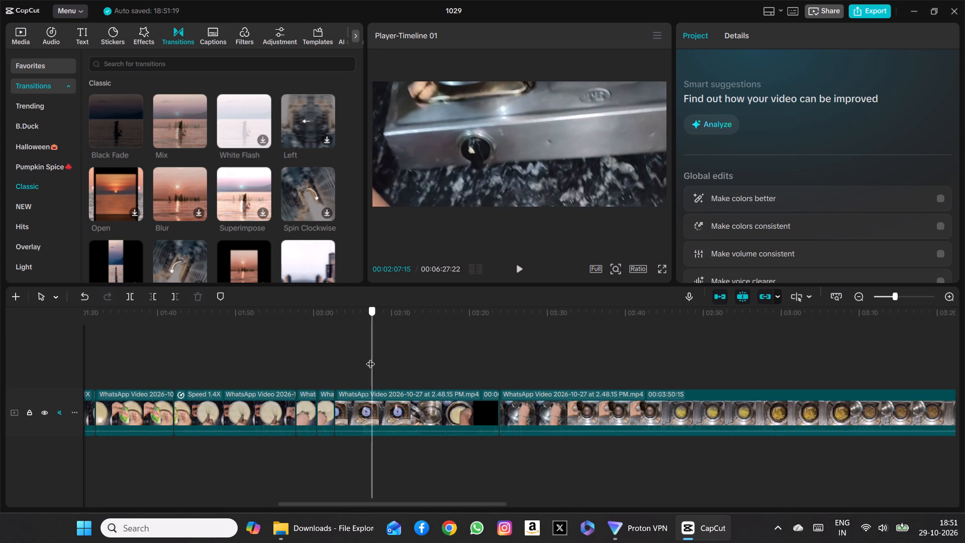
left_click_drag(370, 357, 351, 361)
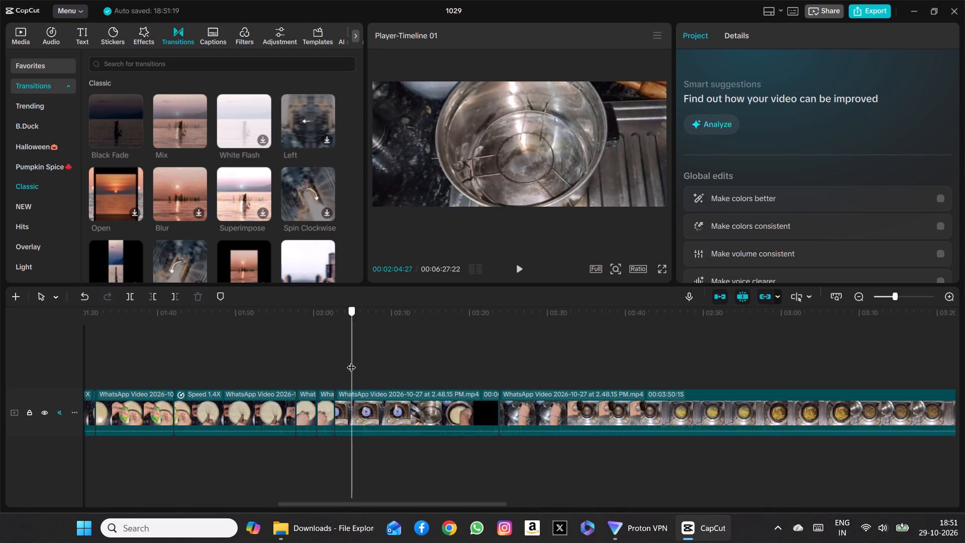
left_click_drag(351, 361, 362, 361)
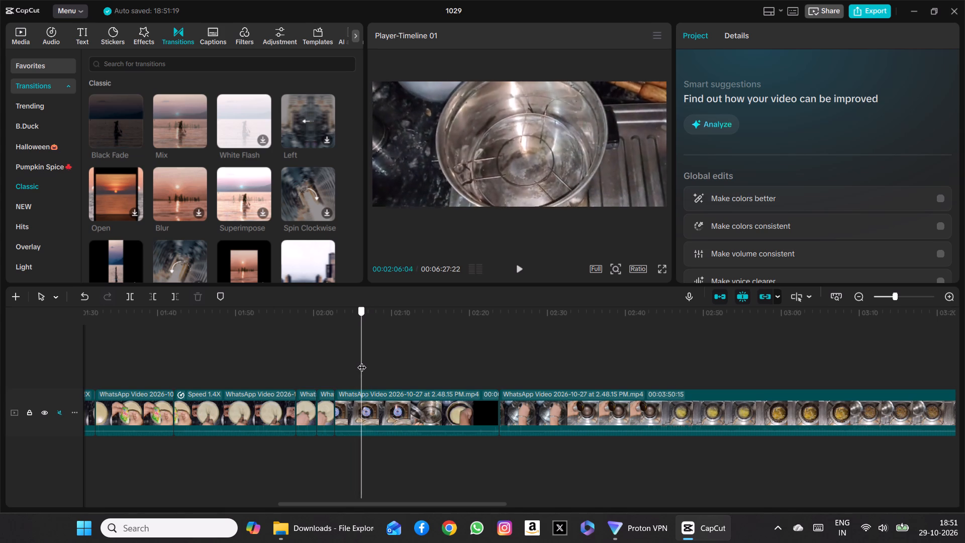
left_click_drag(362, 361, 359, 361)
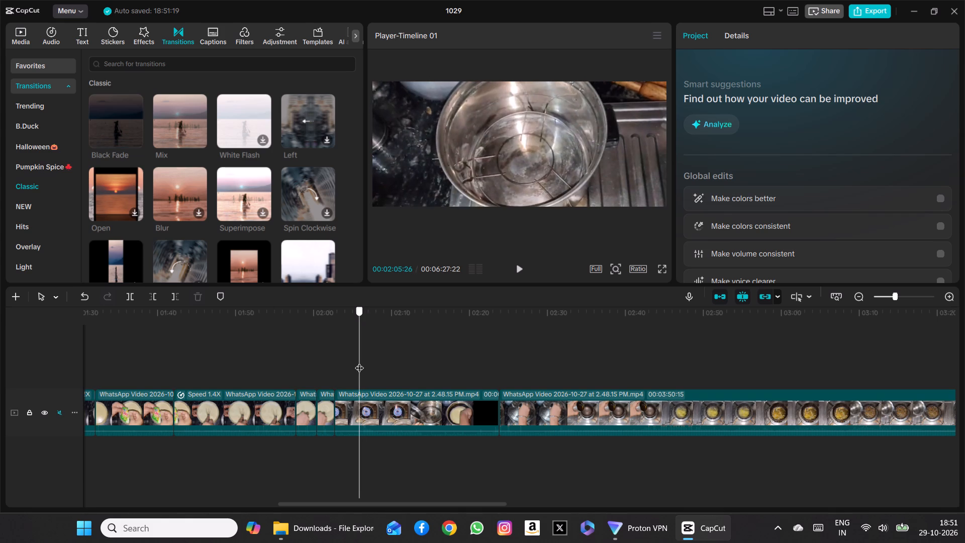
left_click_drag(359, 361, 350, 361)
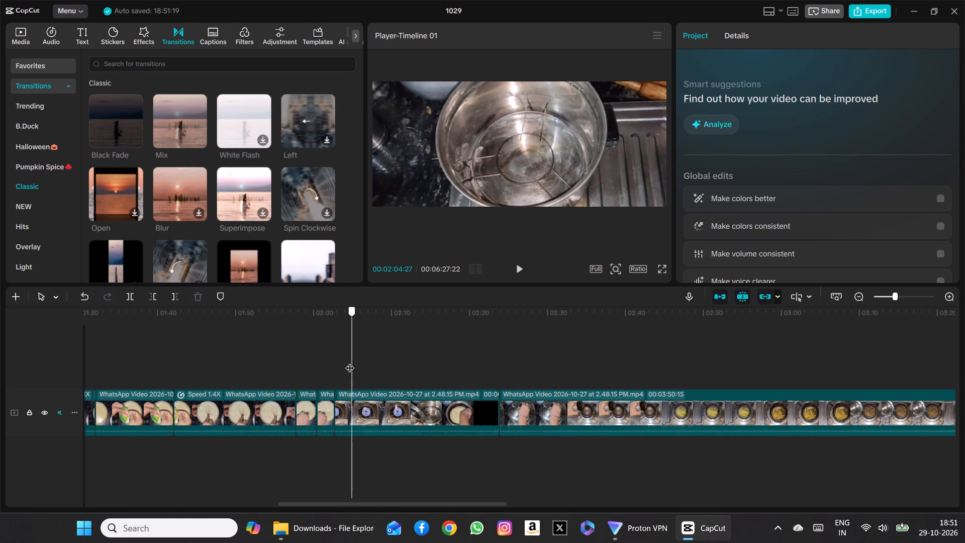
left_click_drag(350, 361, 334, 360)
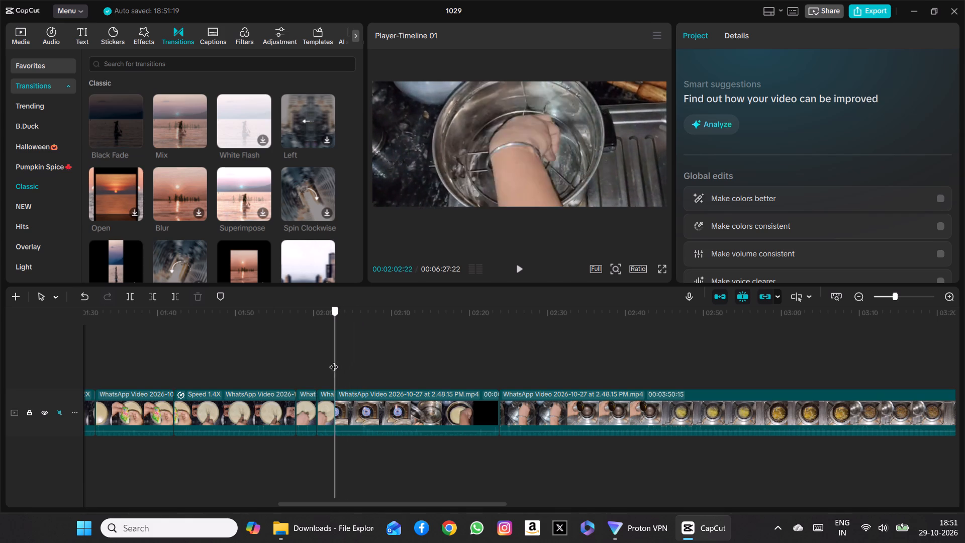
left_click_drag(334, 360, 339, 356)
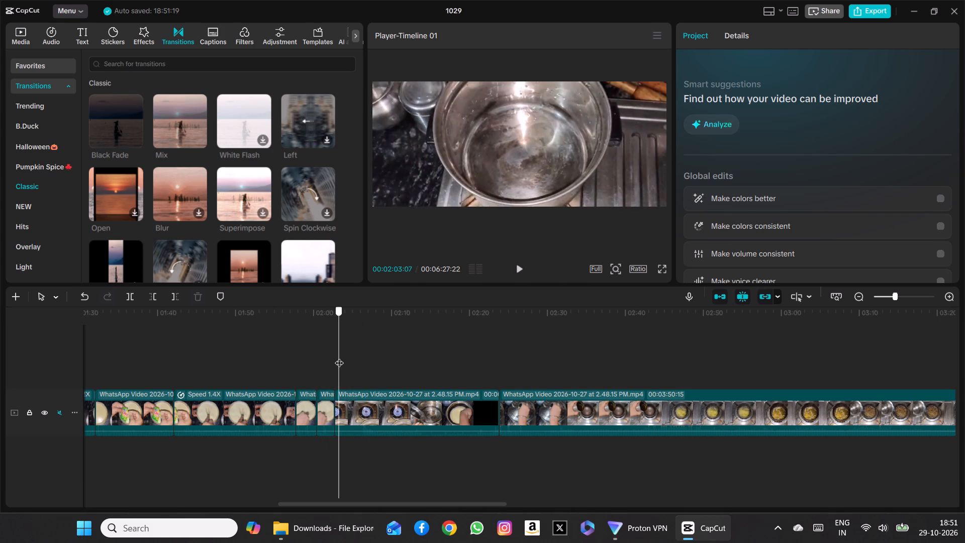
left_click_drag(339, 356, 354, 358)
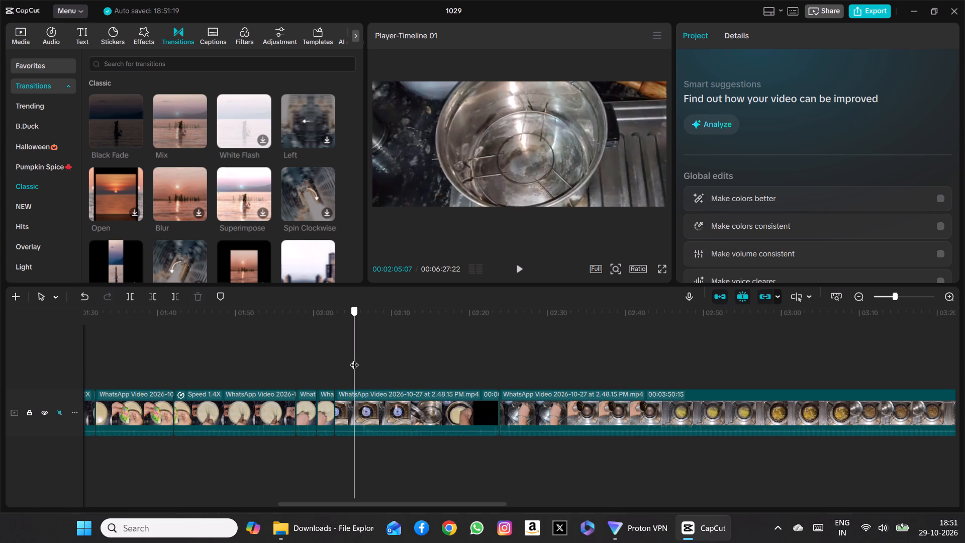
left_click_drag(354, 358, 355, 359)
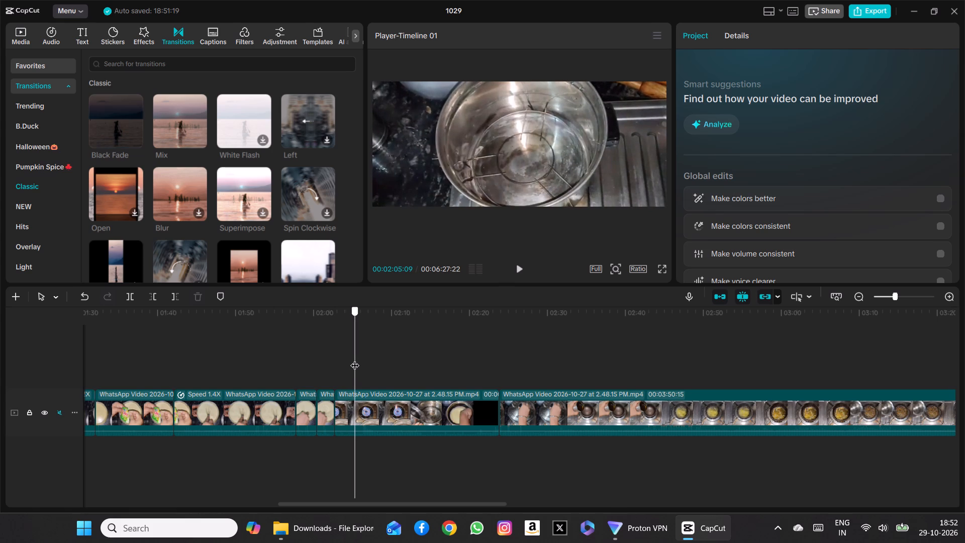
left_click_drag(355, 359, 356, 360)
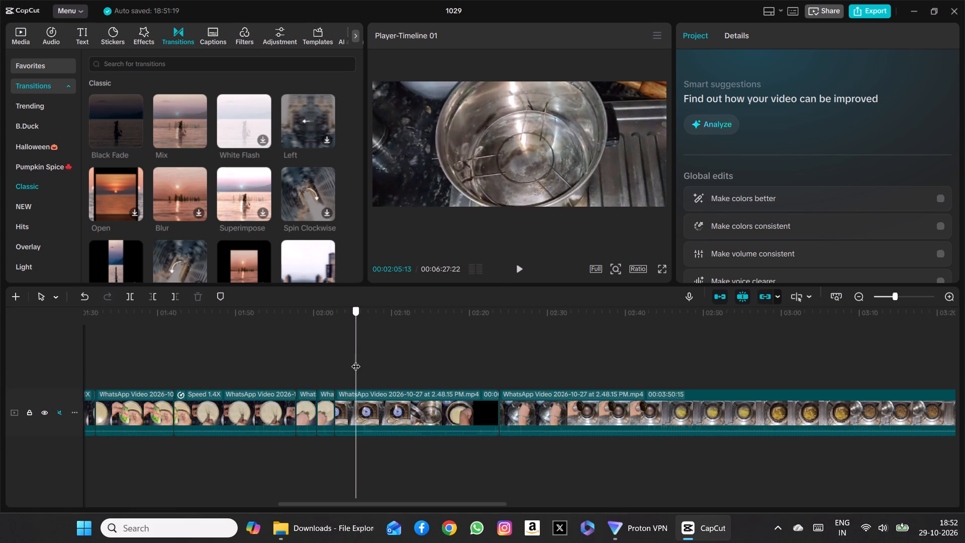
left_click_drag(356, 360, 358, 360)
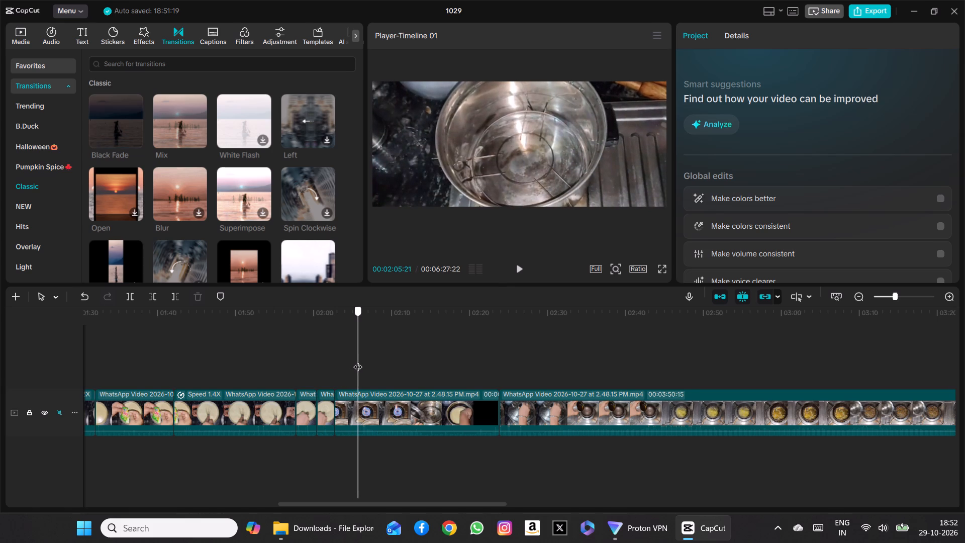
left_click_drag(358, 360, 362, 361)
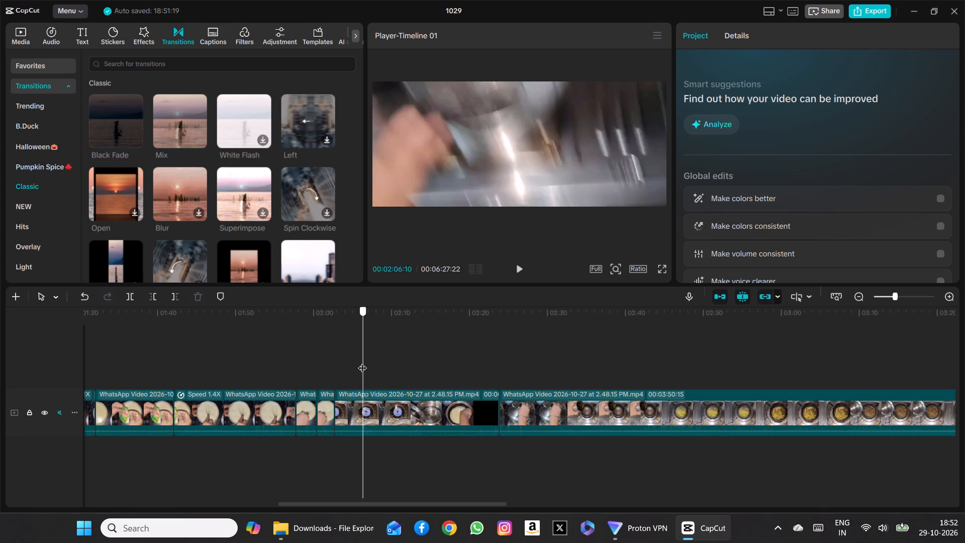
left_click_drag(362, 361, 343, 360)
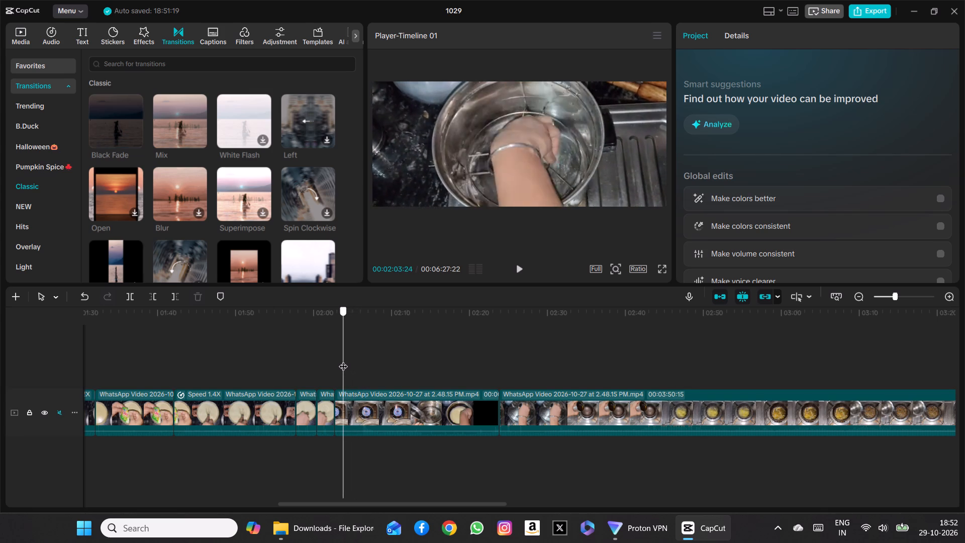
left_click_drag(343, 360, 349, 361)
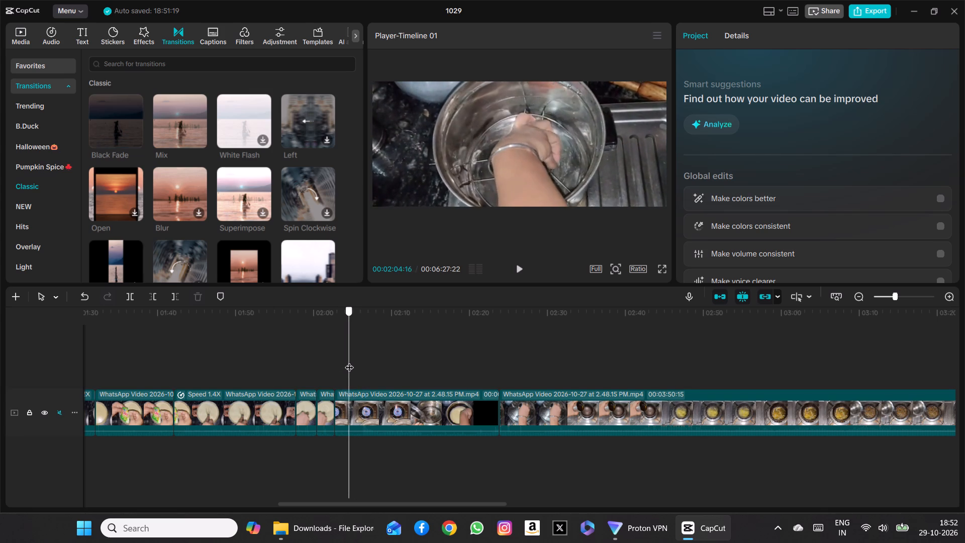
left_click_drag(349, 361, 354, 361)
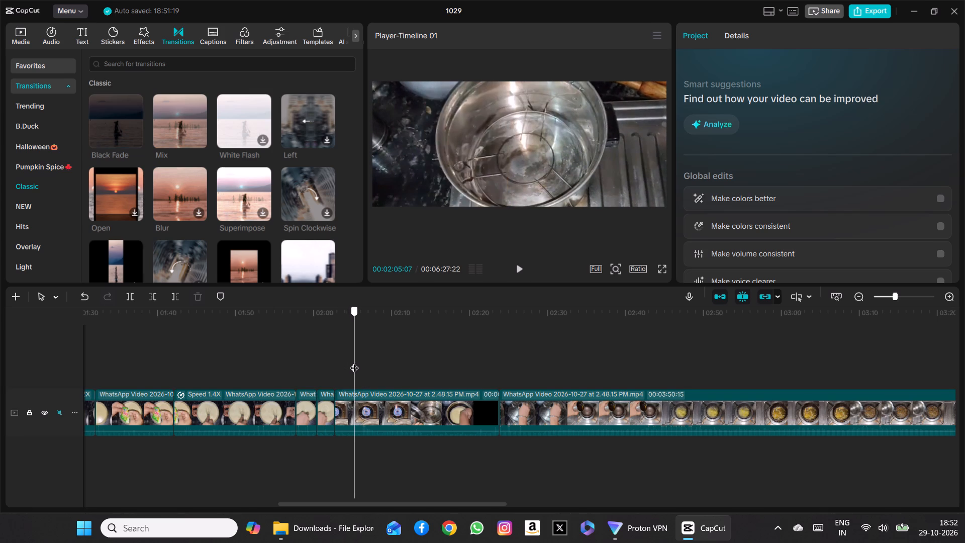
left_click_drag(354, 361, 352, 361)
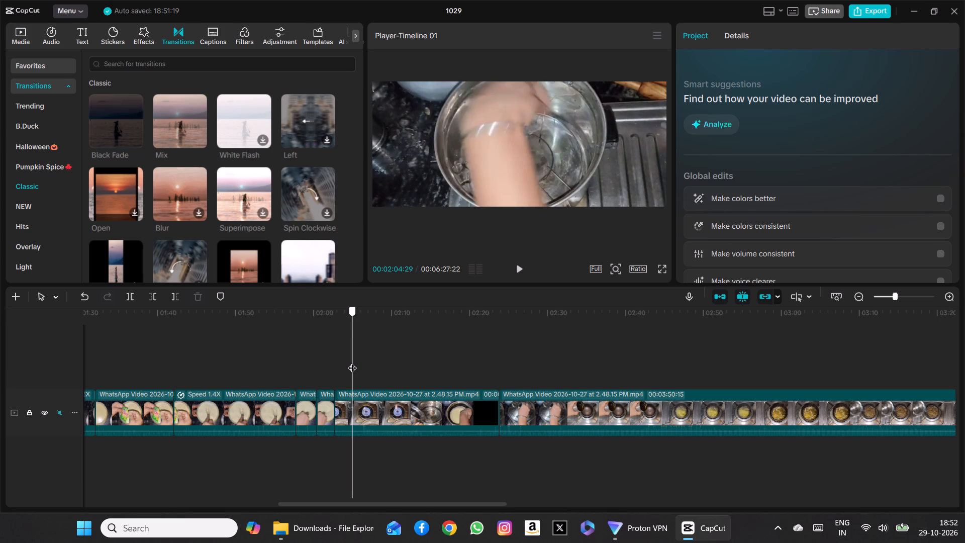
left_click_drag(352, 361, 355, 361)
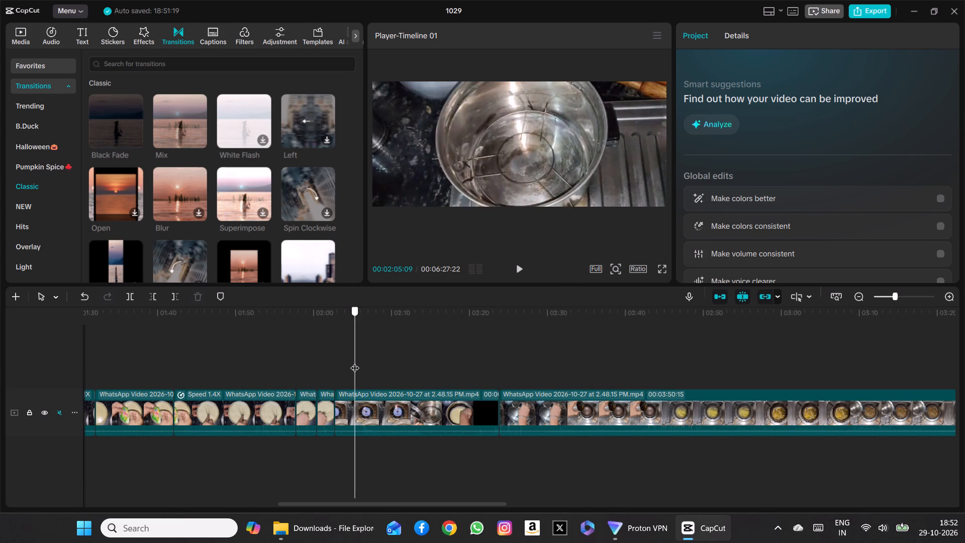
left_click_drag(355, 361, 351, 361)
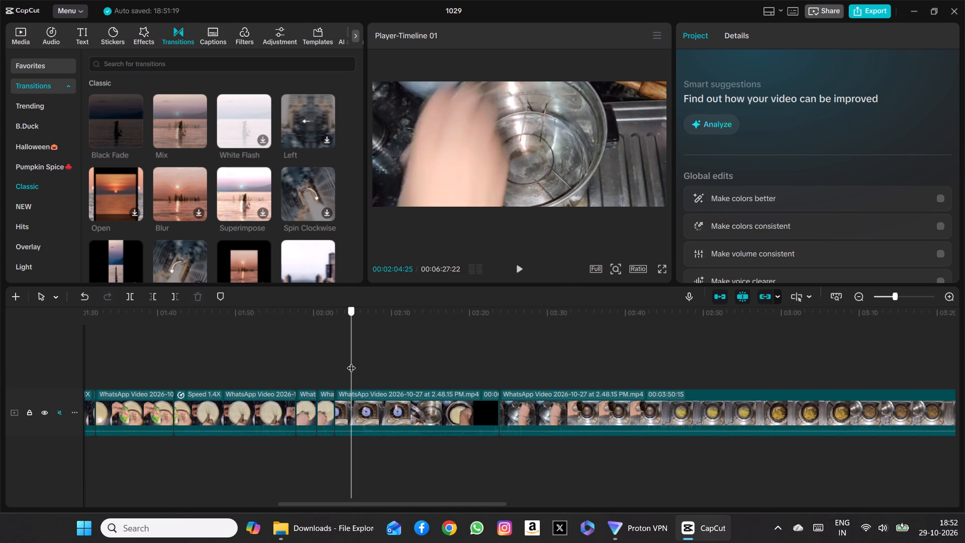
left_click_drag(351, 361, 349, 360)
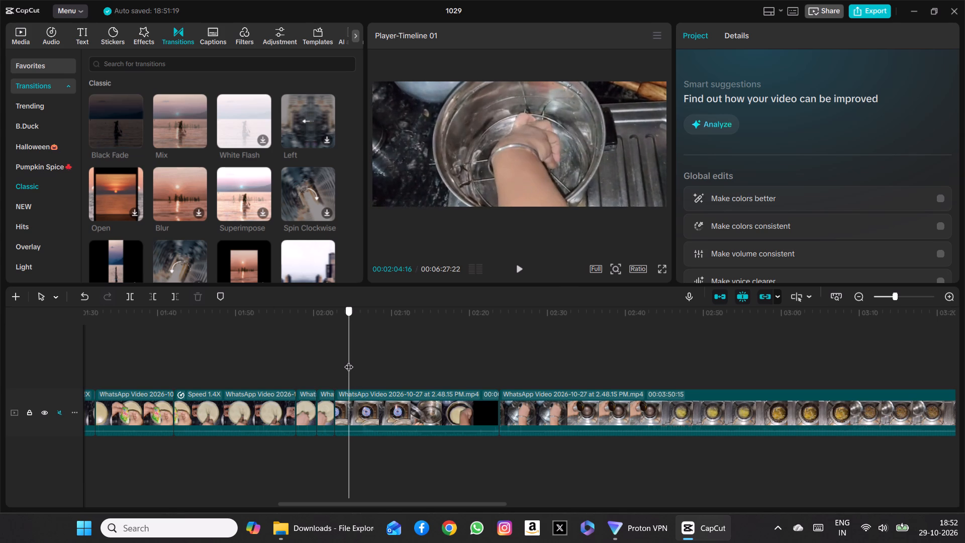
left_click_drag(349, 360, 350, 360)
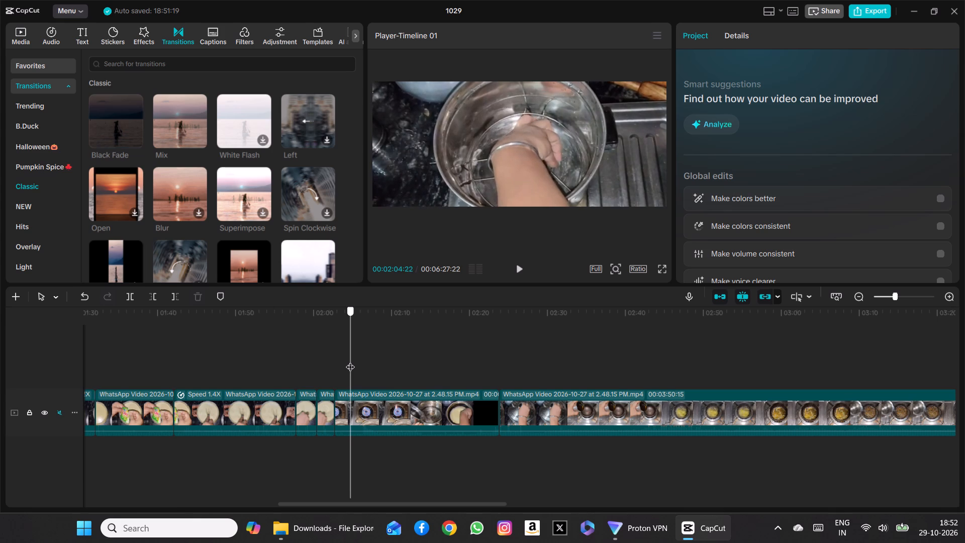
left_click_drag(350, 360, 351, 360)
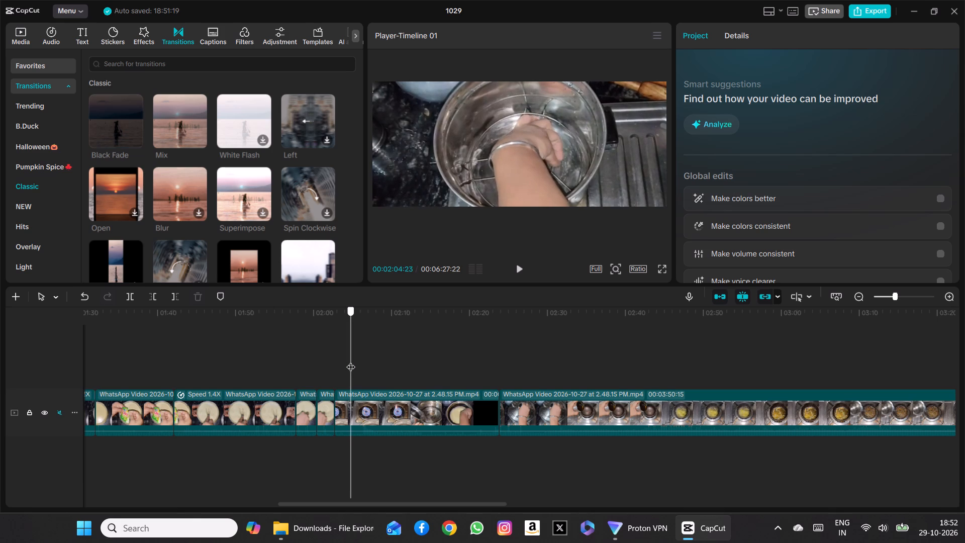
Scrub the footage between 00:02:04:00 and 00:02:11:03 to examine where the hand leaves the wire stand and the water pot appears.
left_click_drag(351, 360, 402, 366)
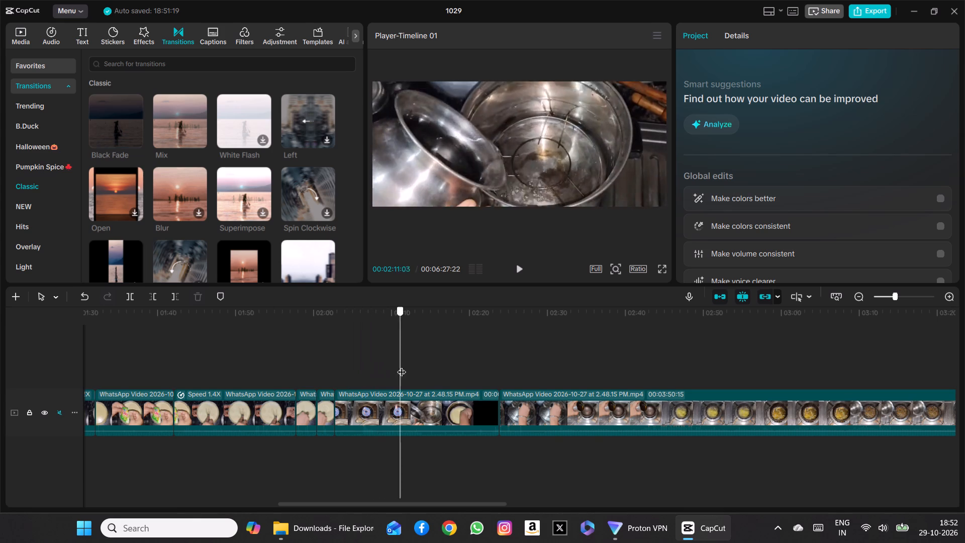
left_click_drag(402, 366, 371, 368)
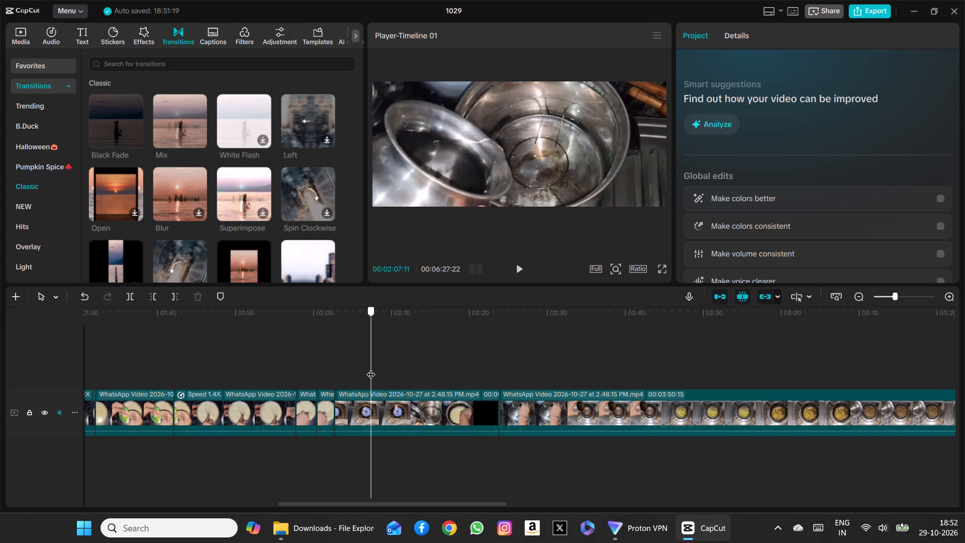
left_click_drag(371, 368, 375, 368)
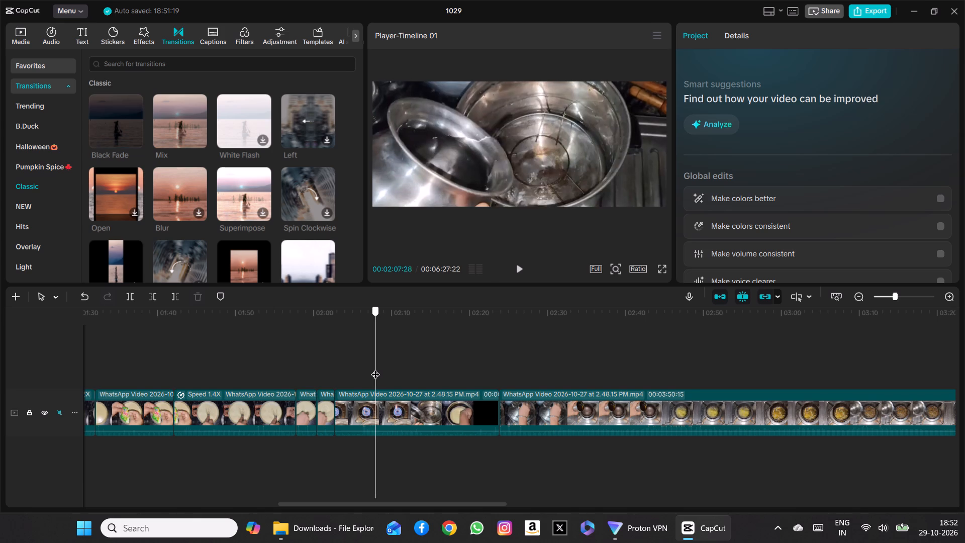
left_click_drag(375, 368, 345, 371)
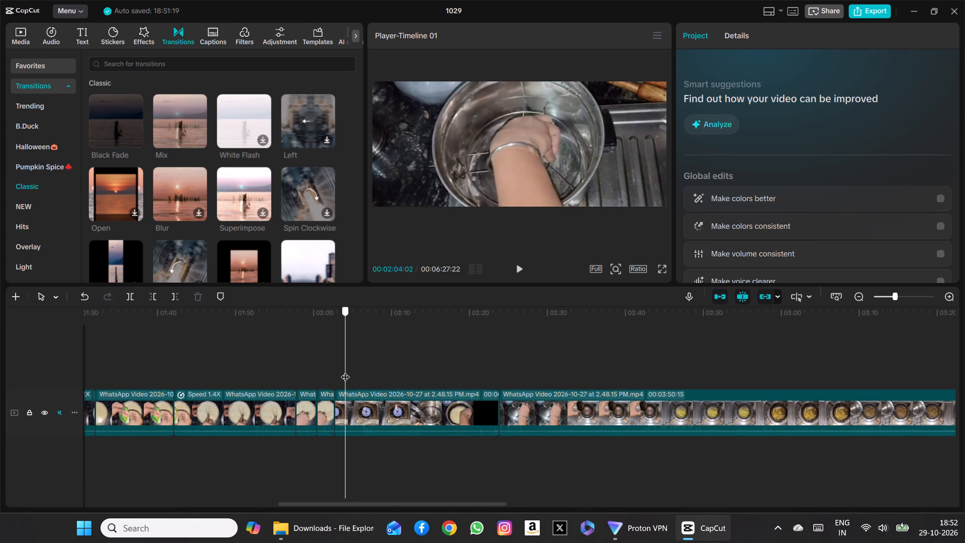
left_click_drag(345, 371, 345, 372)
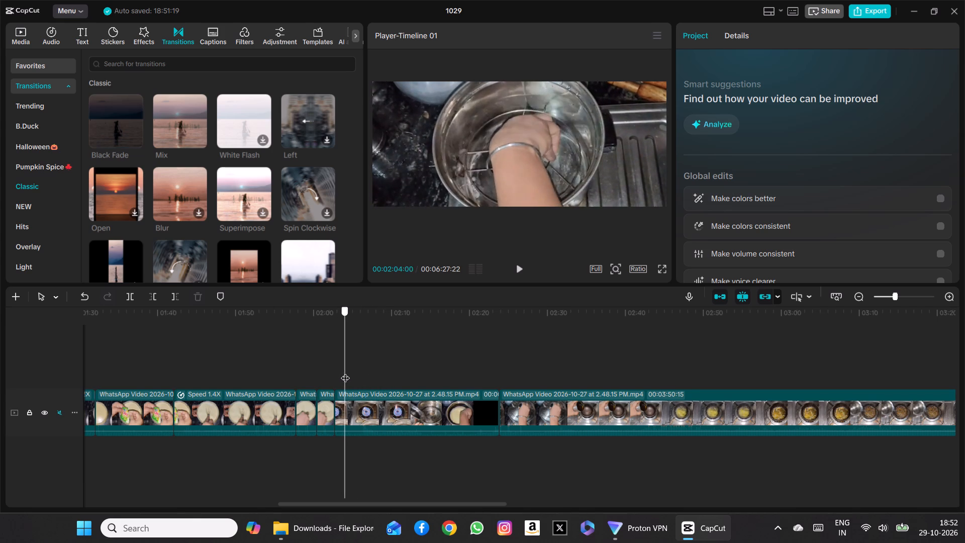
left_click_drag(345, 372, 350, 373)
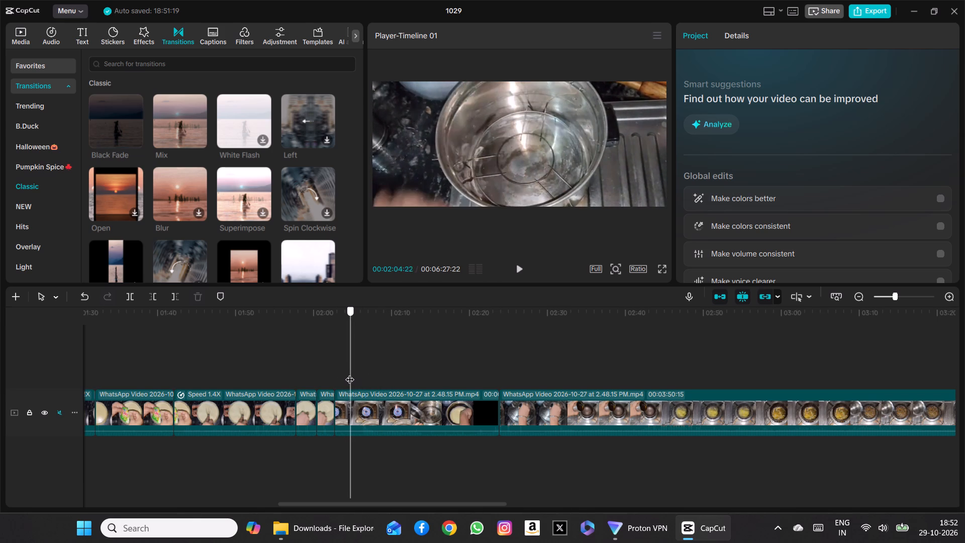
left_click_drag(350, 373, 354, 373)
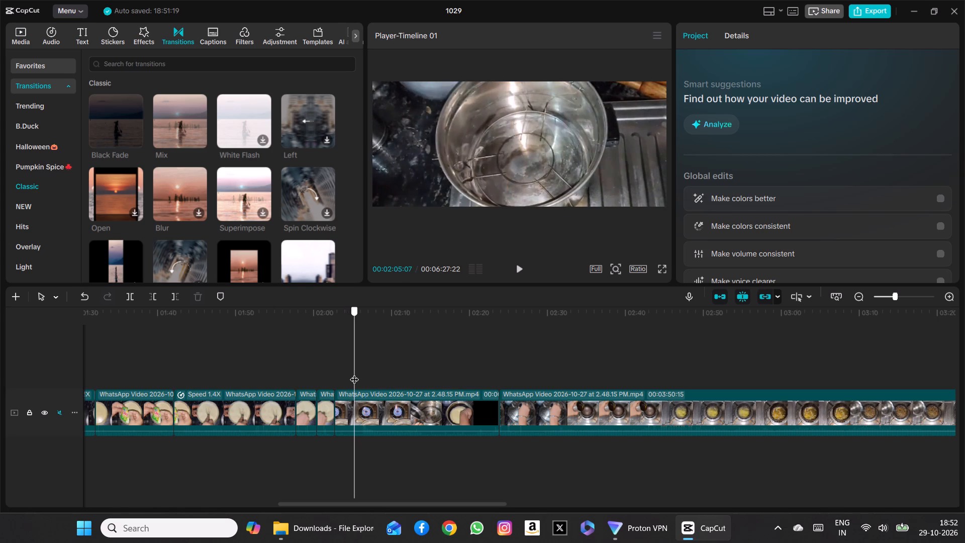
left_click_drag(354, 373, 361, 376)
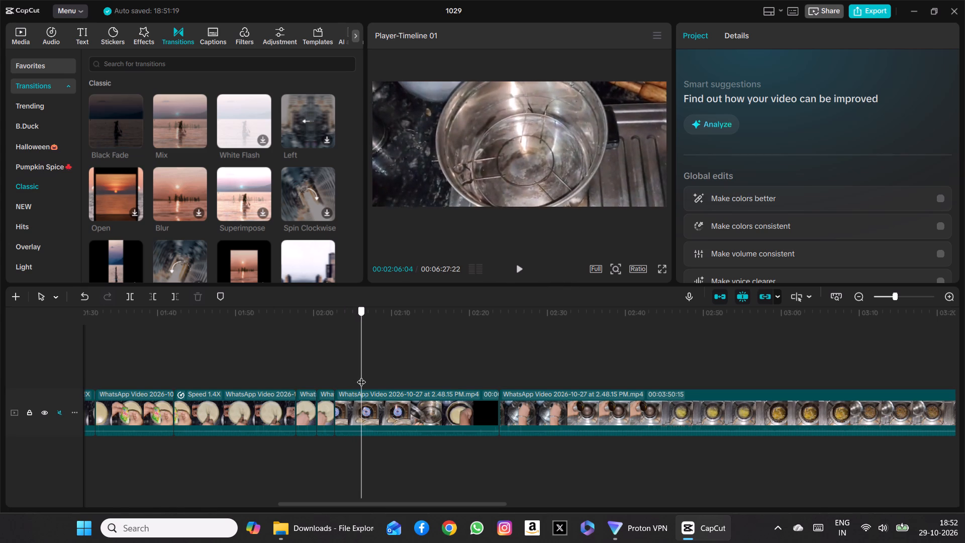
left_click_drag(361, 376, 356, 375)
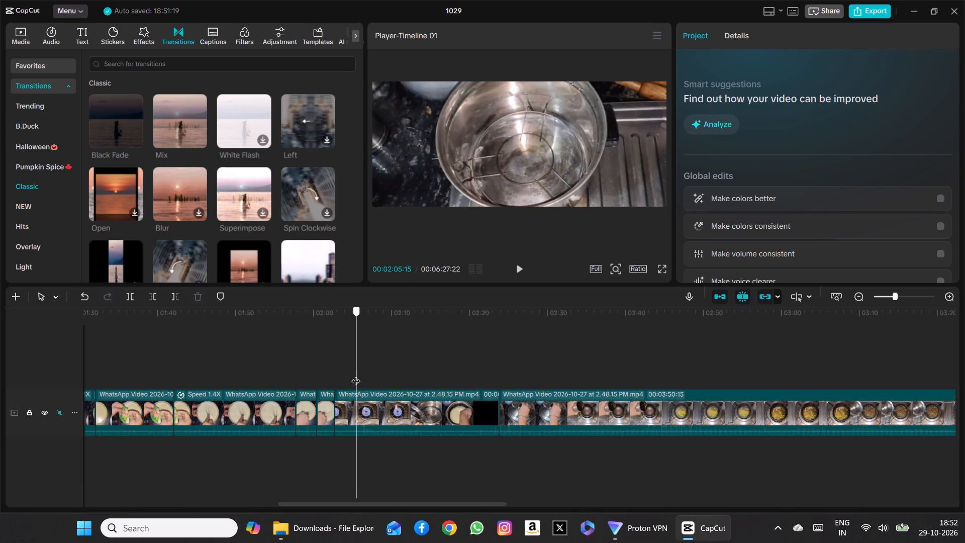
left_click_drag(356, 375, 353, 374)
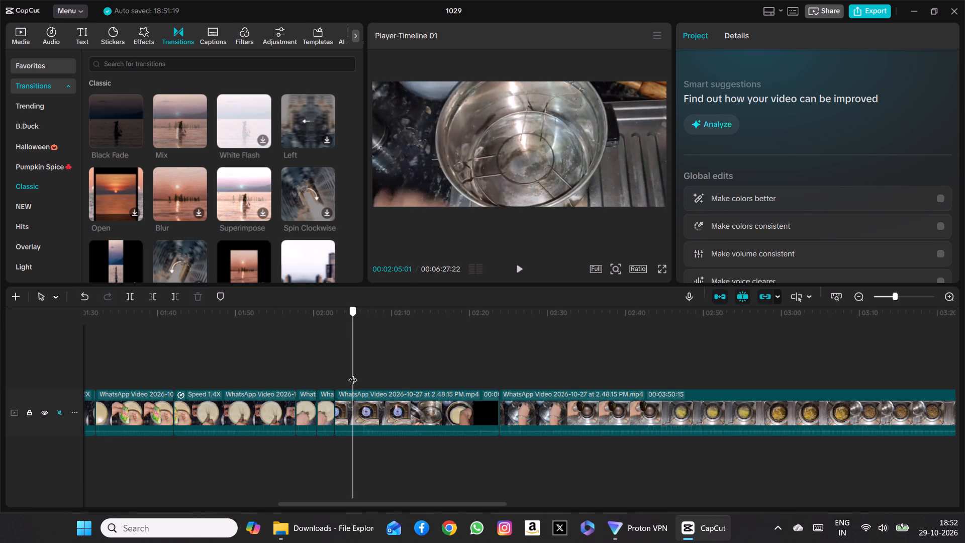
left_click_drag(353, 374, 348, 374)
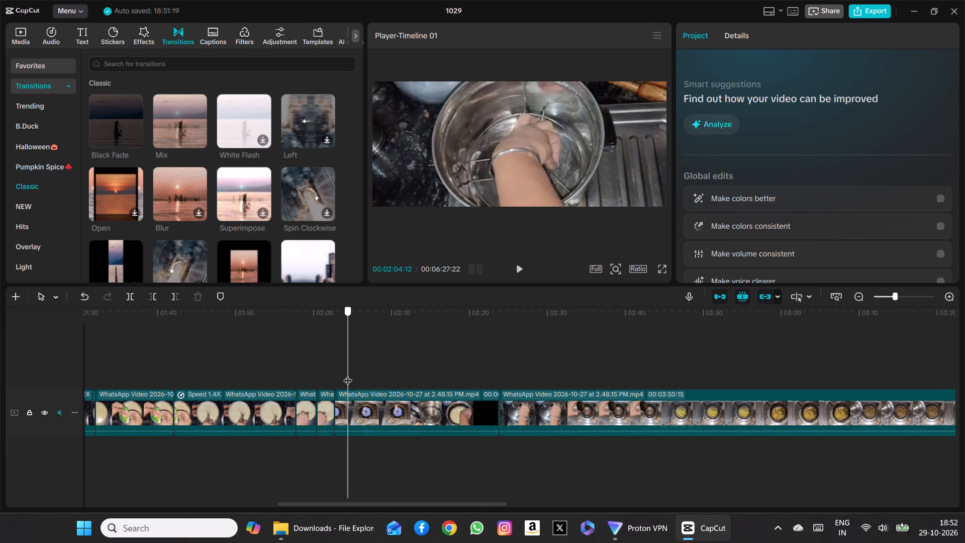
left_click_drag(348, 374, 360, 375)
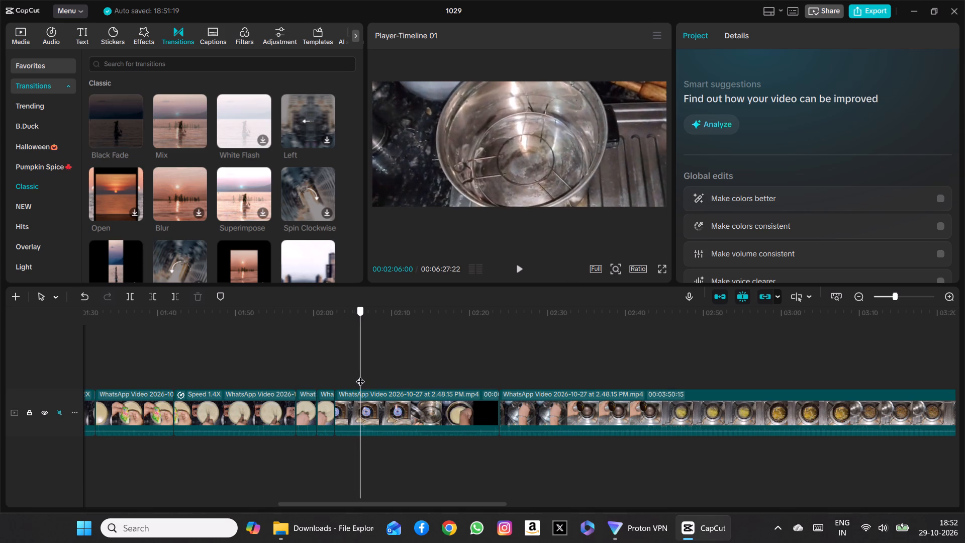
left_click_drag(360, 375, 357, 375)
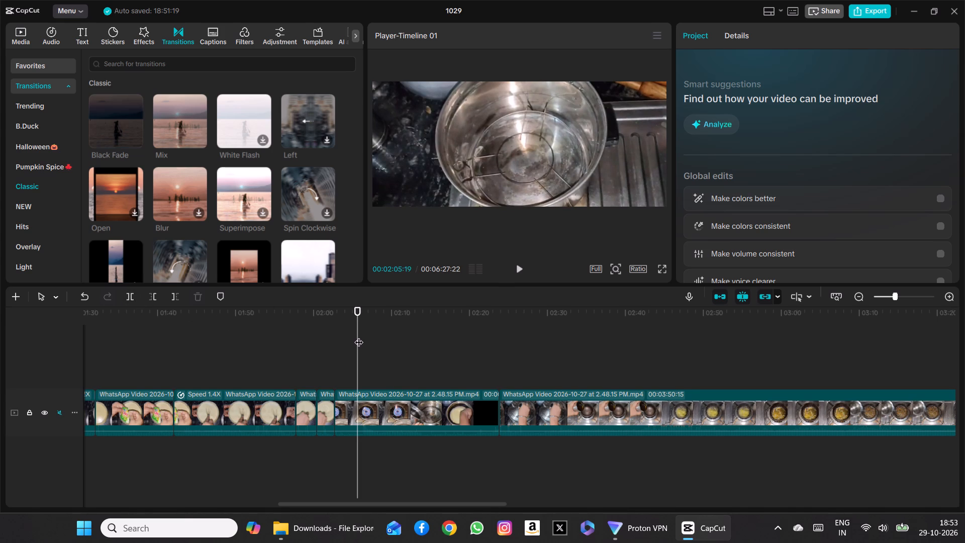
Find the frame where the hand has cleared the pan with the wire stand and split the clip at 00:02:05:11.
left_click_drag(358, 337, 340, 338)
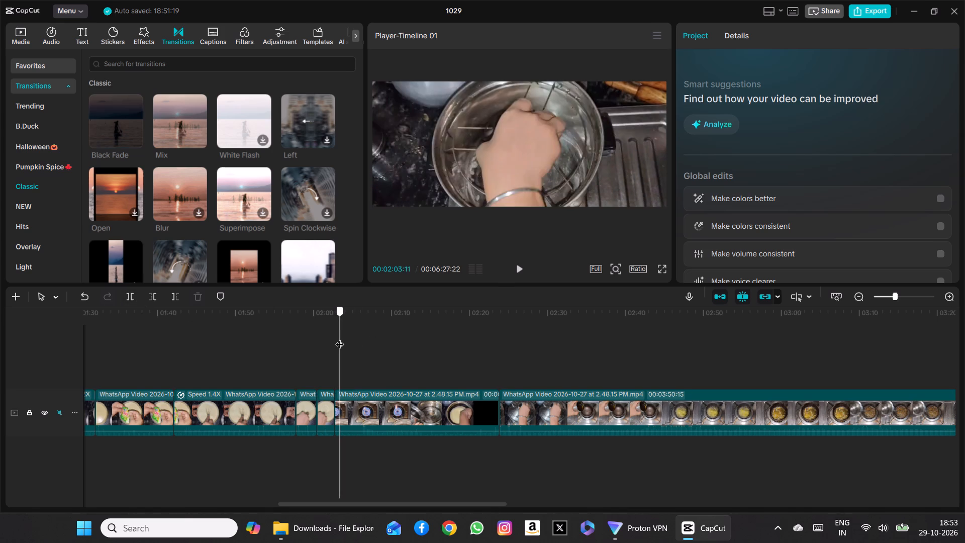
left_click_drag(340, 338, 359, 341)
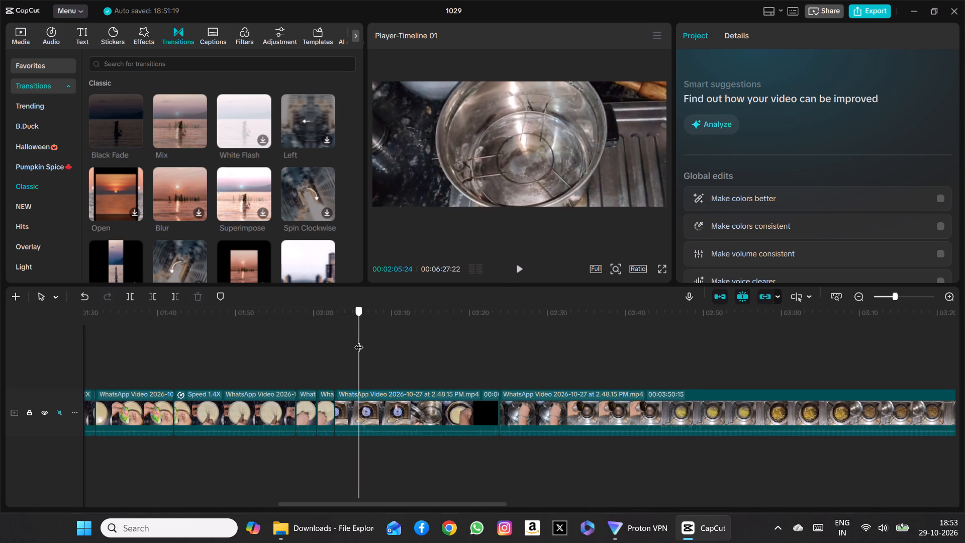
left_click_drag(359, 341, 358, 343)
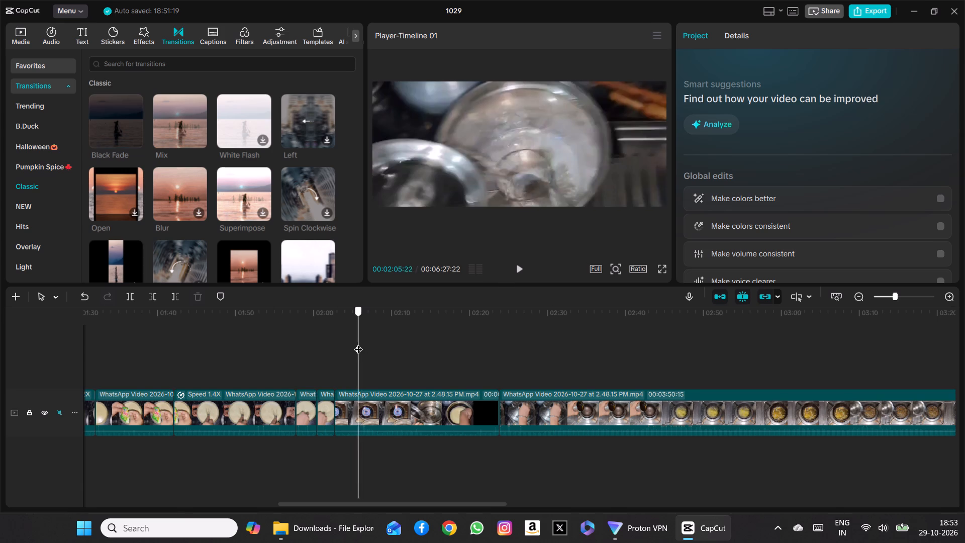
left_click_drag(358, 343, 342, 347)
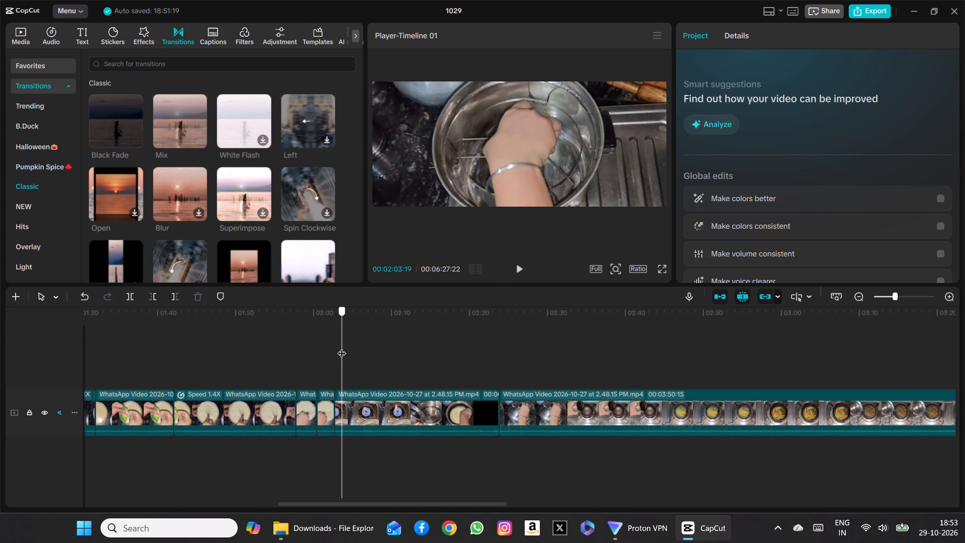
left_click_drag(342, 347, 354, 348)
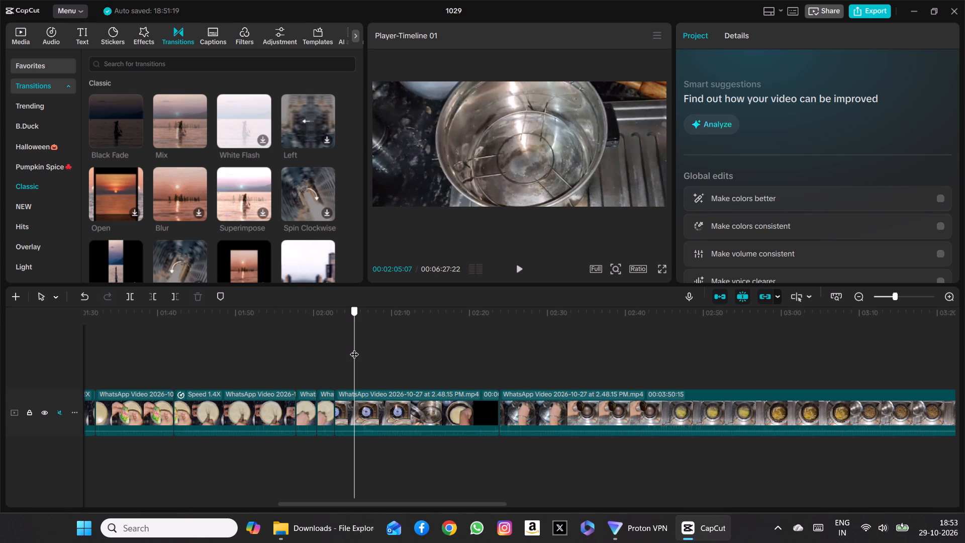
left_click_drag(354, 348, 361, 347)
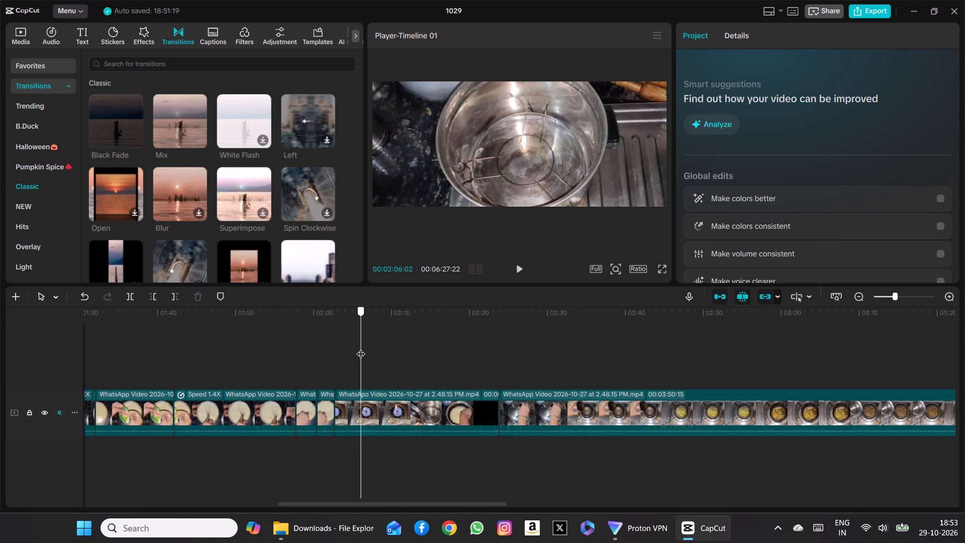
left_click_drag(361, 347, 330, 345)
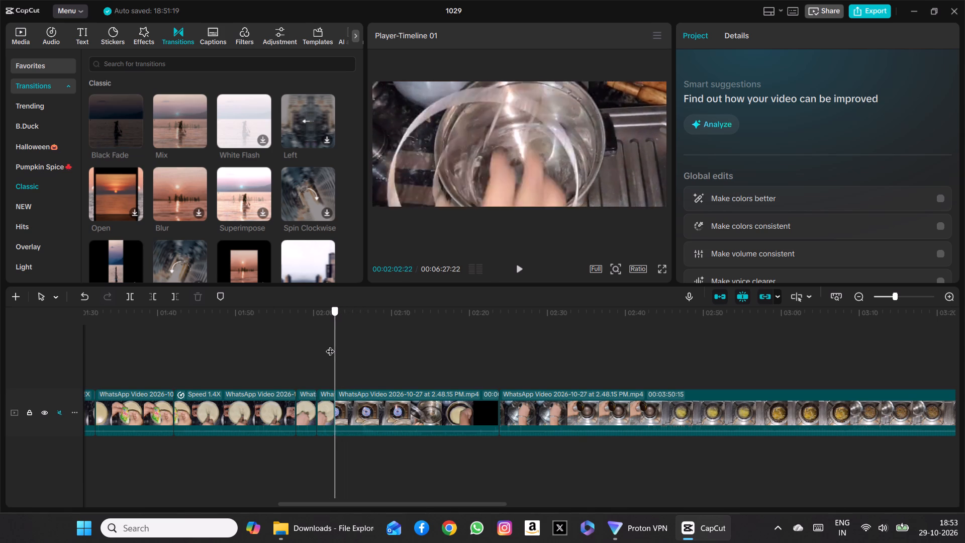
left_click_drag(330, 345, 345, 346)
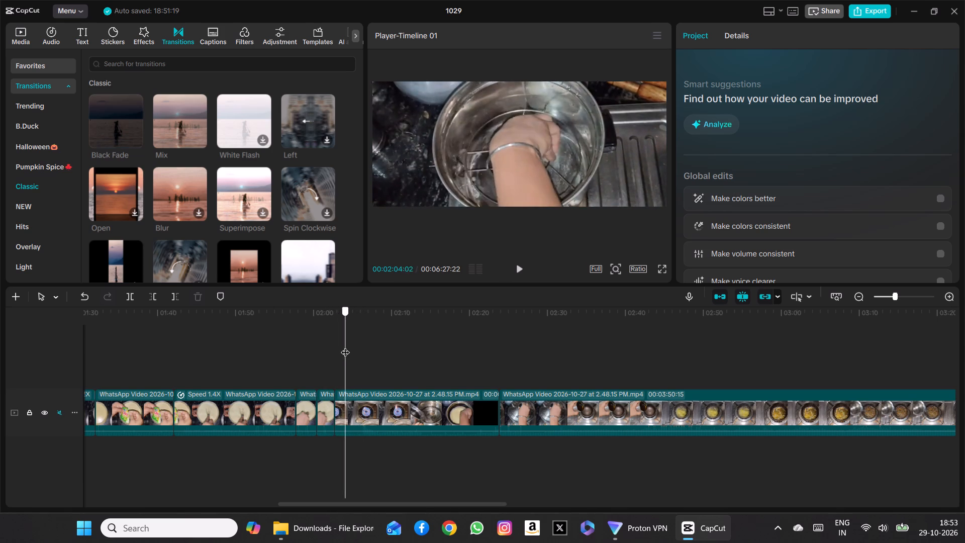
left_click_drag(345, 346, 355, 343)
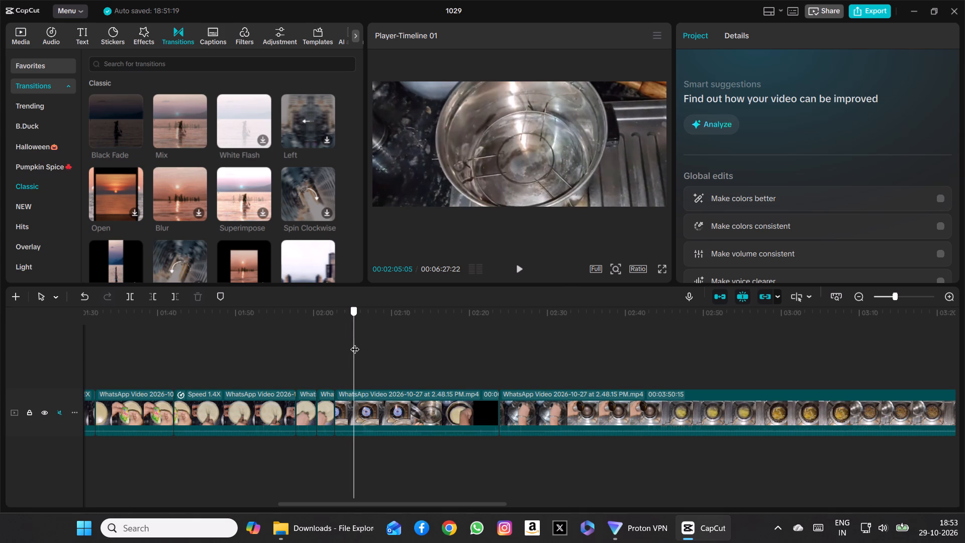
left_click_drag(355, 343, 355, 343)
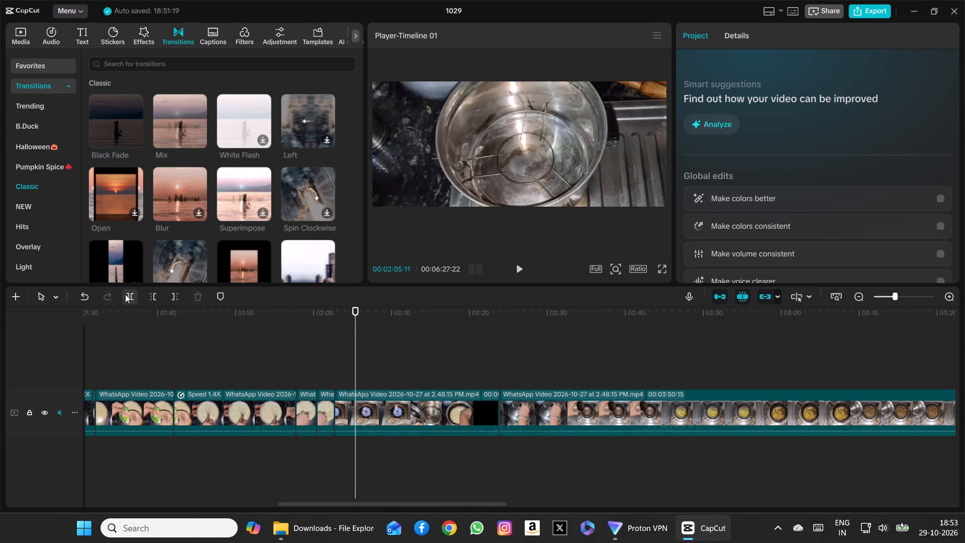
left_click(125, 295)
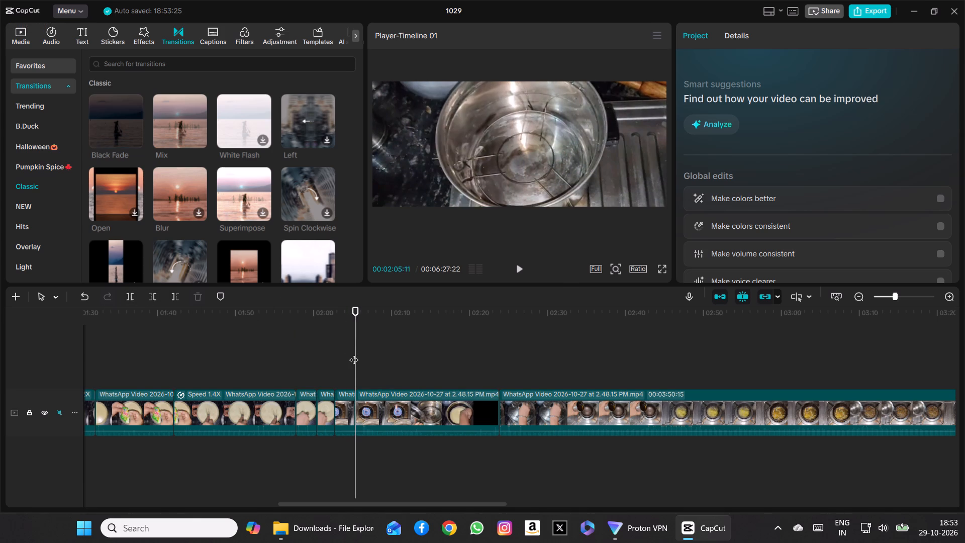
Find the first frame of the tilted pot beside the wire-stand pan, after the stove-knob shot, and split the clip at 00:02:07:28.
left_click_drag(354, 353, 369, 356)
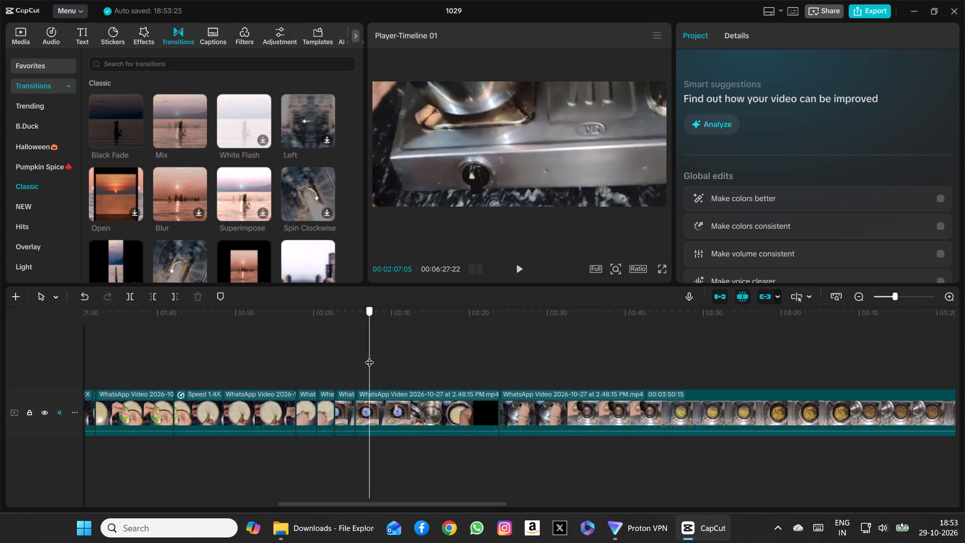
left_click_drag(369, 356, 375, 356)
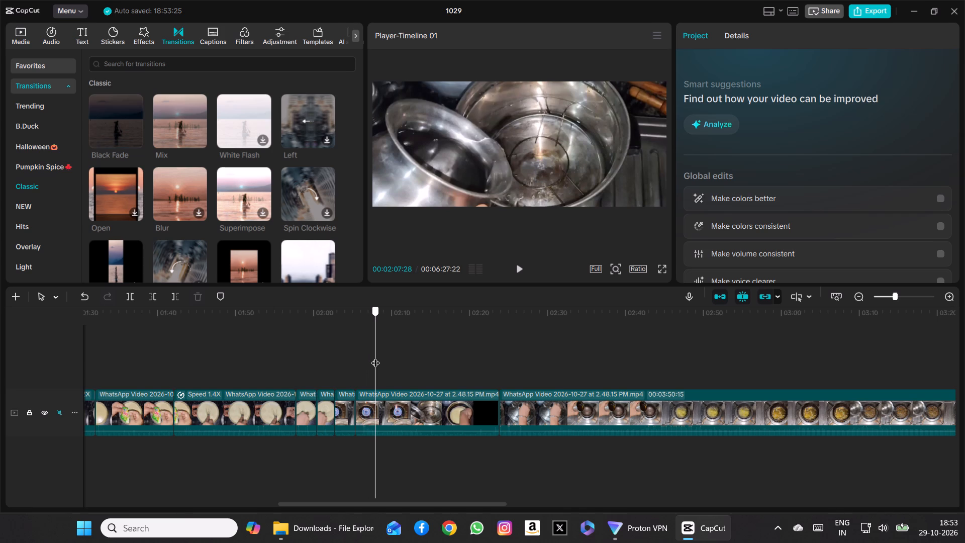
left_click_drag(375, 356, 374, 356)
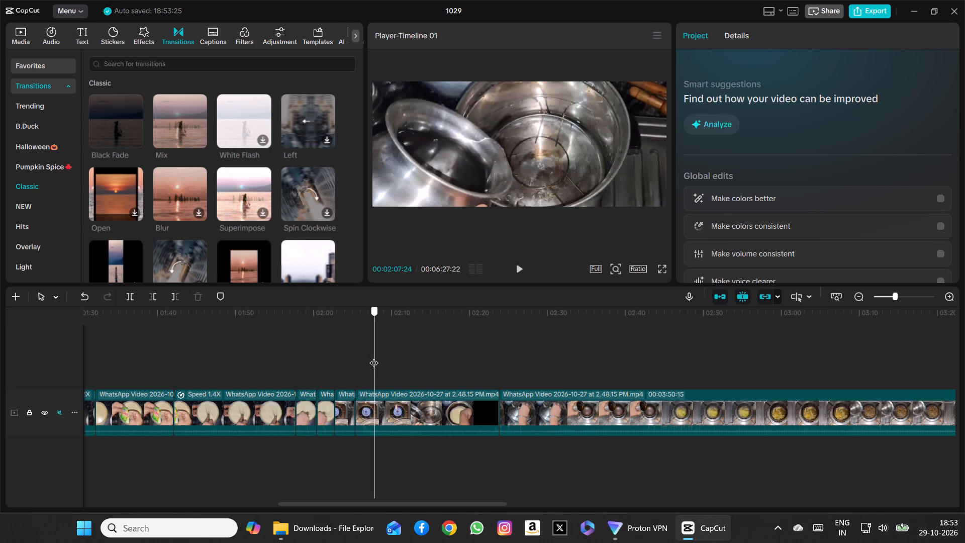
left_click_drag(374, 356, 375, 357)
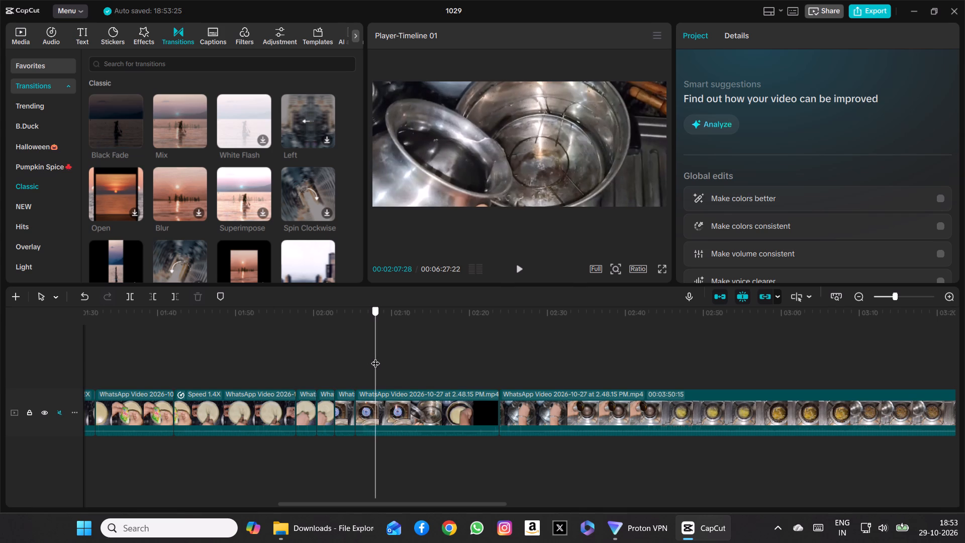
left_click_drag(375, 357, 374, 357)
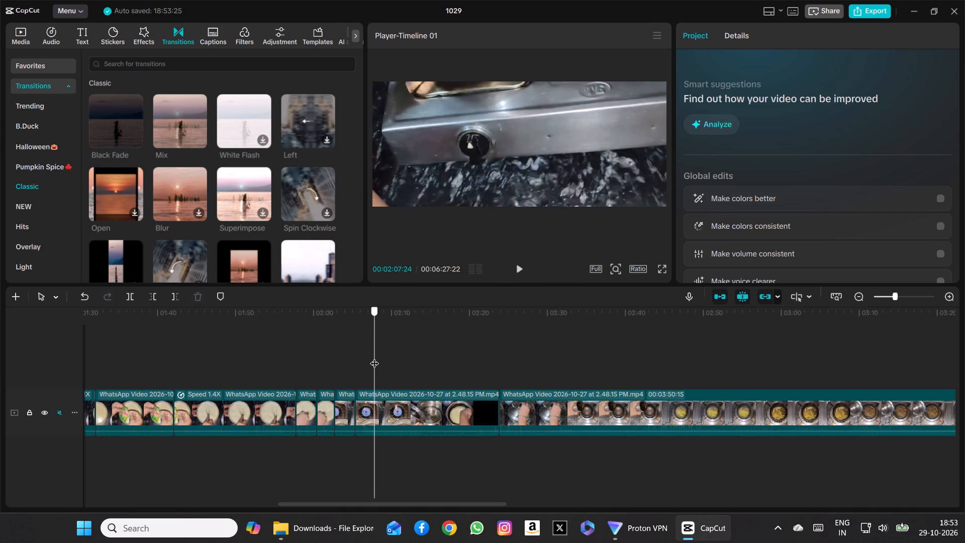
left_click_drag(374, 357, 375, 357)
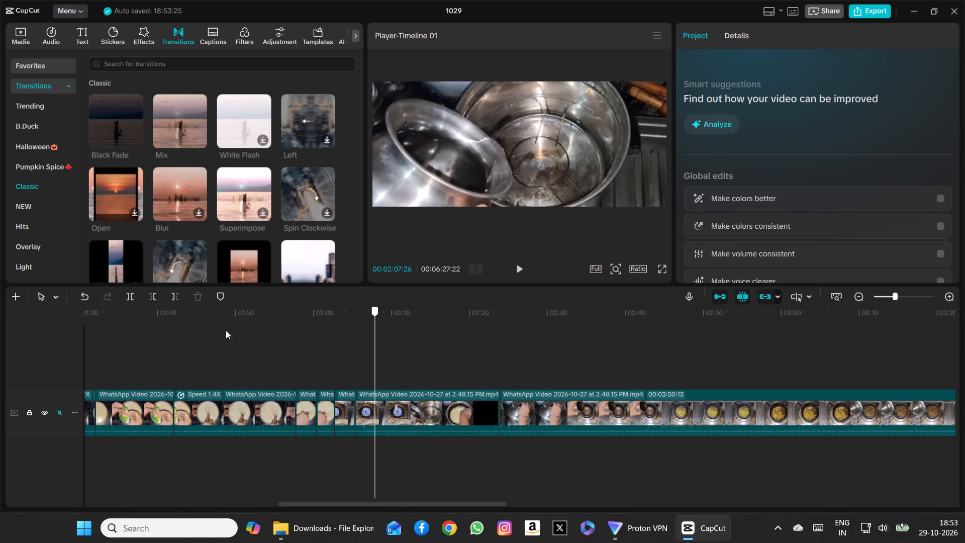
left_click(130, 298)
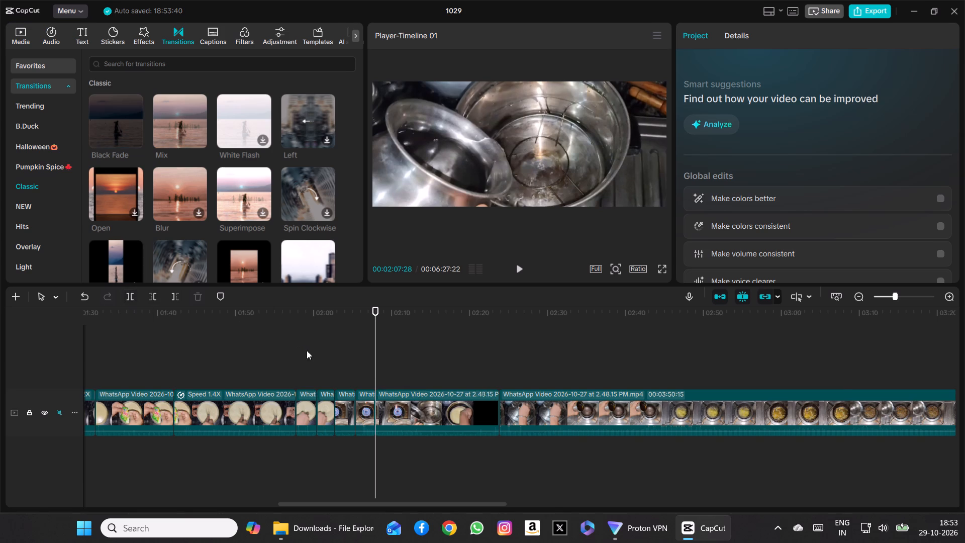
Delete the short stove-knob segment between the splits at 00:02:05:11 and 00:02:07:28.
left_click(365, 398)
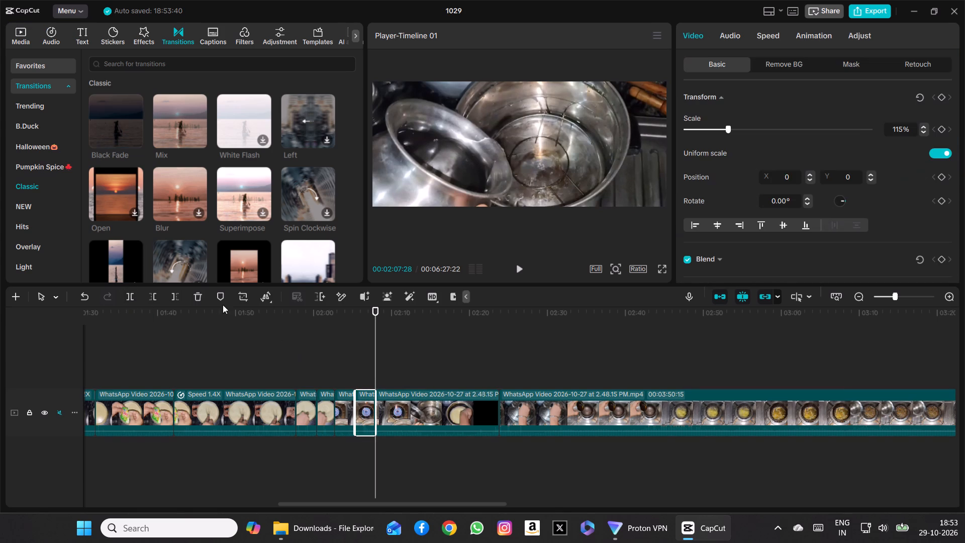
left_click(199, 298)
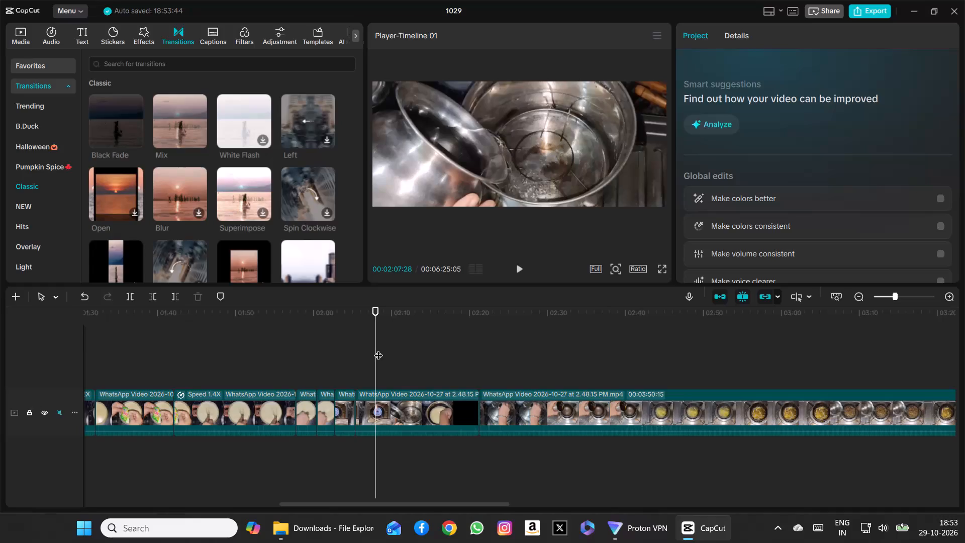
Play back the edited footage from 00:01:53:23 through the wire-stand and pot shots to the gas-burner shot to review the cuts.
left_click_drag(378, 349, 265, 340)
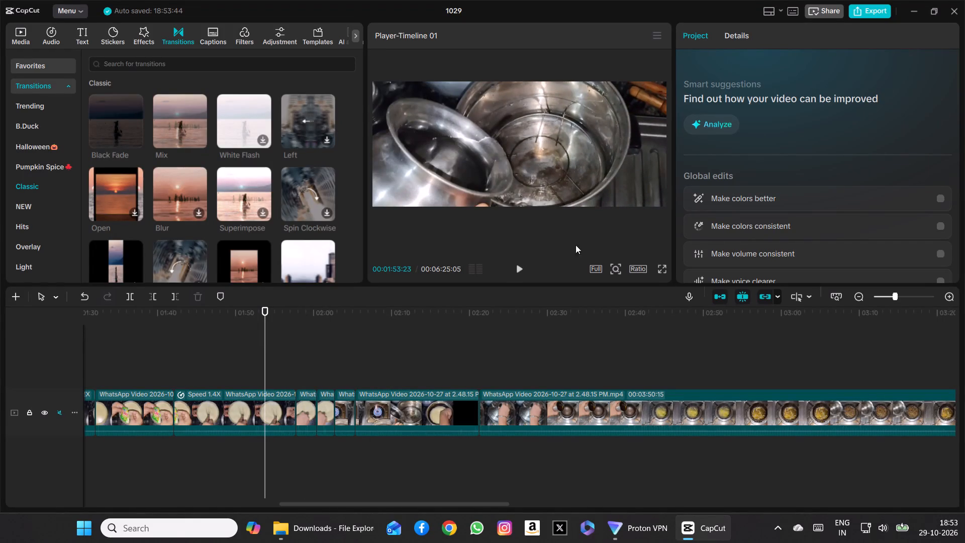
left_click(516, 268)
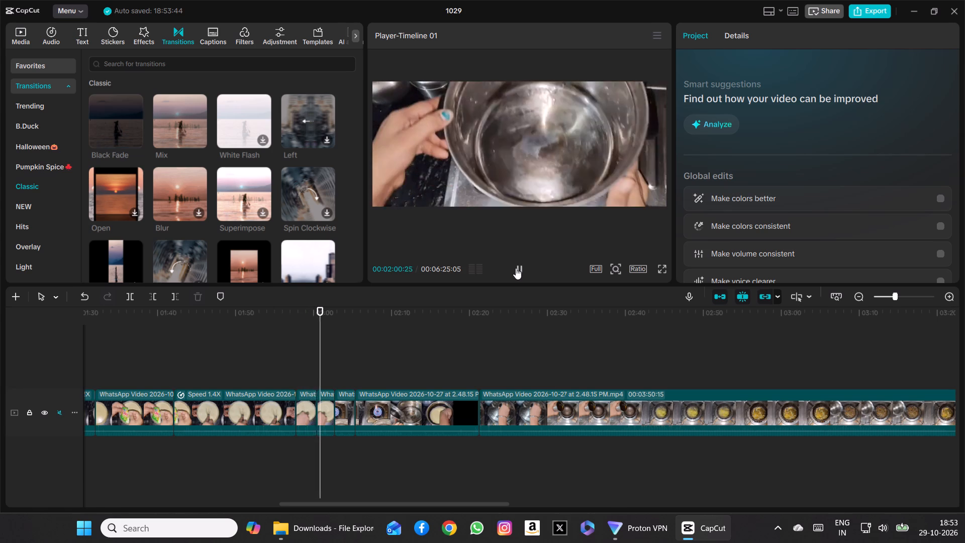
left_click(516, 268)
left_click(516, 268)
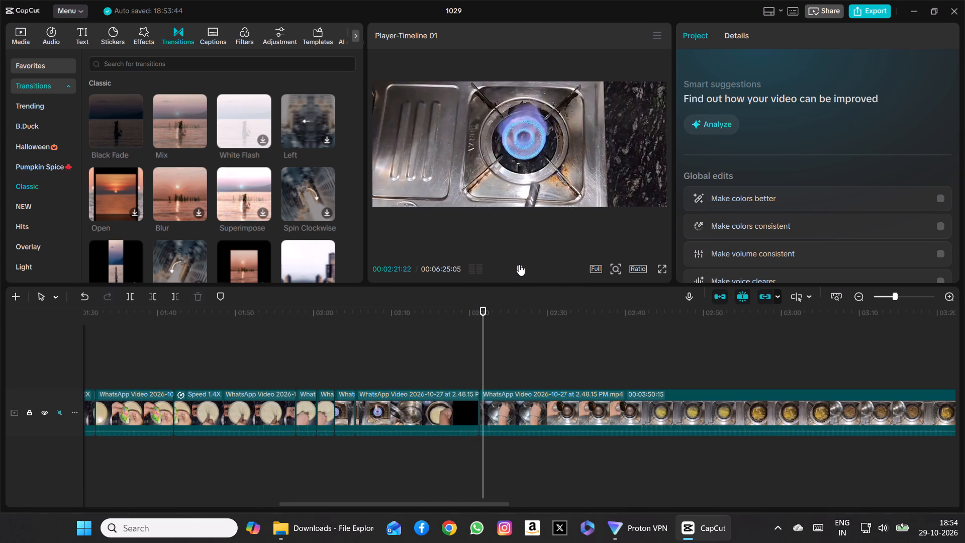
left_click(519, 264)
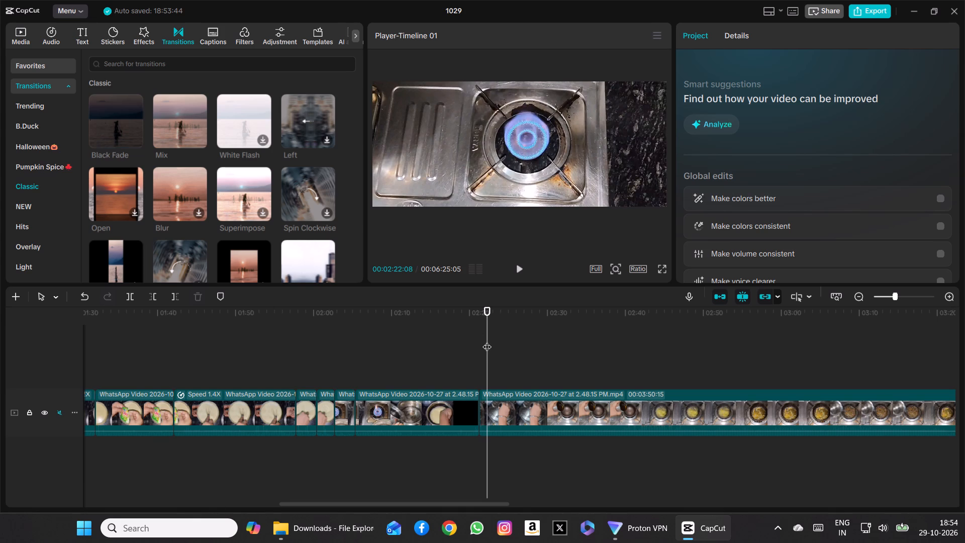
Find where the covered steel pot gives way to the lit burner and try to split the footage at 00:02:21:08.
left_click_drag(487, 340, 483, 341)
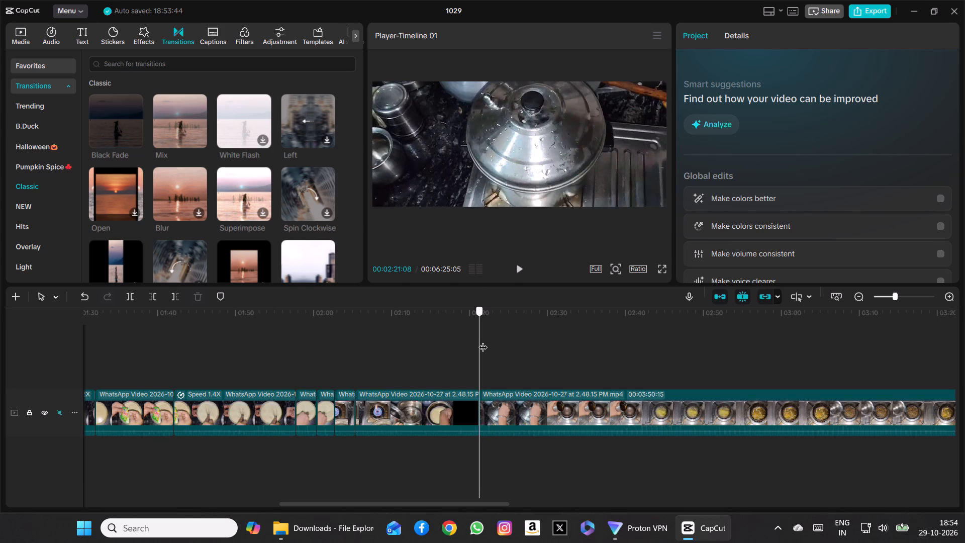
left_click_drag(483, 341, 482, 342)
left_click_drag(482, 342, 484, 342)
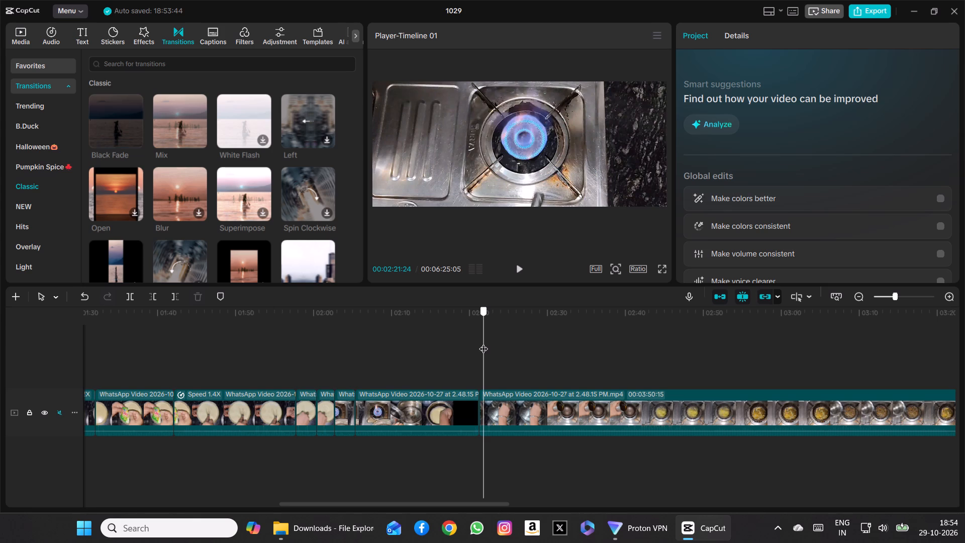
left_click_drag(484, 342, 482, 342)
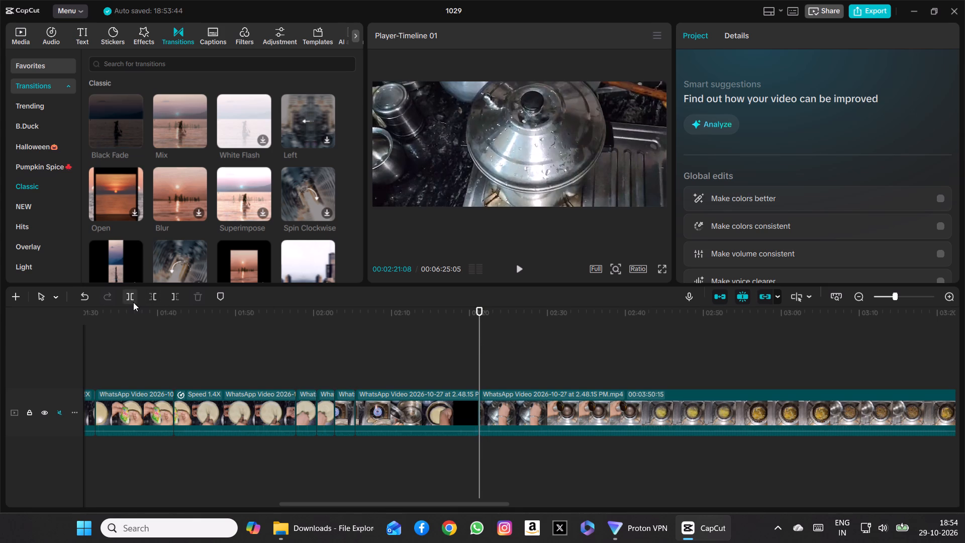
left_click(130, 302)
Scrub the footage from 00:02:02:22 to 00:02:21:08 to examine the wire-stand, water-pouring, batter-pan and lid-closing shots.
left_click_drag(477, 350, 456, 353)
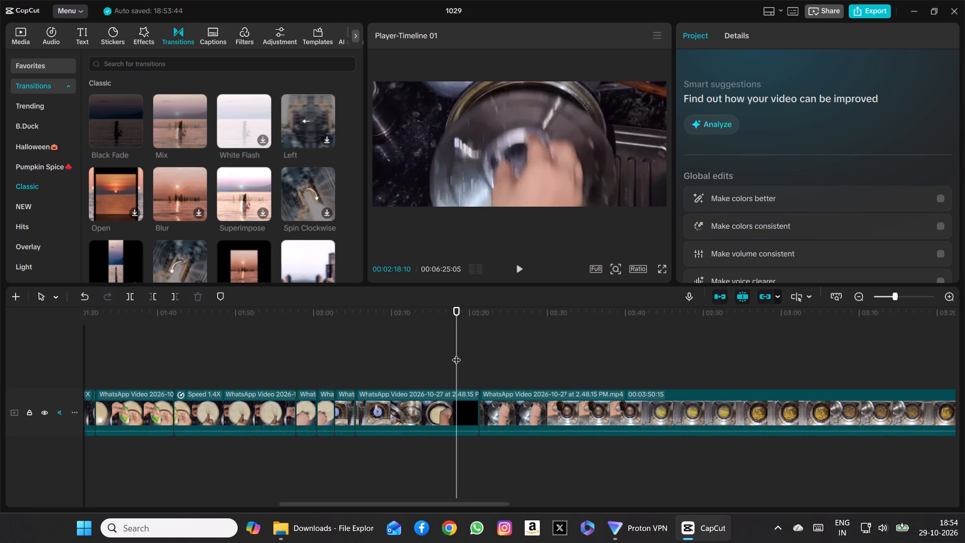
left_click(425, 407)
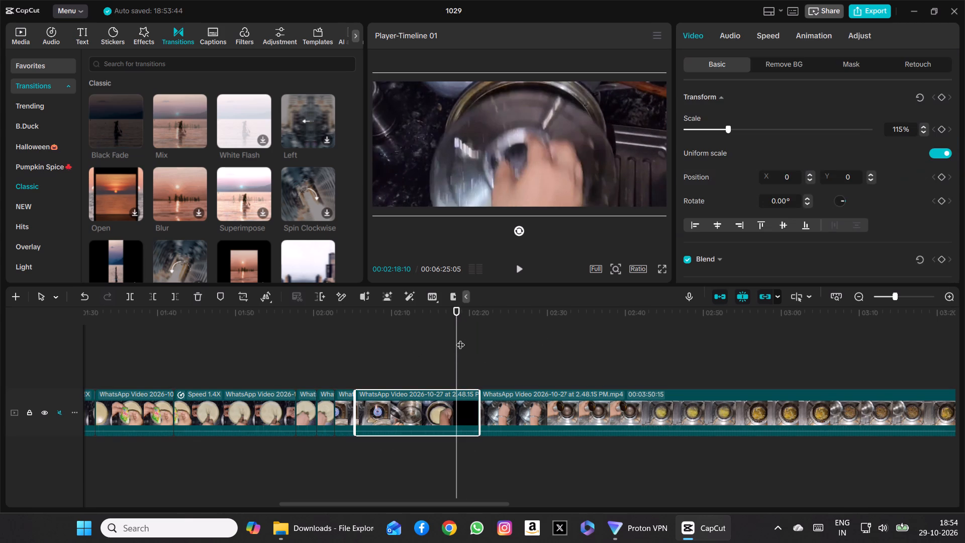
left_click_drag(460, 339, 332, 361)
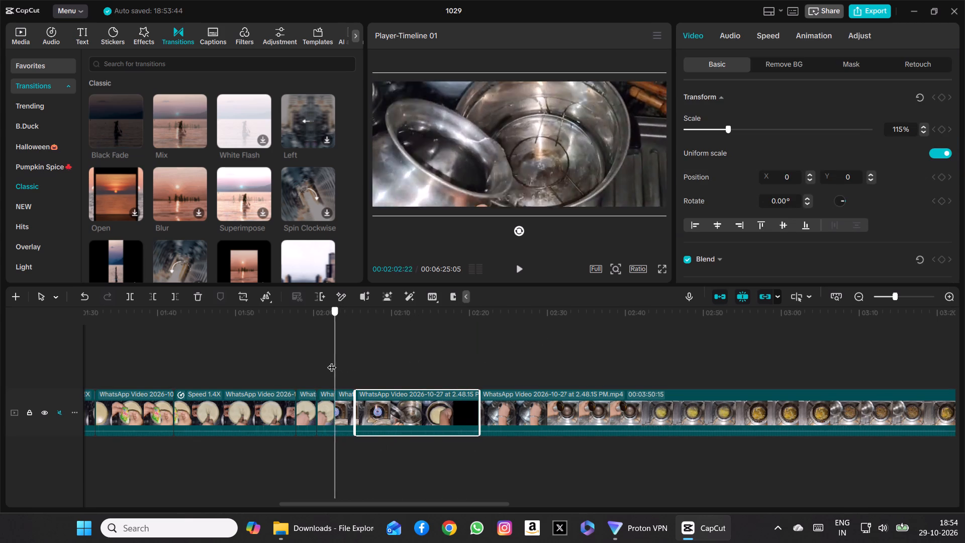
left_click_drag(332, 361, 350, 363)
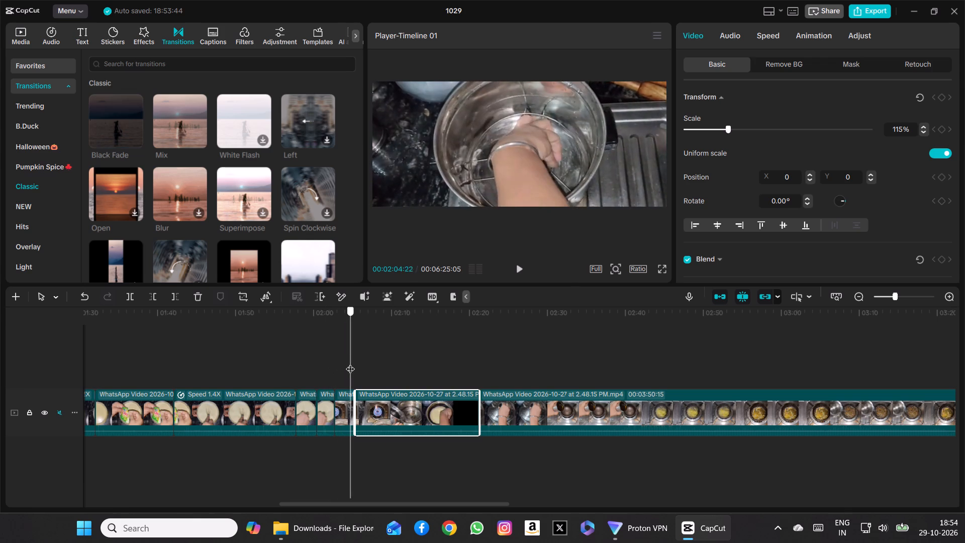
left_click_drag(350, 363, 367, 365)
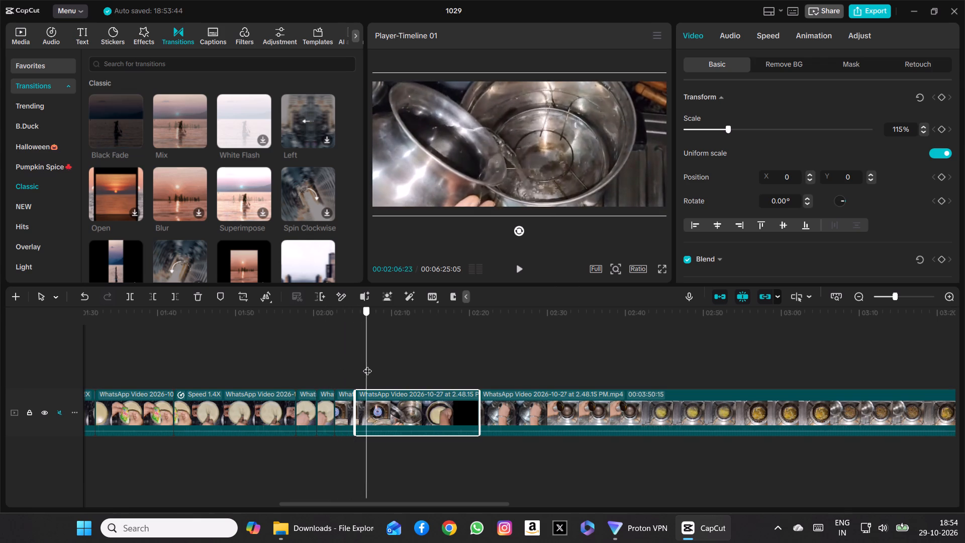
left_click_drag(367, 365, 399, 367)
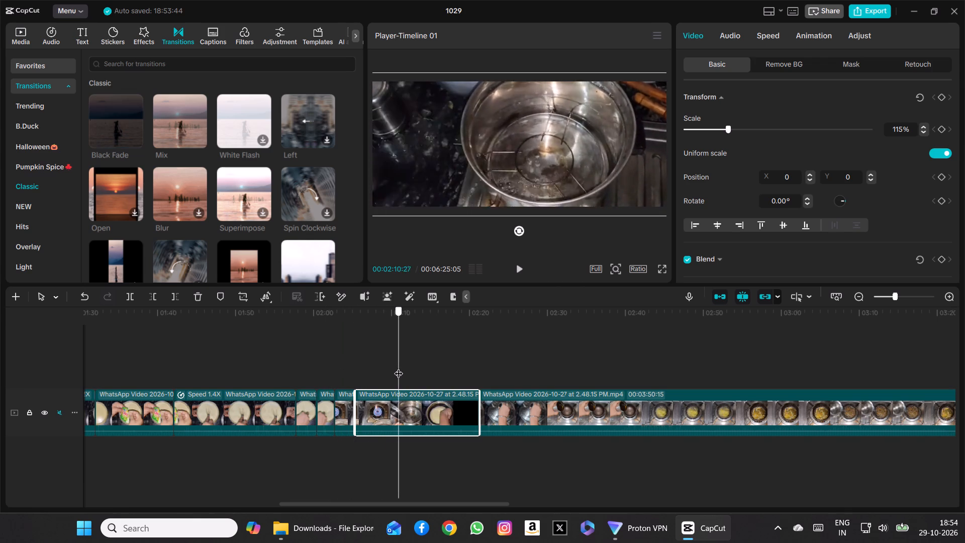
left_click_drag(399, 367, 404, 369)
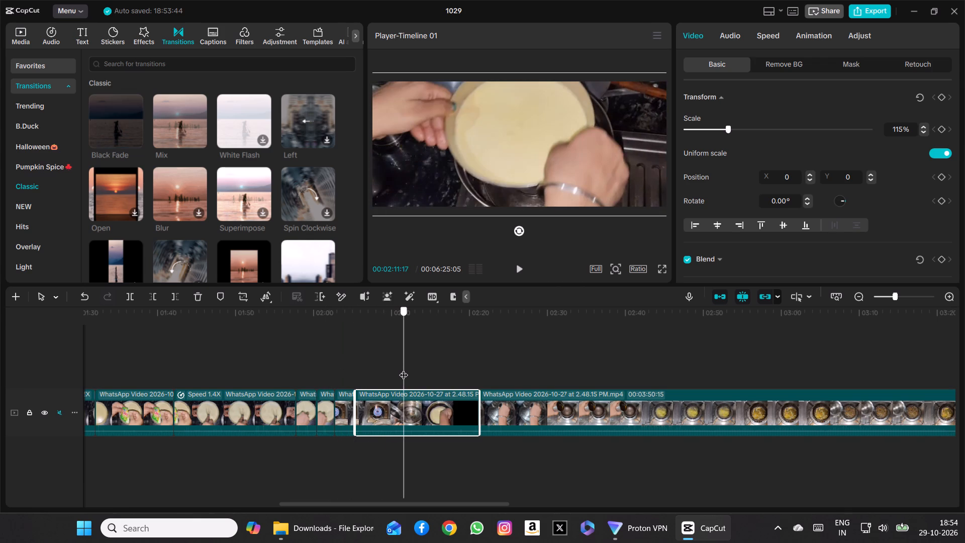
left_click_drag(404, 369, 426, 374)
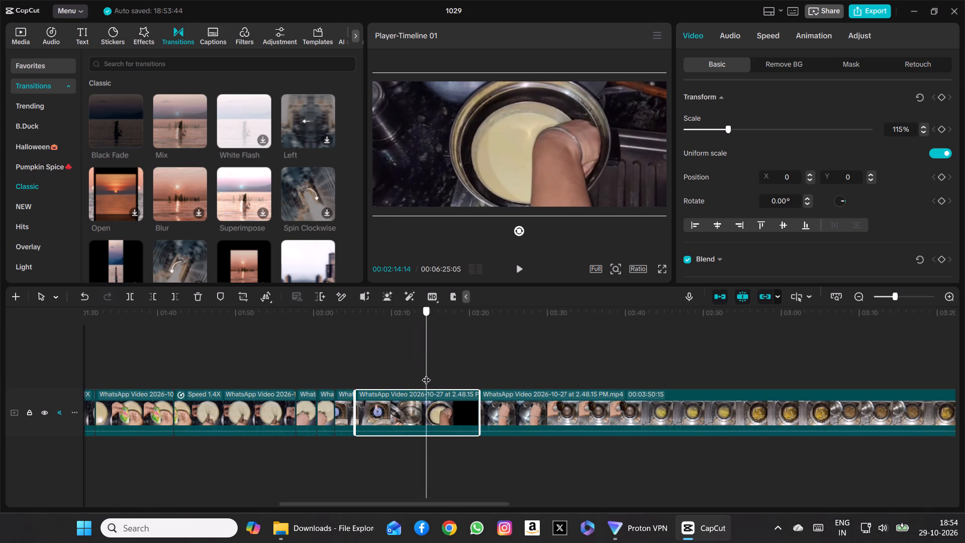
left_click_drag(426, 374, 457, 379)
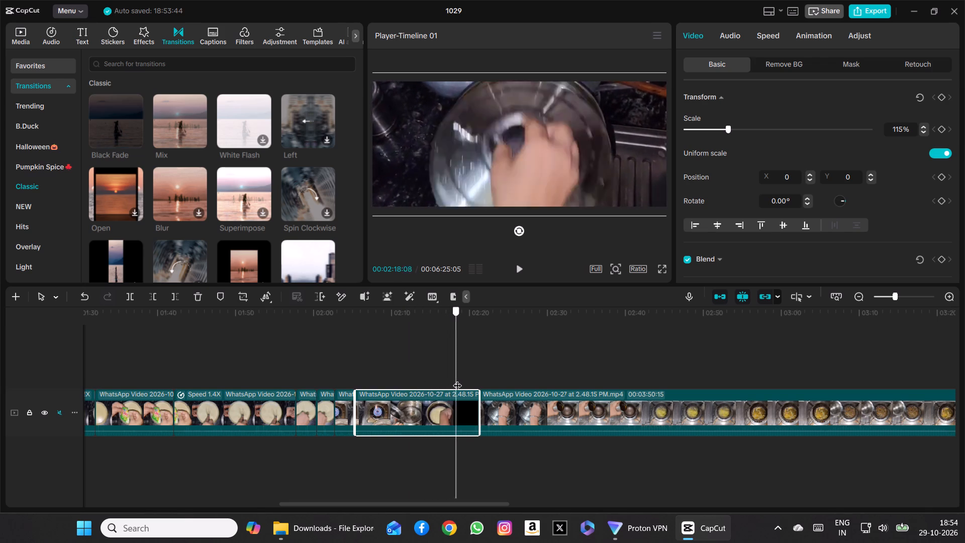
left_click_drag(457, 379, 469, 381)
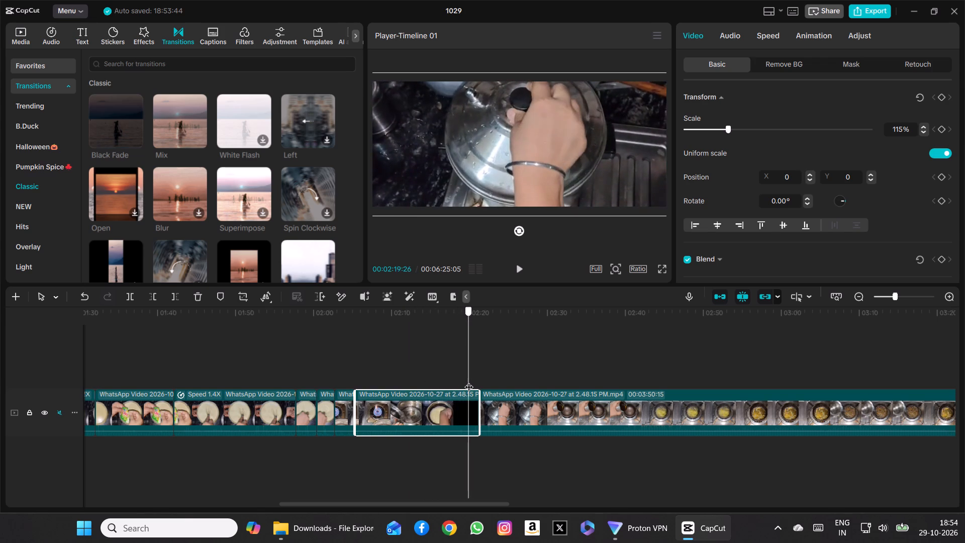
left_click_drag(469, 381, 478, 382)
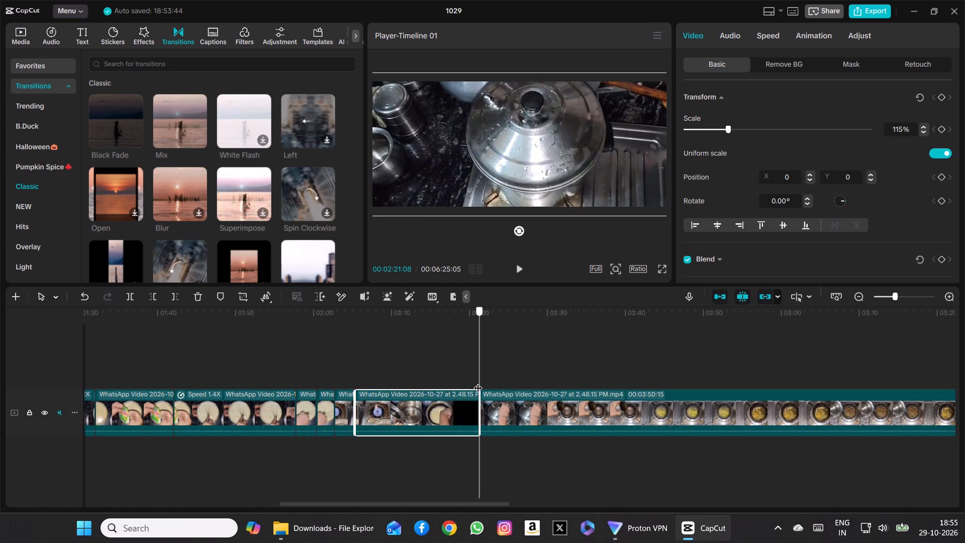
left_click_drag(478, 382, 480, 382)
Scrub the footage between 00:02:21:08 and 00:02:32:26 to examine the lit-burner, empty-pan and oil-pouring shots.
scroll(480, 382, "down", 1)
scroll(480, 382, "left", 1)
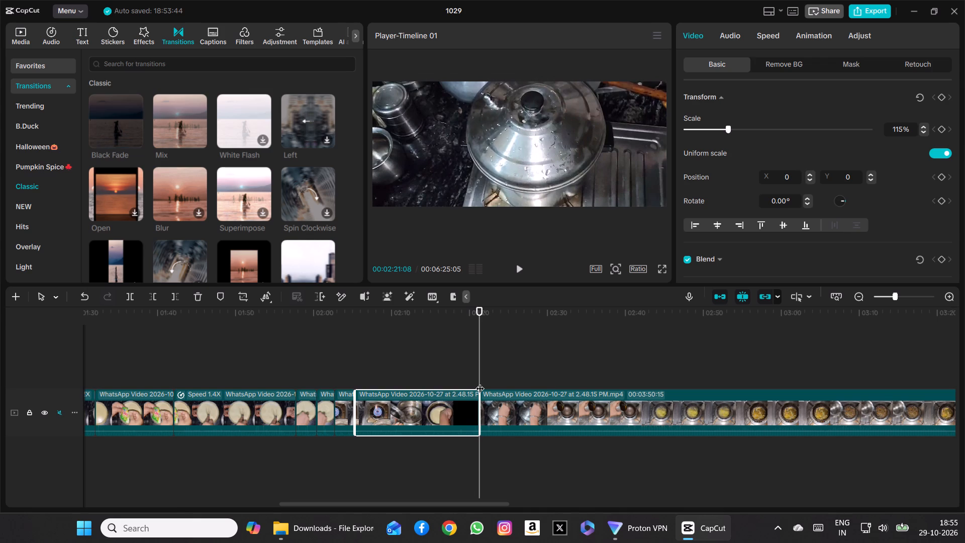
scroll(480, 382, "left", 1)
scroll(533, 365, "left", 1)
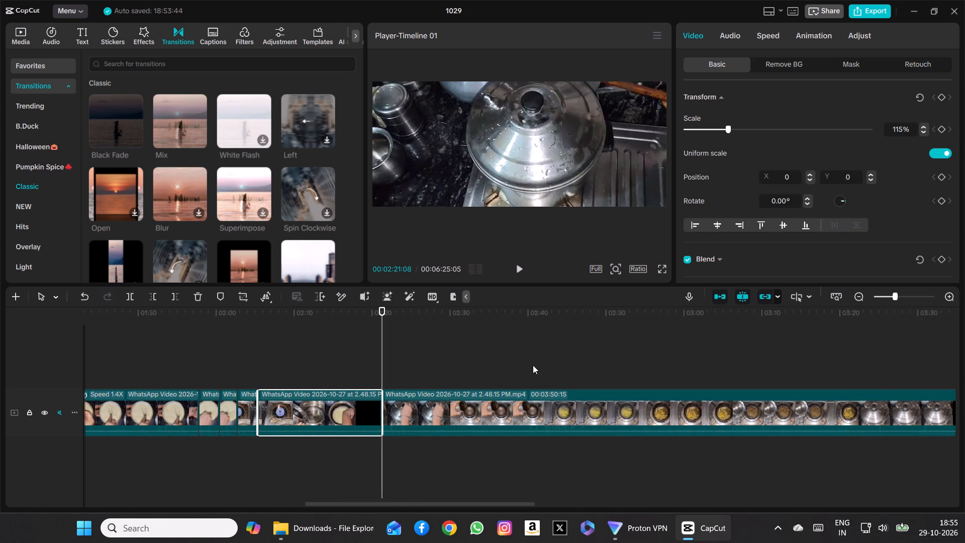
scroll(533, 365, "left", 1)
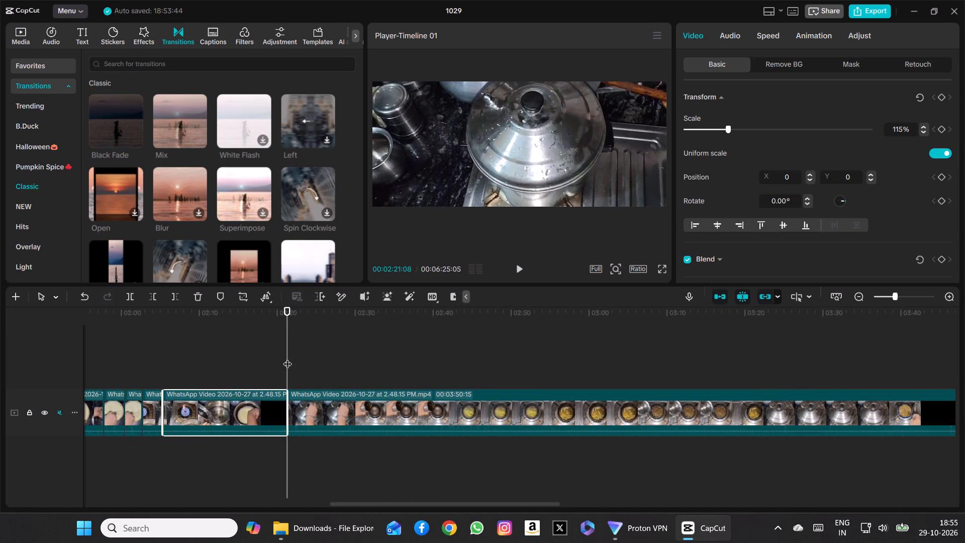
left_click_drag(287, 357, 307, 361)
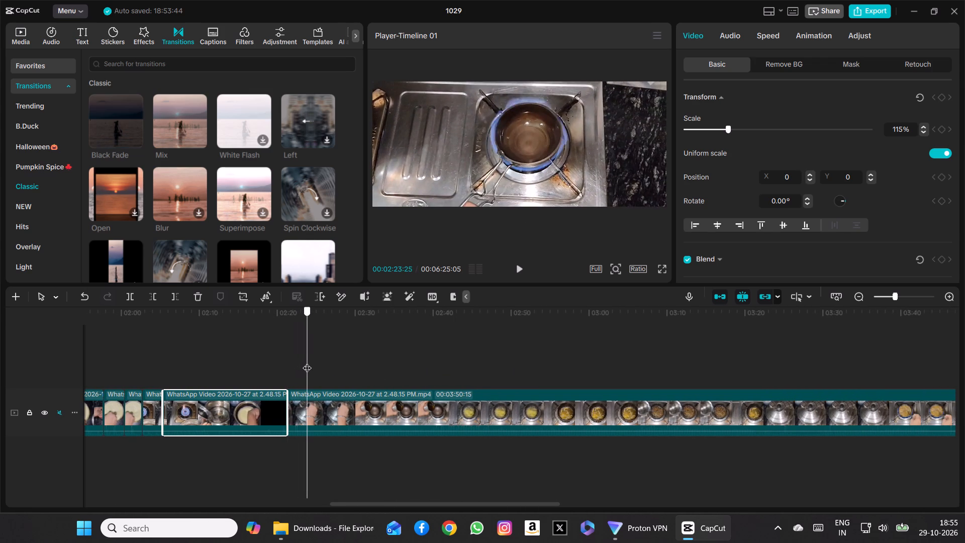
left_click_drag(307, 361, 291, 361)
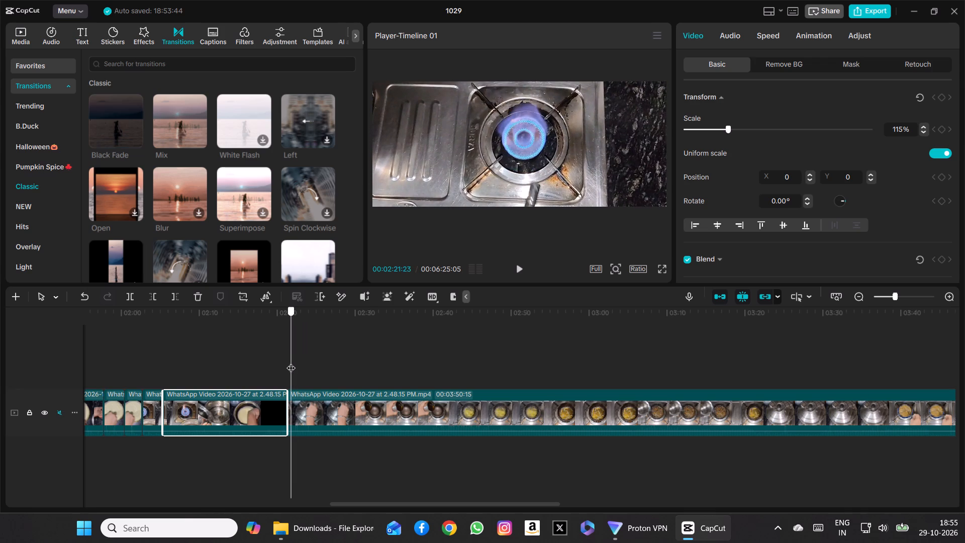
left_click_drag(291, 361, 297, 361)
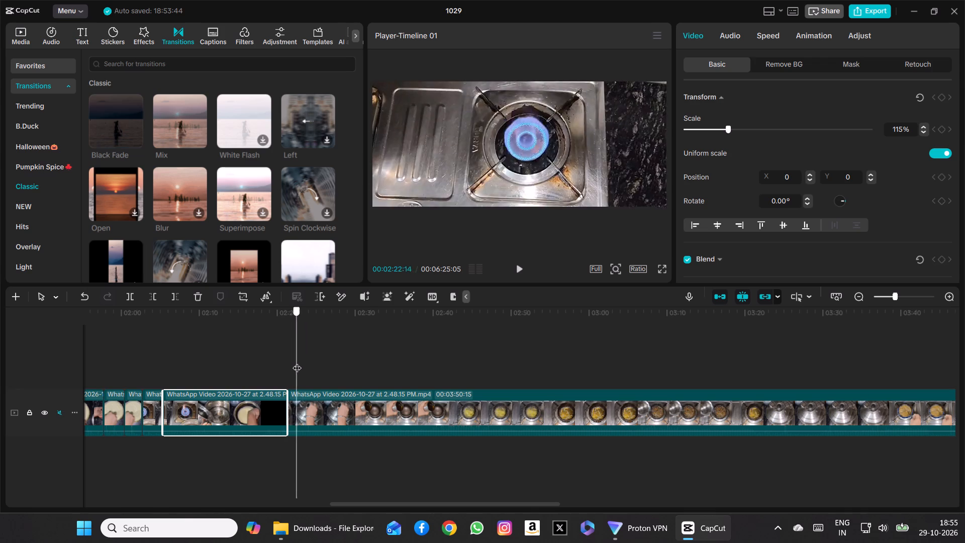
left_click_drag(297, 361, 370, 373)
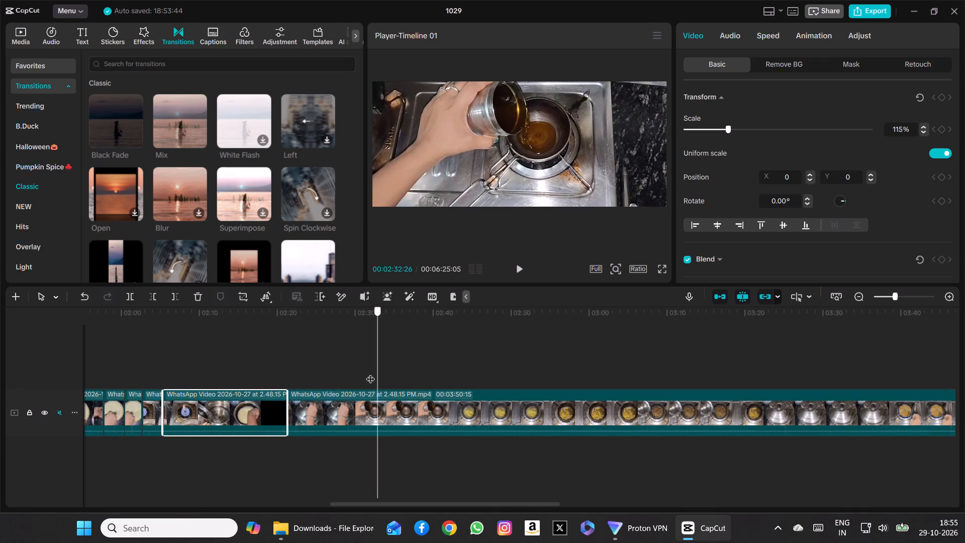
left_click_drag(370, 373, 293, 363)
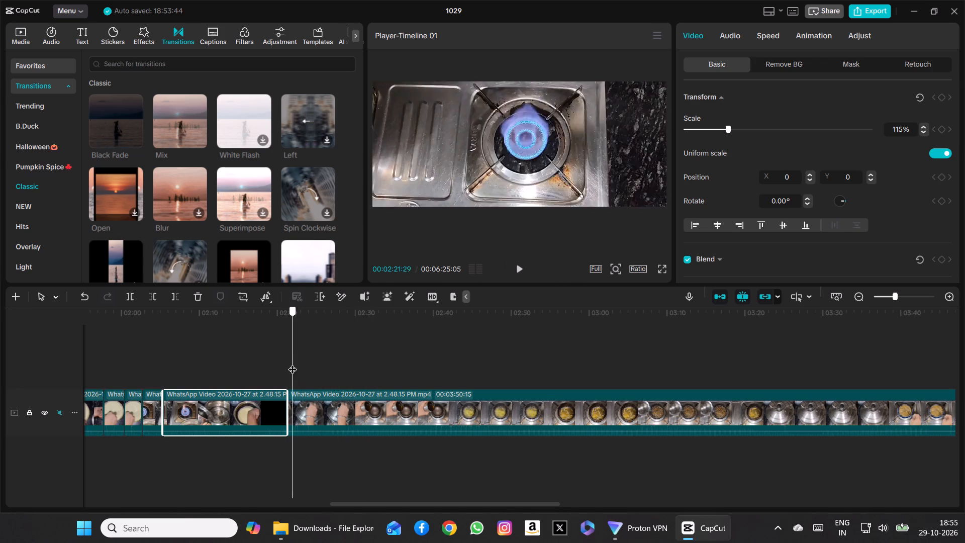
left_click_drag(293, 363, 308, 366)
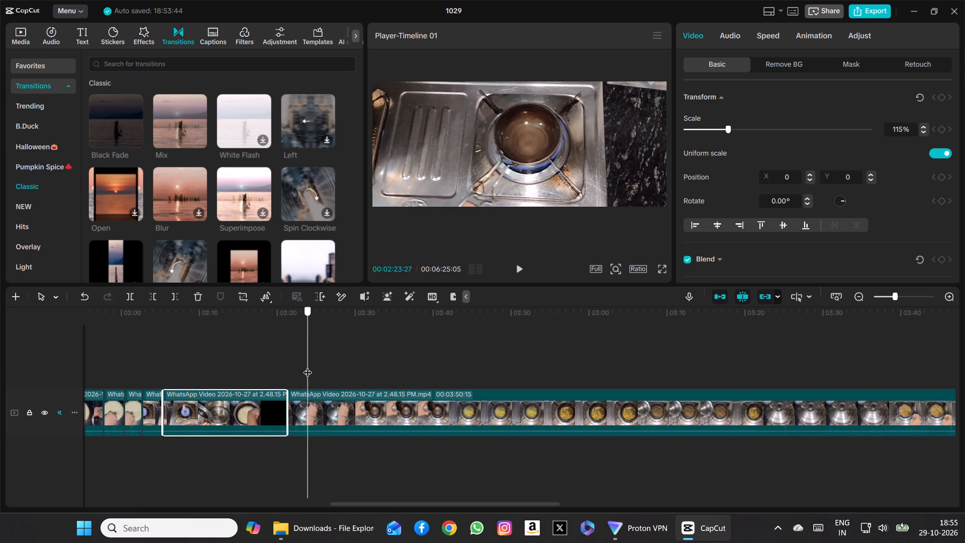
left_click_drag(308, 366, 328, 367)
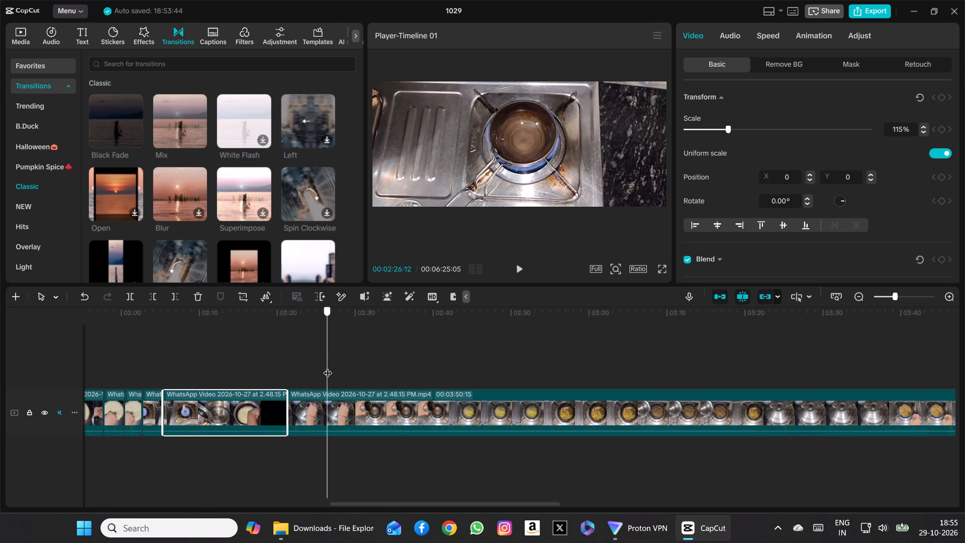
left_click_drag(328, 367, 330, 367)
scroll(330, 367, "up", 1, "ctrl")
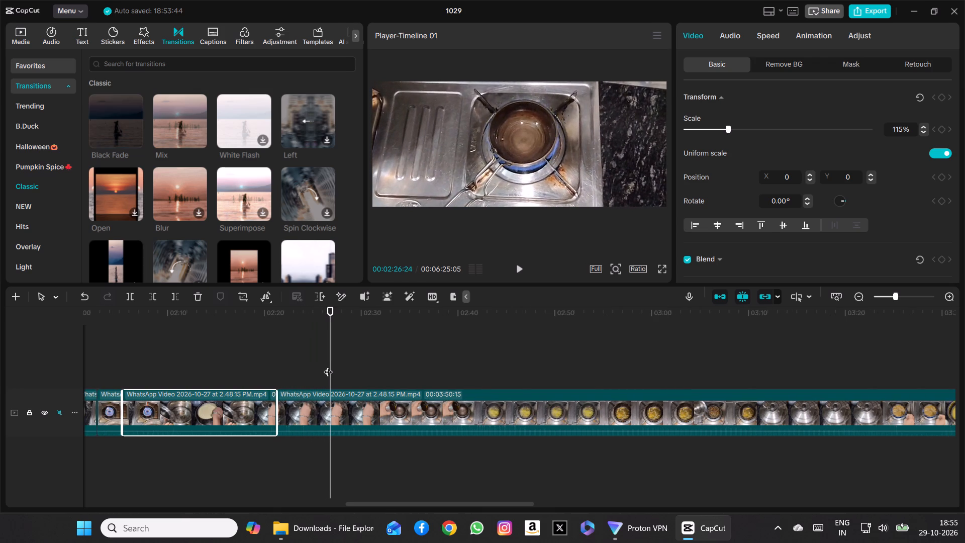
left_click_drag(331, 359, 274, 363)
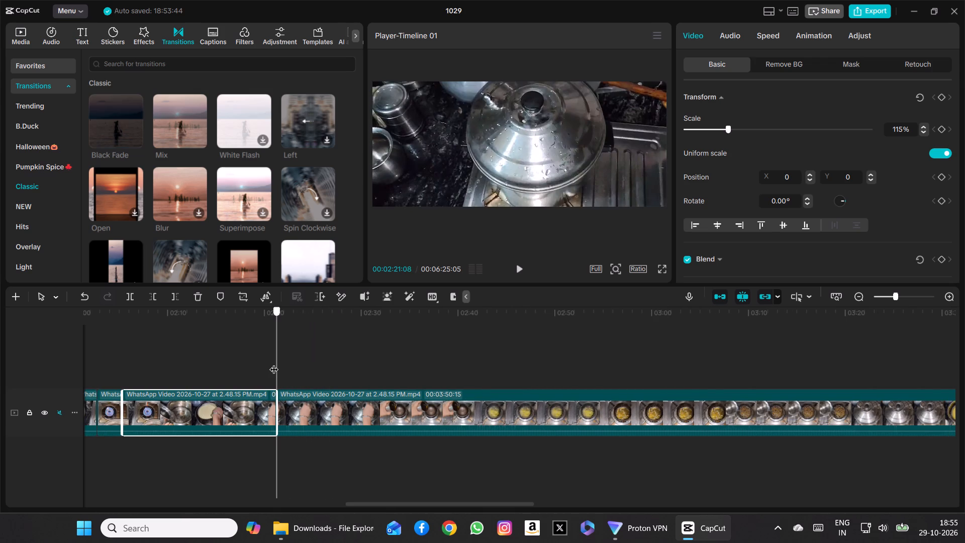
left_click_drag(274, 363, 310, 371)
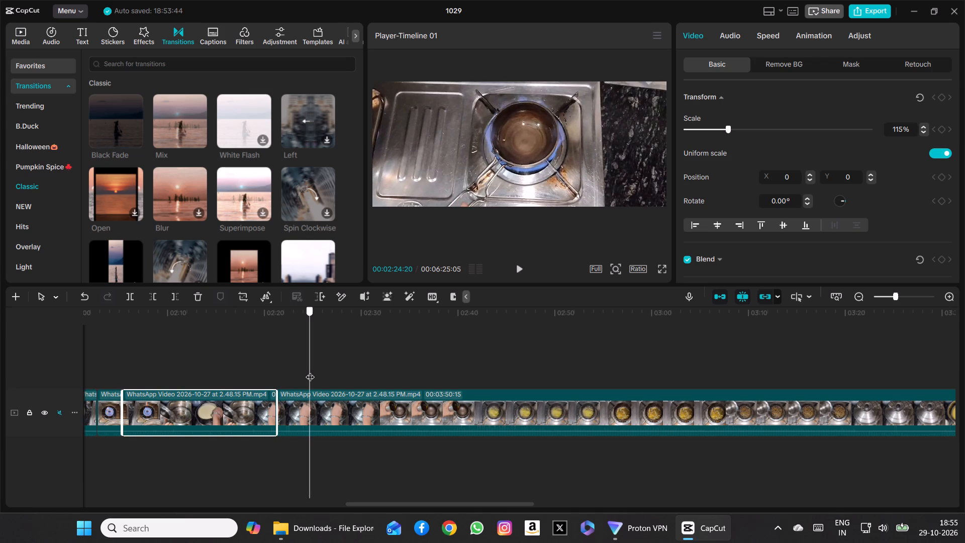
left_click_drag(310, 371, 320, 370)
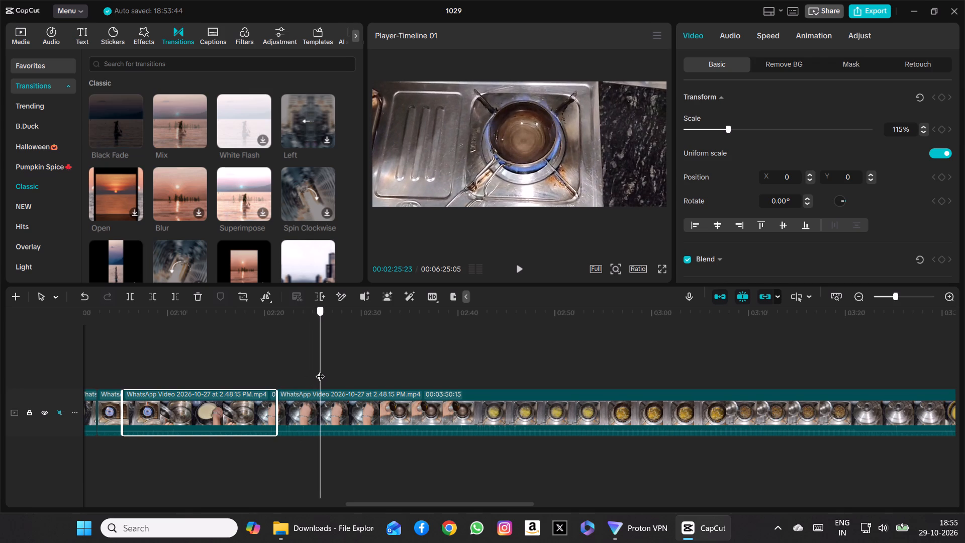
left_click_drag(320, 370, 324, 370)
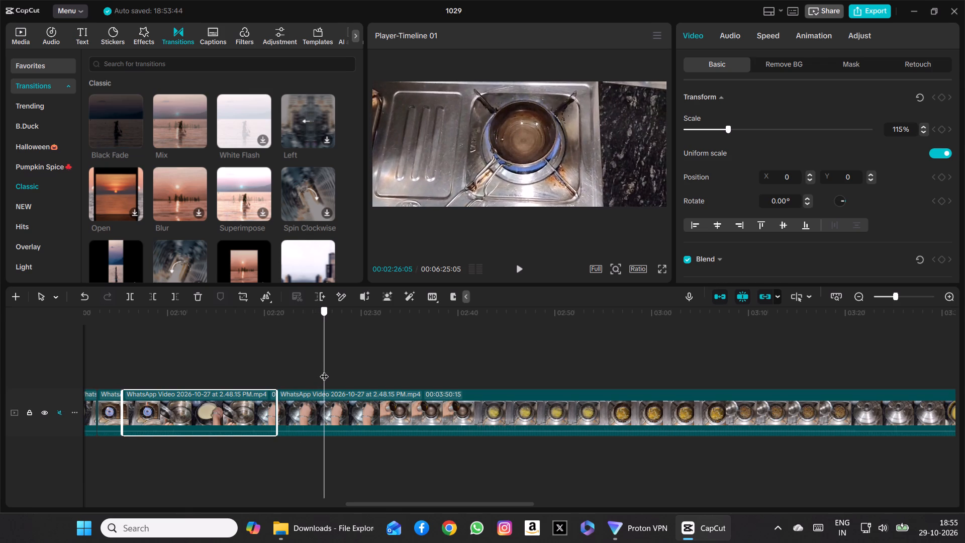
left_click_drag(324, 370, 336, 372)
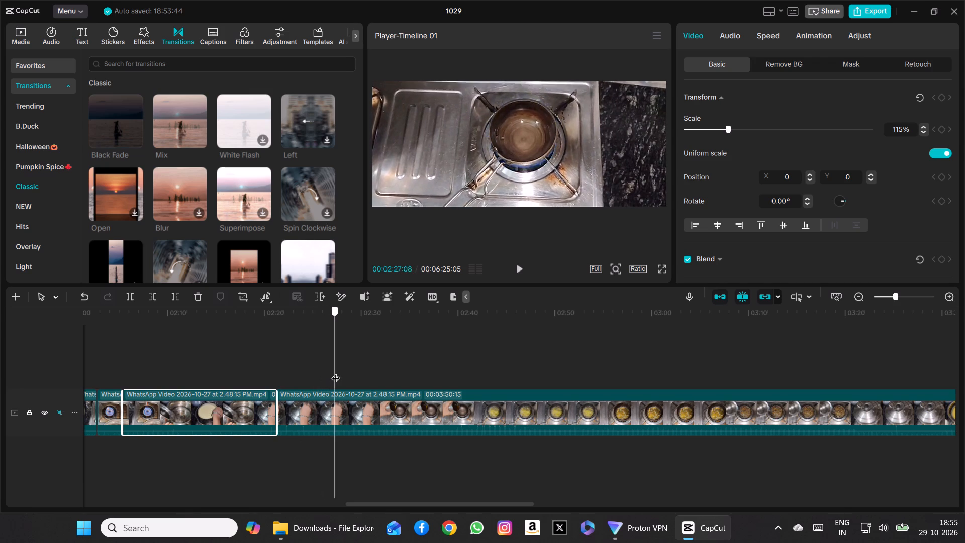
Find where the empty-pan shot gives way to the ingredients plate and split the footage at 00:02:29:10.
left_click_drag(336, 372, 365, 374)
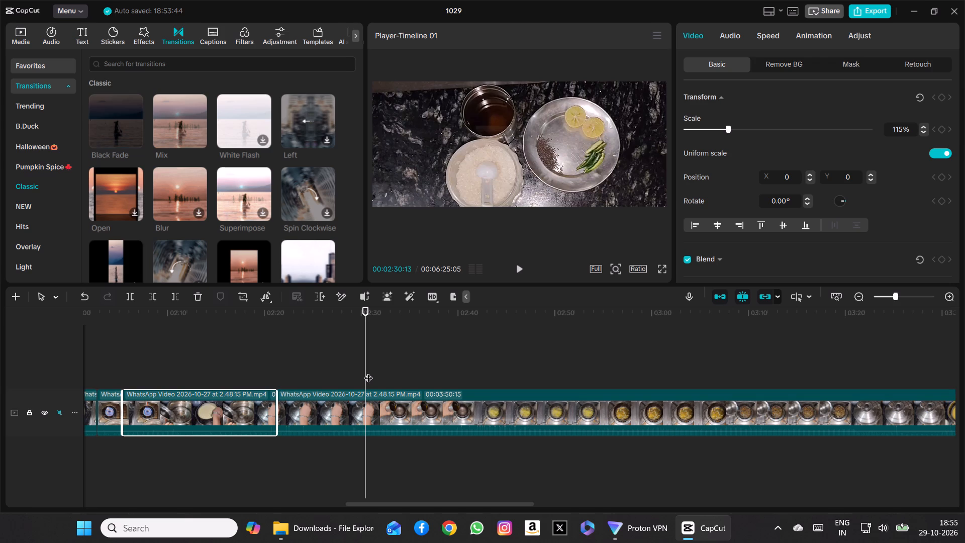
left_click_drag(365, 361, 364, 361)
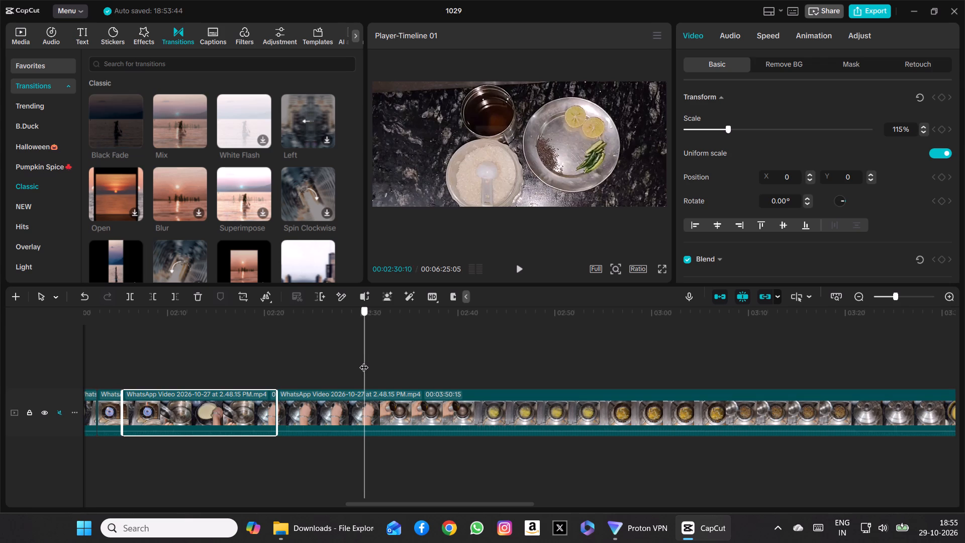
left_click_drag(364, 361, 356, 363)
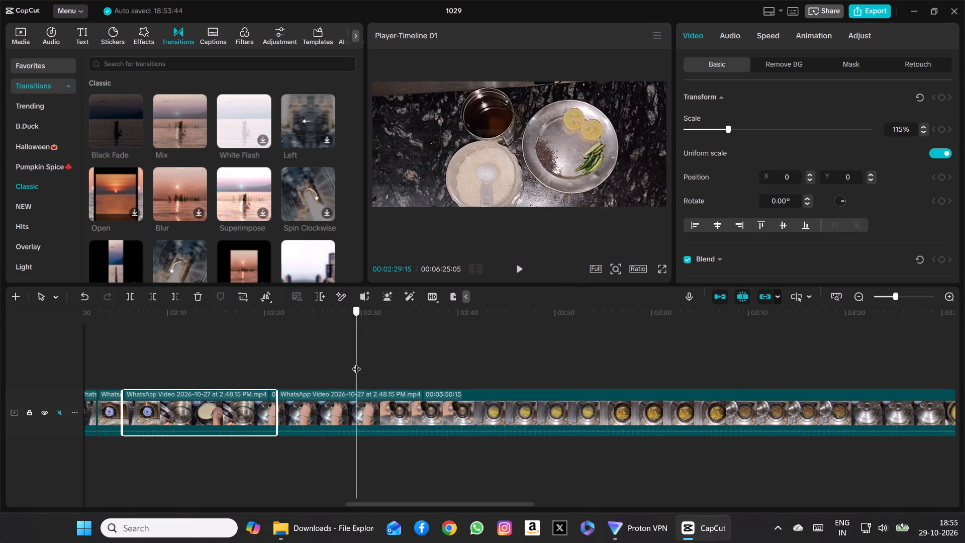
left_click_drag(356, 363, 357, 365)
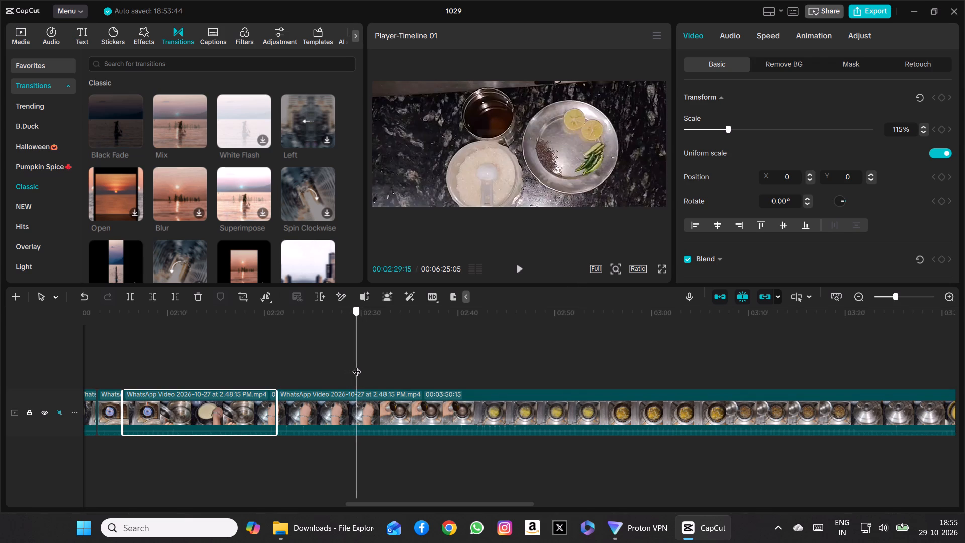
left_click_drag(357, 365, 355, 366)
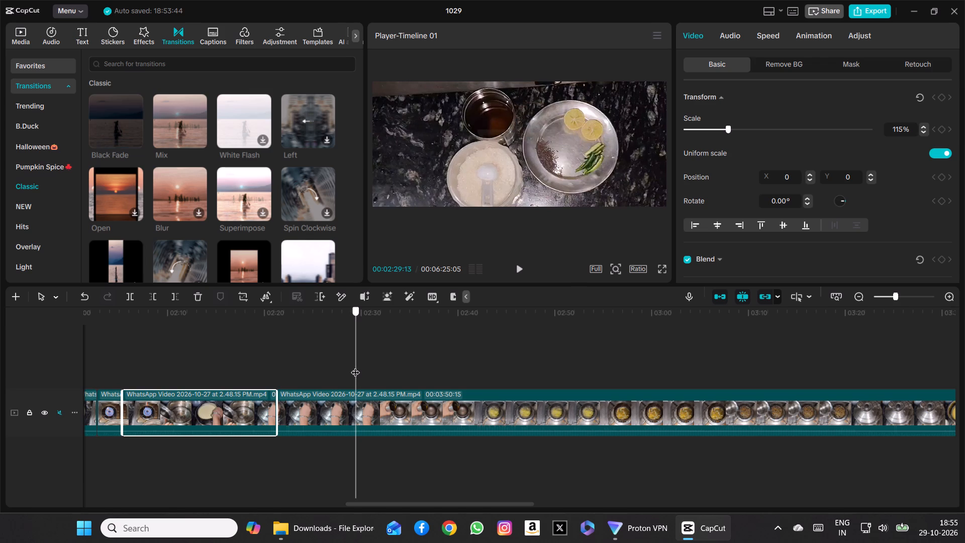
left_click_drag(355, 366, 354, 367)
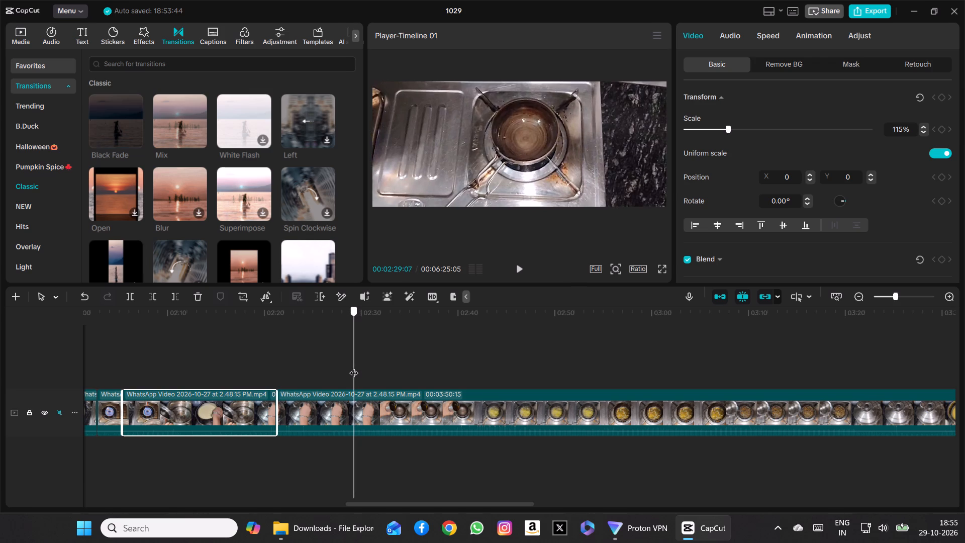
left_click_drag(354, 367, 355, 367)
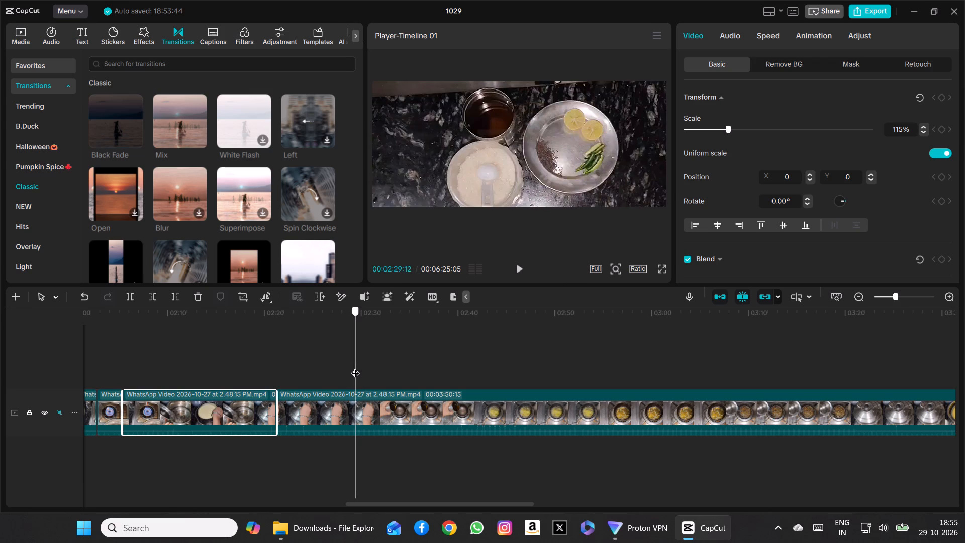
left_click_drag(355, 367, 355, 367)
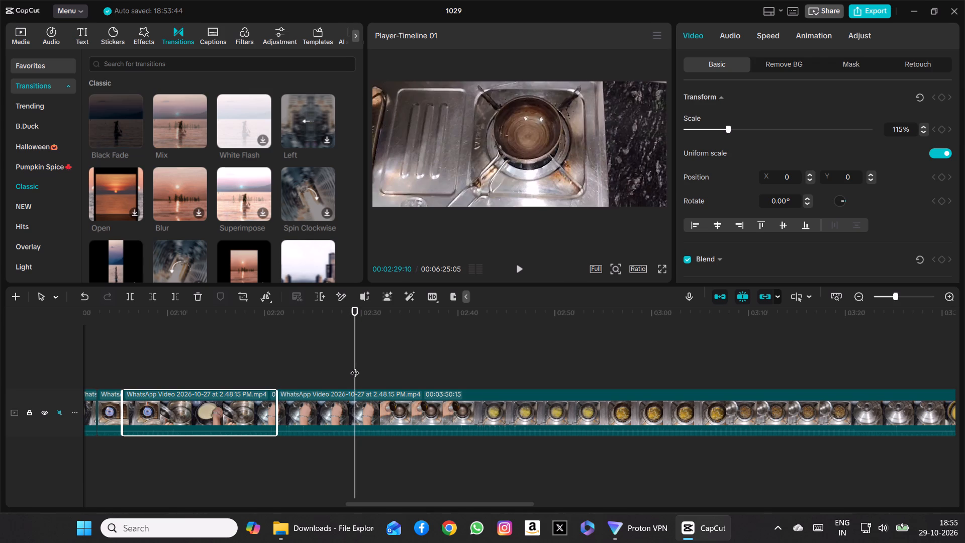
left_click(134, 292)
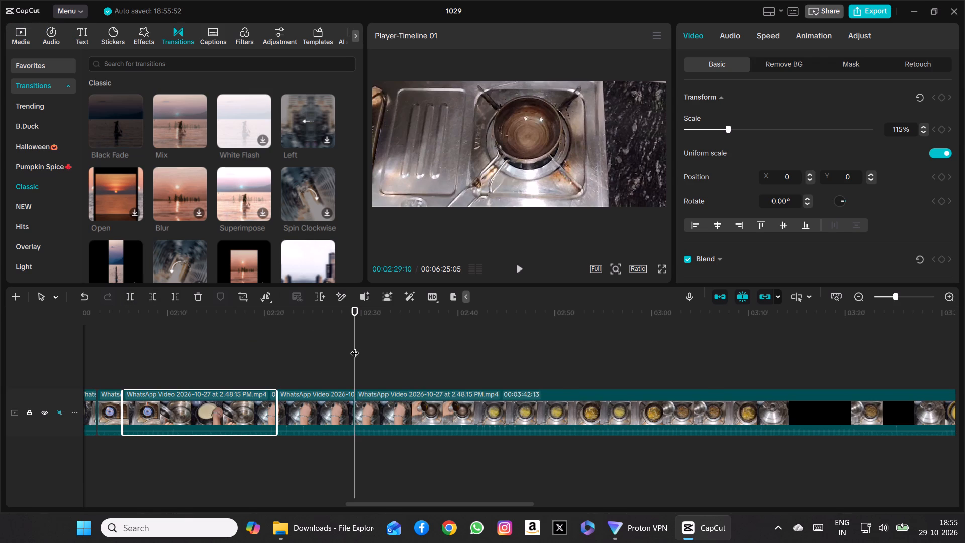
Scrub the footage between 00:02:22:04 and 00:02:31:18 to examine the burner-and-pan, ingredients-plate and oil-pouring shots around the new split.
left_click_drag(355, 347, 285, 338)
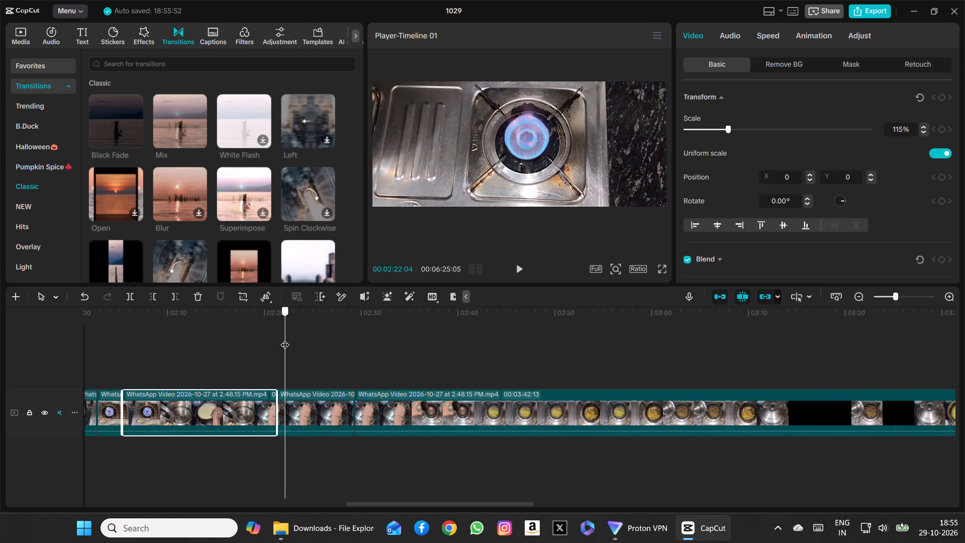
left_click_drag(285, 338, 332, 343)
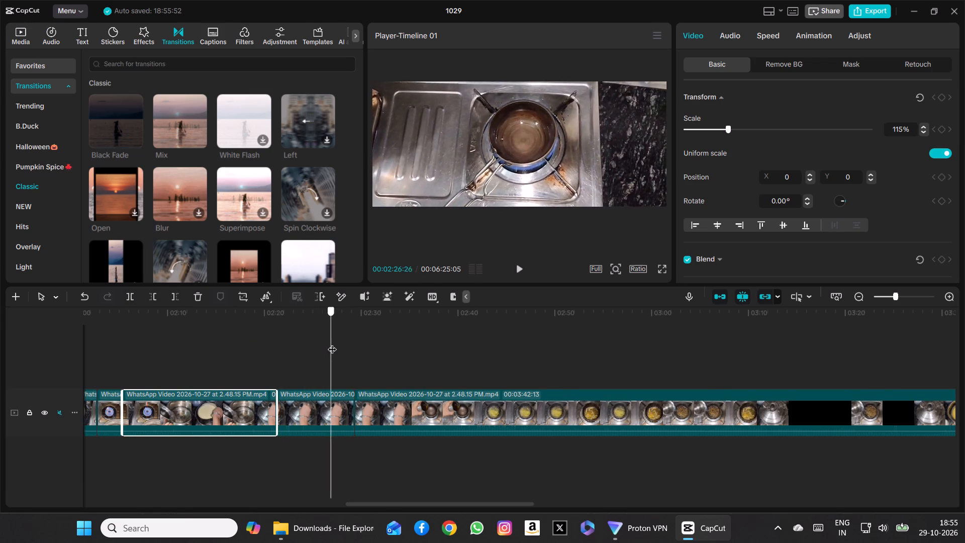
left_click_drag(332, 343, 286, 346)
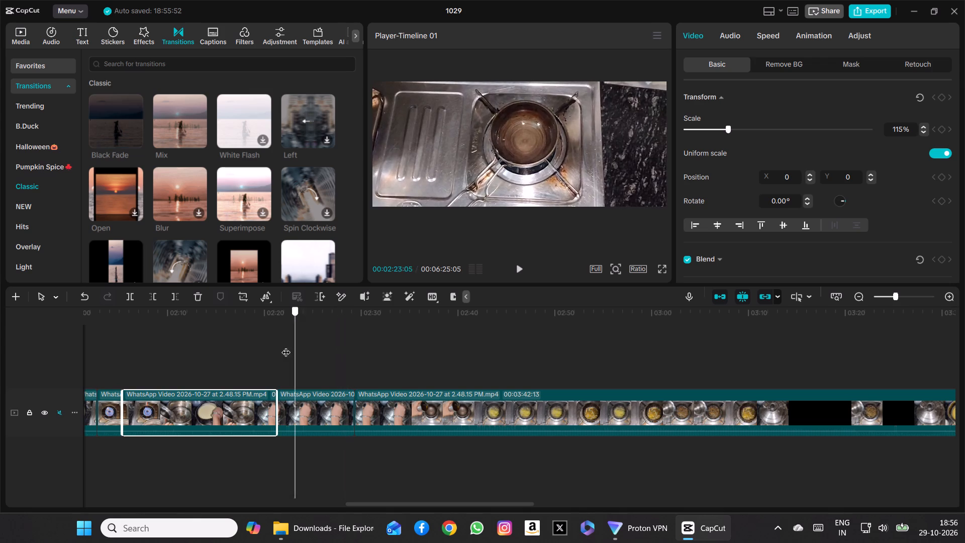
left_click_drag(286, 346, 305, 345)
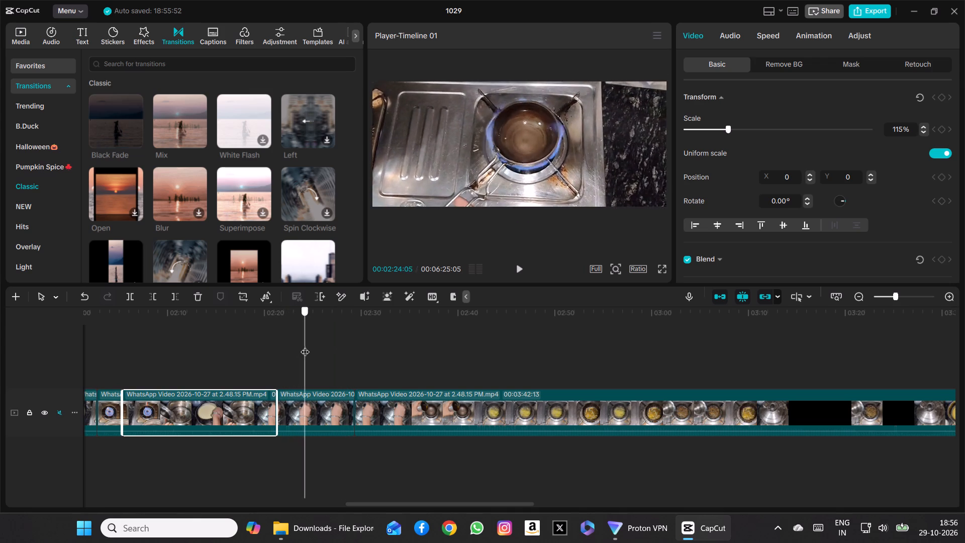
left_click_drag(305, 345, 298, 352)
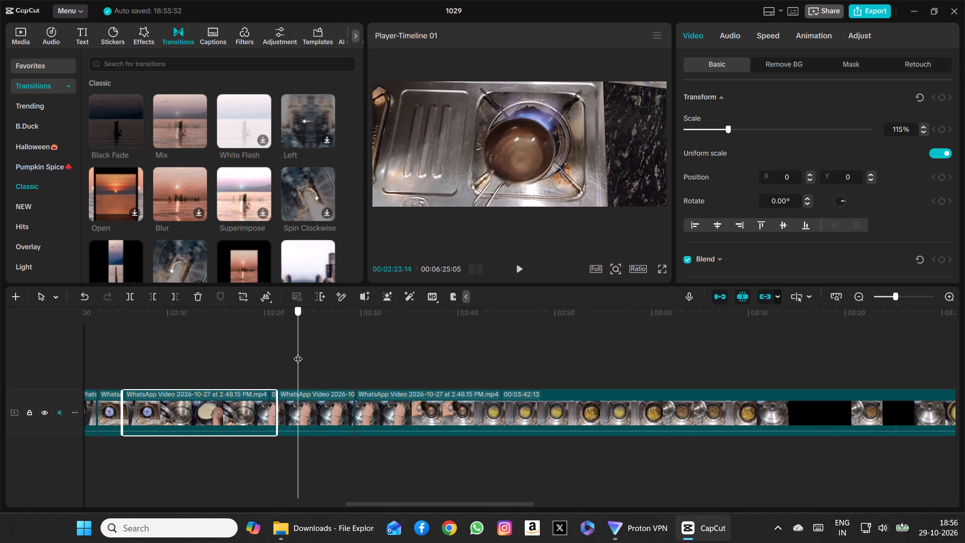
left_click_drag(298, 352, 365, 345)
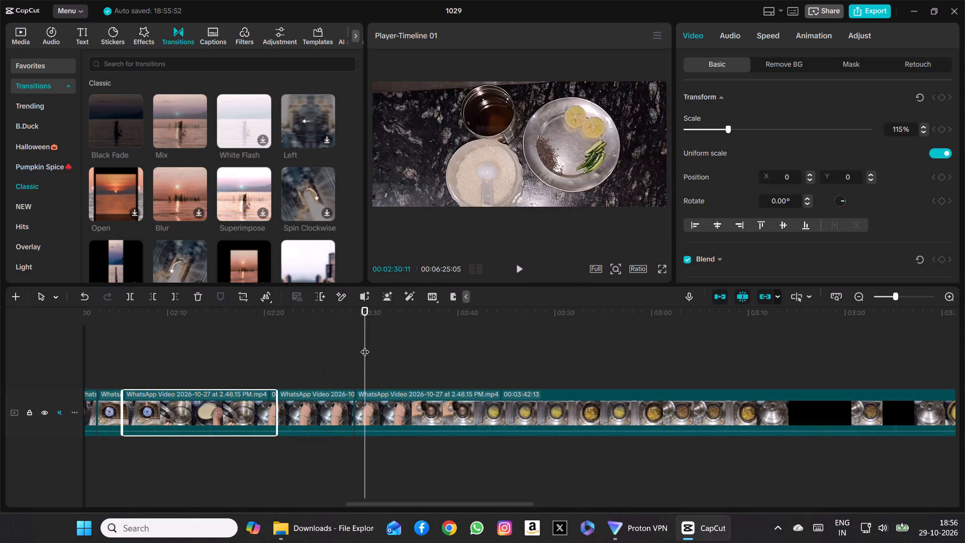
scroll(365, 345, "left", 1)
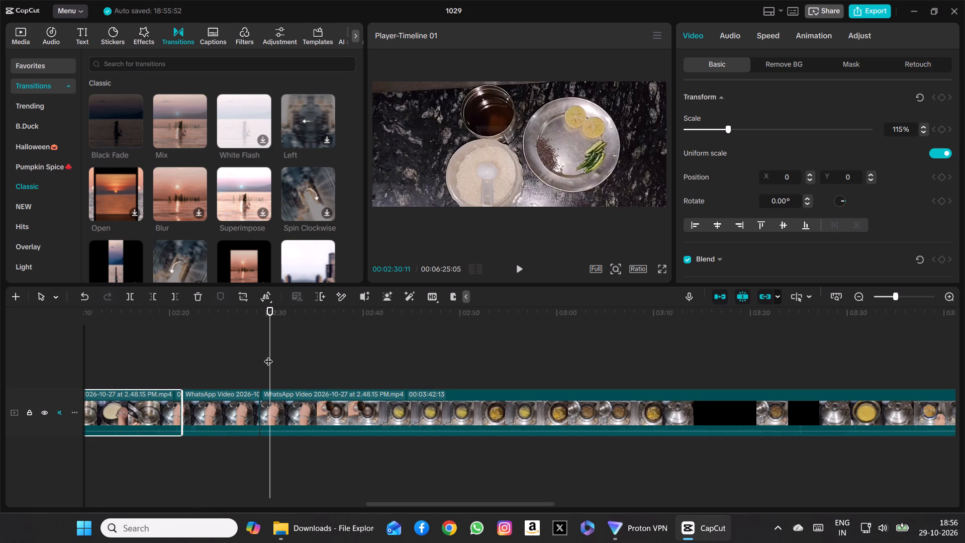
left_click_drag(268, 355, 263, 355)
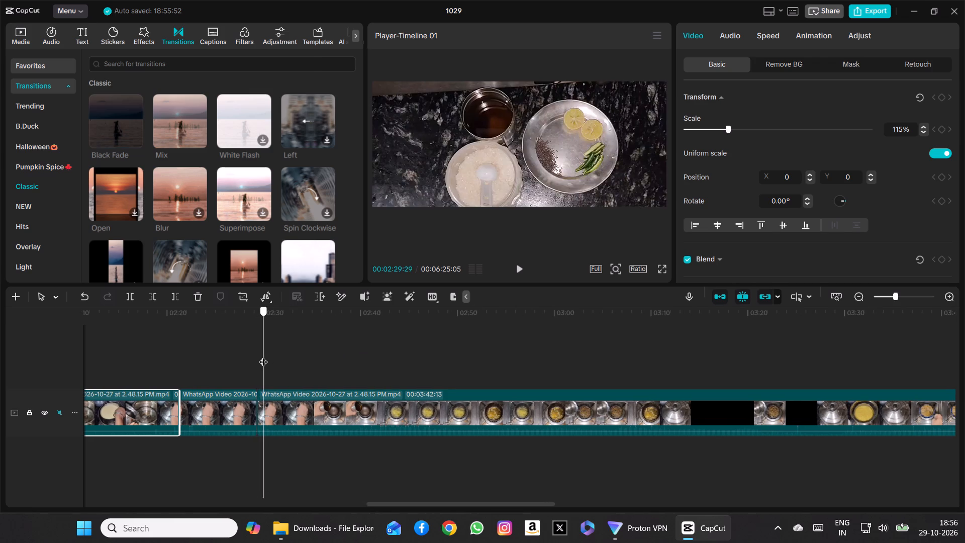
left_click_drag(263, 355, 279, 358)
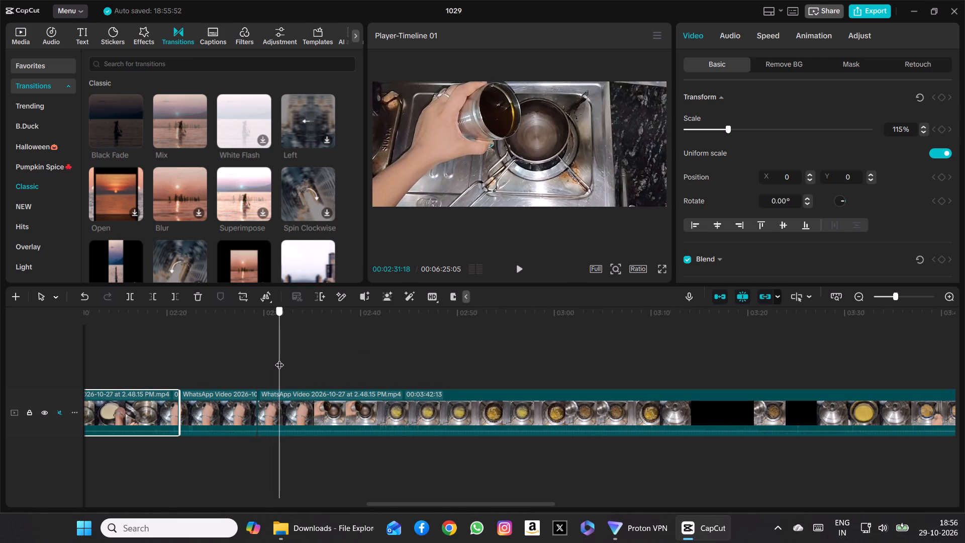
left_click_drag(279, 358, 257, 359)
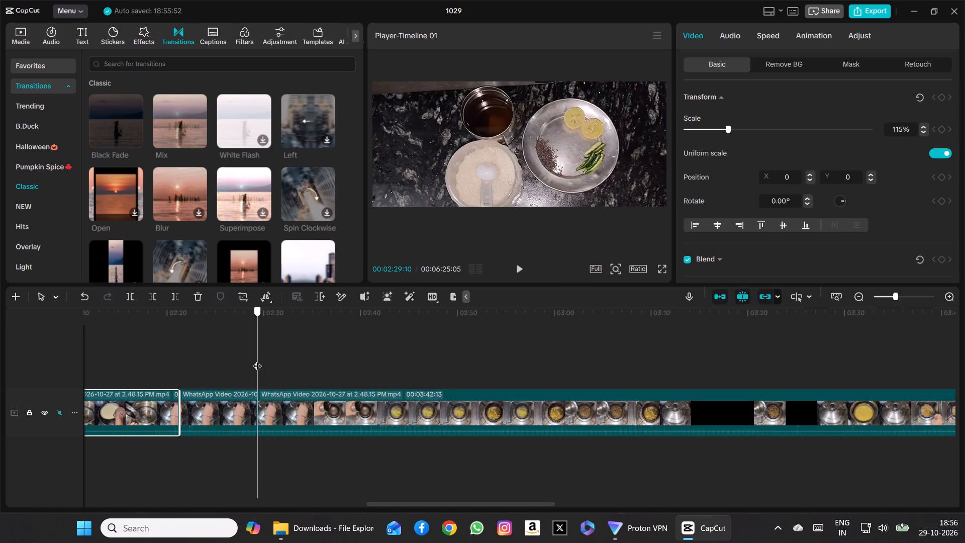
Play through the footage from 00:02:24:26 to 00:03:21:27 to examine the ingredients-plate, oil-pouring, lemon-squeezing and pan-stirring shots.
left_click_drag(257, 359, 259, 361)
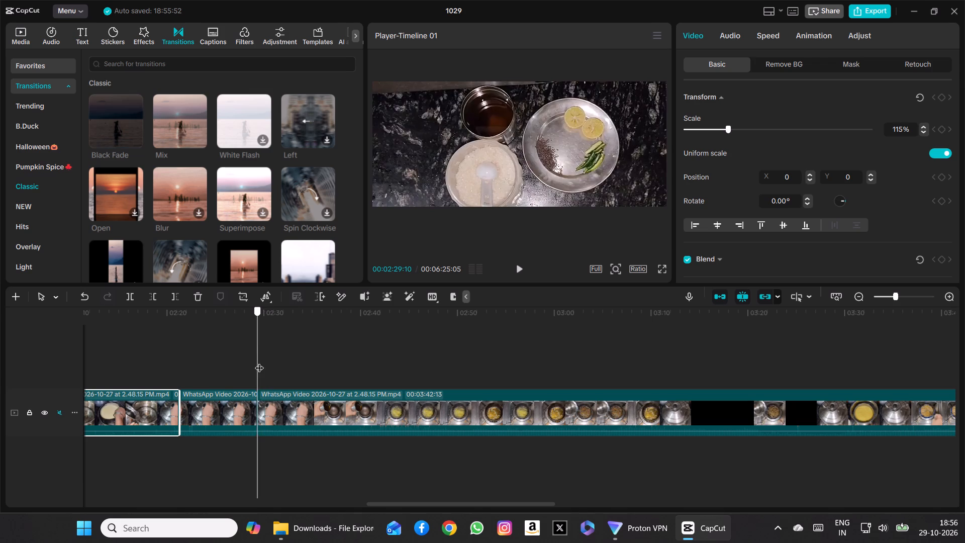
left_click_drag(259, 361, 271, 363)
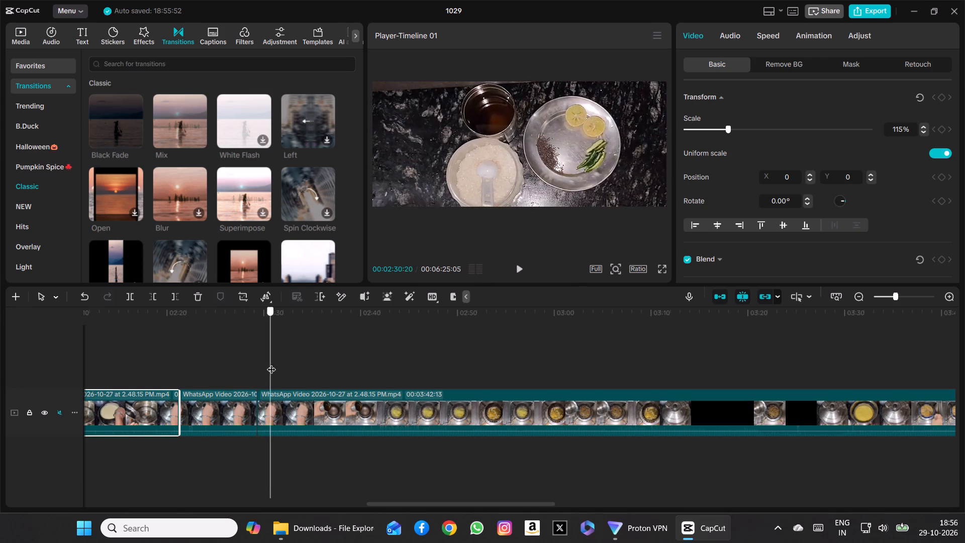
left_click_drag(271, 363, 279, 365)
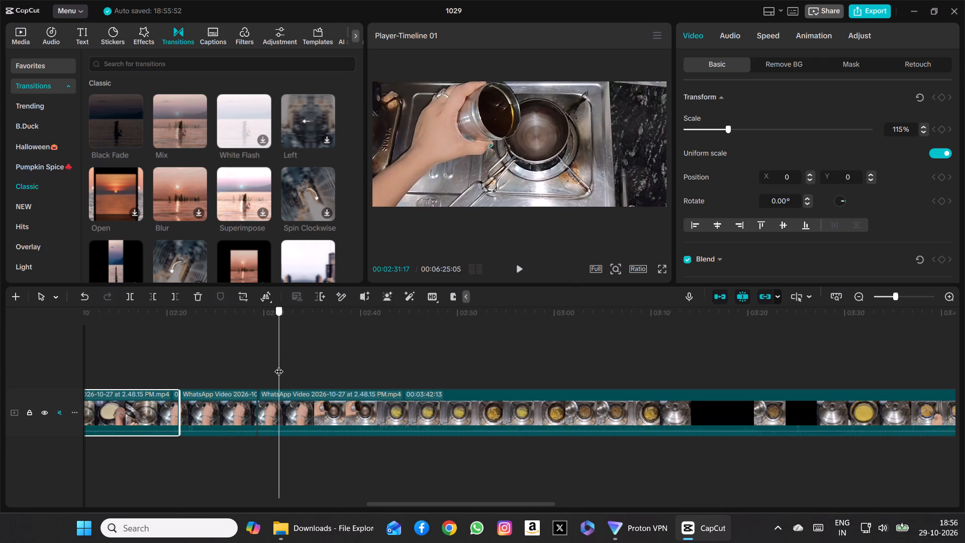
left_click_drag(279, 365, 214, 363)
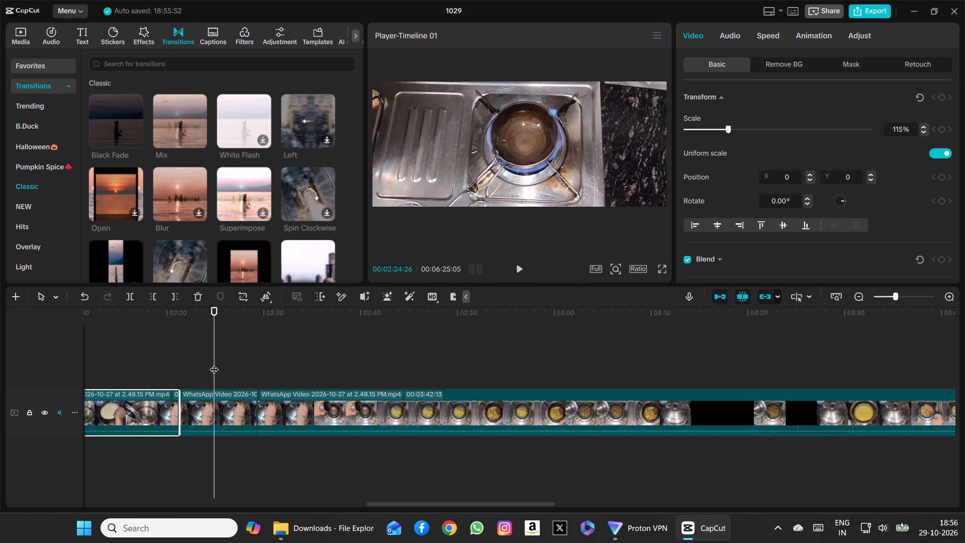
left_click(516, 267)
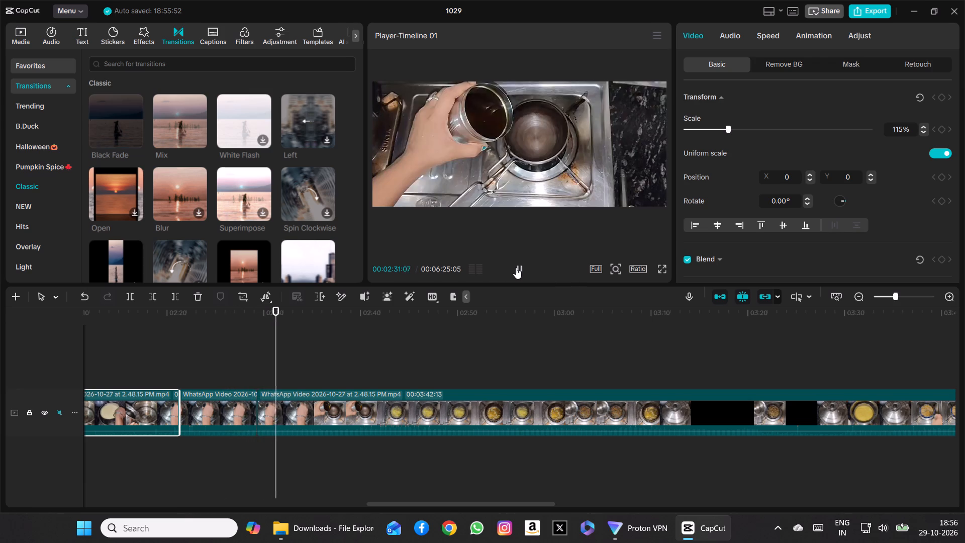
left_click(519, 267)
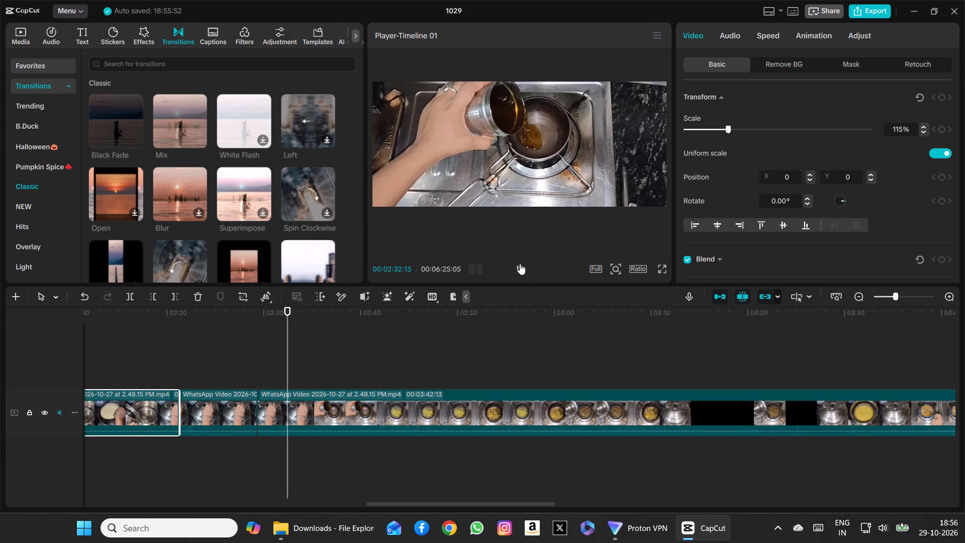
left_click(519, 263)
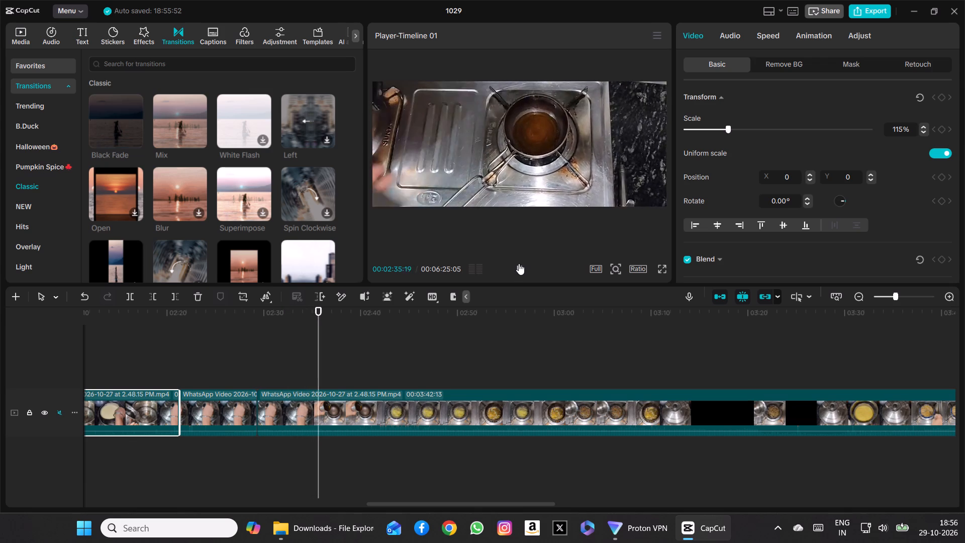
left_click(519, 263)
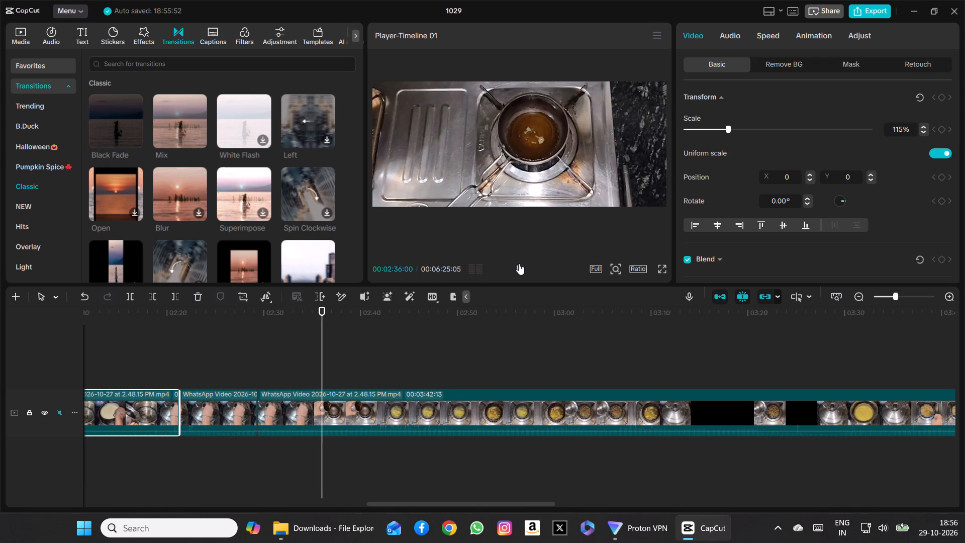
left_click(519, 263)
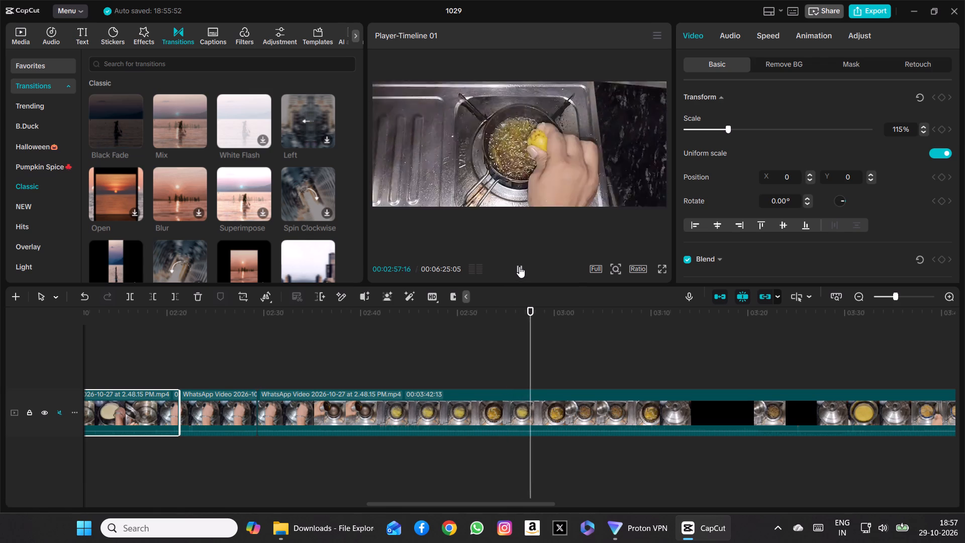
left_click(519, 266)
left_click(519, 266)
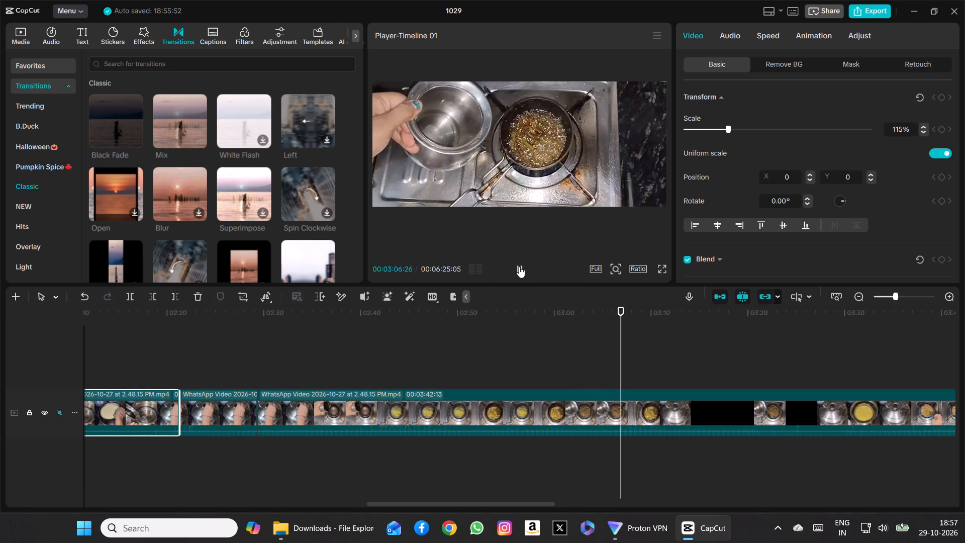
left_click(519, 266)
left_click(519, 266)
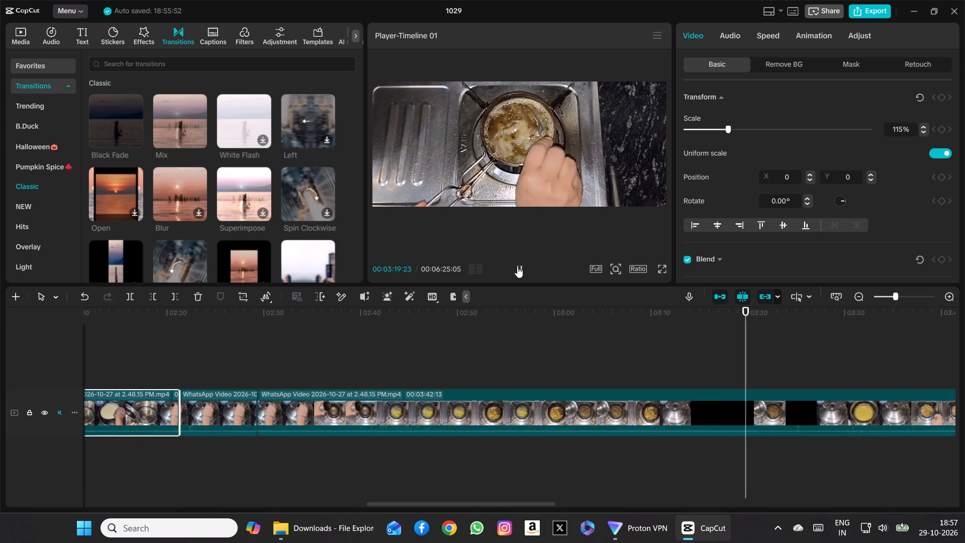
left_click(517, 266)
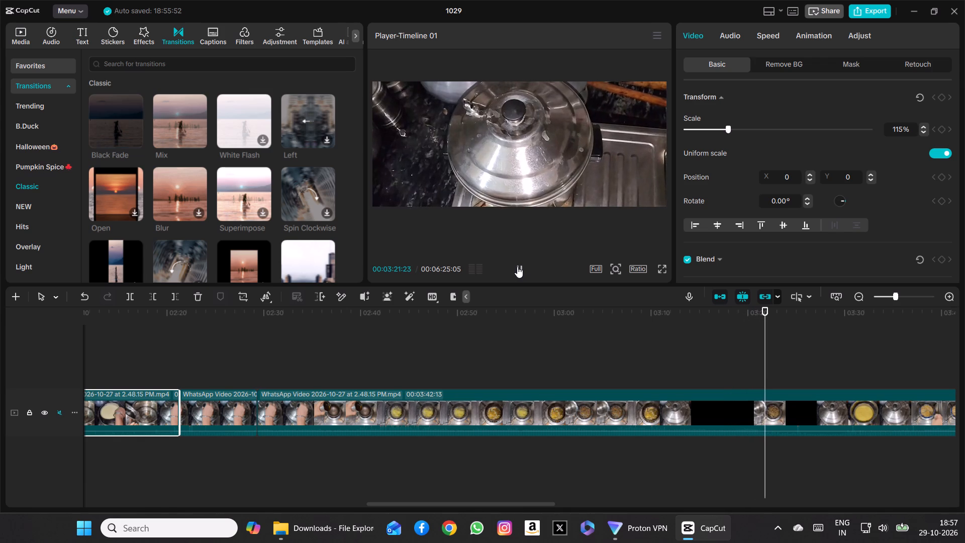
Find where the pan-stirring shot gives way to the lidded steamer and split the footage at 00:03:20:28.
scroll(641, 371, "left", 1)
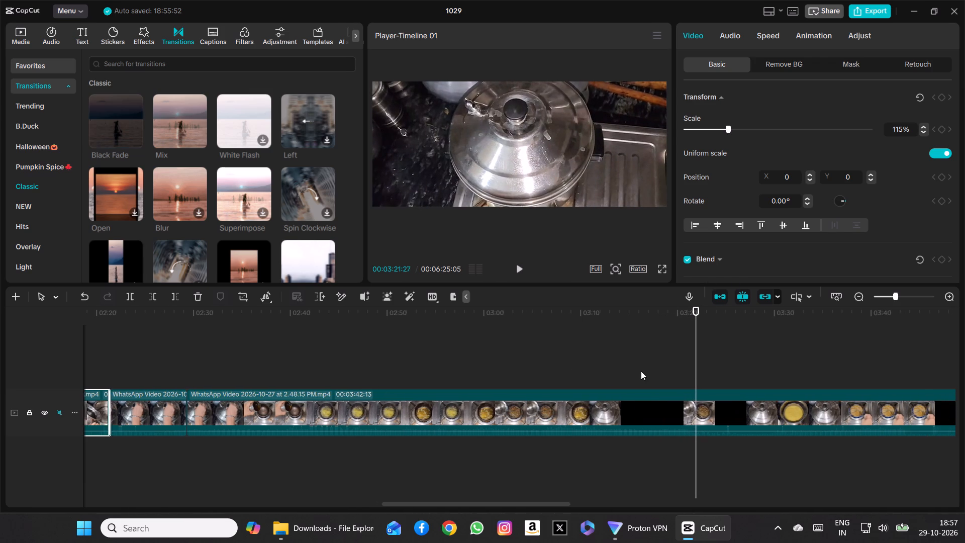
scroll(641, 371, "left", 1)
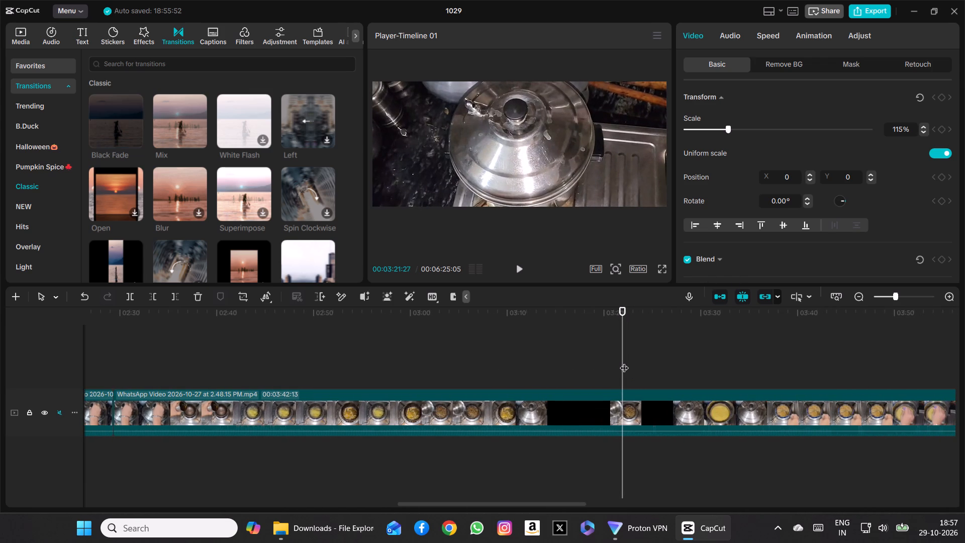
left_click_drag(624, 361, 612, 364)
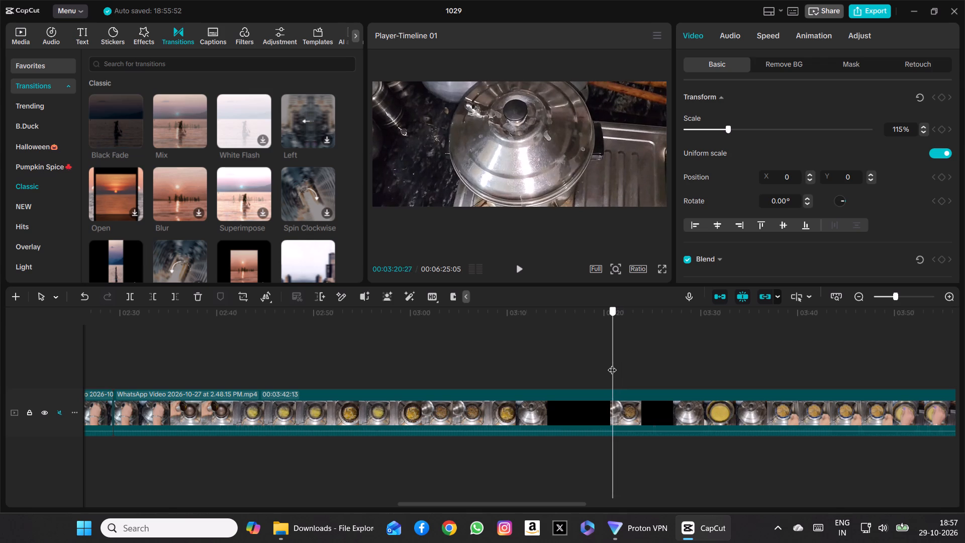
left_click_drag(612, 364, 613, 367)
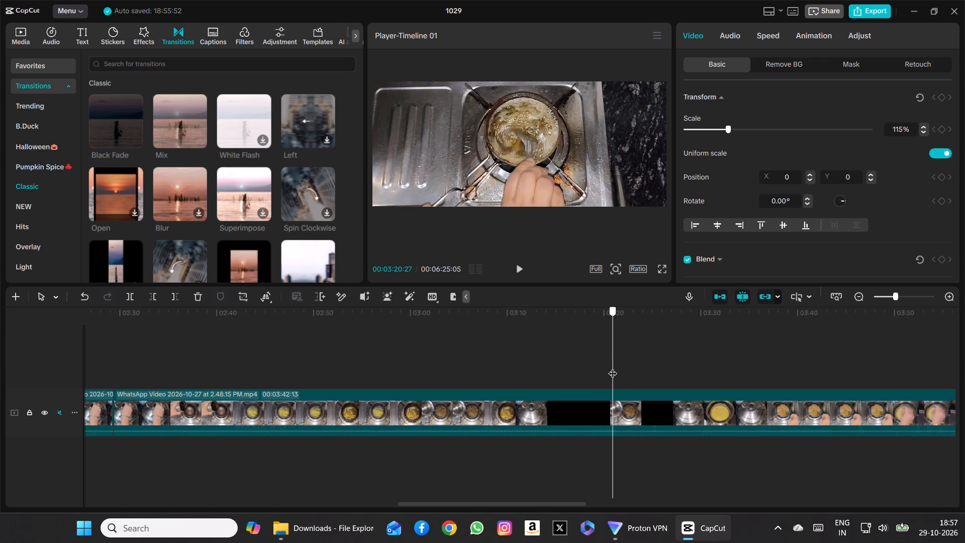
left_click_drag(613, 367, 614, 368)
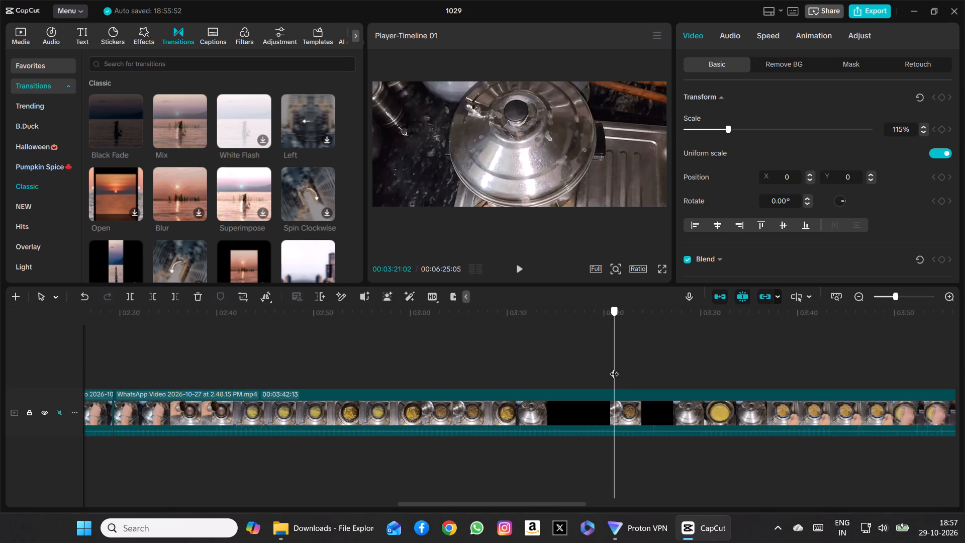
left_click_drag(614, 368, 613, 368)
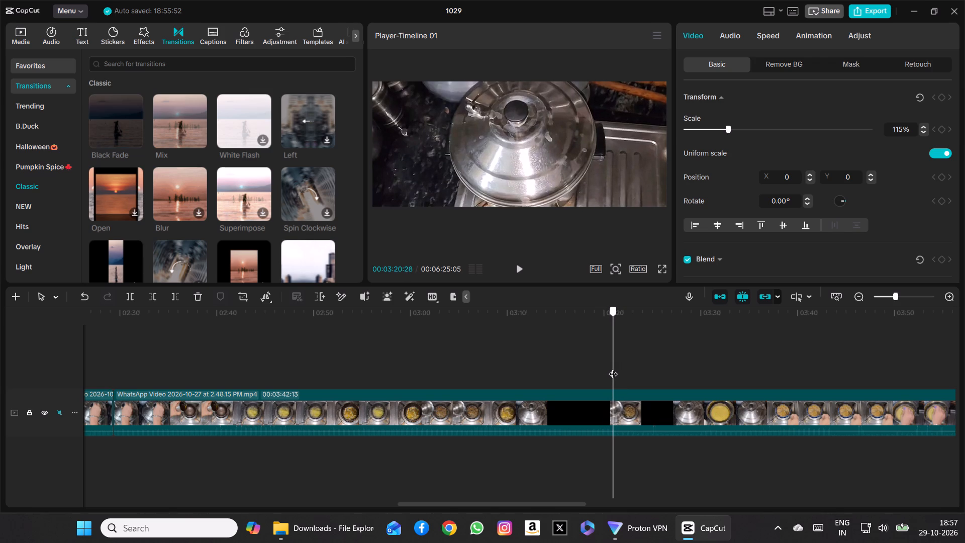
left_click_drag(613, 368, 614, 368)
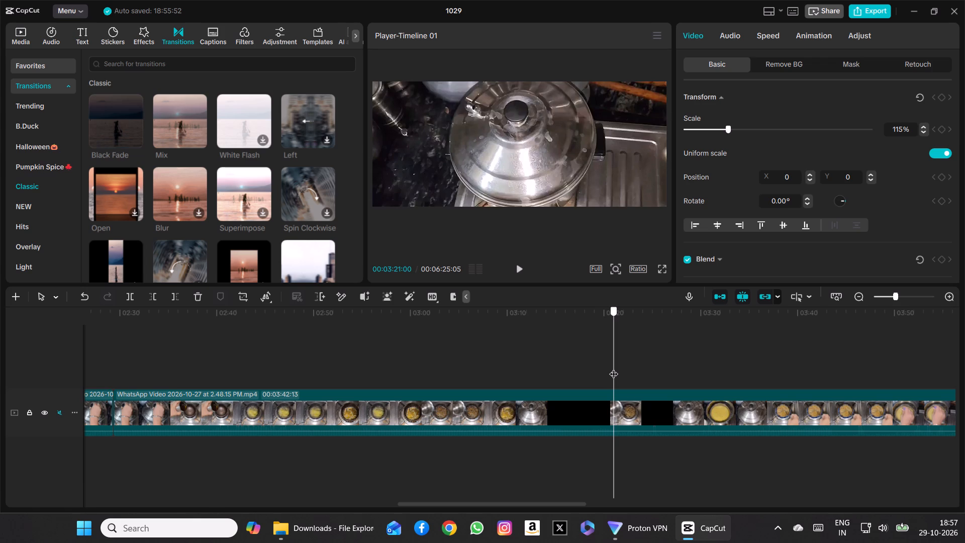
left_click_drag(614, 368, 613, 368)
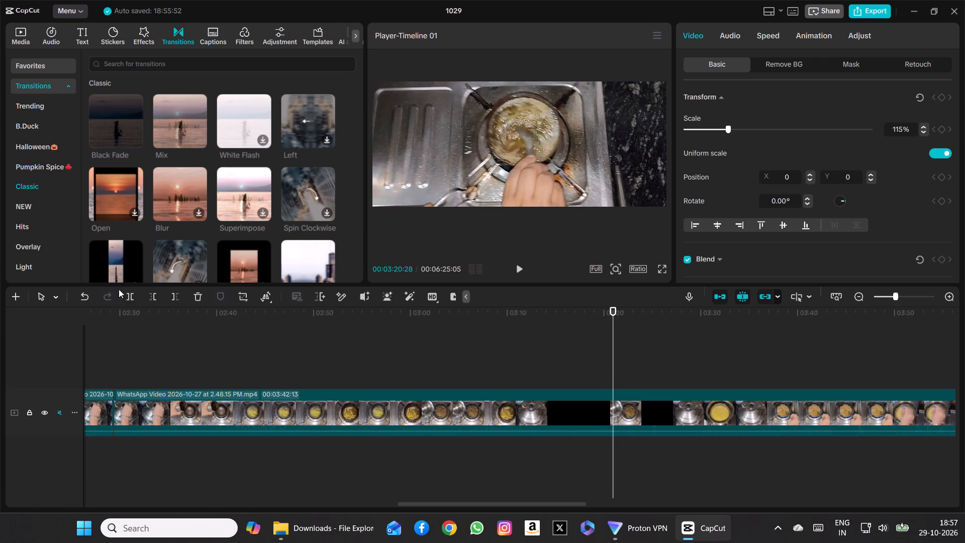
left_click(131, 293)
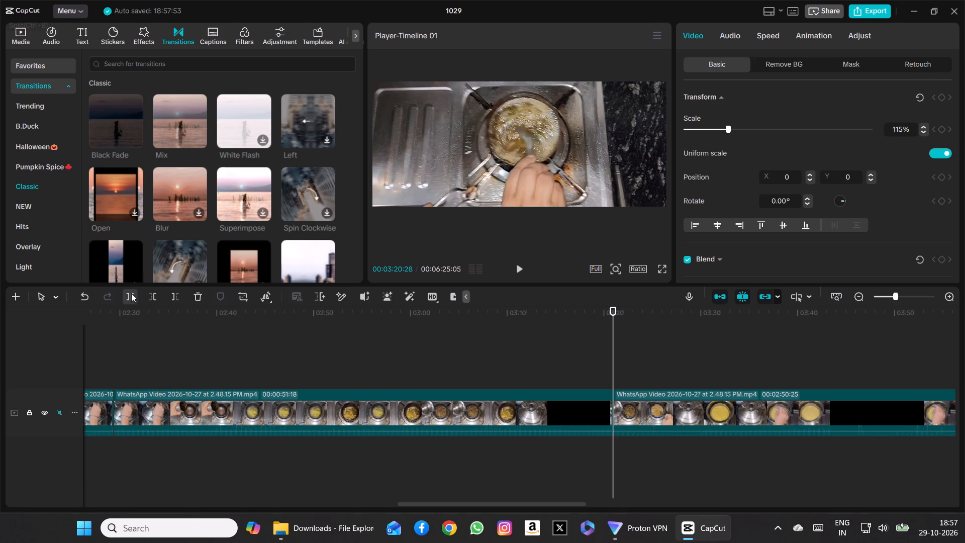
Review the footage from 00:02:11:05 to 00:02:57:19 to examine the steamer, burner-and-pan, ingredients-plate, oil-pouring and lemon-squeezing shots.
scroll(368, 322, "right", 1)
scroll(368, 322, "down", 2, "ctrl")
left_click_drag(616, 343, 310, 312)
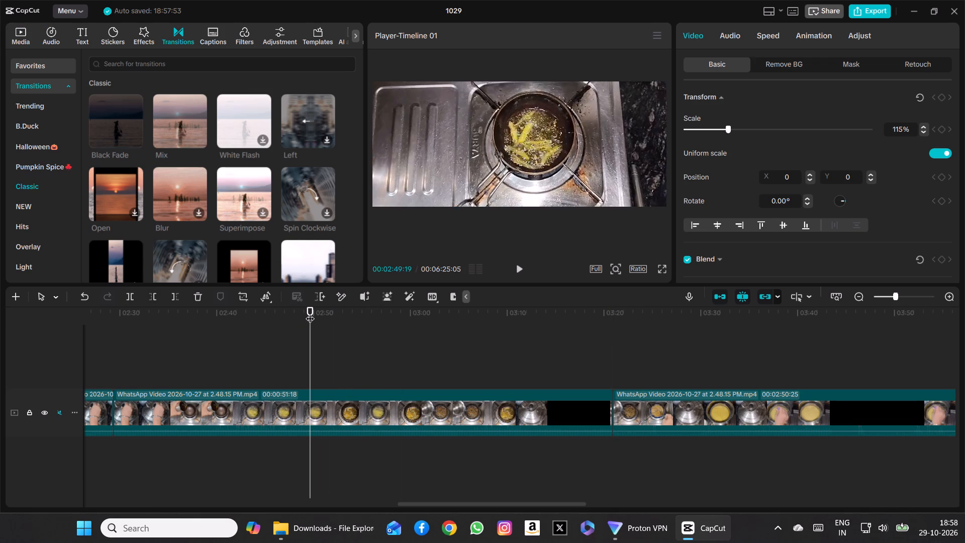
scroll(310, 313, "down", 1, "ctrl")
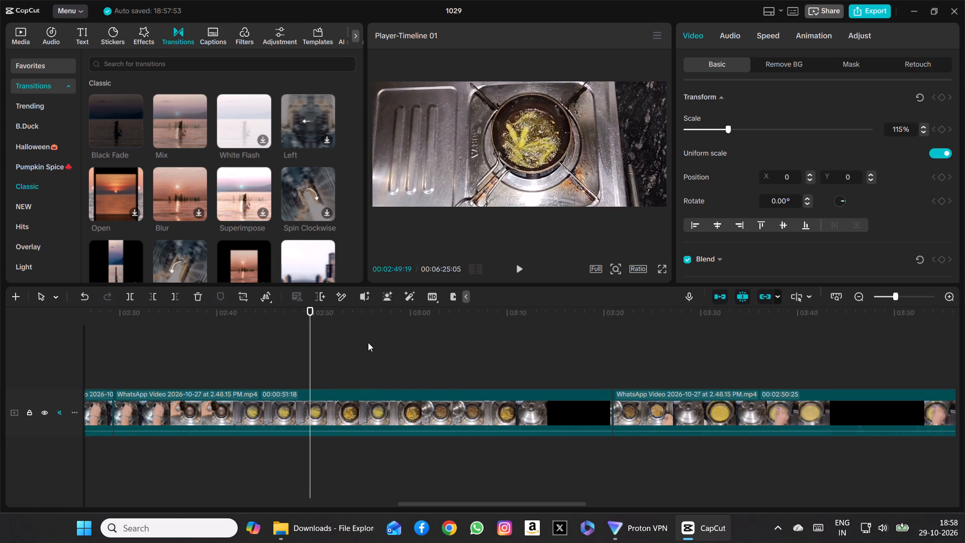
scroll(368, 342, "down", 1, "ctrl")
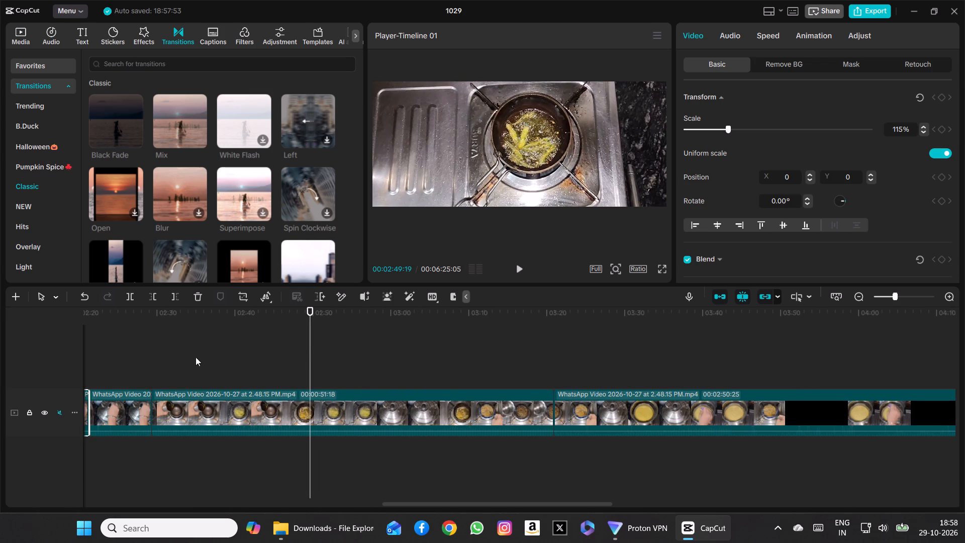
left_click_drag(312, 356, 153, 344)
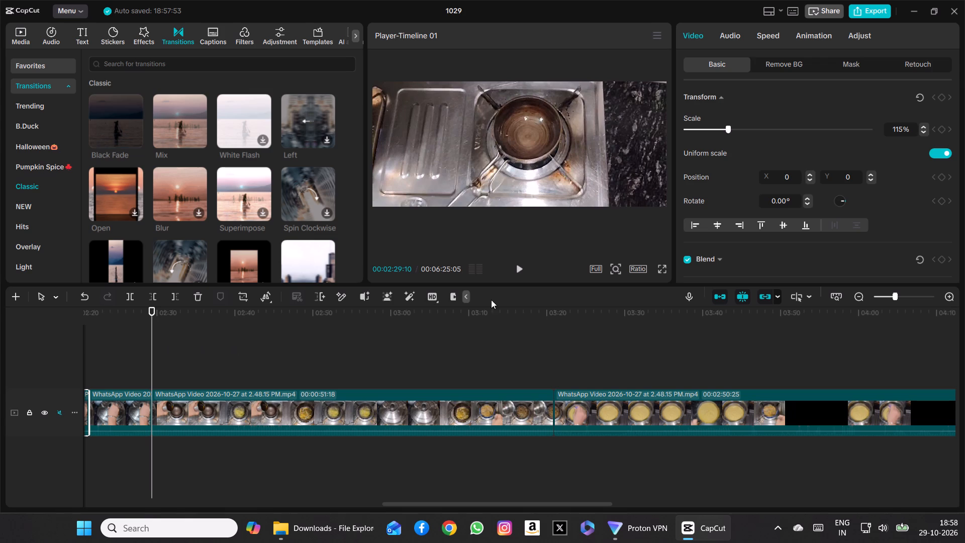
left_click(516, 264)
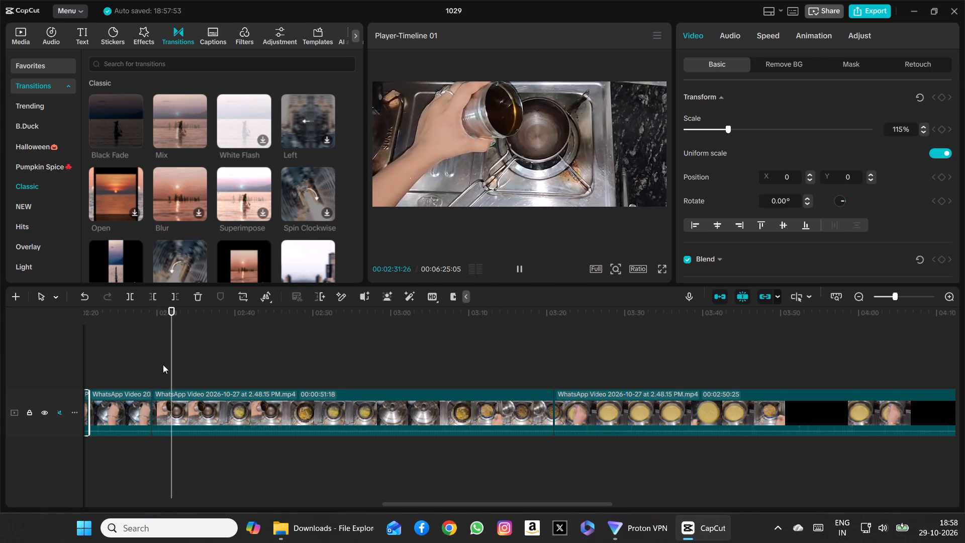
left_click_drag(175, 366, 116, 369)
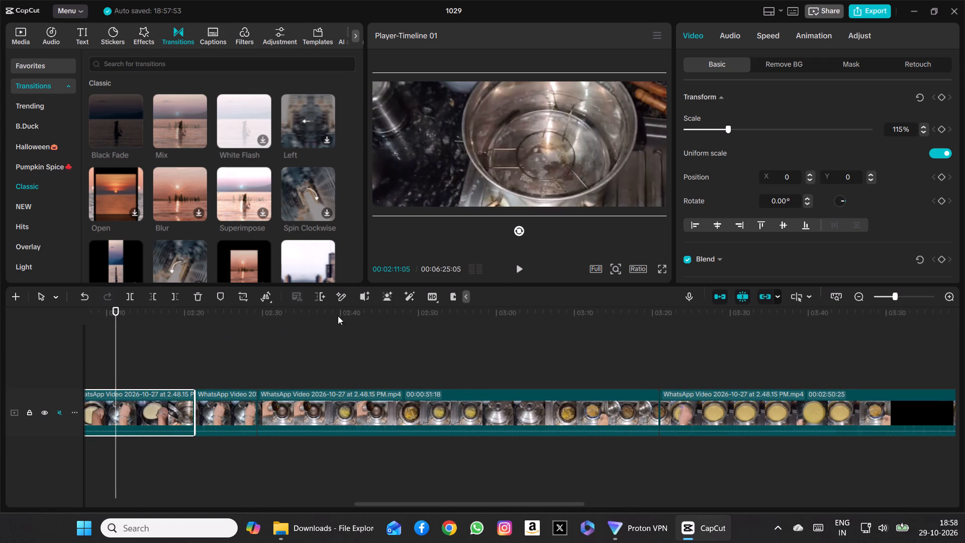
left_click(519, 267)
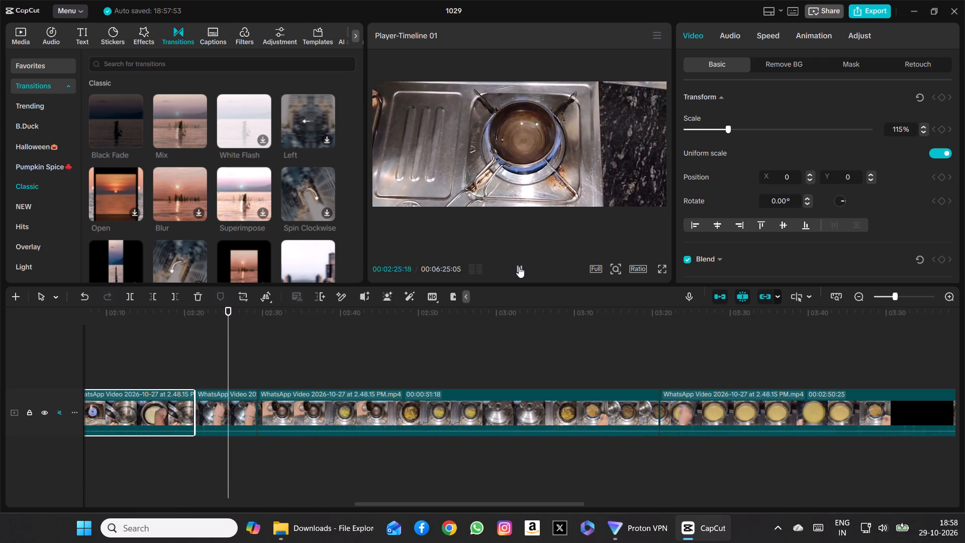
left_click(522, 267)
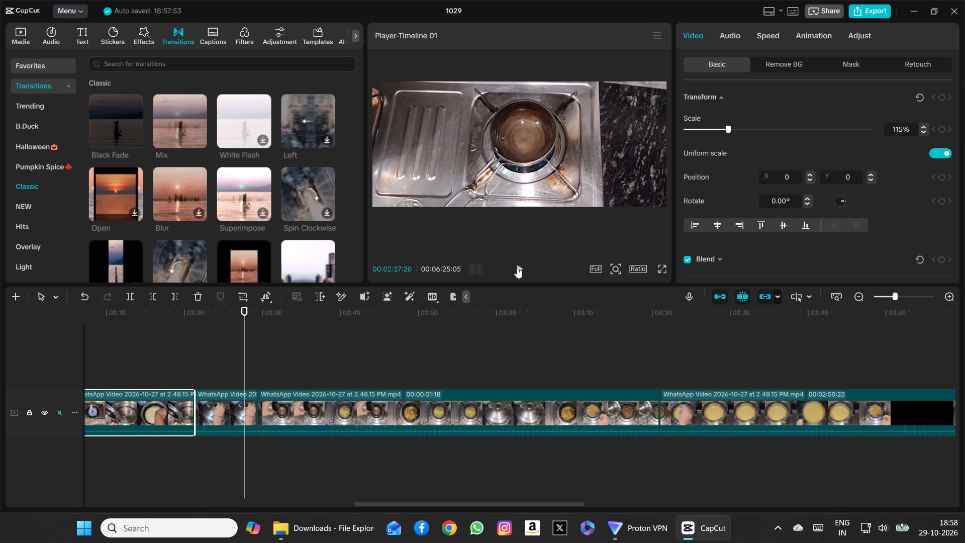
left_click(518, 266)
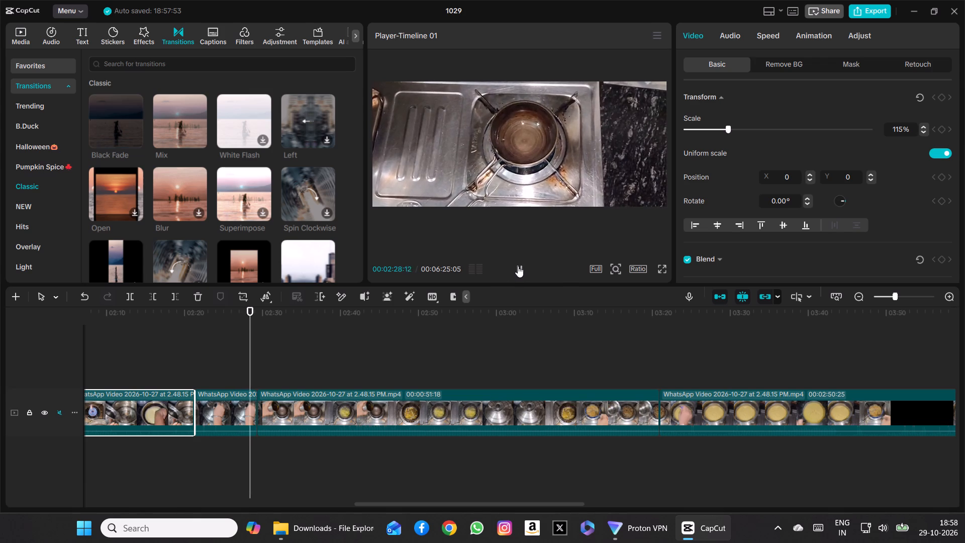
left_click(518, 266)
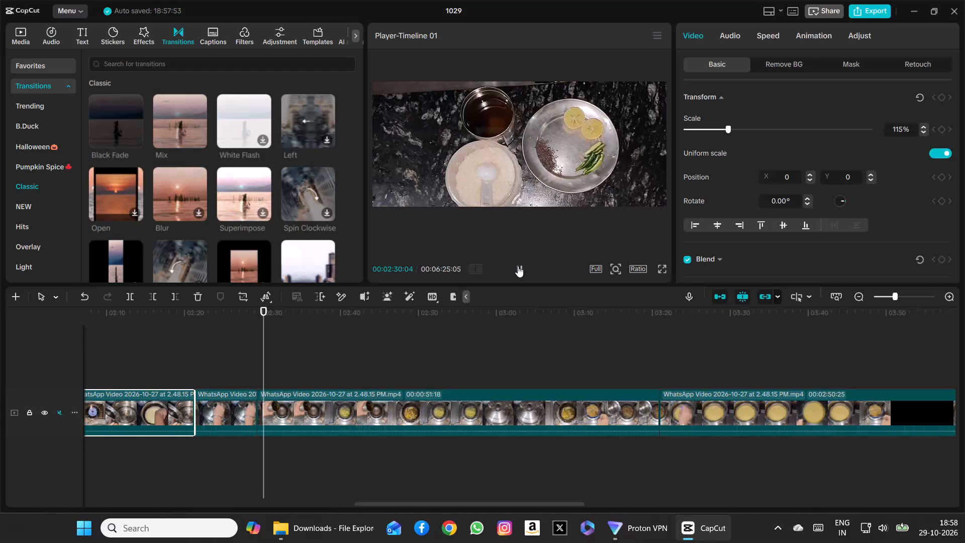
left_click(517, 267)
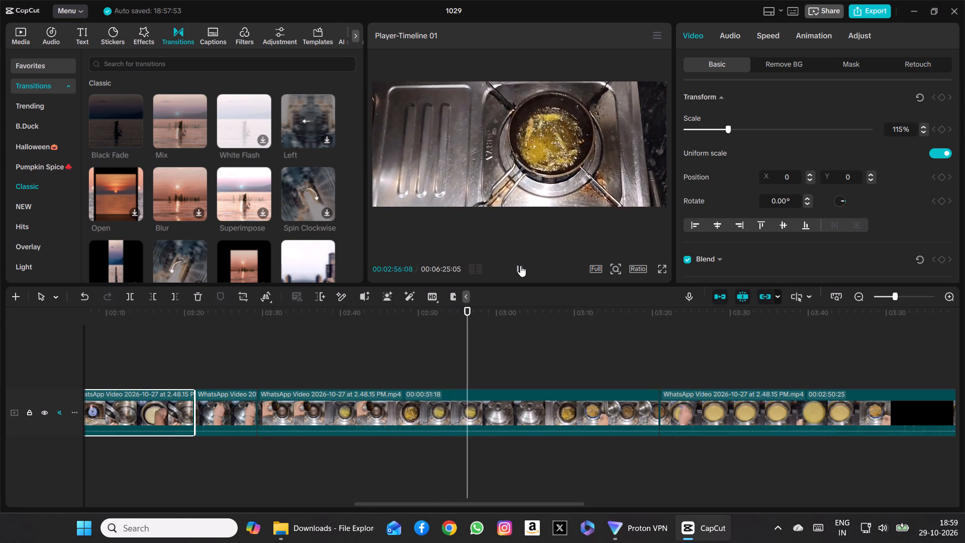
left_click(520, 265)
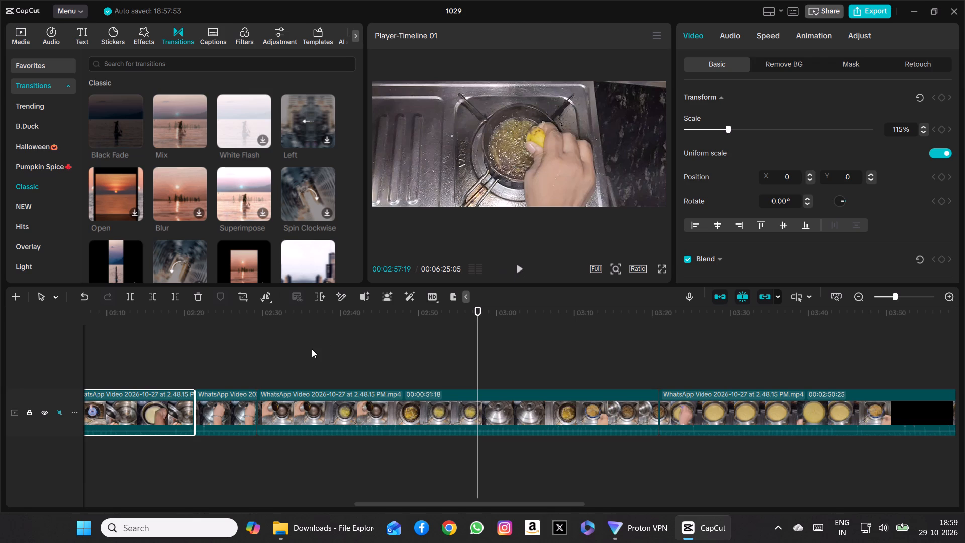
Listen to the lemon-squeezing shot from 00:02:57:19 with the video track temporarily unmuted, and mute the track again.
left_click(309, 409)
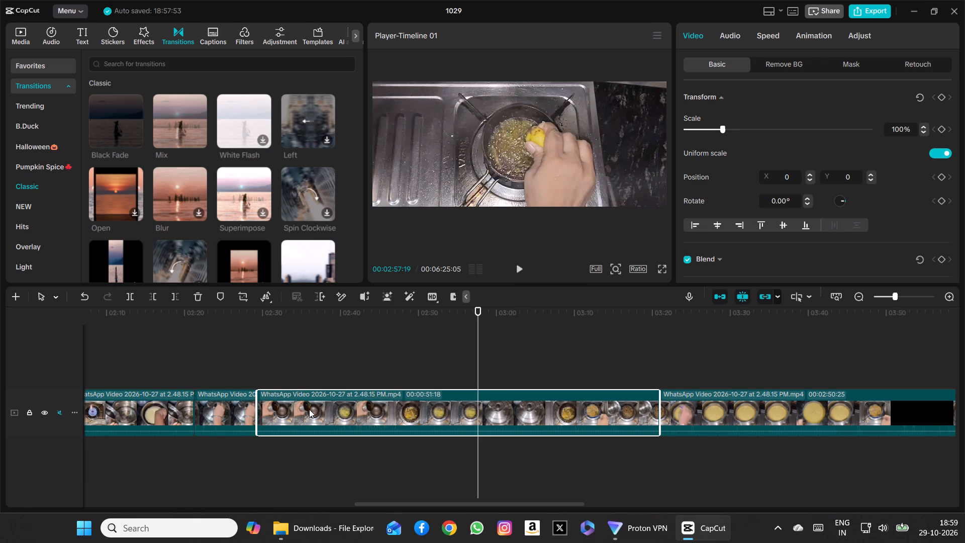
left_click(61, 410)
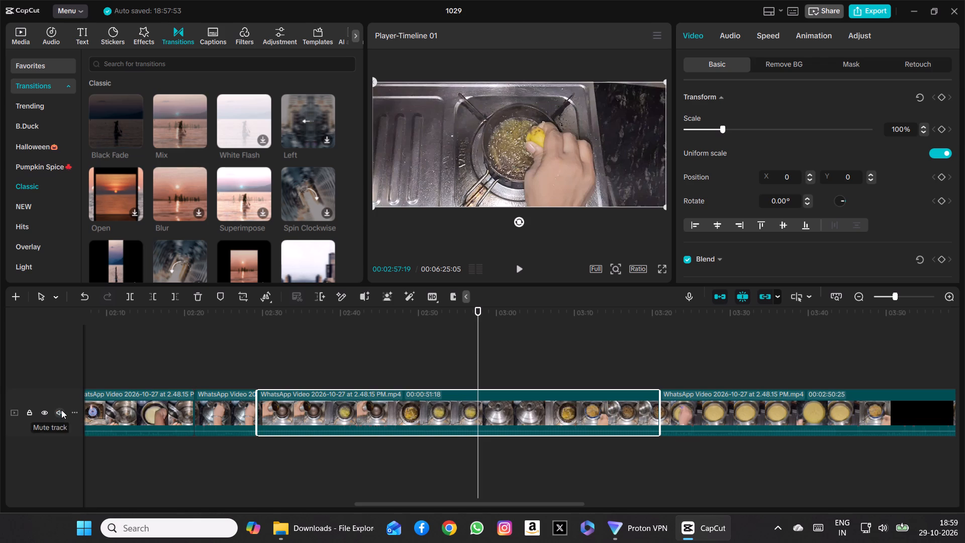
left_click(520, 264)
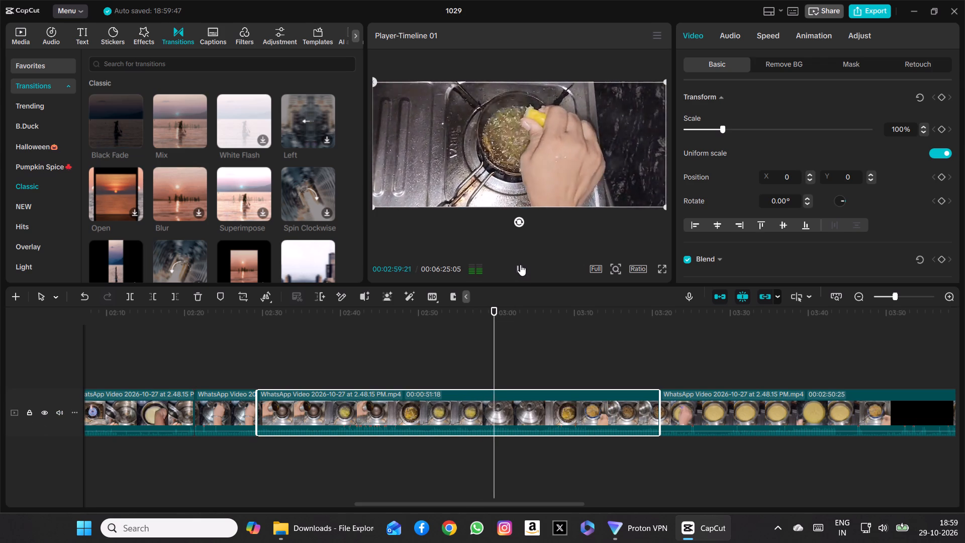
left_click(520, 264)
scroll(43, 417, "left", 1)
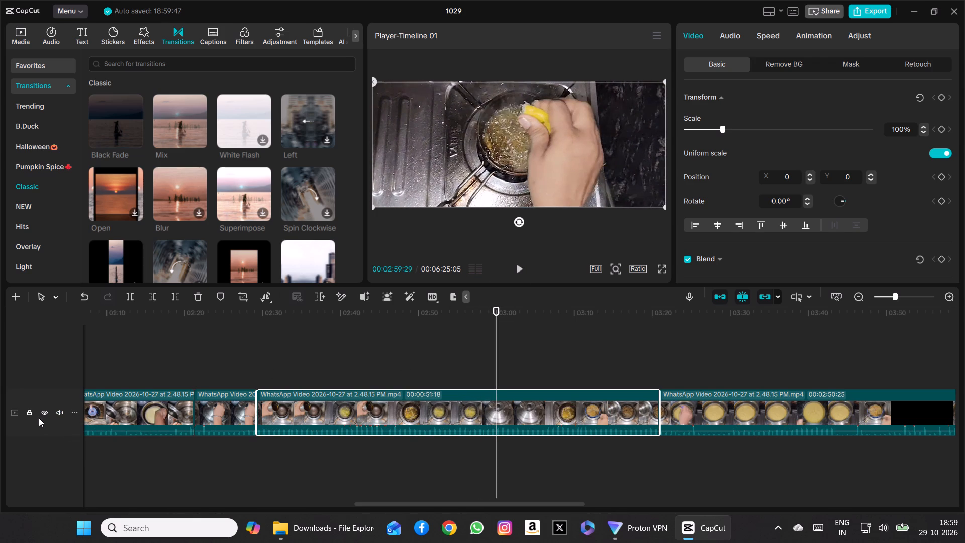
scroll(39, 418, "left", 1)
left_click(55, 410)
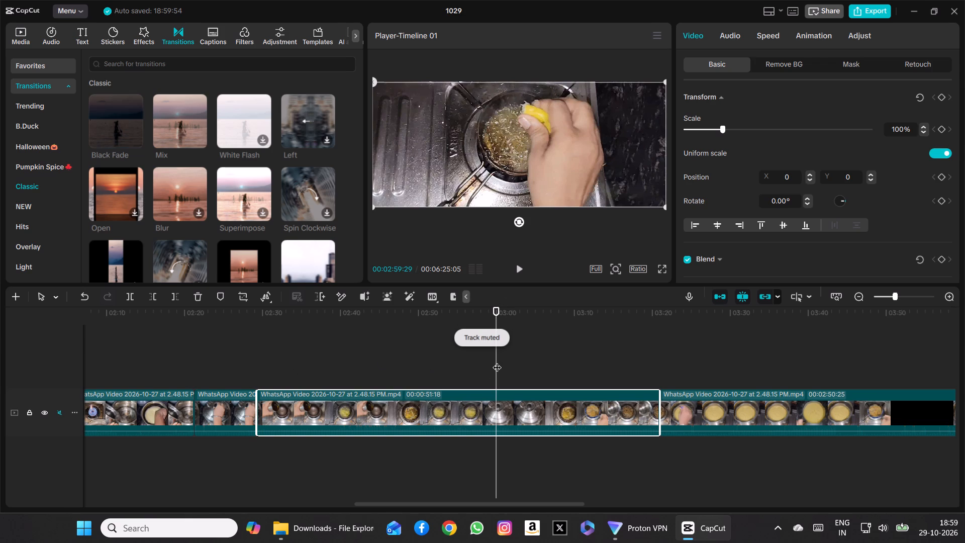
Scrub the footage between 00:02:31:26 and 00:03:07:09 to examine the shots from oil pouring through lemon squeezing to the water vessel.
left_click_drag(499, 359, 278, 387)
scroll(312, 387, "left", 1)
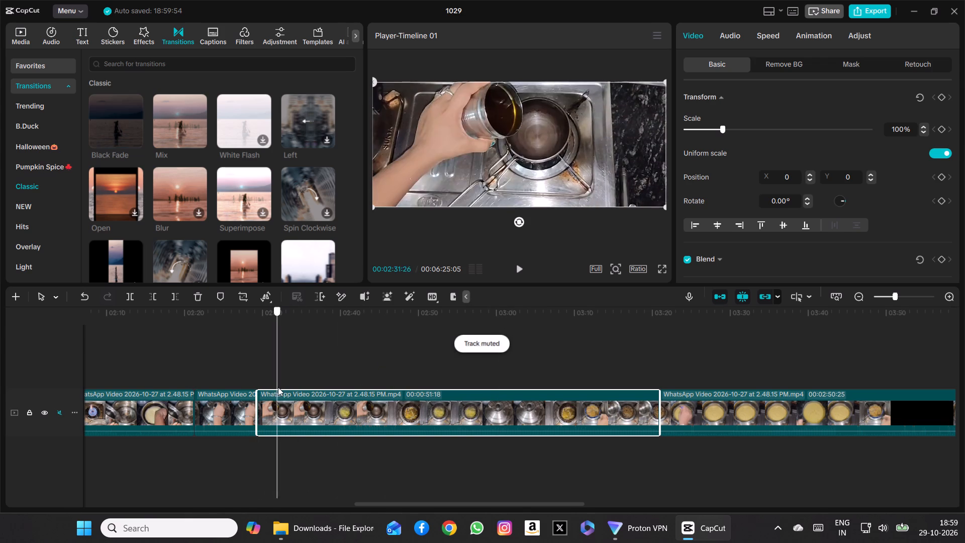
scroll(278, 387, "left", 1)
left_click_drag(278, 387, 316, 391)
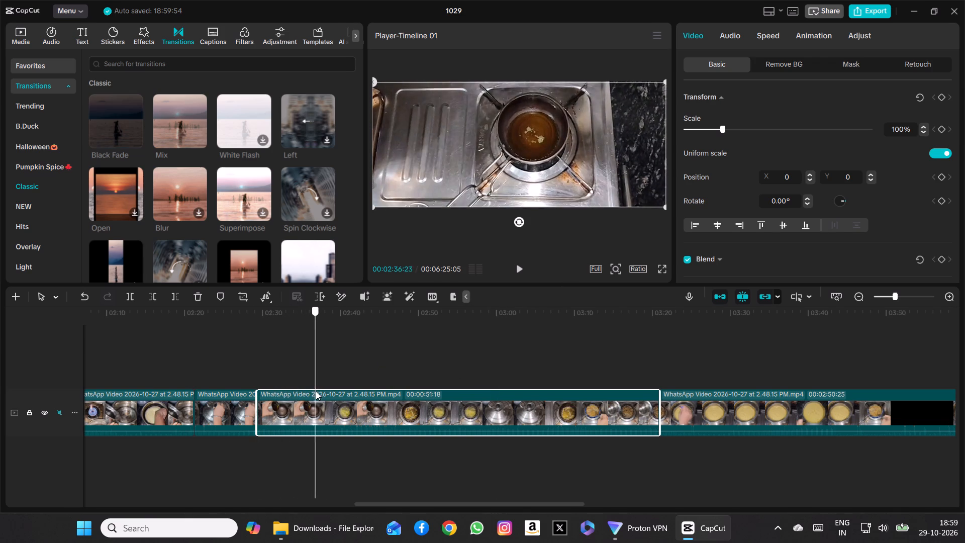
left_click_drag(316, 391, 373, 401)
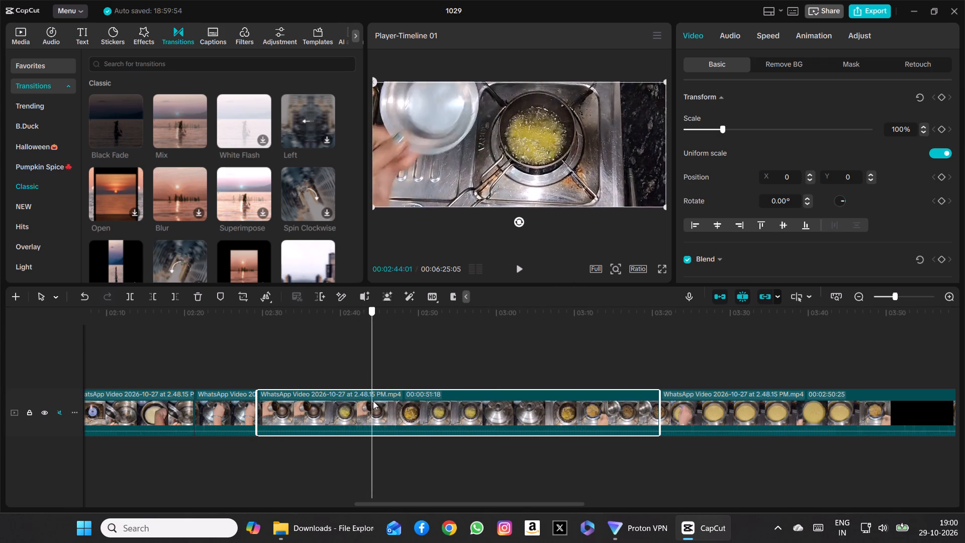
left_click_drag(373, 401, 434, 412)
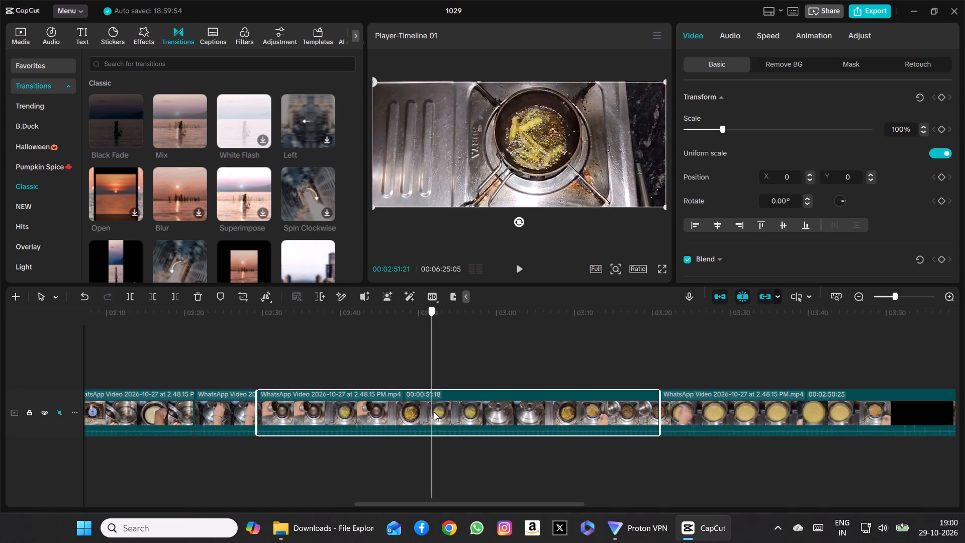
left_click_drag(434, 412, 448, 413)
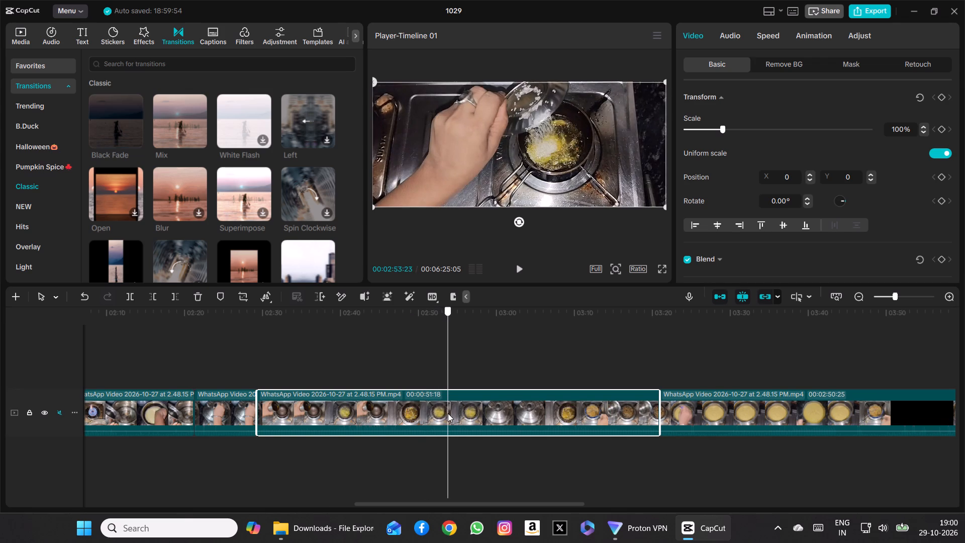
left_click_drag(448, 413, 472, 416)
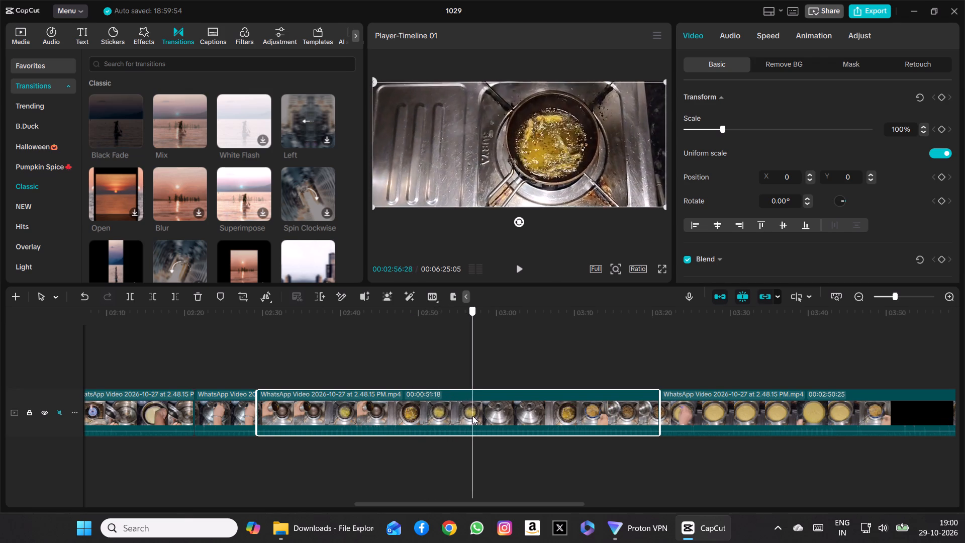
left_click_drag(472, 416, 490, 418)
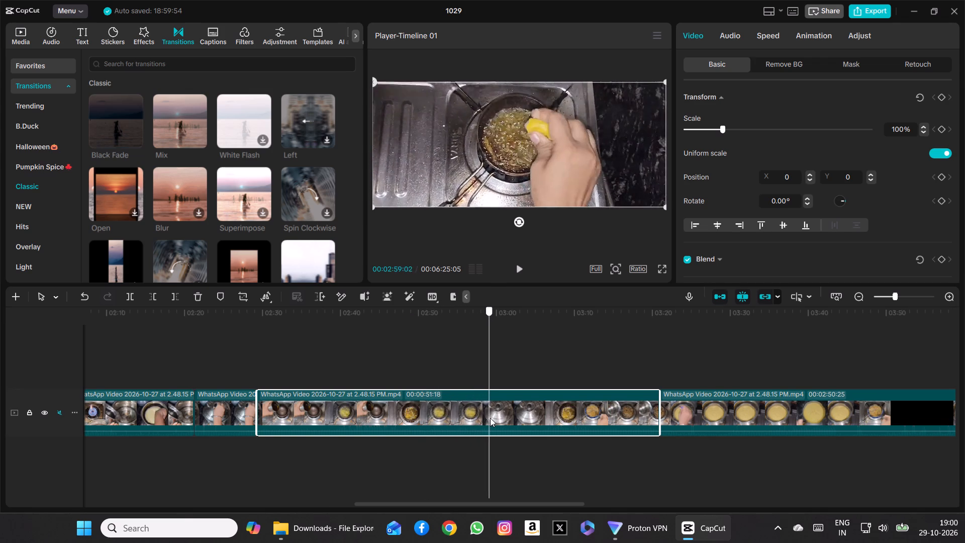
left_click_drag(490, 418, 496, 420)
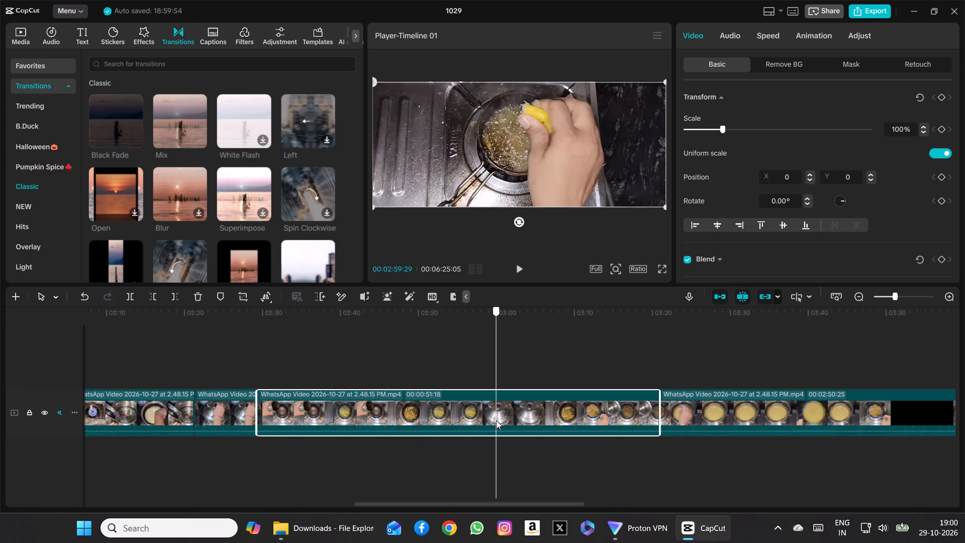
left_click_drag(496, 420, 524, 426)
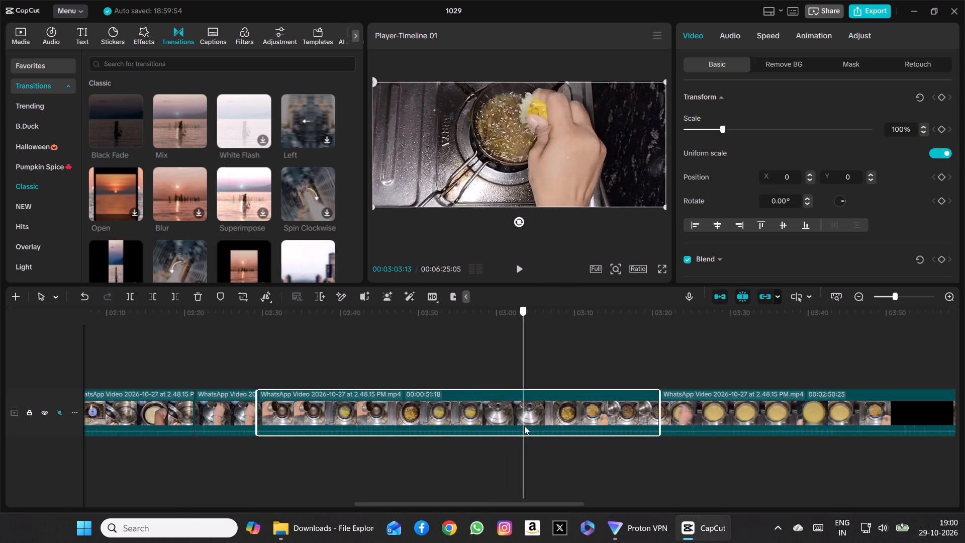
left_click_drag(524, 426, 554, 431)
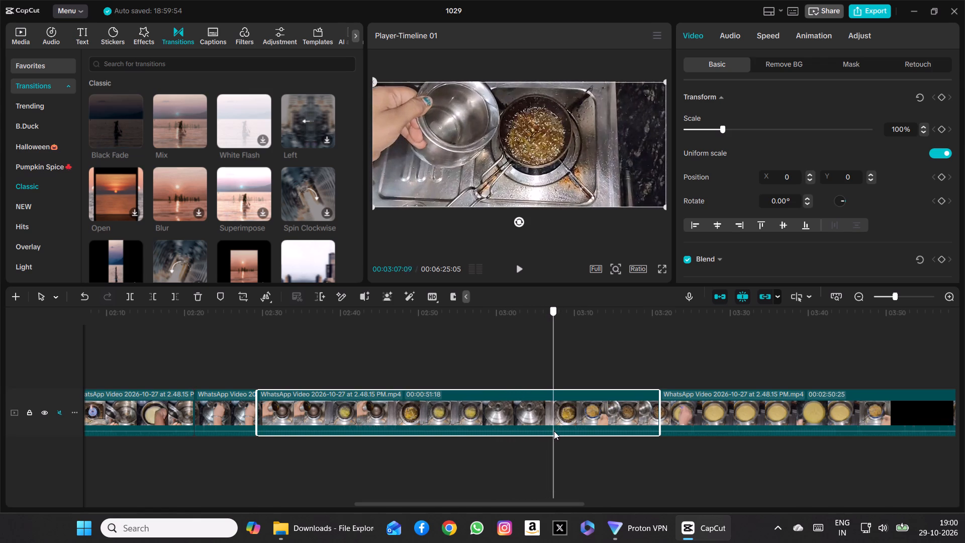
left_click_drag(554, 431, 548, 431)
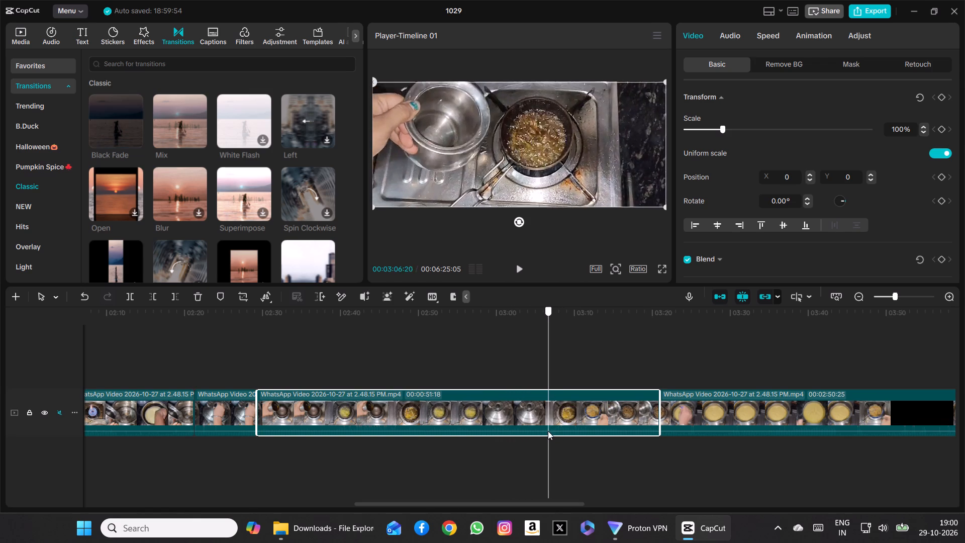
Recheck the footage between 00:02:22:09 and 00:02:32:19 to examine the lit-burner, empty-pan, ingredients-plate and start of oil-pouring shots.
left_click_drag(548, 431, 256, 404)
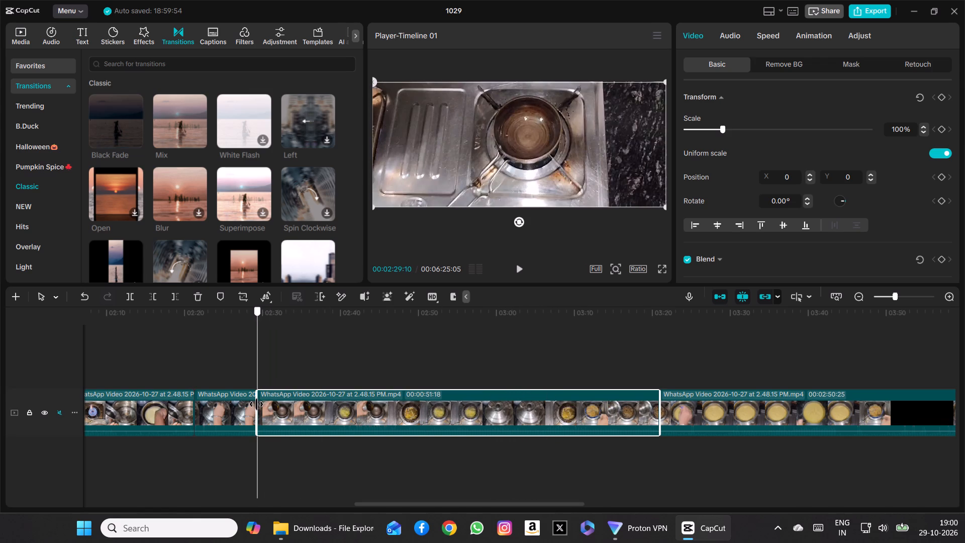
left_click_drag(256, 404, 282, 410)
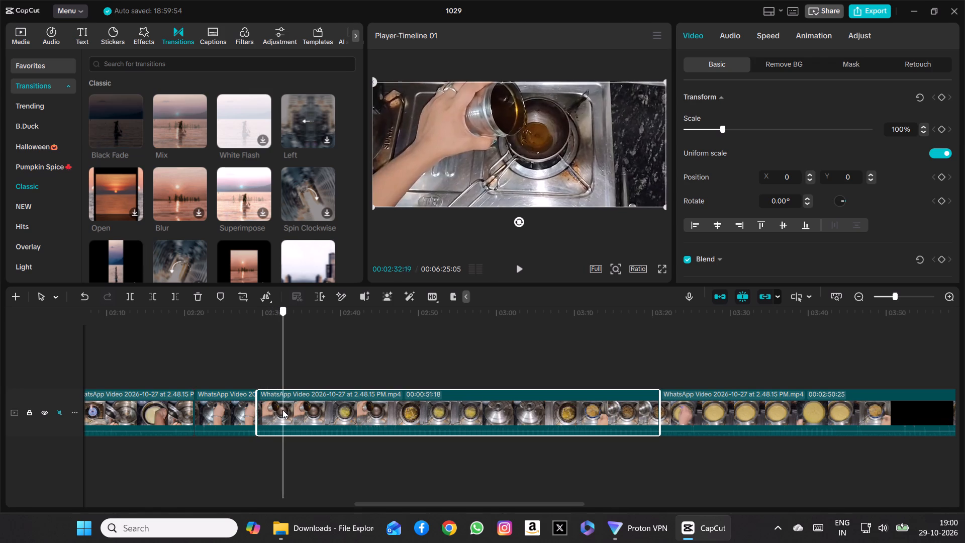
left_click_drag(282, 410, 203, 405)
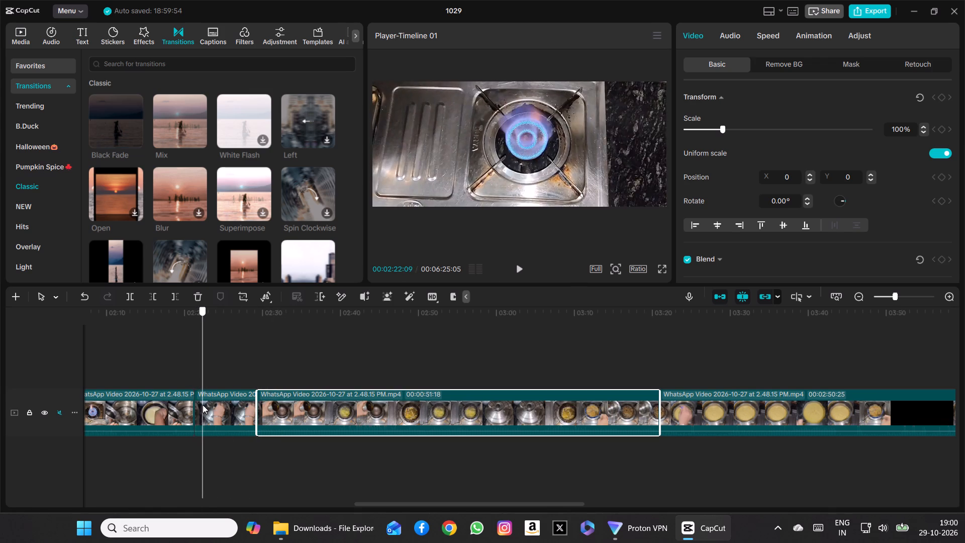
left_click_drag(203, 405, 203, 408)
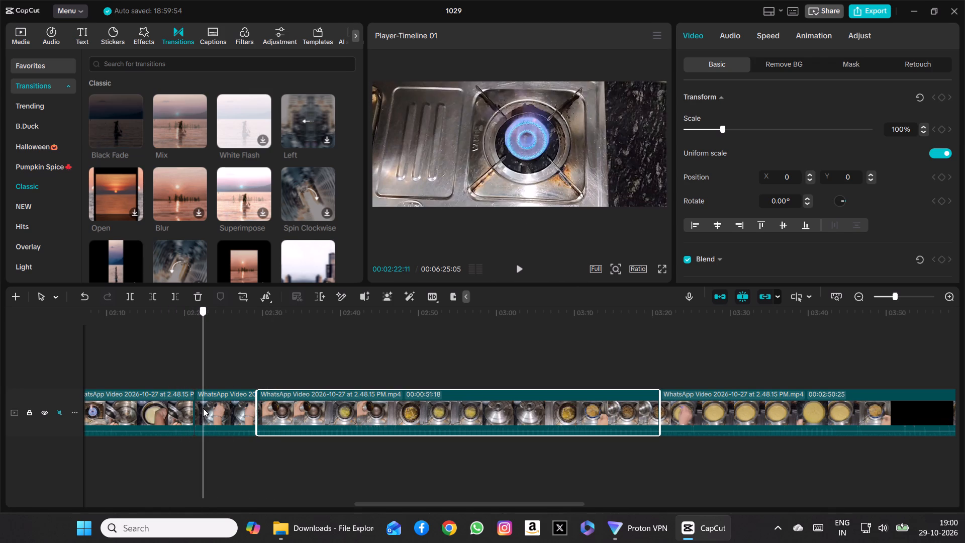
left_click_drag(203, 408, 215, 409)
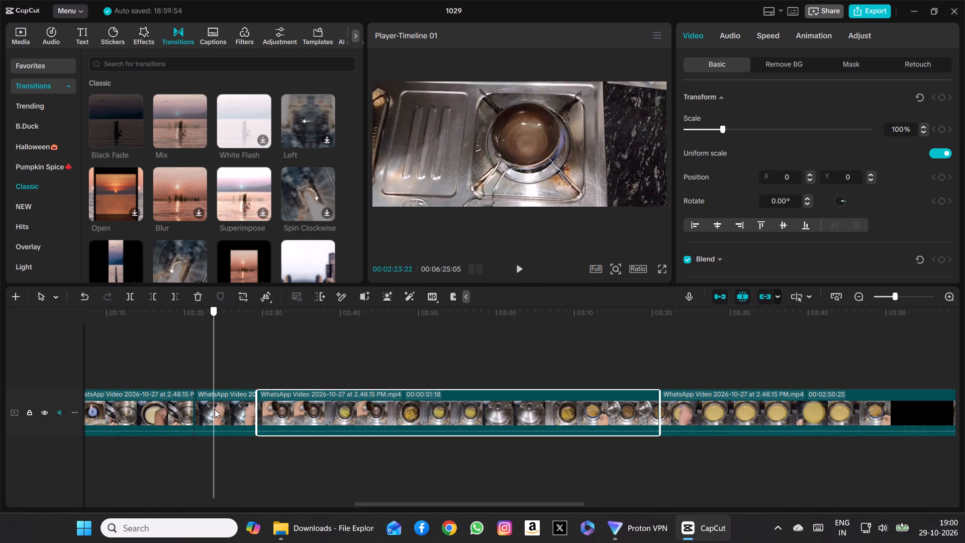
left_click_drag(215, 409, 264, 423)
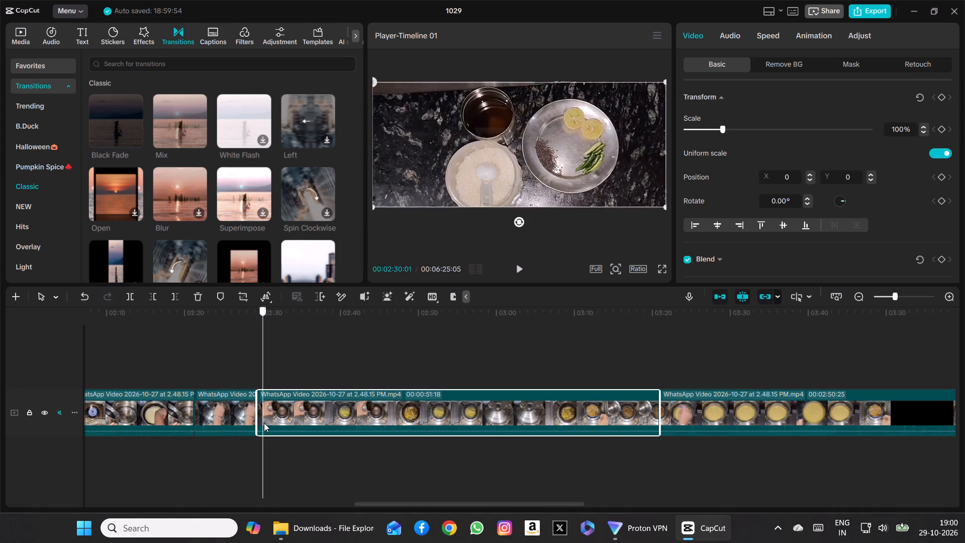
left_click_drag(264, 423, 270, 425)
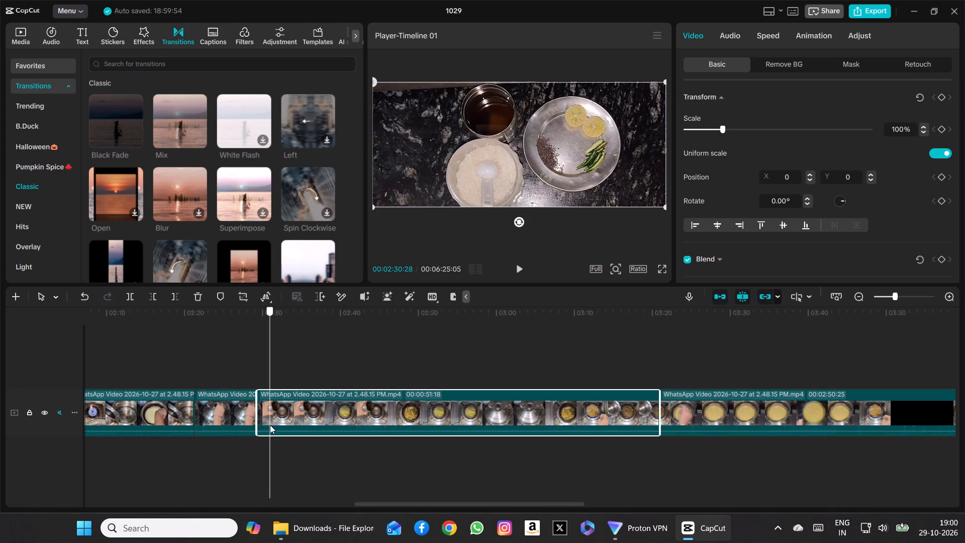
left_click_drag(270, 425, 274, 425)
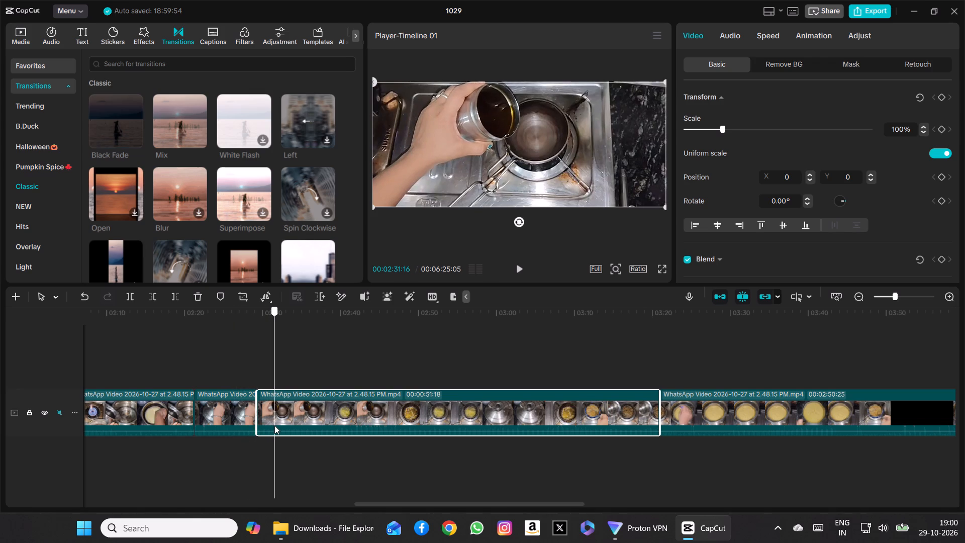
Scrub the clip from 00:02:31:16 to 00:02:53:10 to examine the oil pouring and the ingredients being added to the pan.
left_click_drag(274, 425, 299, 428)
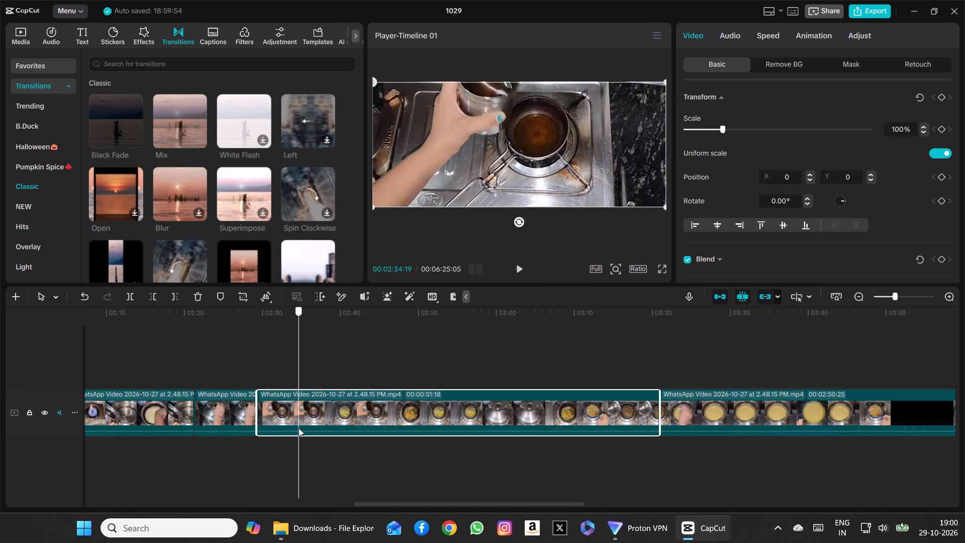
left_click_drag(299, 428, 310, 430)
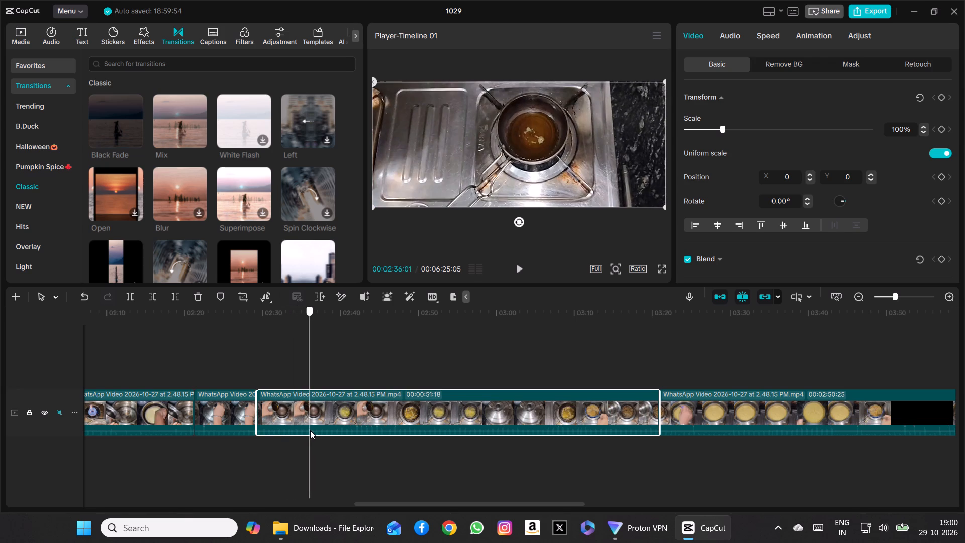
left_click_drag(310, 430, 317, 431)
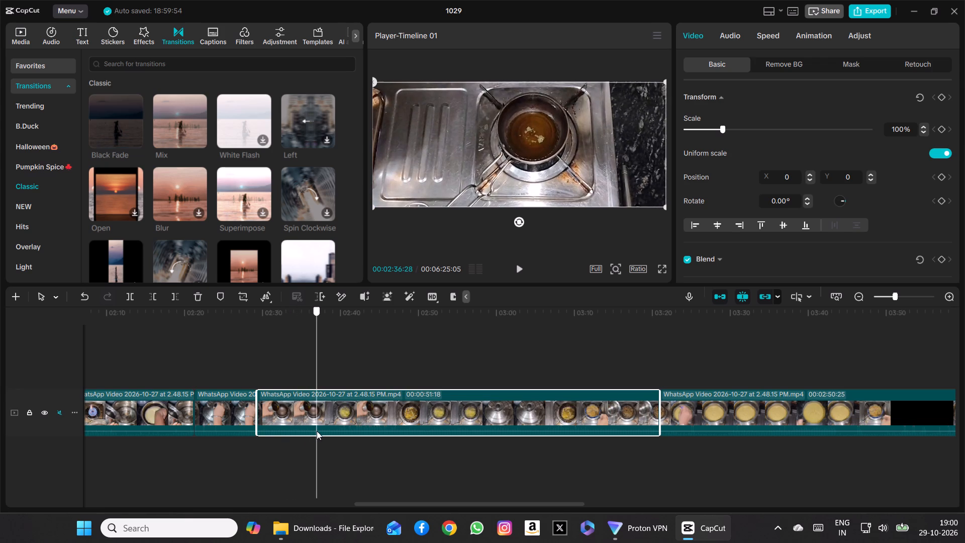
left_click_drag(317, 431, 317, 431)
left_click_drag(317, 431, 322, 427)
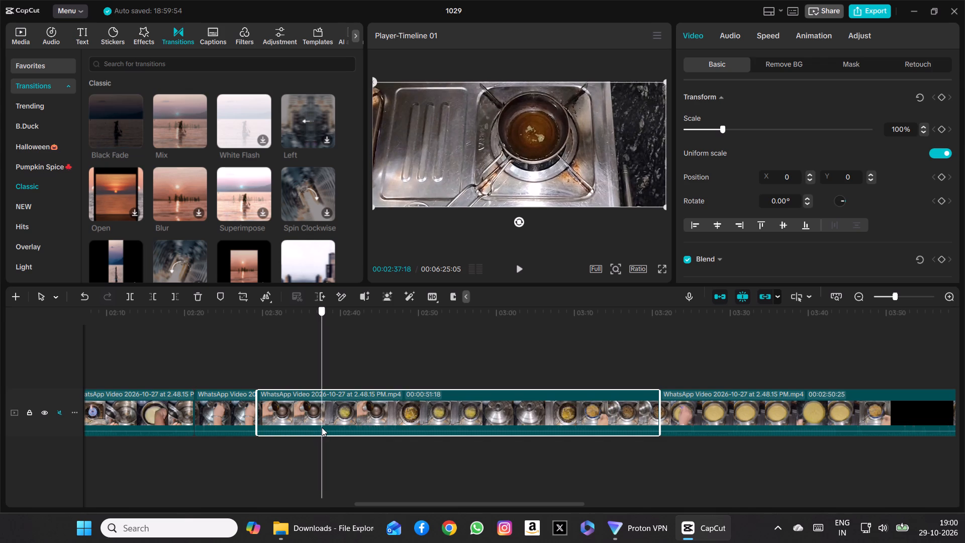
left_click_drag(322, 427, 330, 427)
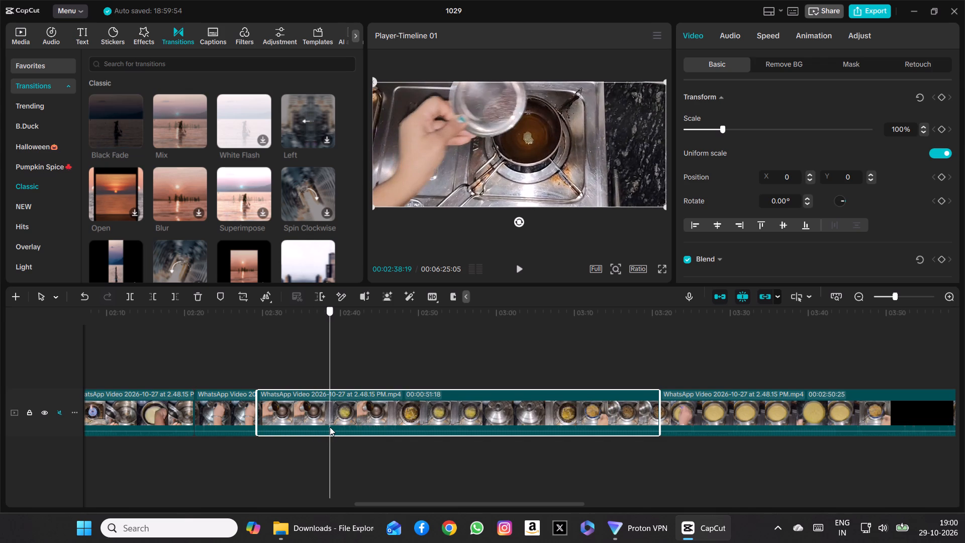
left_click_drag(330, 427, 330, 426)
left_click_drag(330, 426, 369, 427)
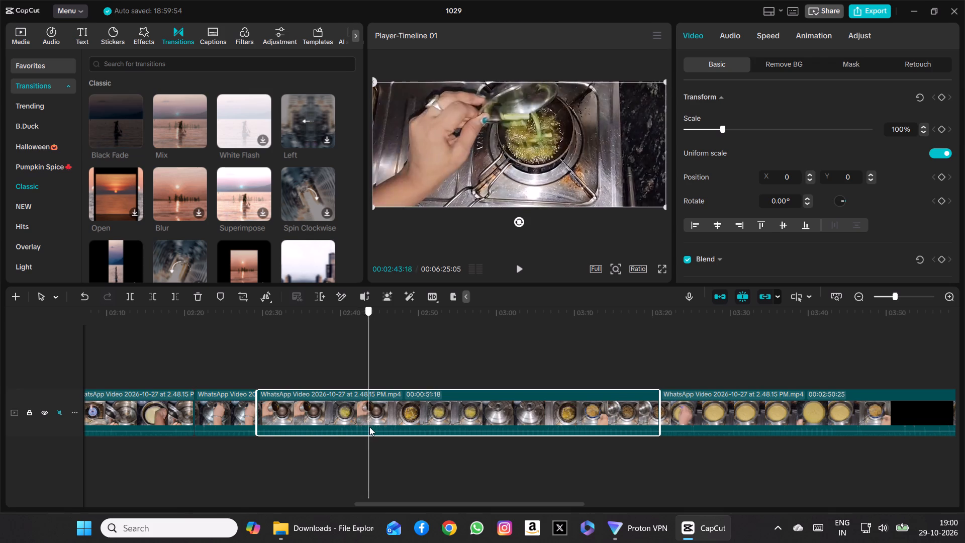
left_click_drag(369, 427, 423, 433)
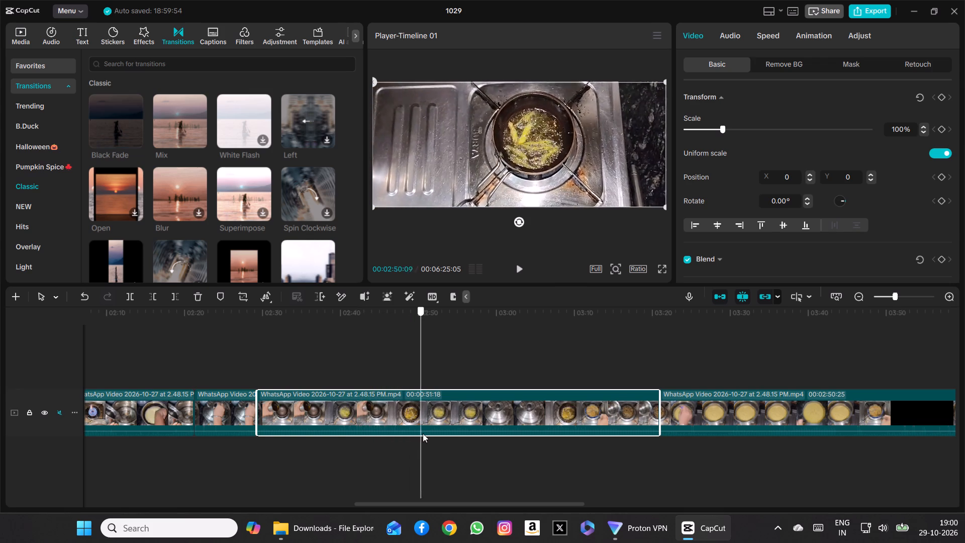
left_click_drag(423, 433, 444, 435)
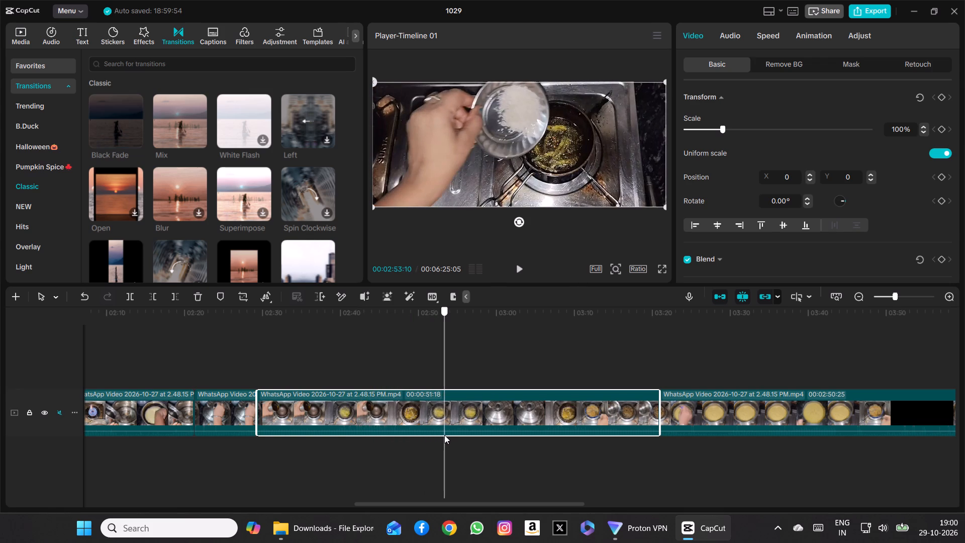
Play the footage from 00:02:45:04 to 00:02:58:10 to examine the frying shots and the start of the lemon squeezing.
left_click_drag(444, 435, 380, 419)
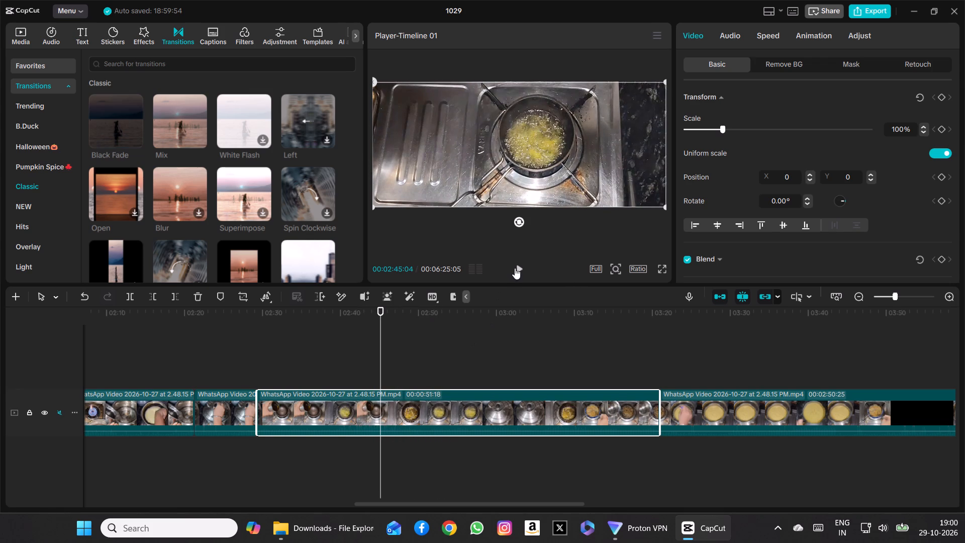
left_click(519, 268)
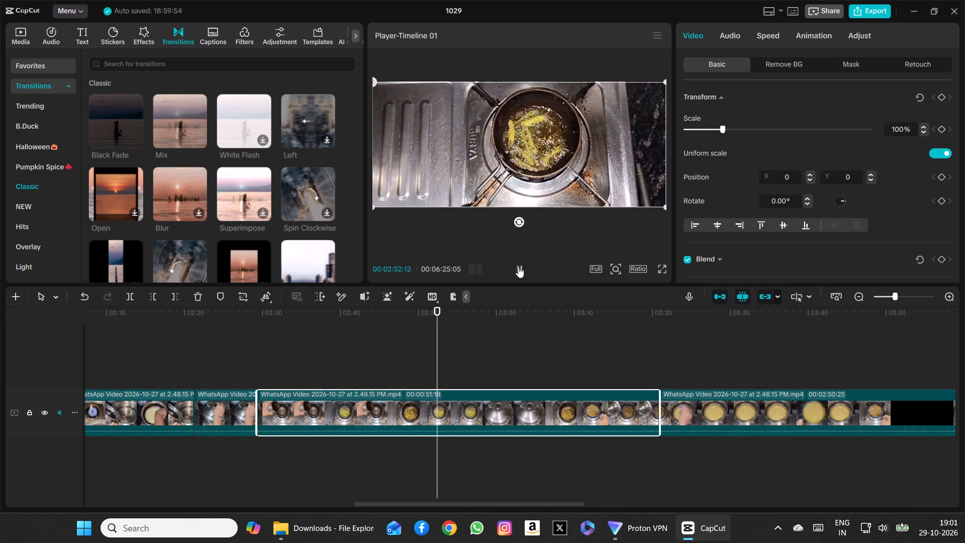
left_click(518, 266)
left_click(518, 266)
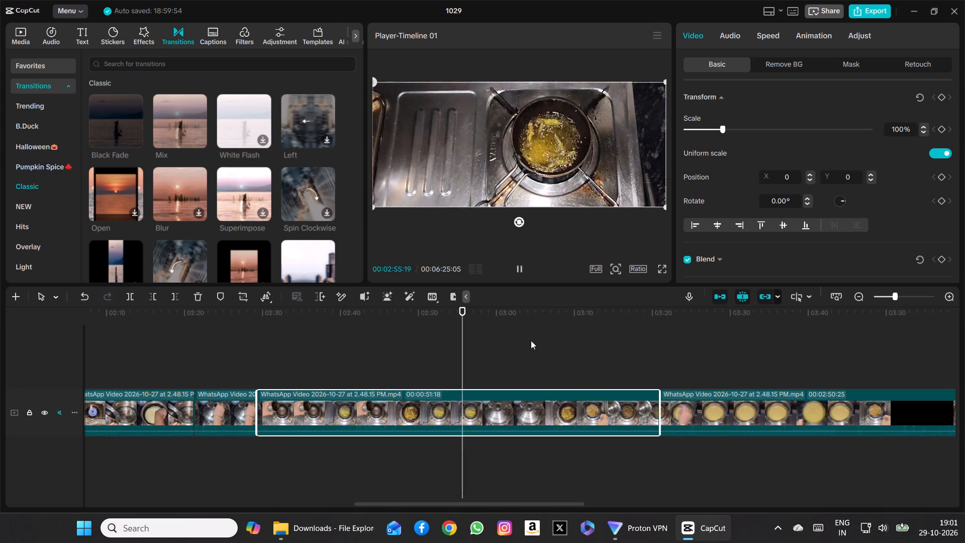
scroll(531, 340, "left", 1)
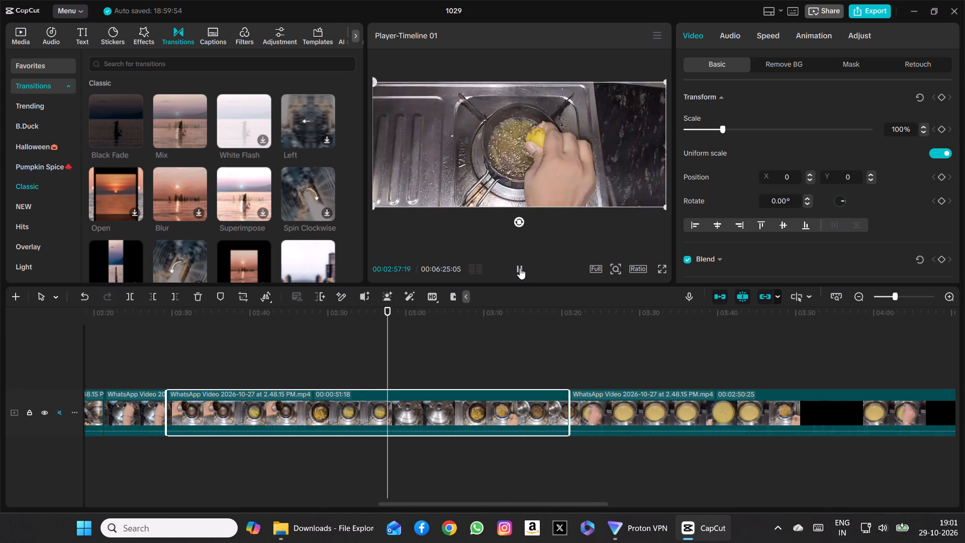
left_click(520, 268)
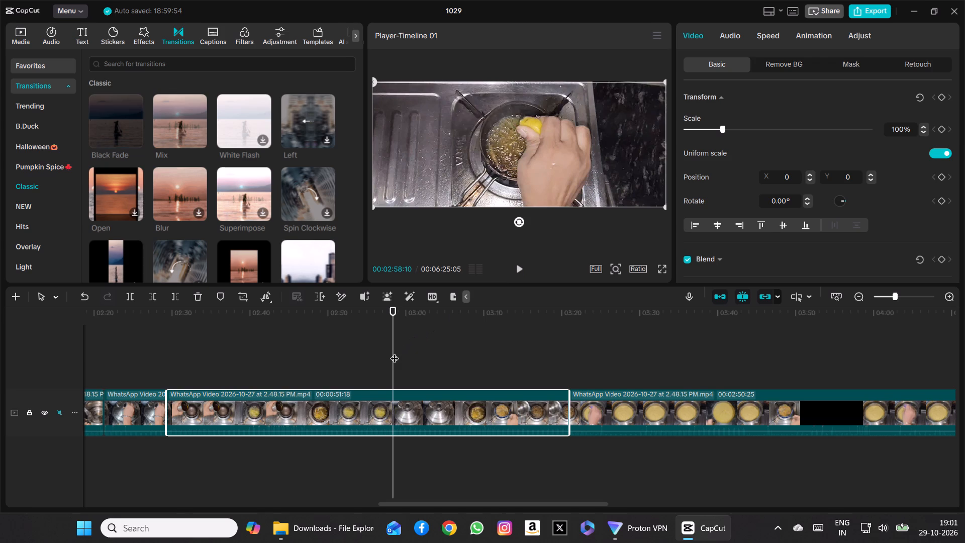
Split the tempering-pan clip at 00:02:57:13, at the last frying frame before the hand squeezing the lemon appears.
left_click_drag(395, 352, 384, 351)
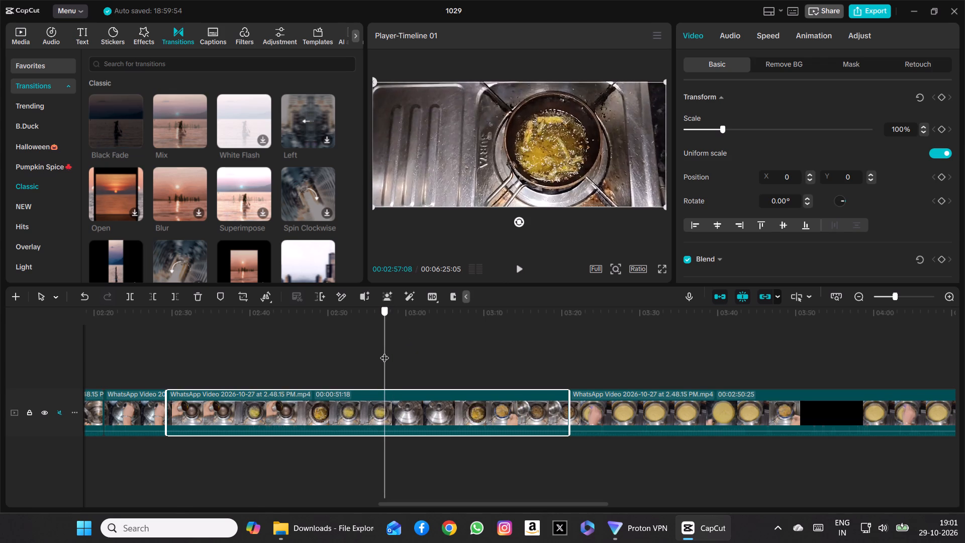
left_click_drag(384, 351, 394, 351)
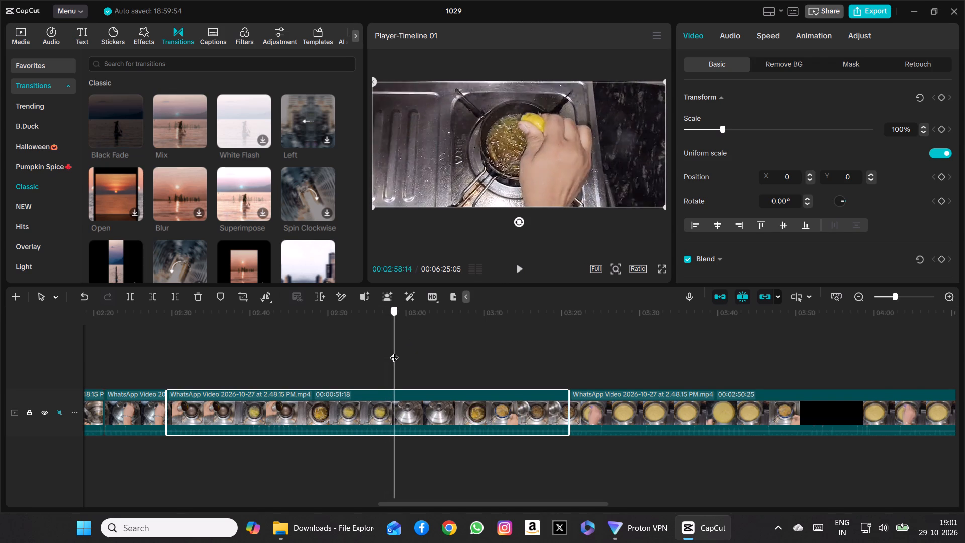
left_click_drag(394, 351, 383, 350)
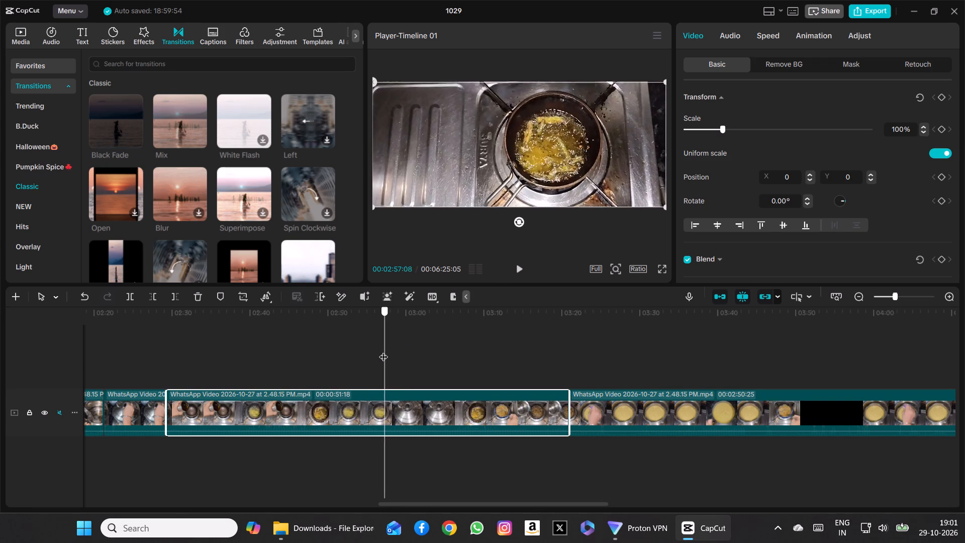
left_click_drag(383, 350, 386, 350)
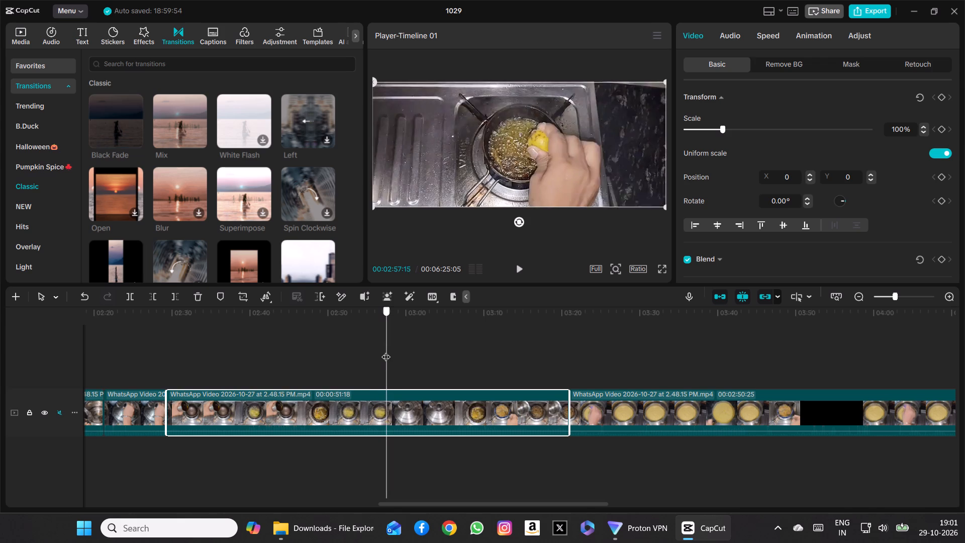
left_click_drag(386, 350, 387, 350)
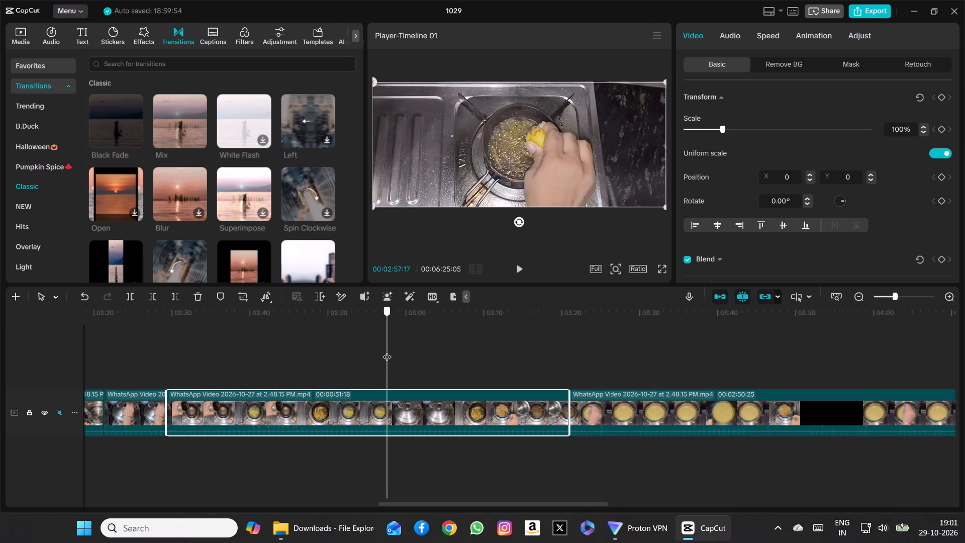
left_click_drag(387, 350, 385, 350)
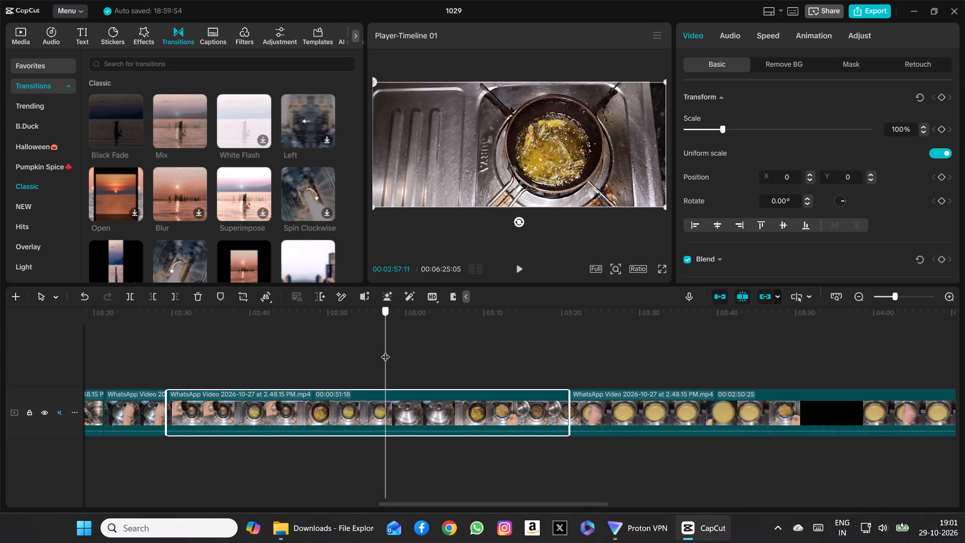
left_click_drag(385, 350, 387, 350)
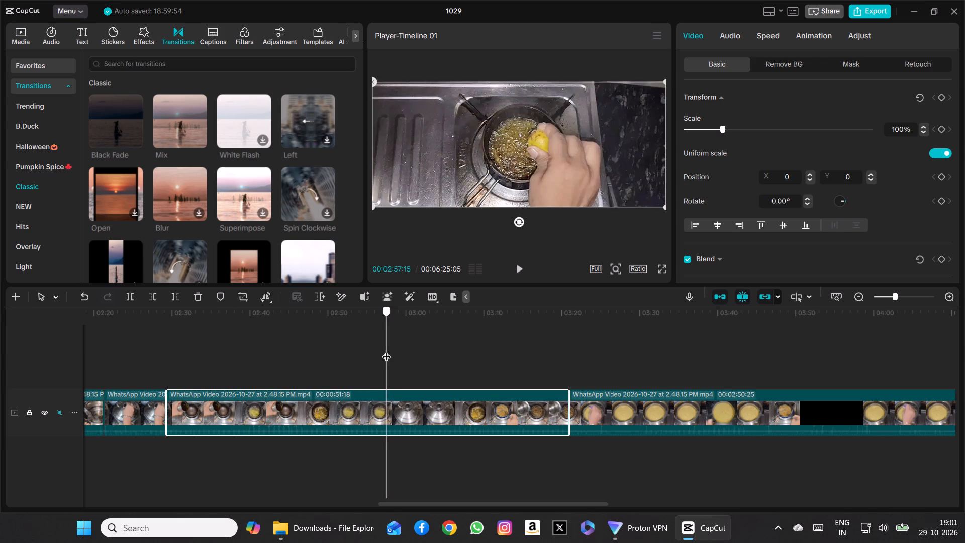
left_click_drag(387, 350, 386, 350)
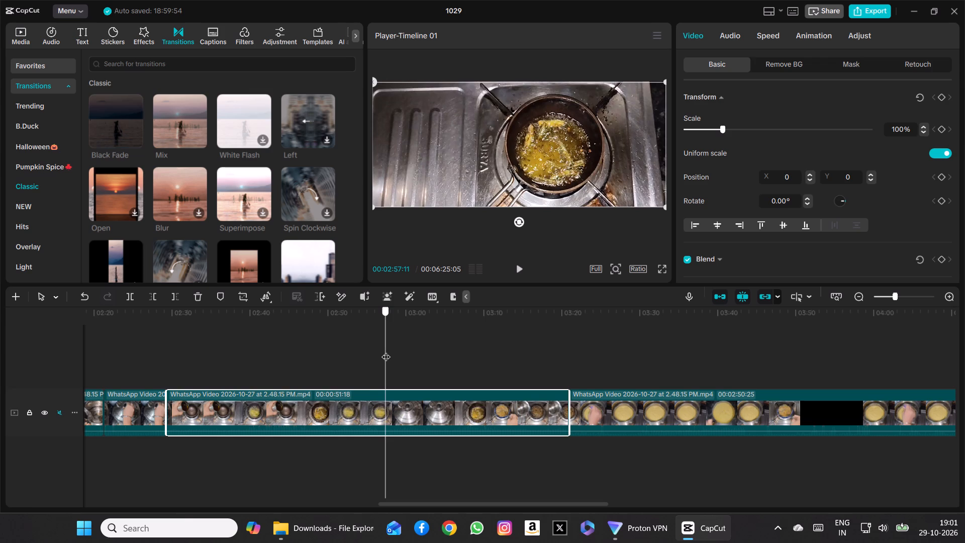
left_click_drag(386, 350, 387, 350)
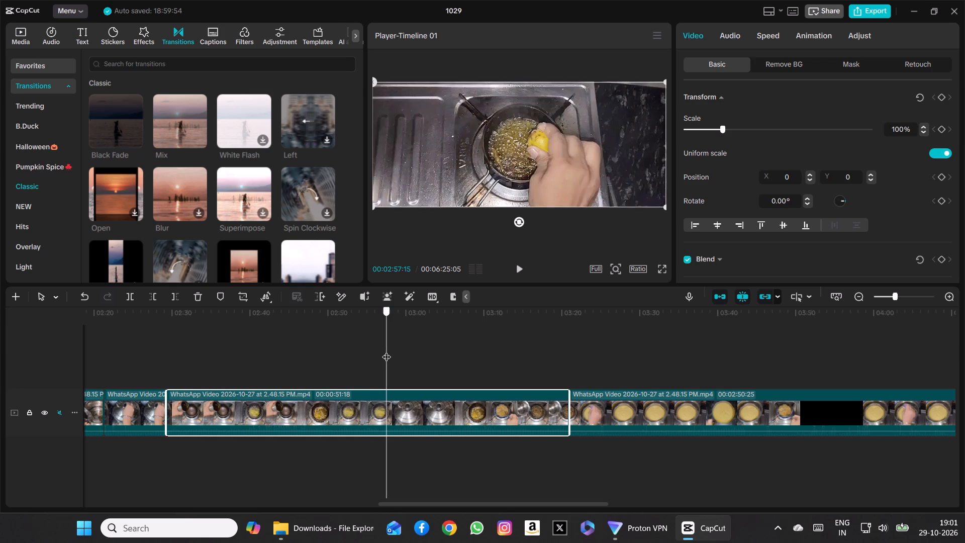
left_click_drag(387, 350, 386, 350)
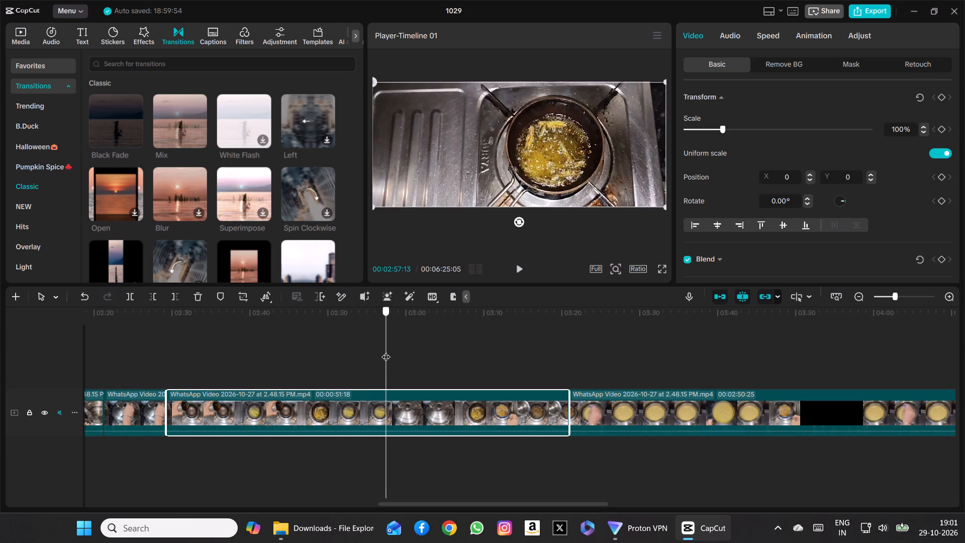
left_click_drag(386, 350, 386, 350)
left_click(131, 294)
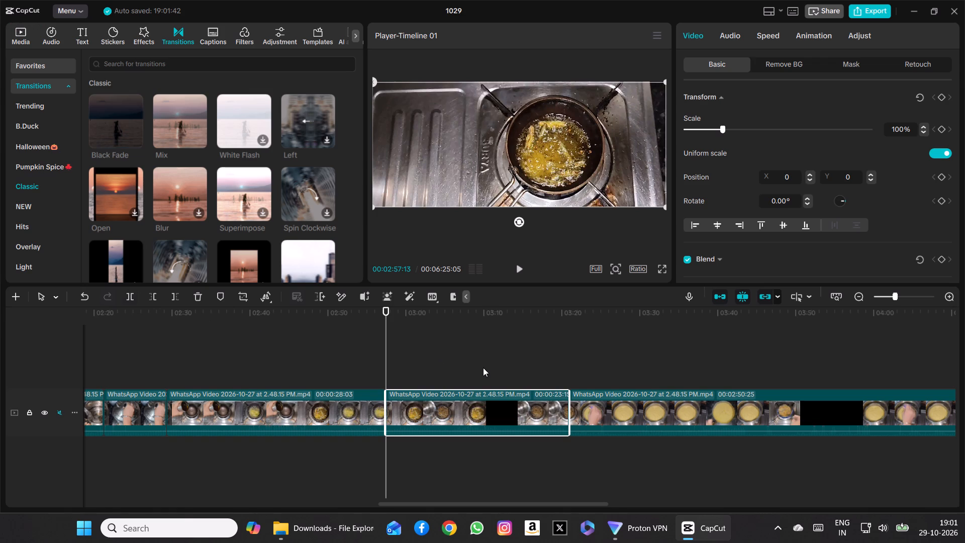
Play and scrub the footage from 00:02:57:13 to 00:03:05:27 to examine the lemon being squeezed into the tempering pan.
left_click(519, 267)
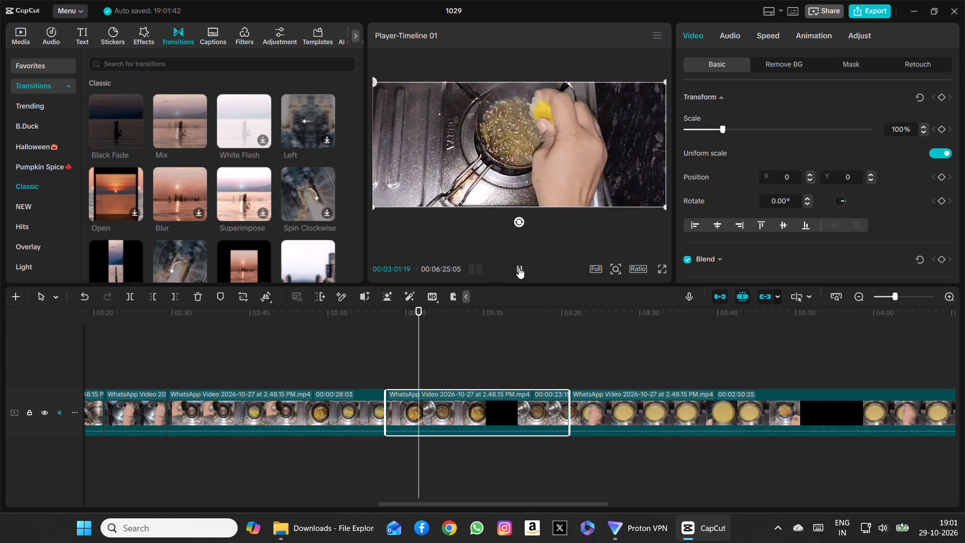
left_click(519, 267)
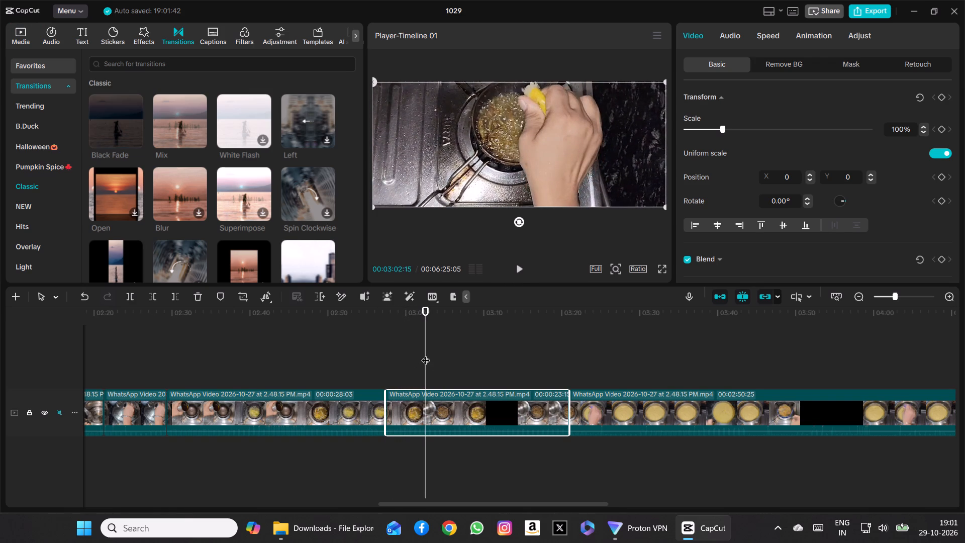
left_click_drag(426, 352, 385, 364)
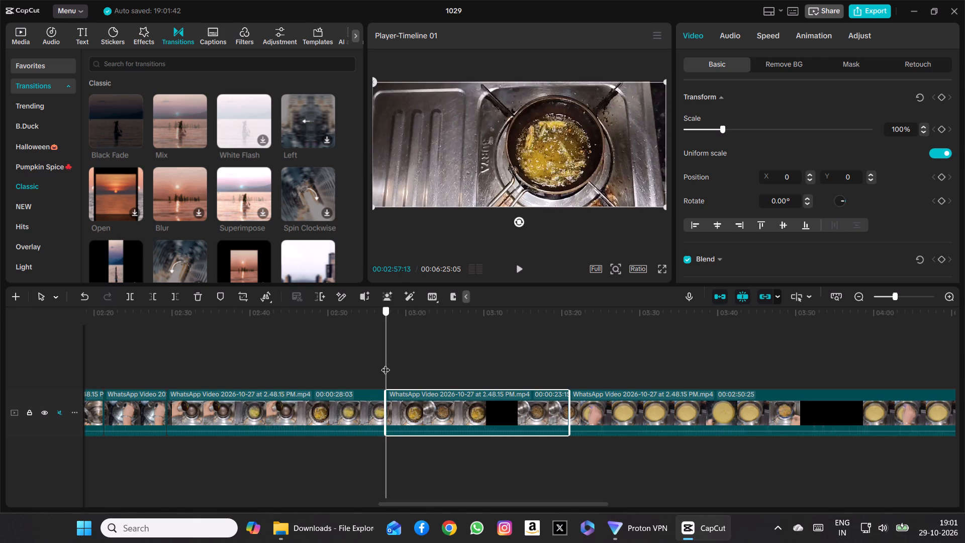
left_click_drag(385, 364, 414, 363)
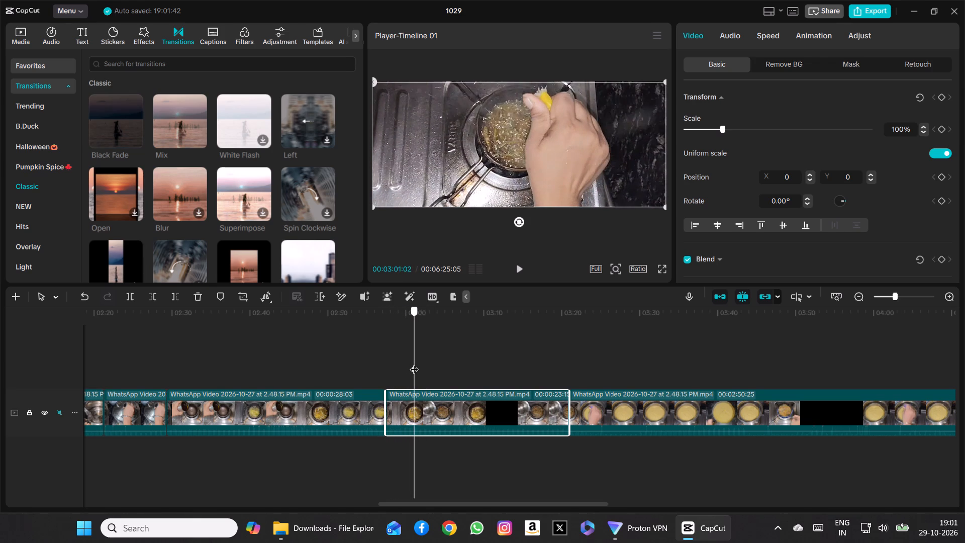
left_click_drag(414, 363, 452, 363)
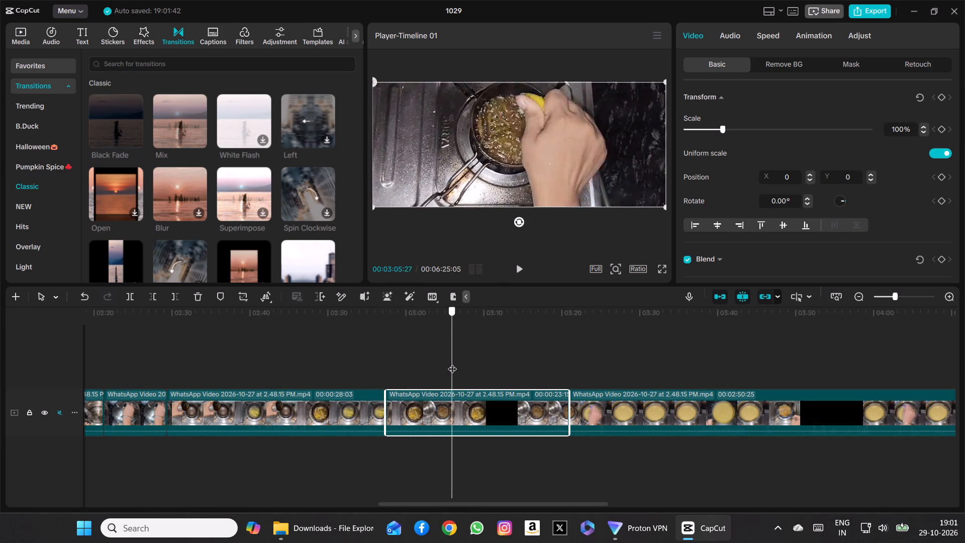
left_click_drag(452, 363, 397, 369)
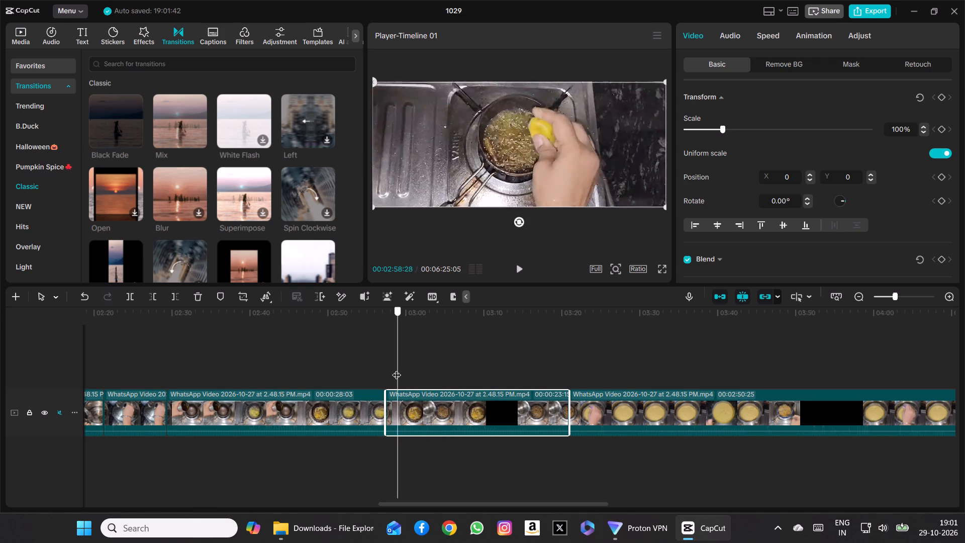
left_click_drag(397, 369, 419, 371)
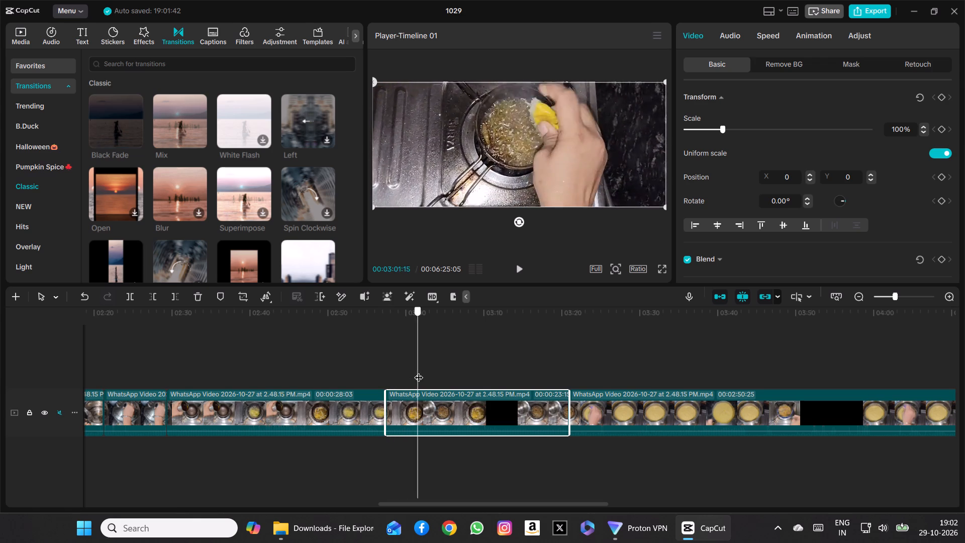
left_click_drag(419, 371, 444, 371)
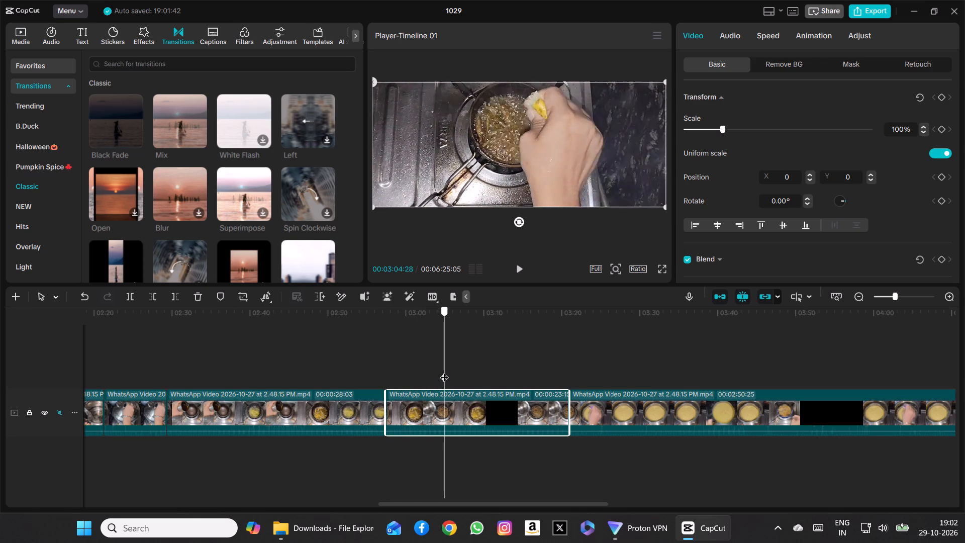
left_click_drag(444, 371, 451, 371)
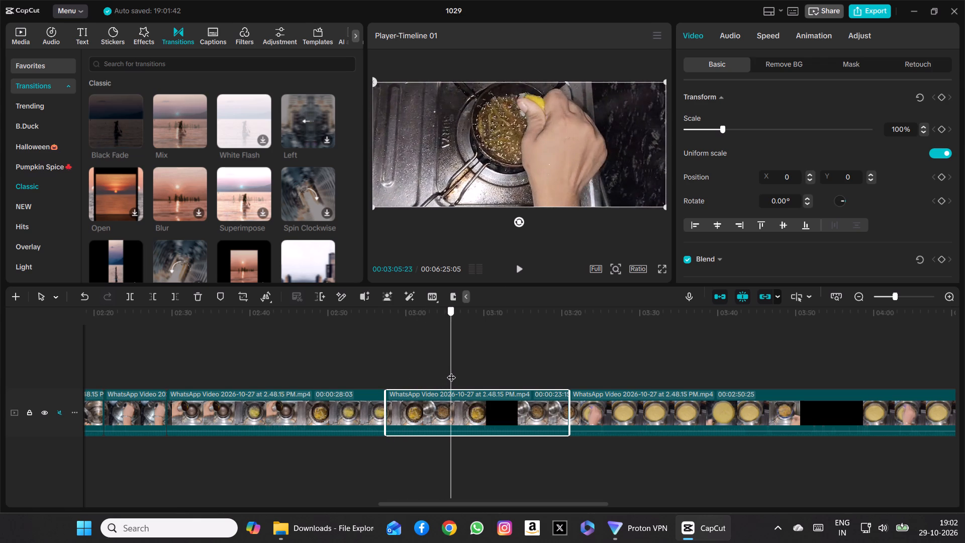
Split the tempering-pan clip at 00:03:06:18, where the lemon squeezing ends and the water-pouring shot begins.
left_click_drag(451, 371, 460, 372)
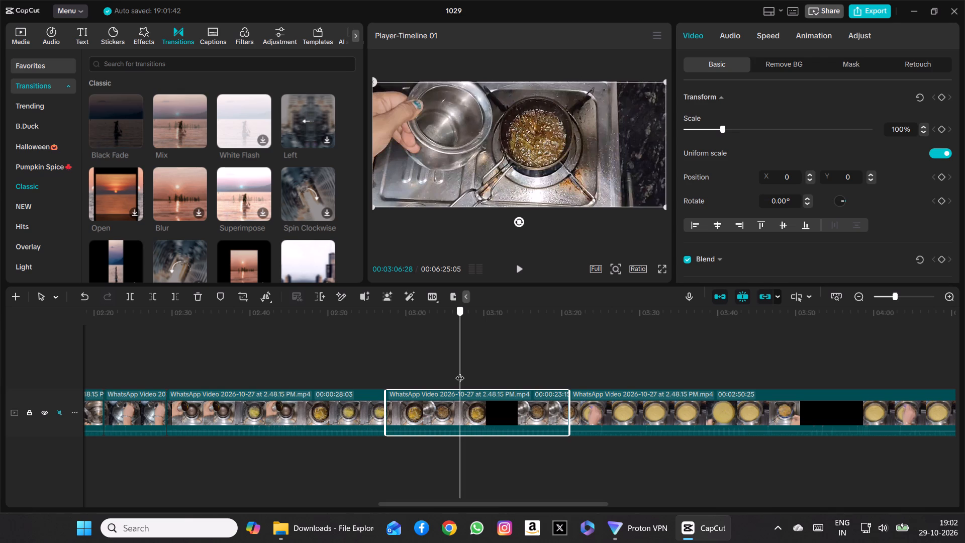
left_click_drag(460, 372, 456, 374)
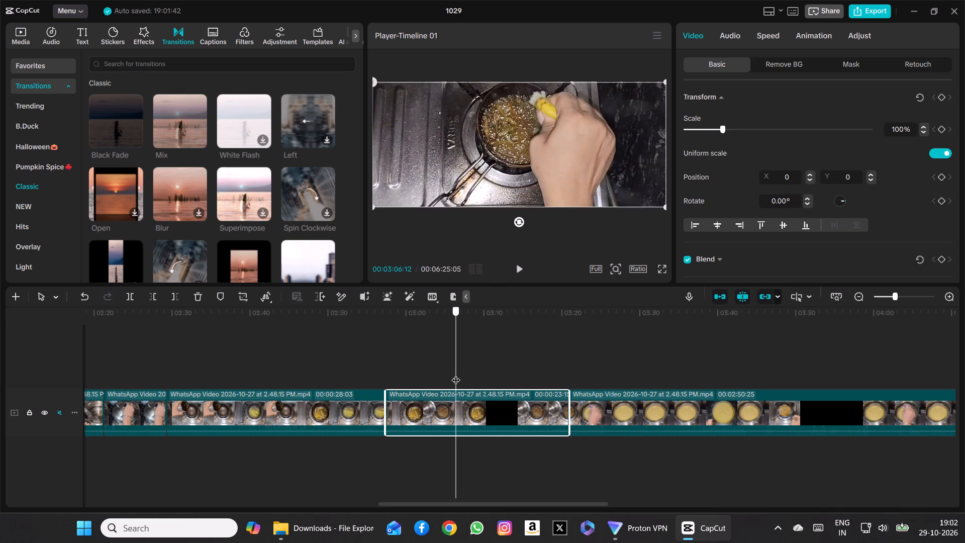
left_click_drag(456, 374, 457, 374)
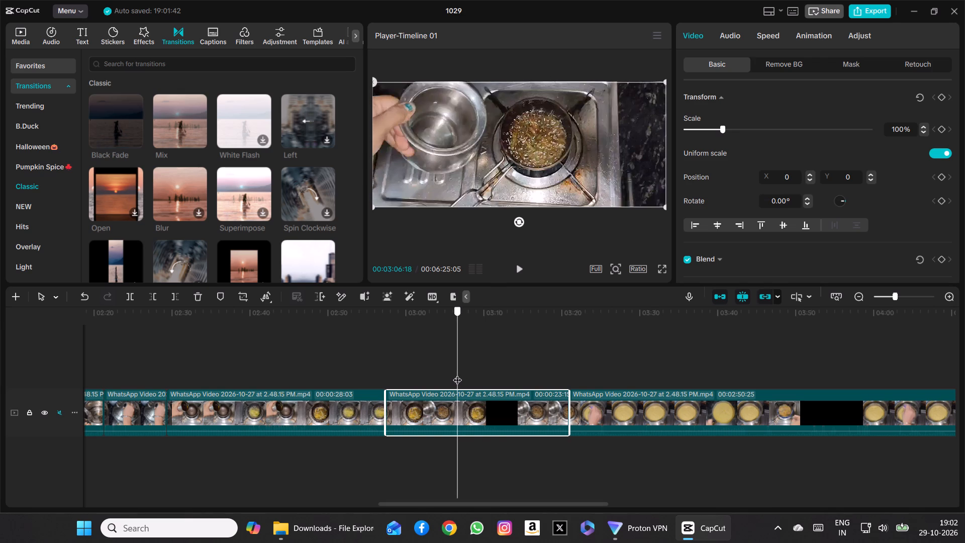
left_click_drag(457, 374, 457, 374)
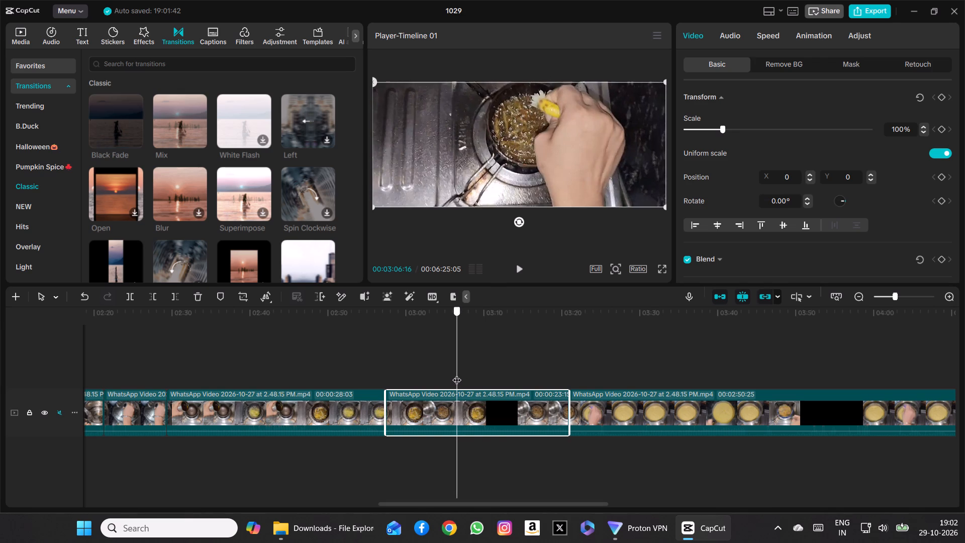
left_click_drag(457, 374, 458, 373)
left_click(458, 373)
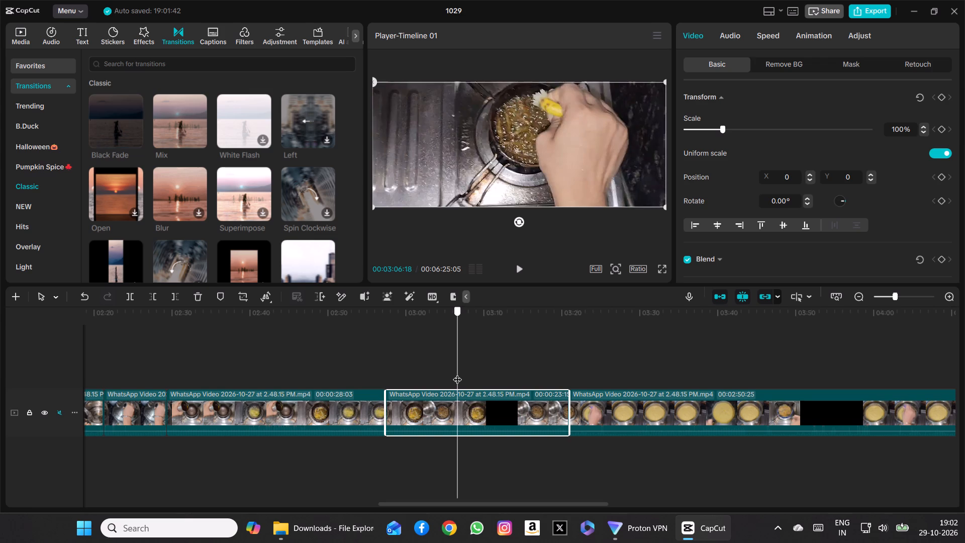
left_click(132, 296)
Split the lemon-squeezing clip at 00:03:04:14 and delete the short piece from there to 00:03:06:18.
left_click_drag(457, 357, 400, 364)
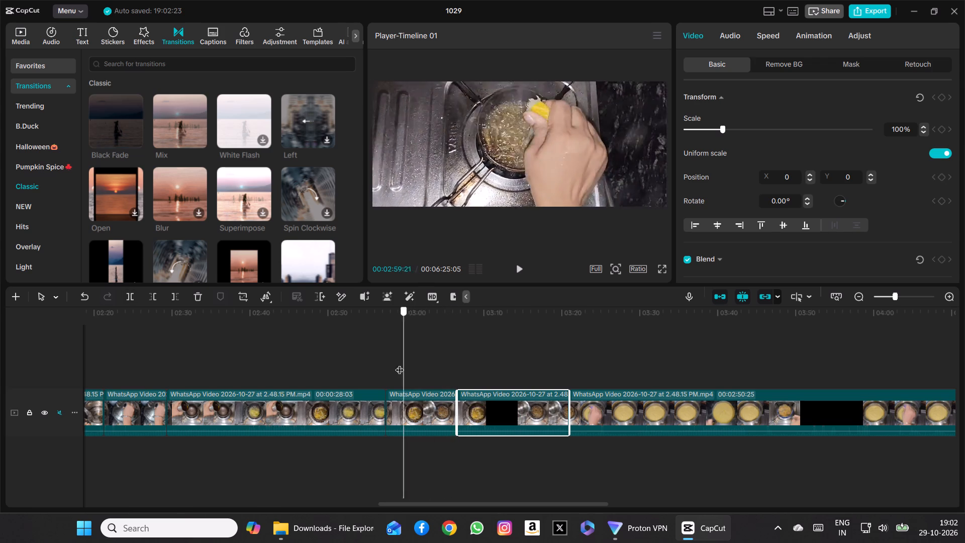
left_click_drag(400, 364, 423, 365)
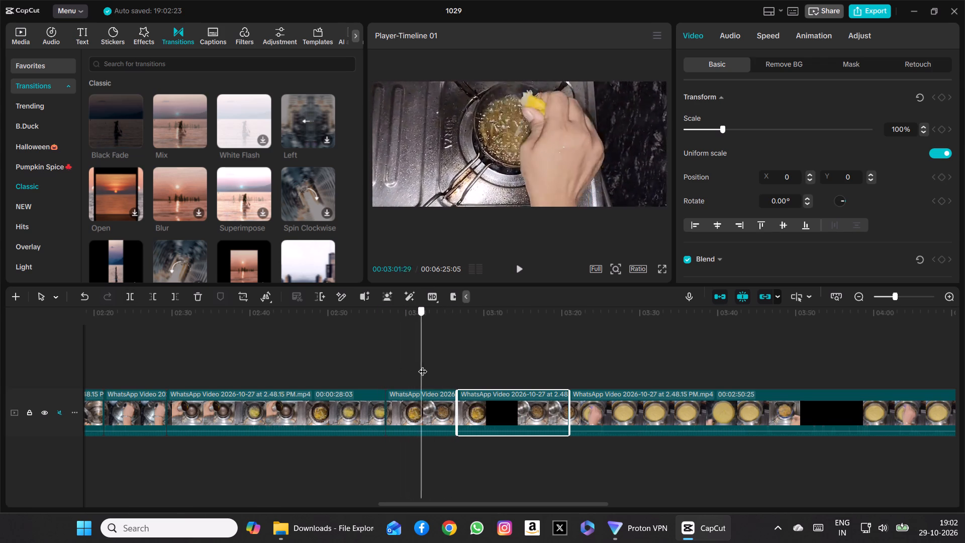
left_click_drag(423, 365, 441, 369)
left_click(130, 294)
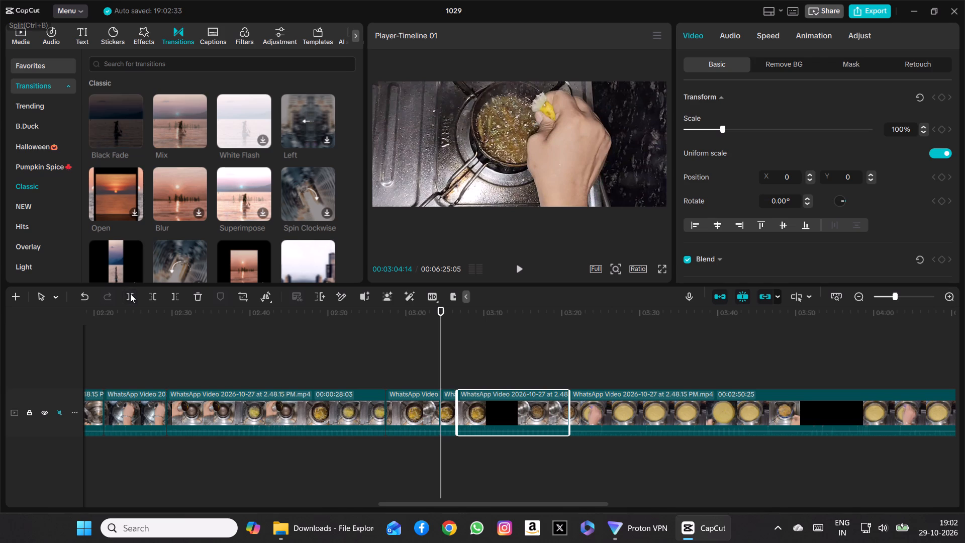
left_click(449, 404)
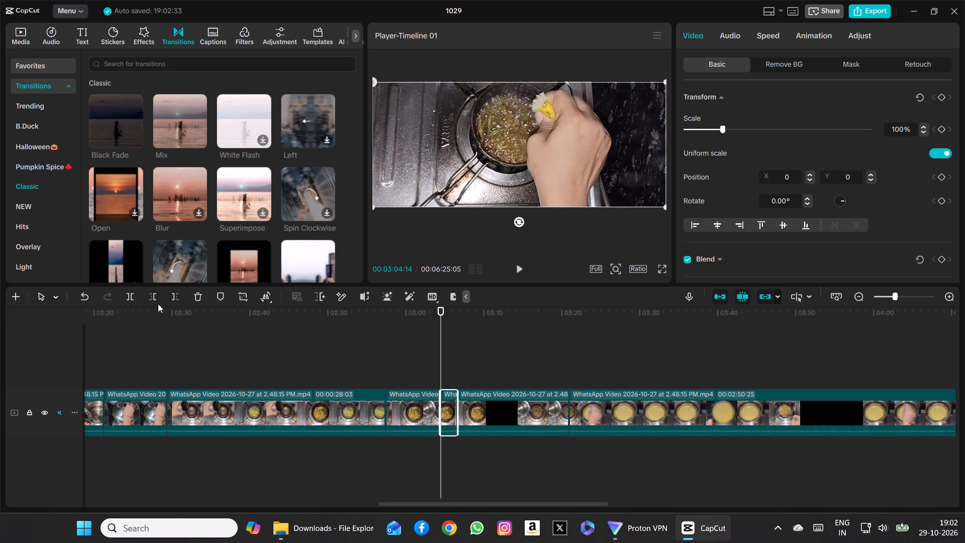
left_click(197, 298)
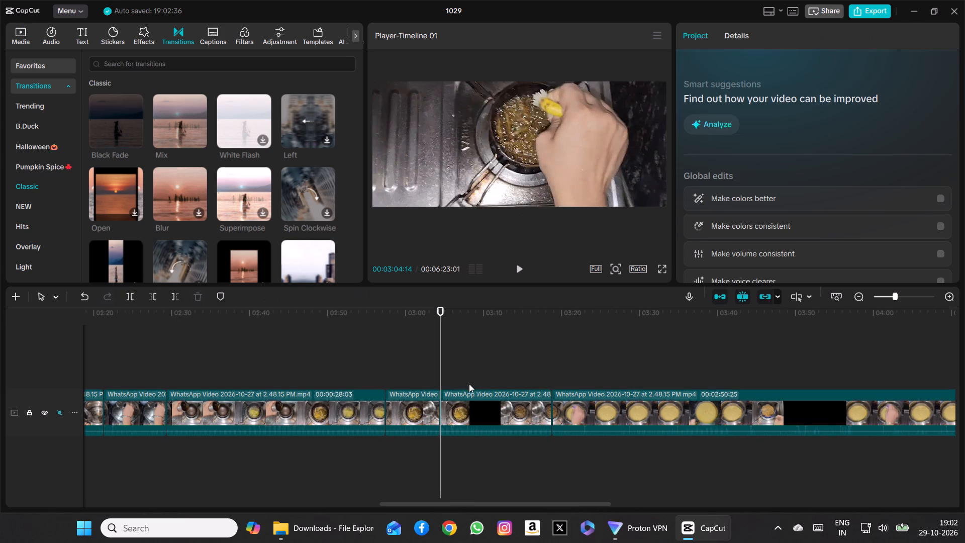
Scrub between 00:02:56:02 and 00:03:09:04 to check the shortened lemon-squeezing part and the water pouring after it.
left_click_drag(440, 365, 375, 364)
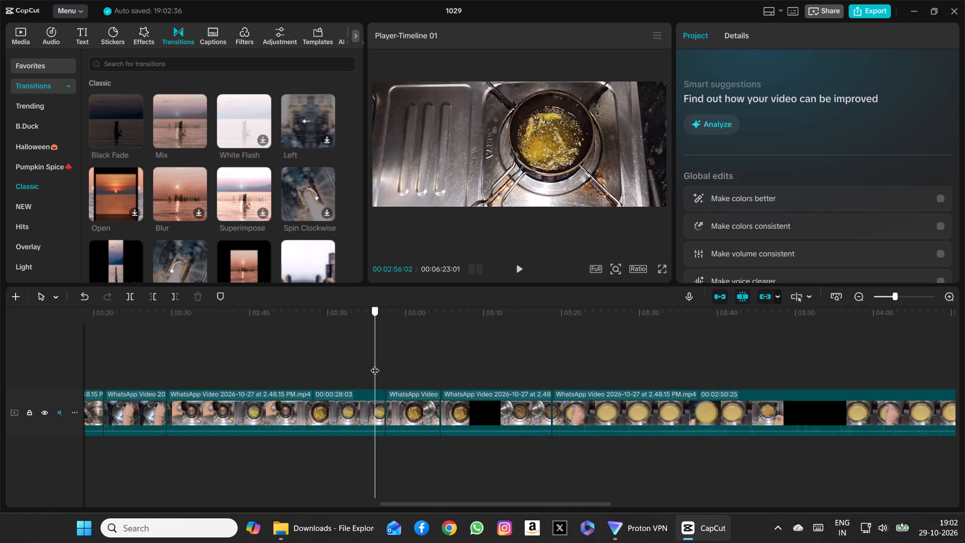
left_click_drag(375, 364, 438, 372)
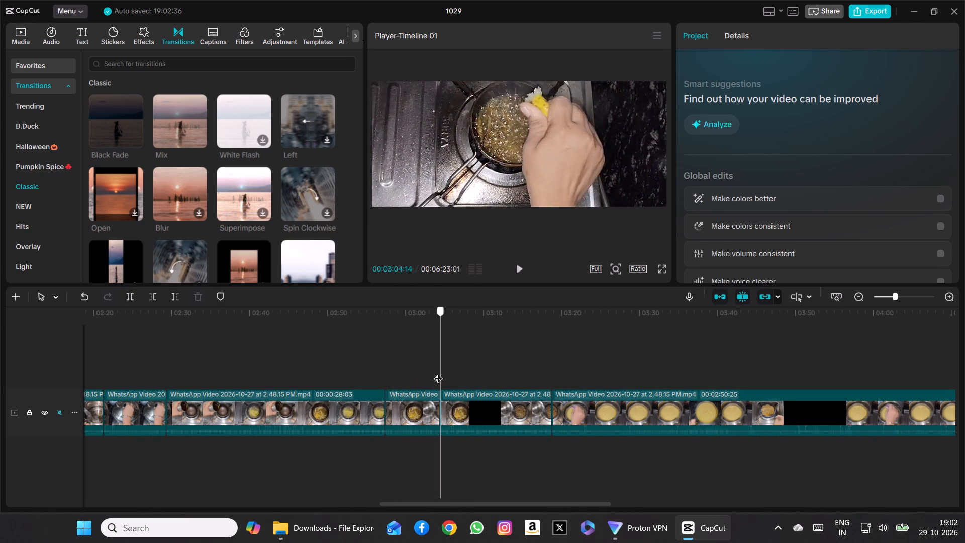
left_click_drag(438, 372, 445, 372)
scroll(445, 372, "left", 1)
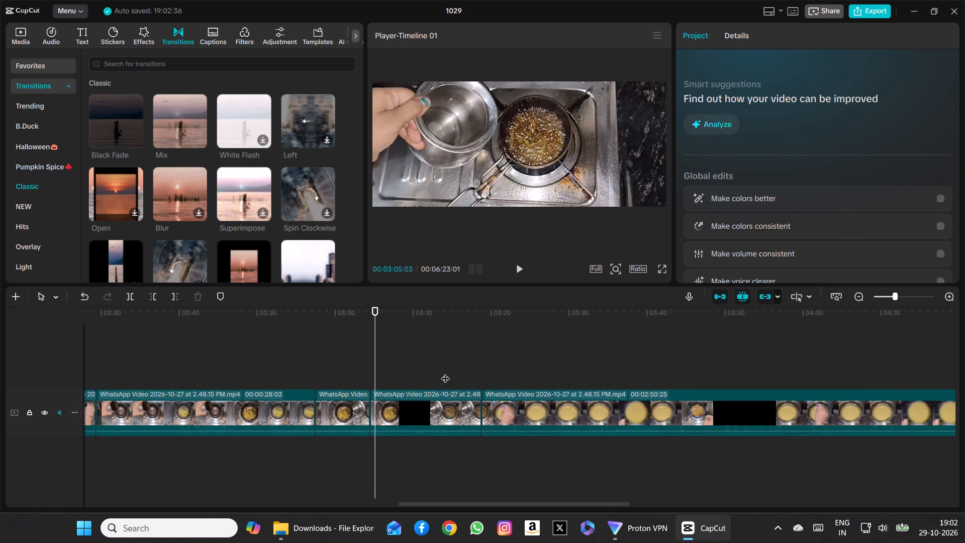
scroll(445, 372, "left", 1)
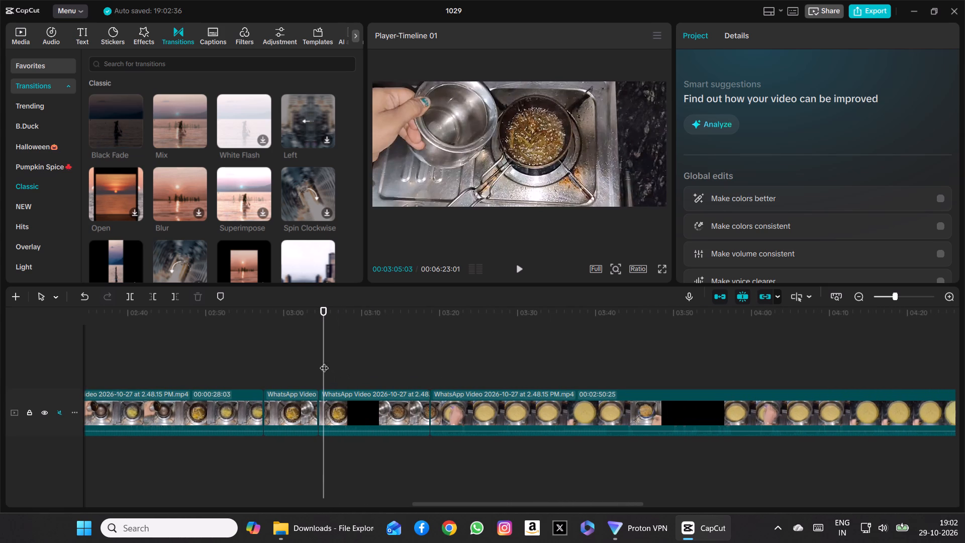
left_click_drag(323, 360, 327, 360)
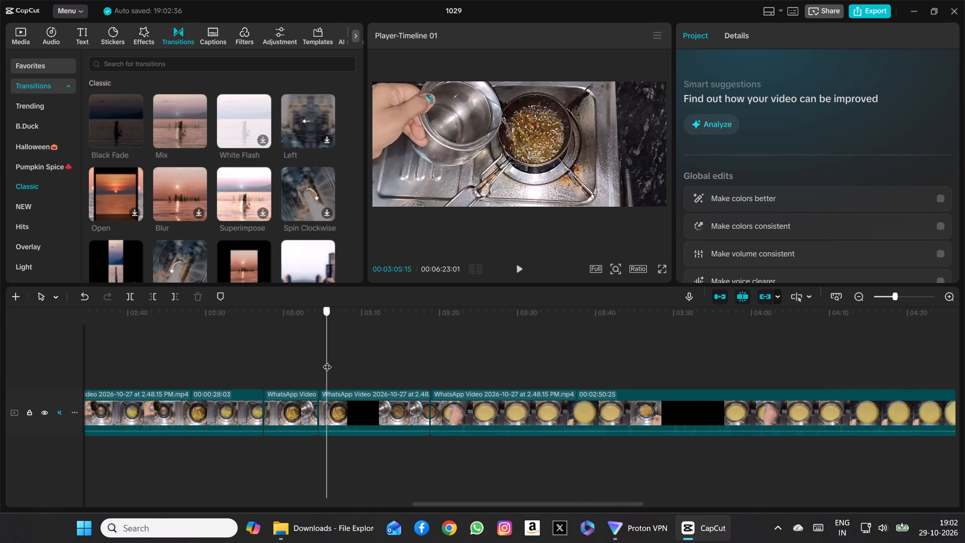
left_click_drag(327, 360, 348, 364)
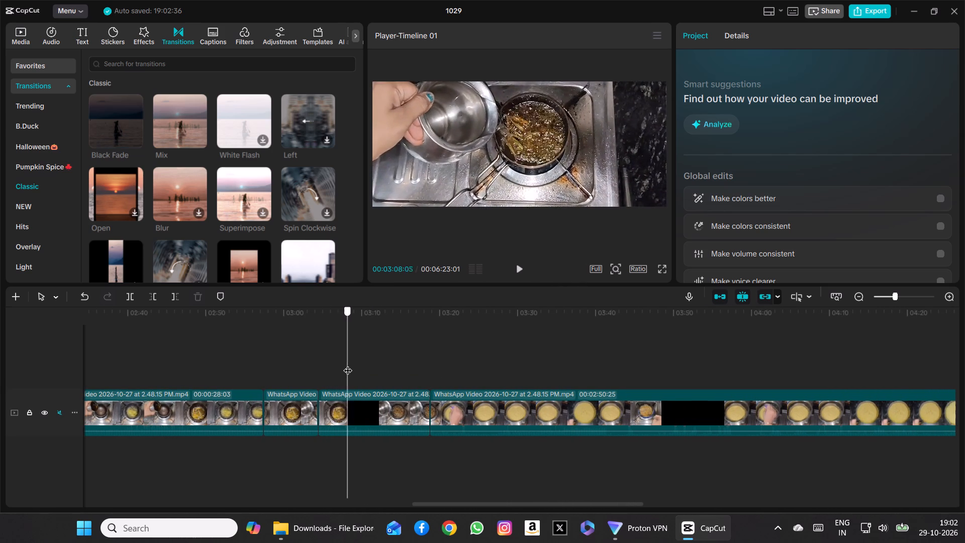
left_click_drag(348, 364, 355, 365)
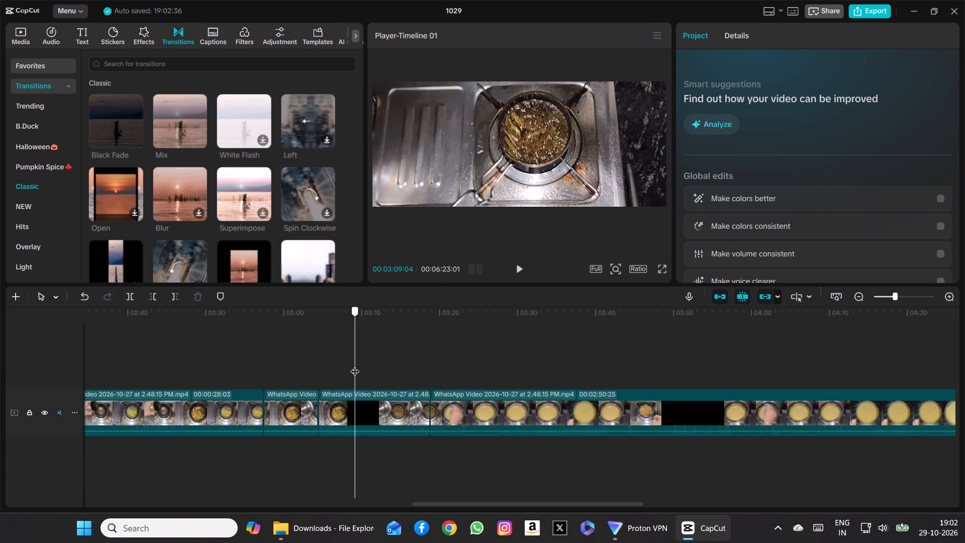
left_click_drag(355, 365, 298, 365)
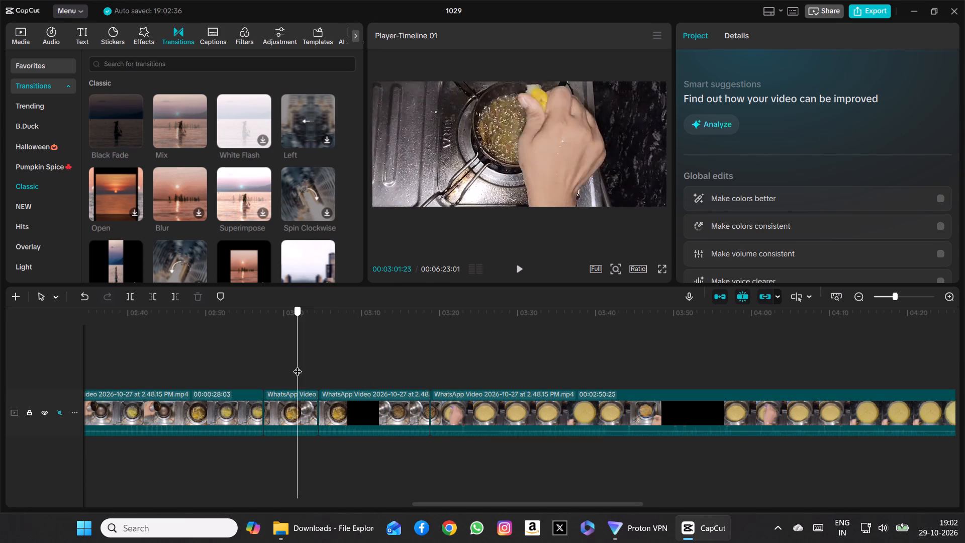
Play from the start of the water-pouring shot to 00:03:16:09 to examine the pouring and the stirring of the pan.
left_click_drag(298, 365, 320, 366)
left_click(514, 267)
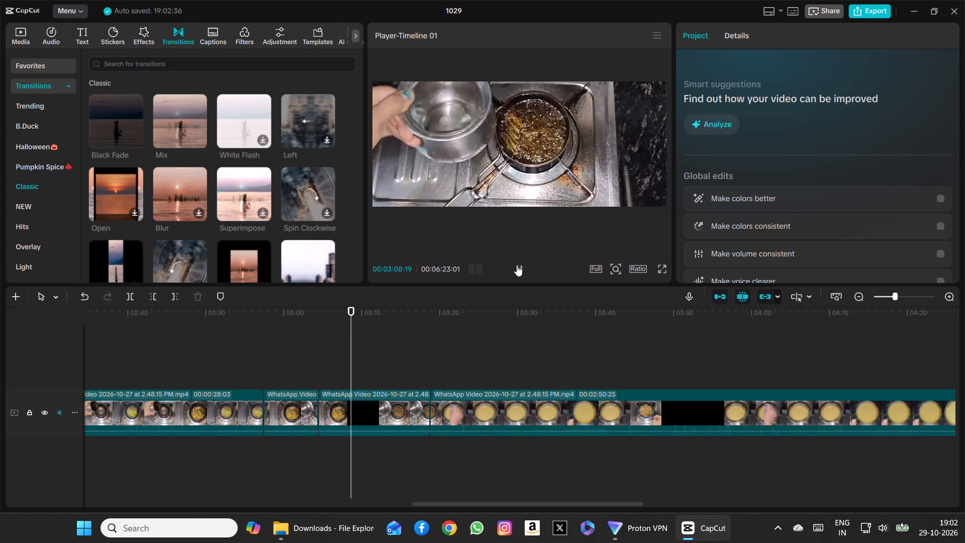
left_click(517, 265)
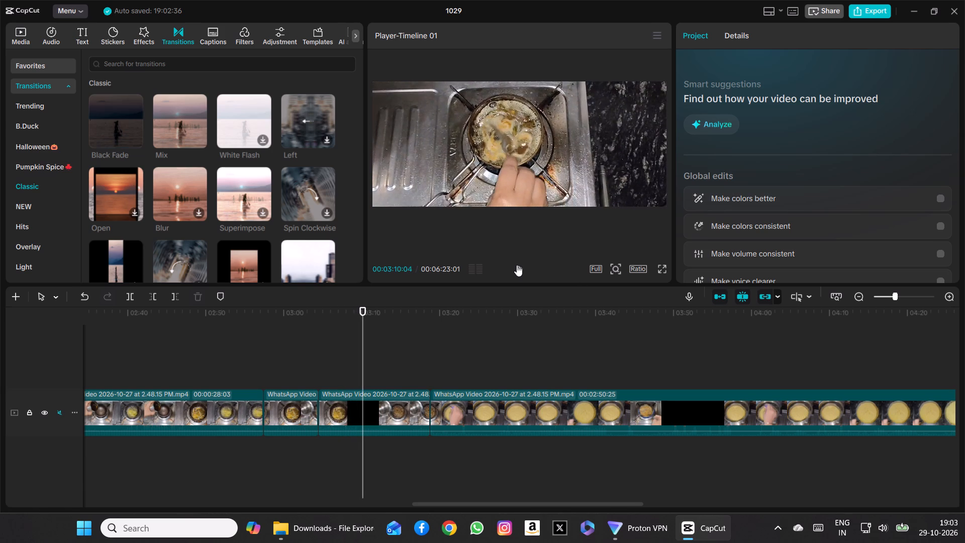
left_click(517, 265)
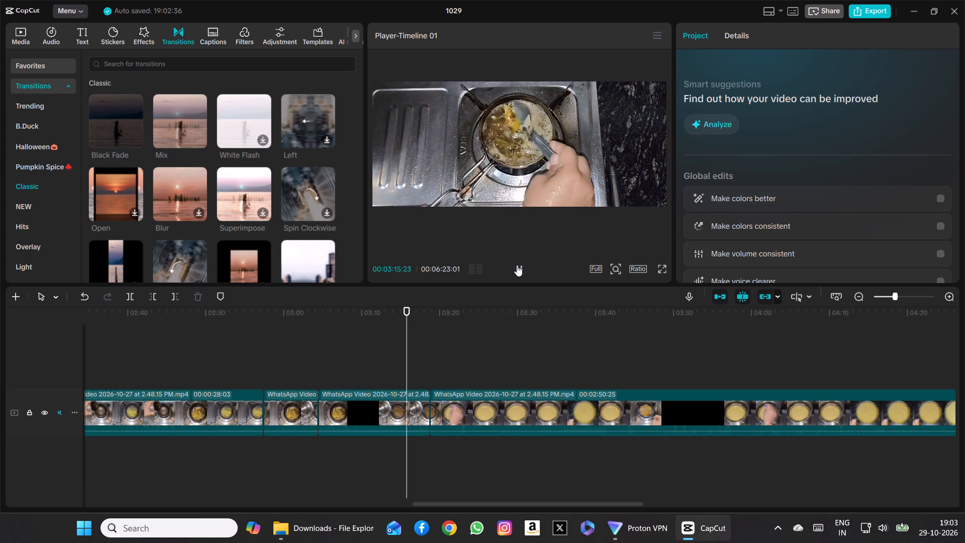
left_click(517, 265)
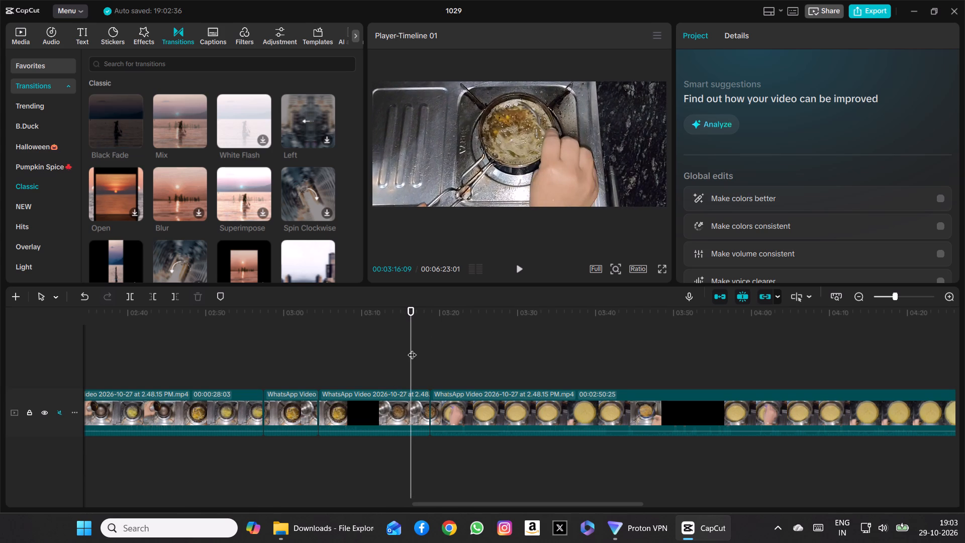
Split the water-pouring and stirring clip of the tempering pan at 00:03:09:04.
left_click_drag(412, 348, 336, 374)
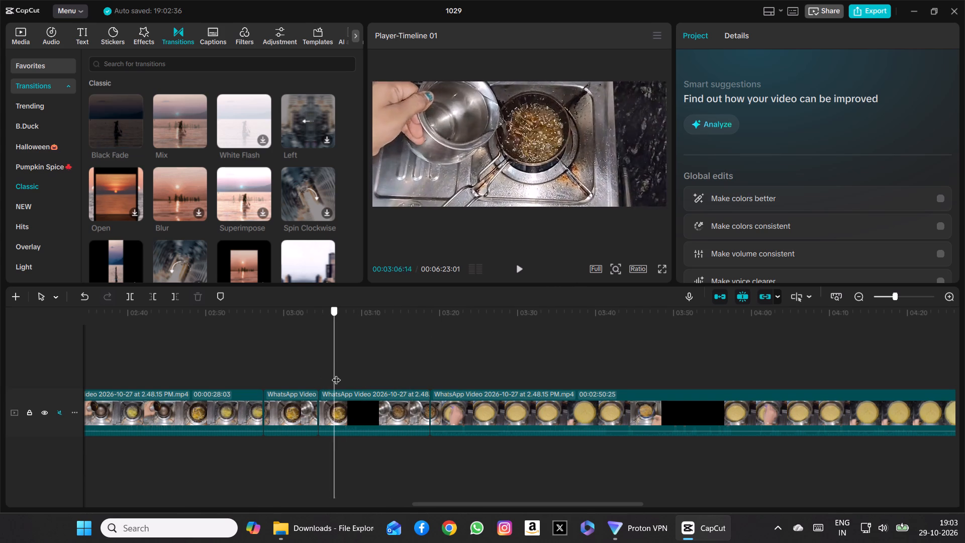
left_click_drag(336, 374, 355, 377)
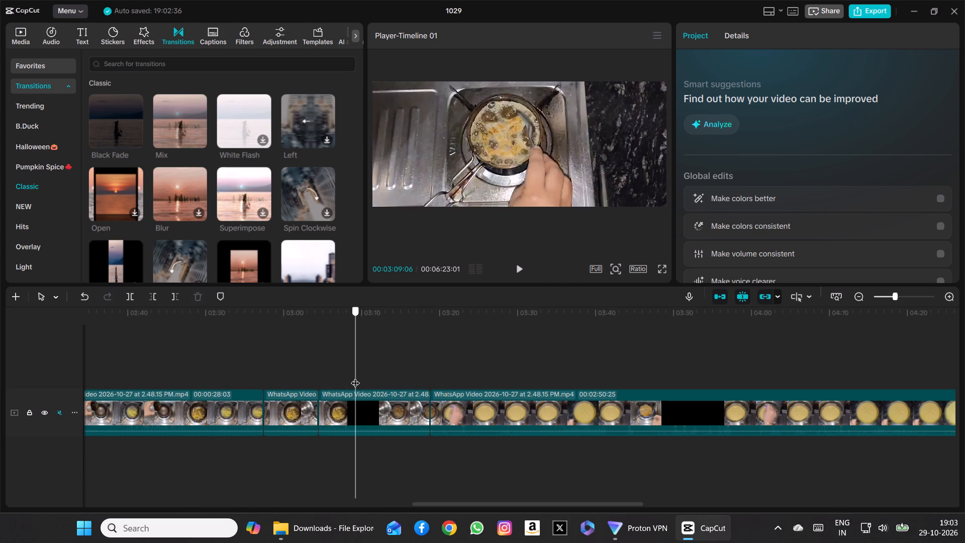
left_click_drag(355, 377, 355, 377)
left_click_drag(355, 377, 356, 377)
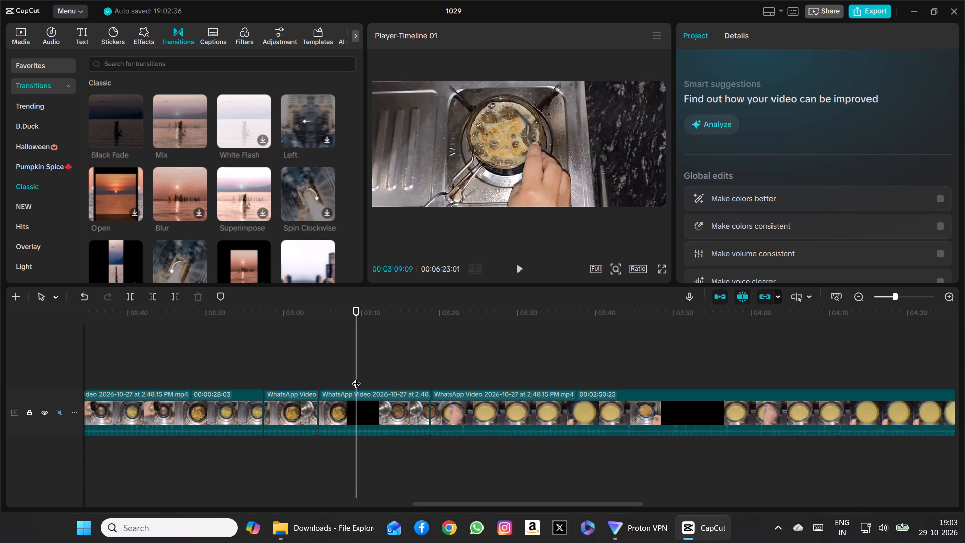
left_click(356, 376)
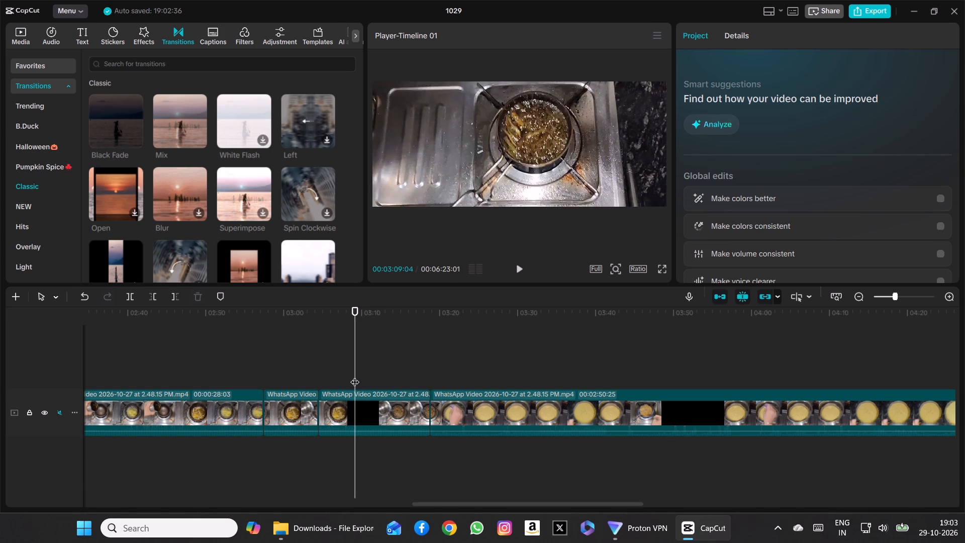
left_click(129, 295)
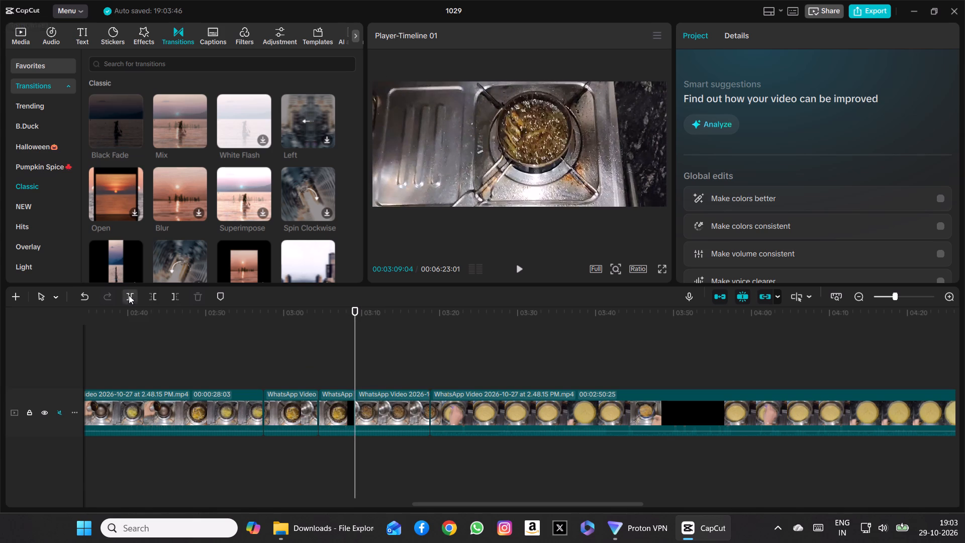
Speed up the tempering-pan stirring clip that starts at 00:03:09:04 to 1.20x.
left_click(375, 402)
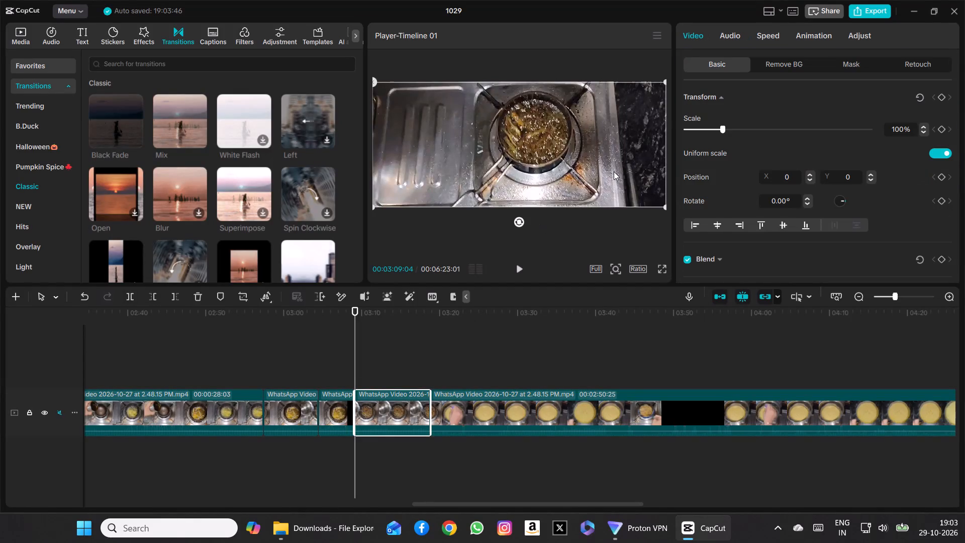
left_click(765, 34)
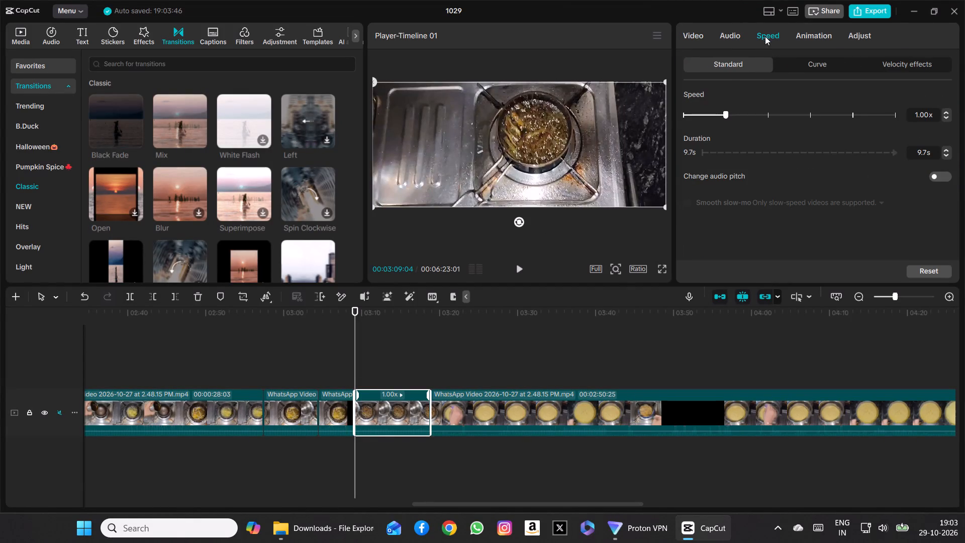
left_click_drag(725, 113, 730, 113)
left_click_drag(730, 113, 732, 114)
left_click_drag(732, 114, 733, 114)
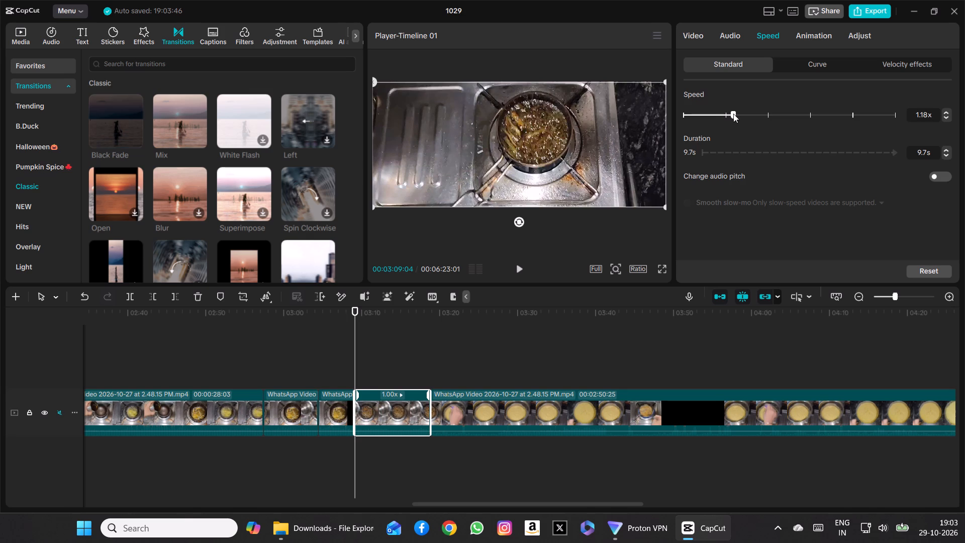
left_click_drag(733, 114, 733, 115)
left_click(521, 267)
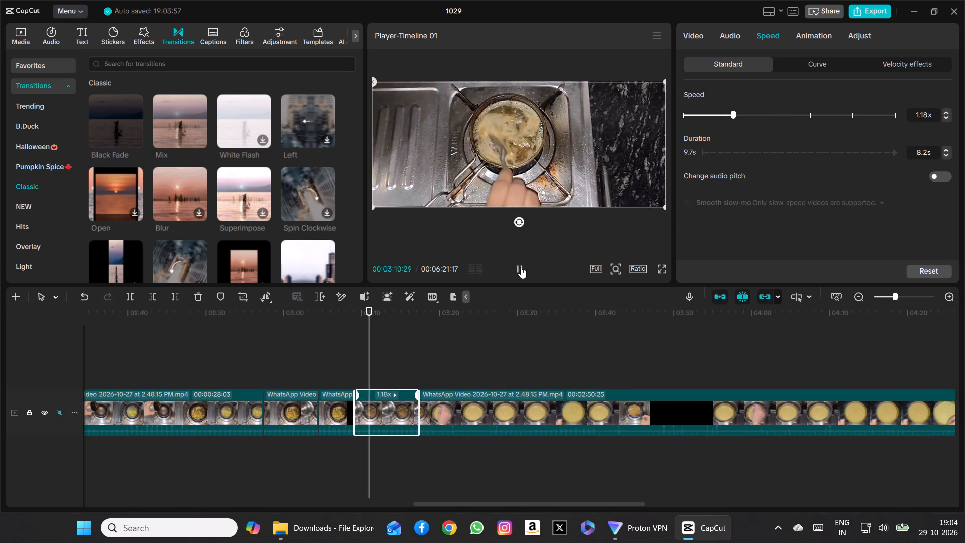
left_click(521, 267)
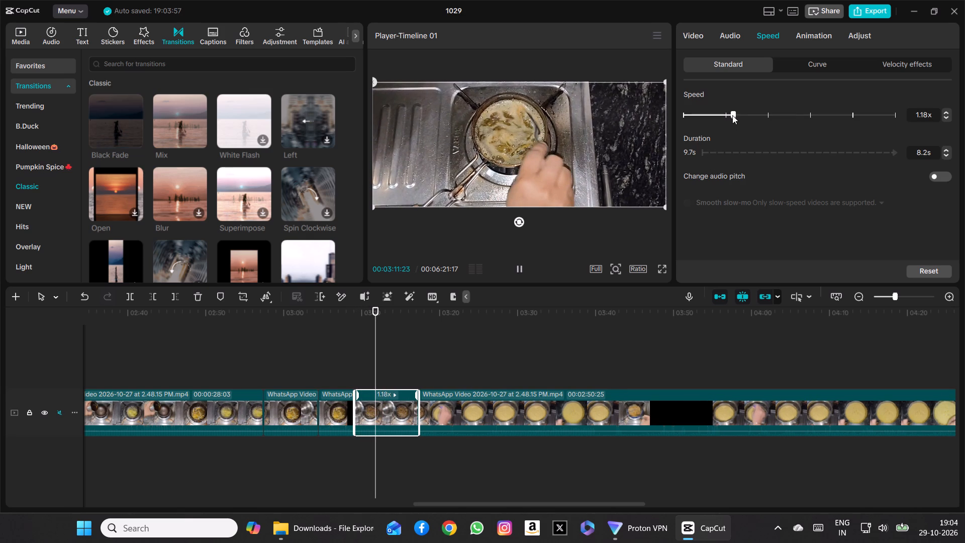
left_click(731, 114)
Play and scrub between 00:03:11:23 and 00:03:26:20 to check the sped-up stirring and its join with the steamer-pot clip.
left_click(518, 267)
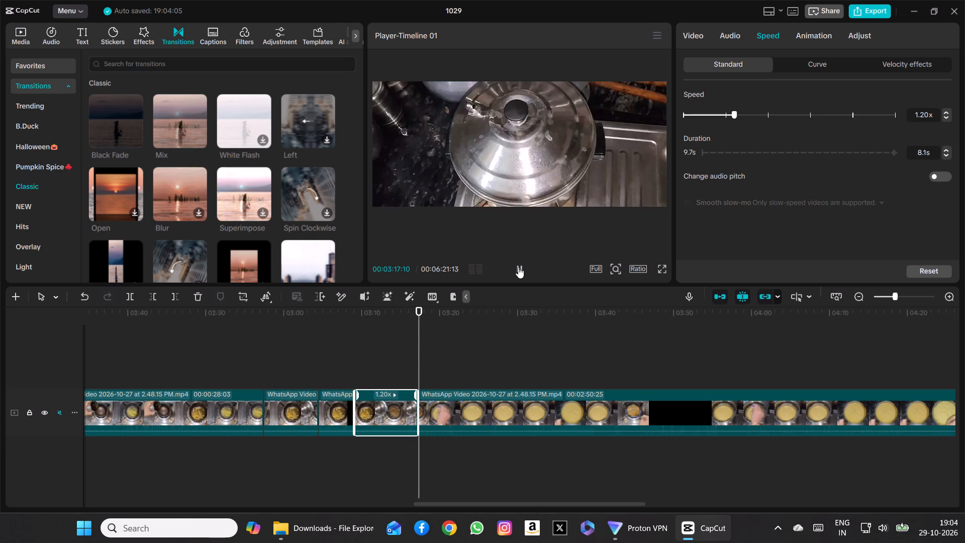
left_click(518, 267)
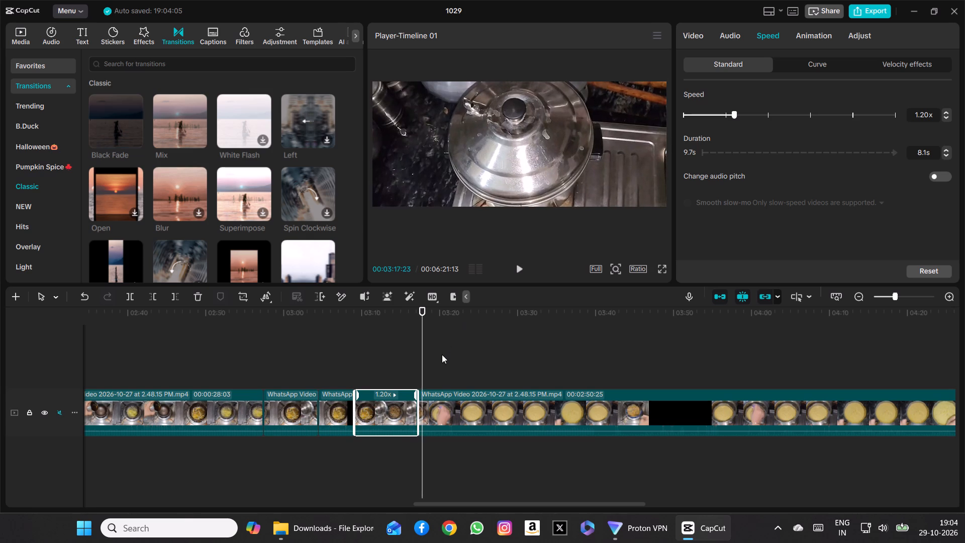
left_click_drag(455, 359, 445, 365)
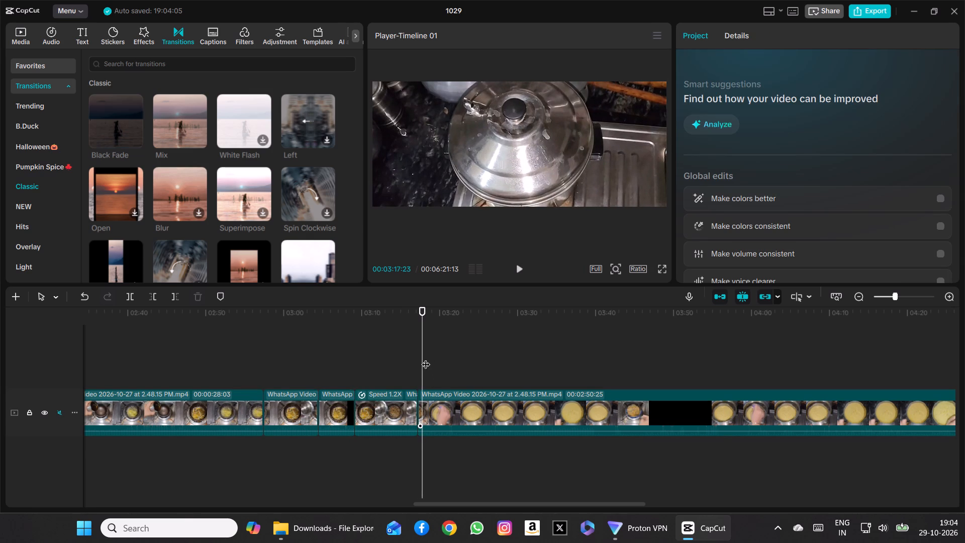
left_click_drag(422, 357, 411, 358)
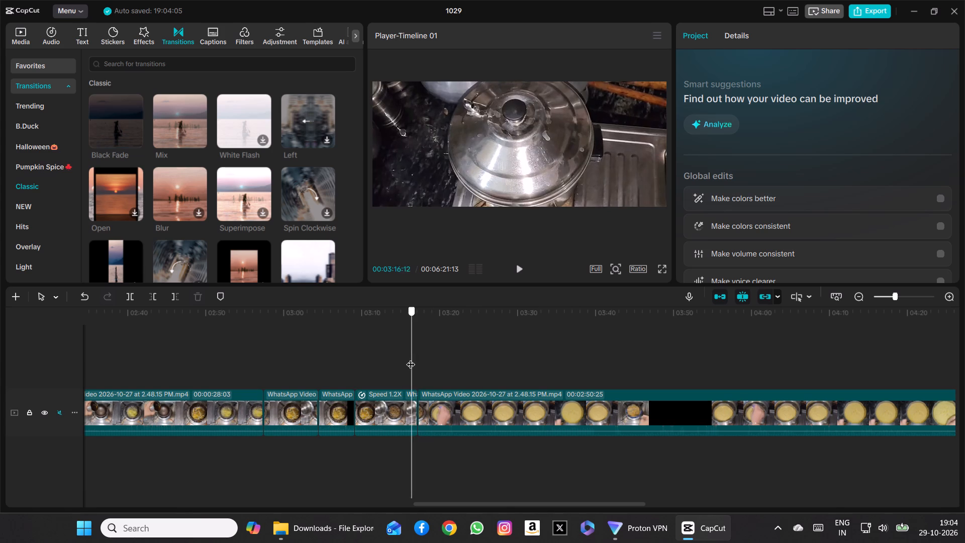
left_click_drag(411, 358, 391, 361)
left_click(513, 268)
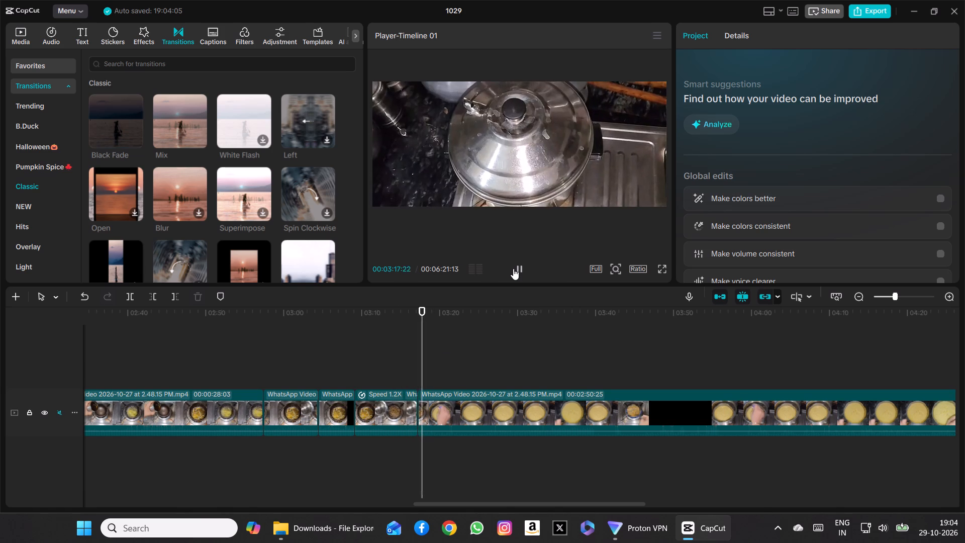
key("plus")
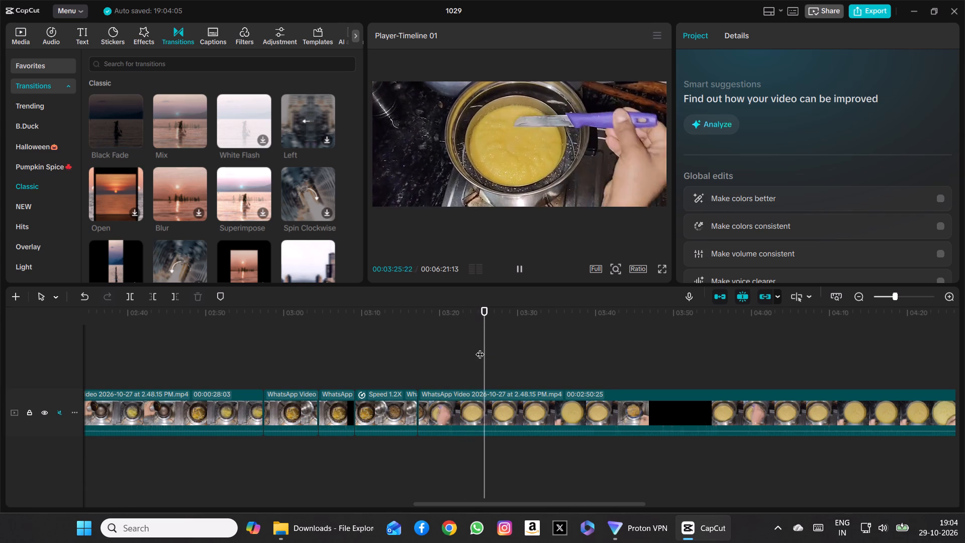
left_click_drag(492, 348, 410, 364)
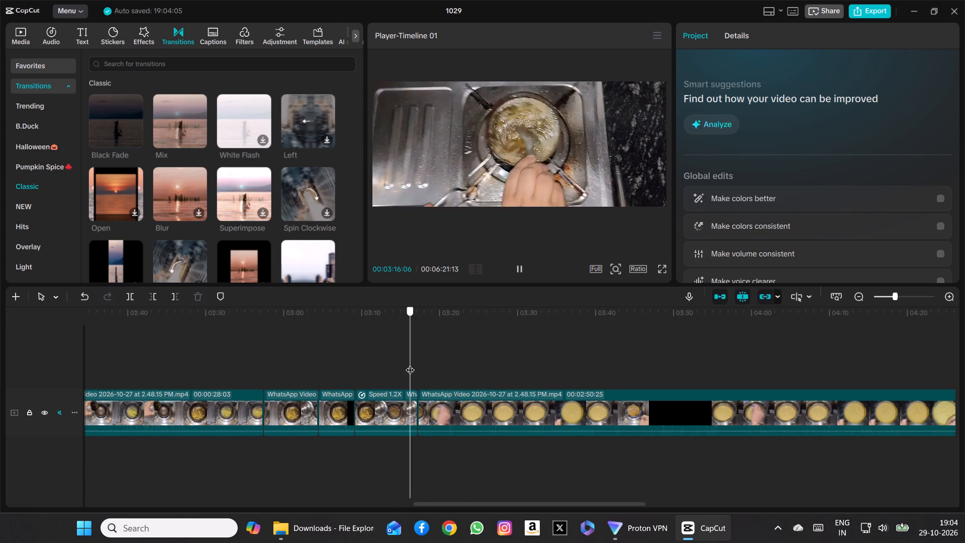
left_click_drag(410, 364, 446, 361)
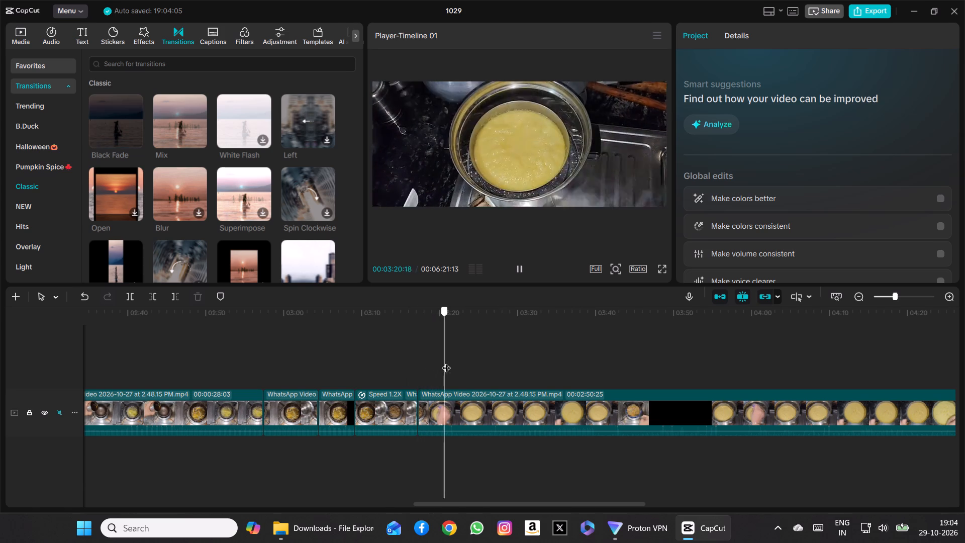
left_click_drag(446, 361, 492, 357)
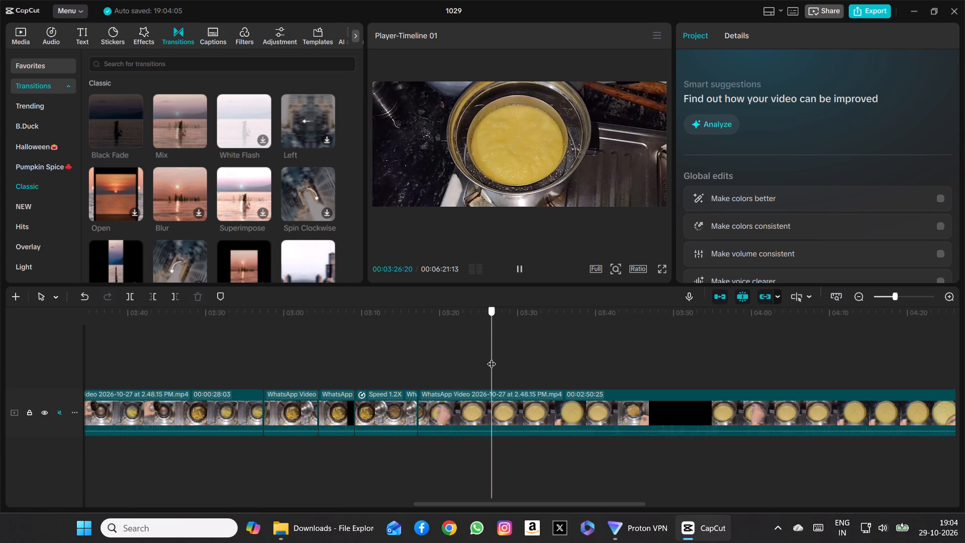
left_click_drag(492, 357, 406, 366)
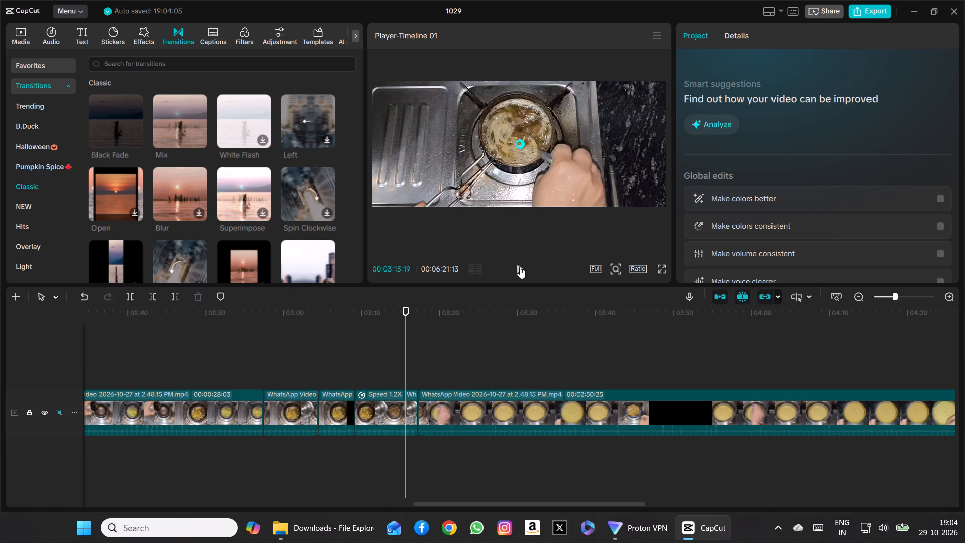
Open the Windows list of Wi-Fi networks to check the computer's connection to Redmi note 9.
scroll(518, 357, "left", 1)
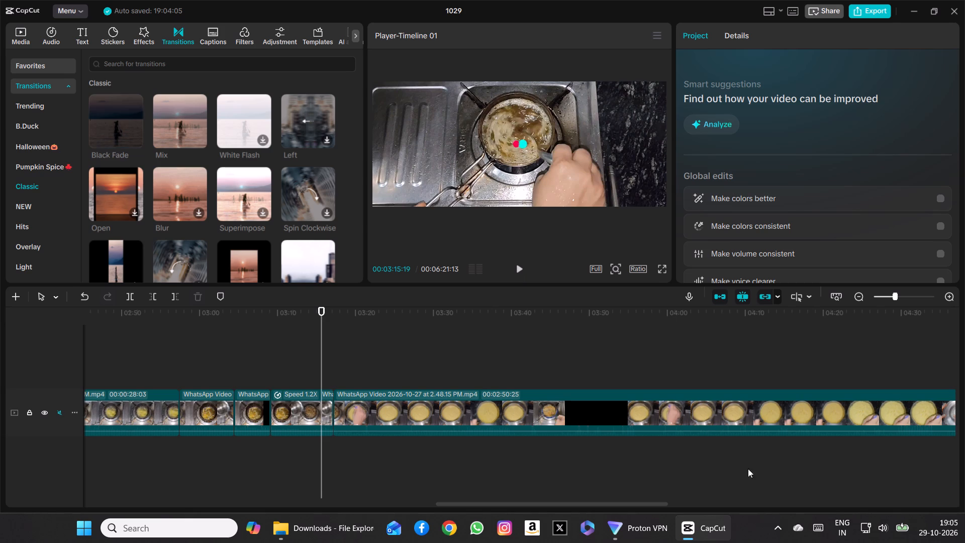
left_click(878, 531)
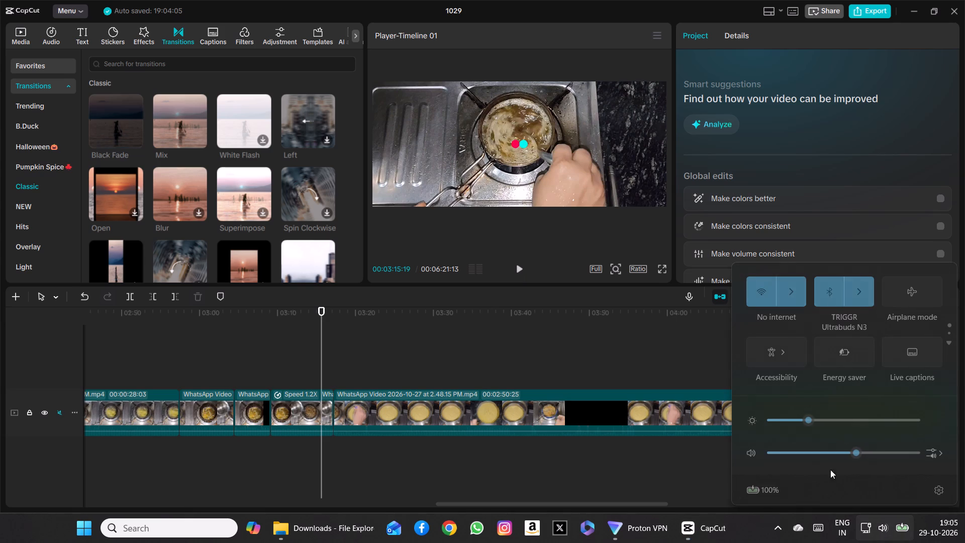
left_click(788, 292)
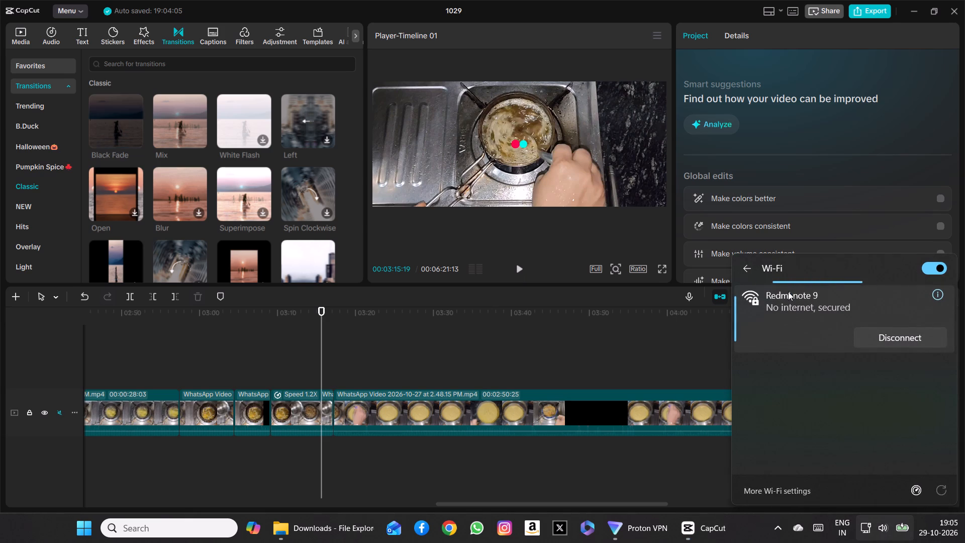
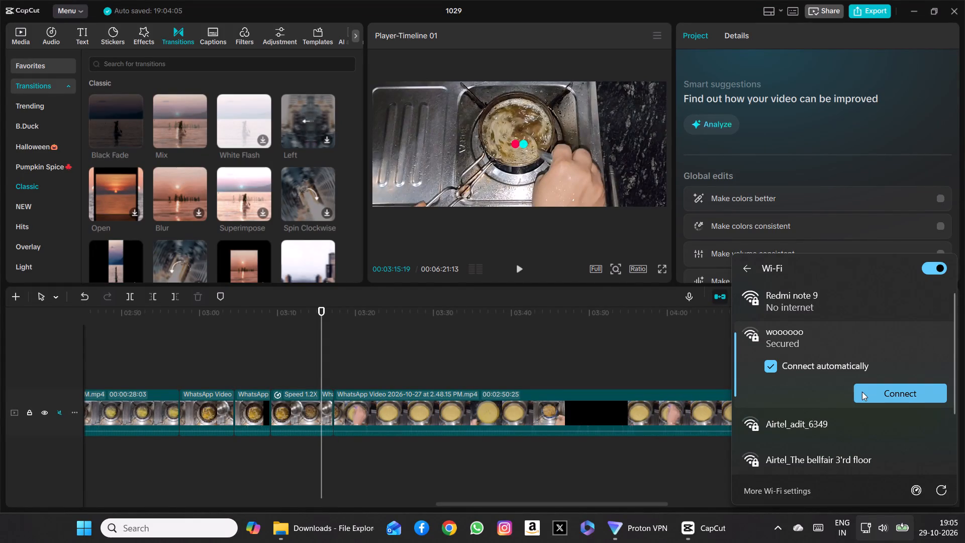
Connect the computer to the secured Wi-Fi network woooooo, keeping automatic connection enabled.
left_click(862, 392)
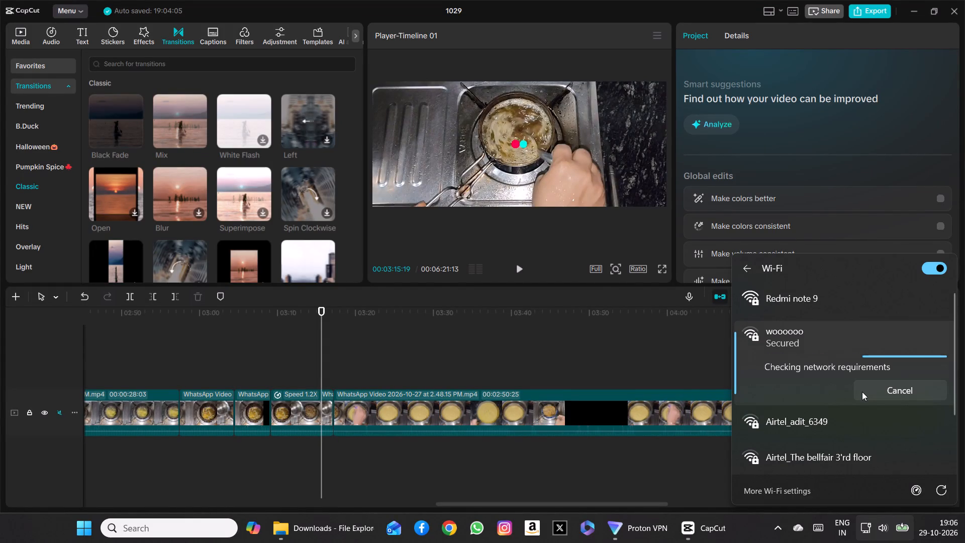
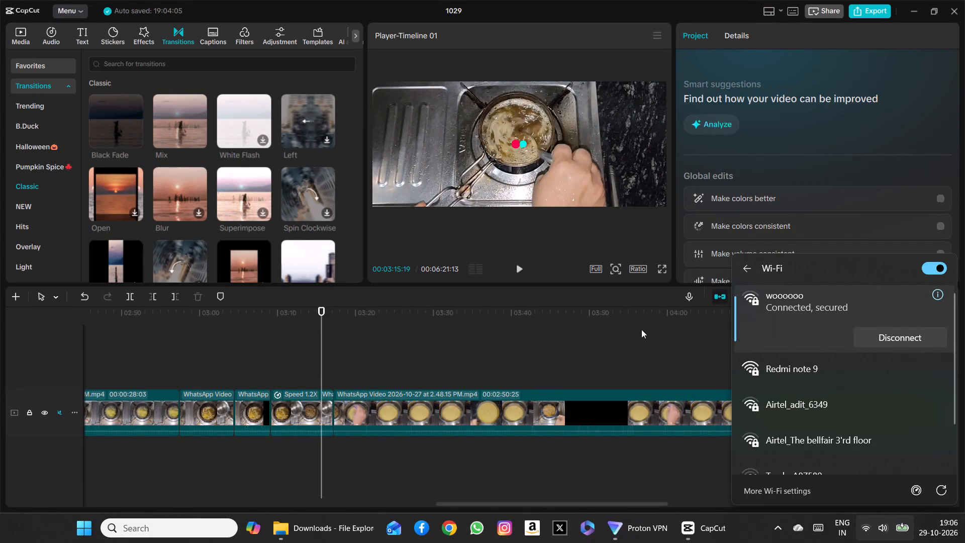
Return to the timeline from the Wi-Fi list and play from the start of the 2.48.15 PM steamer-pot clip to examine the batter stirring.
left_click(641, 329)
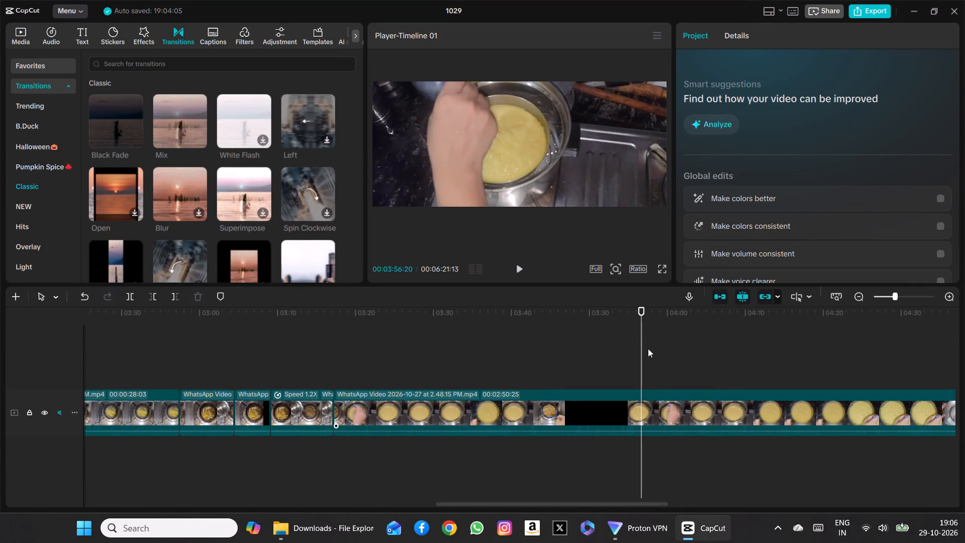
left_click_drag(642, 348, 300, 338)
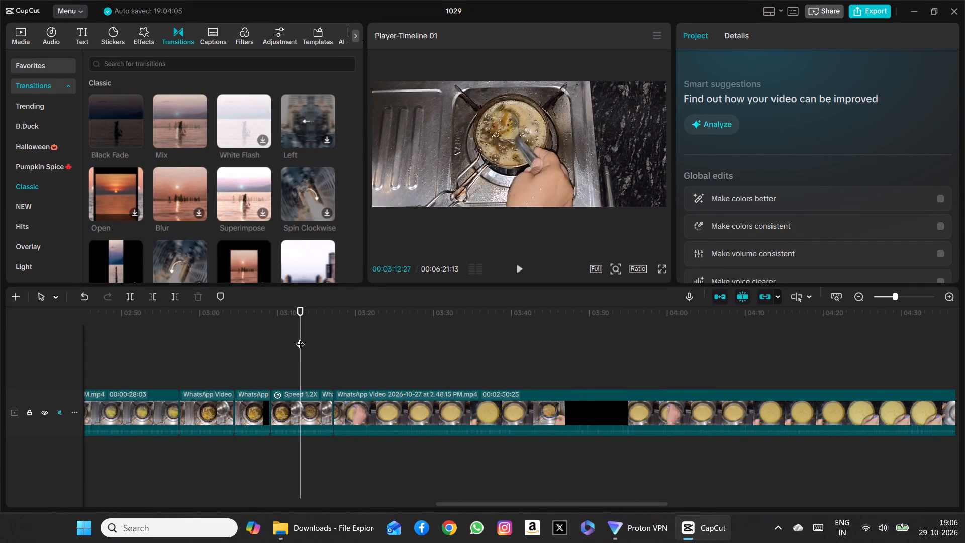
left_click_drag(300, 337, 333, 335)
left_click(520, 265)
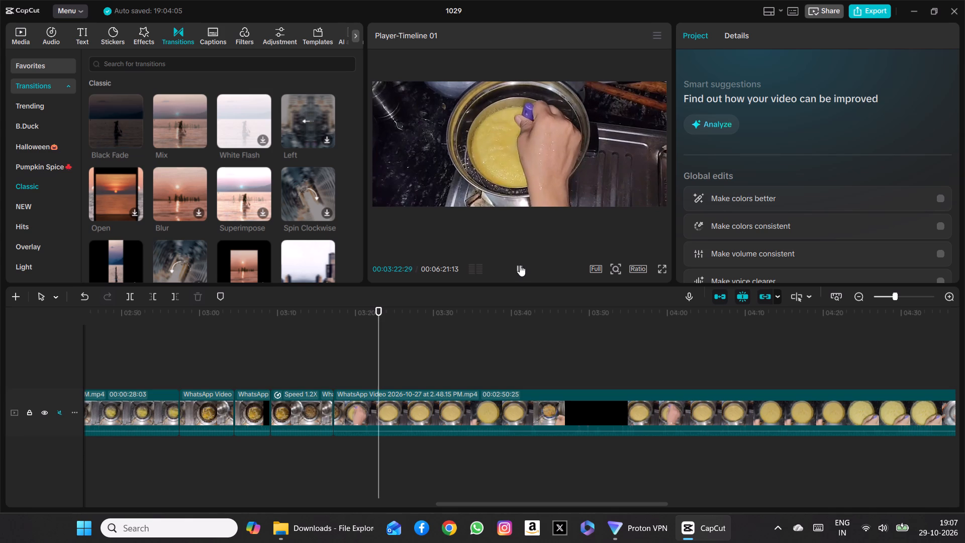
Split the steamer-pot clip at 00:03:20:15, after the lid comes off and before the knife is inserted.
left_click(520, 265)
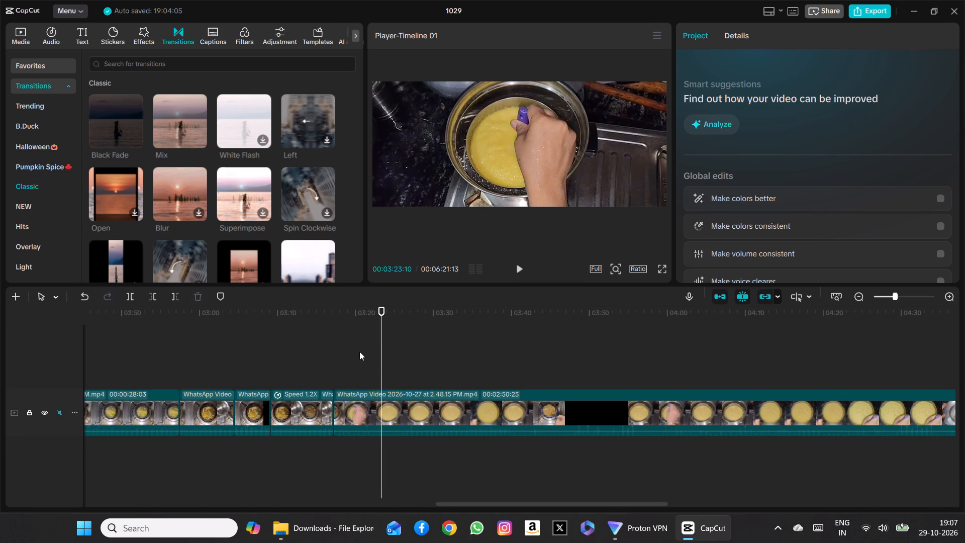
left_click_drag(380, 353, 337, 359)
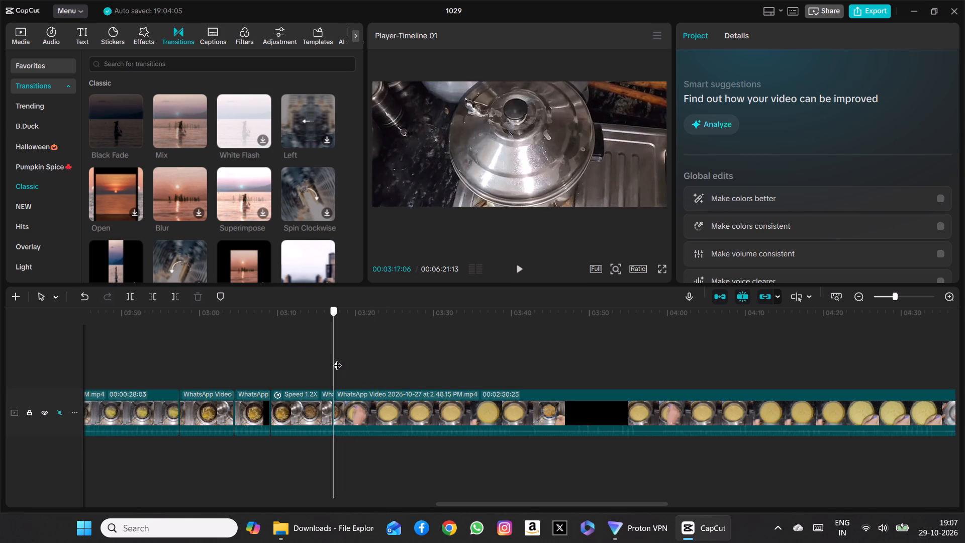
left_click_drag(337, 359, 355, 360)
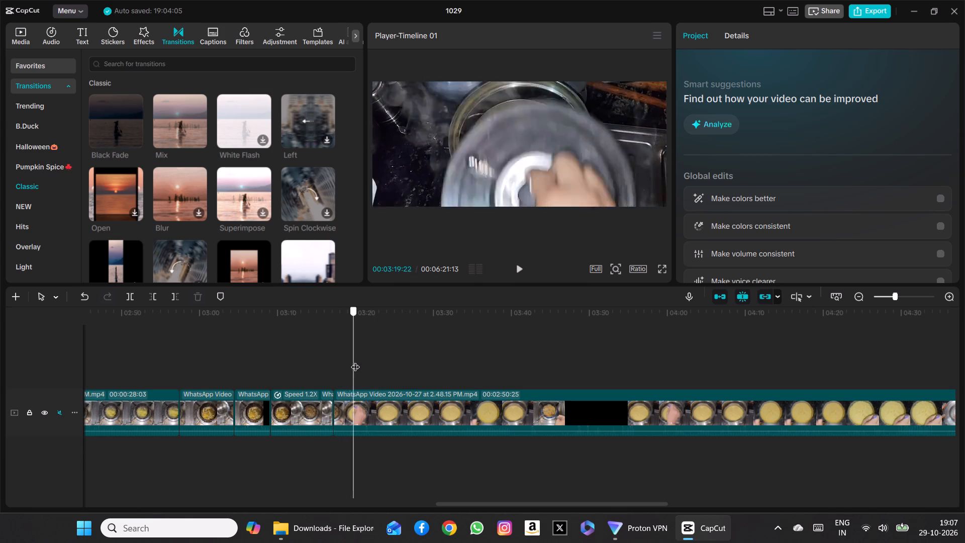
left_click_drag(355, 360, 367, 361)
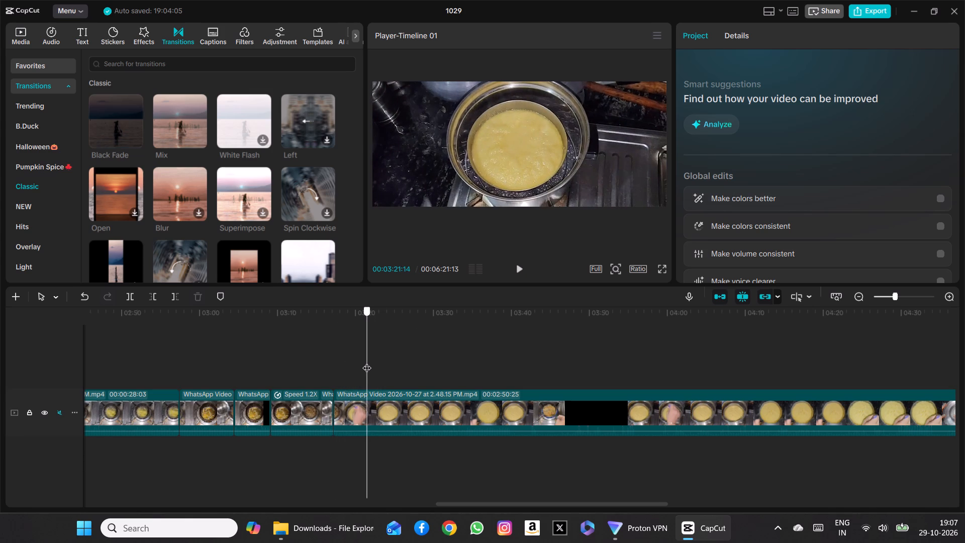
left_click_drag(367, 361, 367, 361)
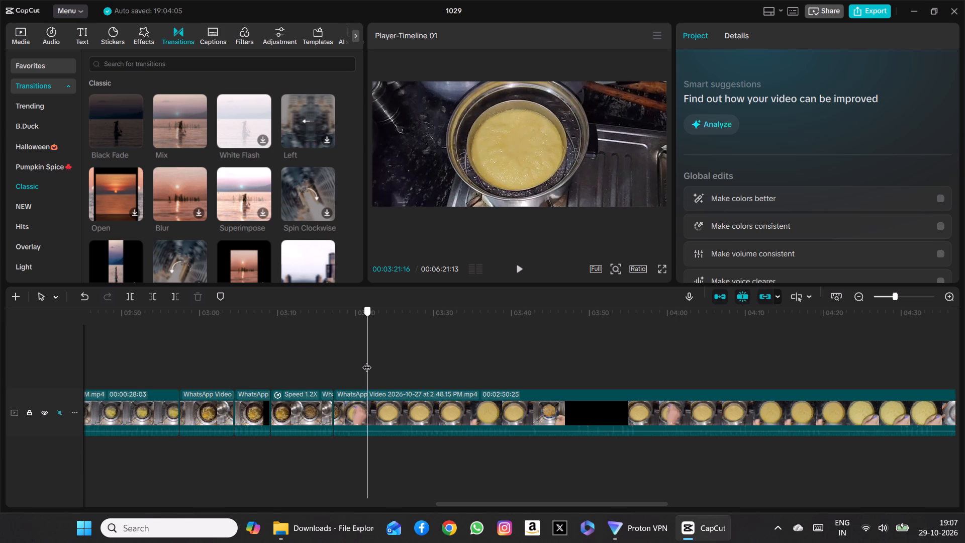
left_click_drag(367, 361, 364, 360)
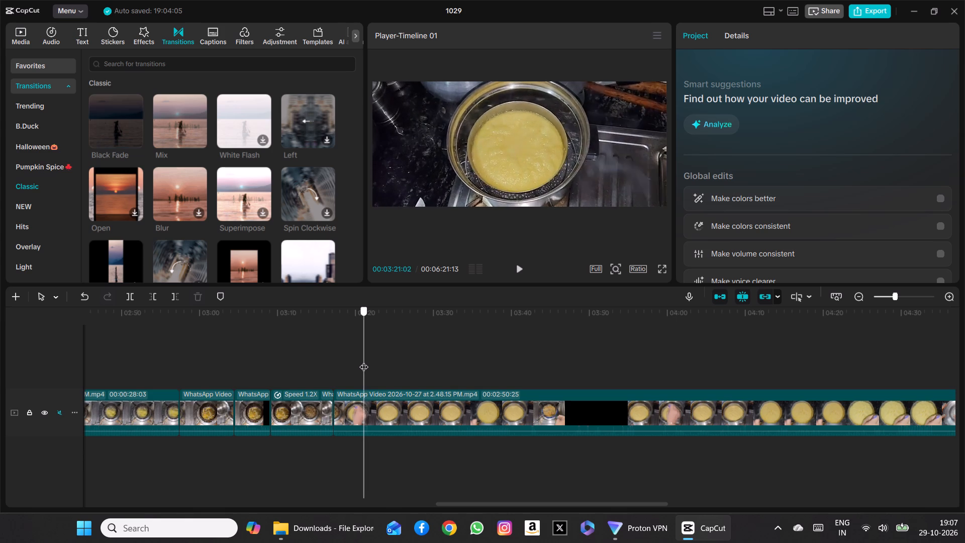
left_click_drag(364, 360, 369, 360)
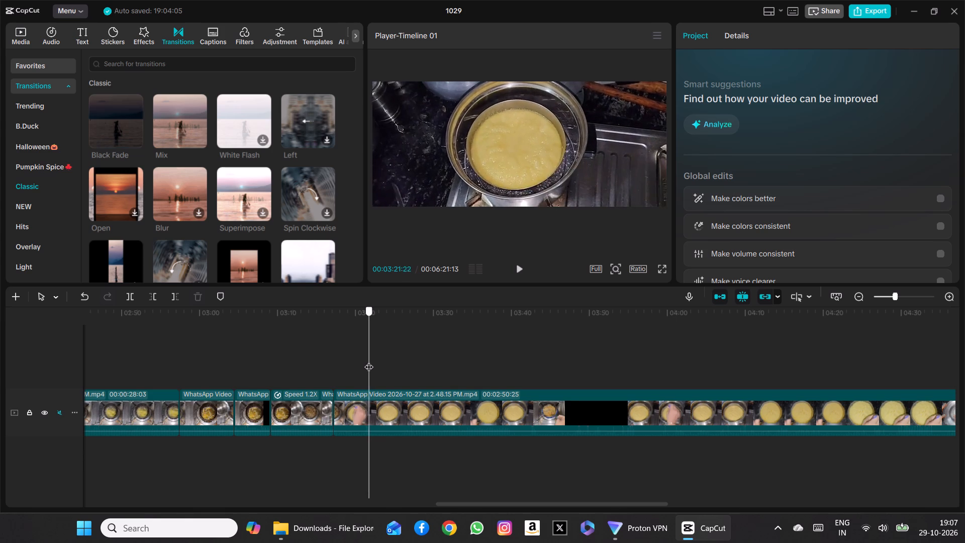
left_click_drag(369, 360, 362, 361)
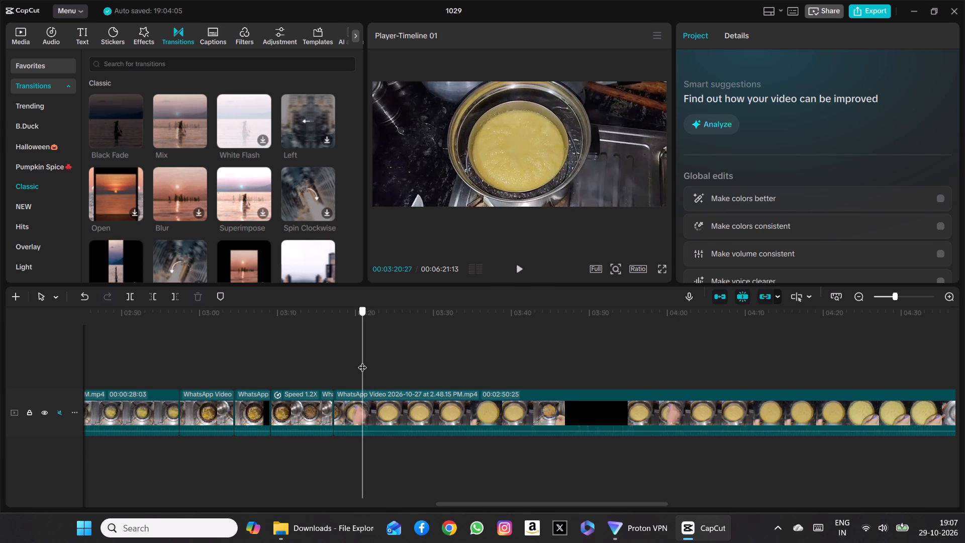
left_click_drag(362, 361, 357, 363)
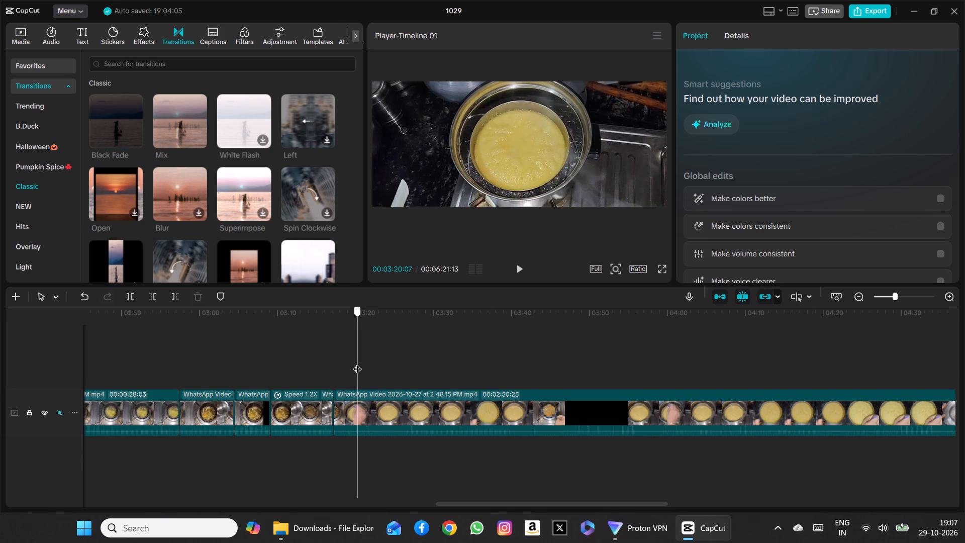
left_click_drag(357, 363, 356, 363)
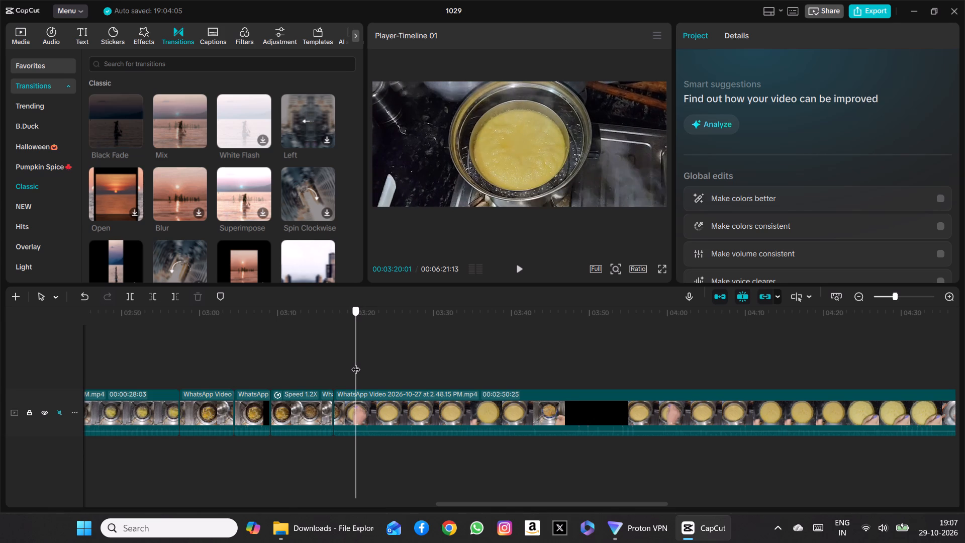
left_click_drag(356, 363, 358, 364)
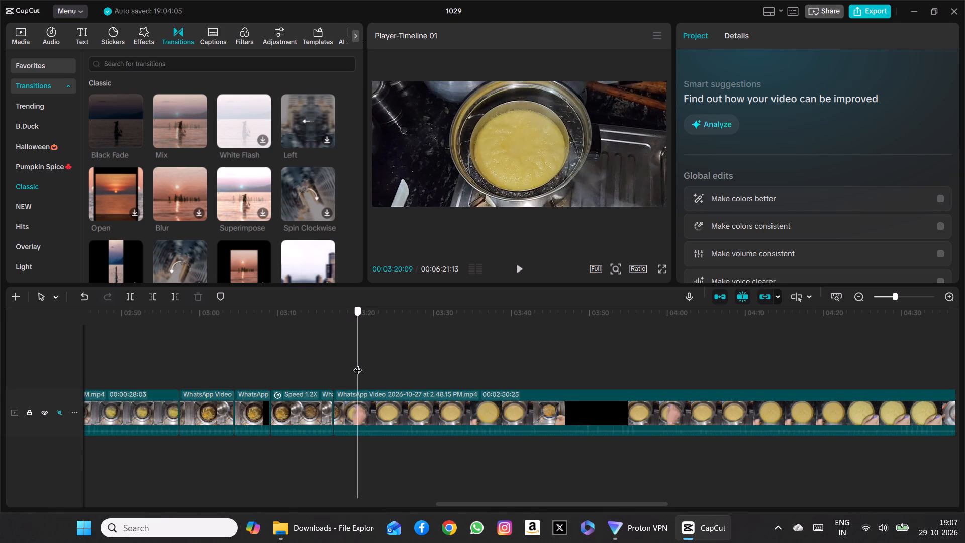
left_click_drag(358, 364, 359, 364)
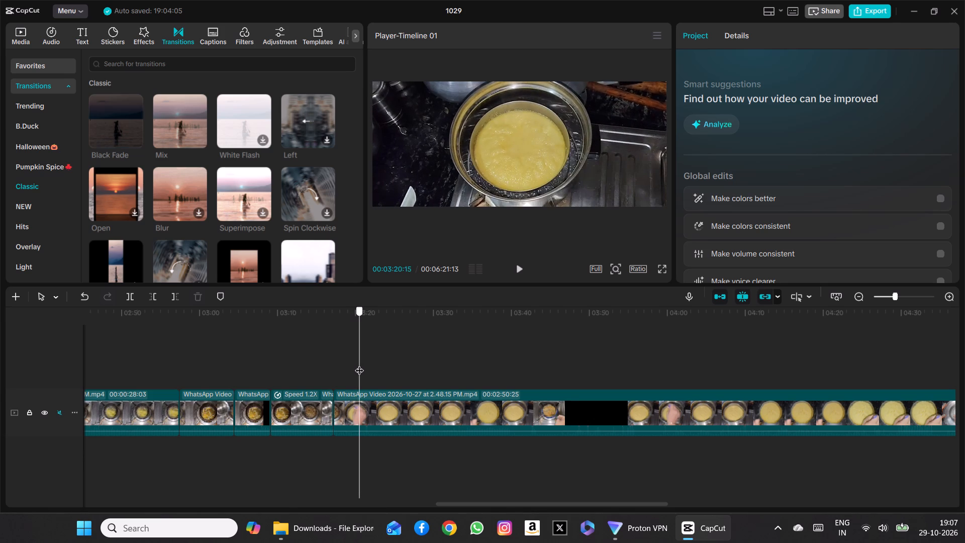
left_click(359, 364)
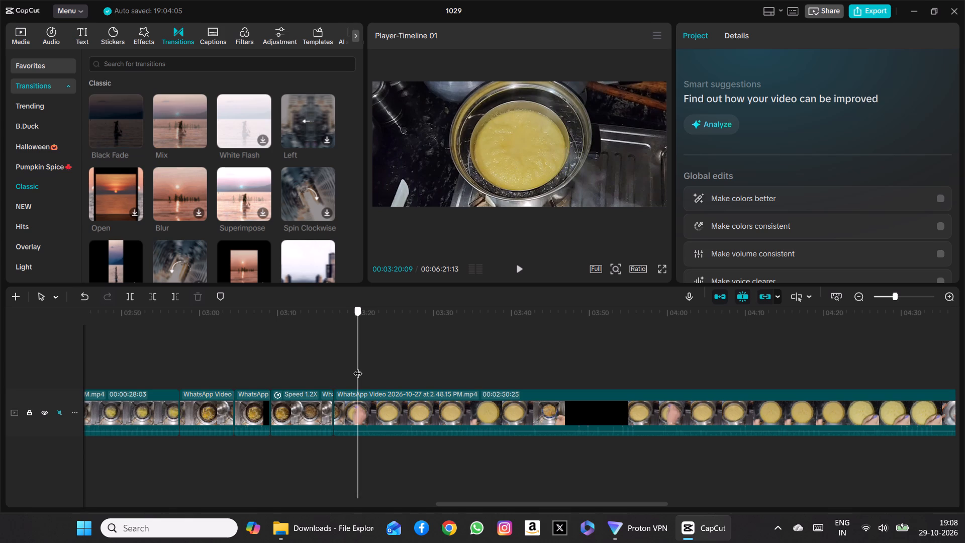
left_click(130, 296)
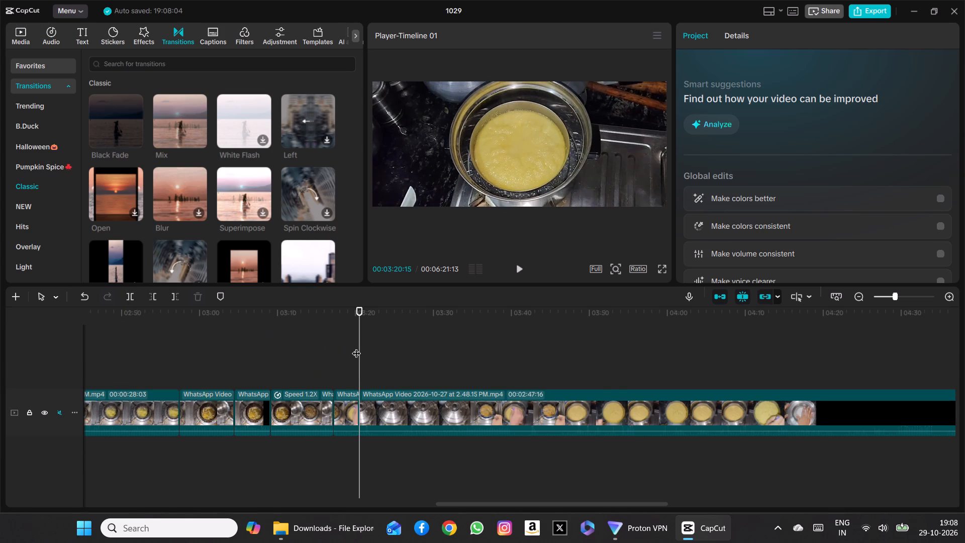
Split the steamer-pot clip again at 00:03:22:03, just before the purple-handled knife enters the frame.
left_click_drag(360, 345, 367, 347)
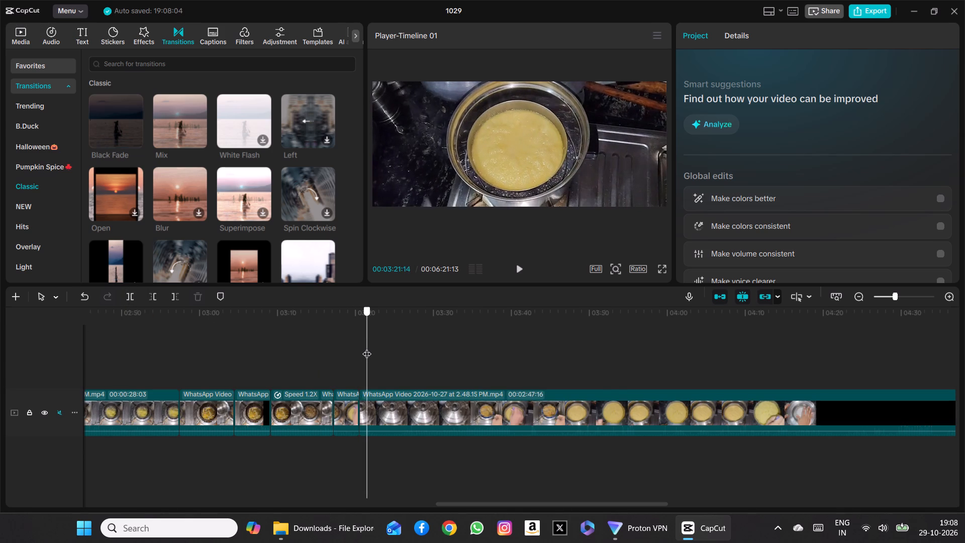
left_click_drag(367, 347, 370, 347)
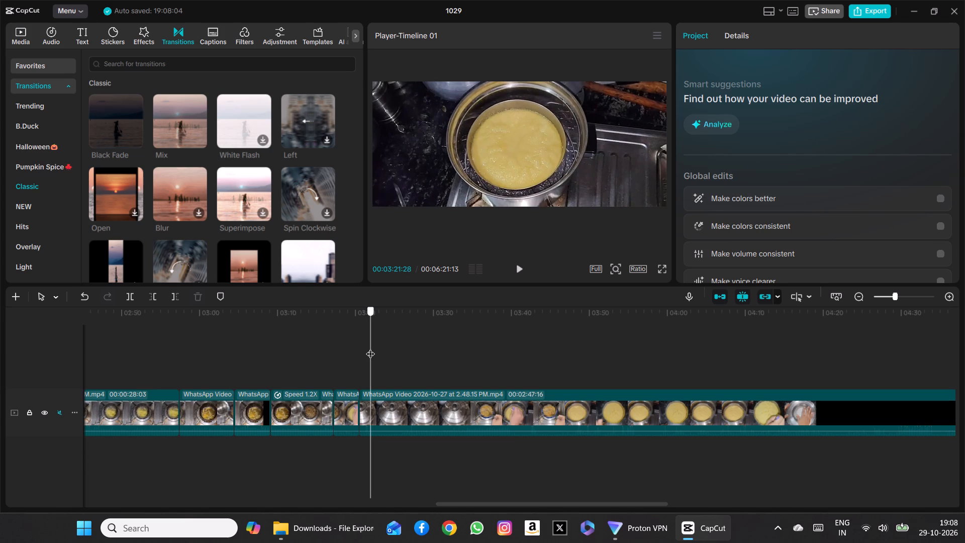
left_click_drag(370, 347, 374, 347)
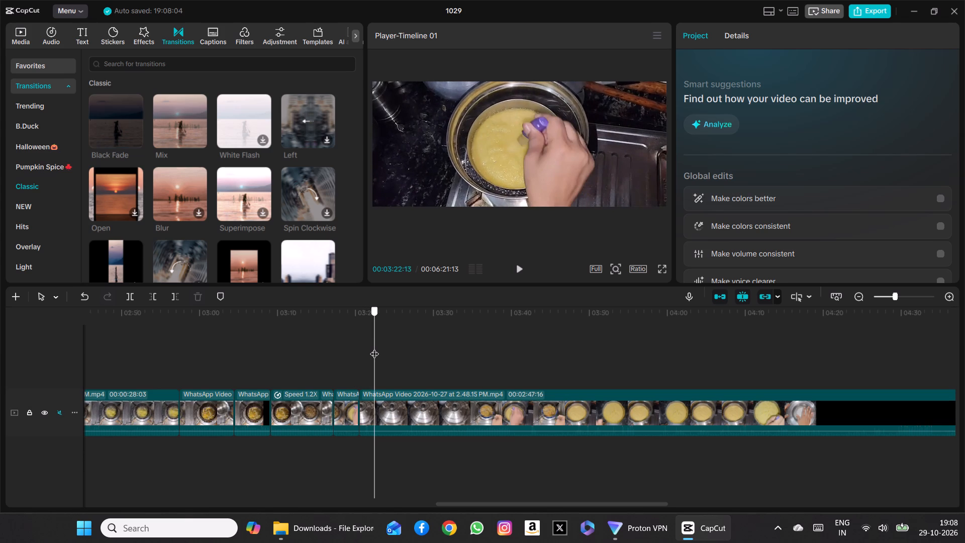
left_click_drag(374, 347, 372, 347)
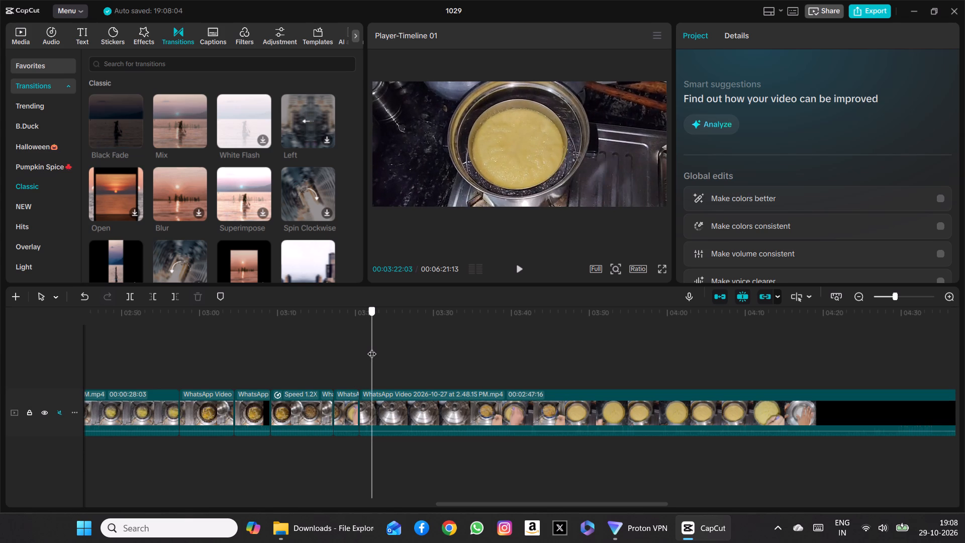
left_click_drag(372, 347, 372, 348)
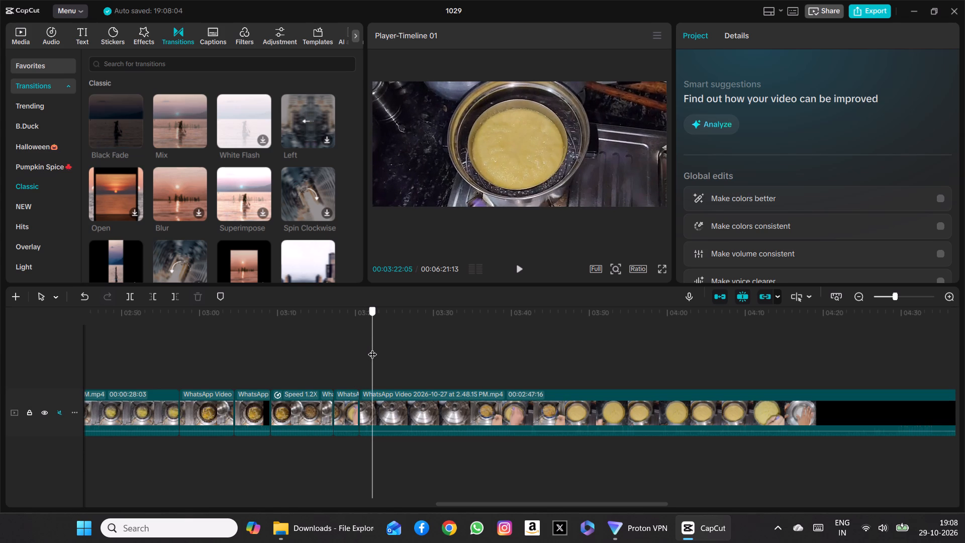
left_click_drag(372, 348, 372, 348)
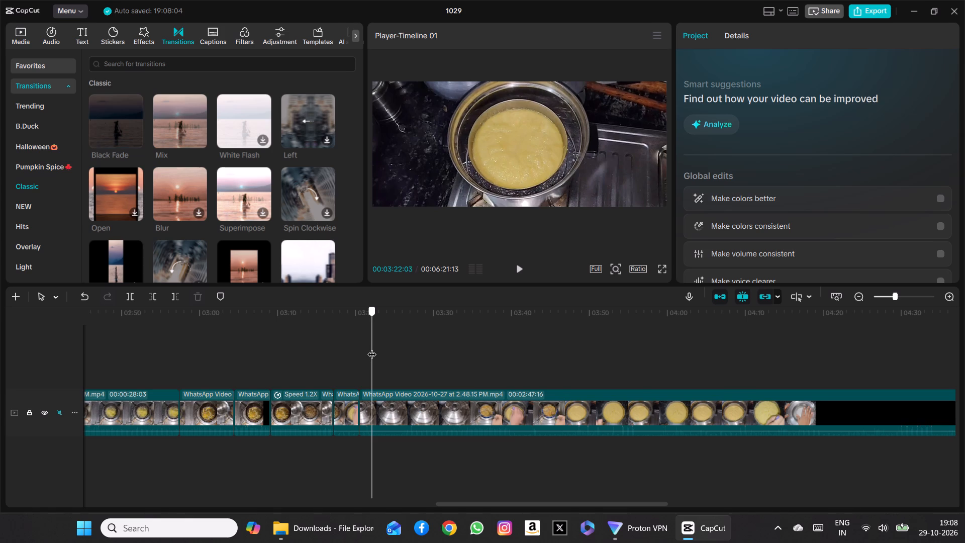
left_click_drag(372, 348, 371, 347)
left_click_drag(371, 347, 372, 348)
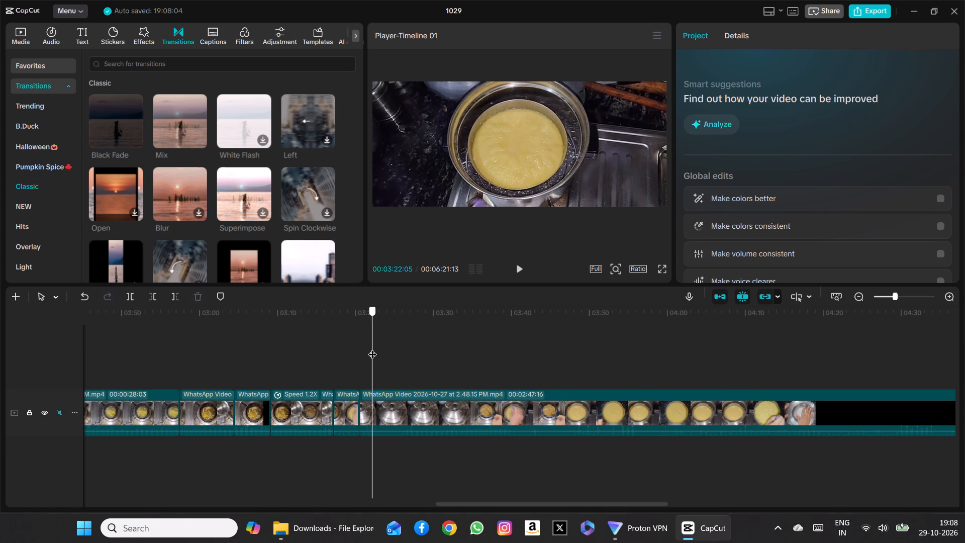
left_click_drag(372, 348, 373, 348)
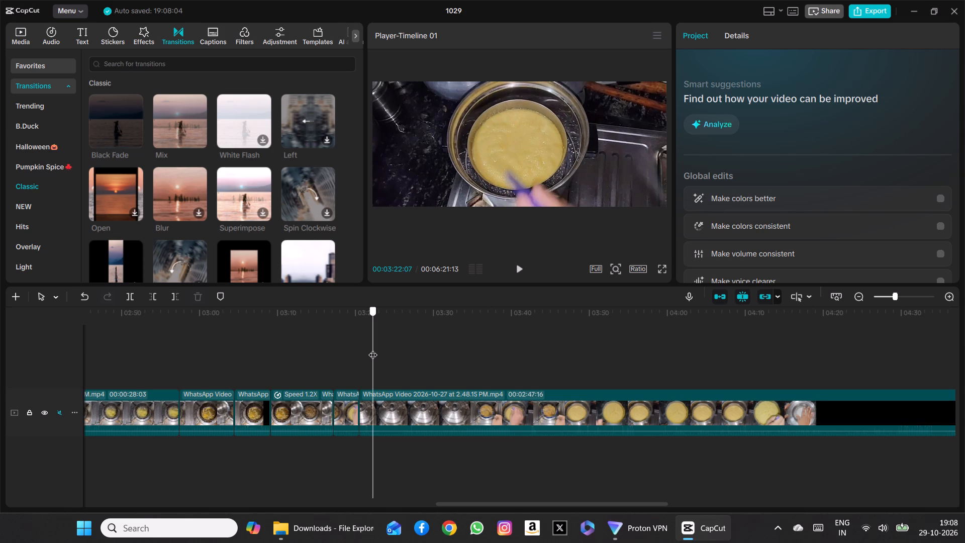
left_click_drag(373, 348, 372, 348)
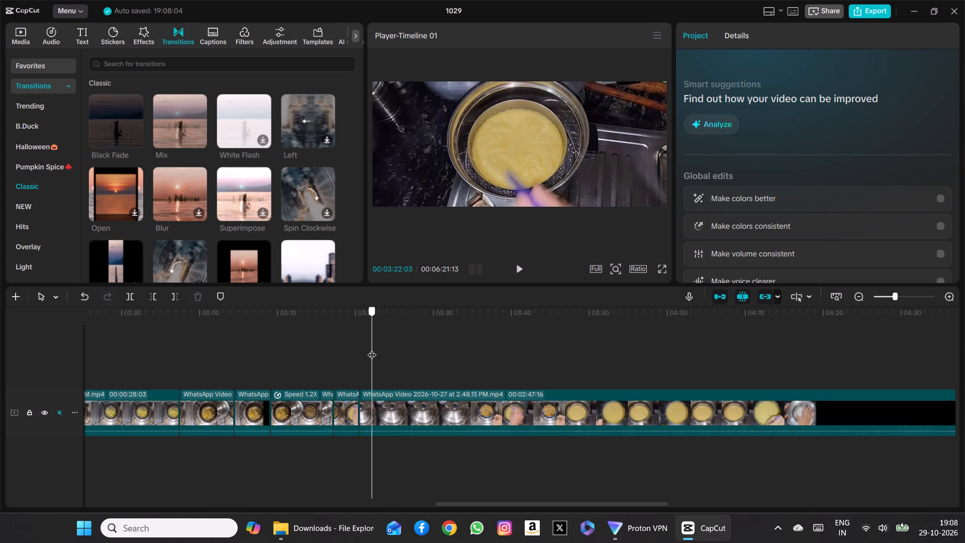
left_click_drag(372, 348, 371, 348)
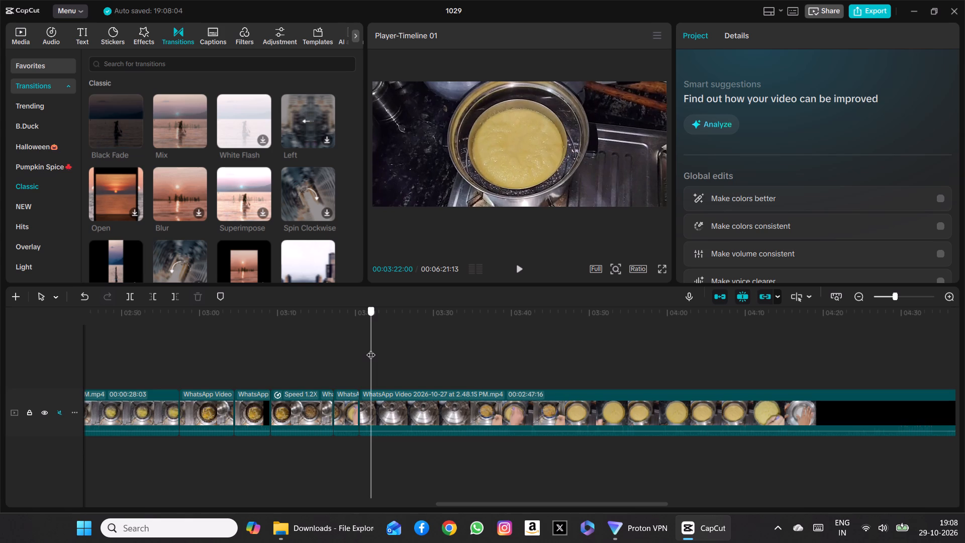
left_click_drag(371, 348, 372, 349)
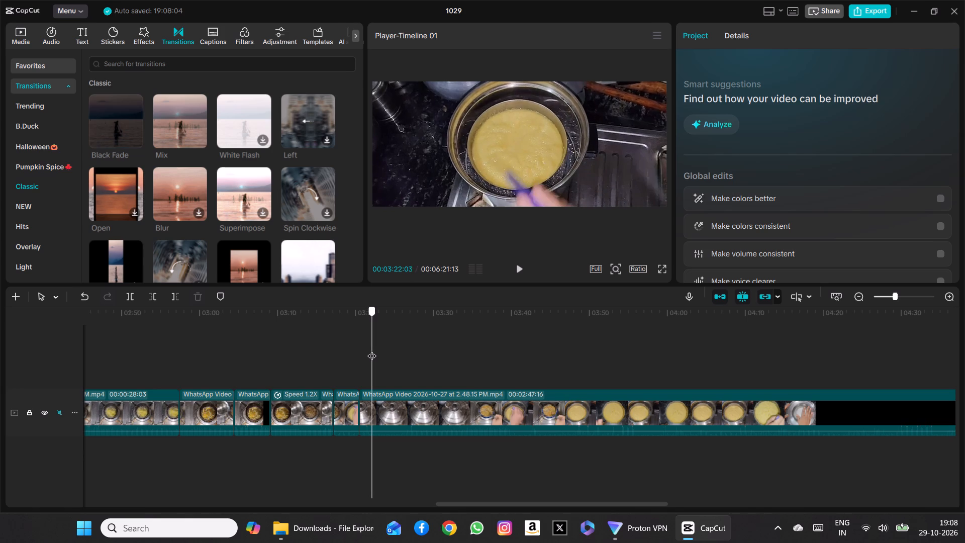
left_click_drag(372, 349, 371, 349)
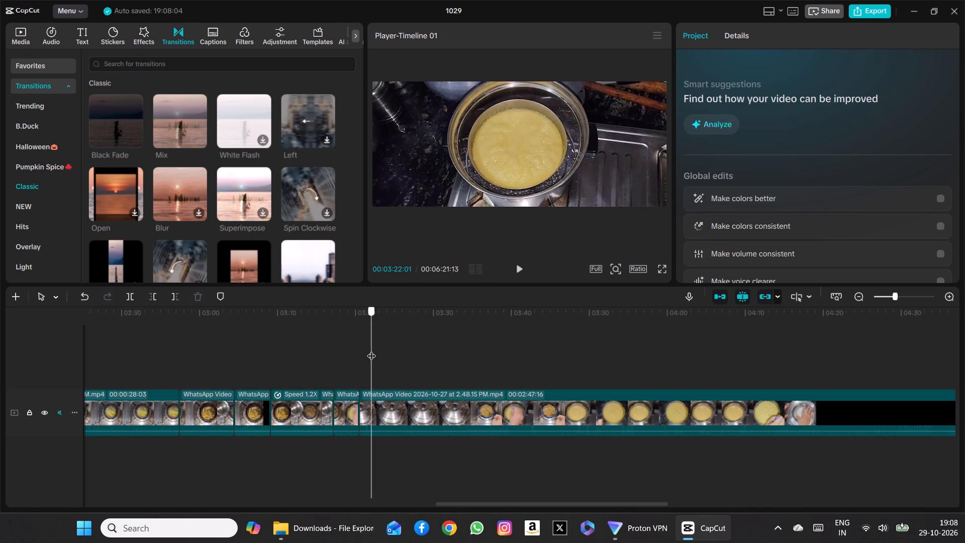
left_click_drag(371, 349, 372, 350)
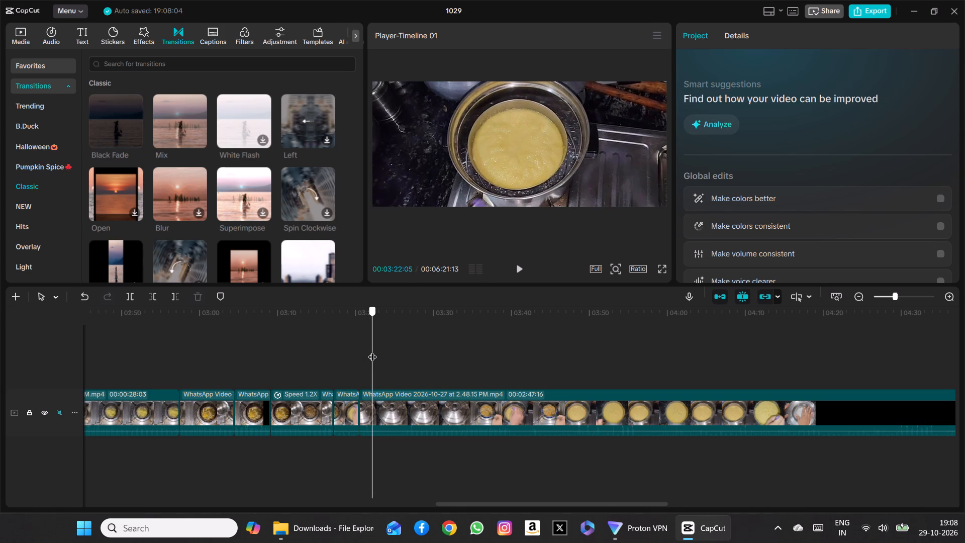
left_click_drag(372, 350, 372, 350)
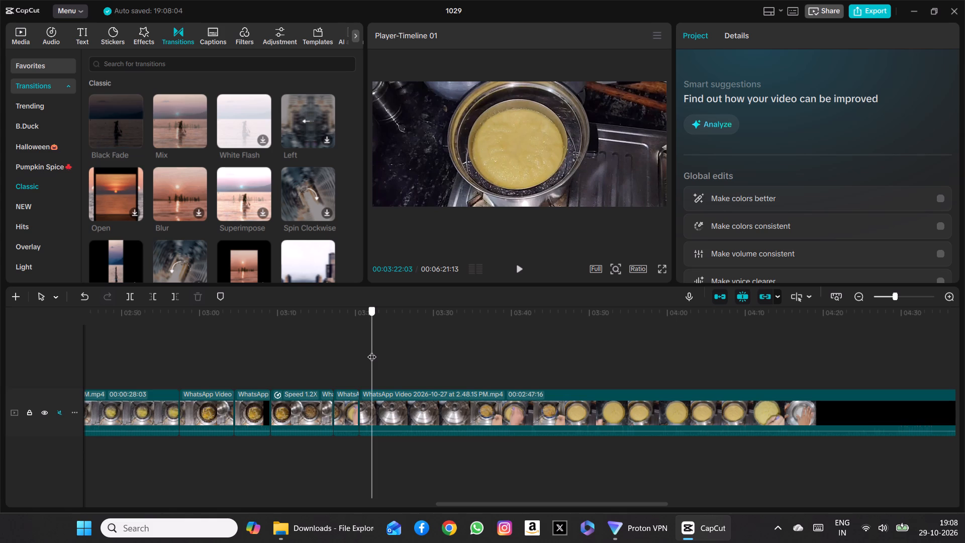
left_click_drag(372, 350, 372, 350)
left_click(132, 299)
Delete the short steamer-pot piece between 00:03:20:15 and 00:03:22:03.
left_click(364, 399)
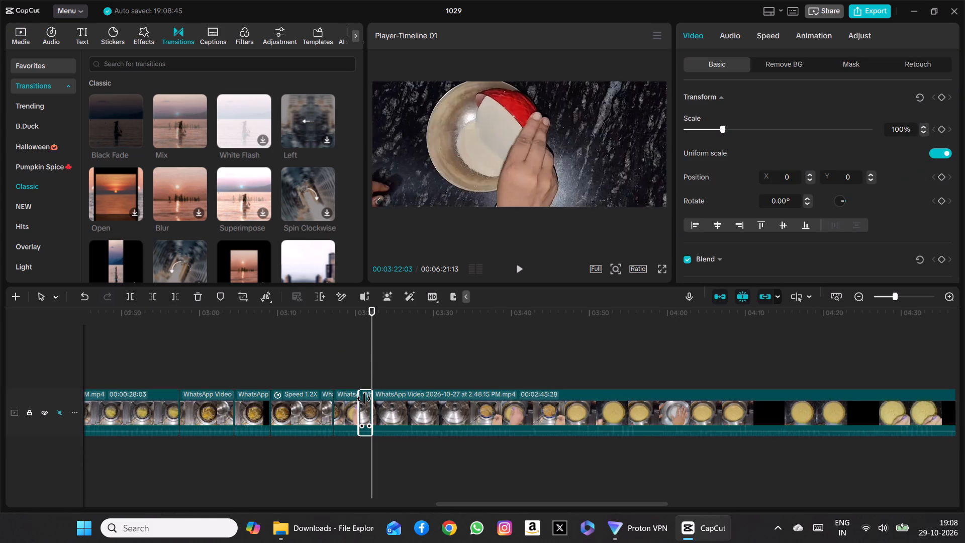
left_click(198, 297)
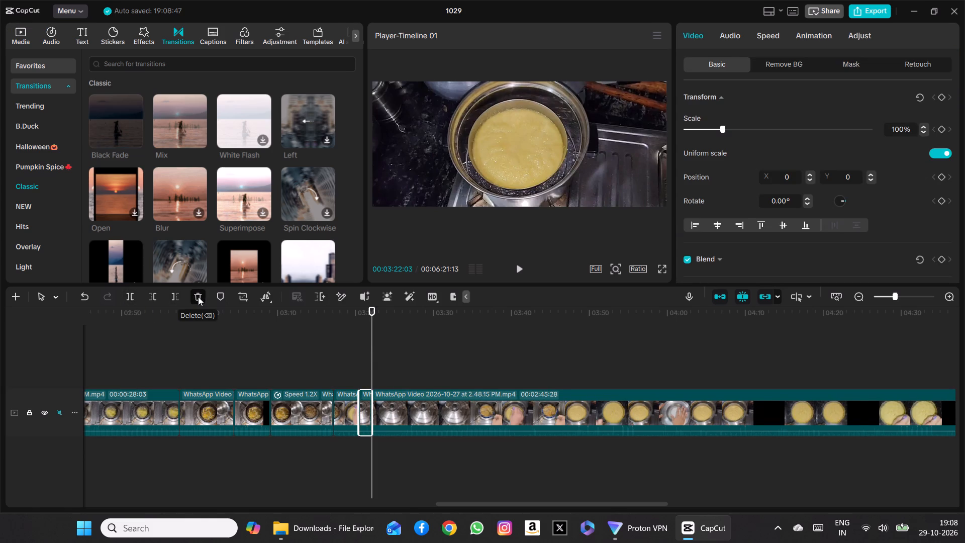
Play the footage across the deleted steamer-pot piece and on to 00:03:33:22 to check the join and the following pan-stirring shot.
left_click_drag(371, 360, 325, 357)
left_click(520, 267)
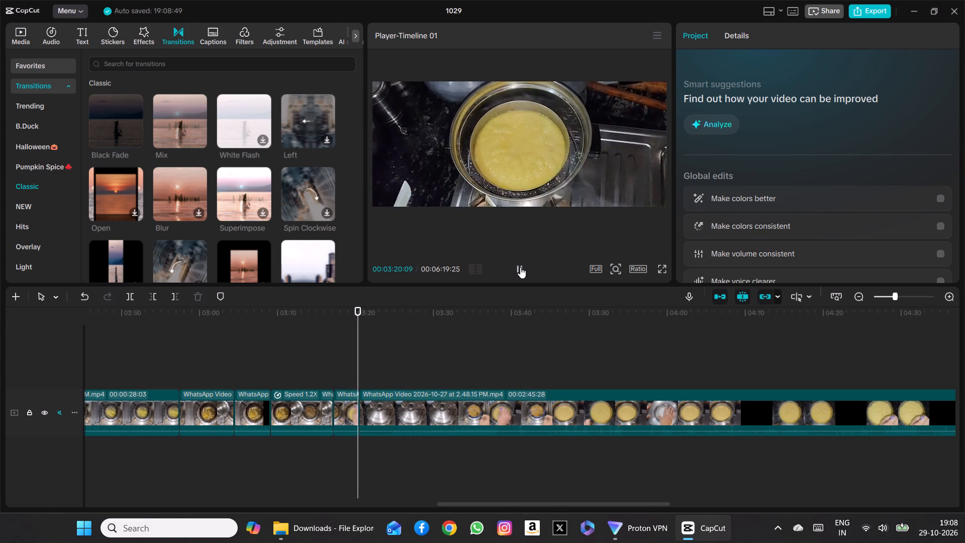
left_click(520, 267)
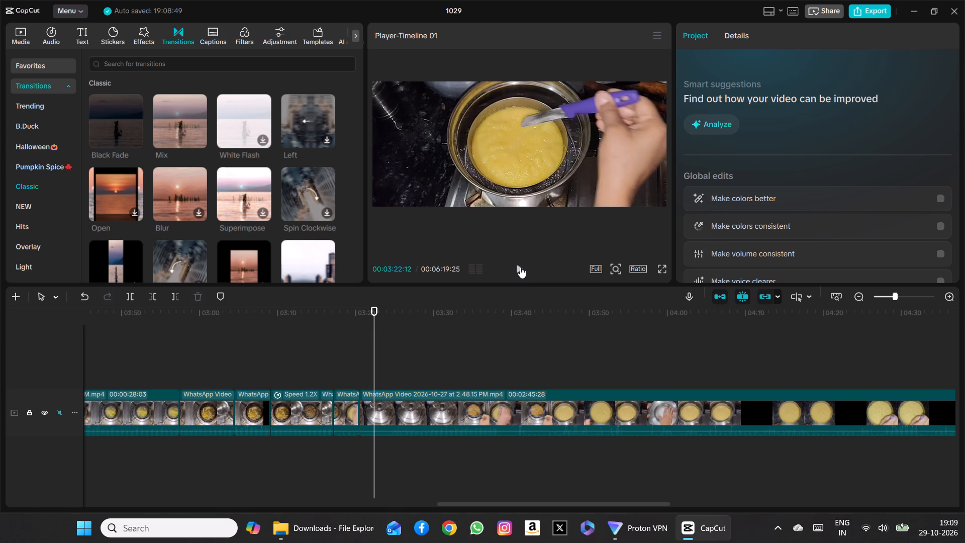
left_click(520, 267)
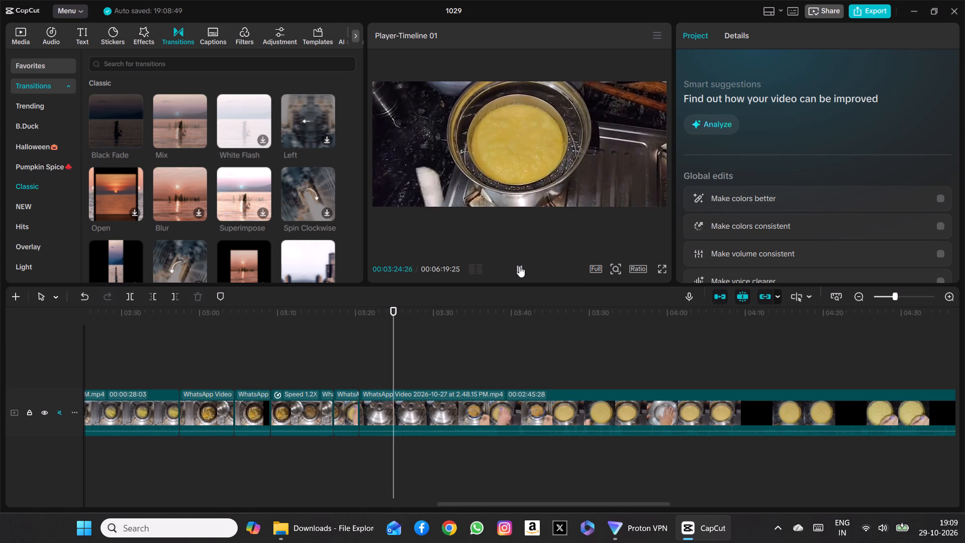
left_click(519, 266)
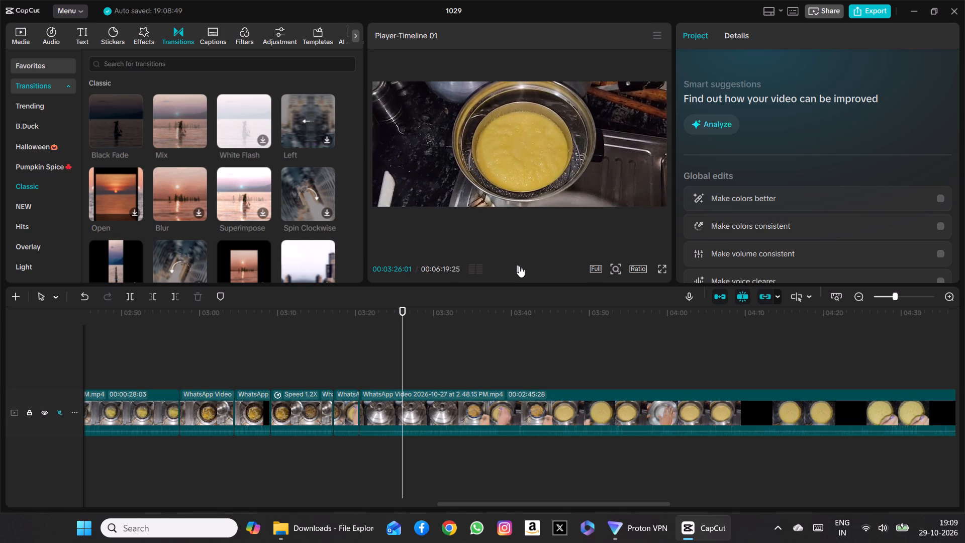
left_click(519, 266)
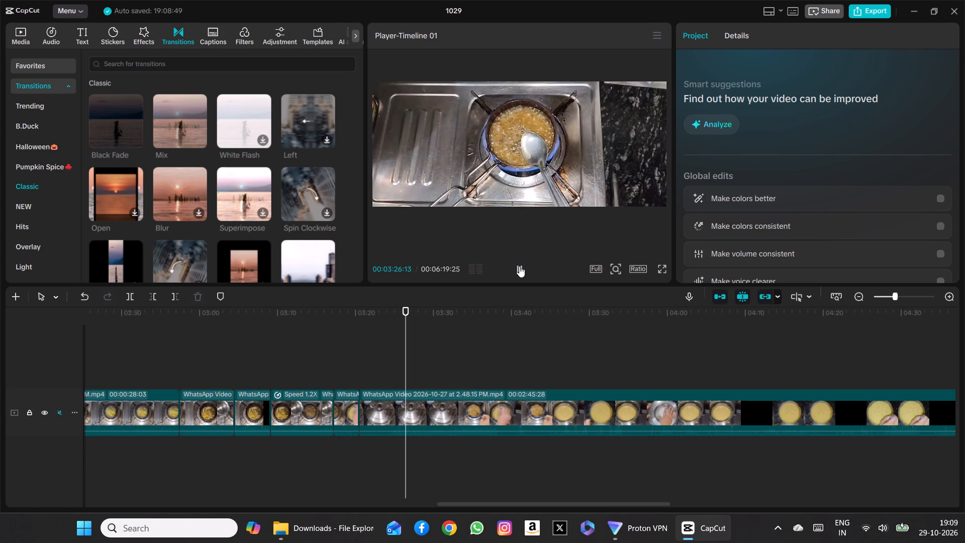
left_click(519, 266)
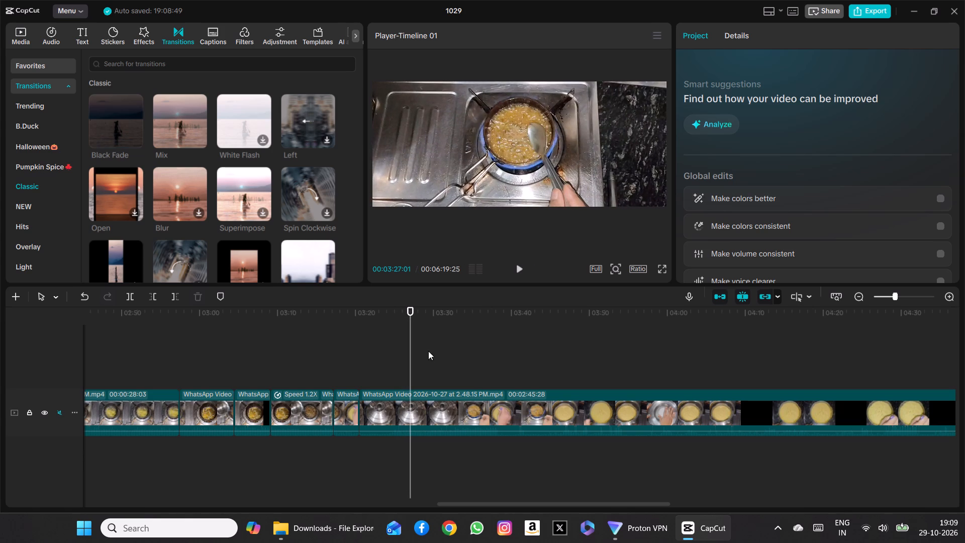
left_click(519, 268)
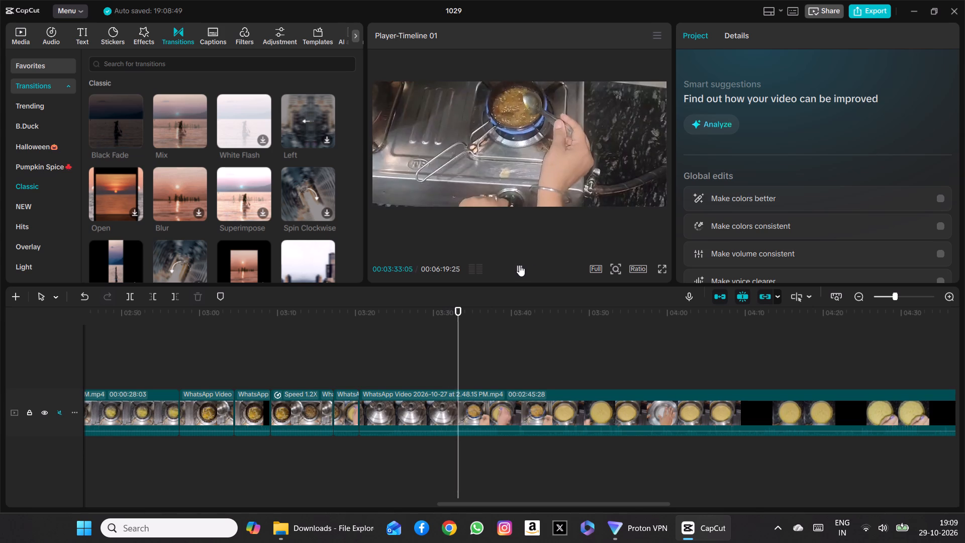
left_click(519, 265)
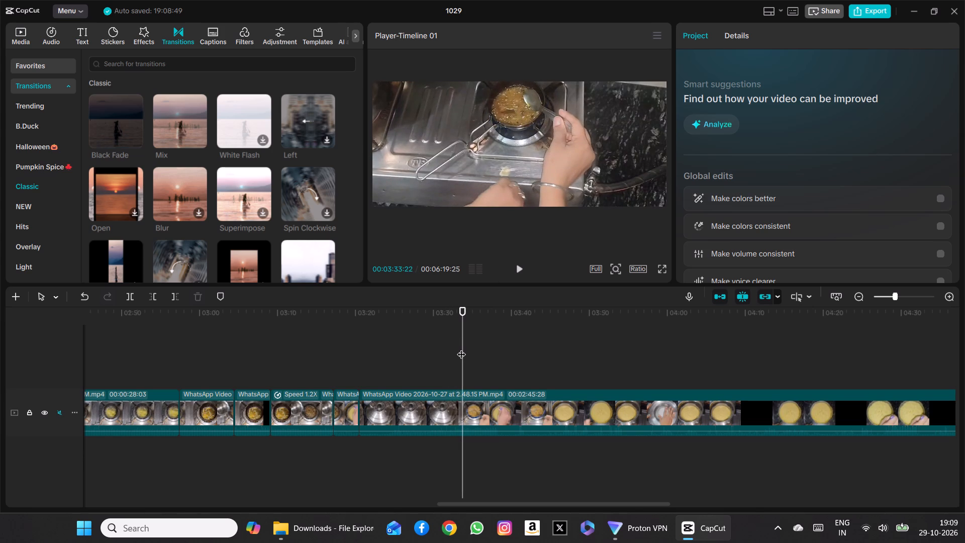
Split the steamer-pot clip at 00:03:26:03, as the lid re-enters the frame just before the pan-stirring shot.
left_click_drag(461, 348, 405, 355)
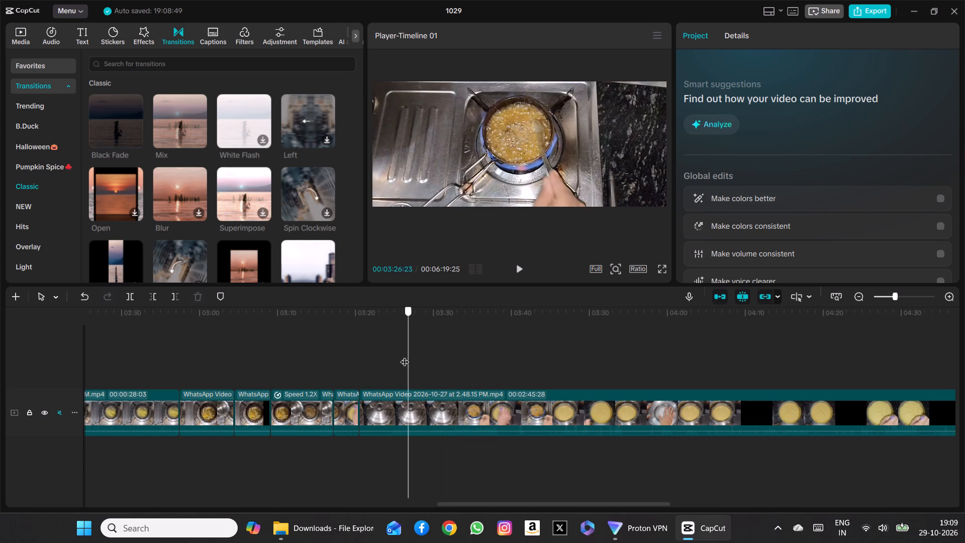
left_click_drag(405, 355, 375, 357)
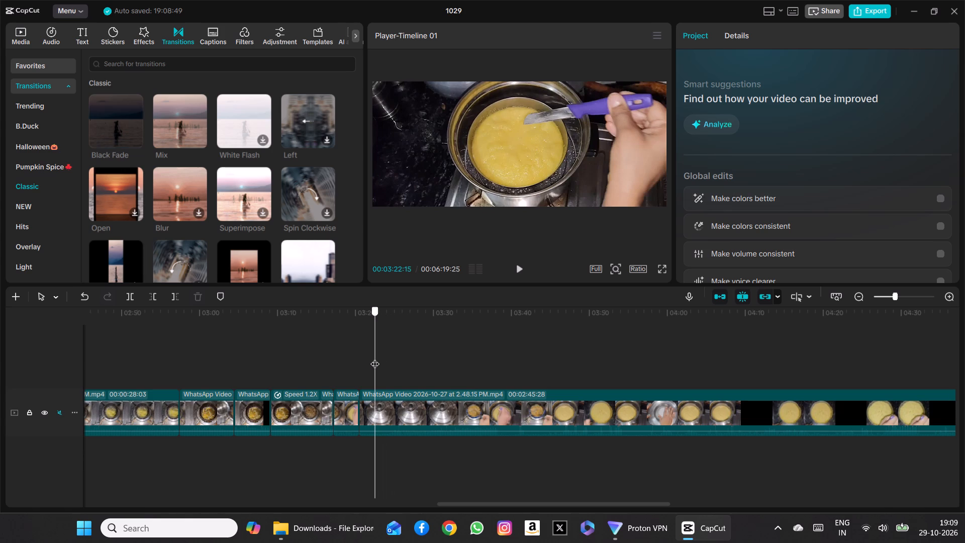
left_click_drag(375, 357, 401, 359)
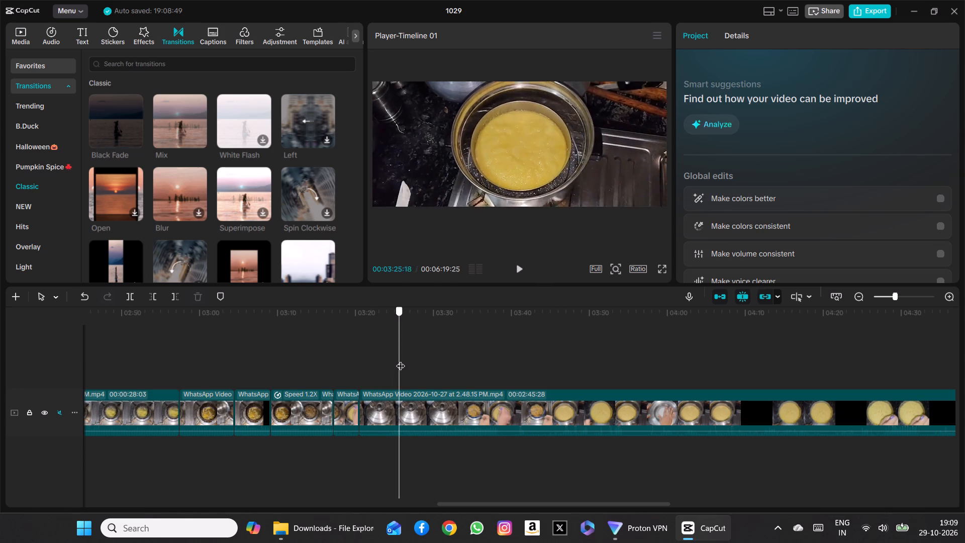
left_click_drag(401, 359, 409, 360)
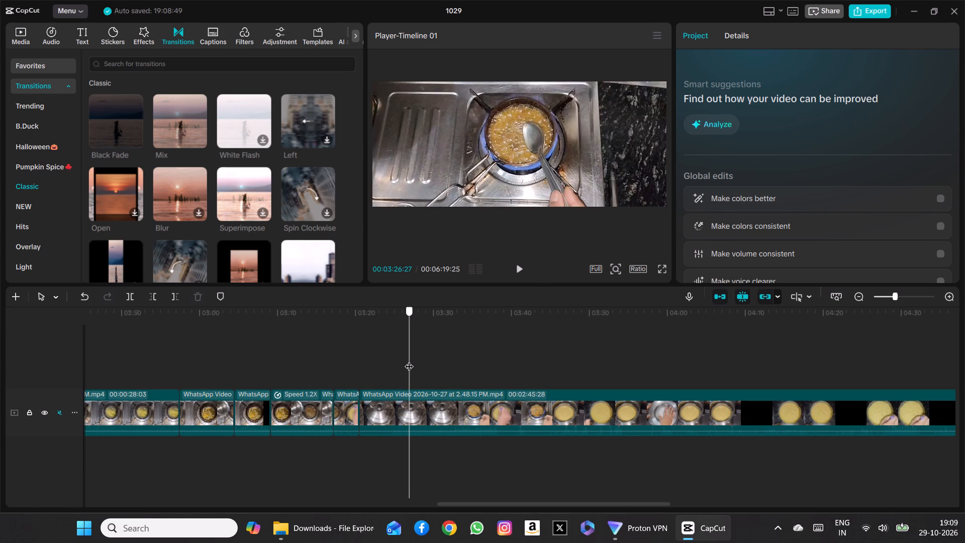
left_click_drag(409, 360, 405, 360)
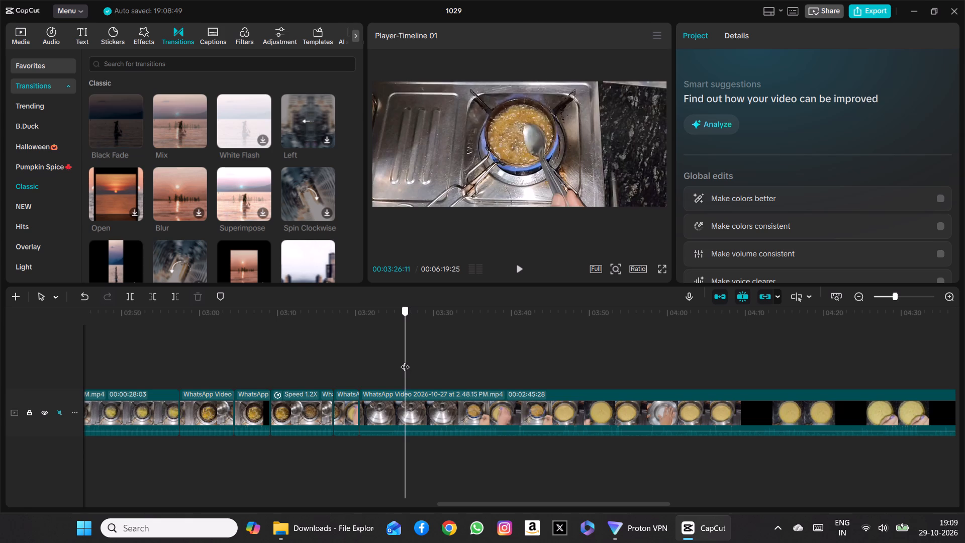
left_click_drag(405, 360, 403, 362)
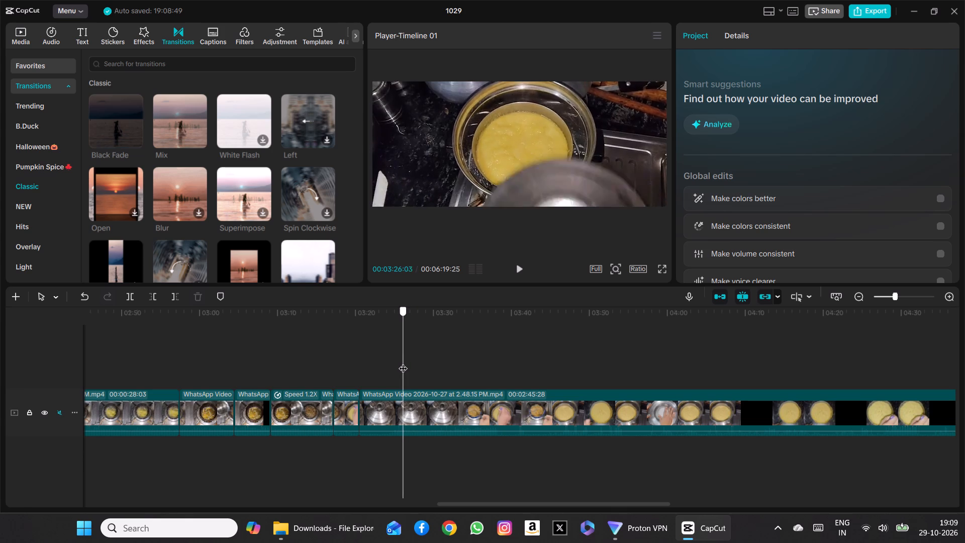
left_click_drag(403, 362, 404, 363)
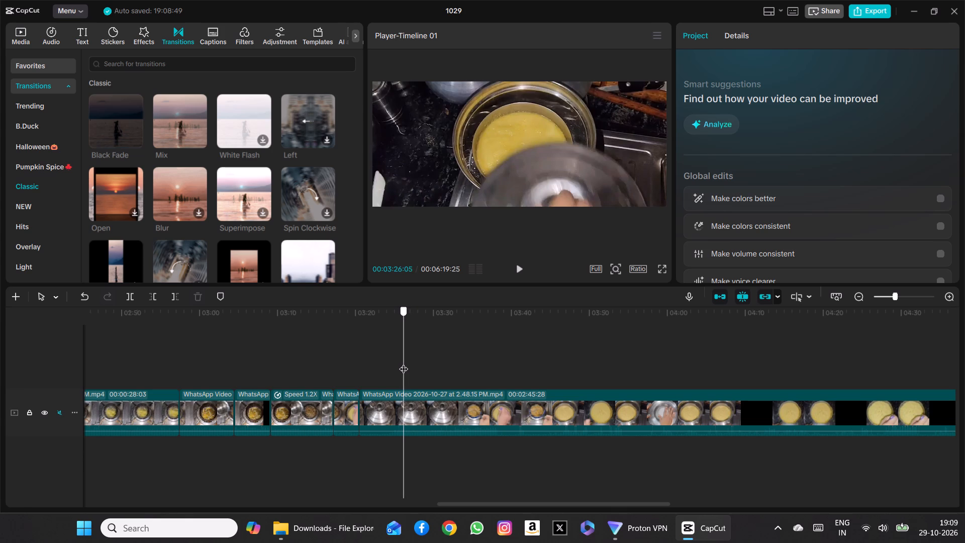
left_click_drag(404, 363, 404, 363)
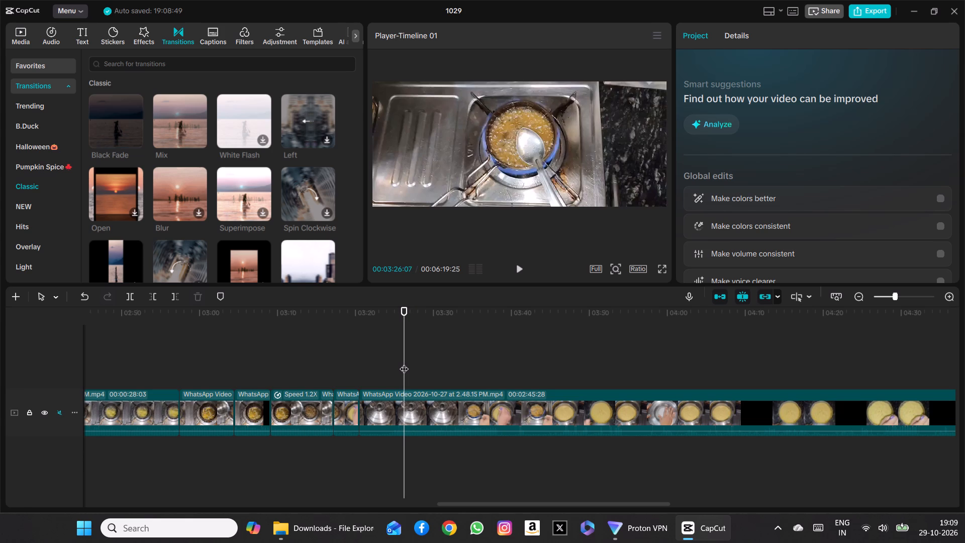
left_click(404, 363)
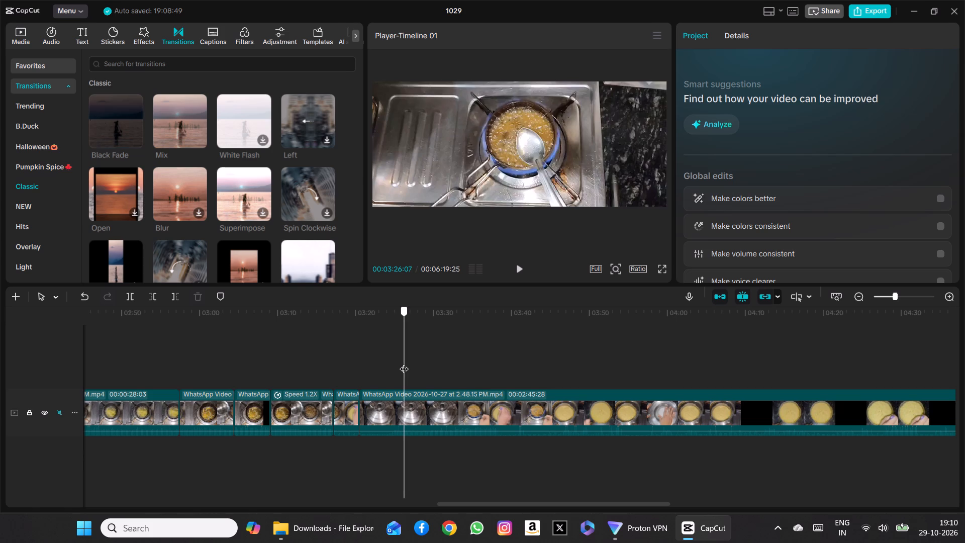
left_click(404, 363)
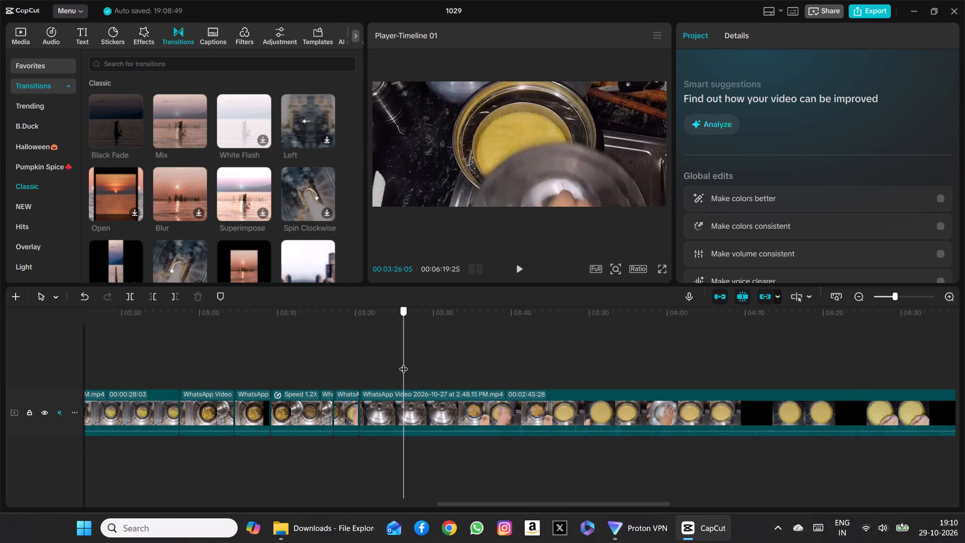
left_click(404, 363)
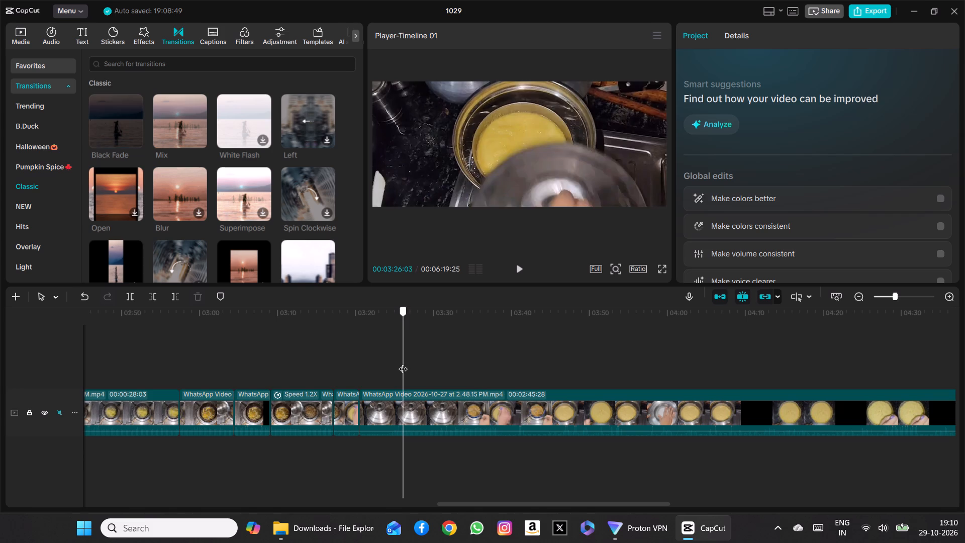
left_click(404, 363)
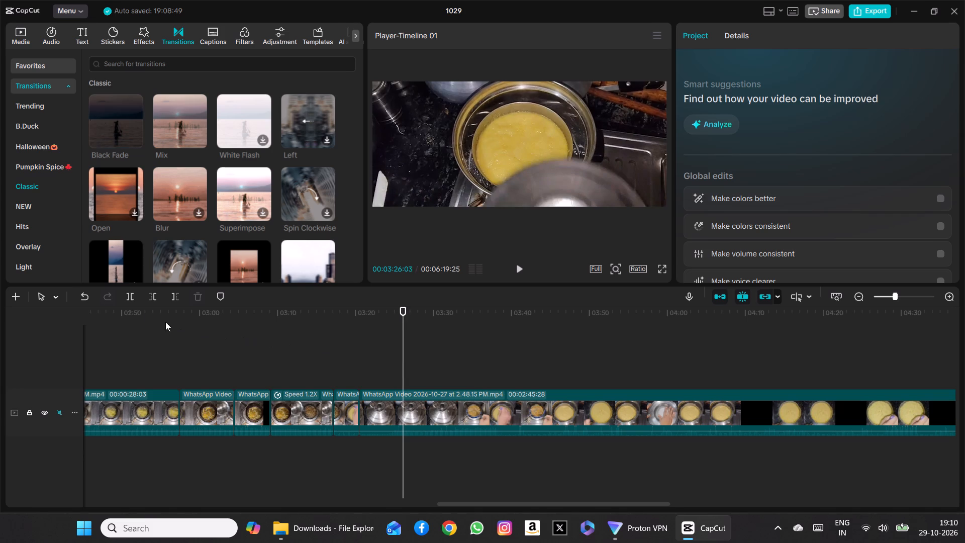
left_click(132, 300)
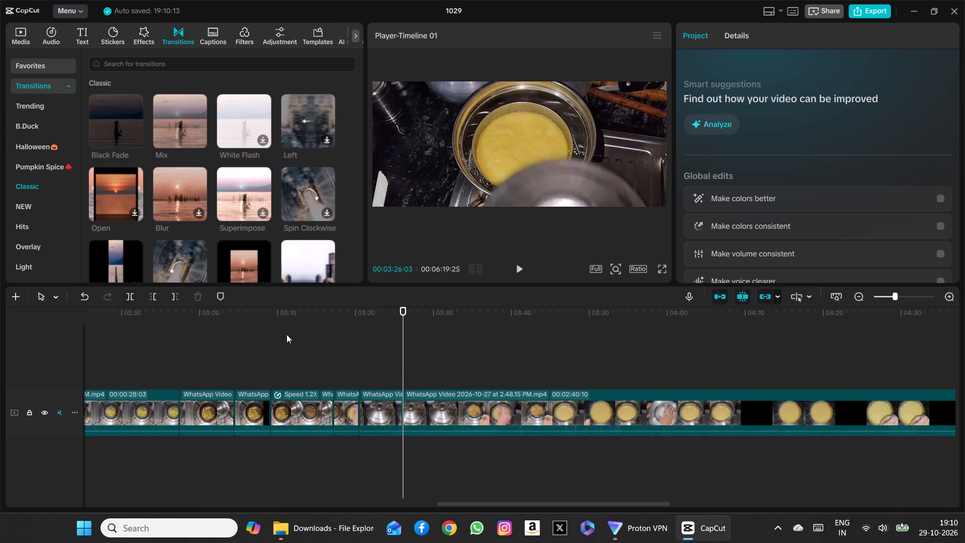
Review the footage around the 00:03:26:03 split, through the pan-stirring shot and the following steamer-pot shots up to 00:03:49:21.
left_click_drag(402, 345, 394, 342)
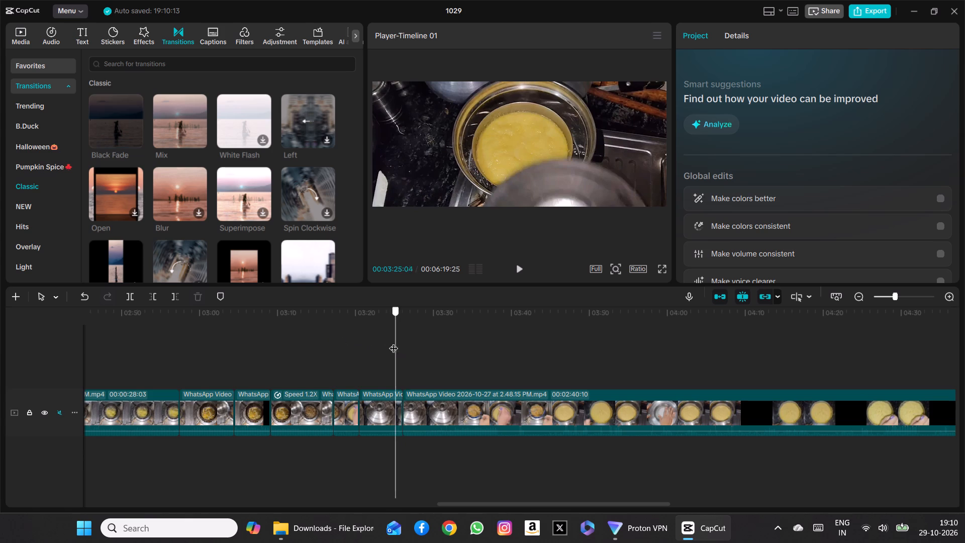
left_click_drag(394, 342, 371, 341)
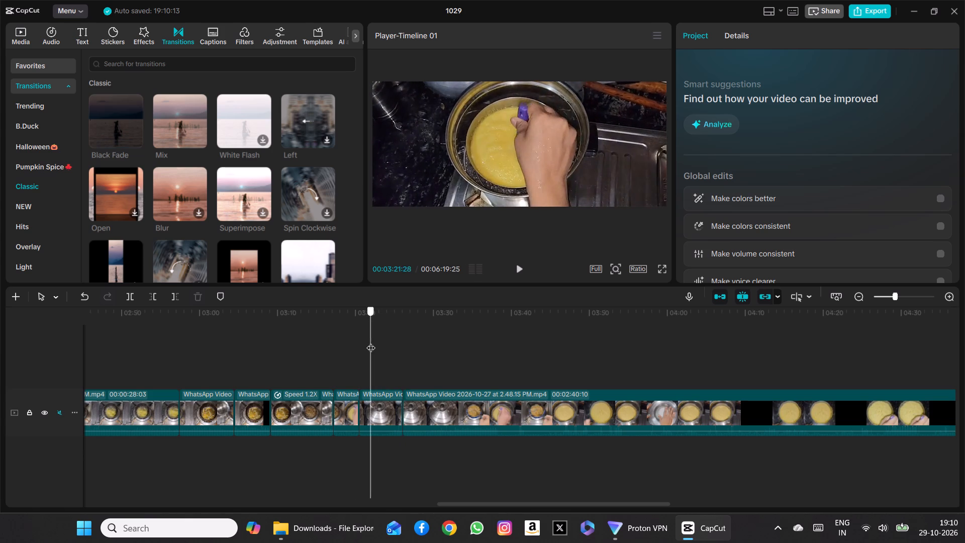
left_click_drag(371, 341, 418, 345)
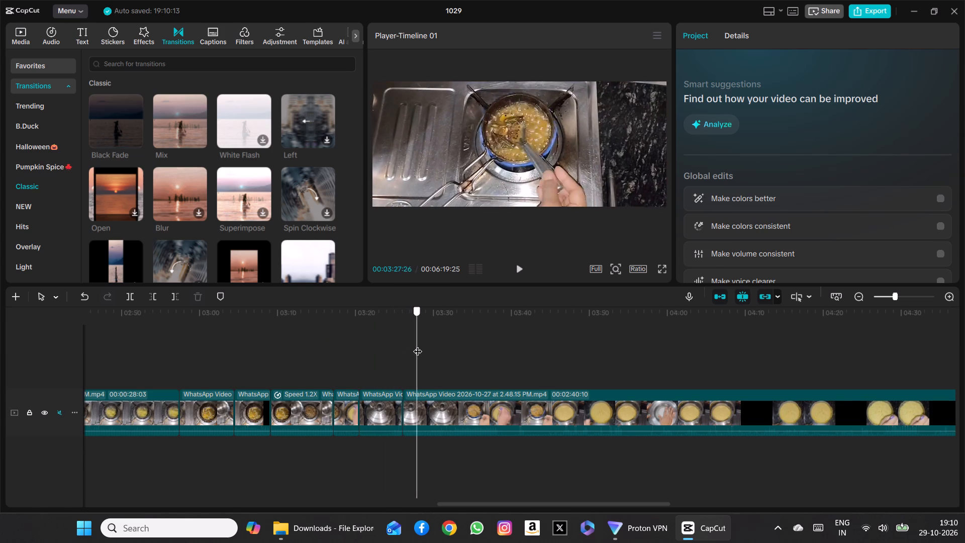
left_click_drag(418, 345, 417, 346)
scroll(417, 346, "left", 1)
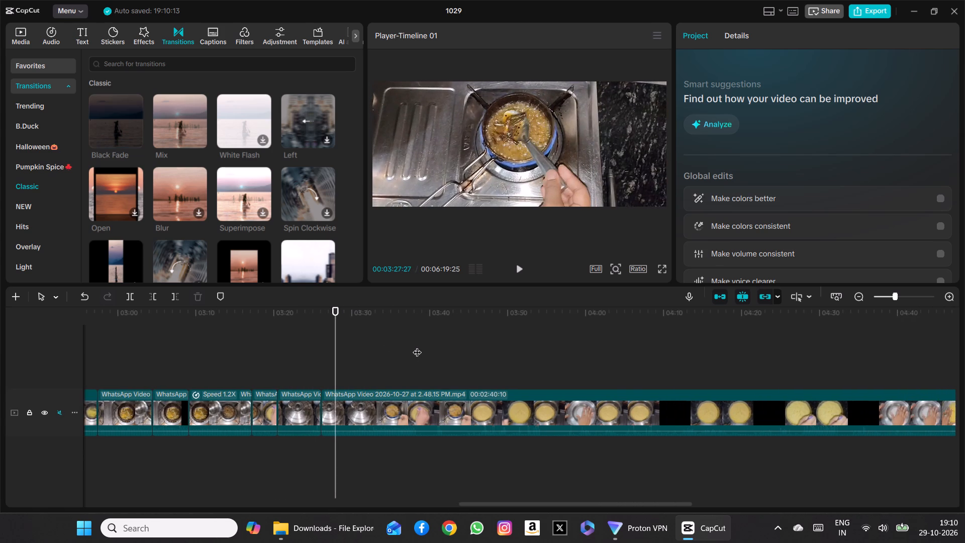
scroll(417, 346, "left", 1)
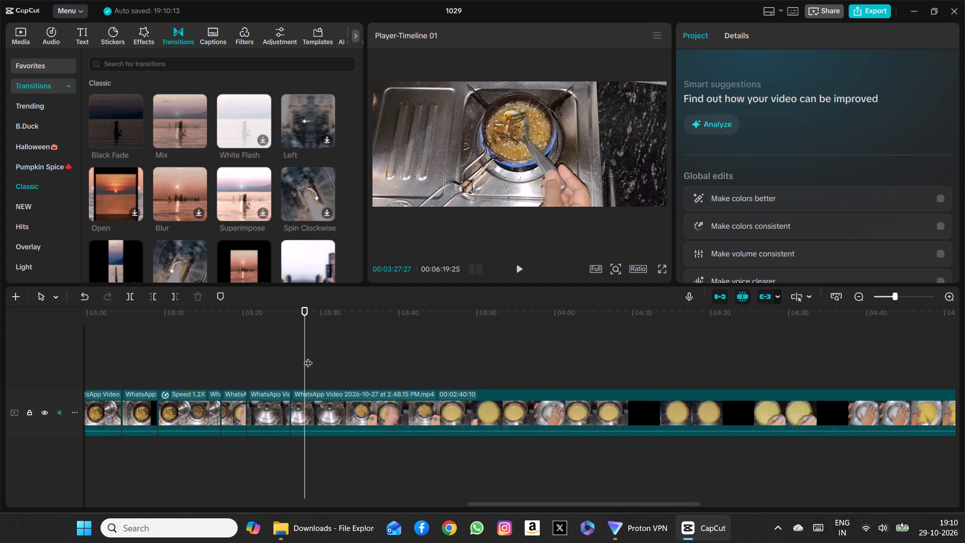
left_click_drag(307, 355, 293, 356)
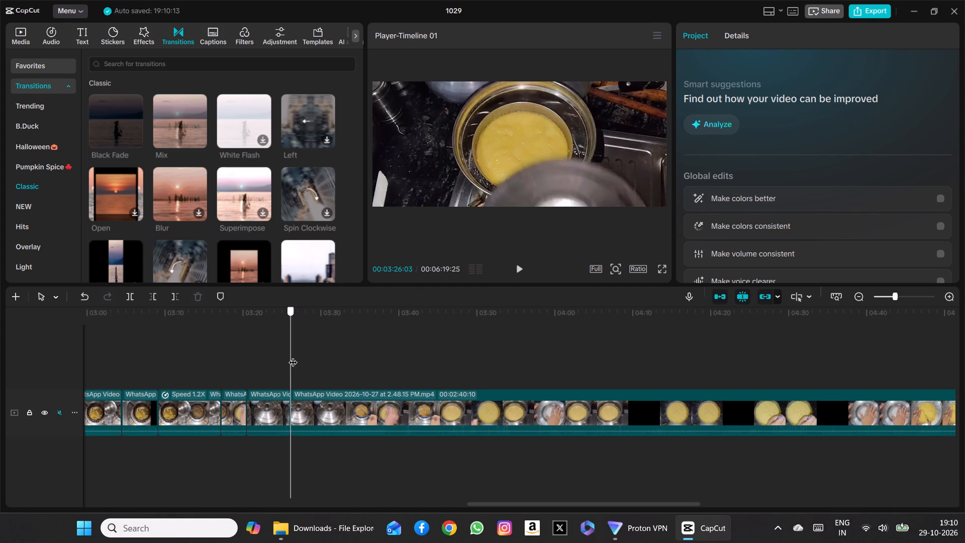
left_click_drag(293, 356, 315, 358)
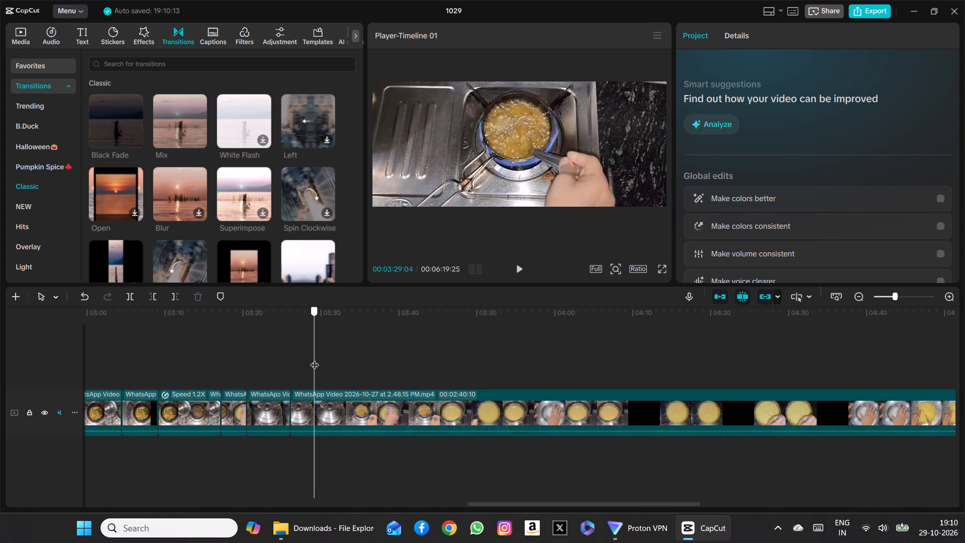
left_click_drag(315, 358, 339, 360)
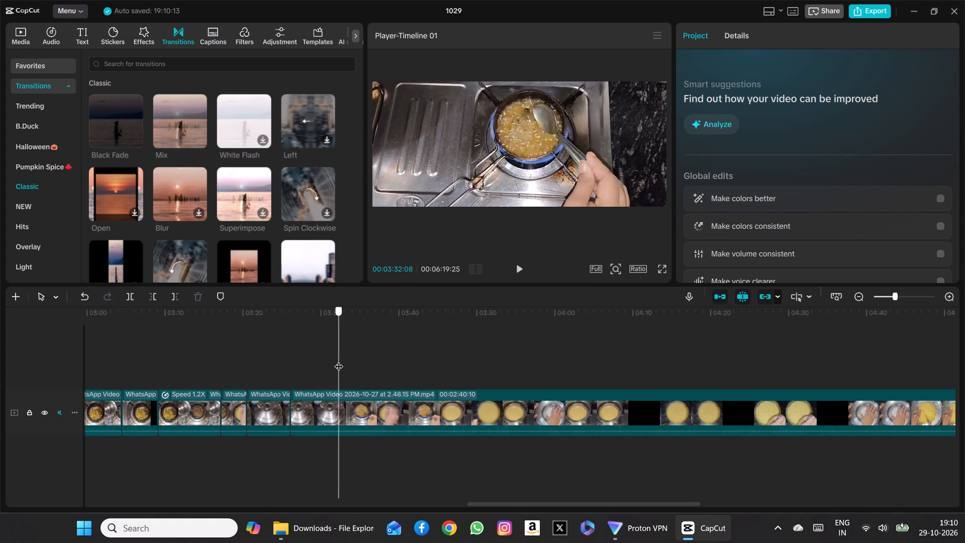
left_click_drag(339, 360, 342, 363)
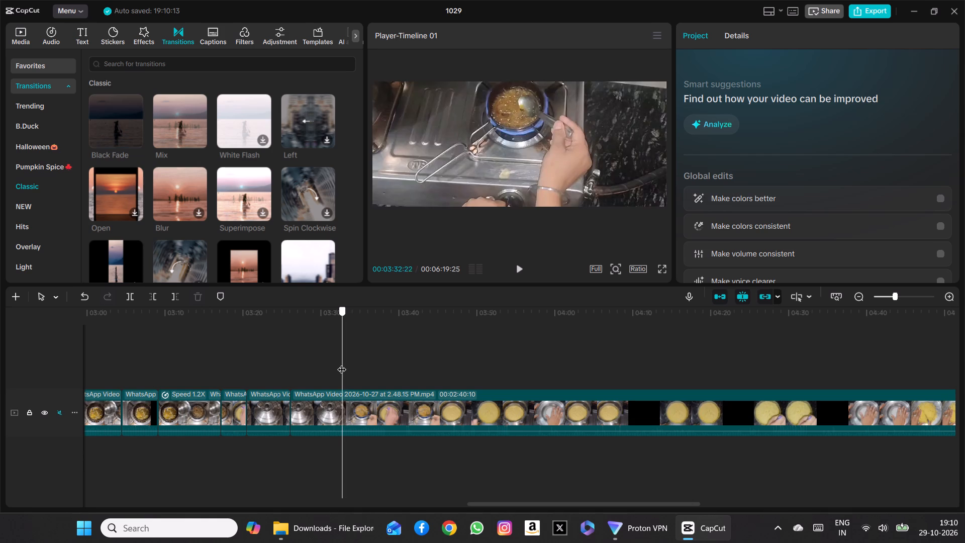
left_click_drag(342, 363, 352, 365)
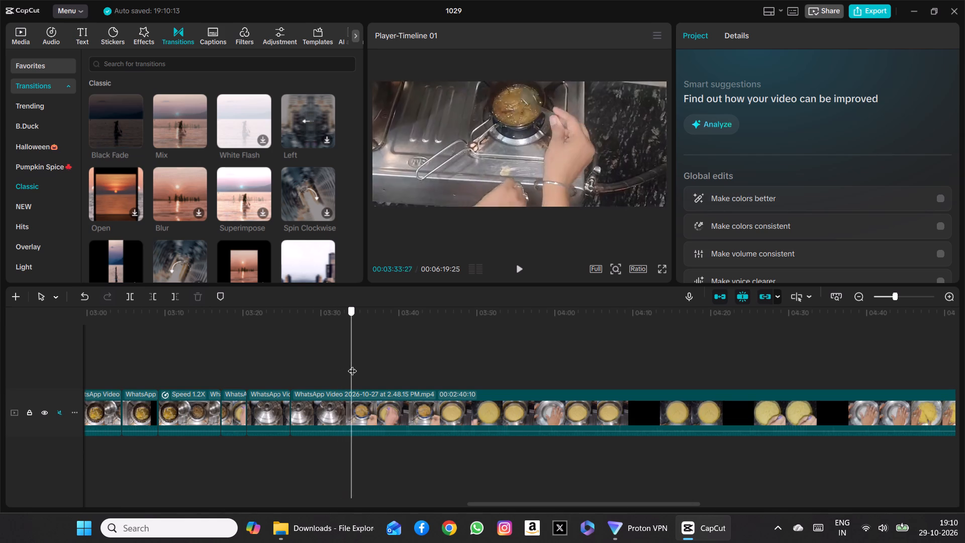
left_click_drag(352, 365, 391, 368)
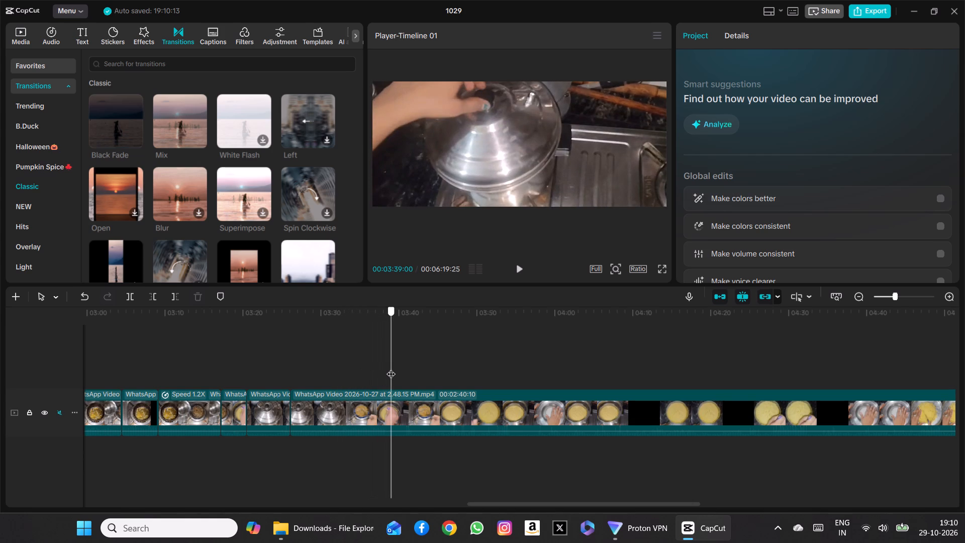
left_click_drag(391, 368, 399, 368)
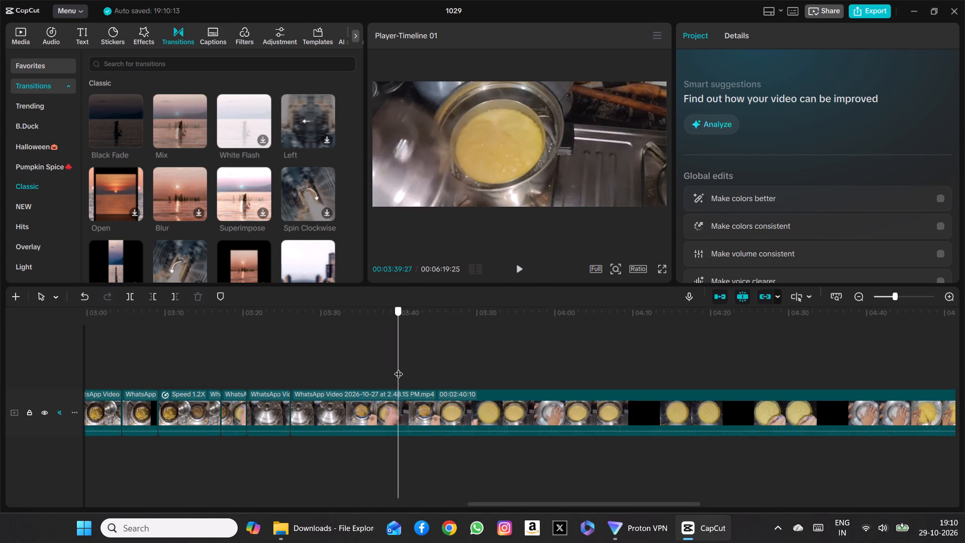
left_click_drag(399, 368, 416, 368)
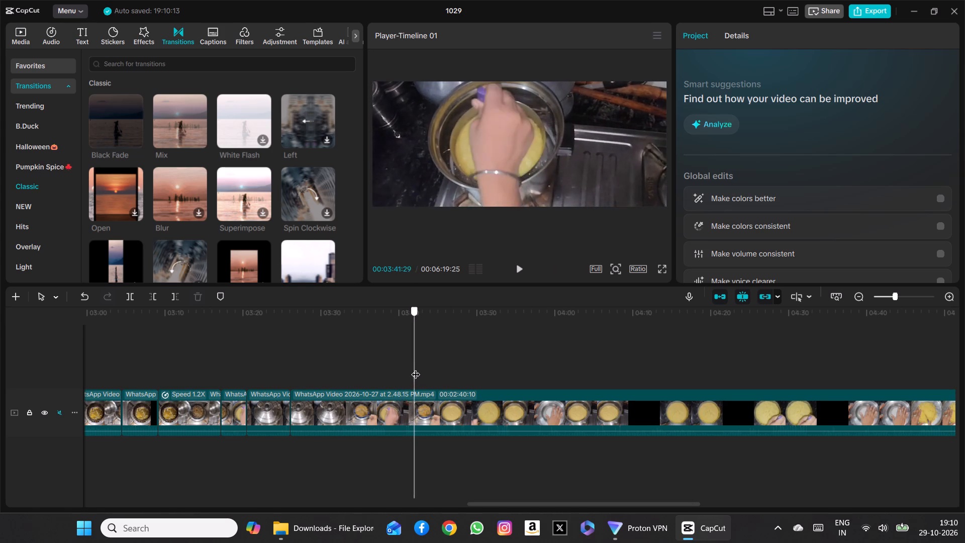
left_click_drag(416, 368, 475, 364)
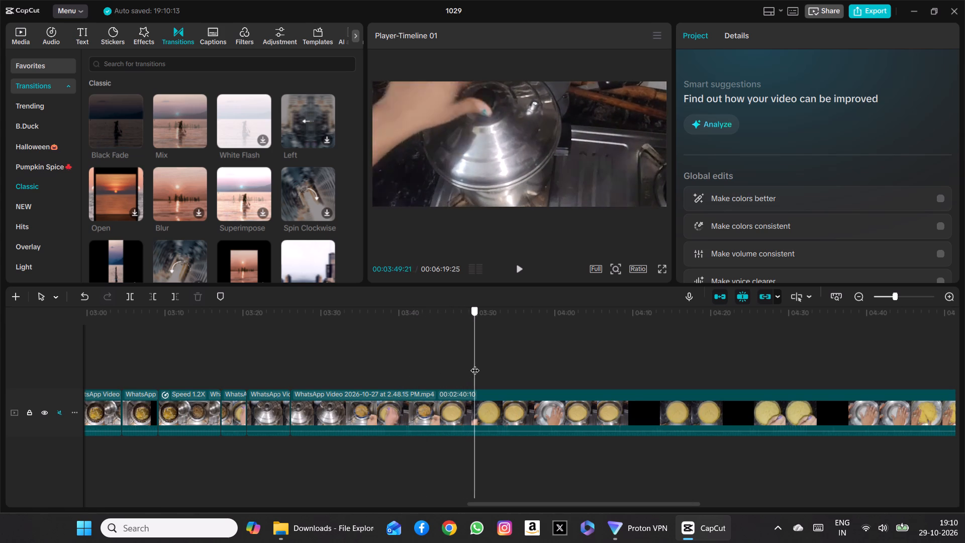
Recheck the footage from the pan-stirring shot through the steamer-pot test to 00:04:03:10, returning to the stirring at 00:03:28:23.
left_click_drag(475, 364, 407, 361)
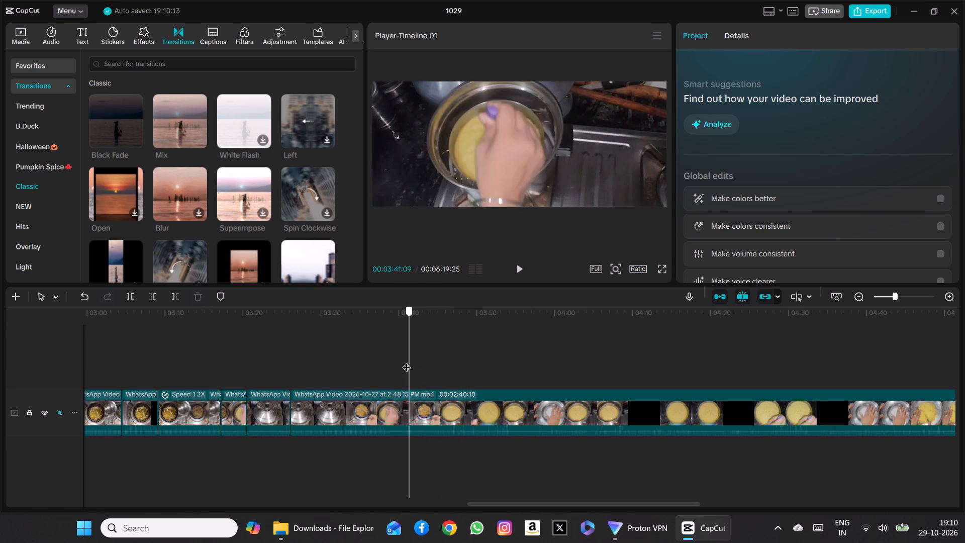
left_click_drag(407, 361, 328, 359)
scroll(328, 359, "left", 1)
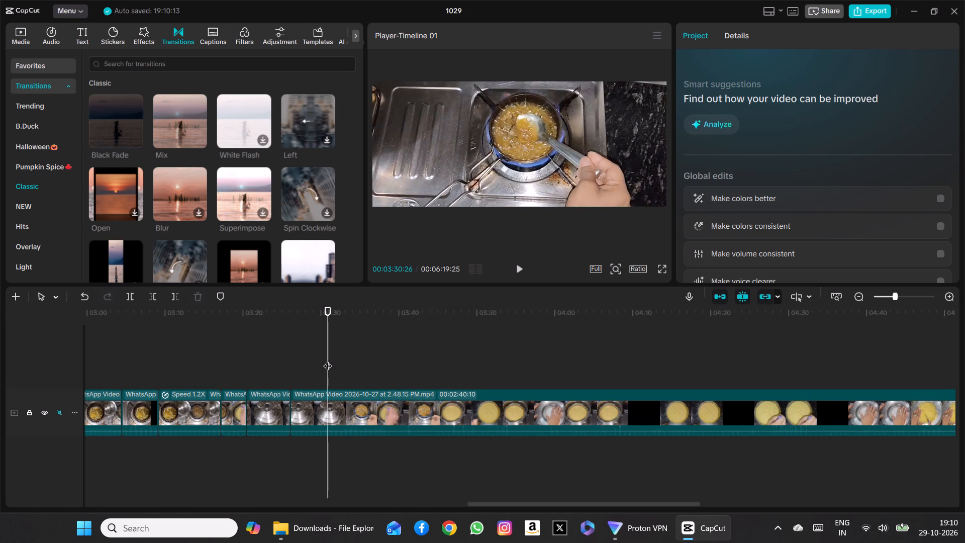
scroll(328, 359, "down", 1)
scroll(381, 398, "left", 1)
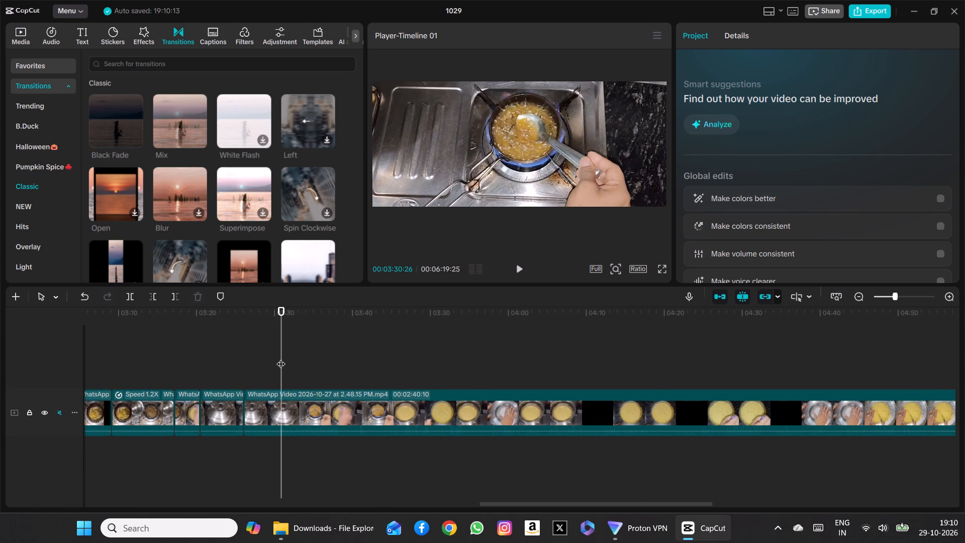
left_click_drag(281, 357, 323, 366)
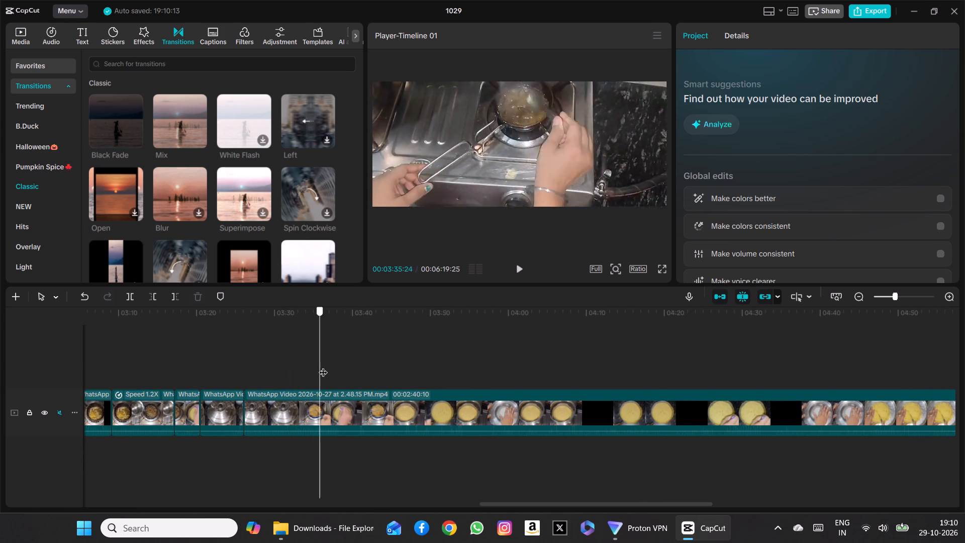
left_click_drag(323, 366, 397, 387)
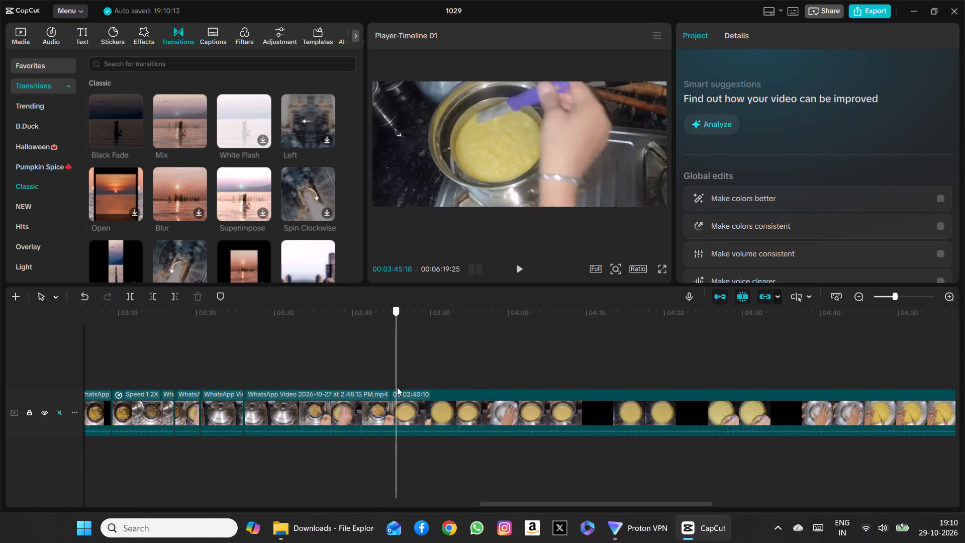
left_click_drag(397, 387, 495, 397)
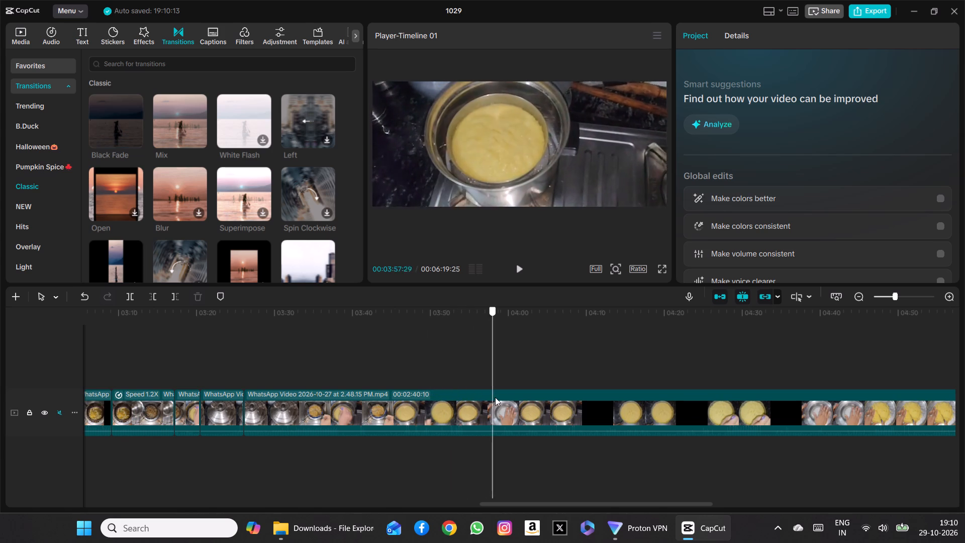
left_click_drag(495, 397, 534, 393)
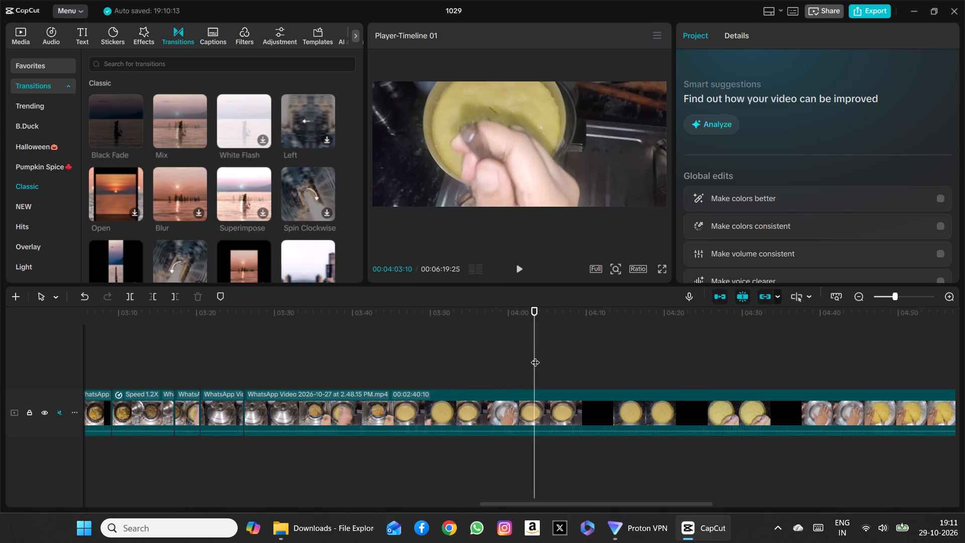
left_click_drag(535, 356, 314, 376)
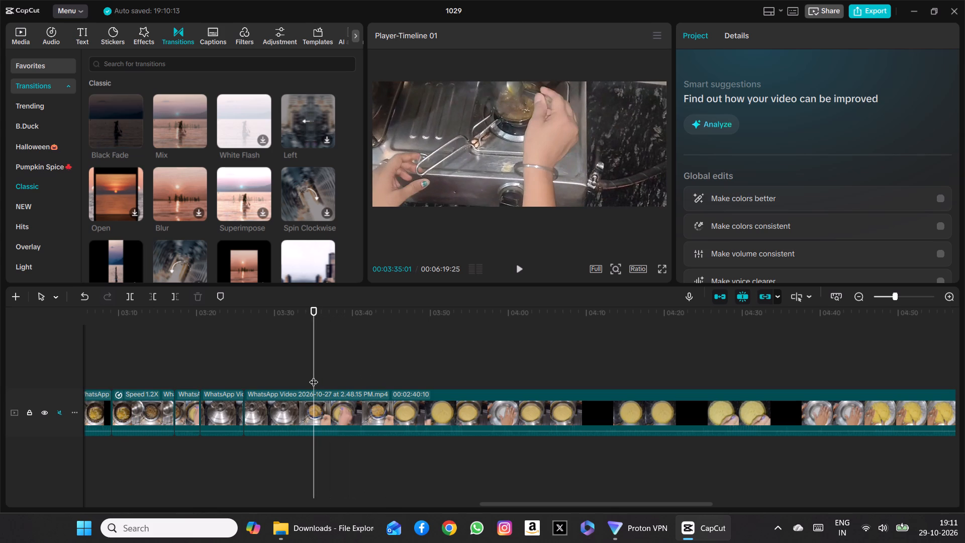
left_click_drag(313, 364, 265, 370)
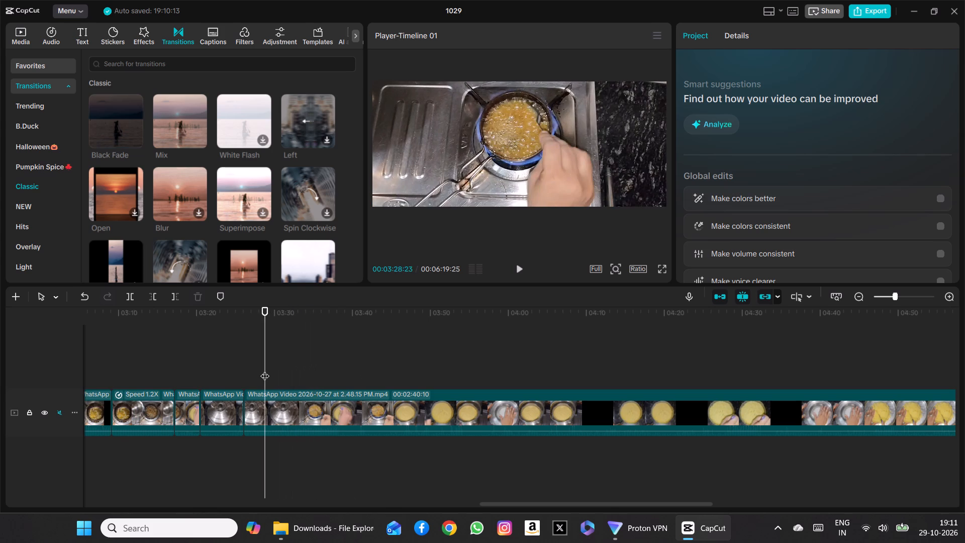
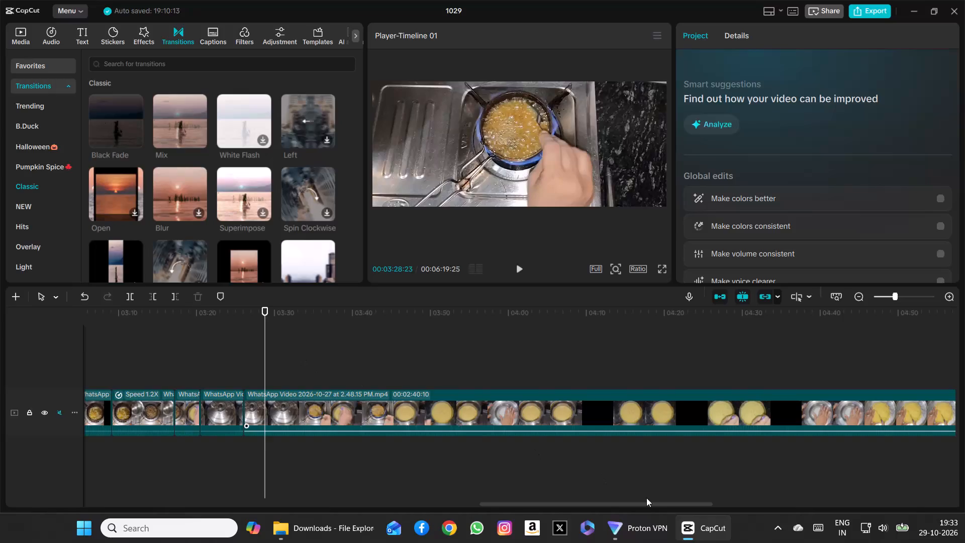
Refresh the list of available Wi-Fi networks and select the woooooo network to check its connection, returning to the CapCut timeline.
left_click(881, 529)
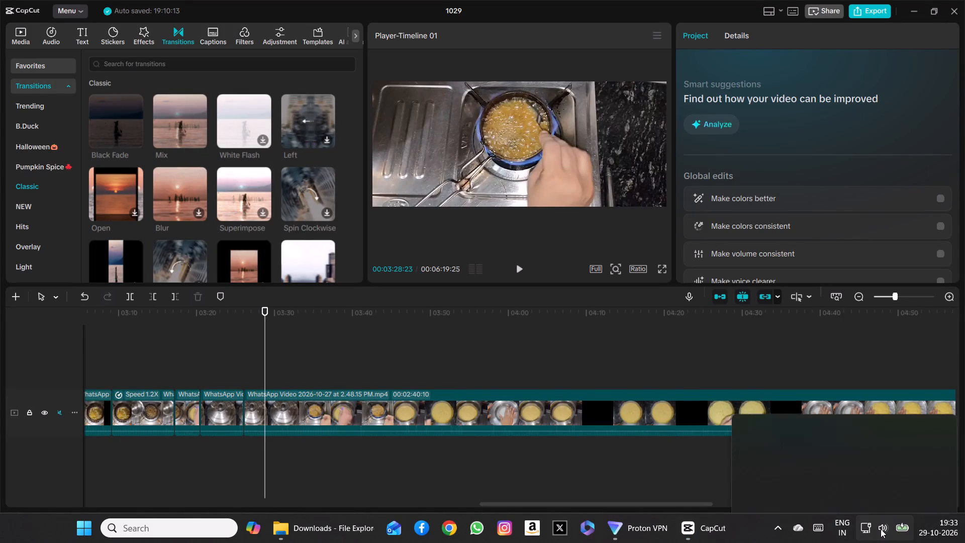
left_click(786, 288)
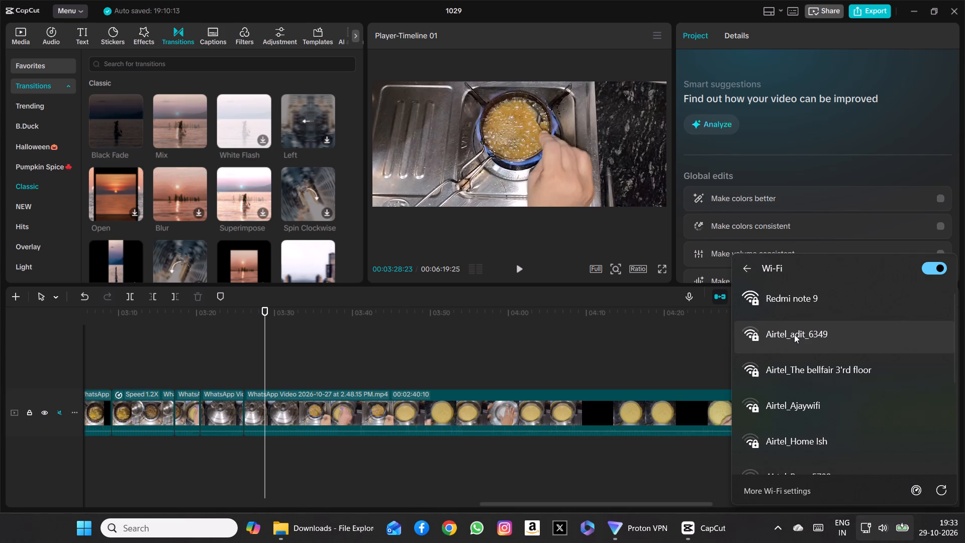
left_click(944, 493)
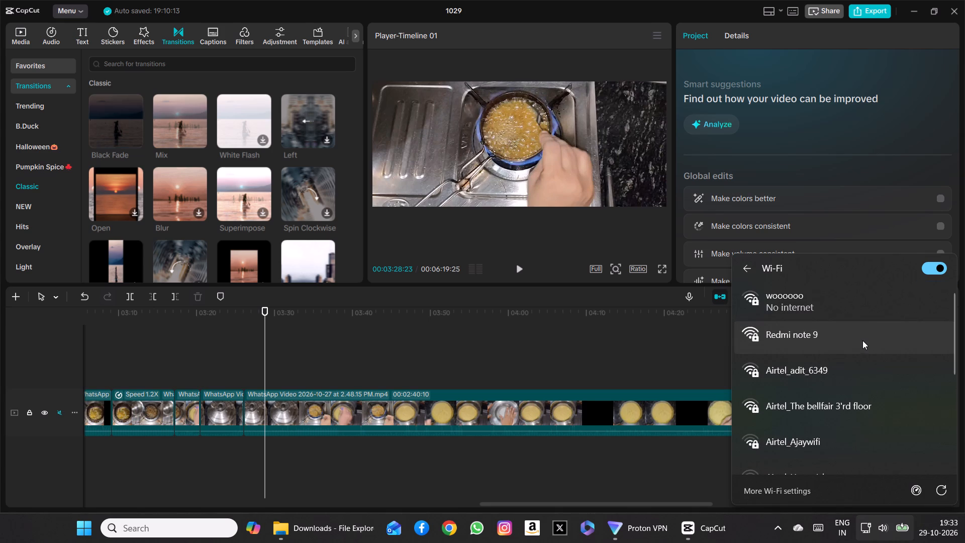
left_click(855, 304)
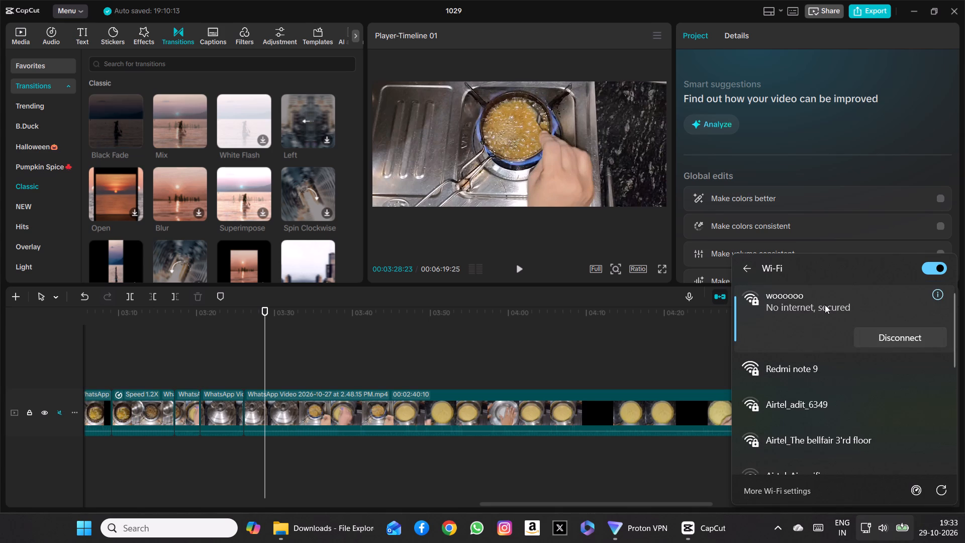
left_click(825, 304)
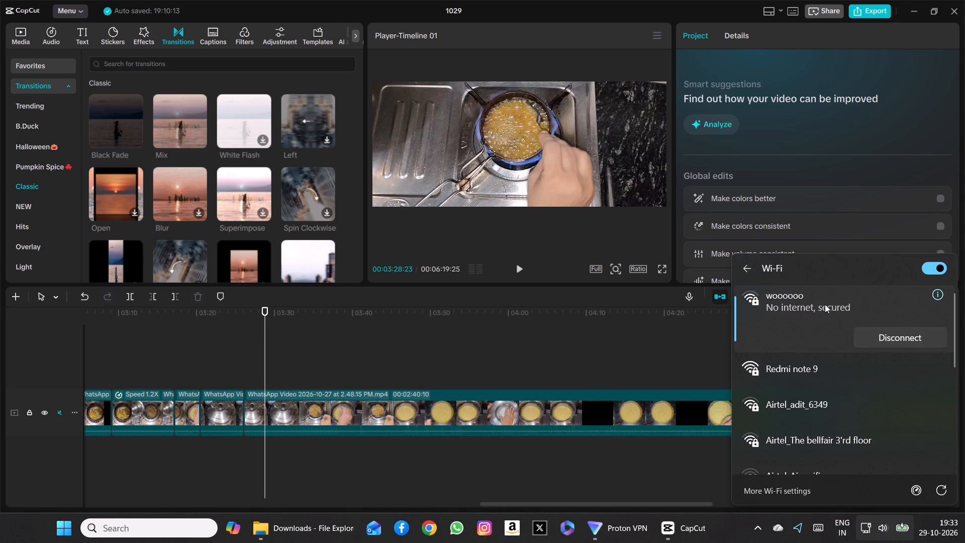
left_click(730, 0)
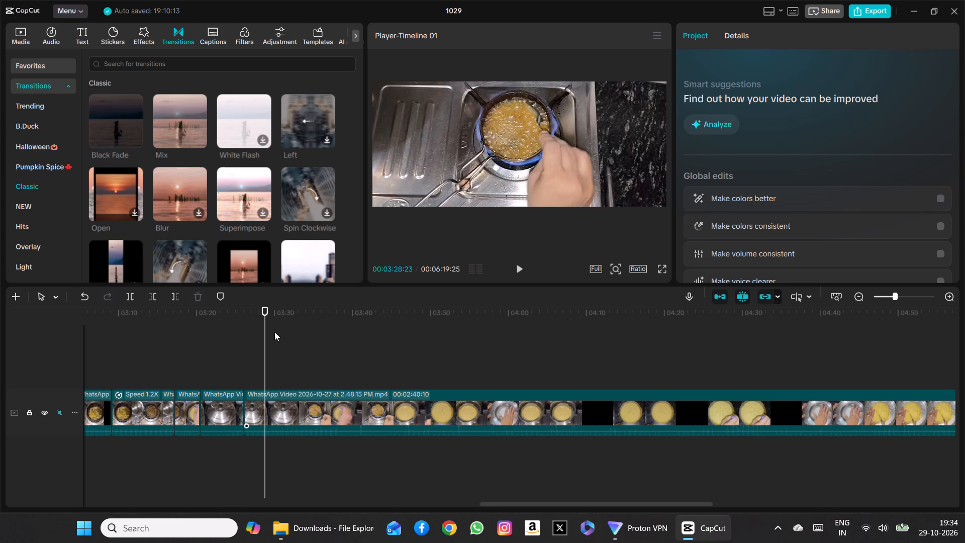
Review the footage from 00:03:23:05 across the 00:03:26:03 split, through the pan-stirring and steamer-pot test shots to 00:03:59:27.
left_click_drag(265, 336, 217, 337)
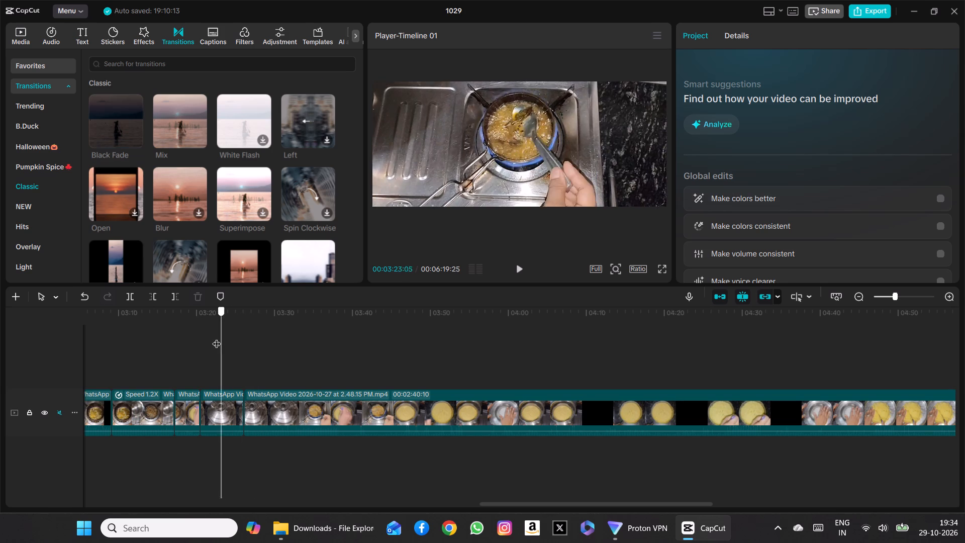
left_click_drag(217, 337, 245, 344)
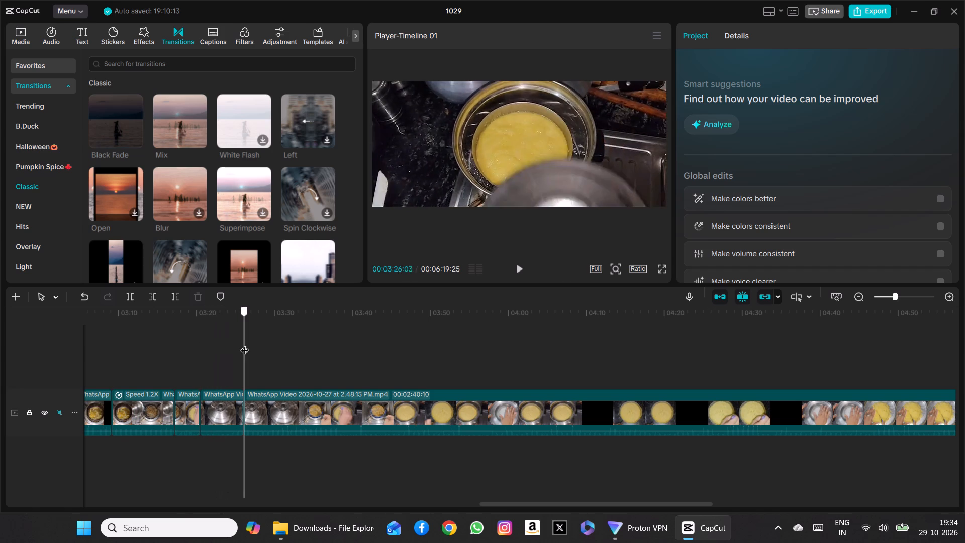
left_click_drag(245, 344, 274, 350)
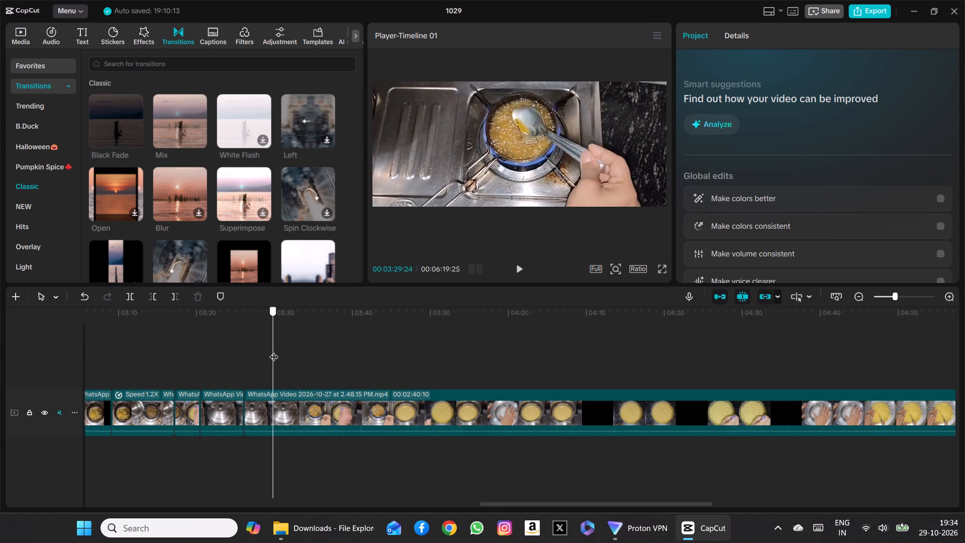
left_click_drag(274, 350, 338, 359)
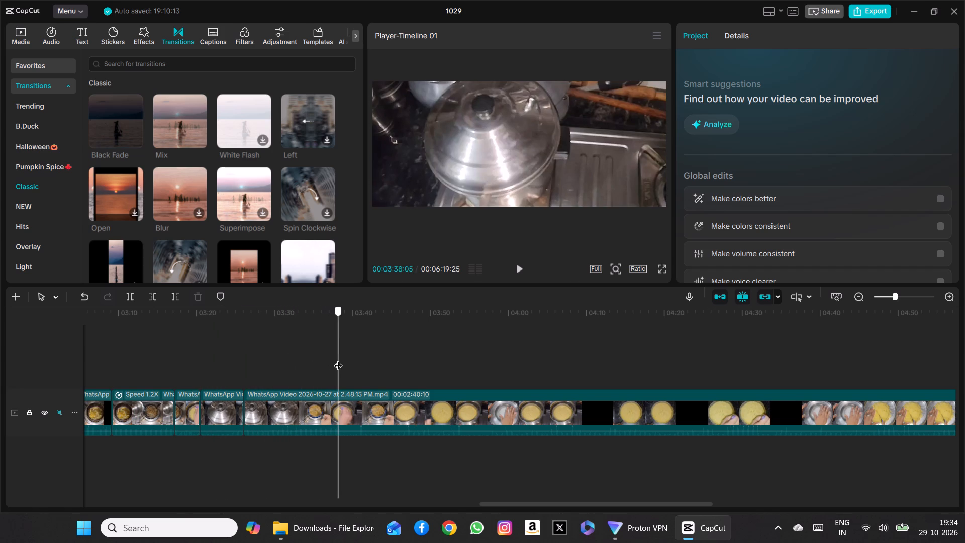
left_click_drag(338, 359, 363, 360)
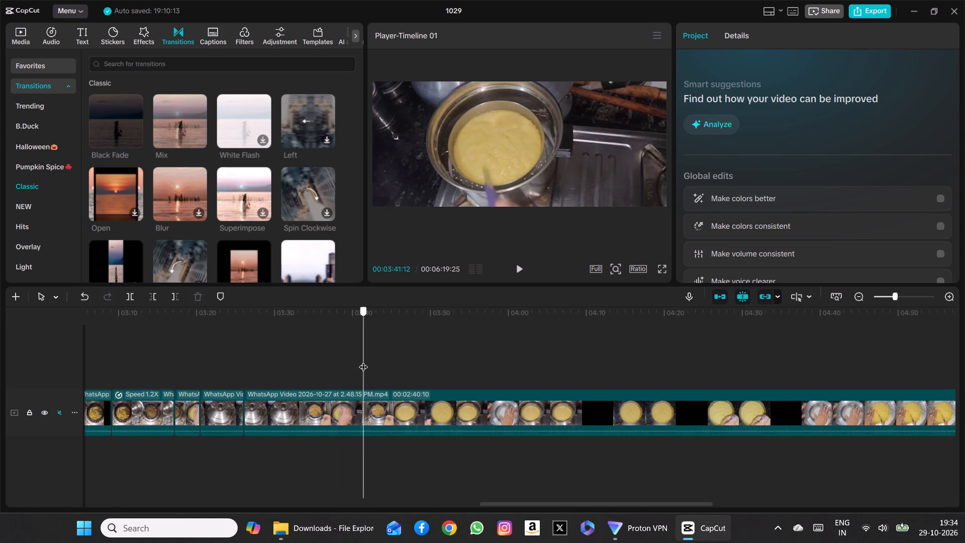
left_click_drag(363, 360, 492, 361)
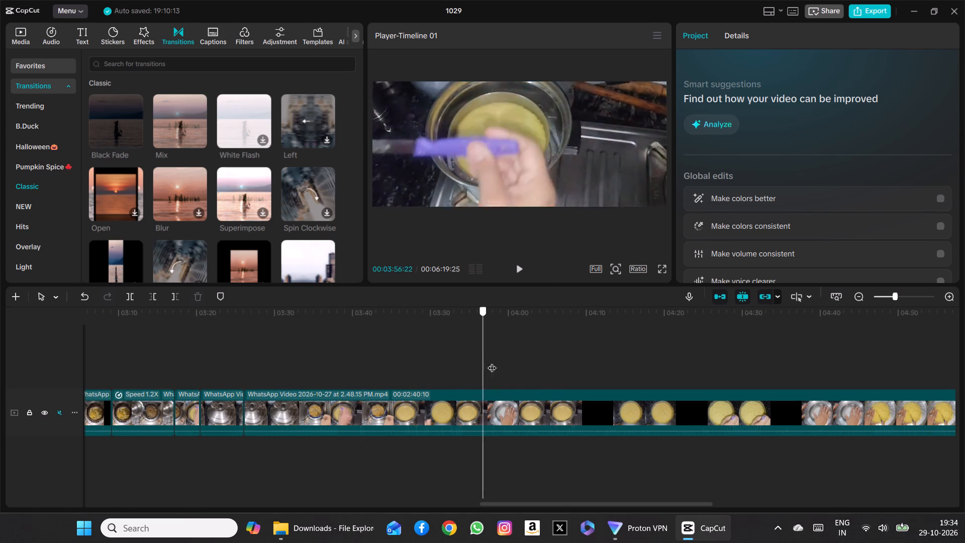
left_click_drag(492, 361, 479, 290)
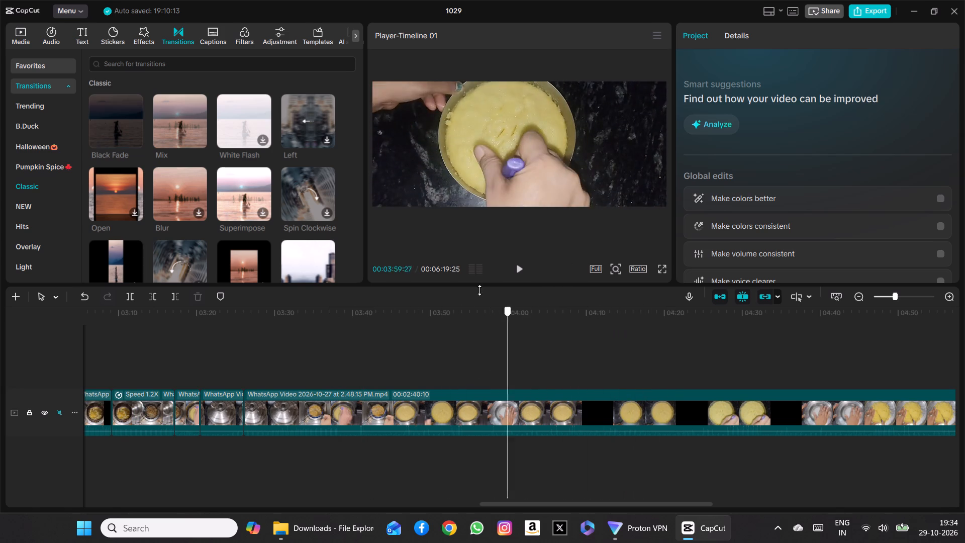
Recheck the order of the pan and steamer-pot shots from 00:03:13:28 to the pan stirring at 00:03:29:24.
left_click_drag(479, 290, 148, 289)
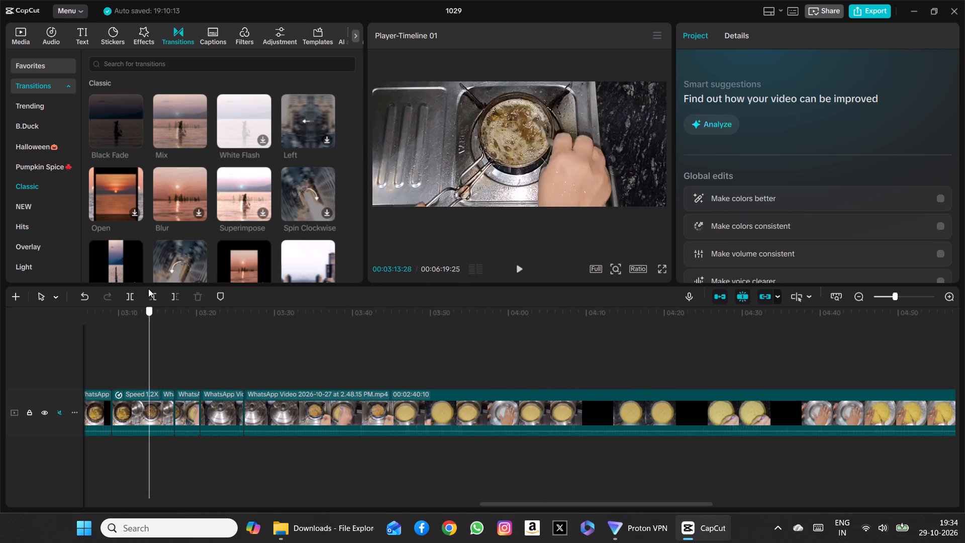
left_click_drag(148, 289, 189, 295)
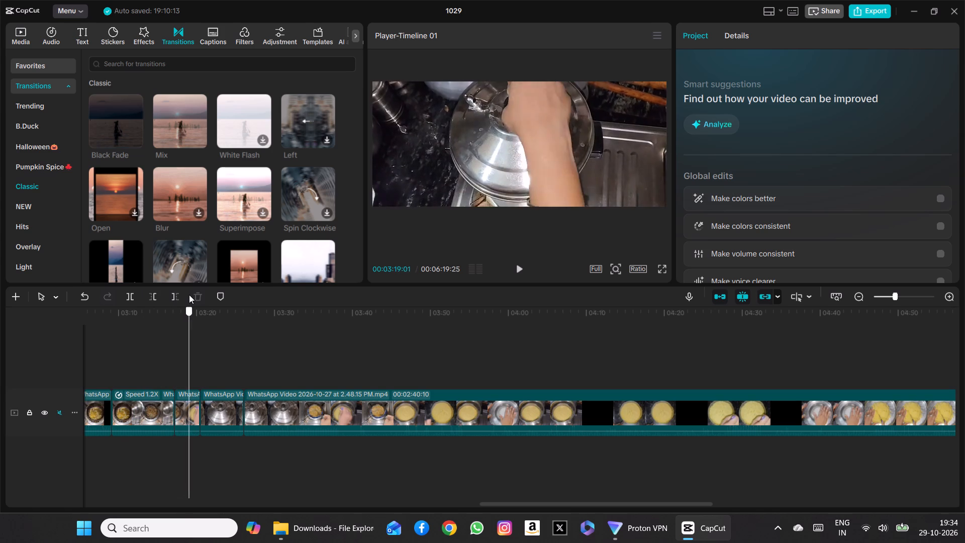
left_click_drag(189, 295, 155, 296)
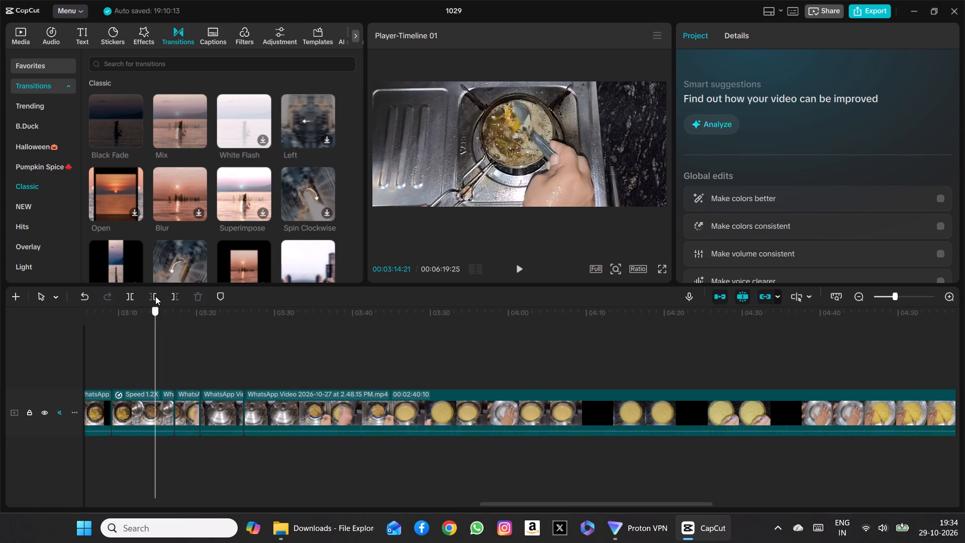
left_click_drag(155, 296, 190, 291)
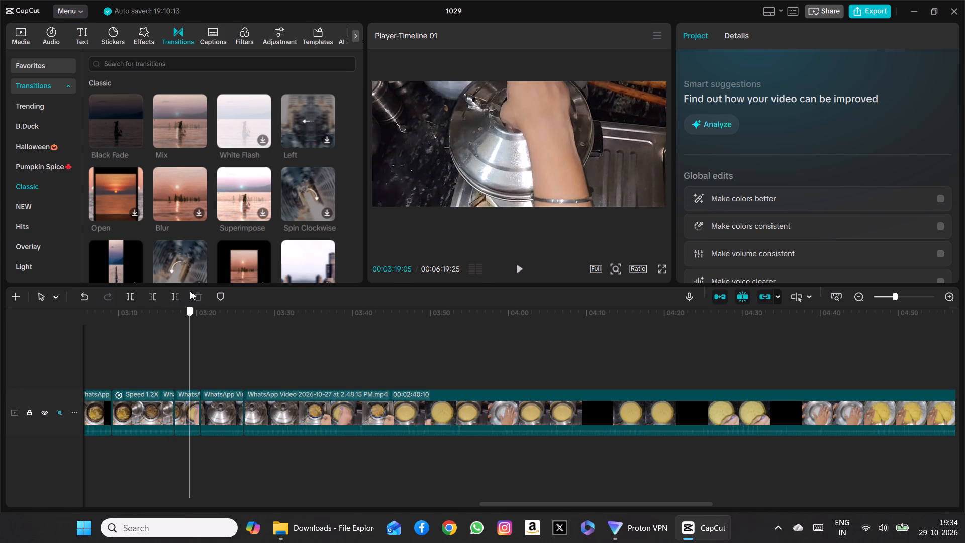
left_click_drag(190, 291, 204, 295)
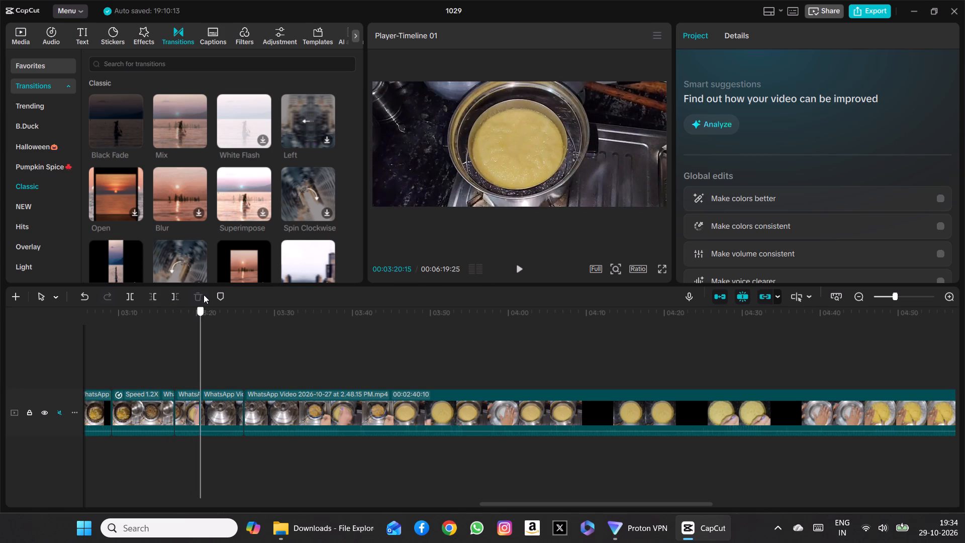
left_click_drag(204, 295, 224, 297)
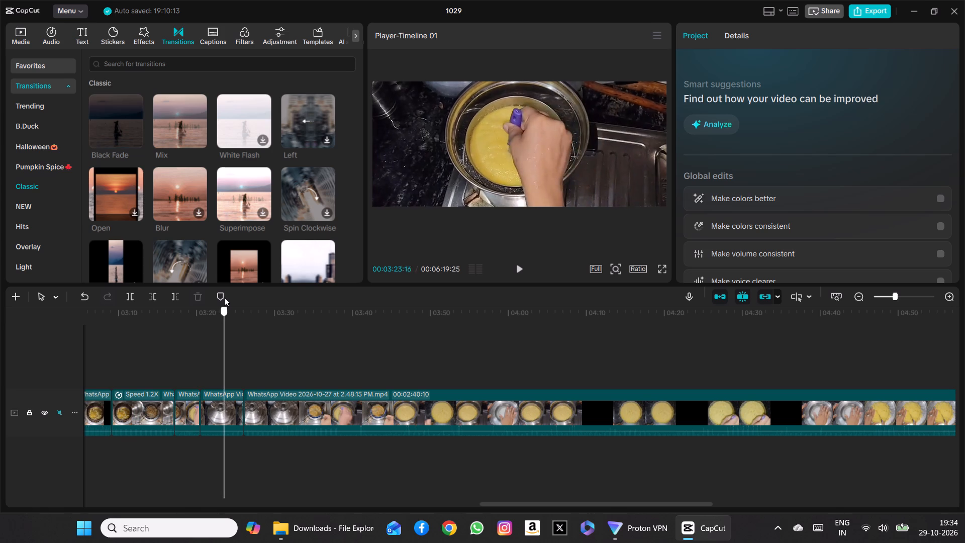
left_click_drag(224, 297, 254, 305)
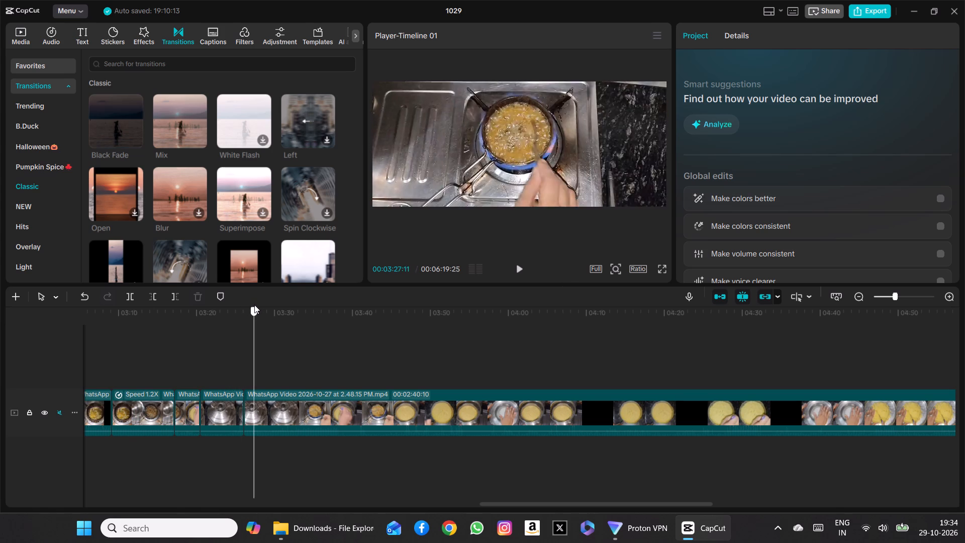
left_click_drag(254, 305, 273, 308)
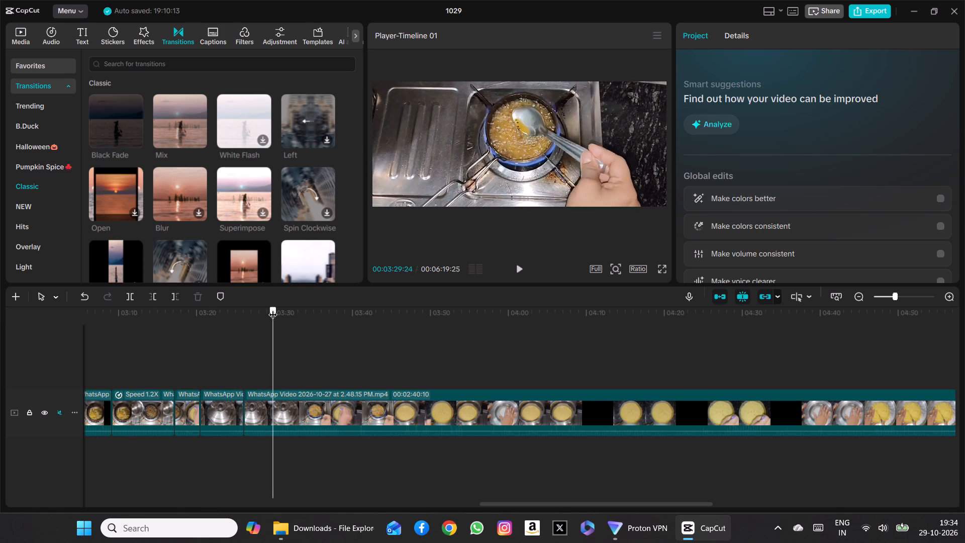
left_click_drag(273, 308, 272, 308)
Examine the footage from the knife test at 00:03:22:23 through the pan stirring and second steamer-pot test to 00:04:01:18.
left_click_drag(272, 308, 218, 296)
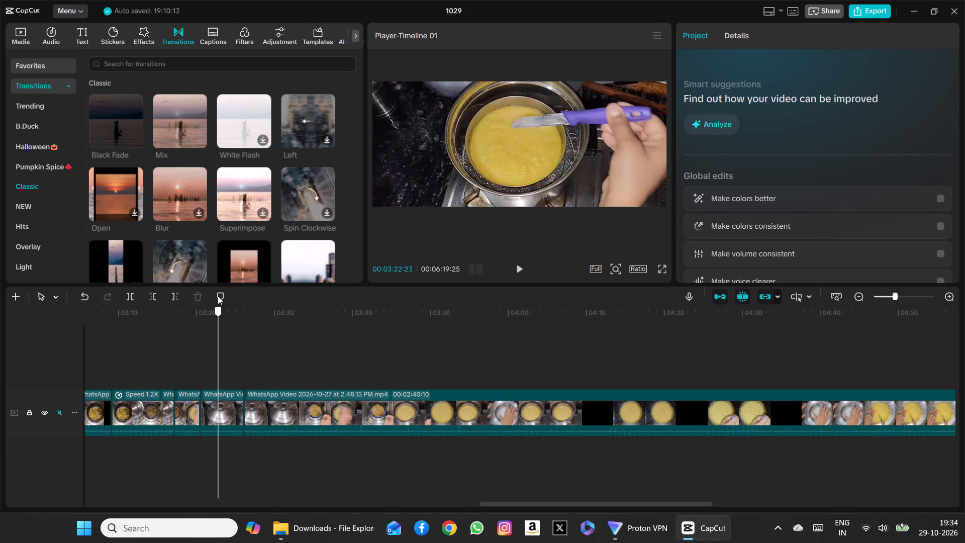
left_click_drag(218, 296, 247, 295)
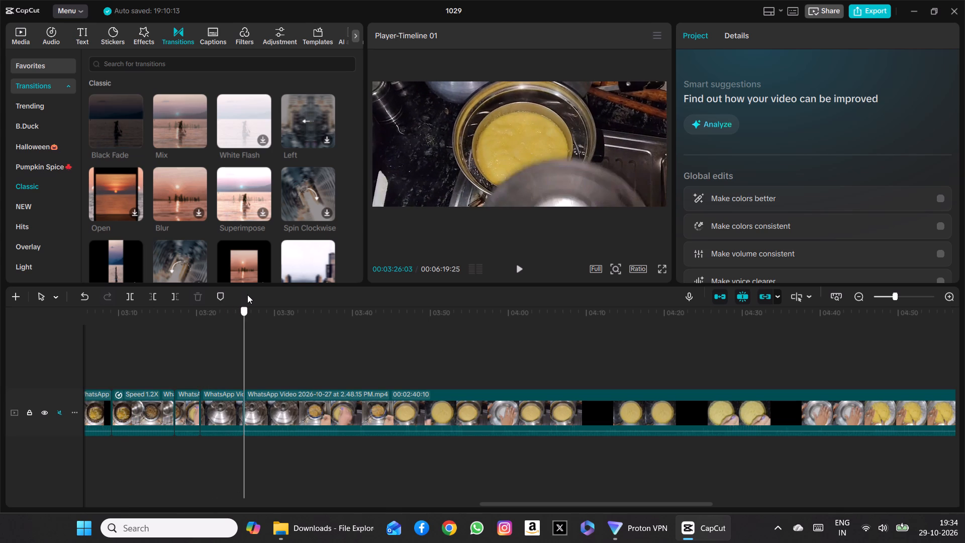
left_click_drag(247, 295, 265, 298)
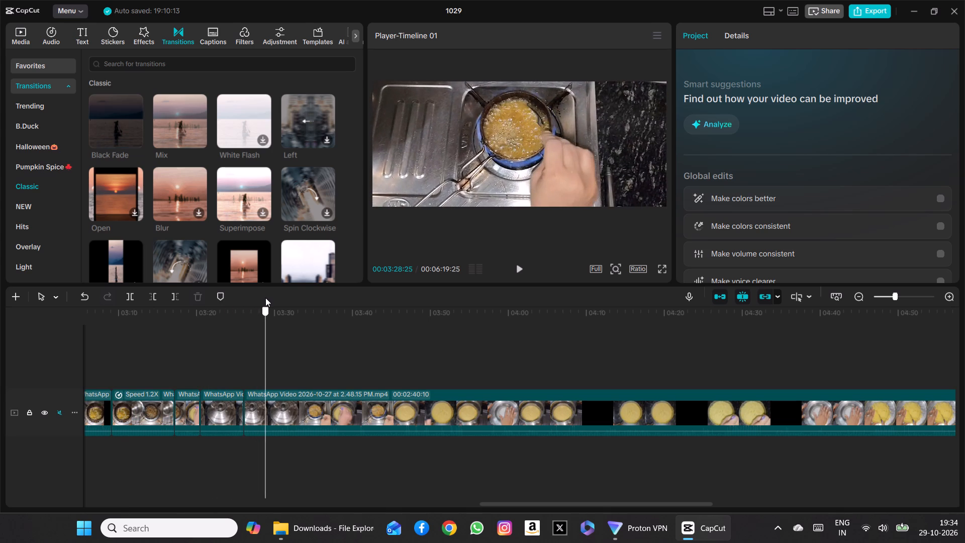
left_click_drag(265, 298, 285, 302)
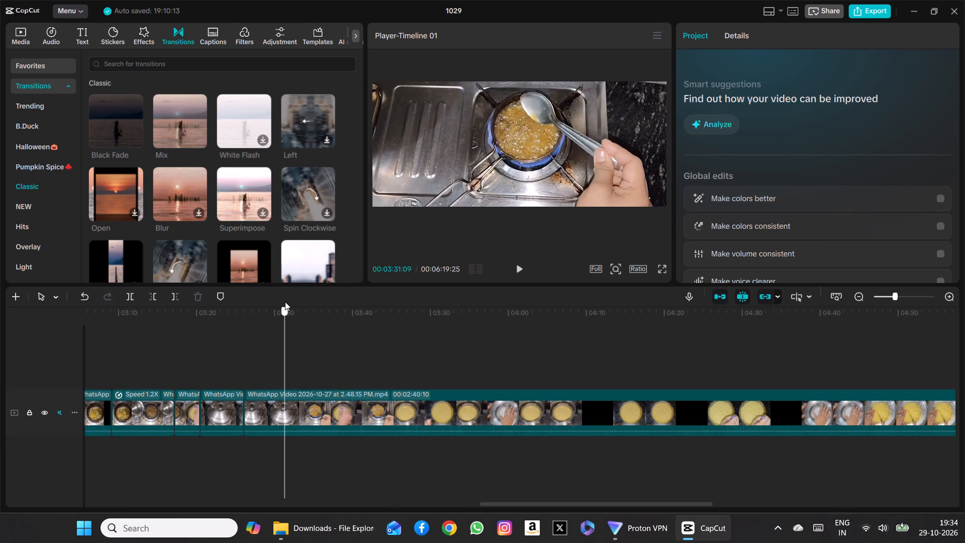
left_click_drag(285, 302, 304, 308)
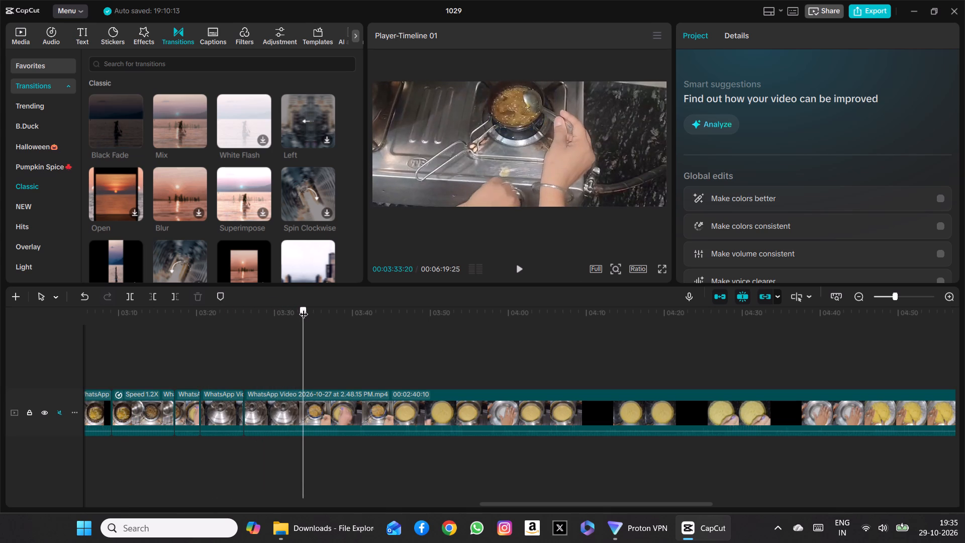
left_click_drag(304, 308, 321, 312)
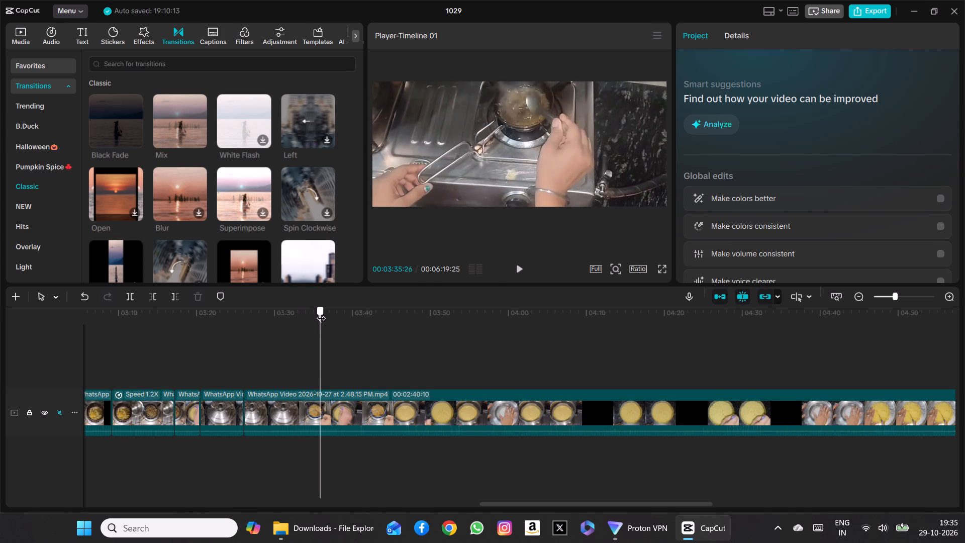
left_click_drag(321, 312, 346, 313)
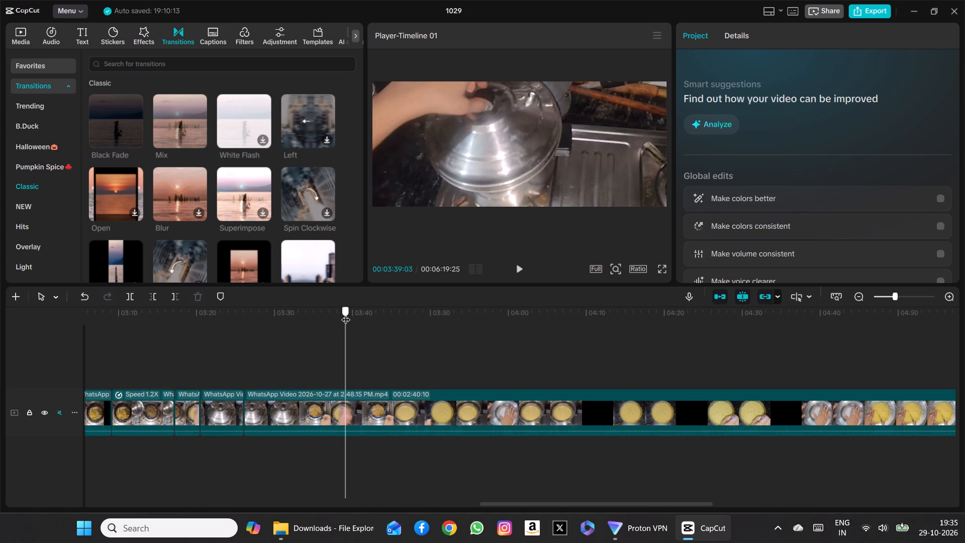
left_click_drag(346, 313, 360, 313)
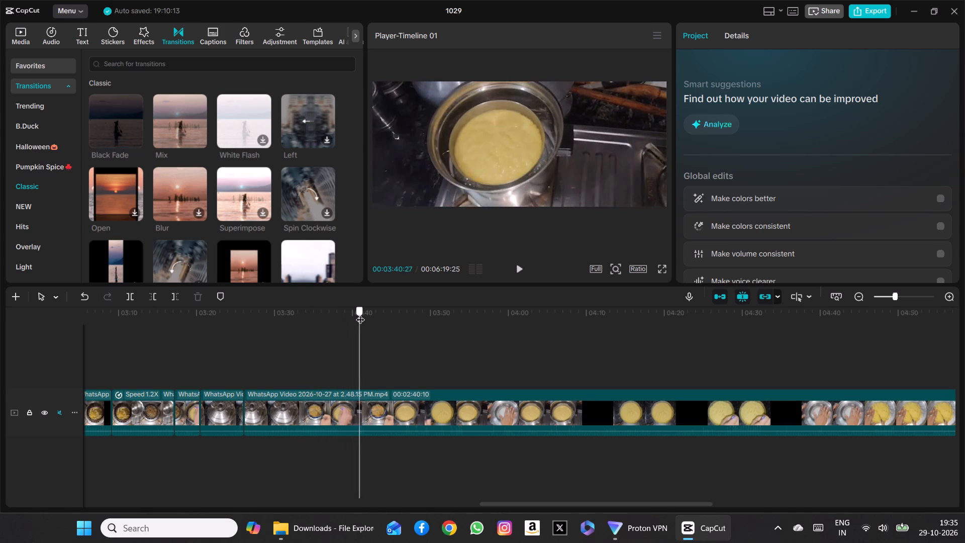
left_click_drag(360, 313, 429, 307)
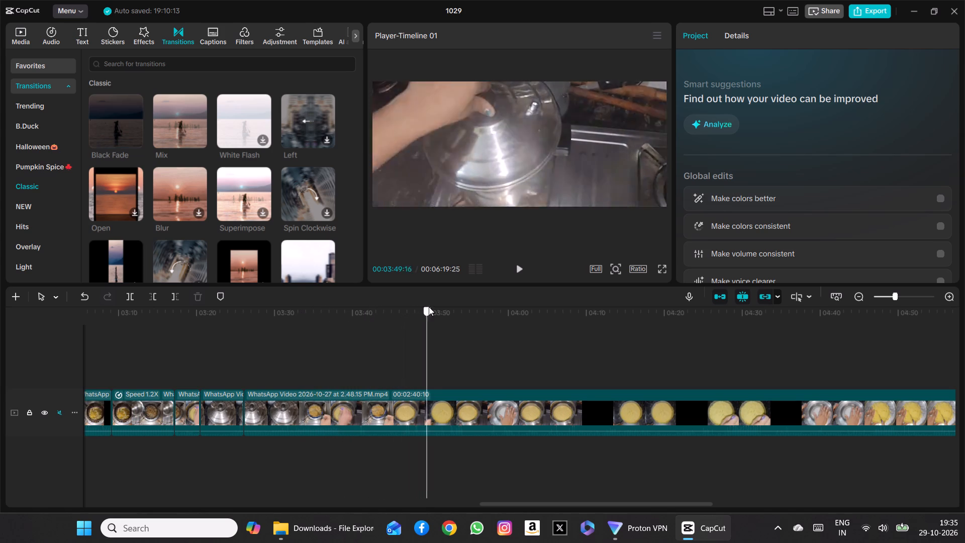
left_click_drag(429, 307, 518, 303)
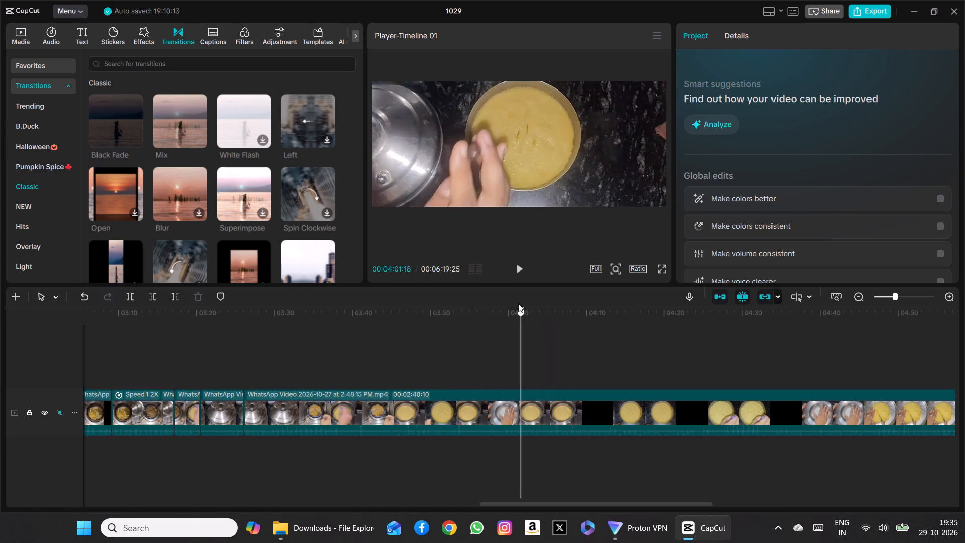
left_click_drag(518, 303, 420, 301)
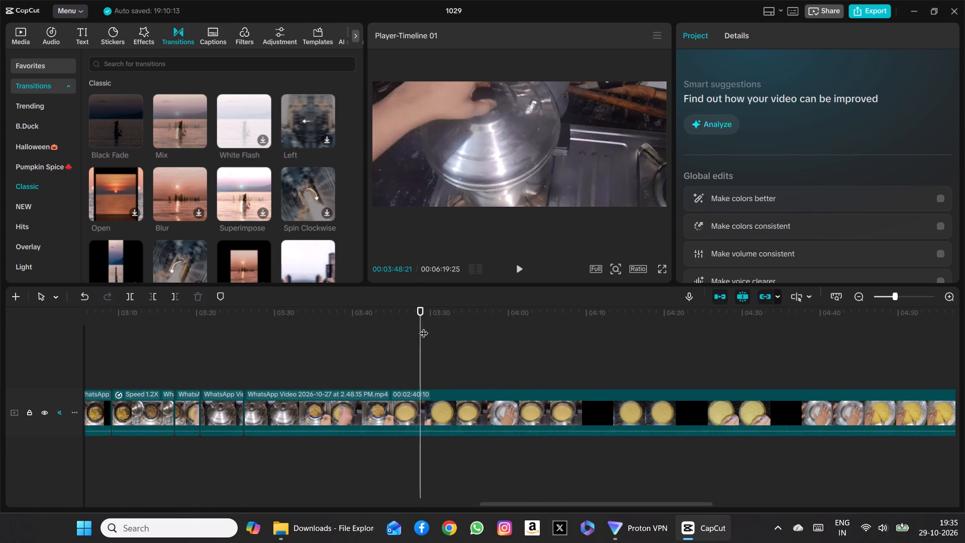
Split the main clip at 00:03:38:00, where the pan-stirring shot gives way to the closed steamer pot.
left_click_drag(421, 330, 305, 326)
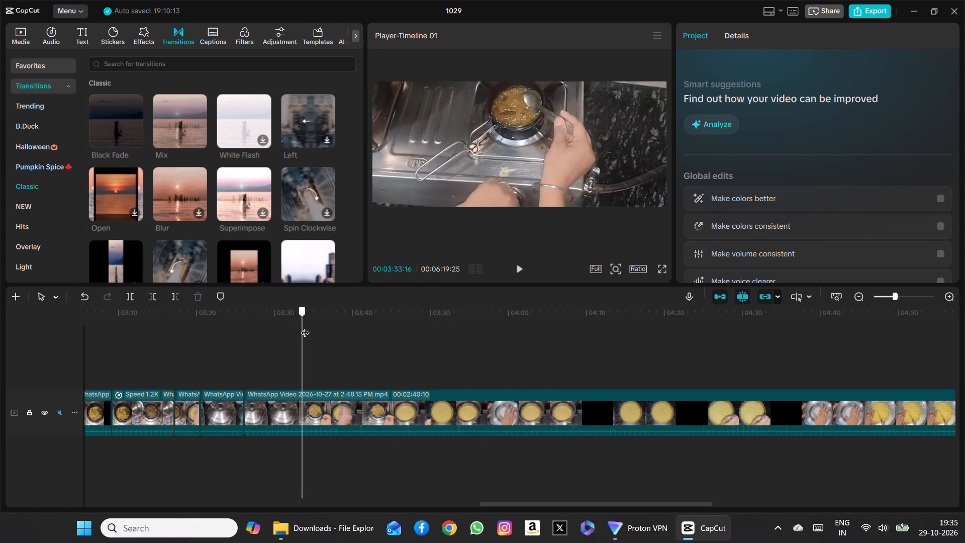
left_click_drag(305, 326, 334, 331)
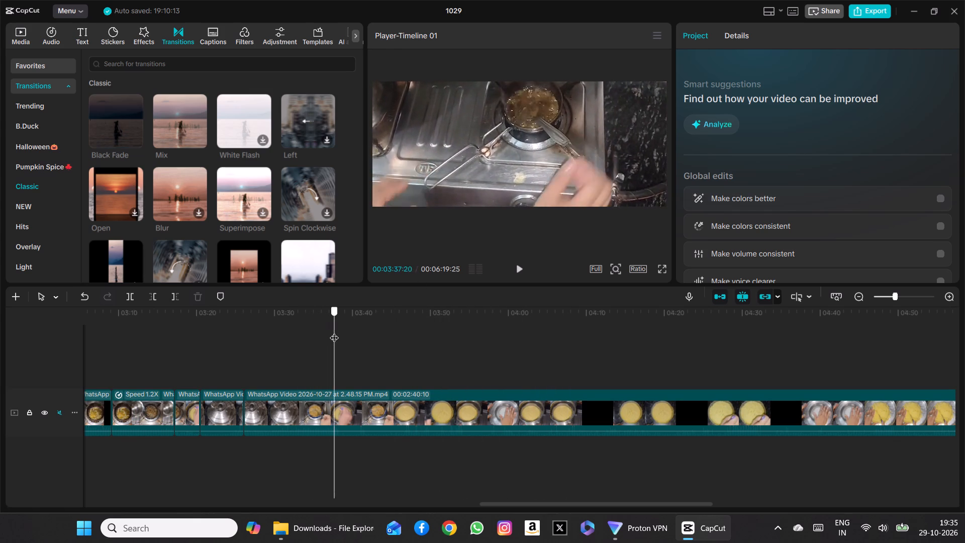
left_click_drag(334, 331, 341, 334)
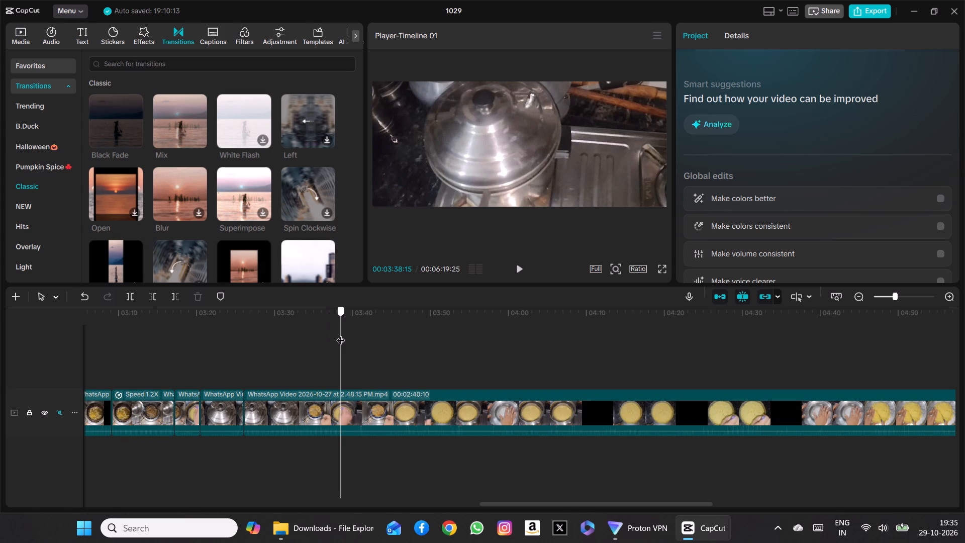
left_click_drag(341, 334, 339, 334)
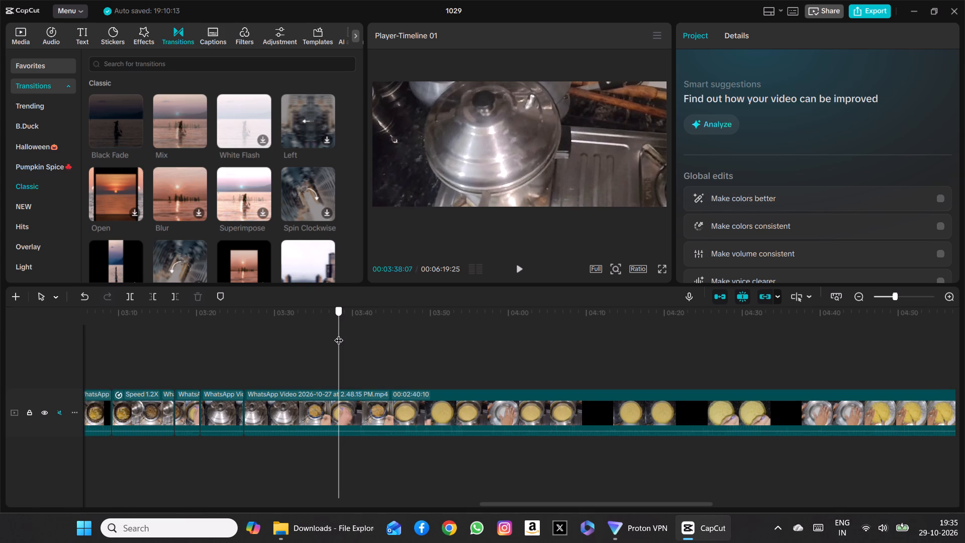
left_click_drag(339, 334, 336, 335)
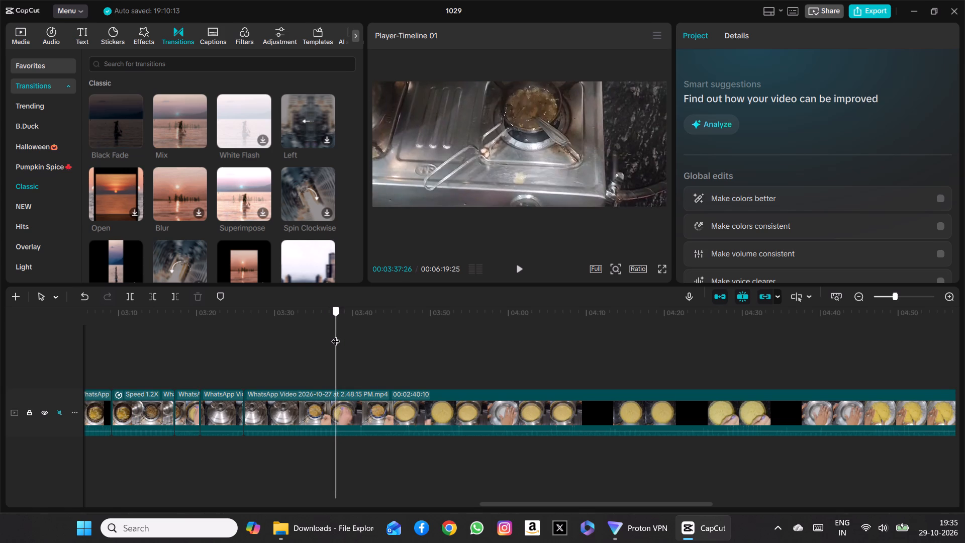
left_click_drag(336, 335, 337, 335)
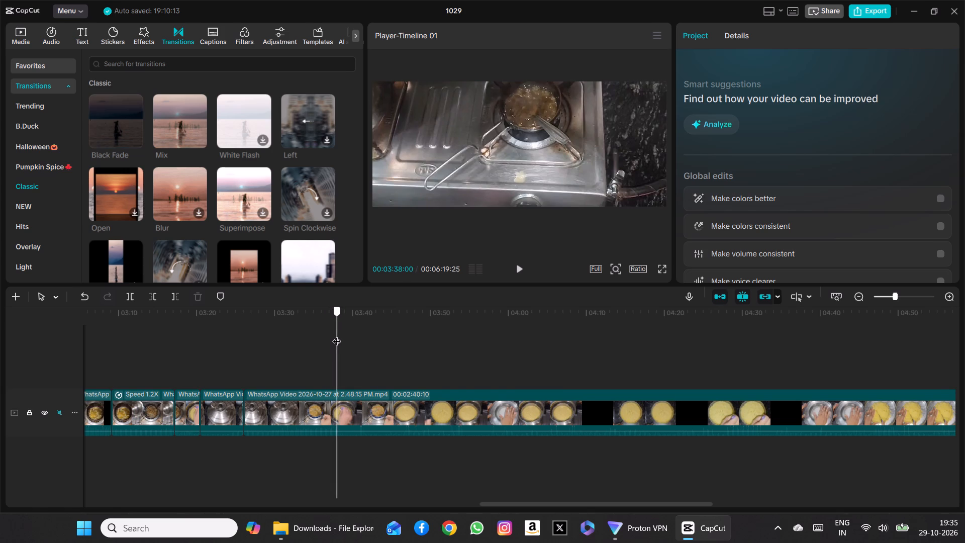
left_click_drag(337, 335, 338, 335)
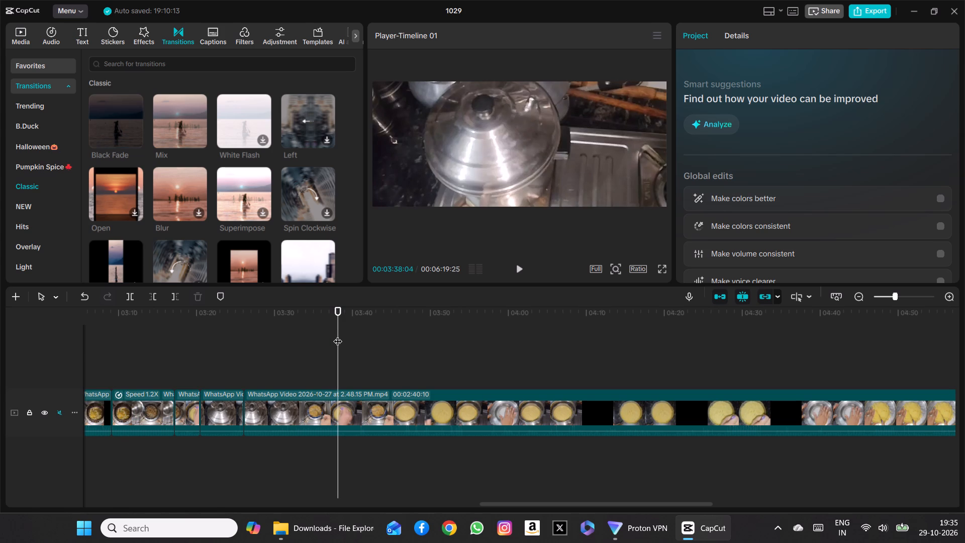
left_click(338, 335)
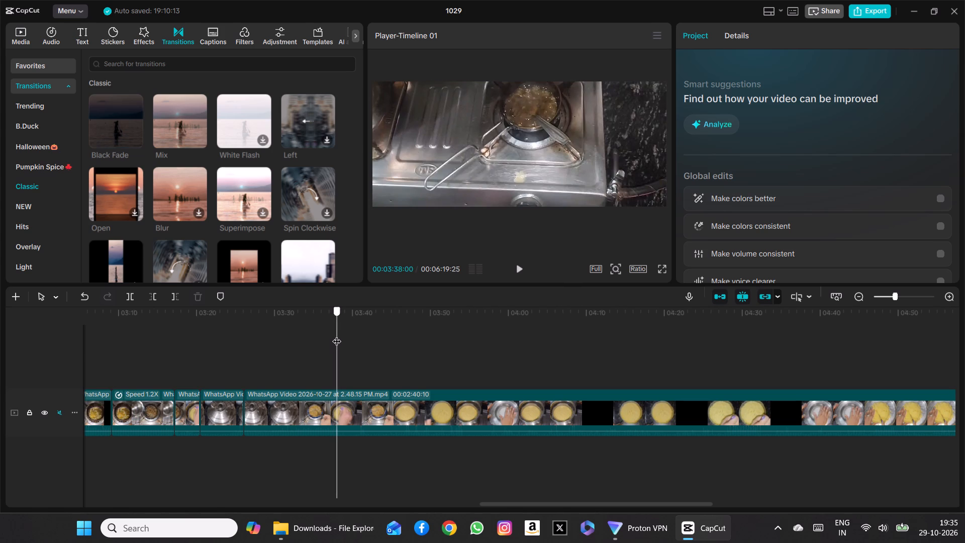
left_click(131, 292)
Split the pan-stirring clip at 00:03:32:25, before the camera angle changes, and delete the section from there to the 00:03:38:00 split.
left_click_drag(339, 349, 246, 346)
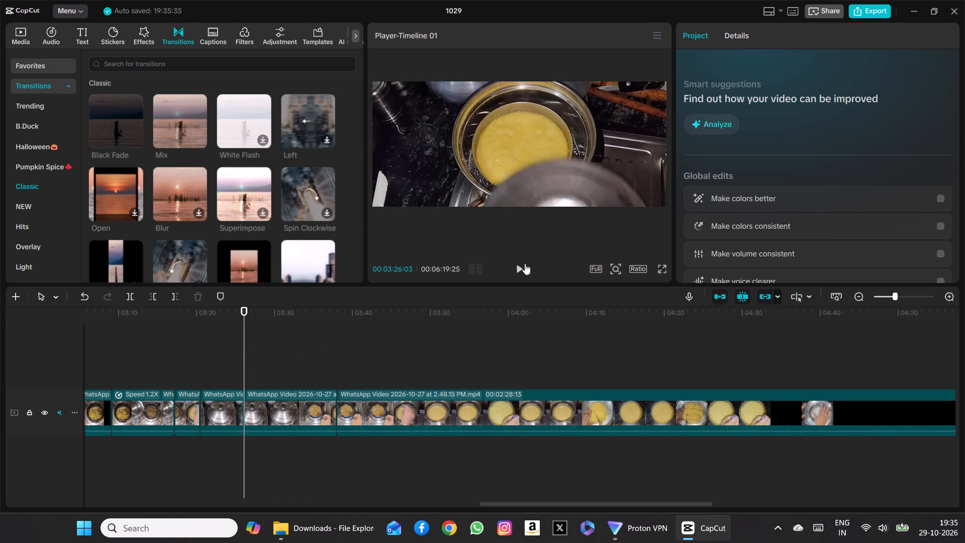
left_click(517, 260)
left_click(518, 269)
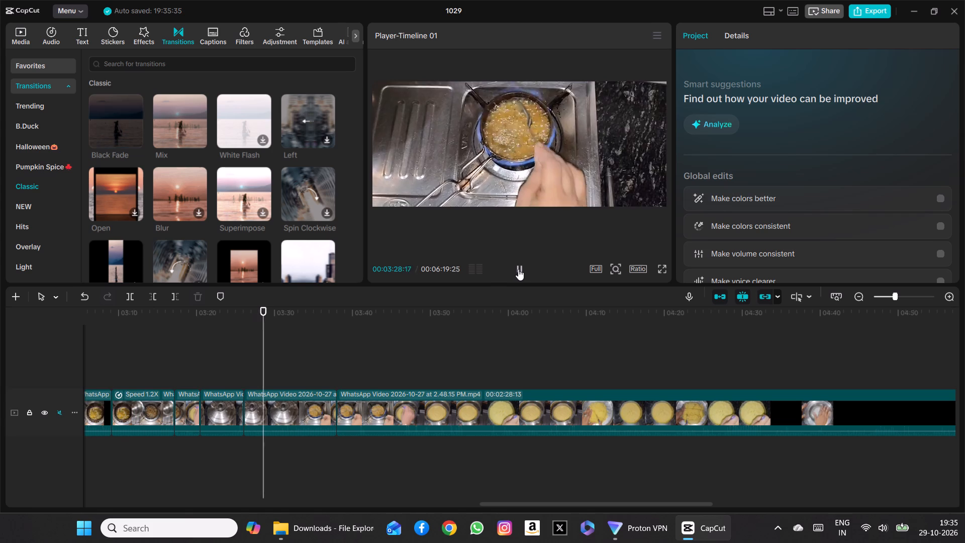
left_click_drag(272, 345, 244, 347)
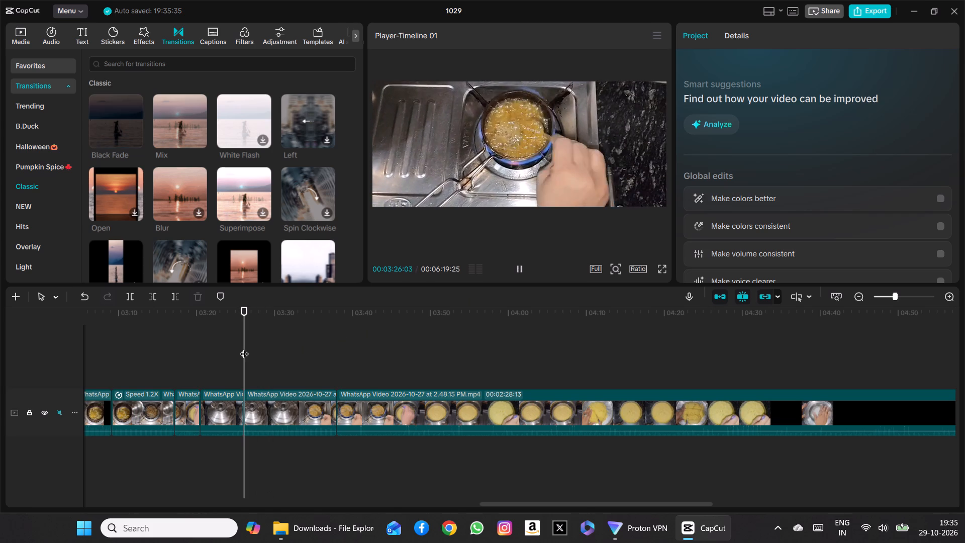
left_click(515, 262)
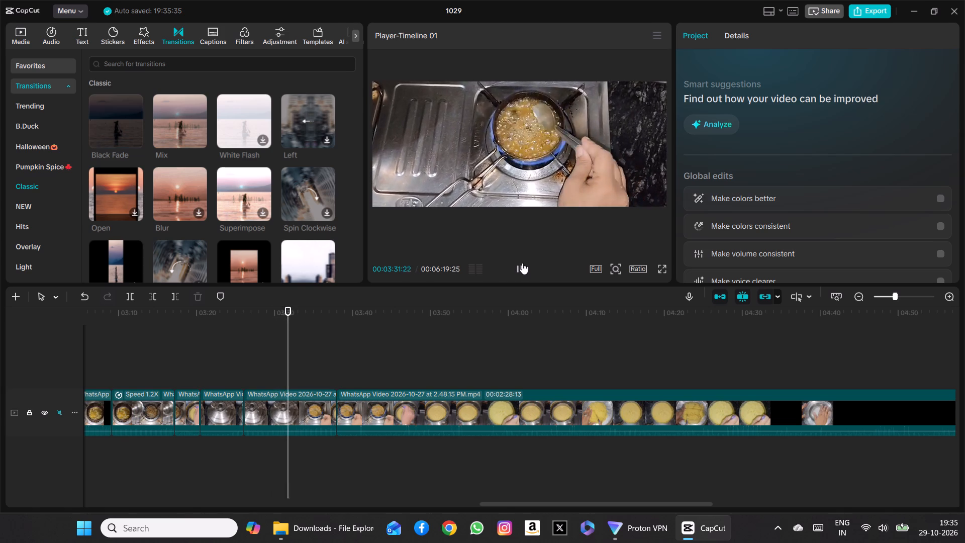
left_click(522, 263)
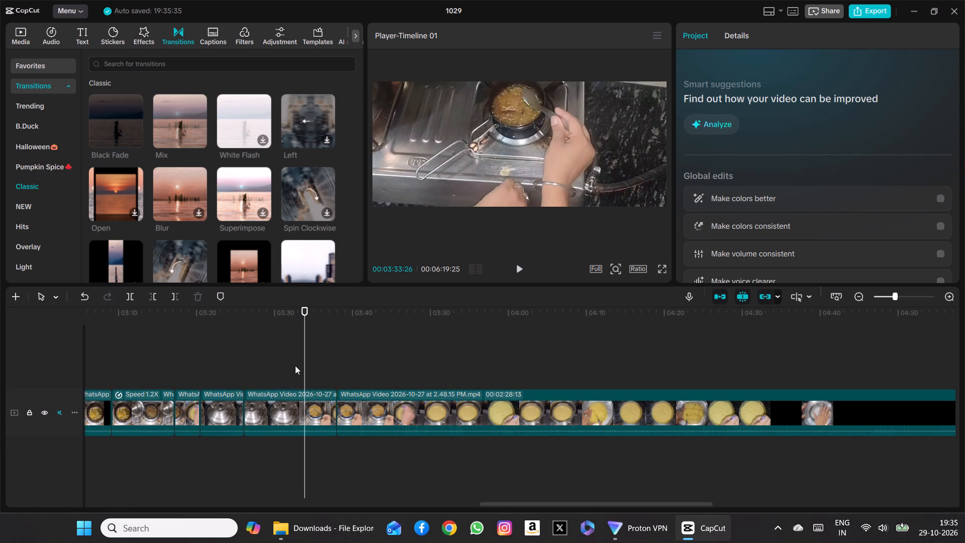
left_click_drag(306, 353, 296, 354)
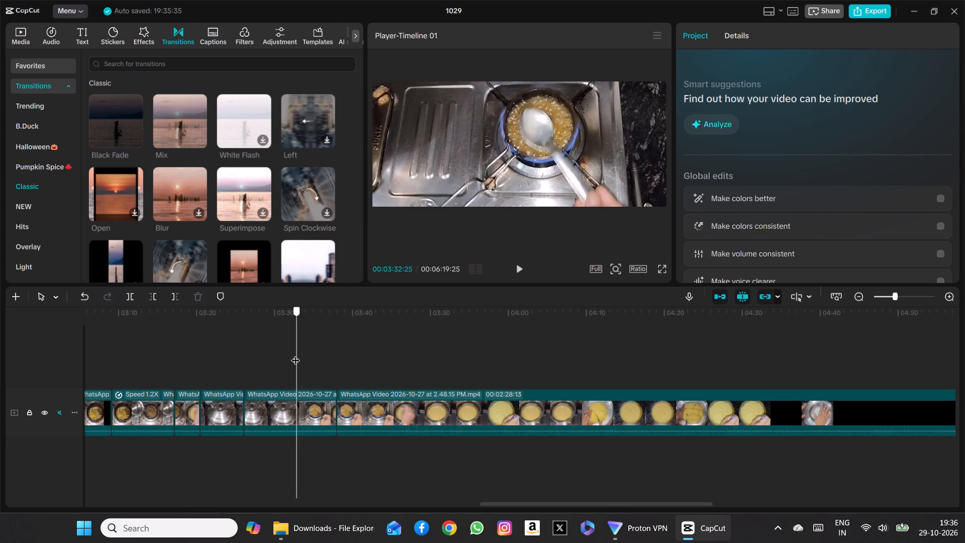
left_click_drag(296, 354, 297, 354)
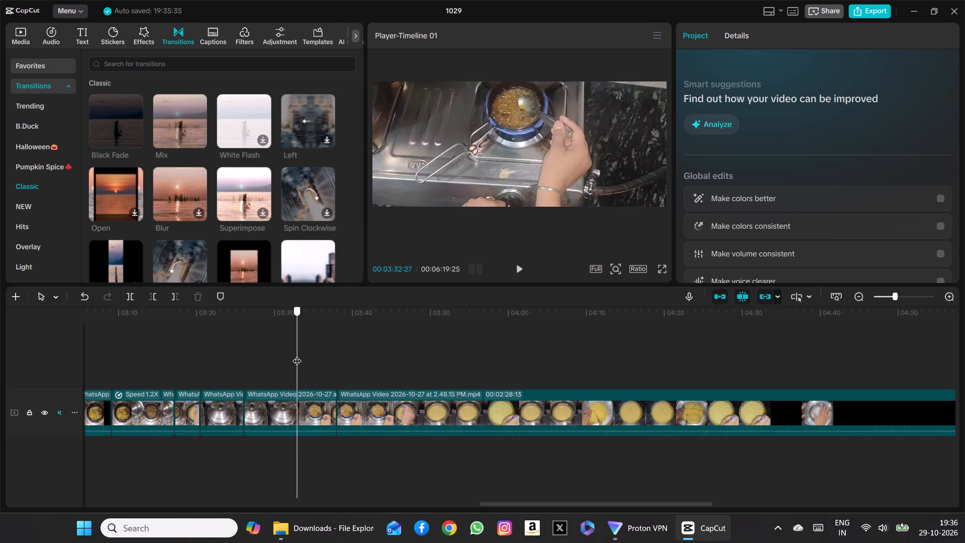
left_click_drag(297, 354, 297, 355)
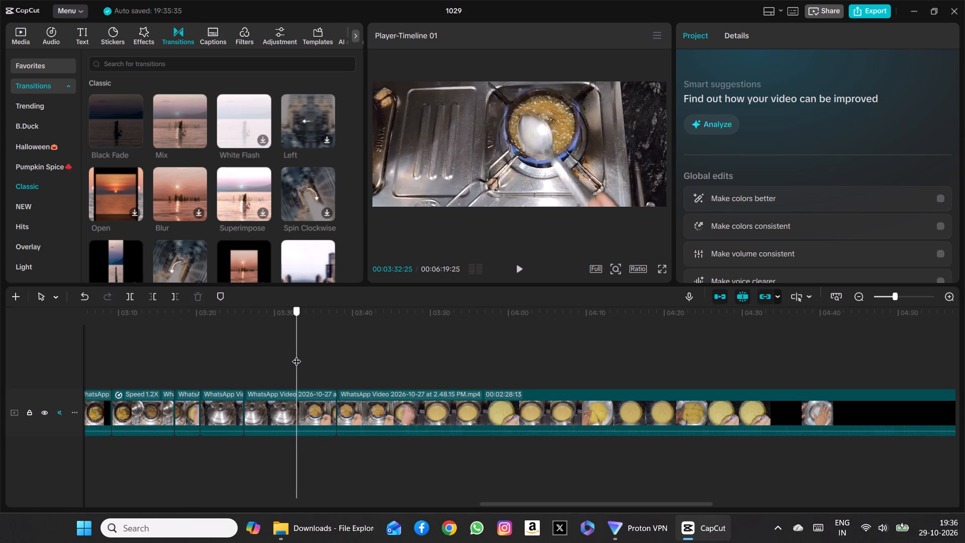
left_click_drag(297, 355, 297, 355)
left_click(132, 295)
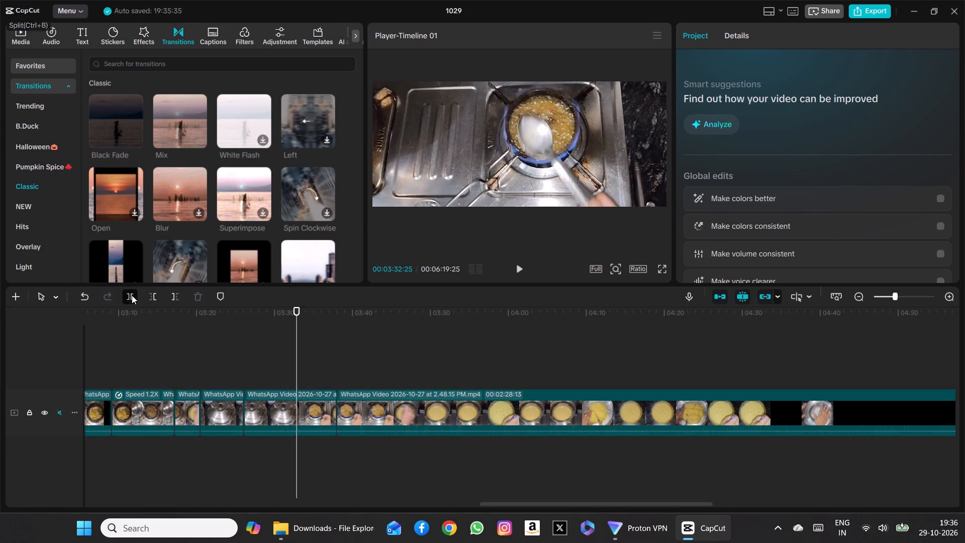
left_click(312, 409)
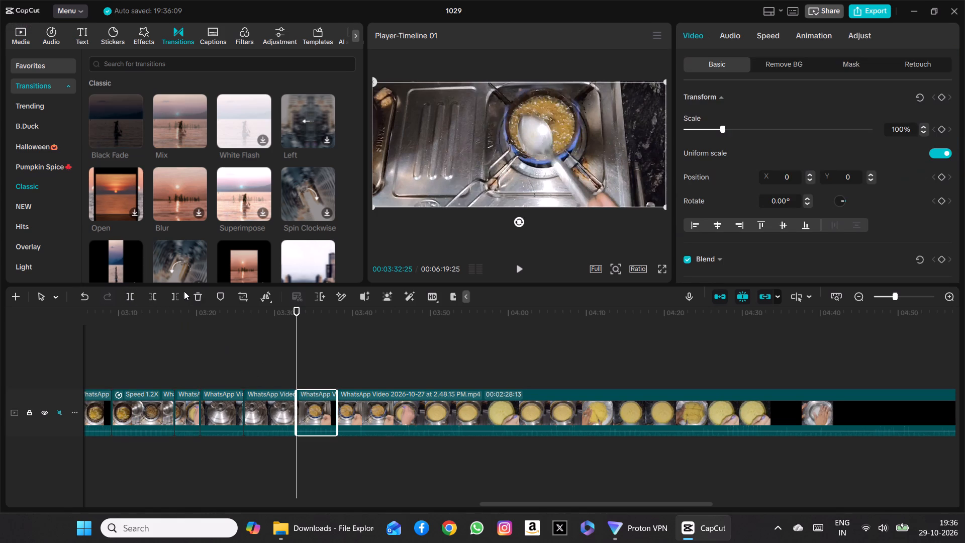
left_click(193, 293)
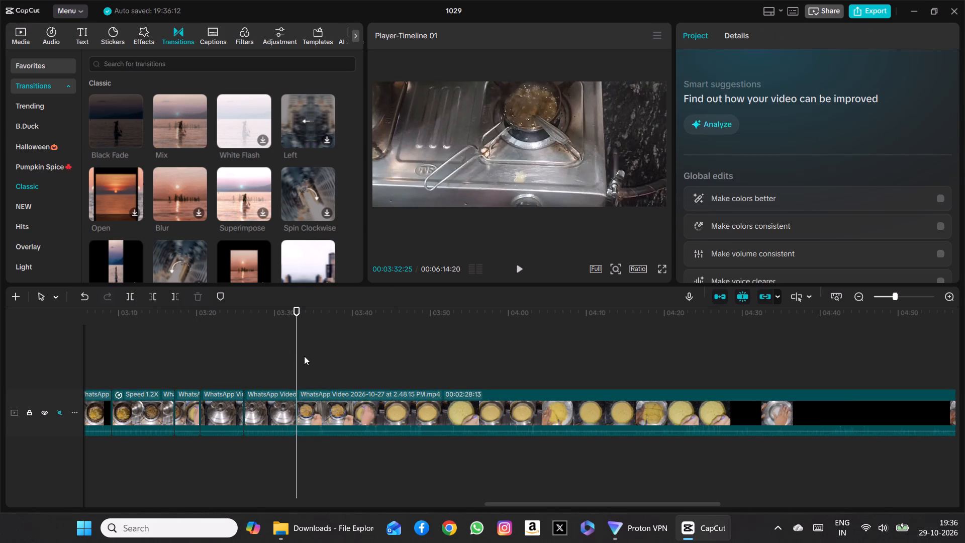
Check the join at 00:03:32:25 between the pan stirring and steamer pot, and review the steamer-pot test up to 00:03:56:24.
left_click_drag(299, 356, 267, 353)
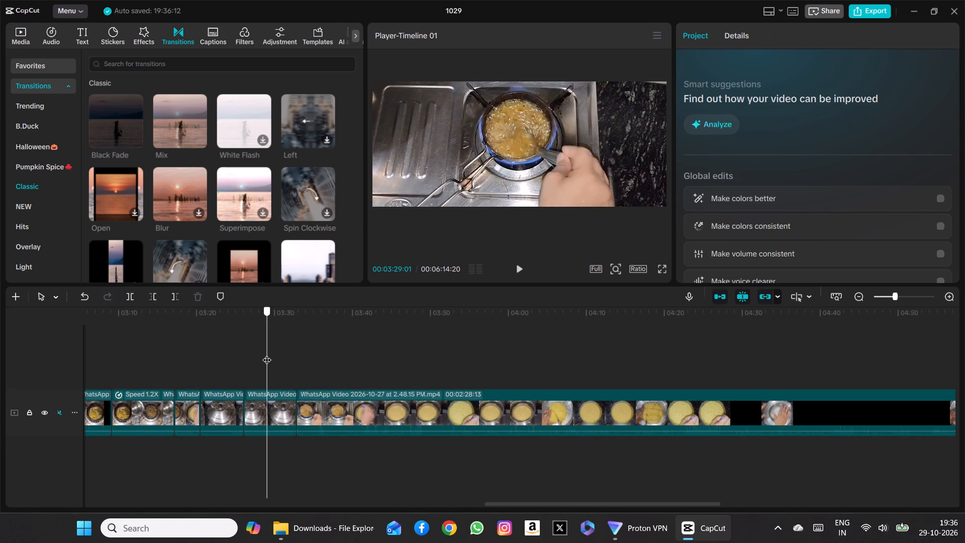
left_click_drag(267, 353, 297, 356)
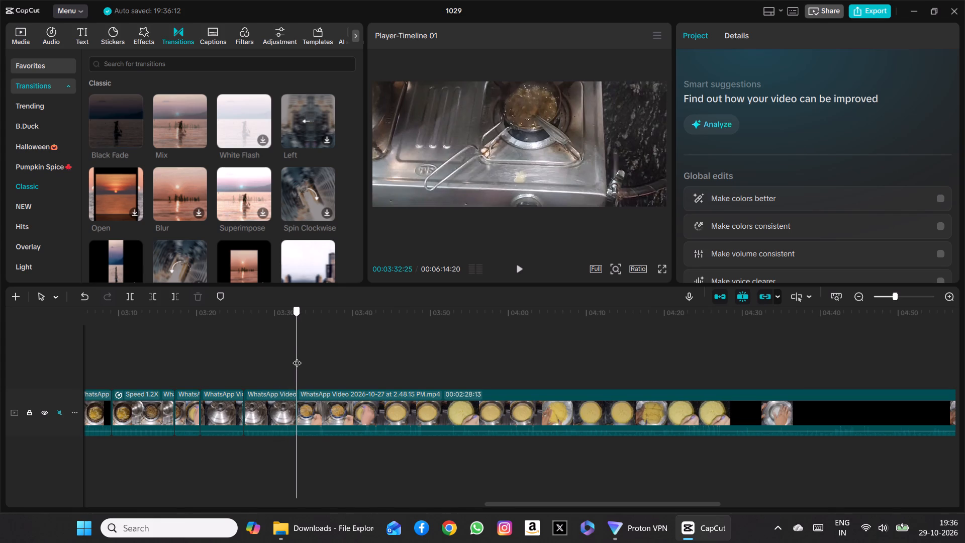
left_click_drag(297, 356, 280, 357)
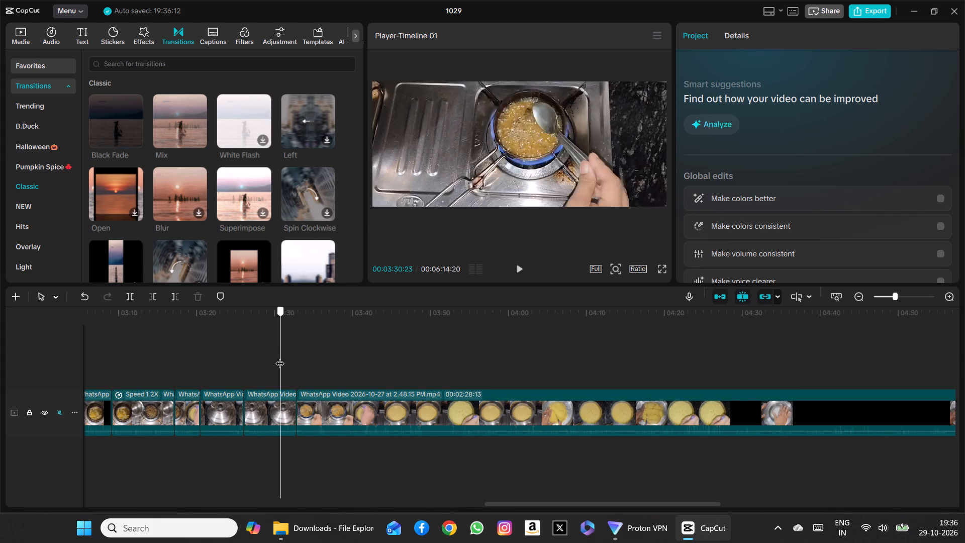
left_click_drag(280, 357, 278, 357)
left_click(522, 266)
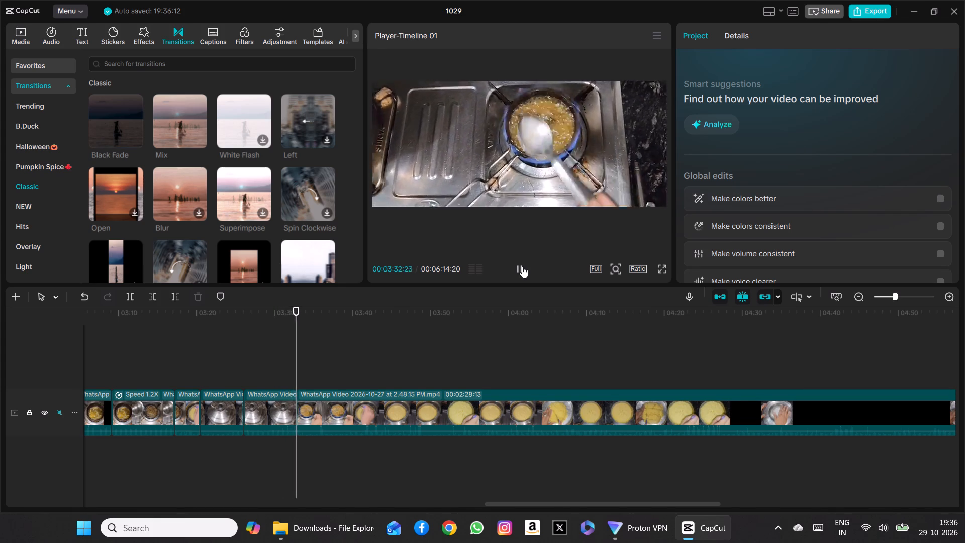
left_click(522, 266)
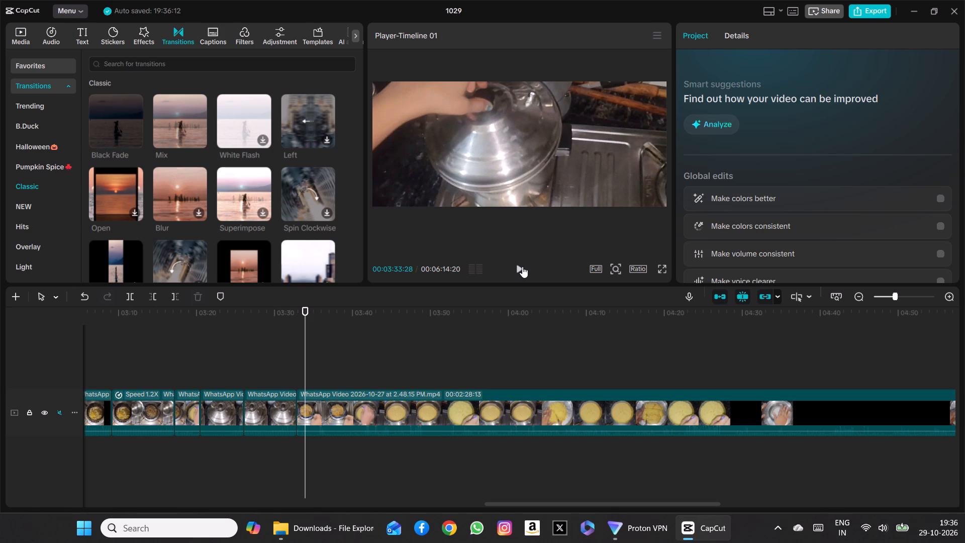
left_click(522, 266)
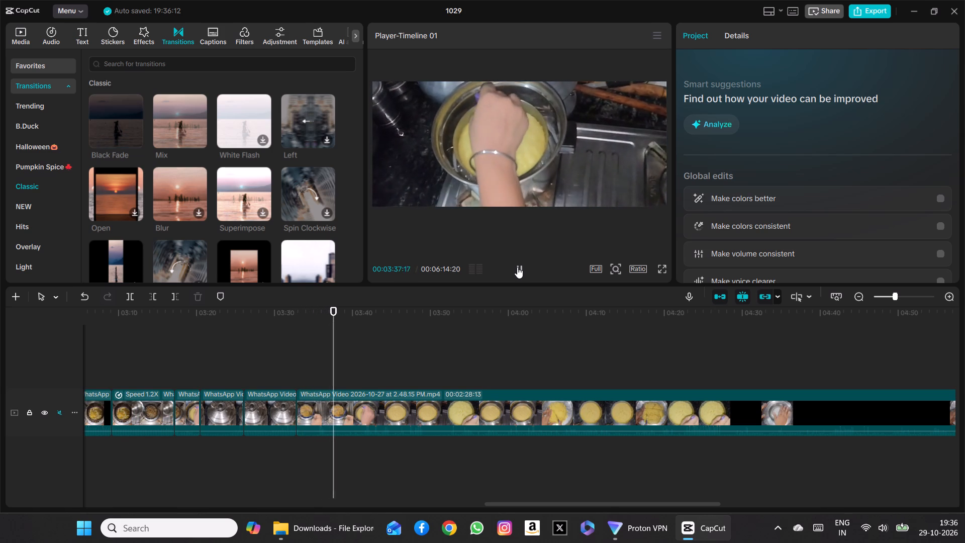
left_click(517, 267)
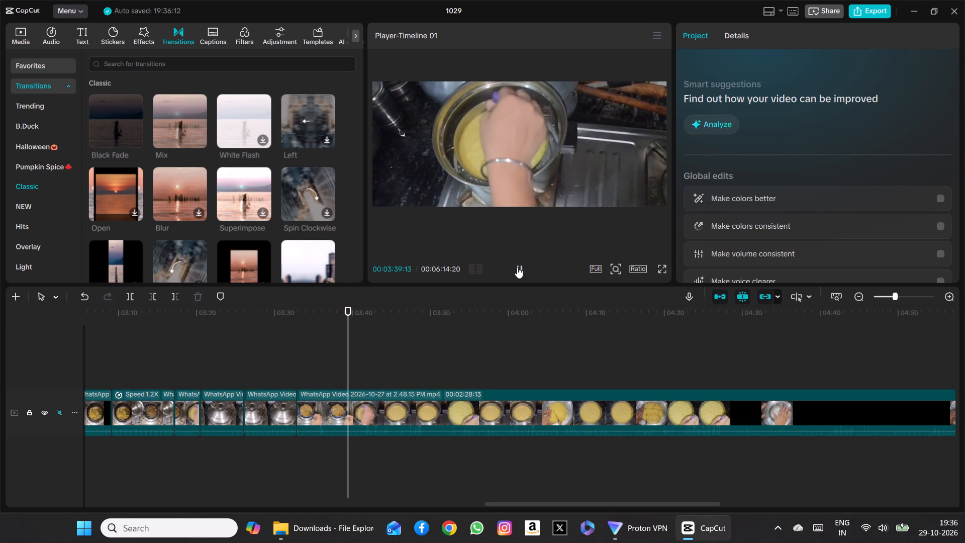
left_click(517, 267)
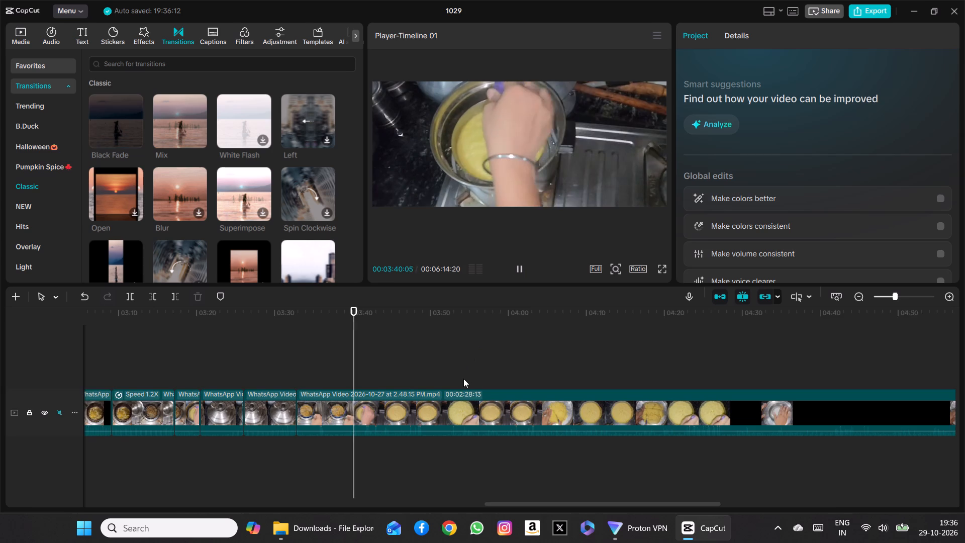
scroll(463, 379, "left", 1)
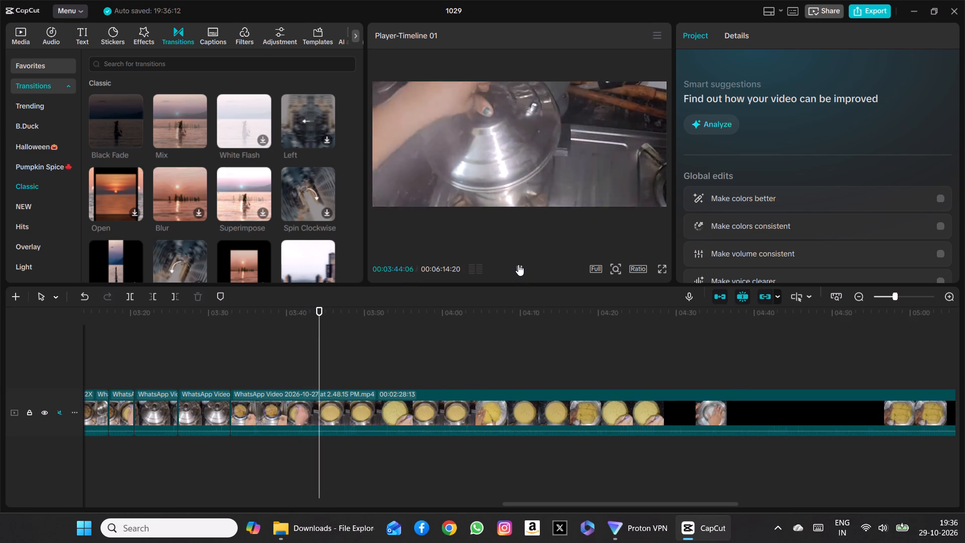
left_click(518, 264)
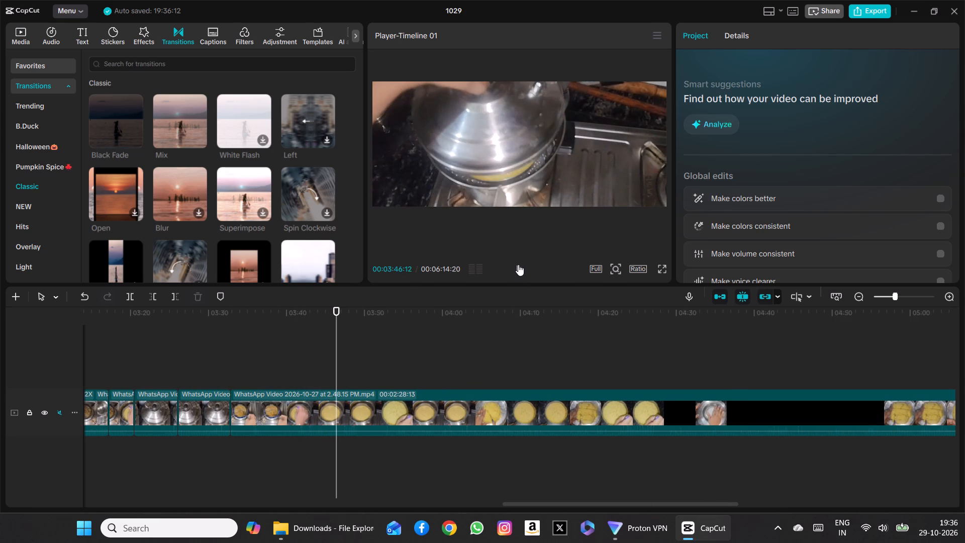
left_click(518, 264)
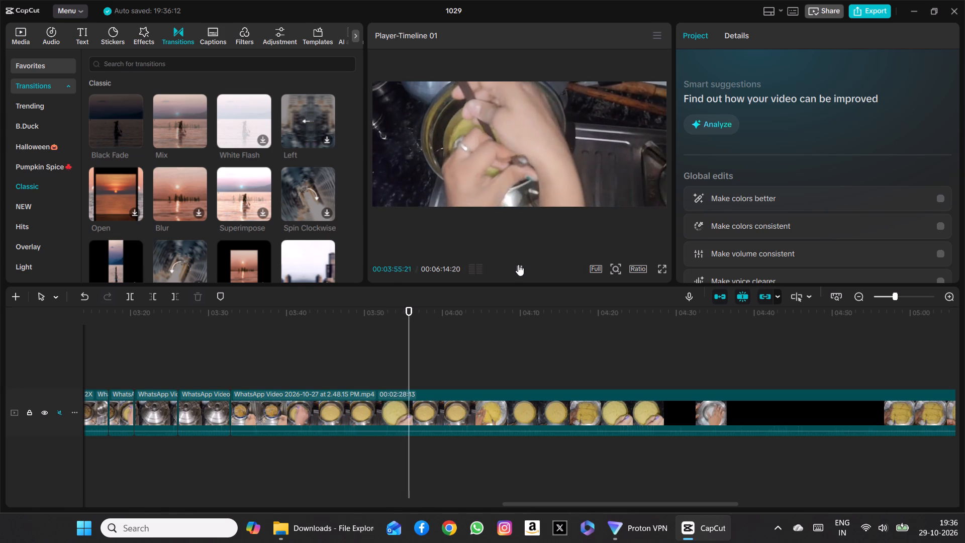
left_click(518, 264)
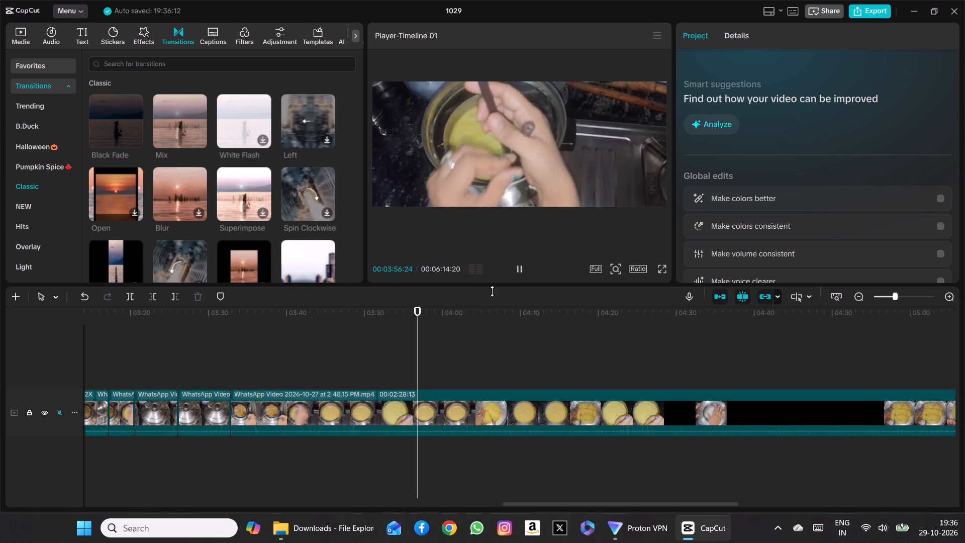
Replay the steamer-pot test footage from the 00:03:32:25 join through to 00:03:55:07.
left_click_drag(418, 359, 245, 381)
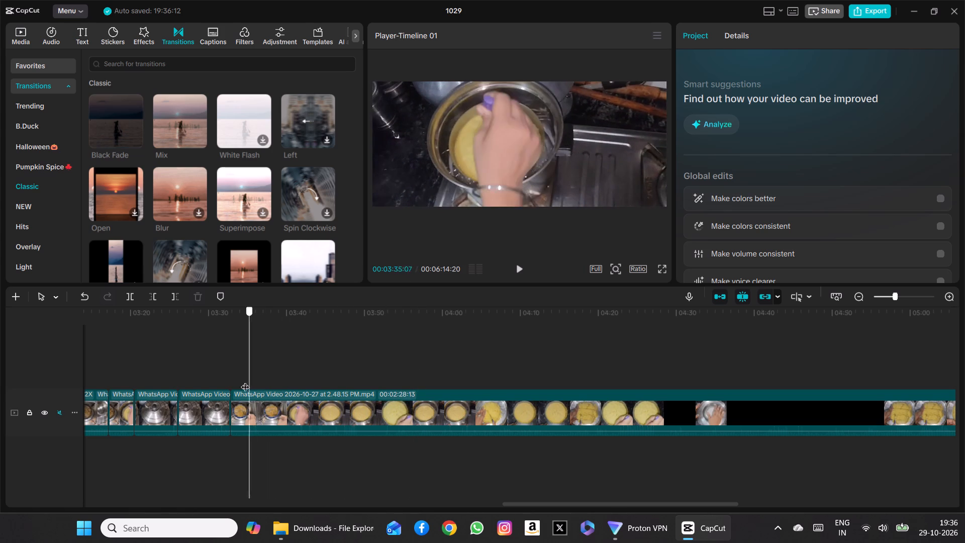
left_click_drag(245, 381, 233, 379)
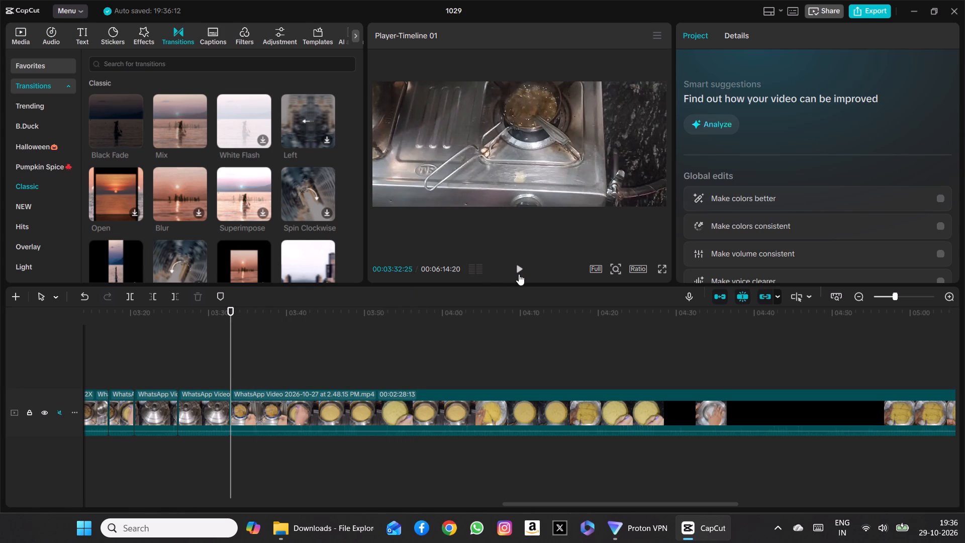
left_click(519, 268)
left_click(519, 268)
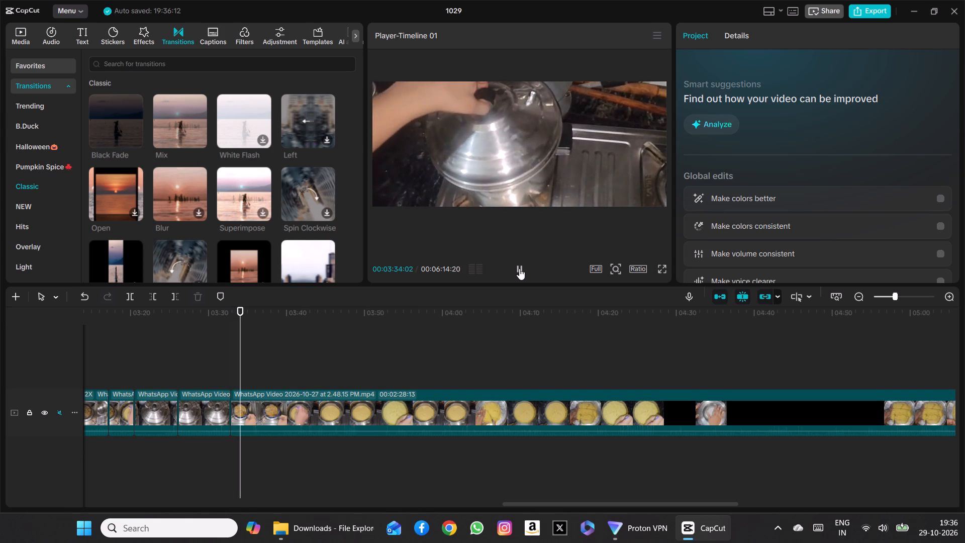
left_click(519, 268)
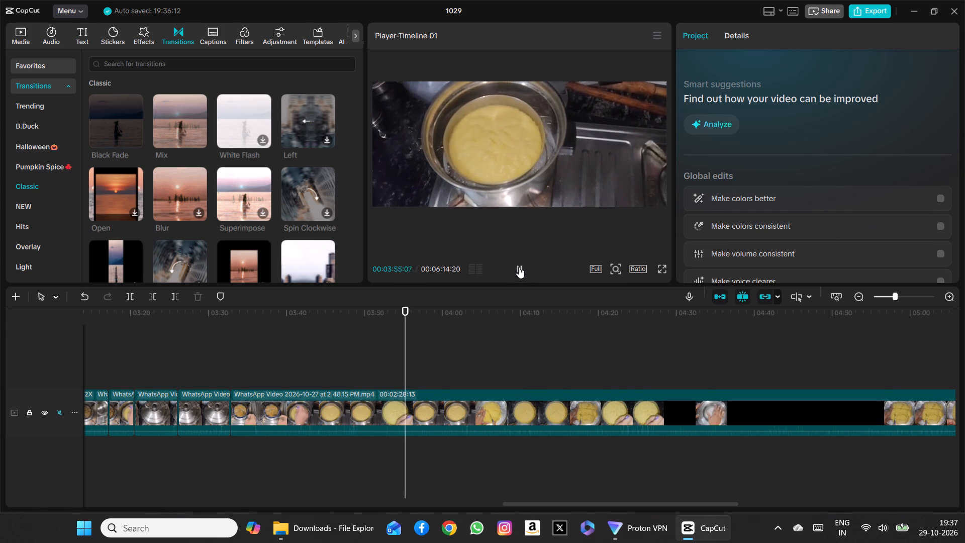
Stop playback and examine the start of the steamer-pot clip, from the 00:03:32:25 join through lid removal to the knife test around 00:03:38:25.
left_click(519, 267)
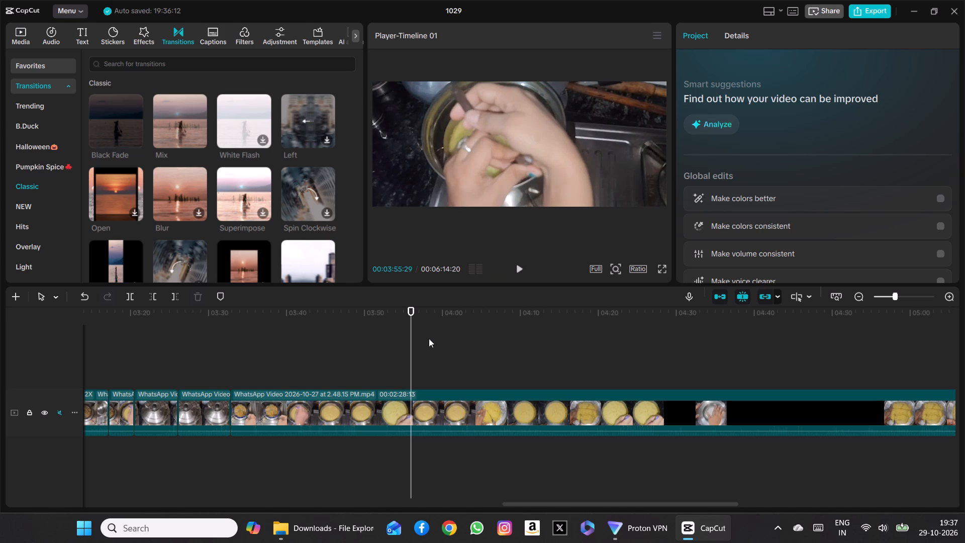
left_click_drag(411, 349, 251, 344)
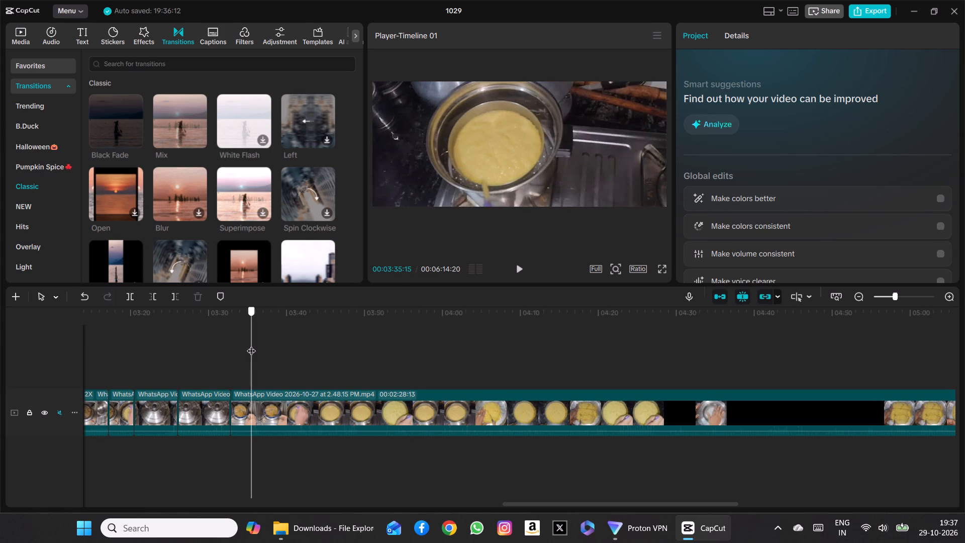
left_click_drag(251, 344, 240, 346)
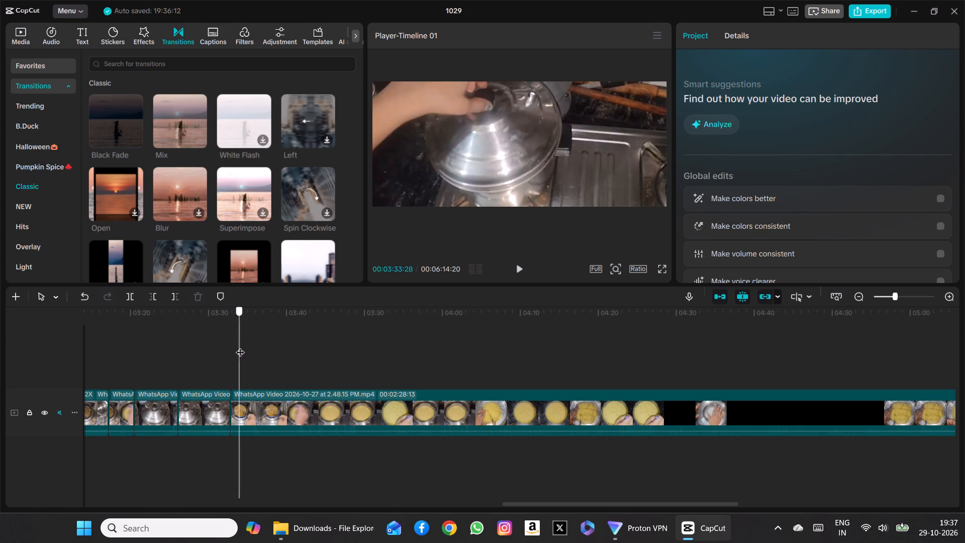
left_click_drag(240, 346, 239, 347)
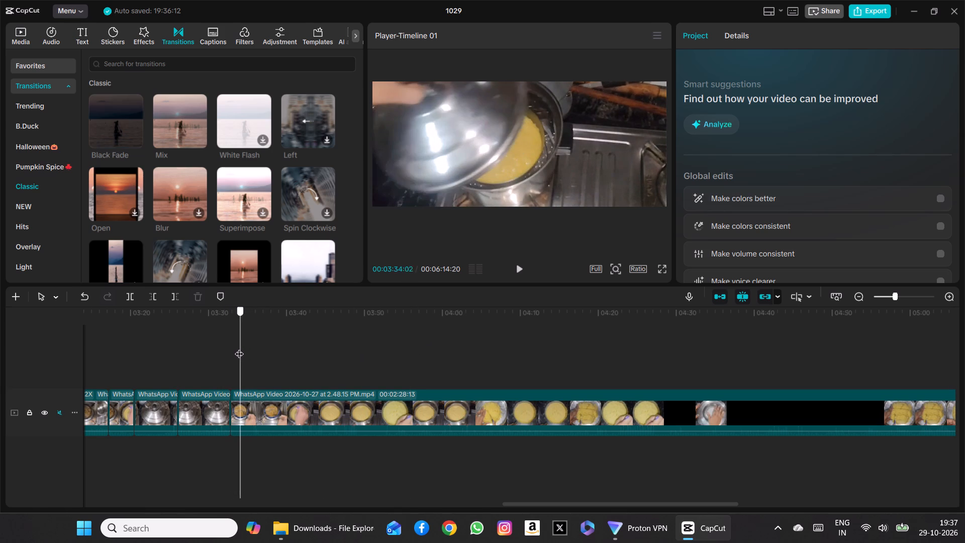
left_click_drag(239, 347, 231, 346)
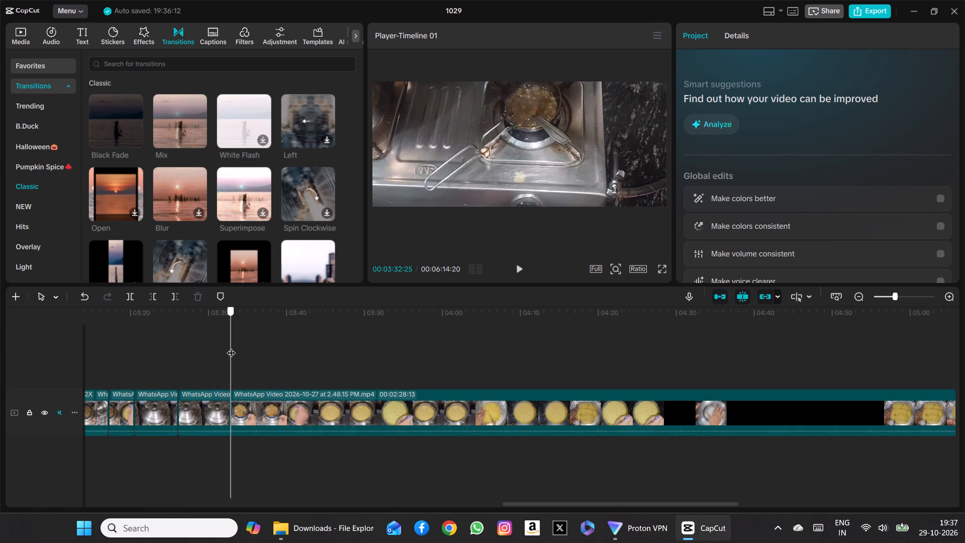
left_click_drag(231, 346, 244, 347)
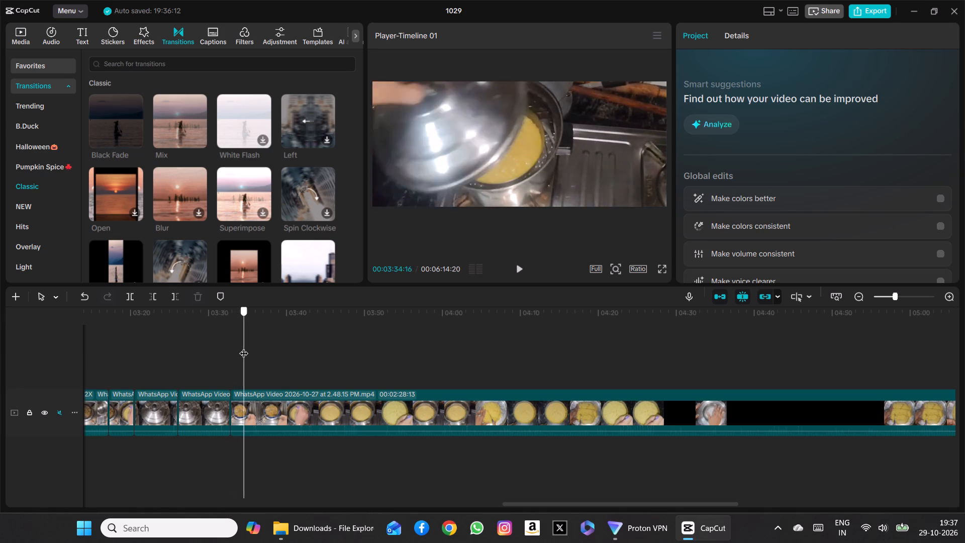
left_click_drag(244, 347, 263, 350)
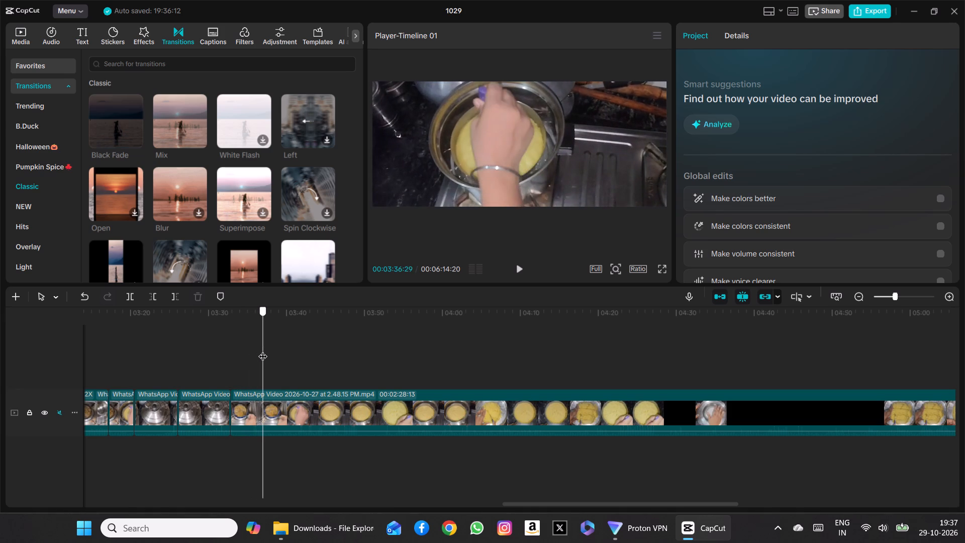
left_click_drag(263, 350, 277, 352)
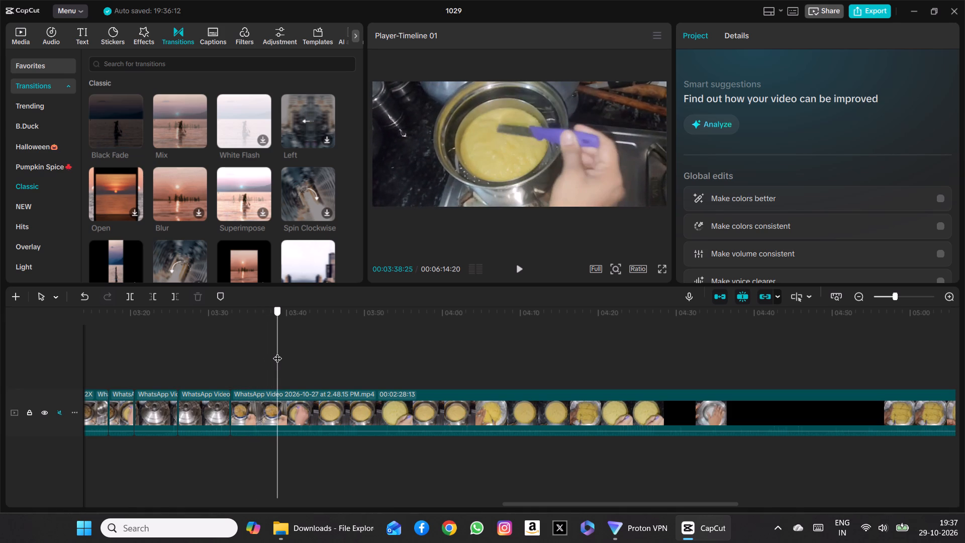
left_click_drag(277, 352, 278, 352)
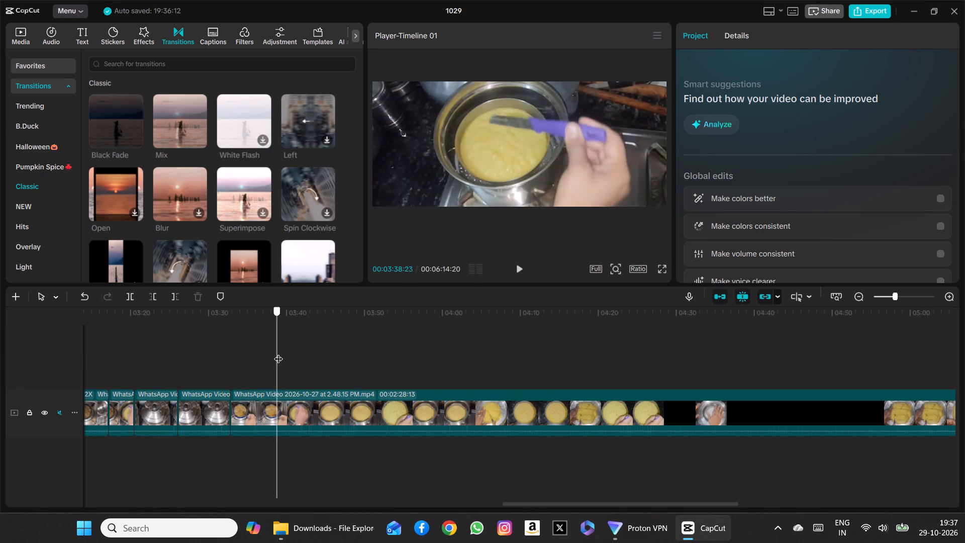
left_click_drag(278, 352, 266, 354)
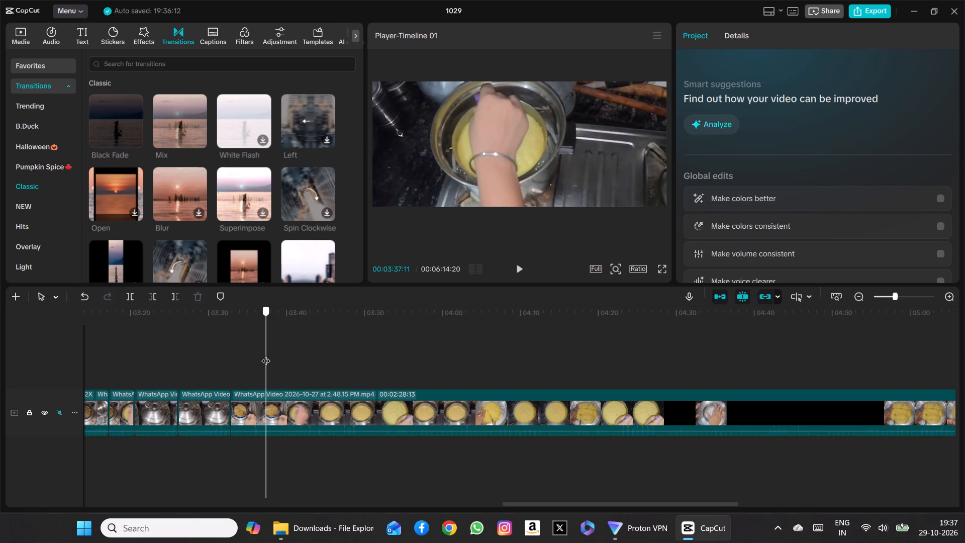
left_click_drag(266, 354, 233, 346)
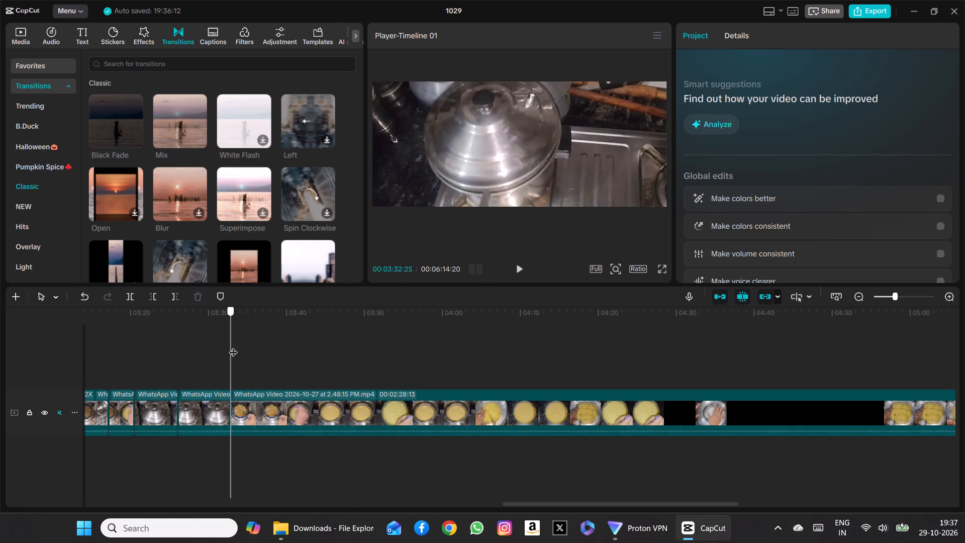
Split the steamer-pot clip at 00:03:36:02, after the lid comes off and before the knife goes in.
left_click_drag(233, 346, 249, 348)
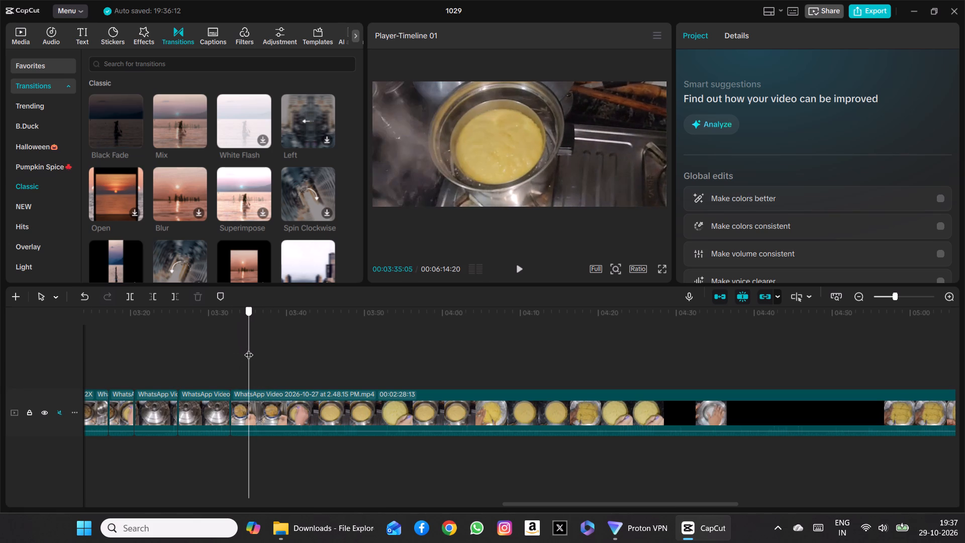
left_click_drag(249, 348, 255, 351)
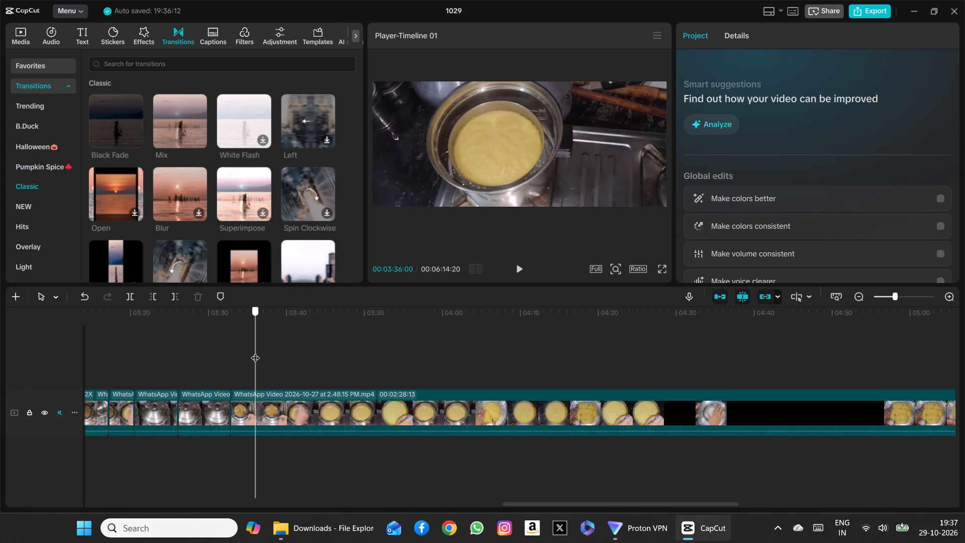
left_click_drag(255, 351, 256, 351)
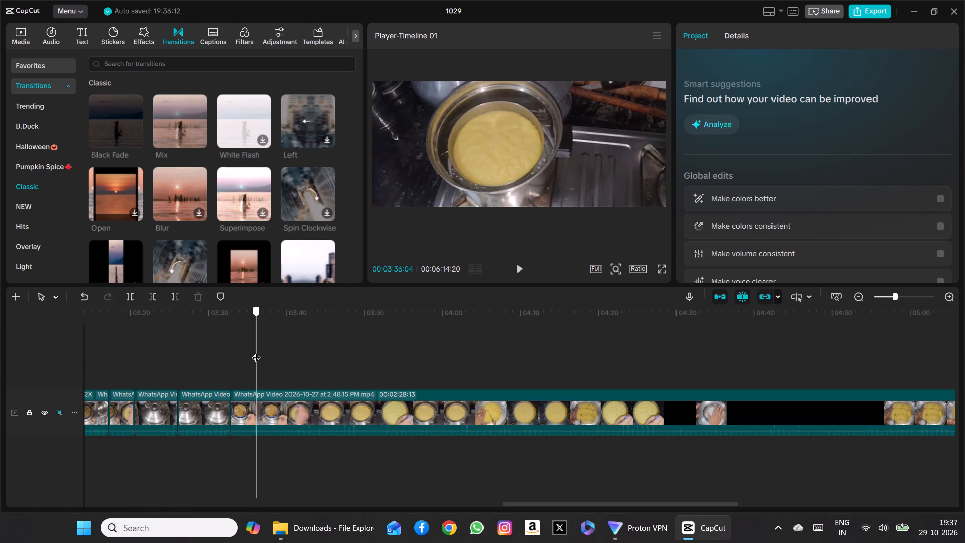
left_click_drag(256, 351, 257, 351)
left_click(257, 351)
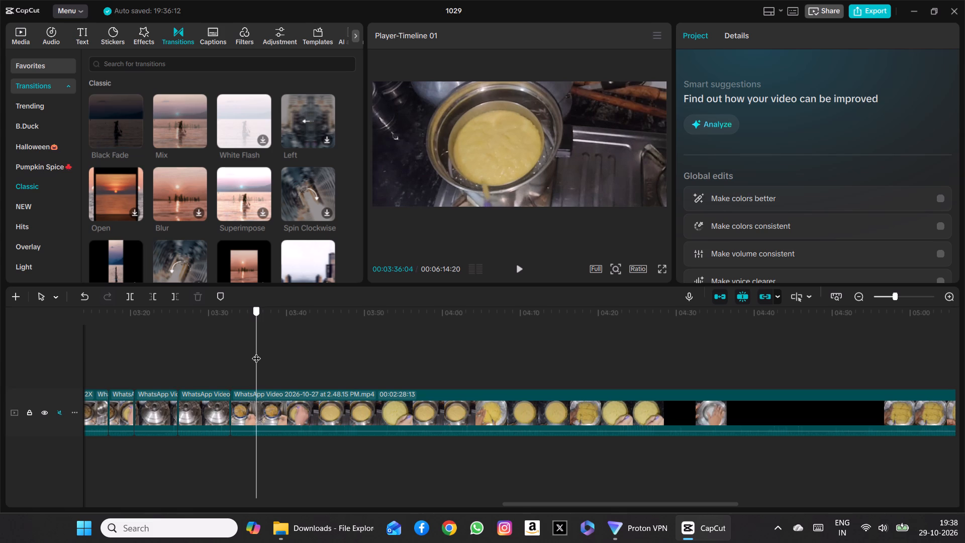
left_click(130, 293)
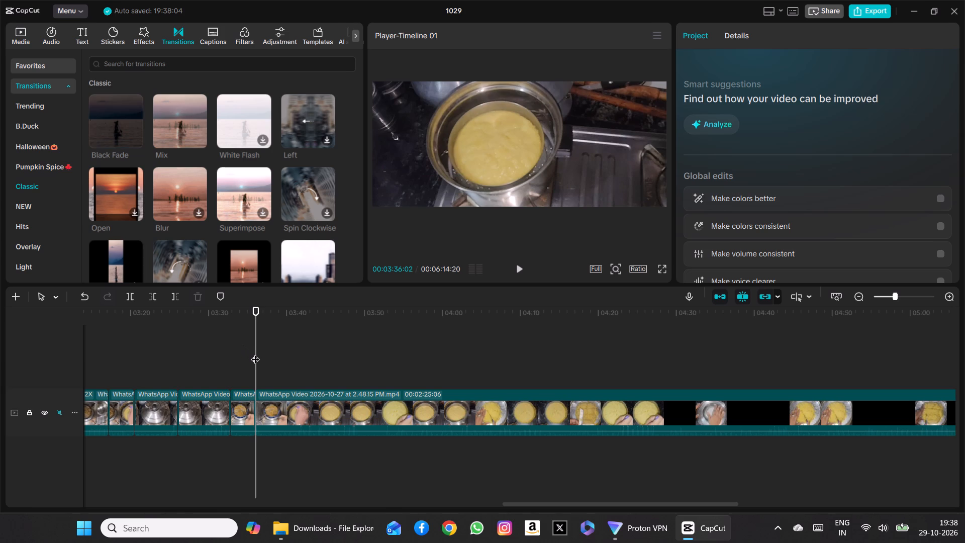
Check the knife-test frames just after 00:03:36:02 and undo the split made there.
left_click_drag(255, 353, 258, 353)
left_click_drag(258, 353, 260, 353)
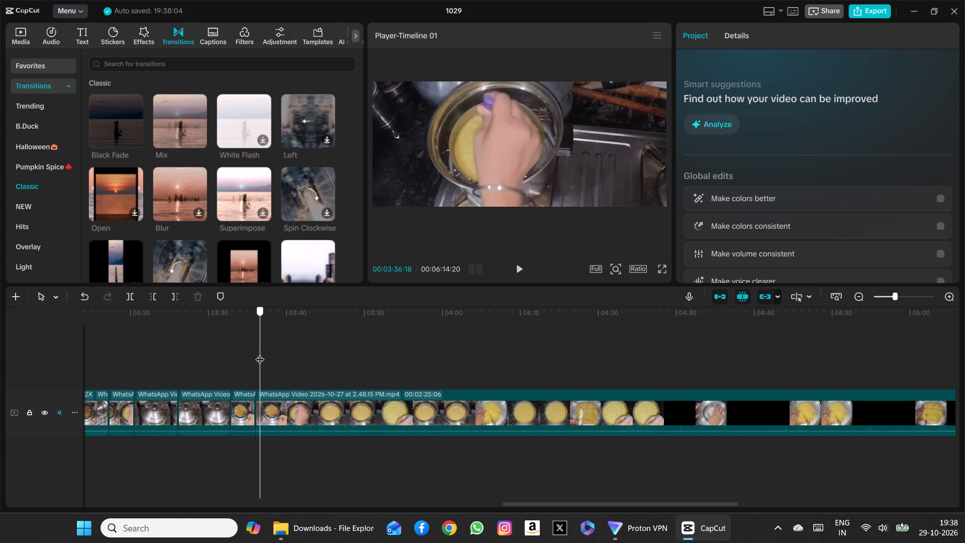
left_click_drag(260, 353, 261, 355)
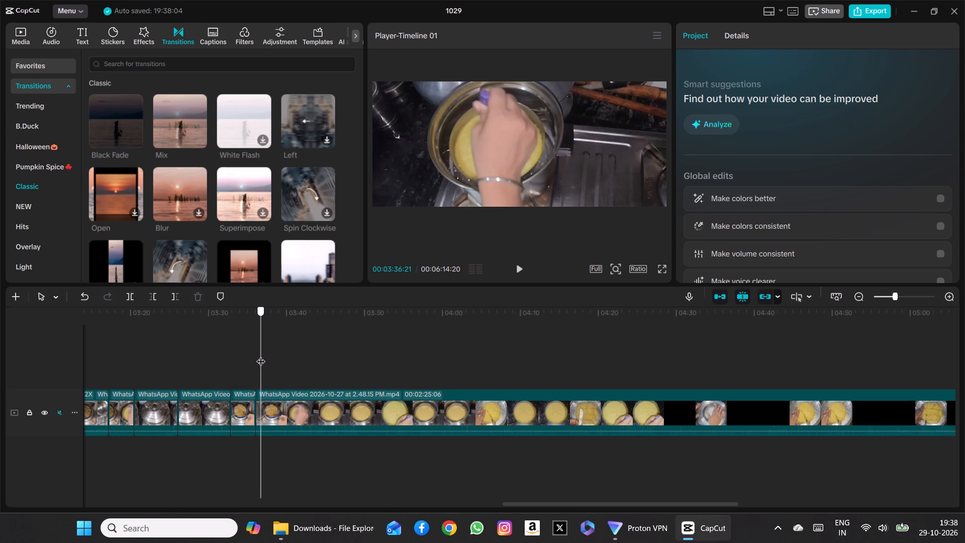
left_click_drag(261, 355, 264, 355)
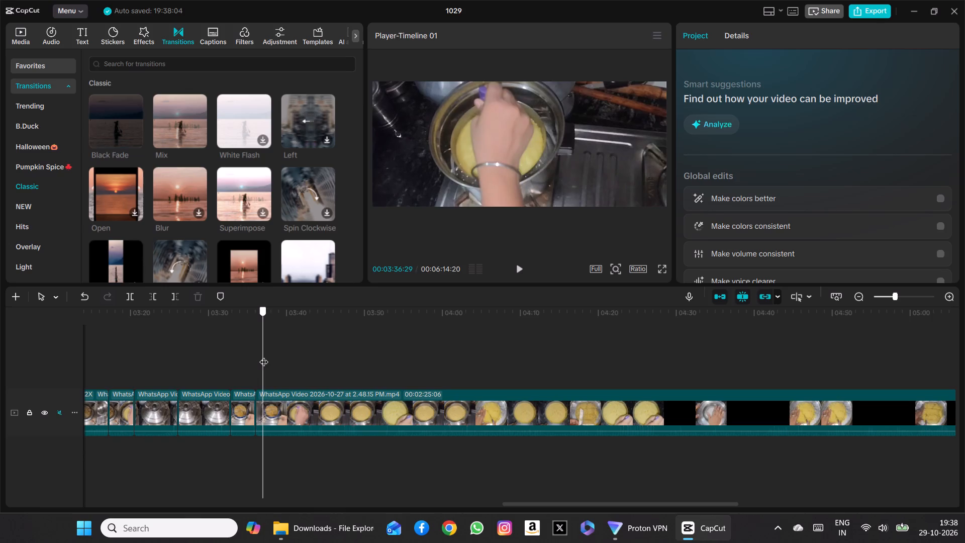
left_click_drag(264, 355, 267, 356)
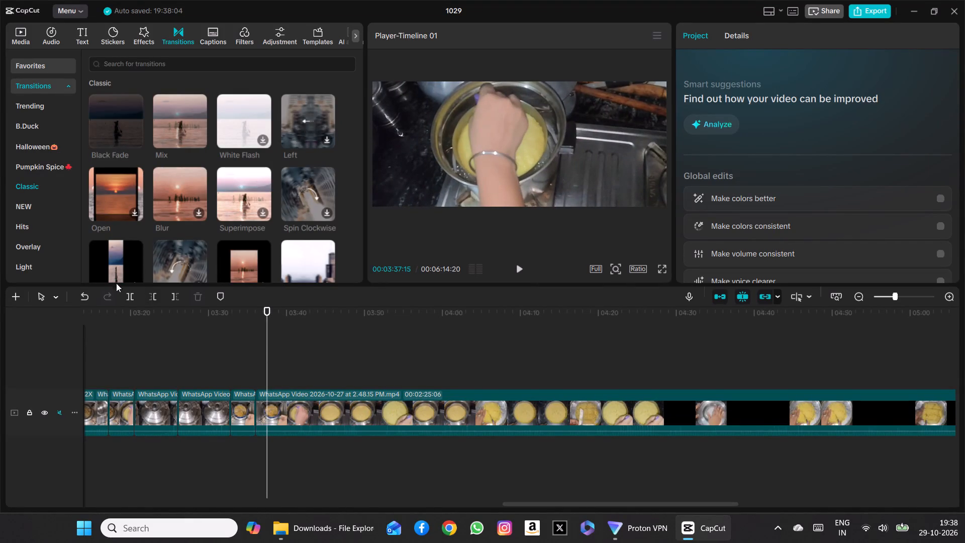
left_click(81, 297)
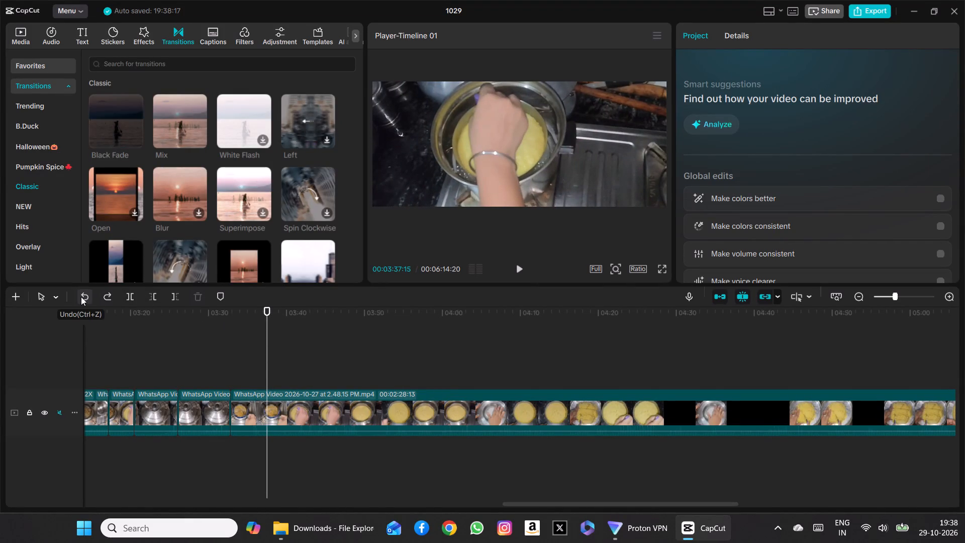
Examine the steamer-pot footage between 00:03:34:12 and 00:03:50:11, from the first knife test through the lid's return and second removal.
left_click_drag(265, 360, 267, 360)
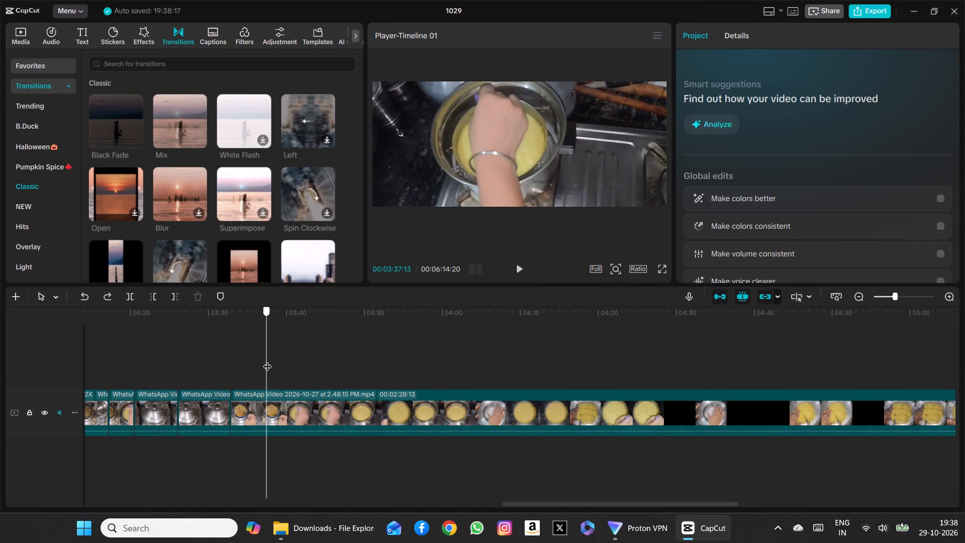
left_click_drag(267, 360, 281, 364)
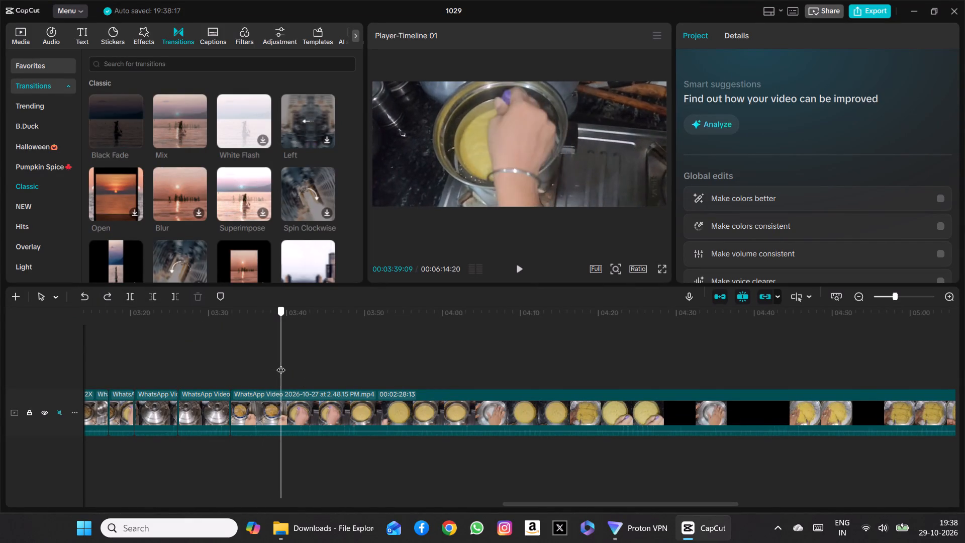
left_click_drag(281, 364, 257, 368)
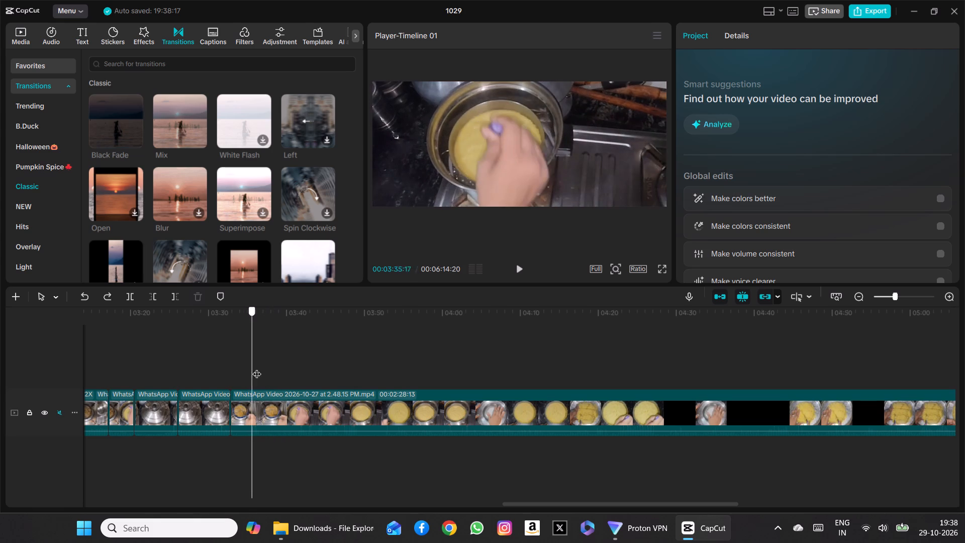
left_click_drag(257, 368, 243, 375)
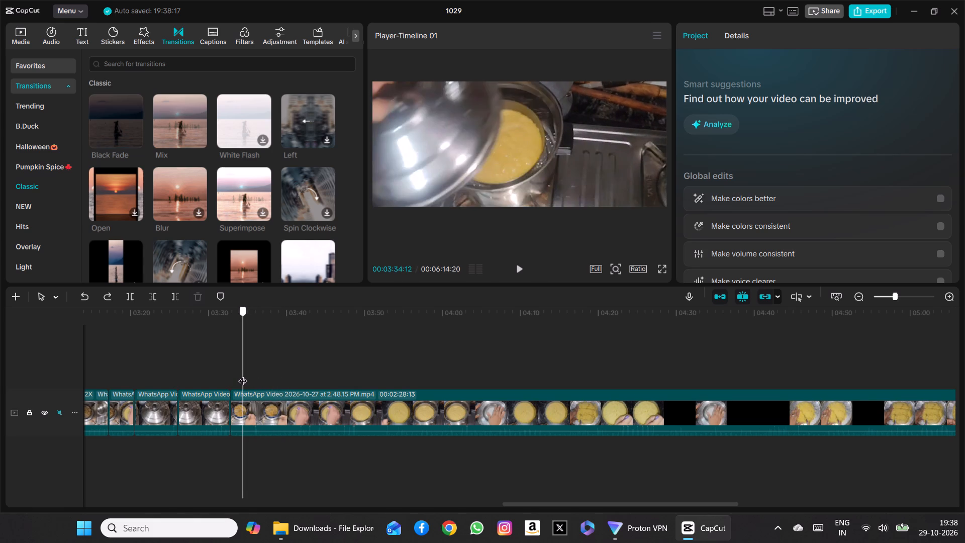
left_click_drag(243, 375, 267, 378)
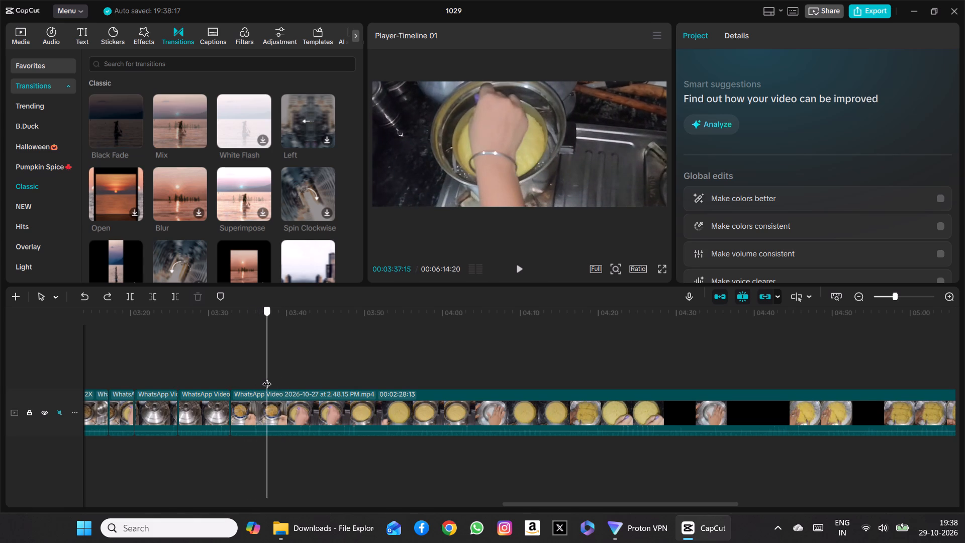
left_click_drag(267, 378, 281, 380)
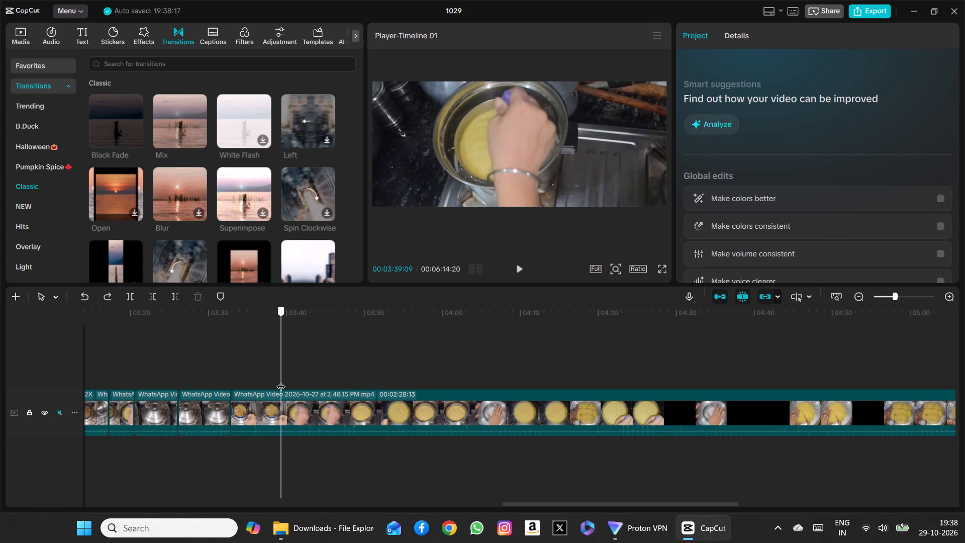
left_click_drag(281, 380, 281, 381)
left_click_drag(281, 381, 285, 381)
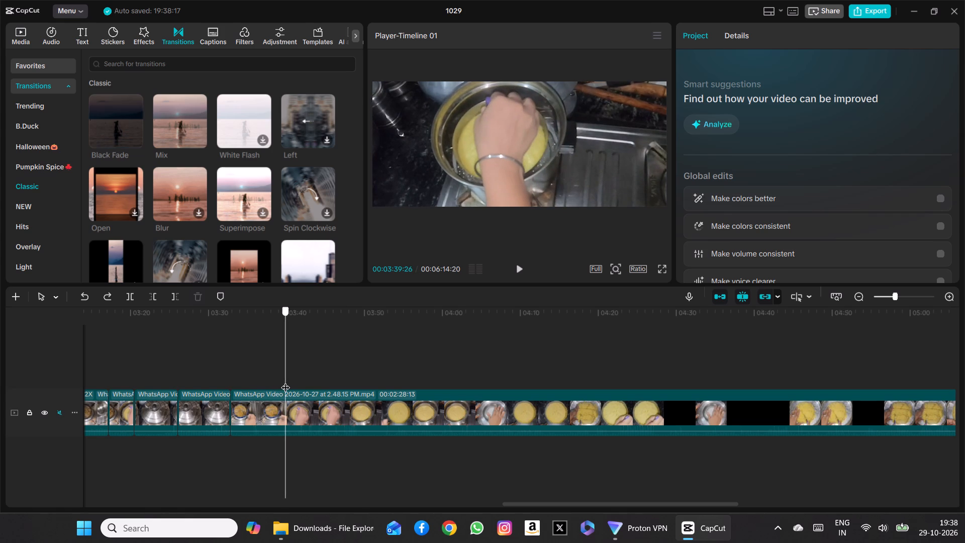
left_click_drag(285, 381, 289, 382)
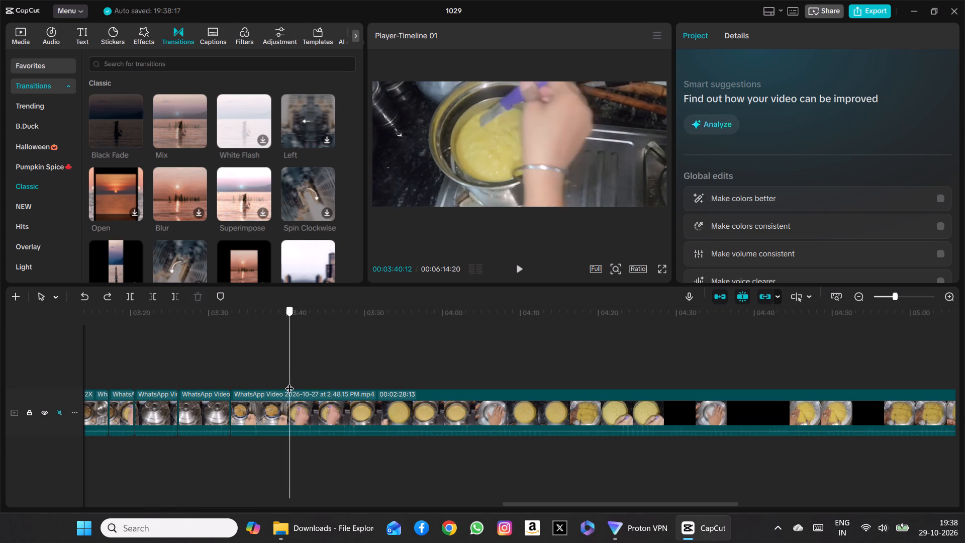
left_click_drag(289, 382, 293, 384)
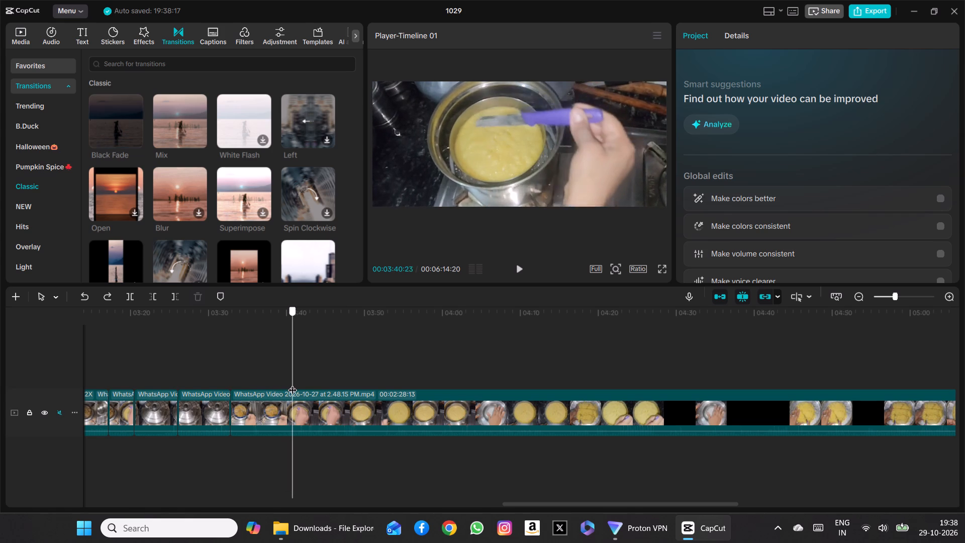
left_click_drag(293, 384, 309, 387)
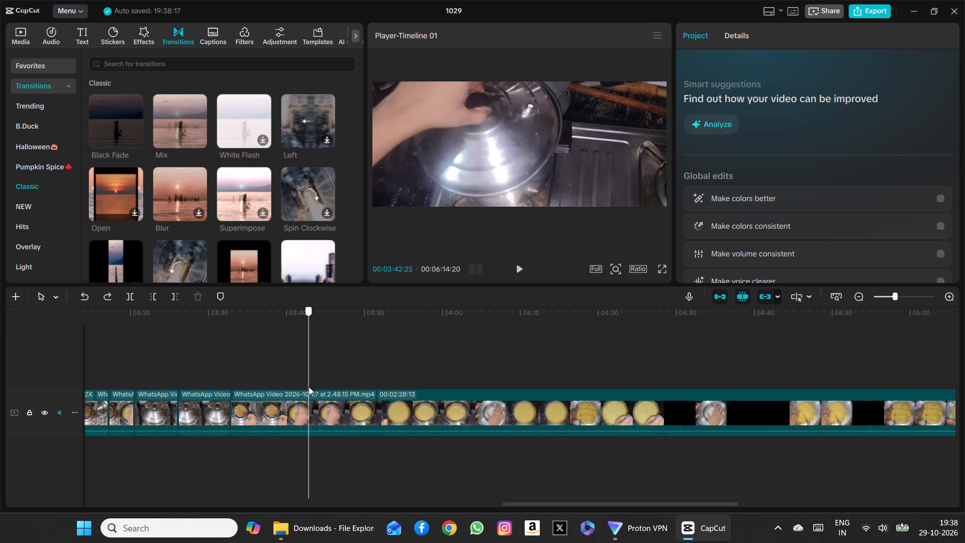
left_click_drag(309, 387, 334, 388)
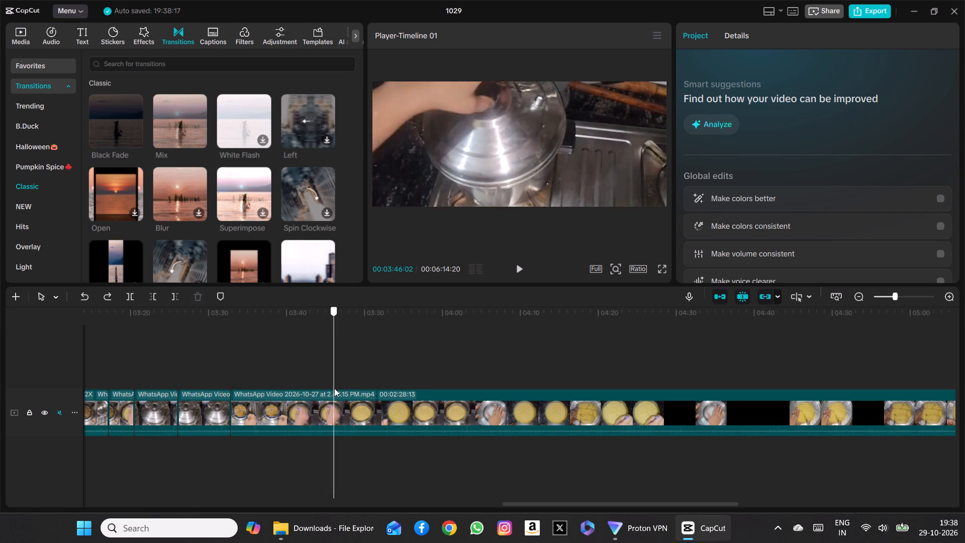
left_click_drag(334, 388, 368, 392)
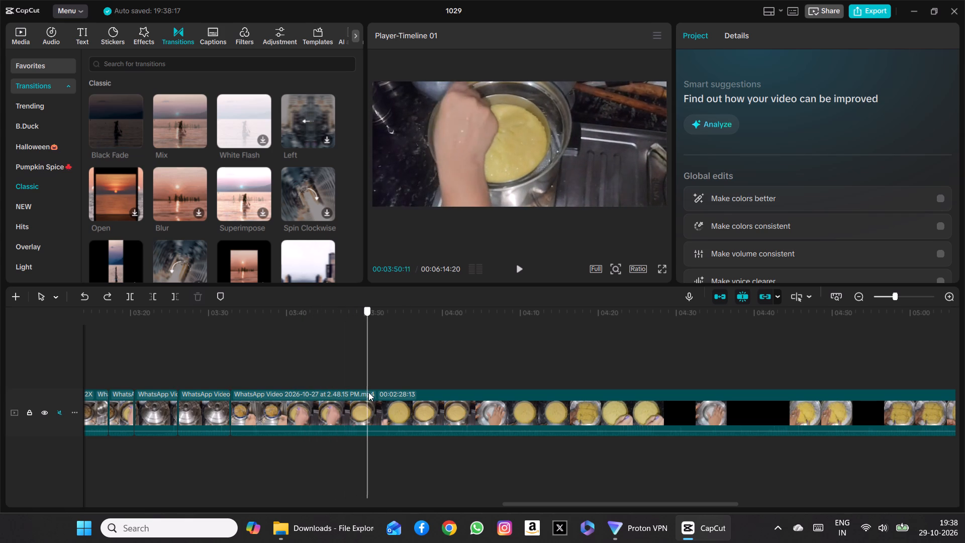
left_click_drag(368, 392, 359, 395)
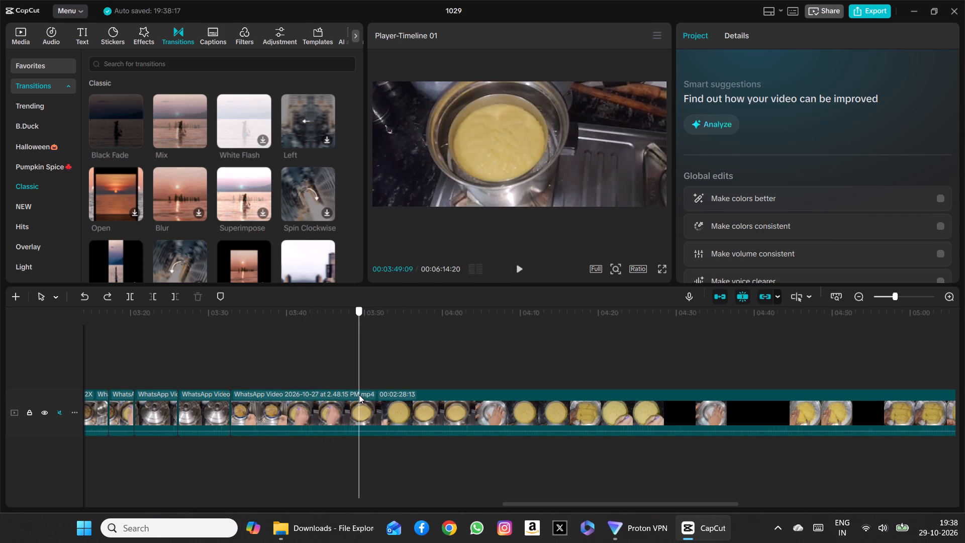
left_click_drag(359, 395, 300, 380)
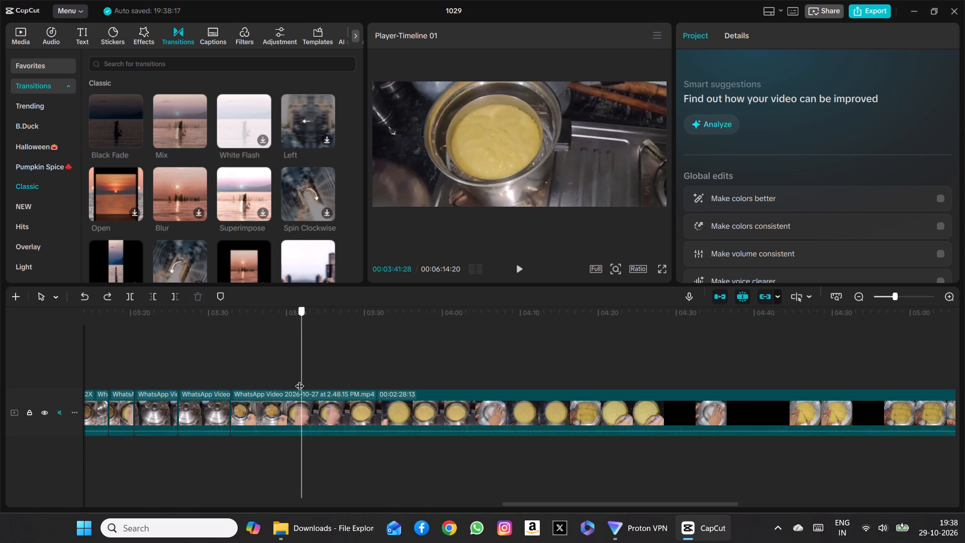
left_click_drag(300, 380, 316, 386)
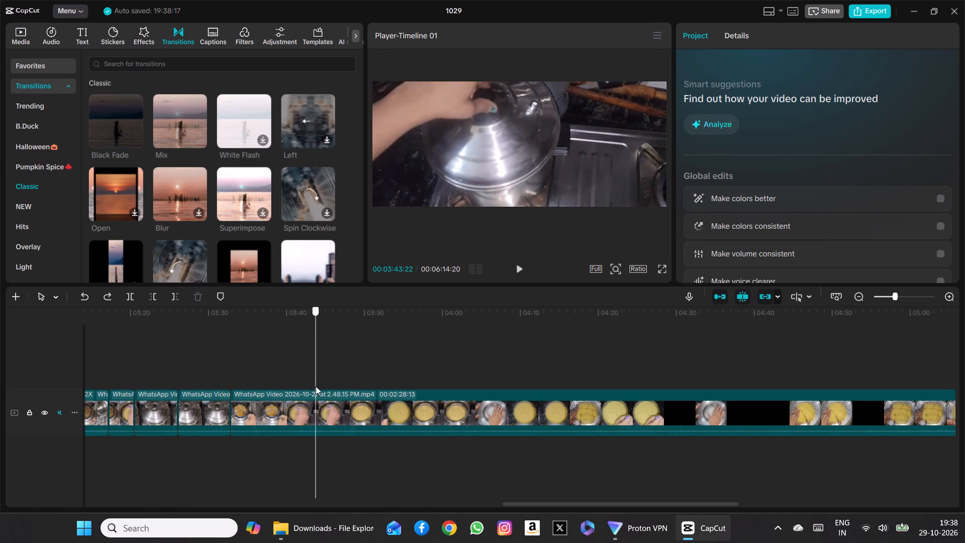
left_click_drag(316, 386, 321, 387)
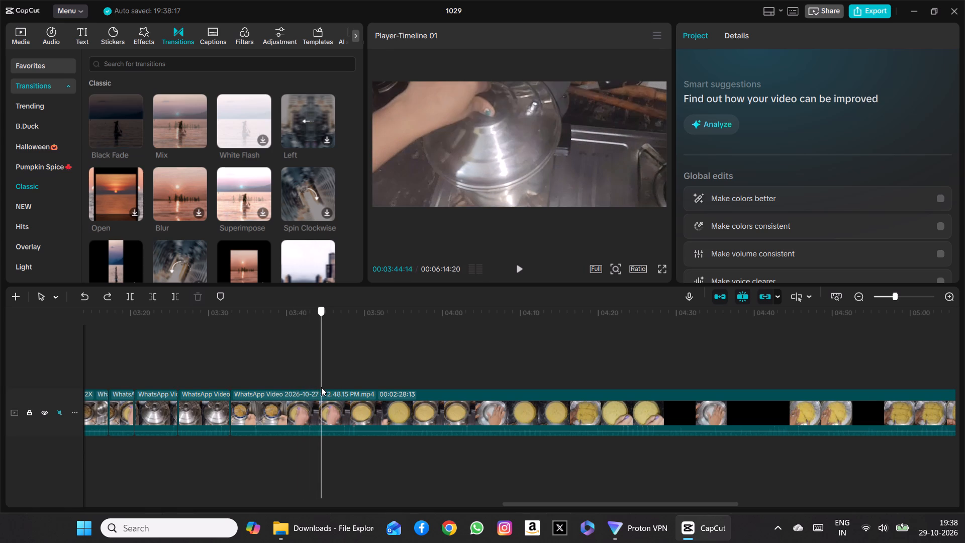
left_click_drag(321, 387, 329, 389)
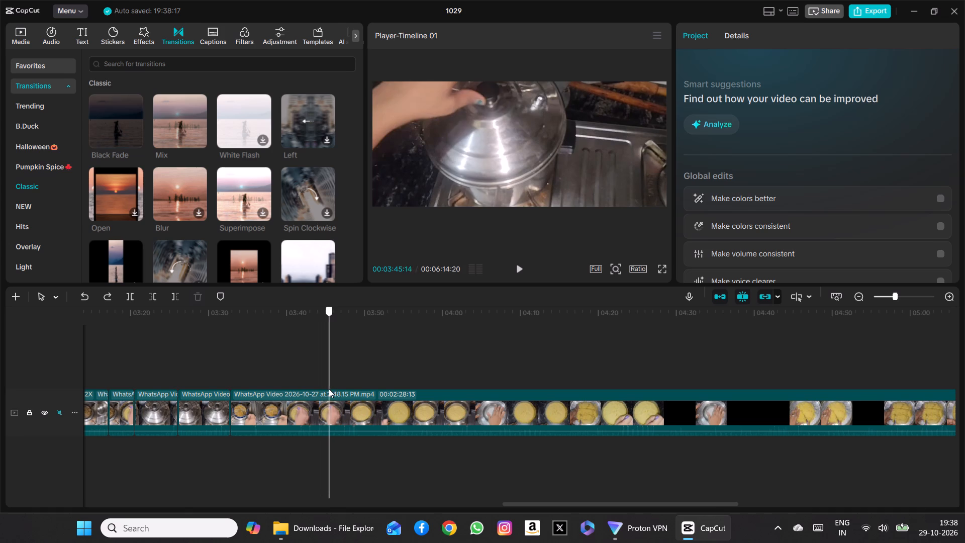
Split the steamer-pot clip at 00:03:45:05, where the lid is back on, and delete the first knife-test part before the cut.
left_click_drag(329, 389, 244, 390)
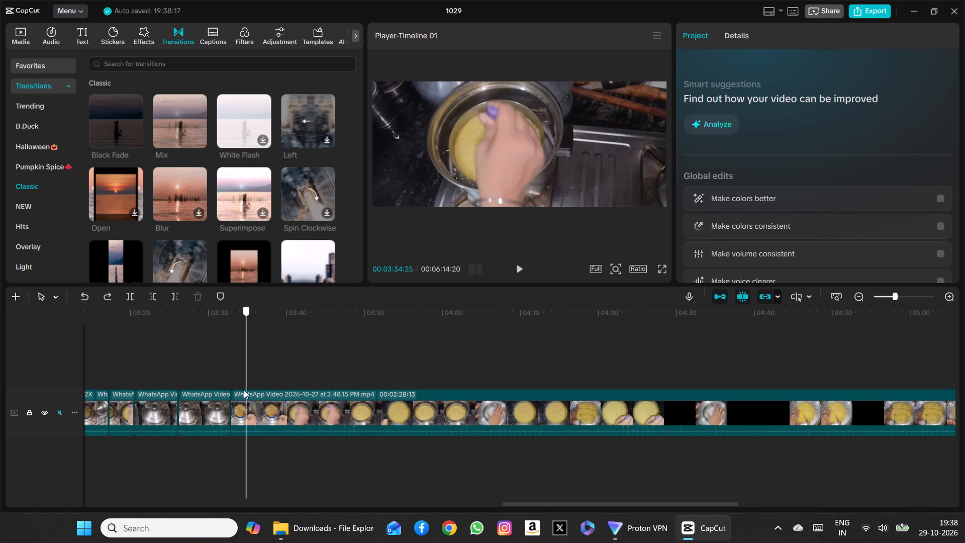
left_click_drag(244, 390, 313, 400)
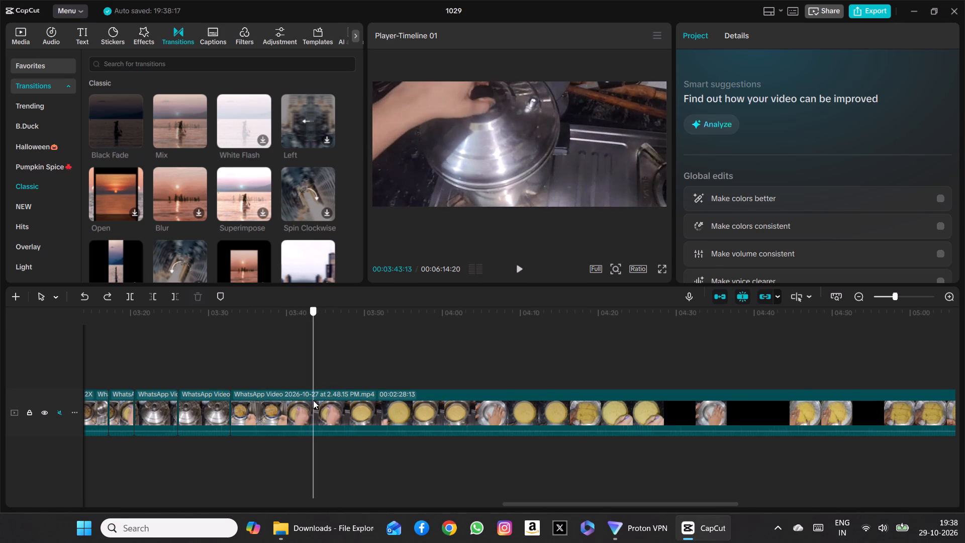
left_click_drag(313, 400, 328, 403)
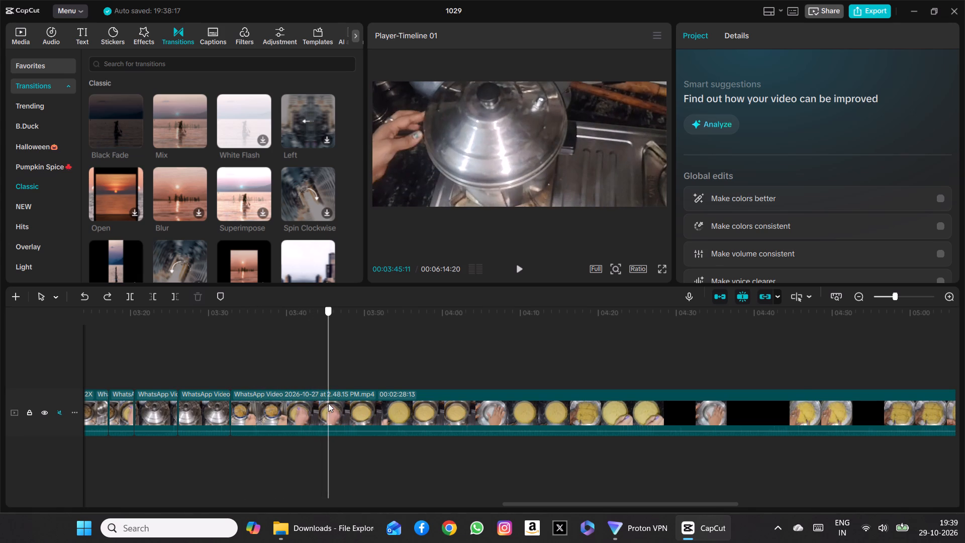
left_click_drag(328, 403, 331, 405)
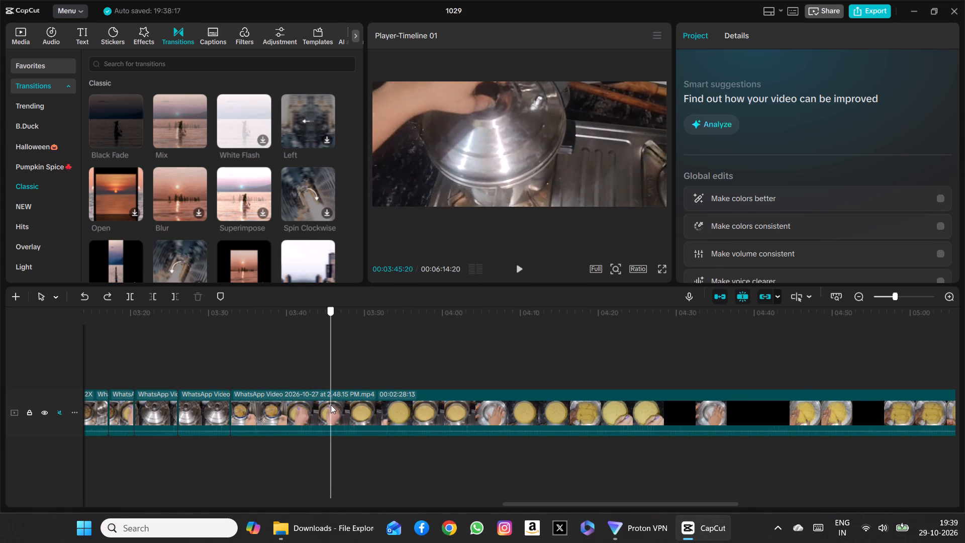
left_click_drag(331, 405, 323, 408)
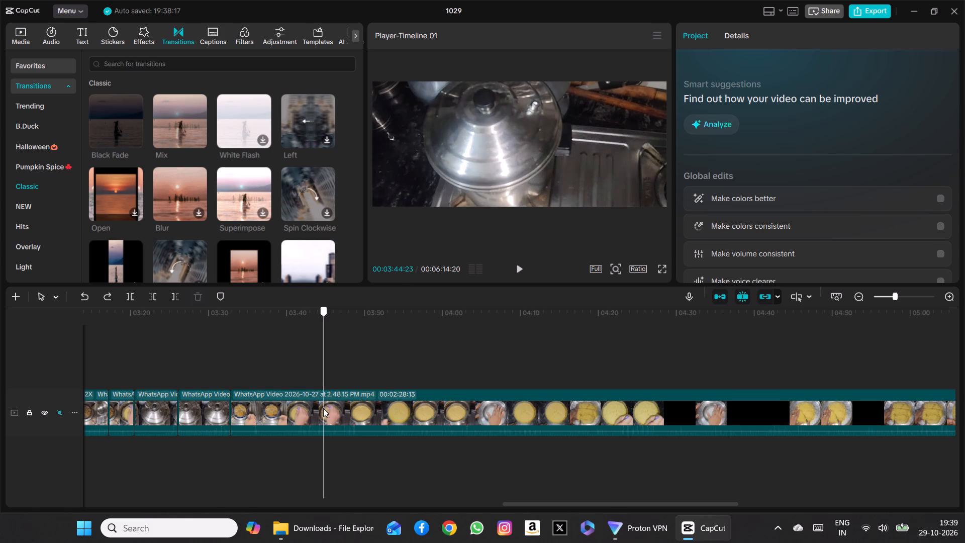
left_click_drag(323, 408, 317, 410)
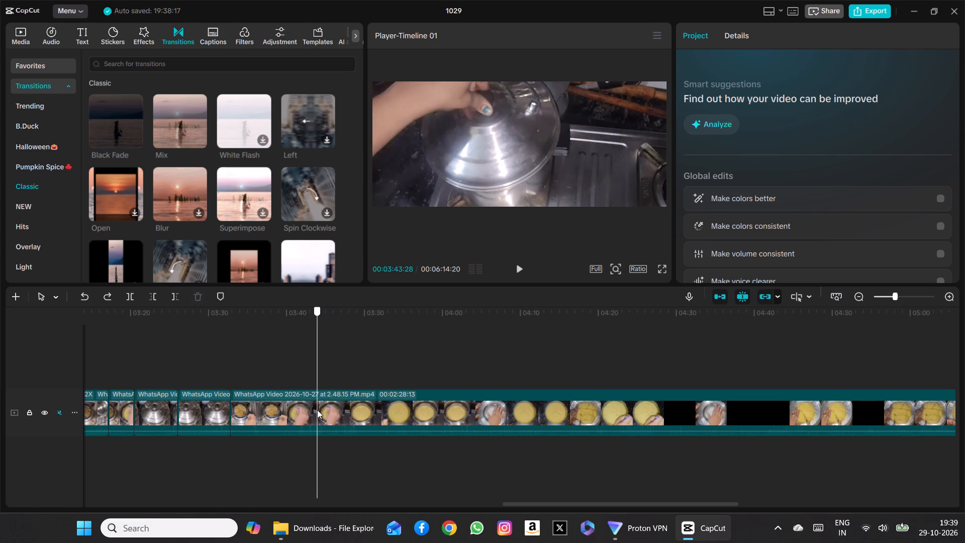
left_click_drag(317, 410, 322, 409)
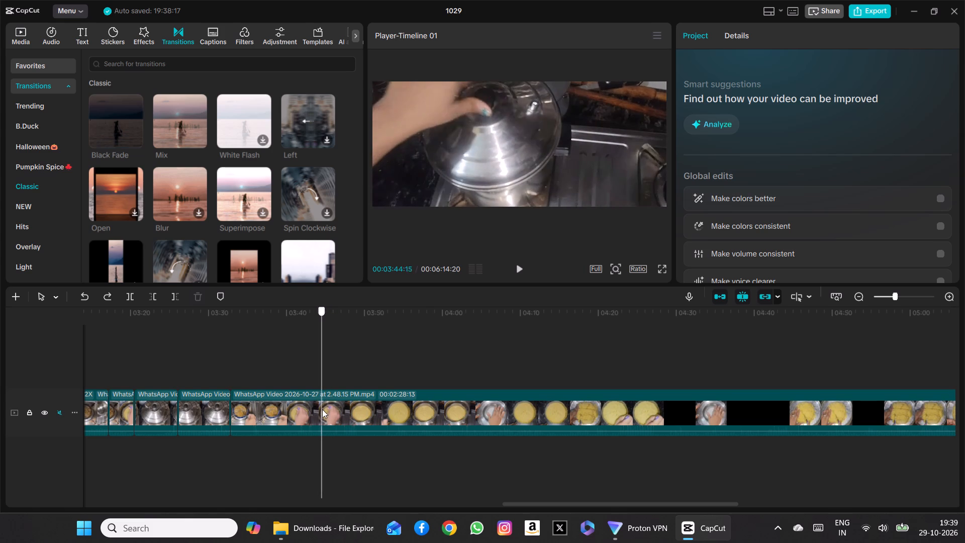
left_click_drag(322, 409, 328, 409)
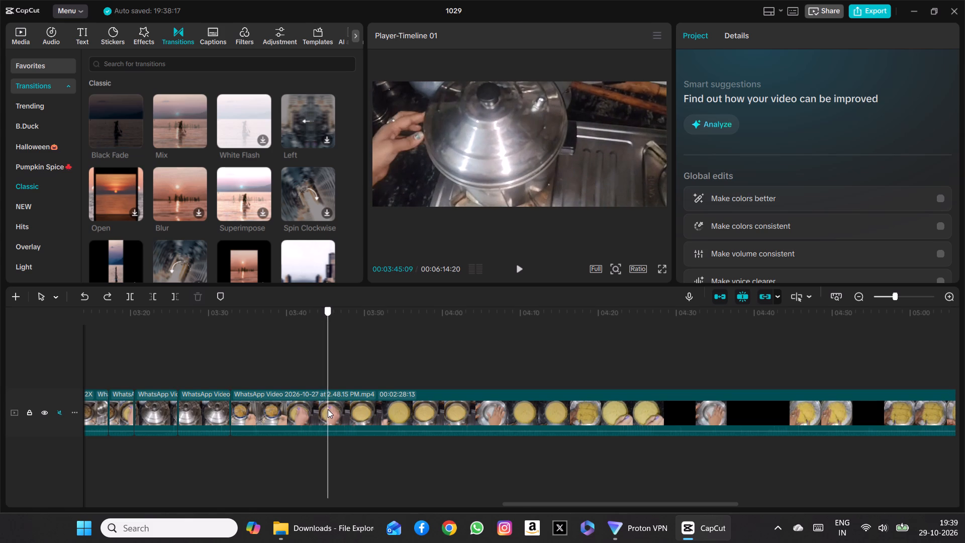
left_click_drag(328, 409, 327, 409)
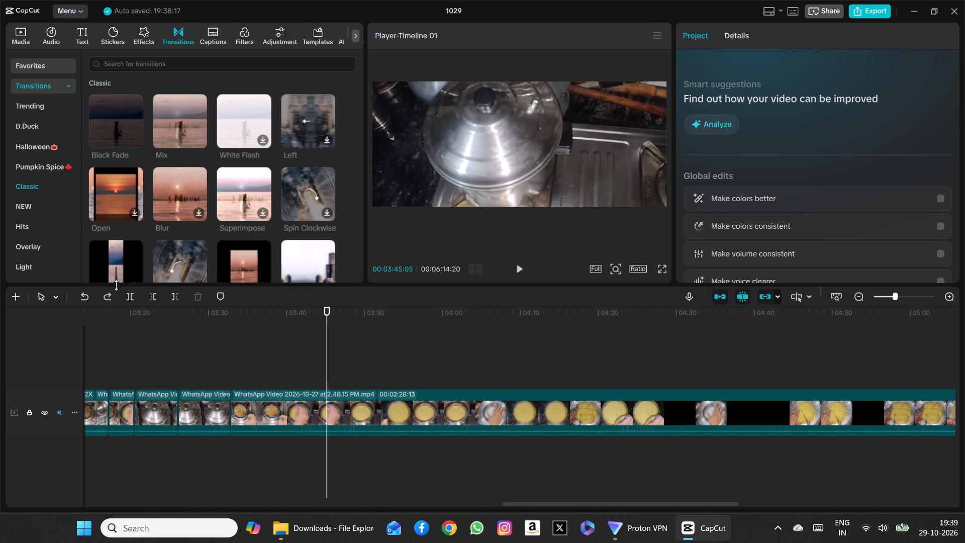
left_click(132, 301)
left_click(269, 414)
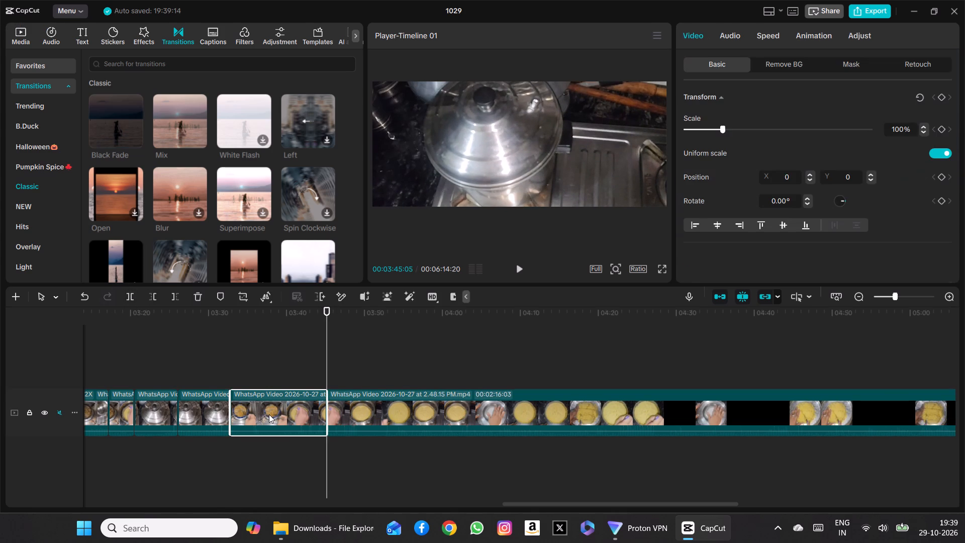
left_click(197, 295)
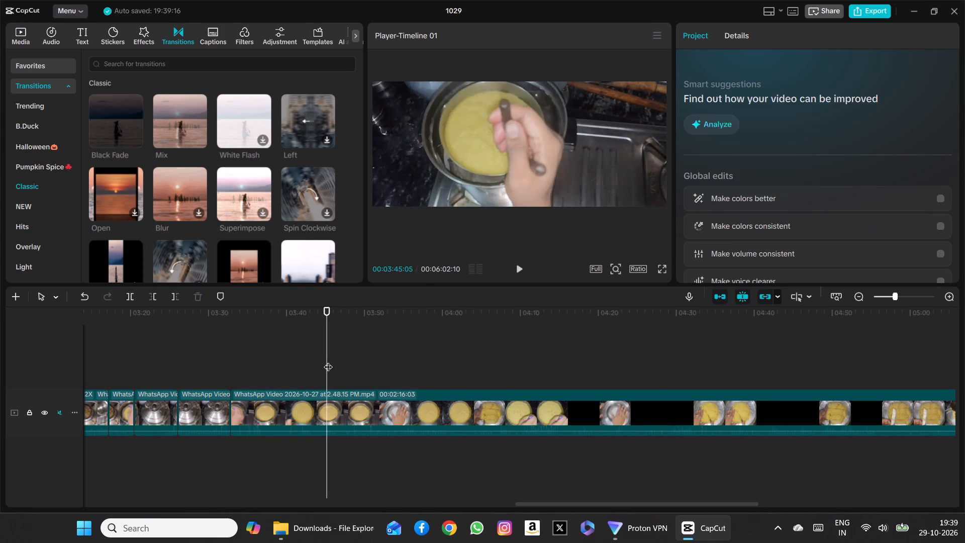
Play back the new join from 00:03:30:29 through the remaining steamer-pot footage to 00:03:44:11.
left_click_drag(328, 360, 216, 356)
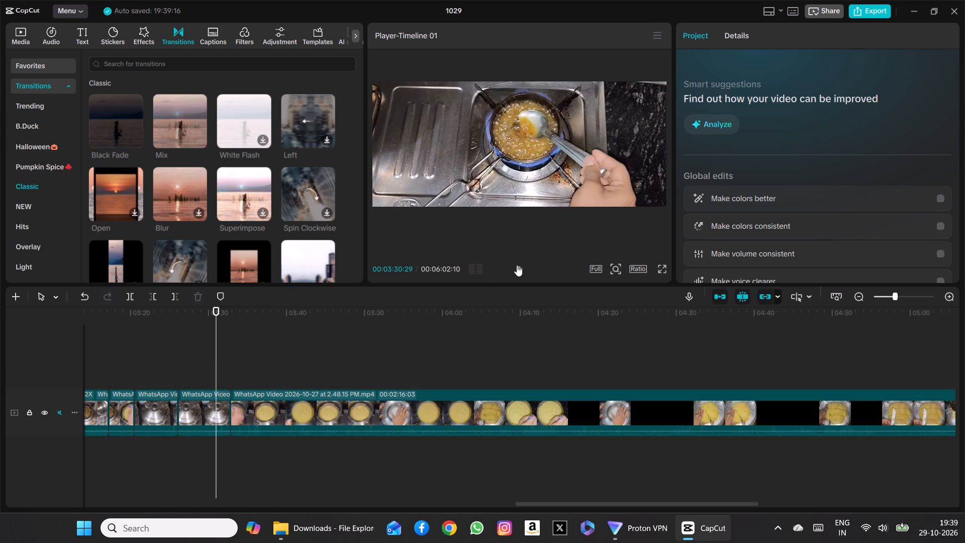
left_click(519, 265)
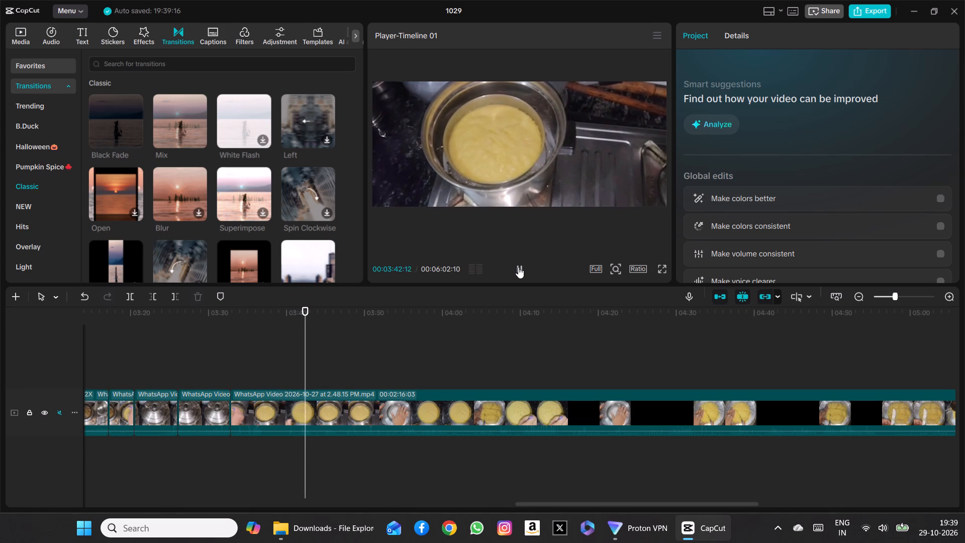
left_click(518, 267)
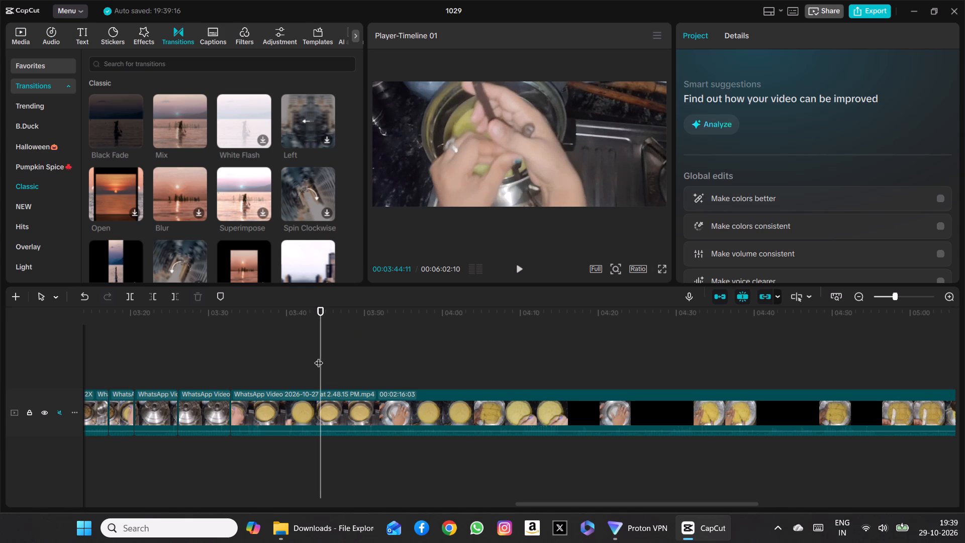
Examine the steamer-pot footage between 00:03:32:25 and 00:03:43:15, from the lid's removal through the knife test to the pan being lifted out.
left_click_drag(319, 356, 246, 371)
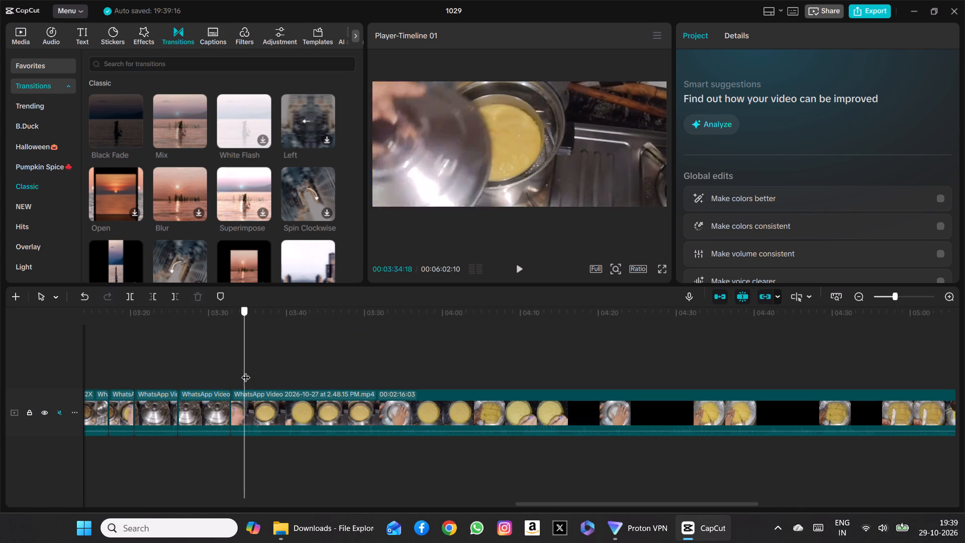
left_click_drag(246, 371, 258, 373)
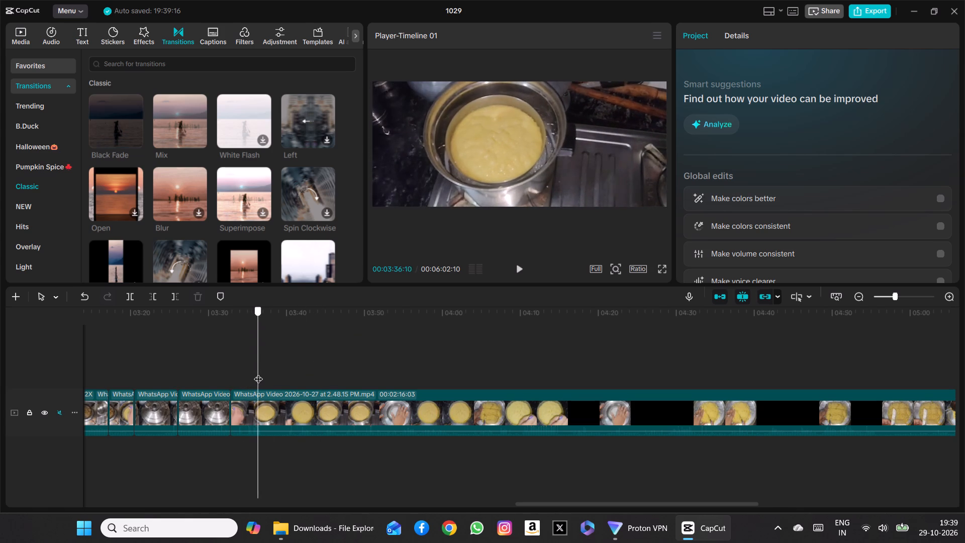
left_click_drag(258, 373, 281, 376)
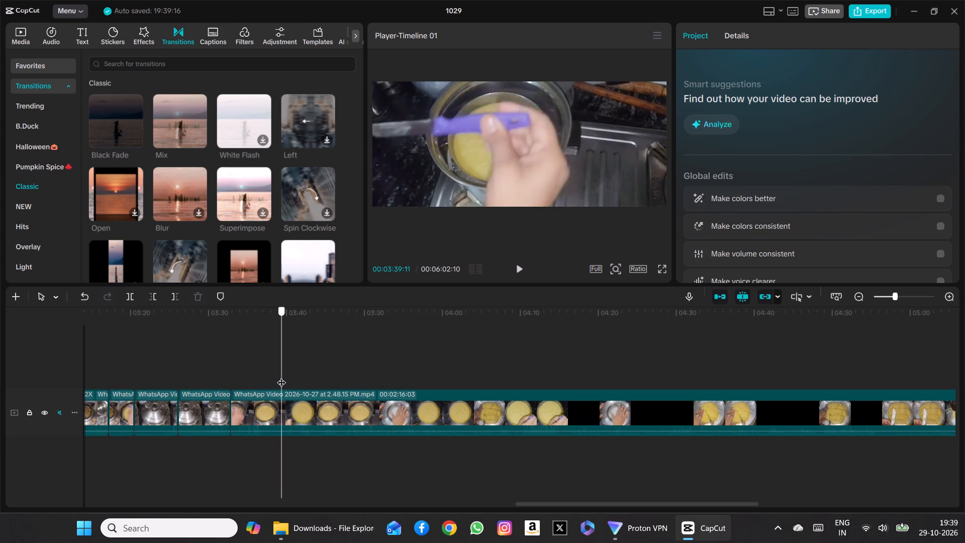
left_click_drag(281, 376, 296, 378)
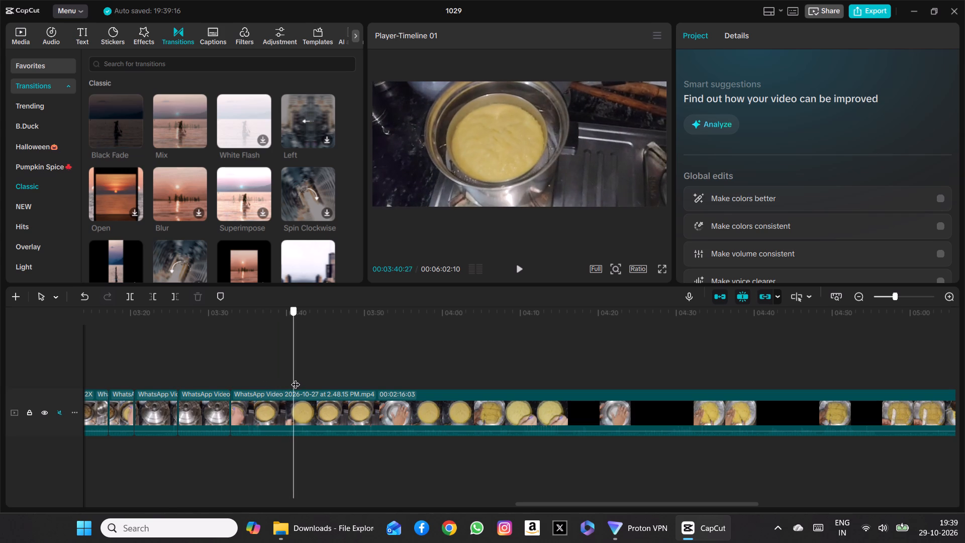
left_click_drag(296, 378, 254, 373)
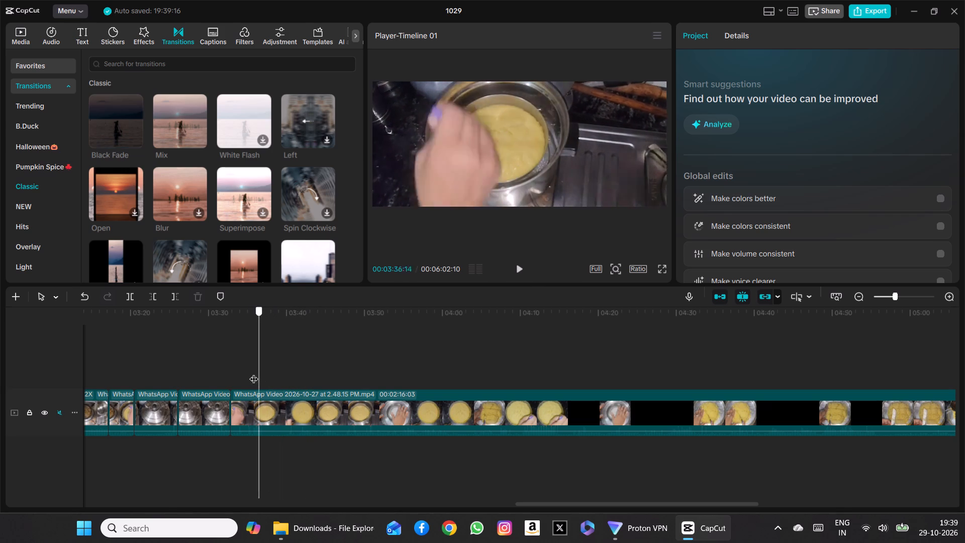
left_click_drag(254, 373, 231, 368)
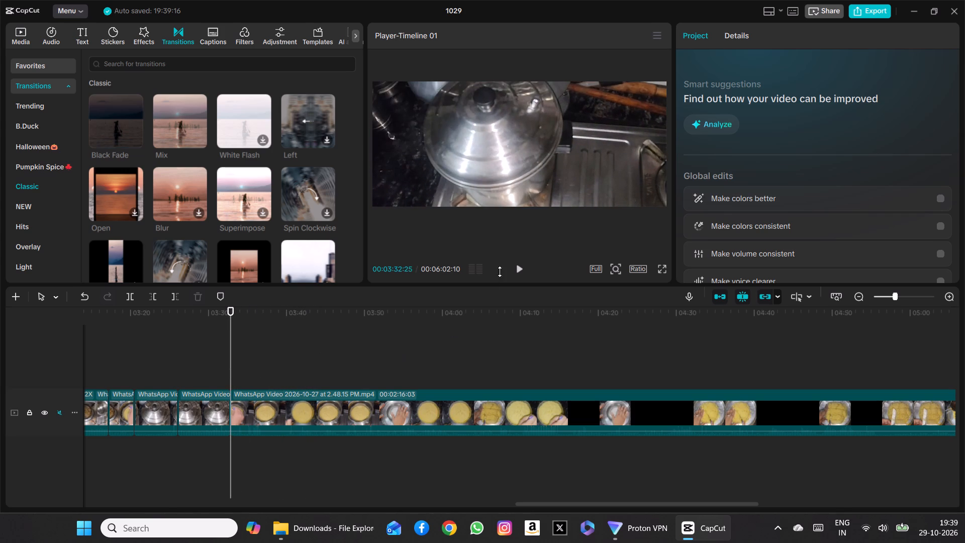
left_click(513, 265)
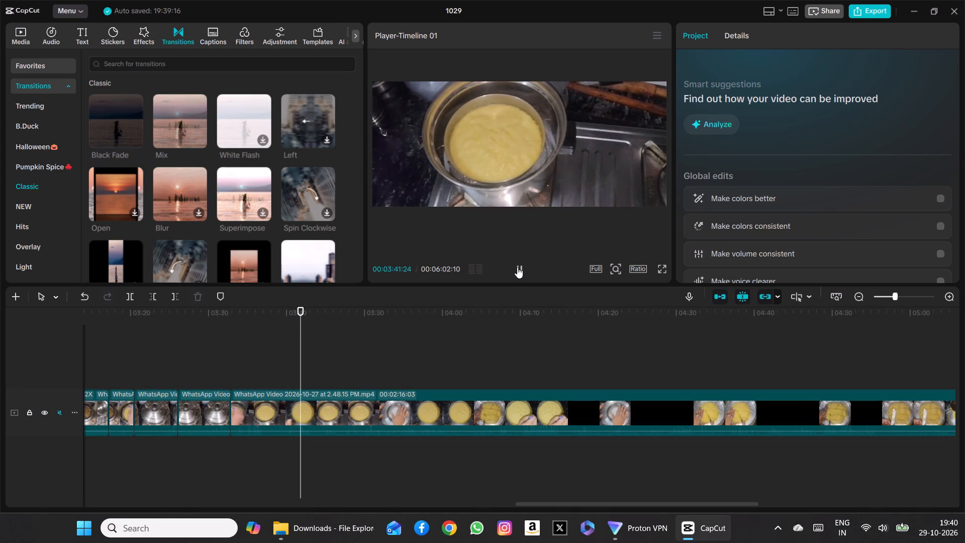
left_click(517, 267)
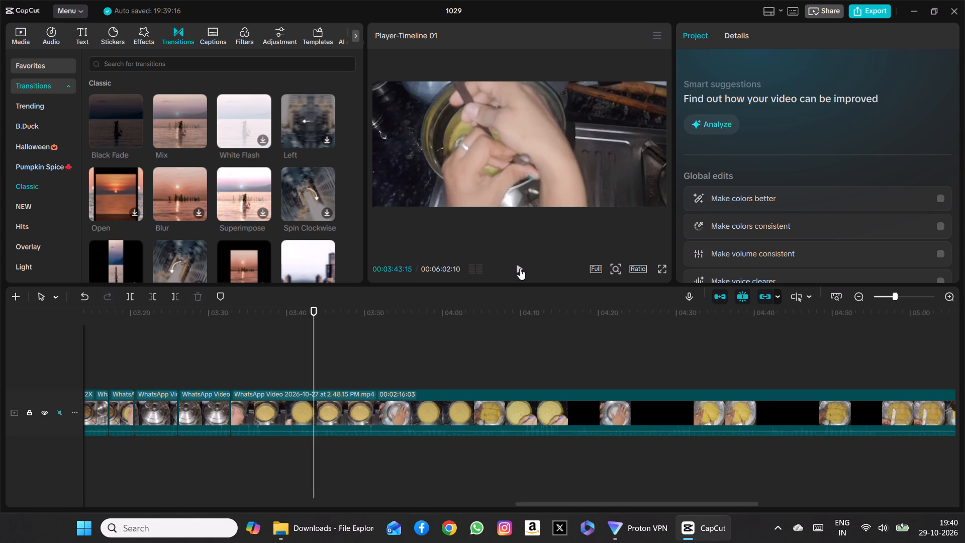
Split the steamer-pot clip at 00:03:39:28, just after the knife test when the hand has left the frame.
left_click_drag(315, 355, 265, 365)
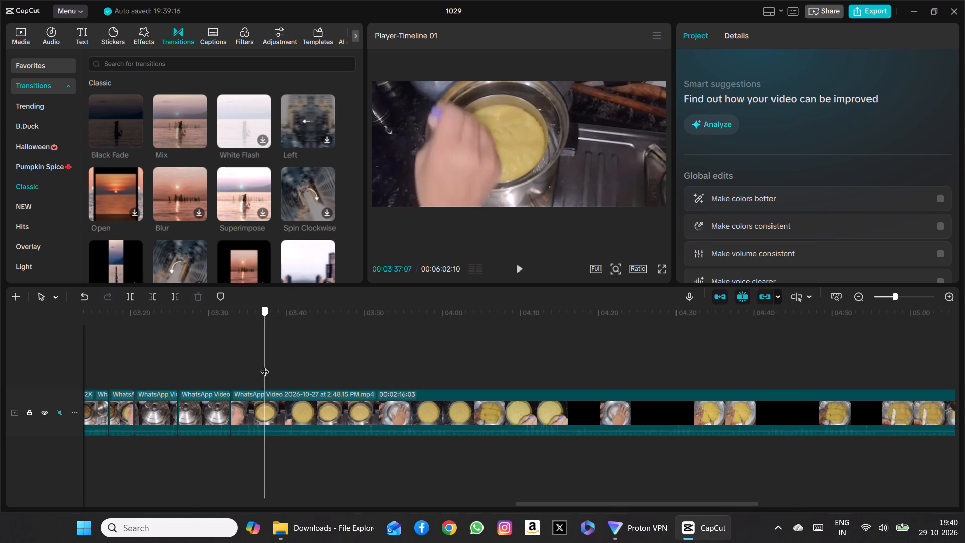
left_click_drag(265, 365, 275, 371)
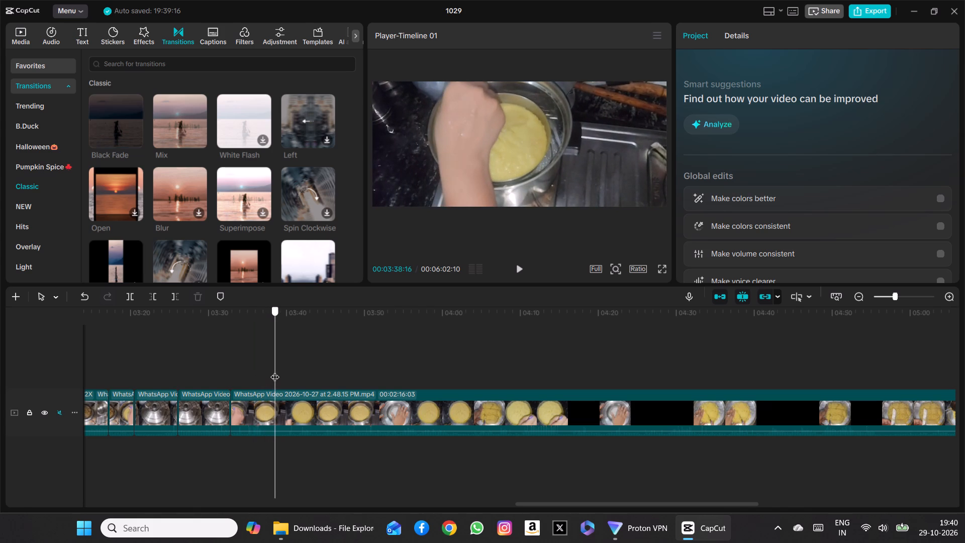
left_click_drag(275, 371, 278, 371)
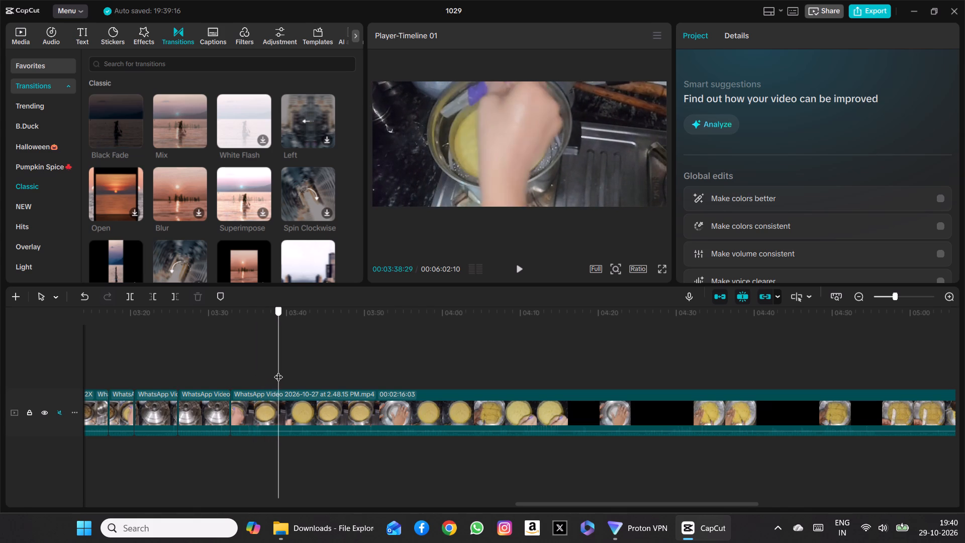
left_click_drag(278, 371, 285, 372)
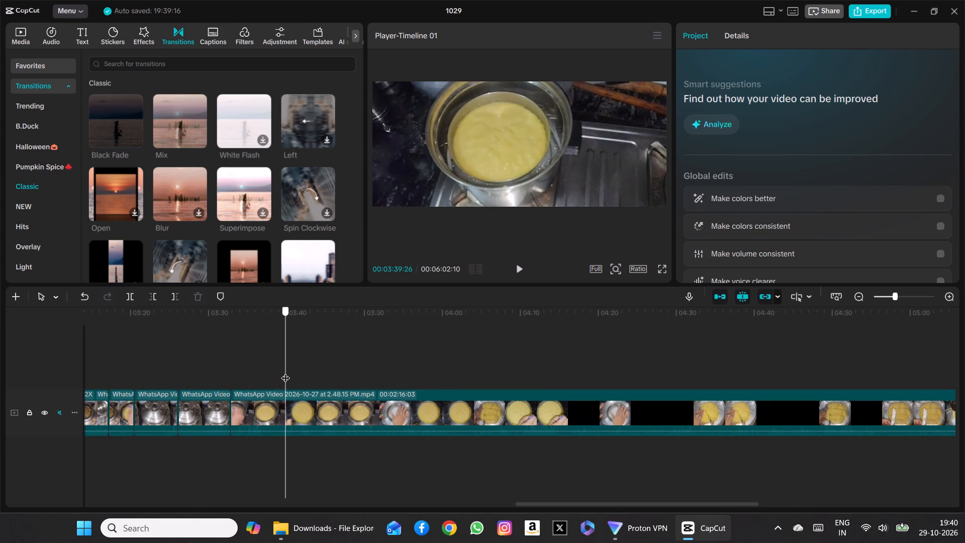
left_click_drag(285, 372, 286, 372)
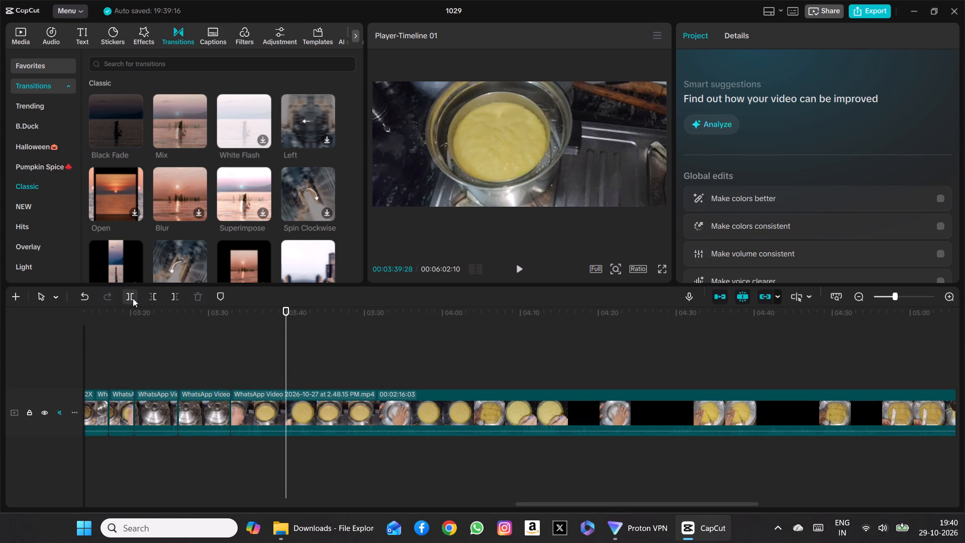
left_click(133, 298)
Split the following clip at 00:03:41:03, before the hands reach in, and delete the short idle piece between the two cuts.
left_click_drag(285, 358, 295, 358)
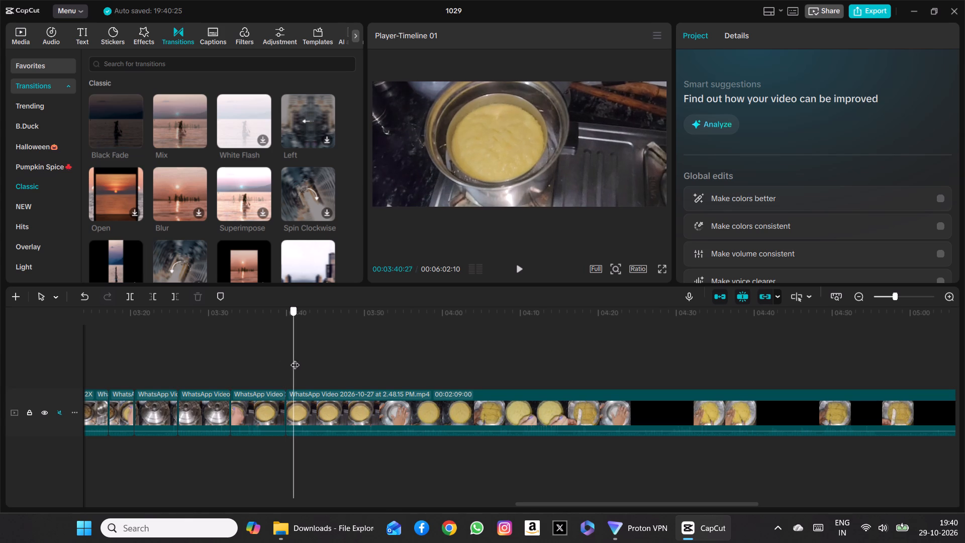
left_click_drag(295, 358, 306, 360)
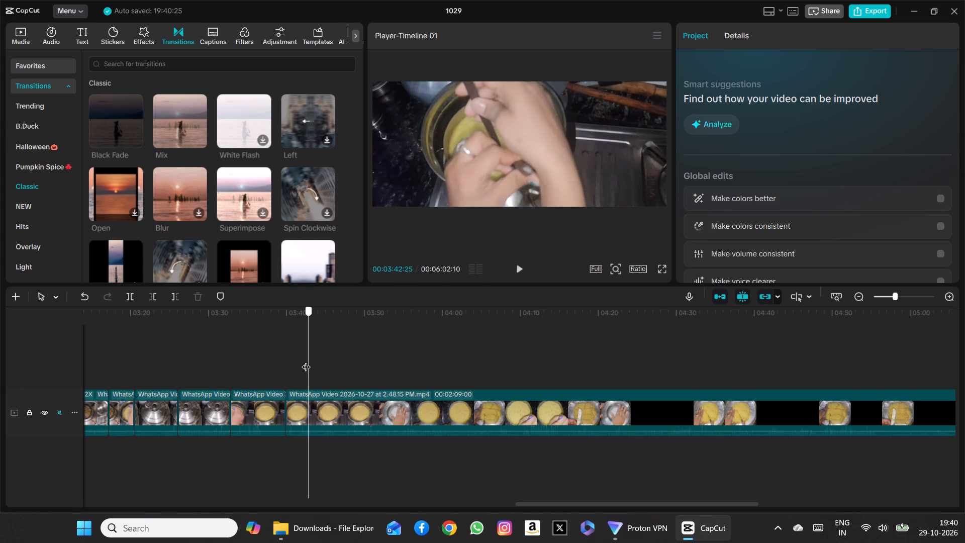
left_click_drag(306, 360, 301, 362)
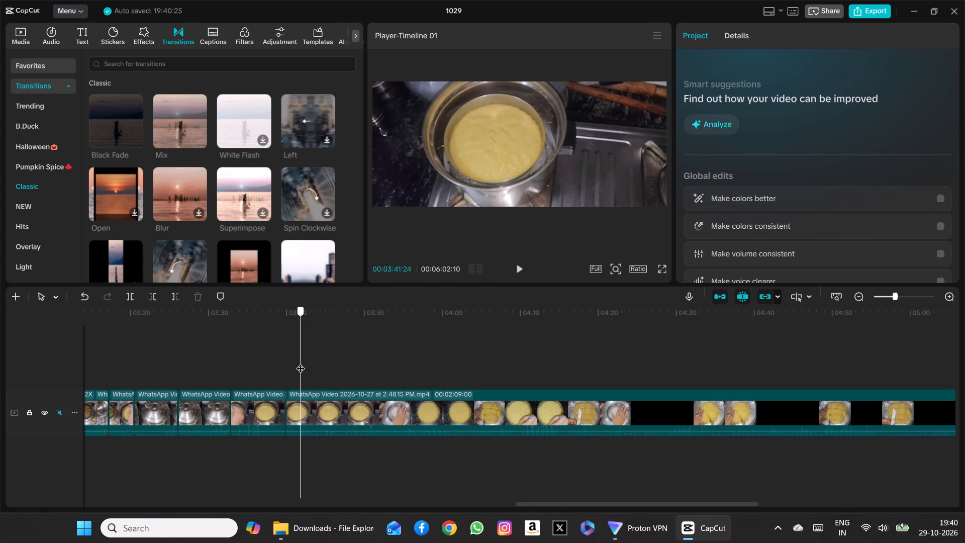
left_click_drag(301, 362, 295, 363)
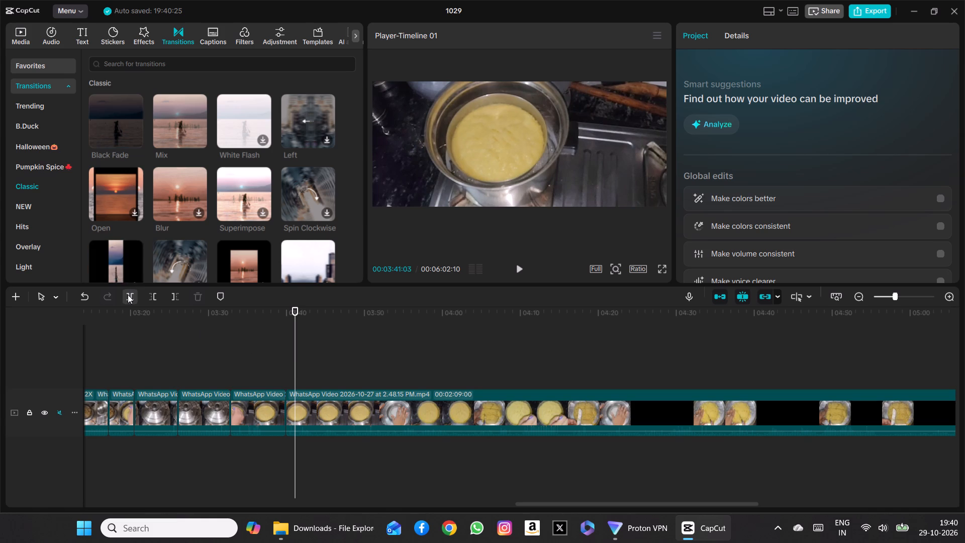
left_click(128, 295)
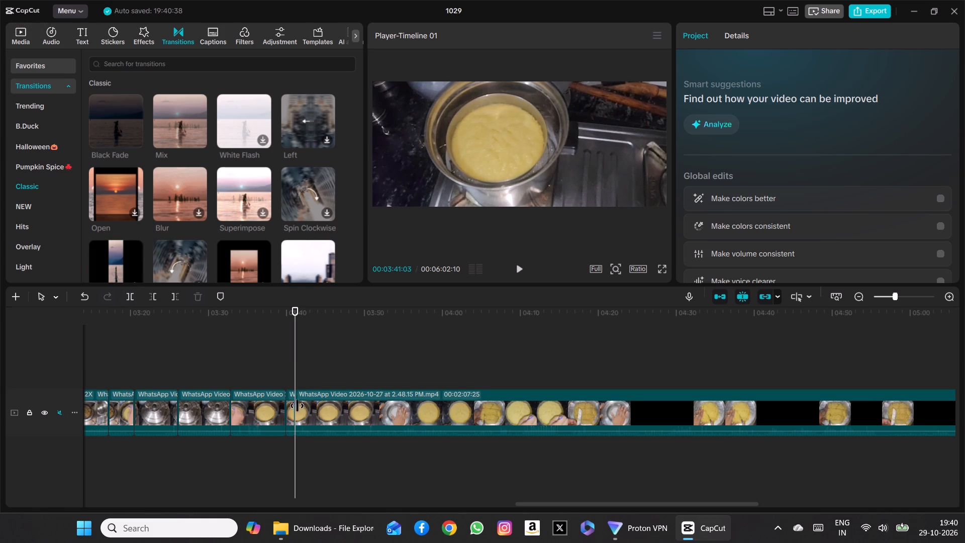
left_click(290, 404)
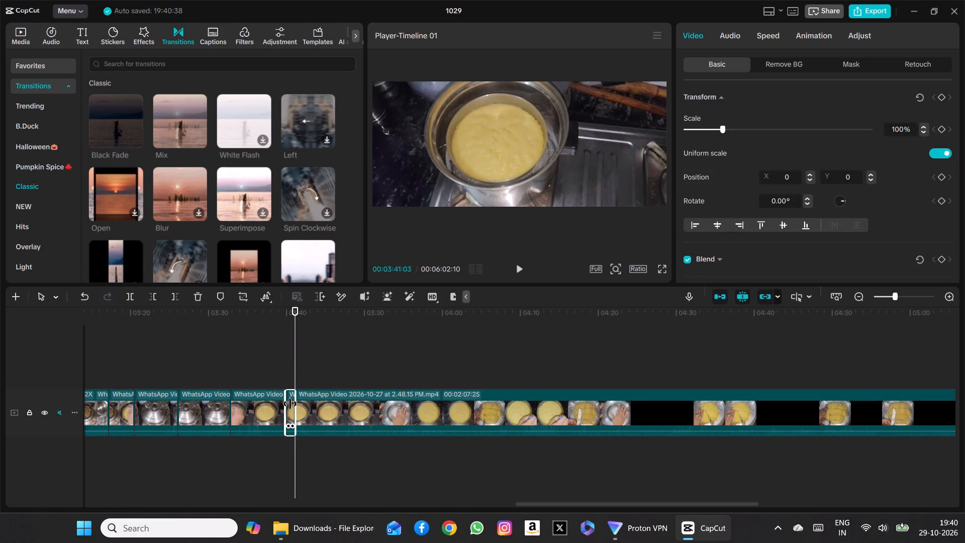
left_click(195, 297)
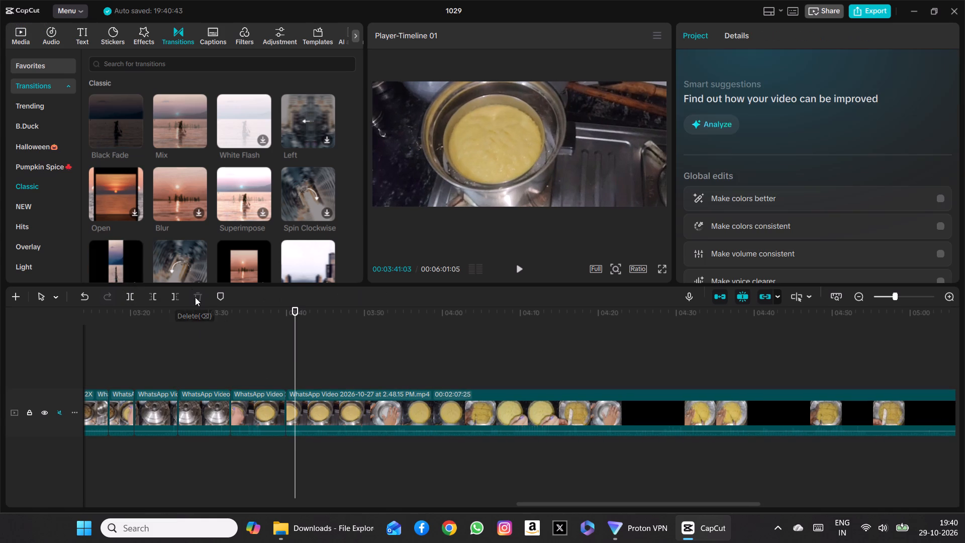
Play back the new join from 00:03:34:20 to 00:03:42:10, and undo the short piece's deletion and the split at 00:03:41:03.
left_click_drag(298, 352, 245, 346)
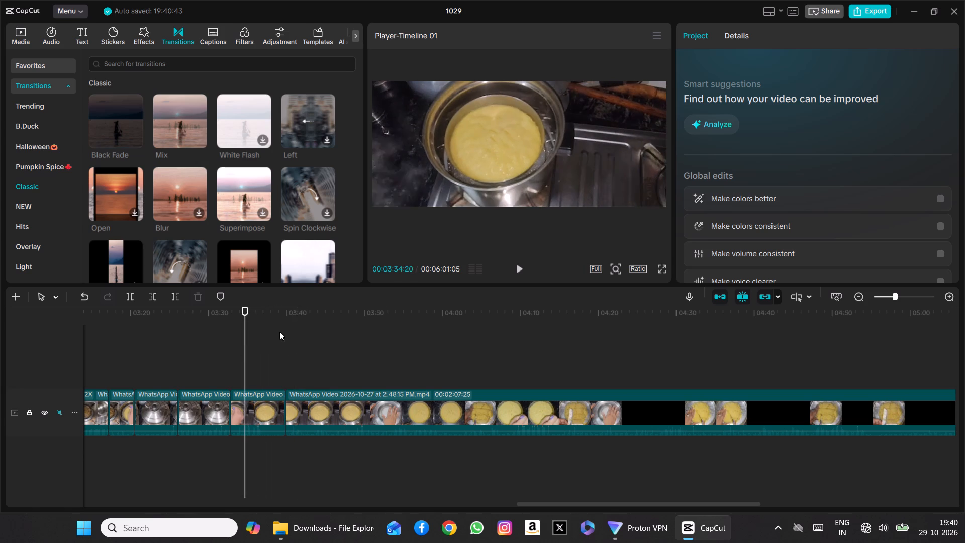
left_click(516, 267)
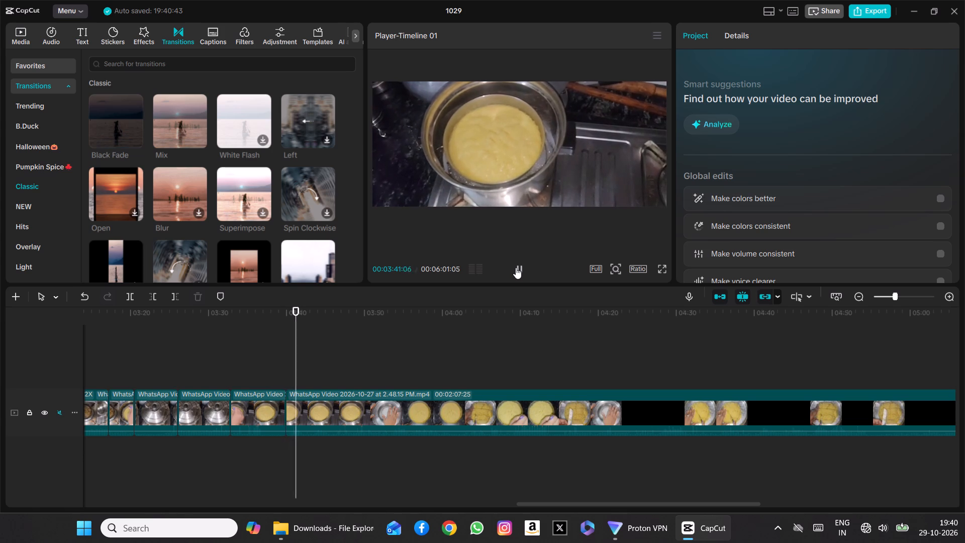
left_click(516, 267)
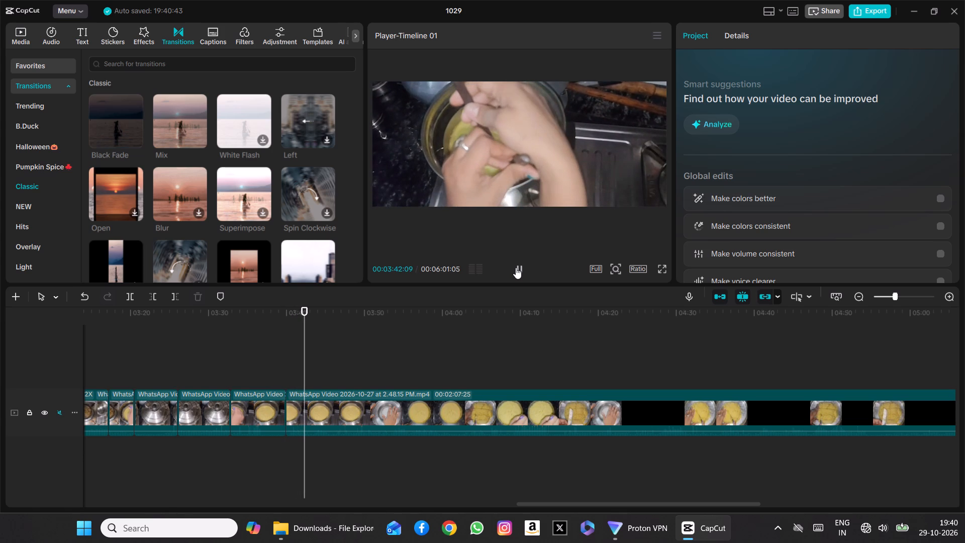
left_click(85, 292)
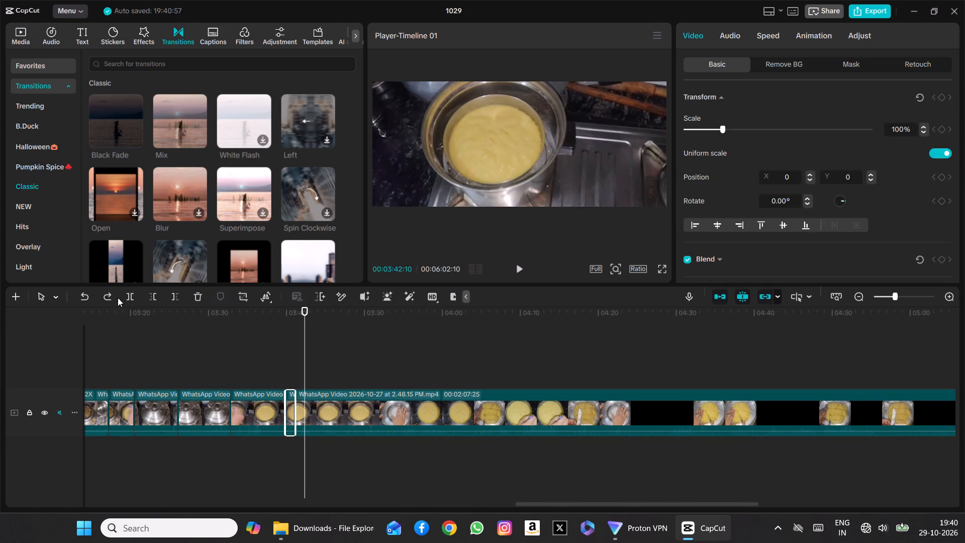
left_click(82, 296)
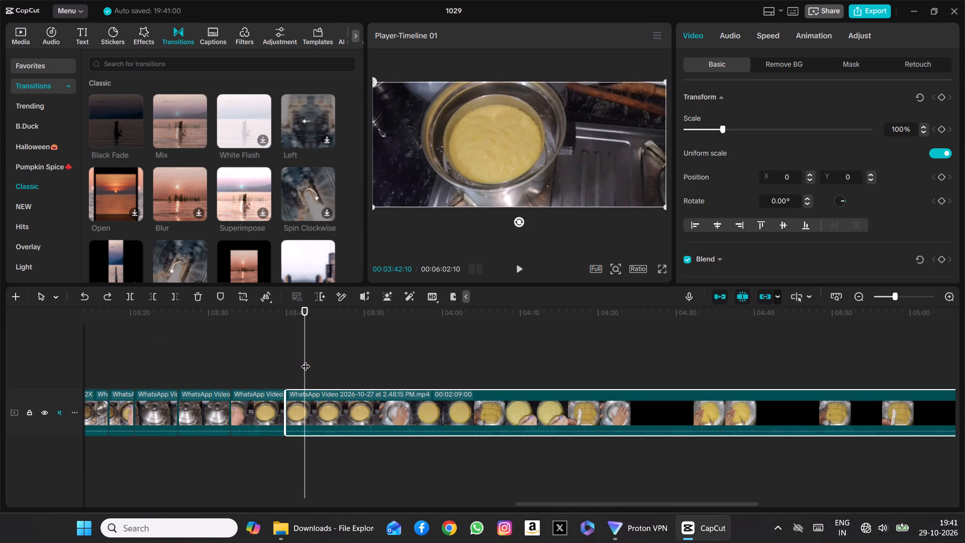
Split the steamer-pot clip at 00:03:42:14, just before the hands reach in, and delete the idle piece between 00:03:39:28 and this cut.
left_click_drag(306, 360, 265, 358)
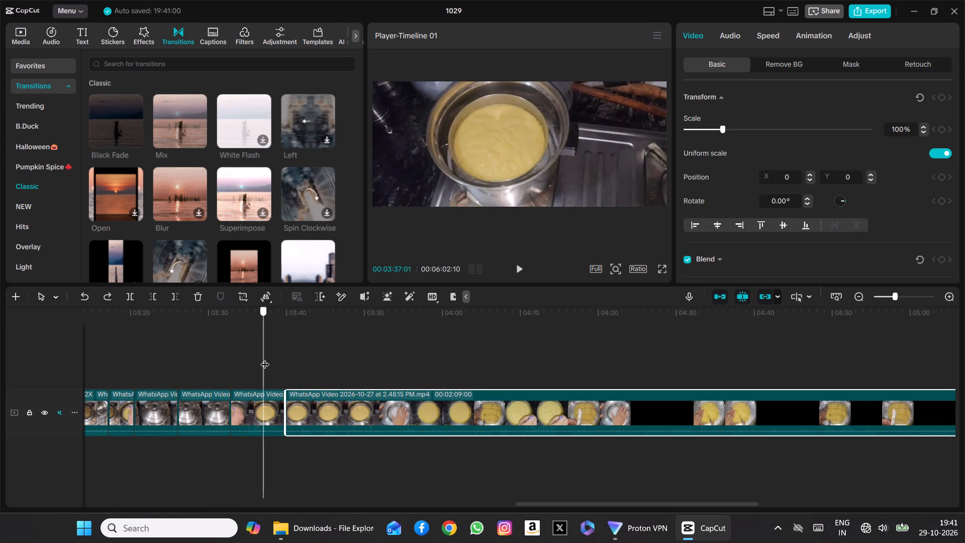
left_click_drag(265, 358, 305, 362)
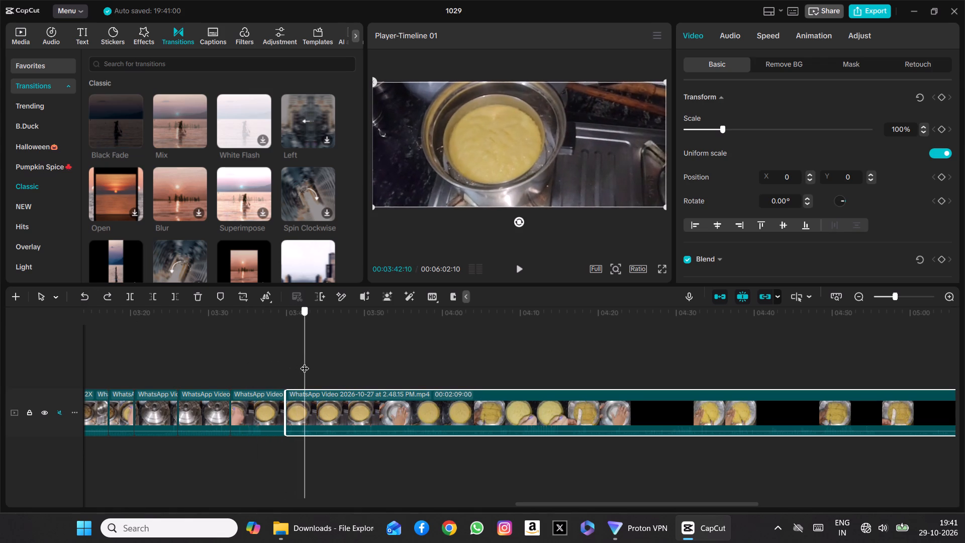
left_click_drag(305, 362, 310, 365)
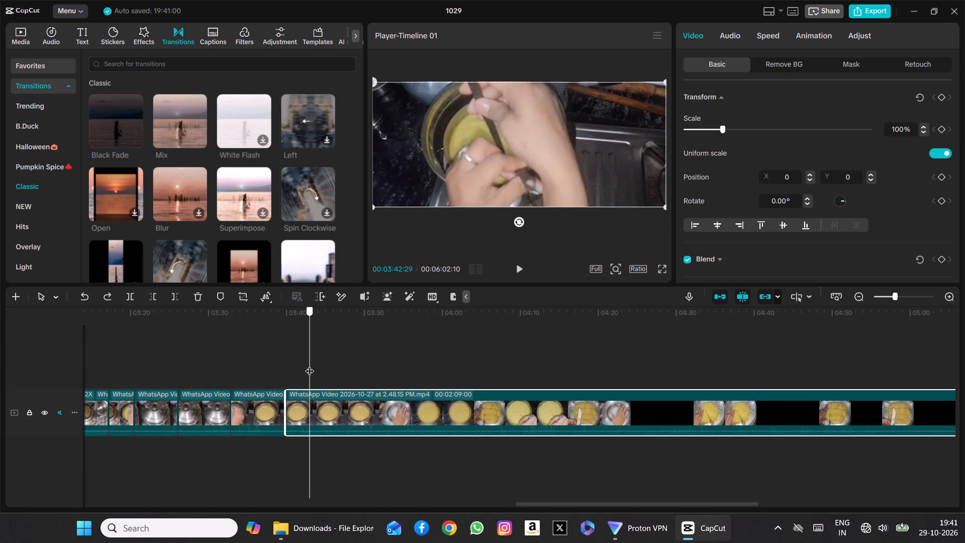
left_click_drag(310, 365, 306, 366)
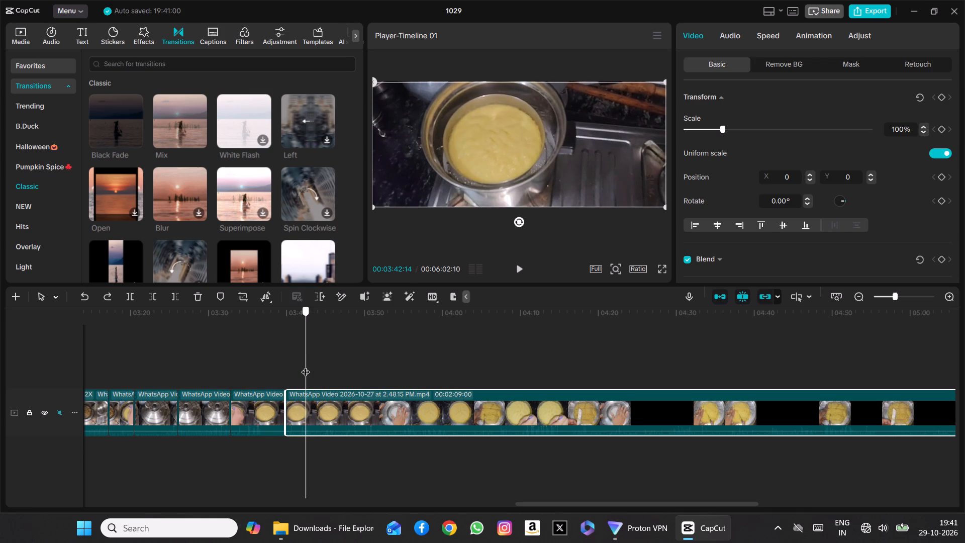
left_click_drag(306, 366, 306, 365)
left_click(134, 297)
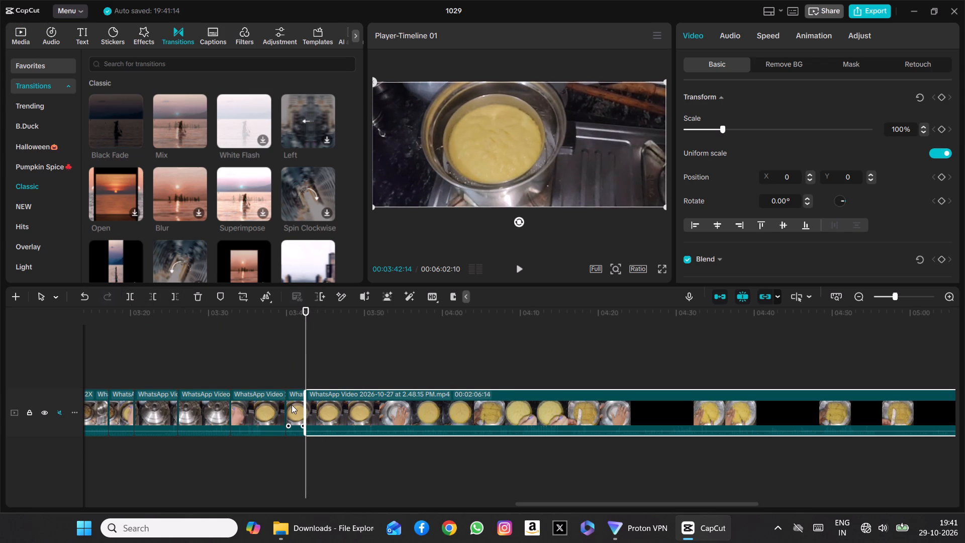
left_click(292, 405)
left_click(196, 296)
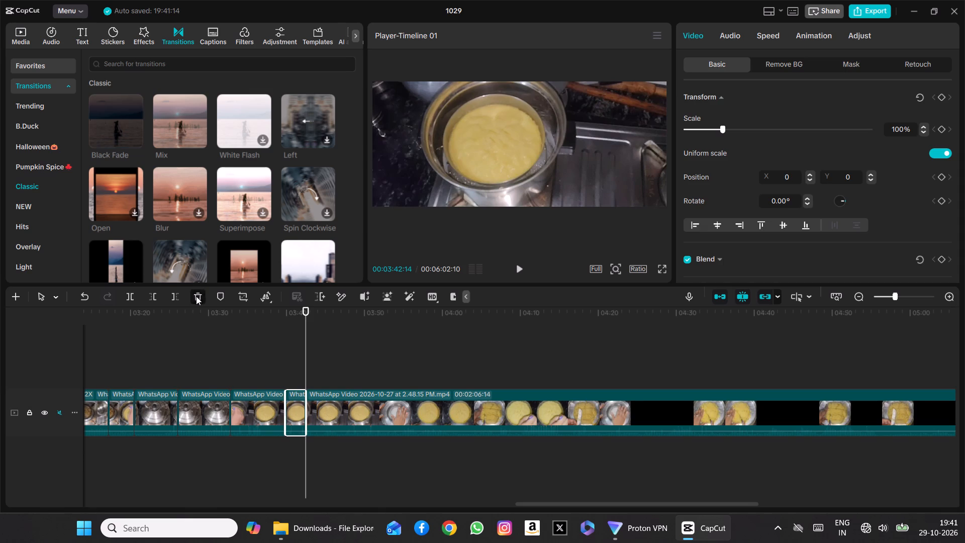
Play back the new join from the start of the knife-test clip through the pan on the counter at 00:03:50:08.
left_click_drag(310, 348, 252, 347)
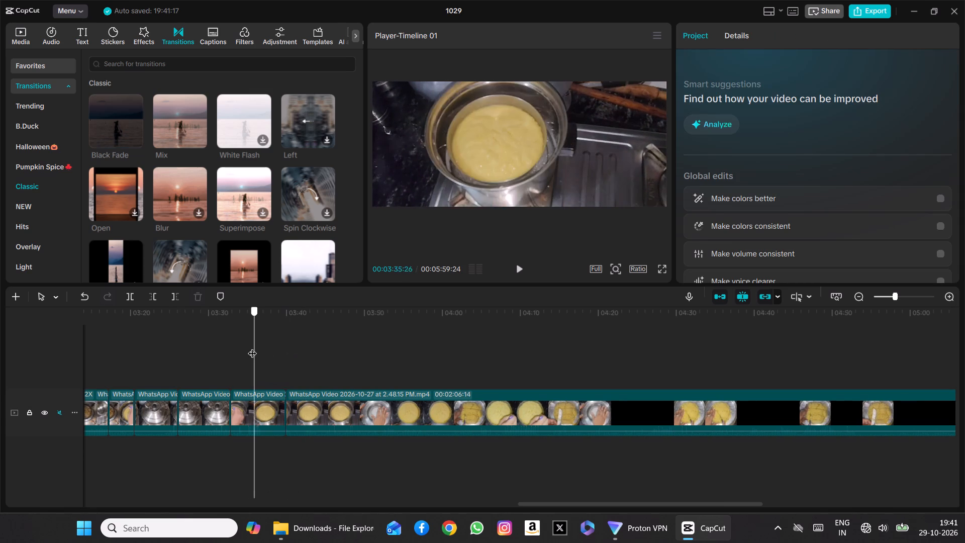
left_click_drag(252, 347, 241, 344)
left_click(518, 268)
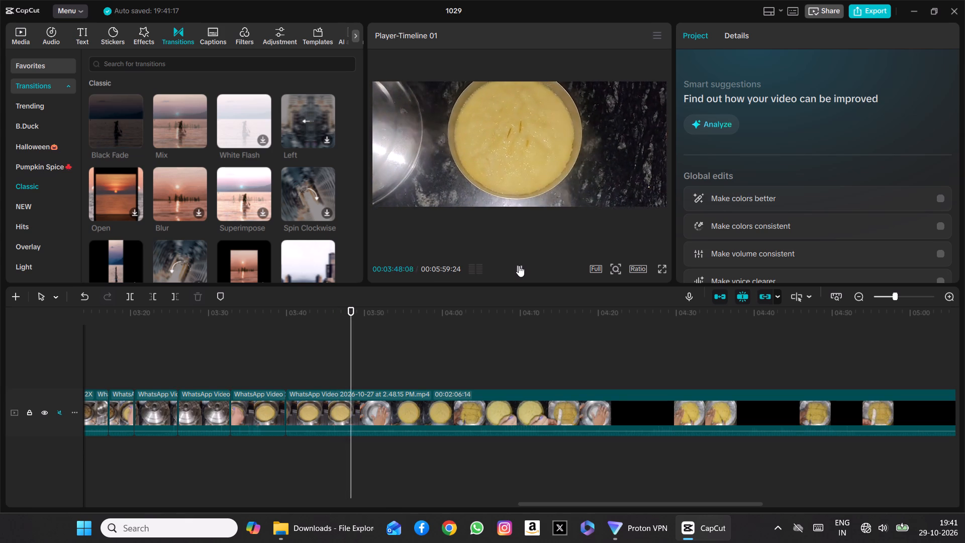
left_click(515, 267)
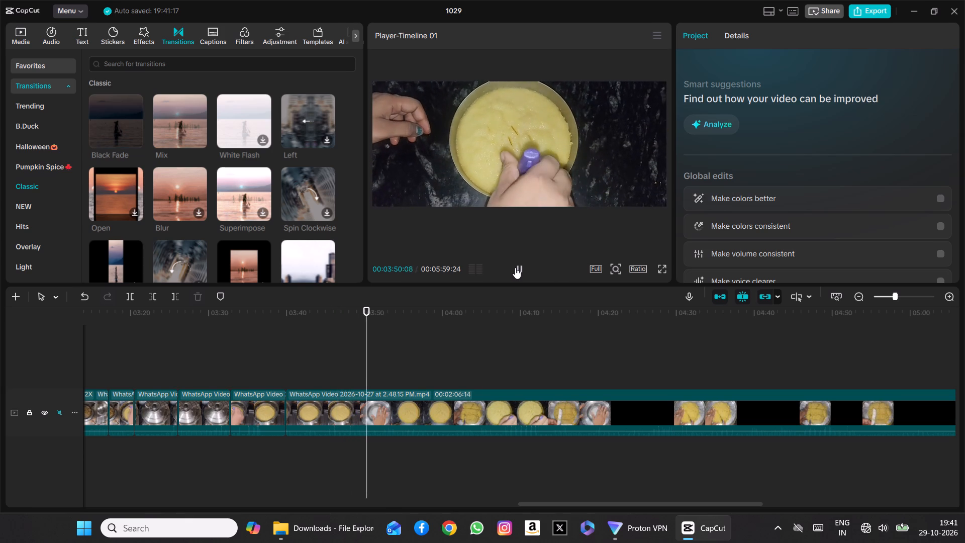
Replay and scrub the steamer-pot and pan footage from 00:03:39:28 to about 00:03:52 to examine the moment the hands return to the pan.
left_click_drag(368, 363, 286, 360)
left_click_drag(286, 360, 298, 372)
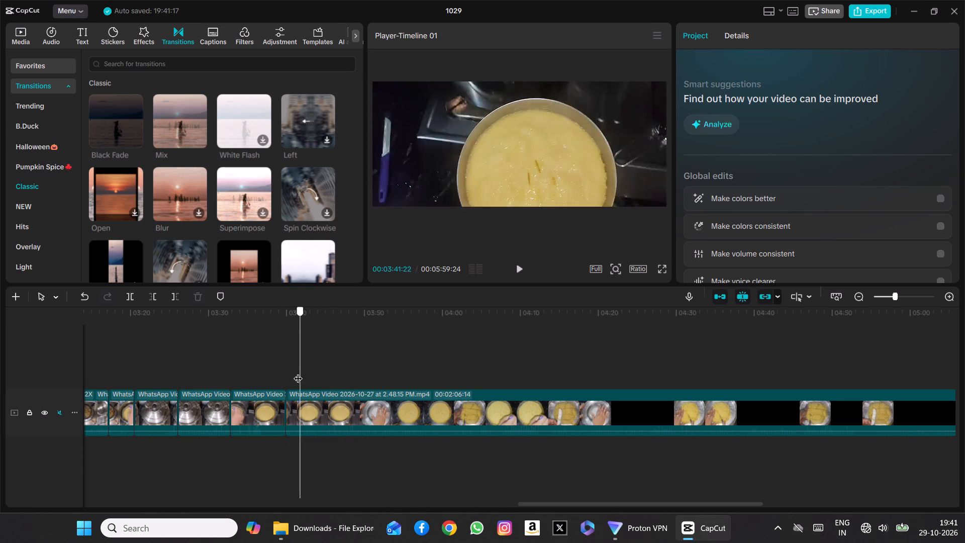
left_click_drag(298, 372, 342, 385)
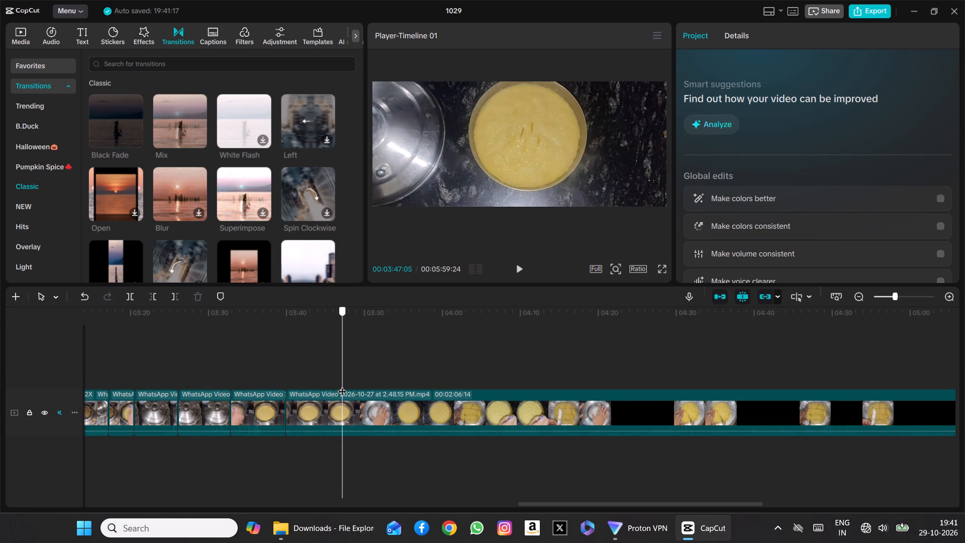
left_click_drag(342, 385, 311, 387)
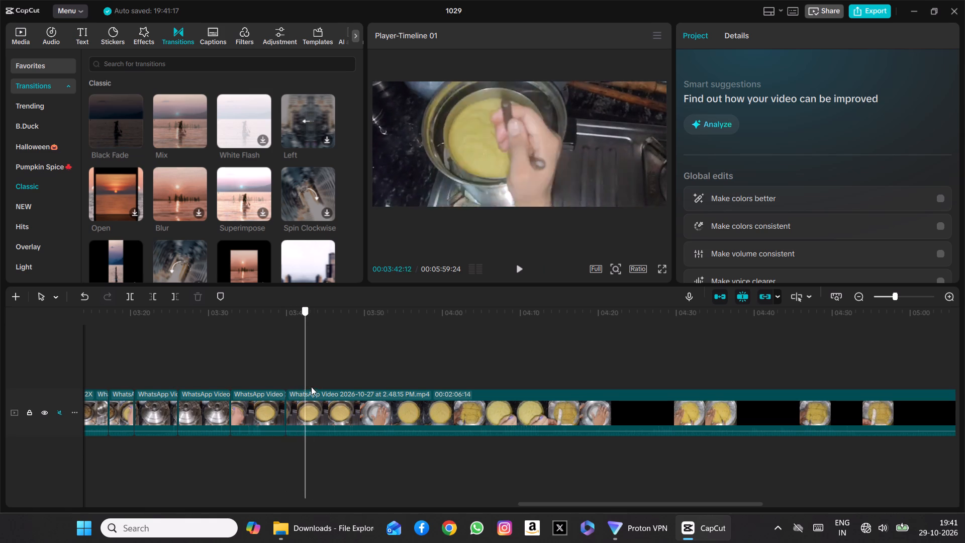
left_click_drag(311, 387, 381, 401)
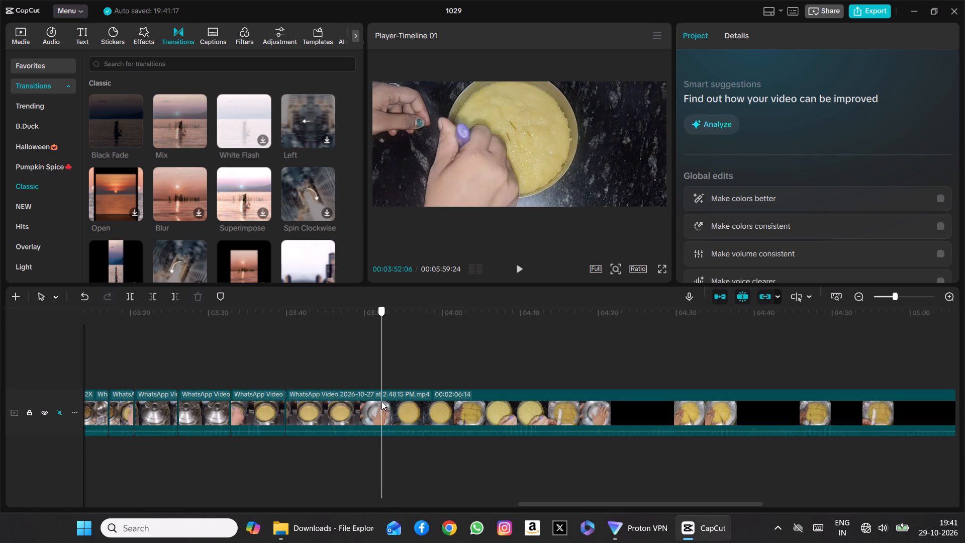
left_click_drag(381, 401, 284, 385)
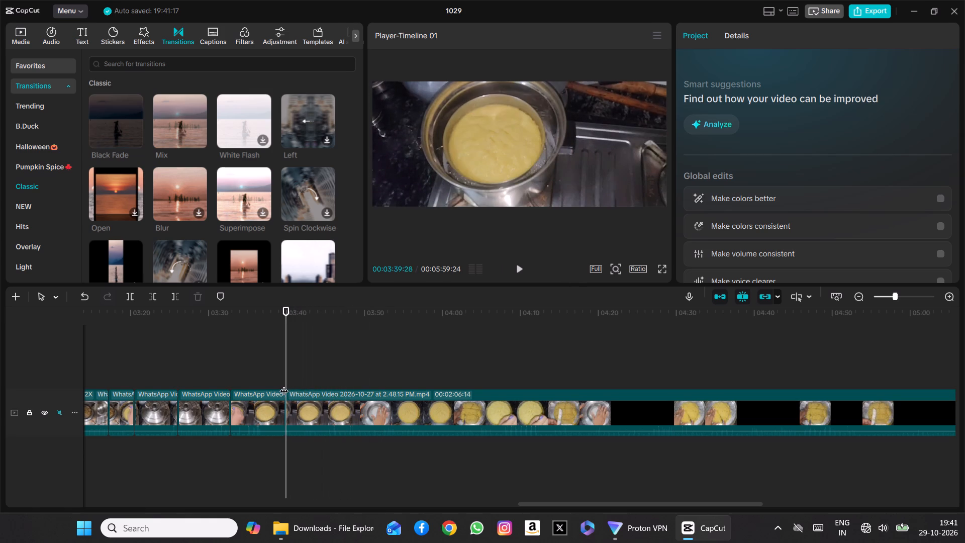
left_click(517, 268)
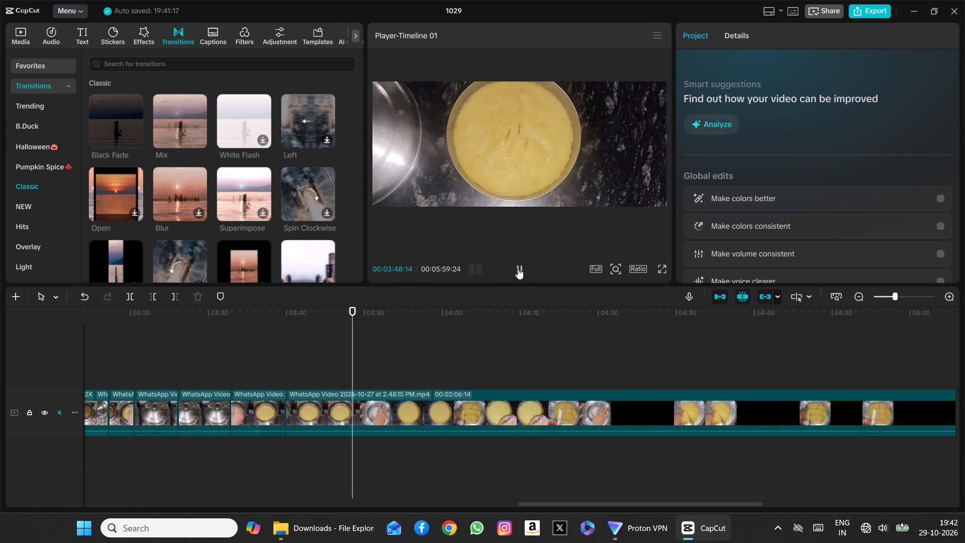
left_click(518, 268)
left_click(518, 268)
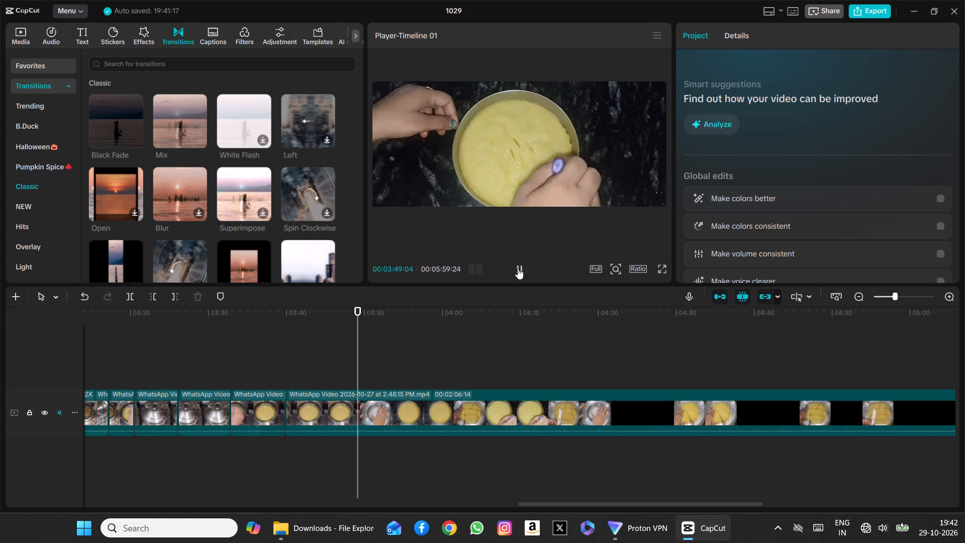
left_click(518, 268)
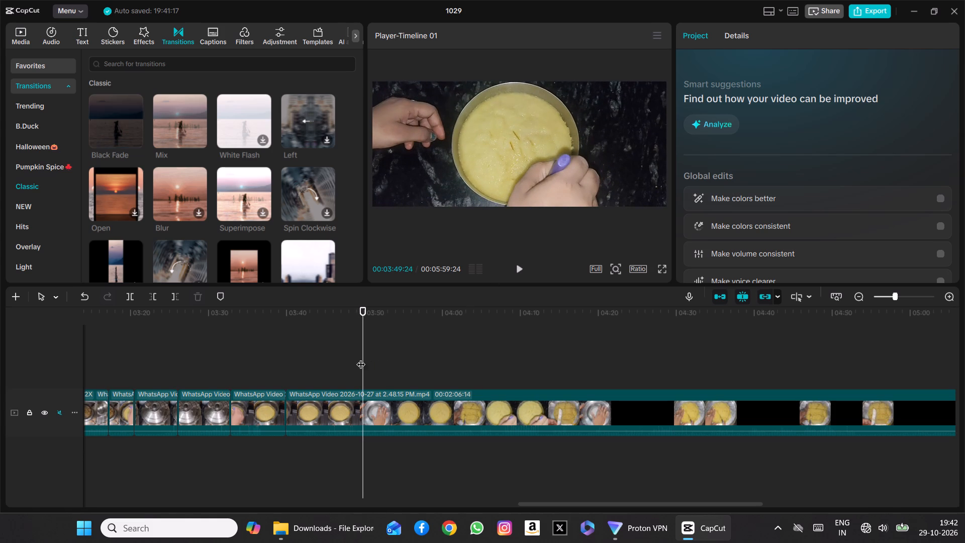
left_click_drag(365, 359, 285, 367)
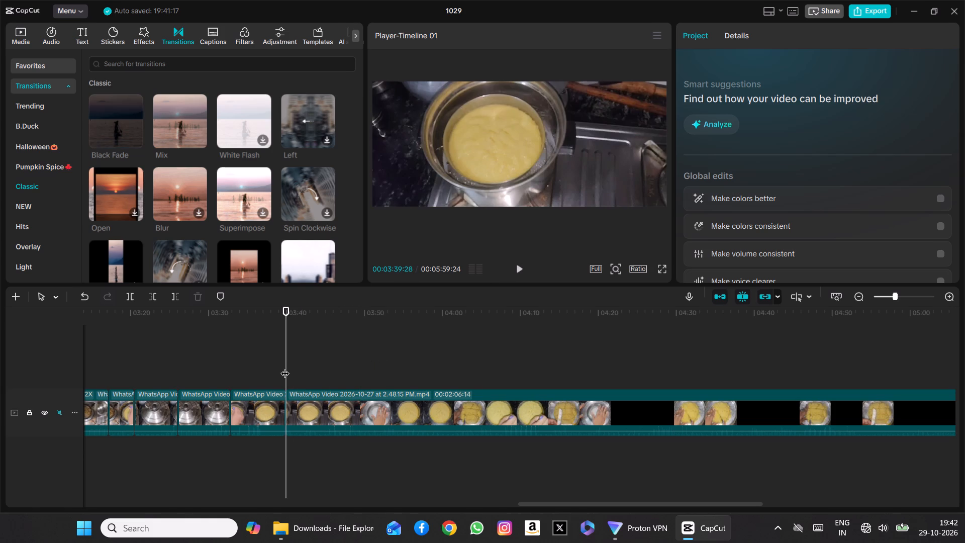
left_click(518, 267)
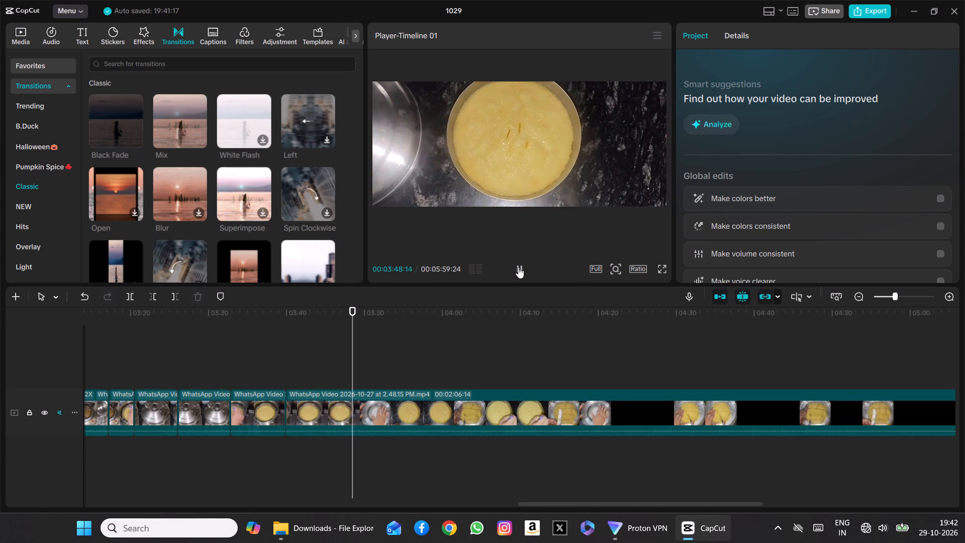
left_click(518, 267)
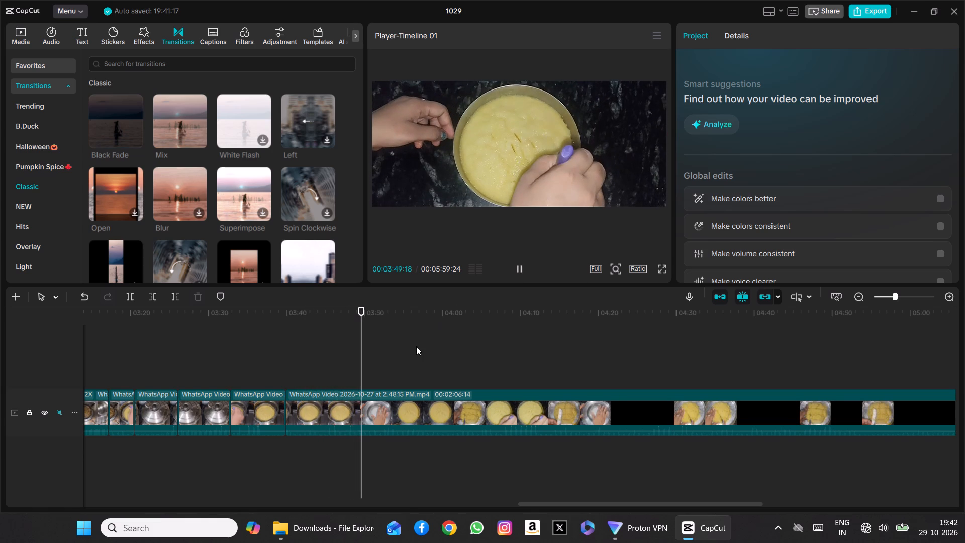
Split the long pan clip at 00:03:49:01, just before the hands with the purple-handled knife appear.
left_click_drag(364, 358, 358, 360)
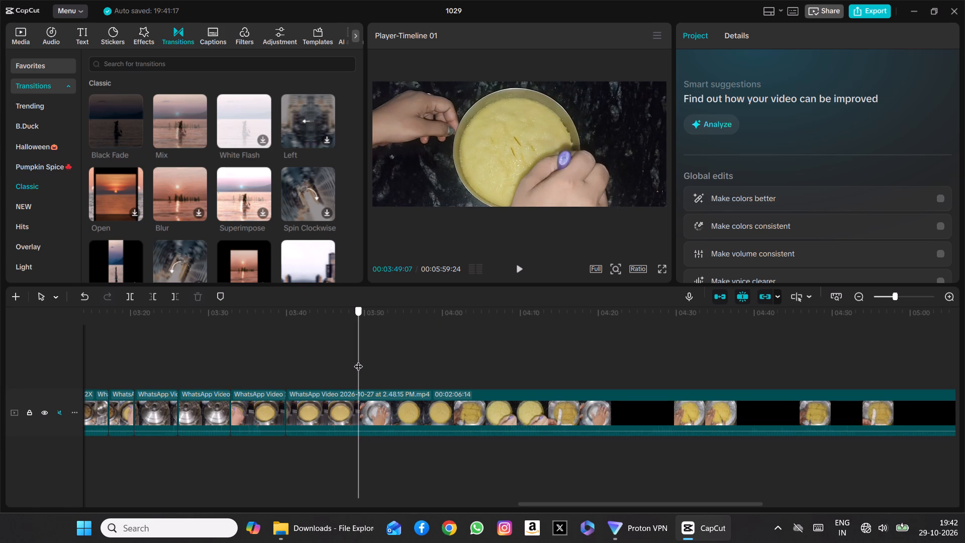
left_click_drag(358, 360, 357, 360)
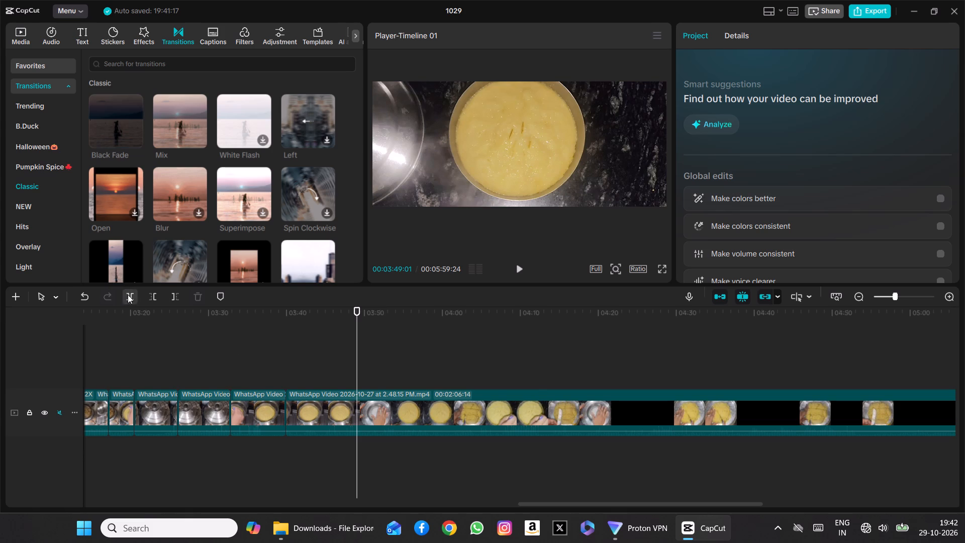
left_click(128, 295)
Split the preceding clip at about 00:03:47, once the hand has left the pan, and delete the idle piece up to the 00:03:49:01 cut.
left_click_drag(357, 373, 301, 373)
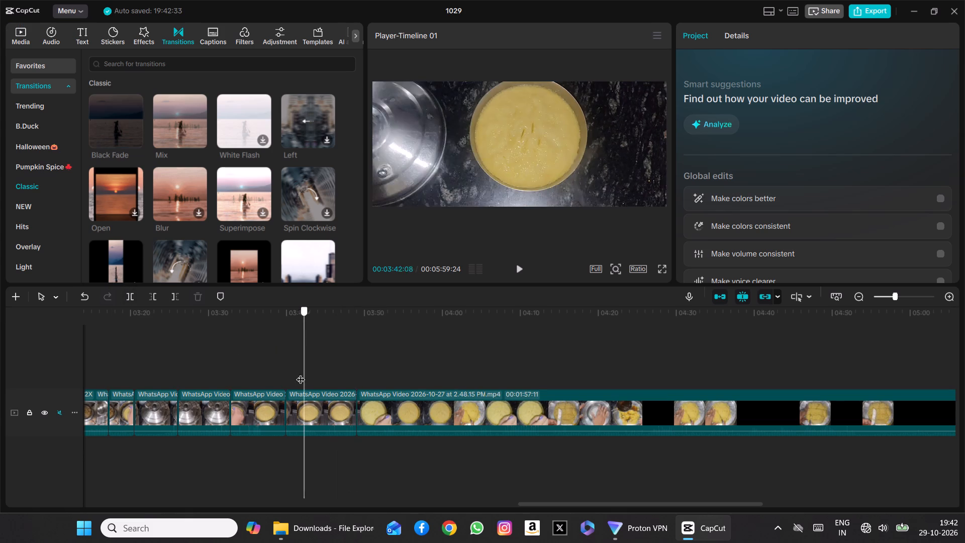
left_click_drag(301, 373, 299, 373)
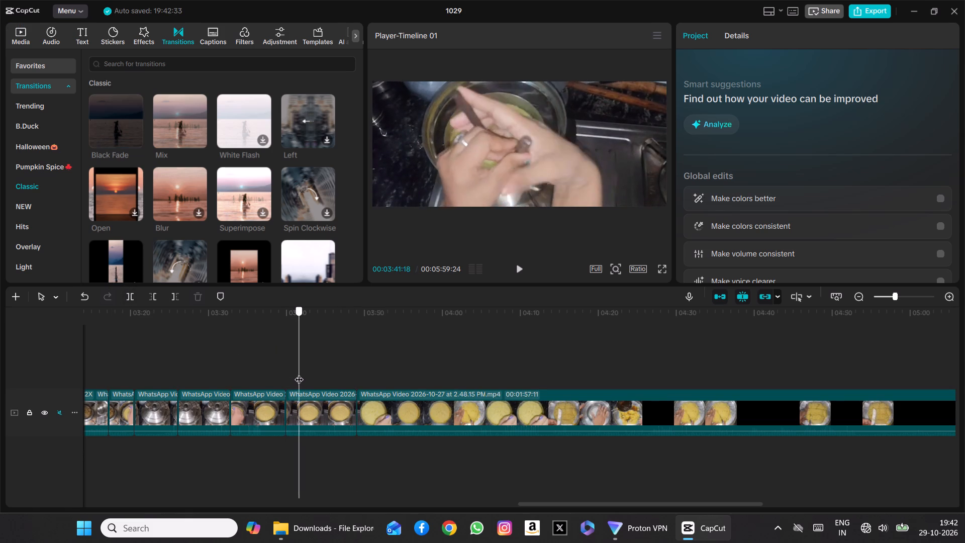
left_click_drag(299, 373, 323, 374)
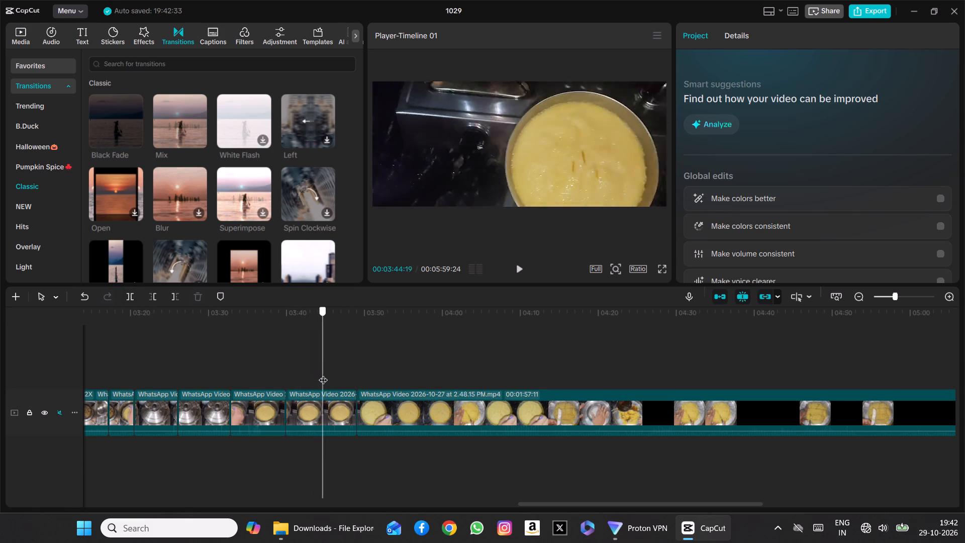
left_click_drag(323, 374, 337, 375)
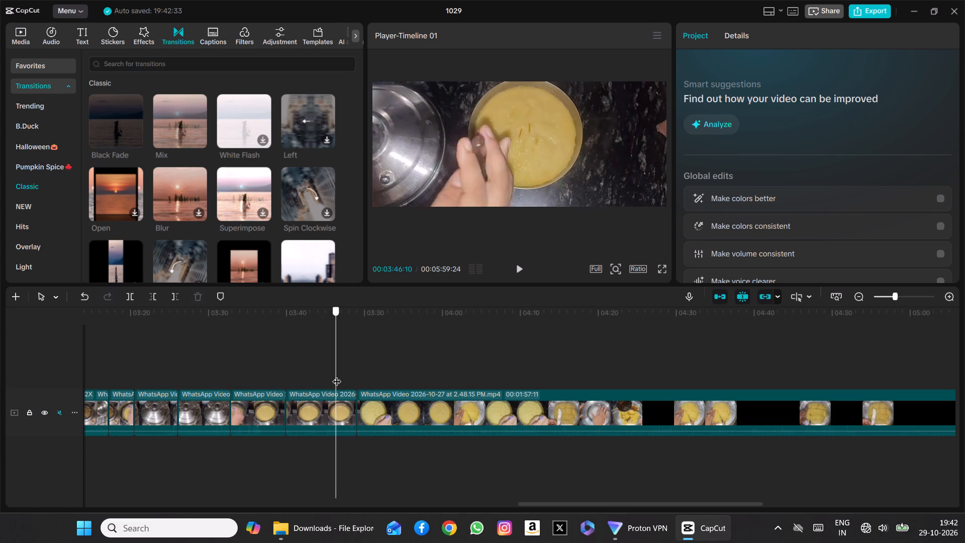
left_click_drag(337, 375, 342, 376)
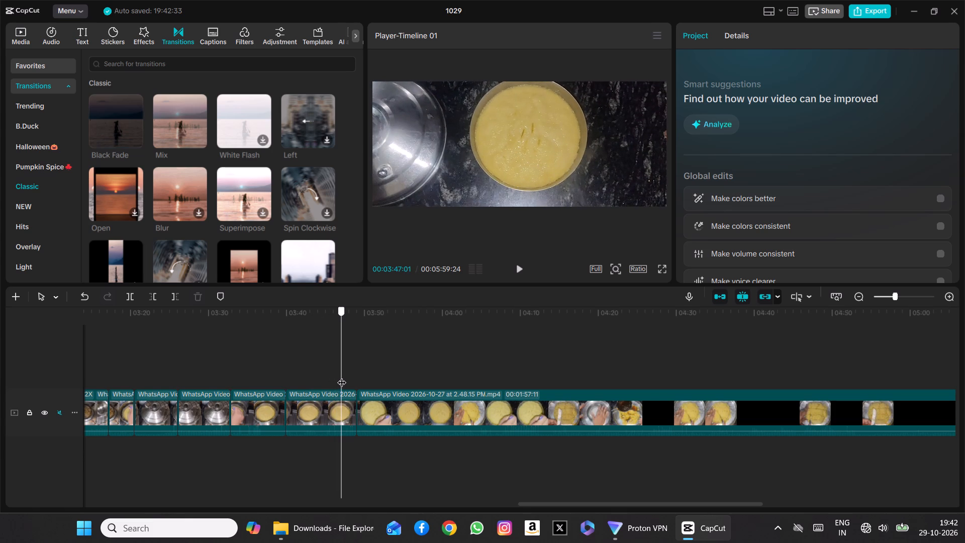
left_click_drag(342, 376, 345, 375)
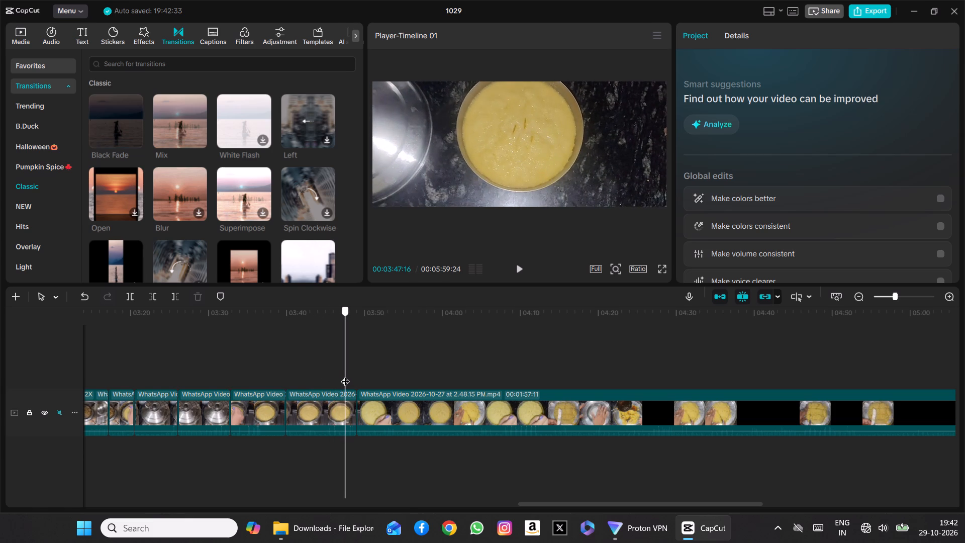
left_click_drag(345, 375, 342, 375)
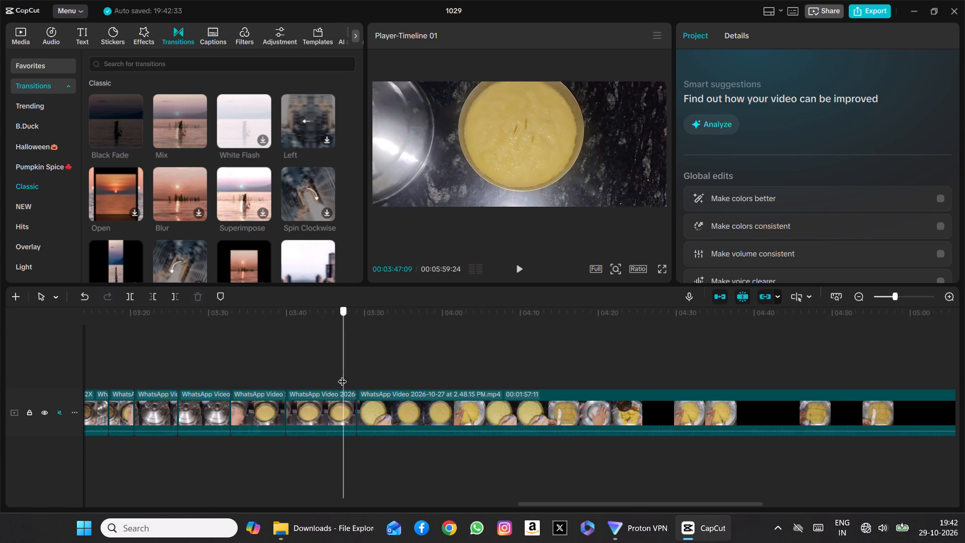
left_click_drag(342, 375, 359, 373)
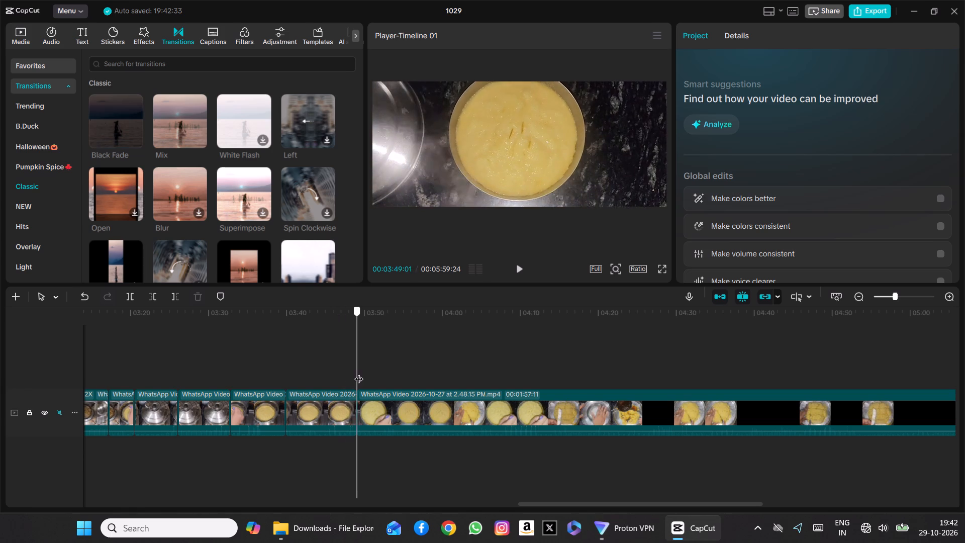
left_click_drag(359, 373, 313, 377)
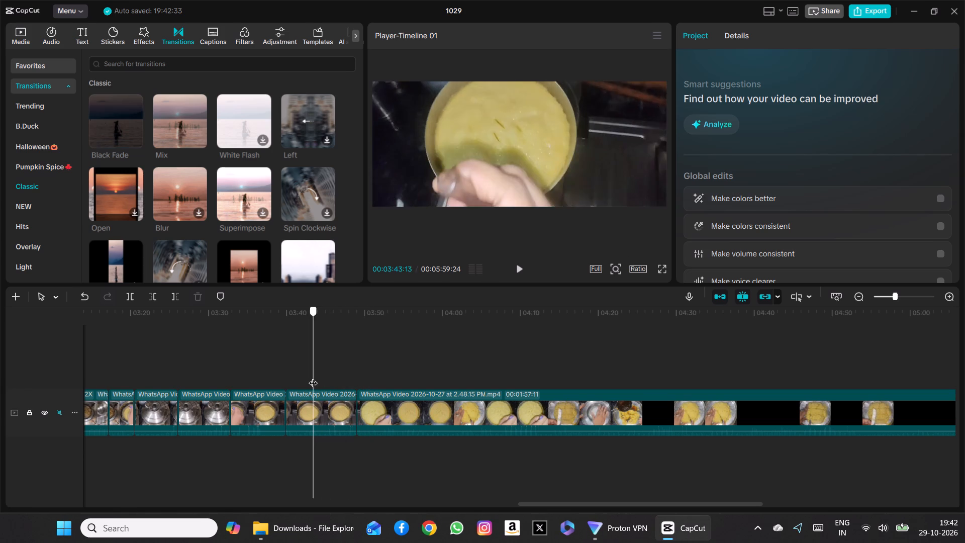
left_click_drag(313, 377, 337, 377)
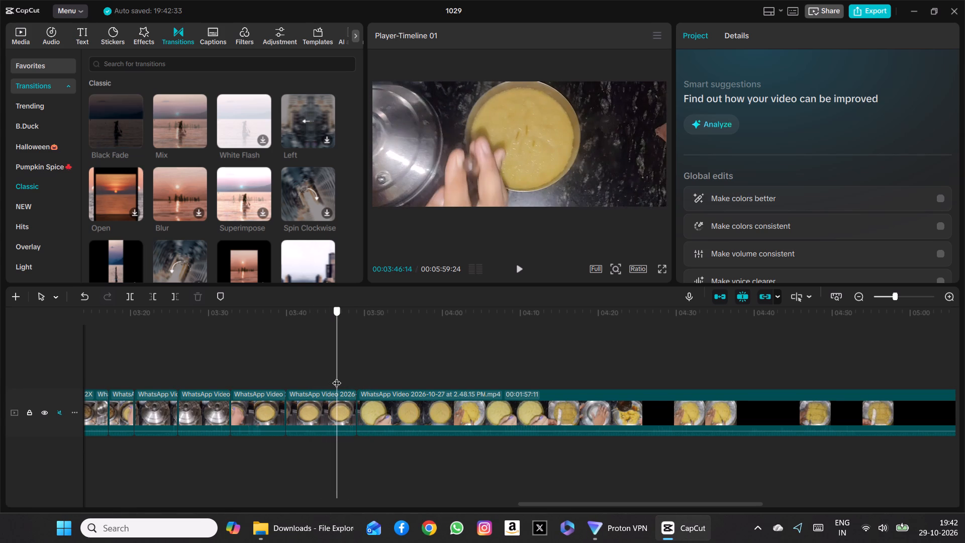
left_click_drag(337, 377, 339, 377)
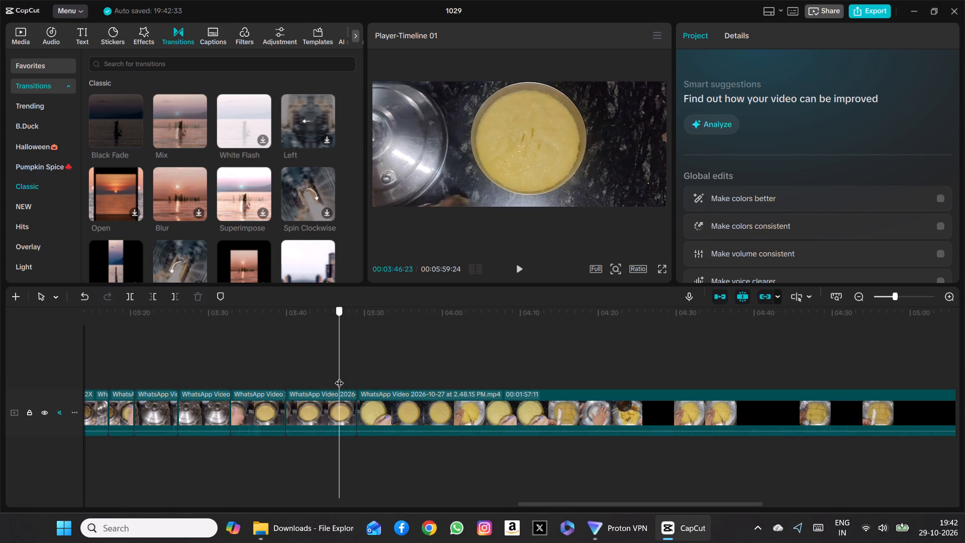
left_click_drag(339, 377, 329, 381)
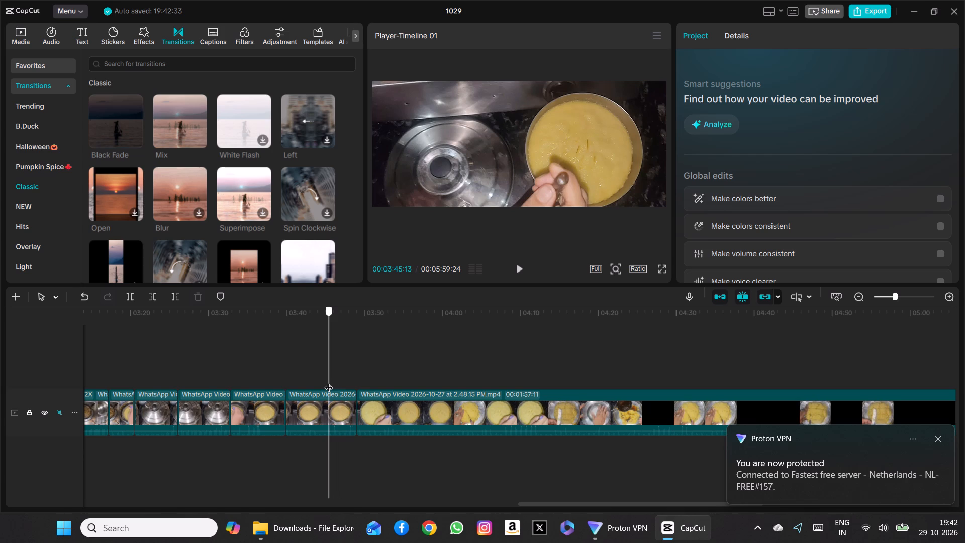
left_click_drag(329, 381, 312, 383)
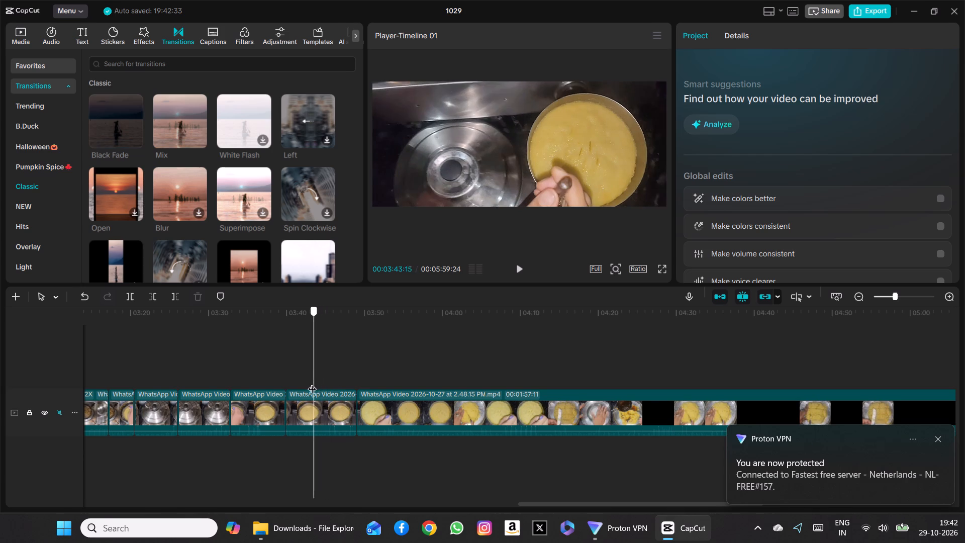
left_click_drag(312, 383, 309, 383)
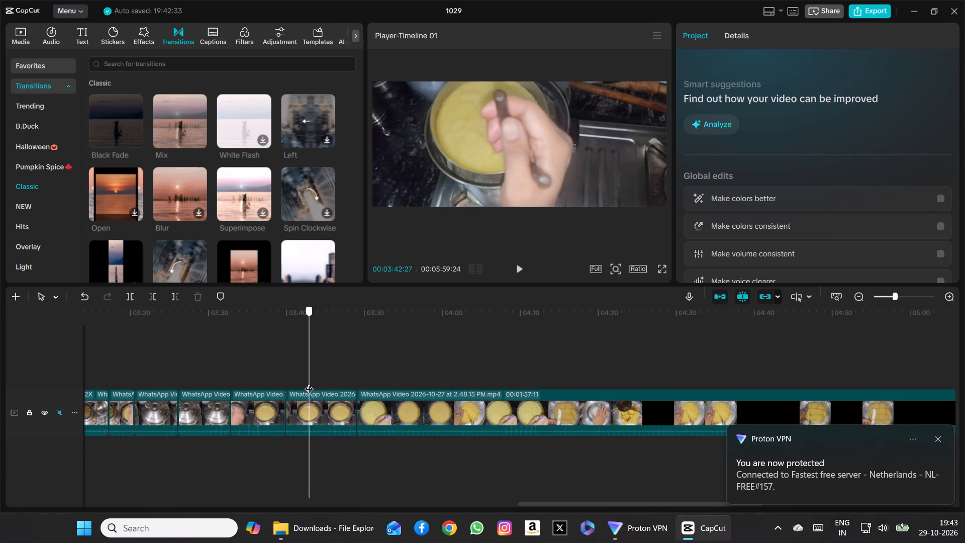
left_click_drag(309, 383, 320, 383)
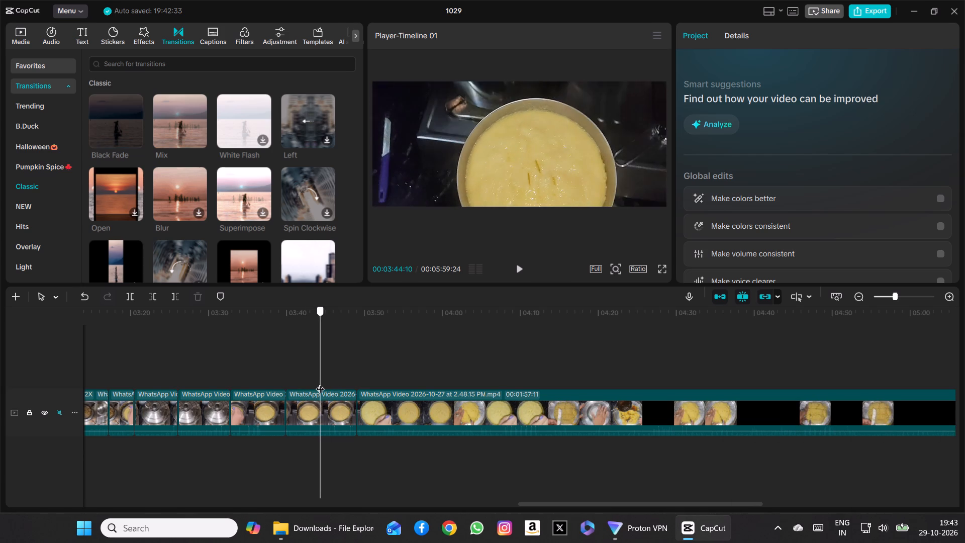
left_click_drag(320, 383, 325, 383)
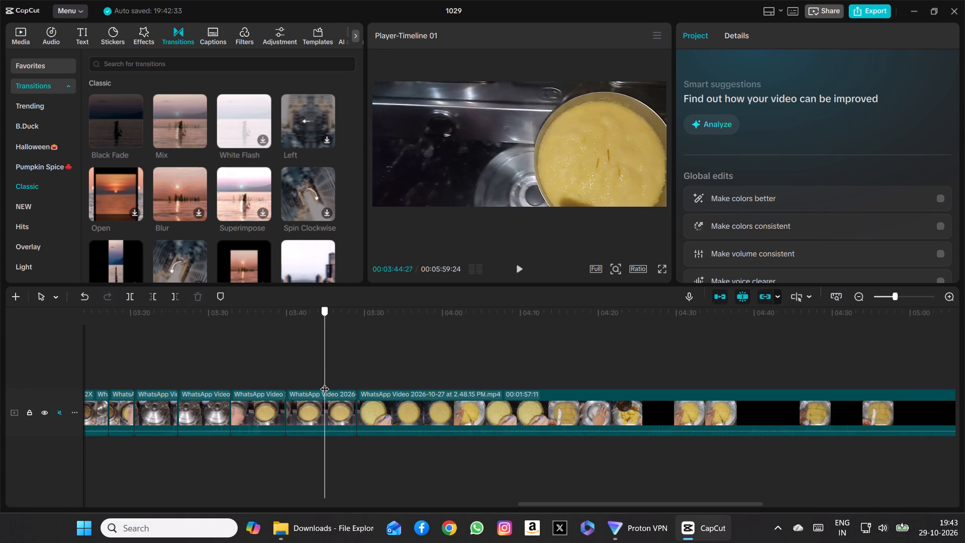
left_click_drag(325, 383, 335, 384)
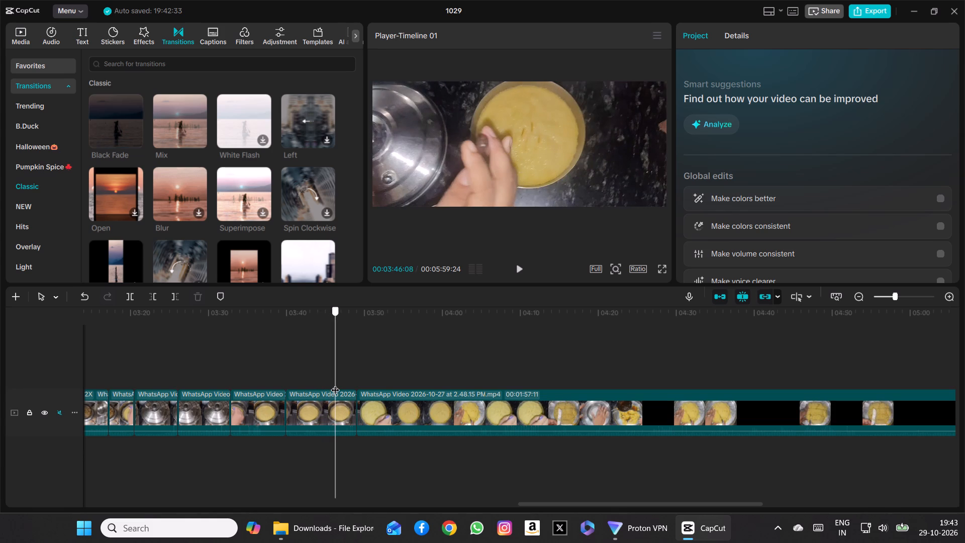
left_click_drag(335, 384, 339, 384)
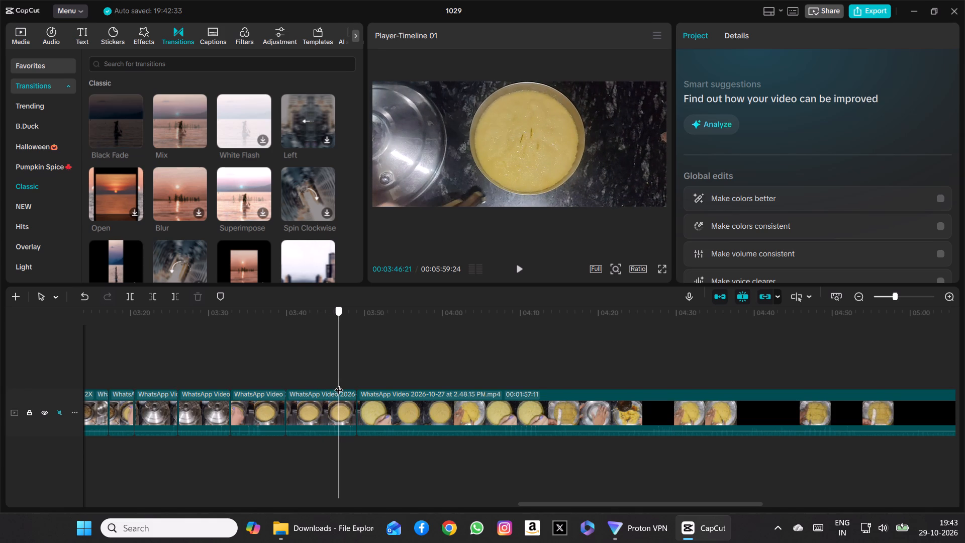
left_click_drag(339, 384, 340, 384)
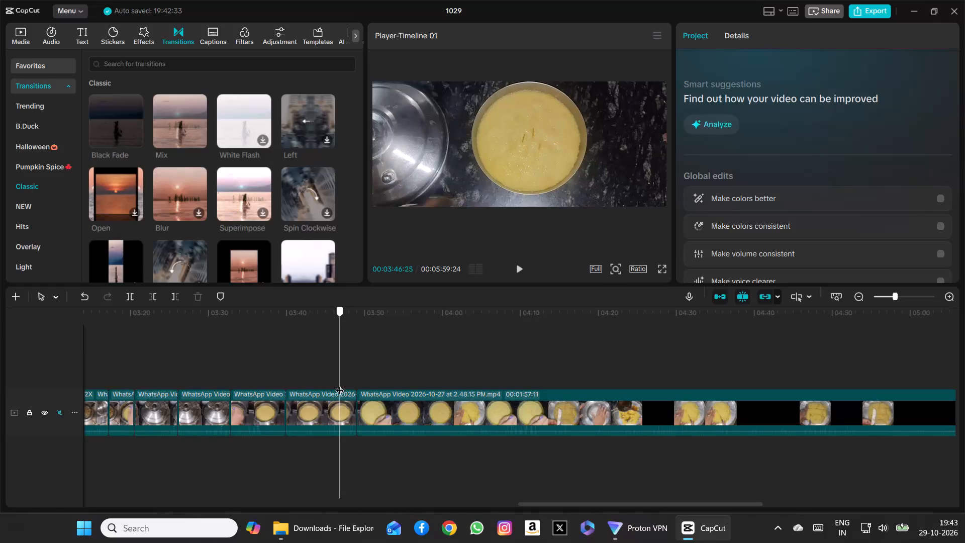
Split the pan clip at 00:03:47:03, once the hand has left the pan, and delete the short idle piece before the long clip.
left_click_drag(340, 384, 342, 384)
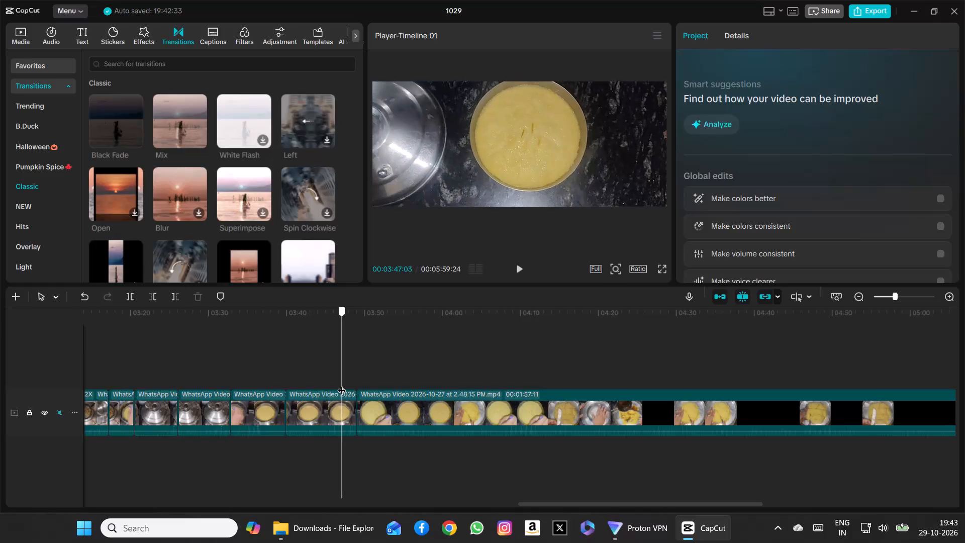
left_click_drag(342, 384, 342, 385)
left_click(128, 294)
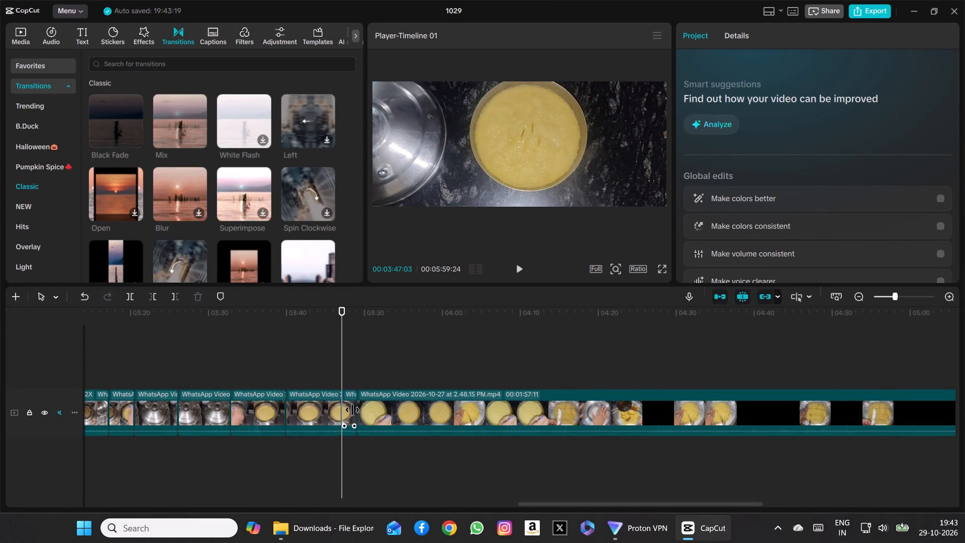
left_click(351, 409)
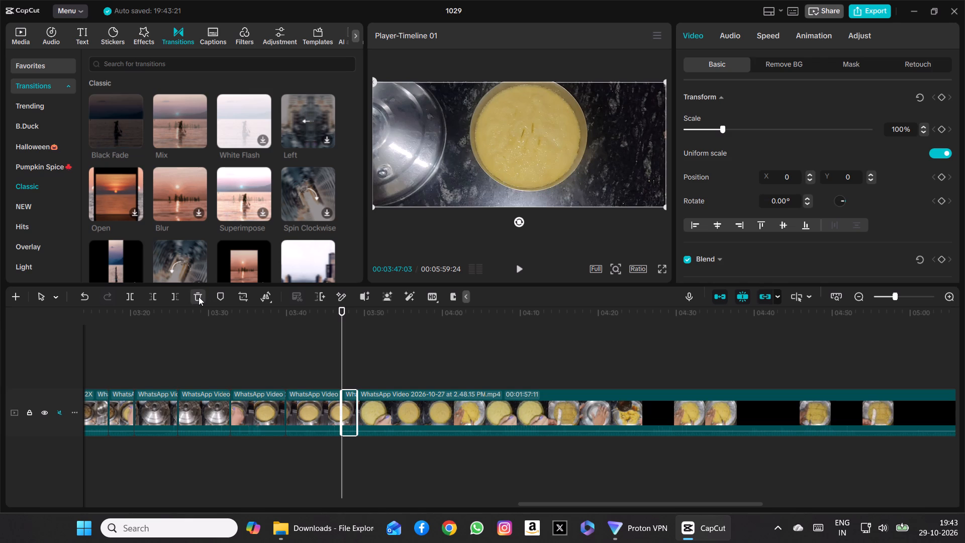
left_click(199, 297)
Move the playhead back to 00:03:43:18, ahead of the new join, and check the Wi-Fi connection status.
left_click_drag(342, 334, 315, 333)
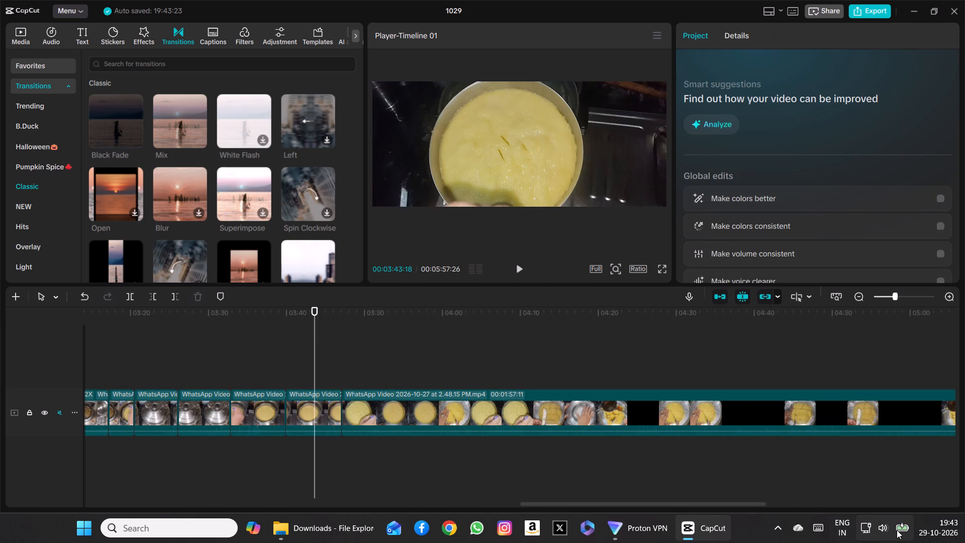
left_click(897, 530)
left_click(790, 298)
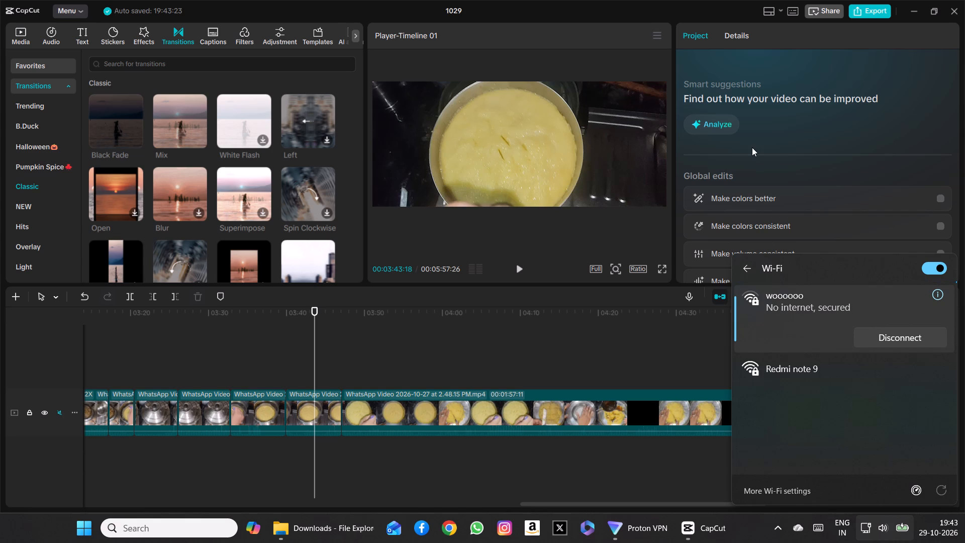
left_click(694, 0)
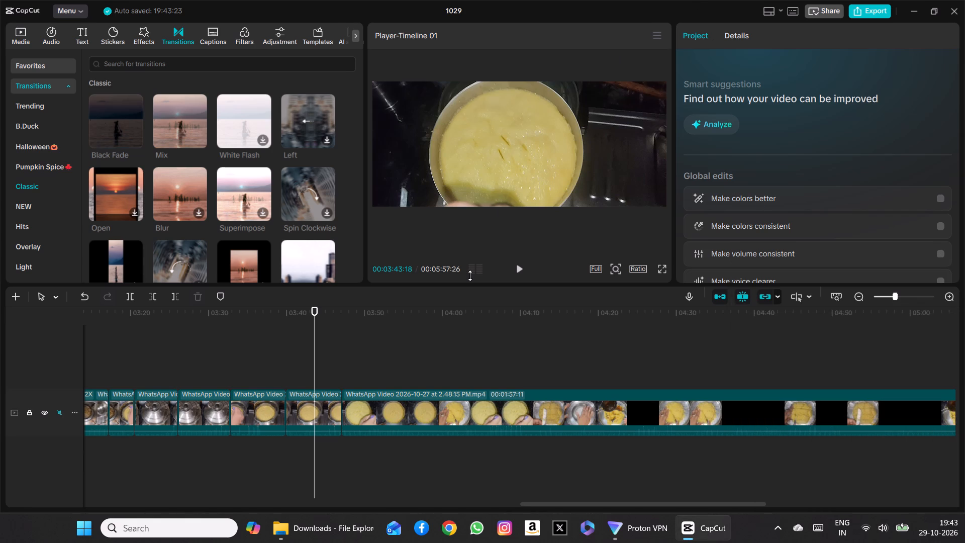
Play back the new join from 00:03:43:18 and on into the long knife-and-pan clip, to about 00:04:03.
left_click(517, 262)
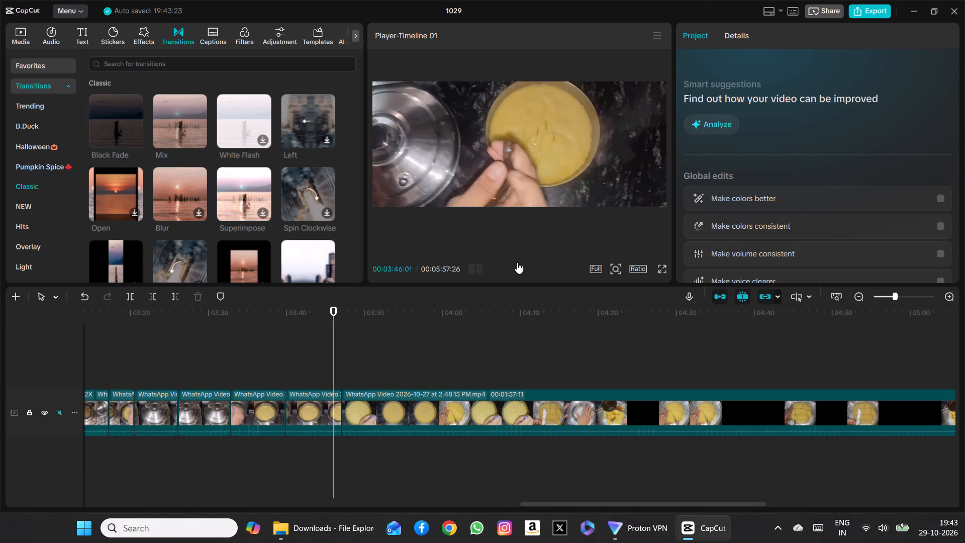
left_click(517, 262)
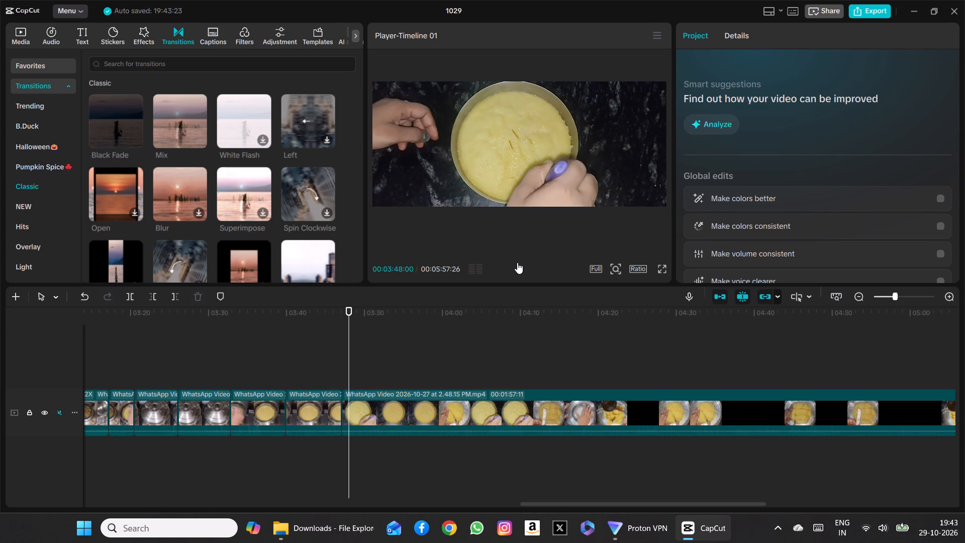
left_click(517, 262)
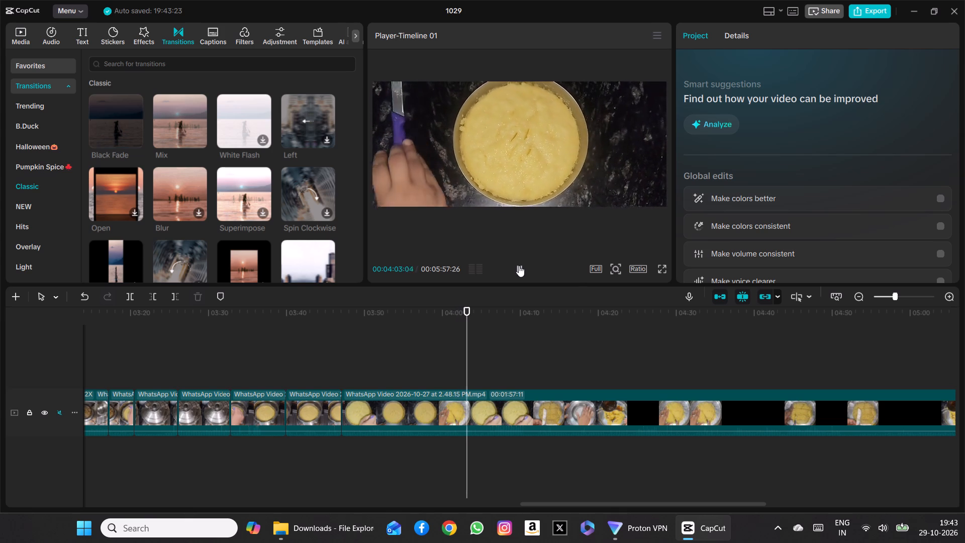
Play back the footage after the new join up to the hands gripping the pan beside the plate at 00:04:04:16.
left_click(519, 265)
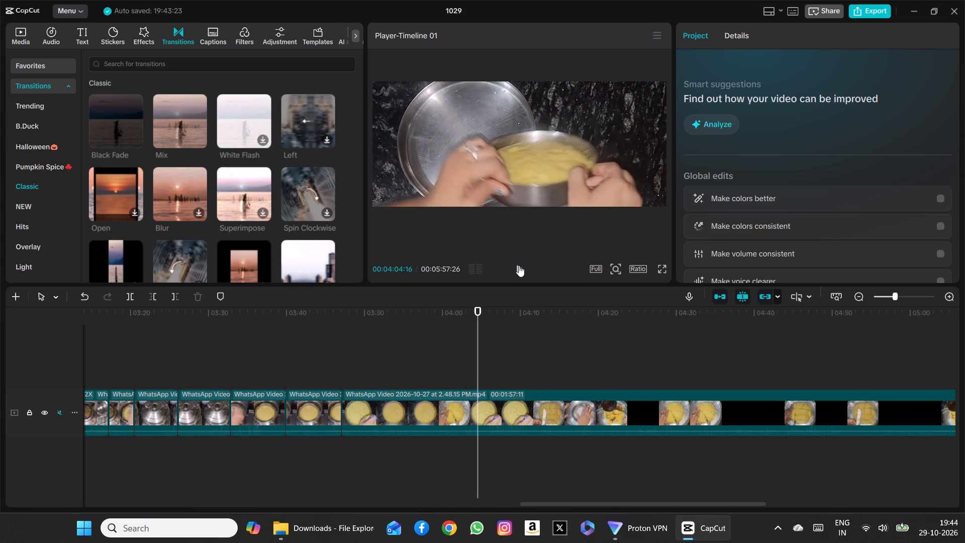
scroll(476, 344, "left", 1)
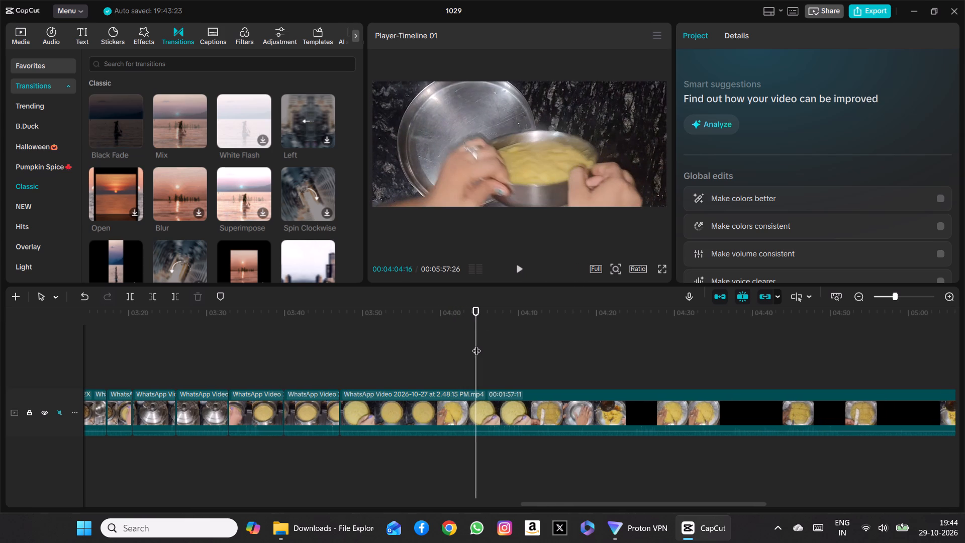
scroll(476, 344, "left", 1)
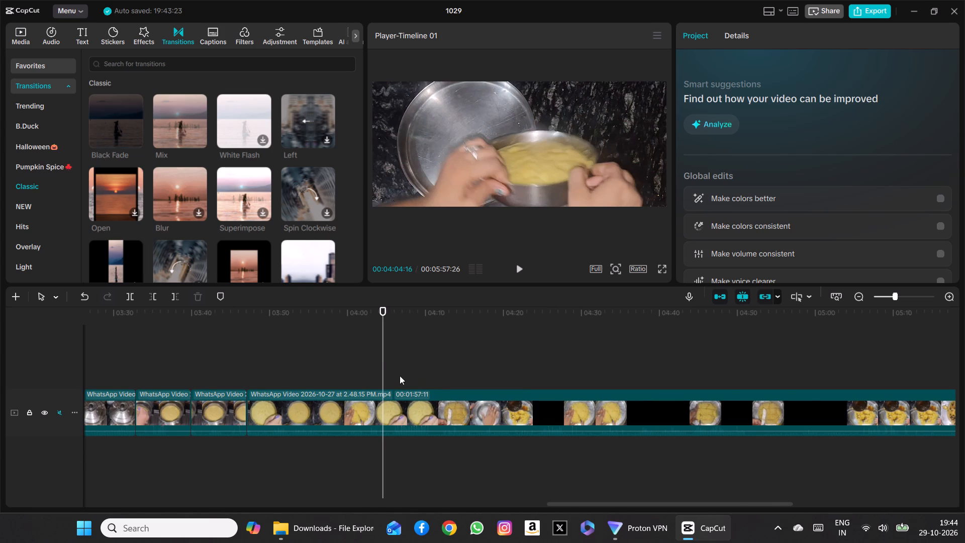
Split the long pan clip at 00:03:57:29, while the hand is still running the purple-handled knife around the pan's edge.
left_click_drag(383, 353, 253, 344)
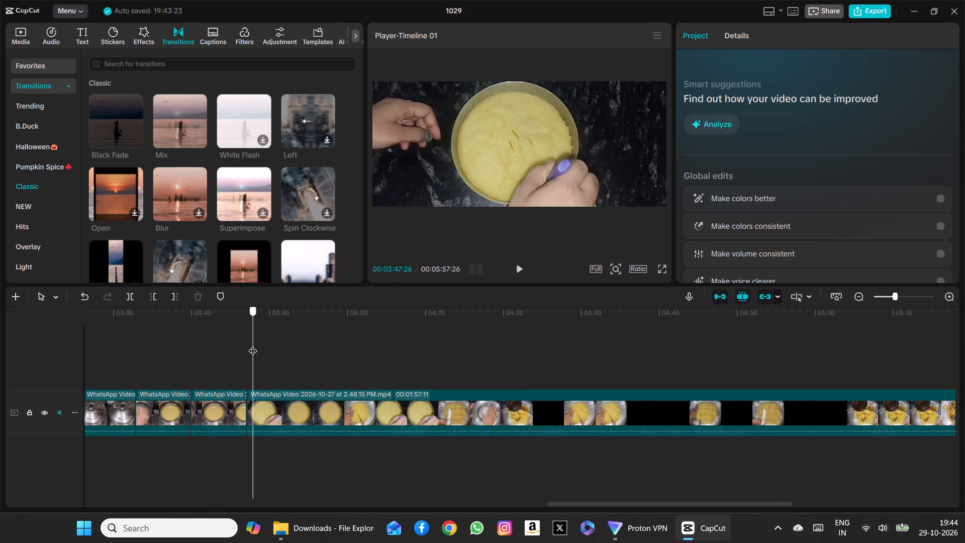
left_click_drag(253, 344, 420, 378)
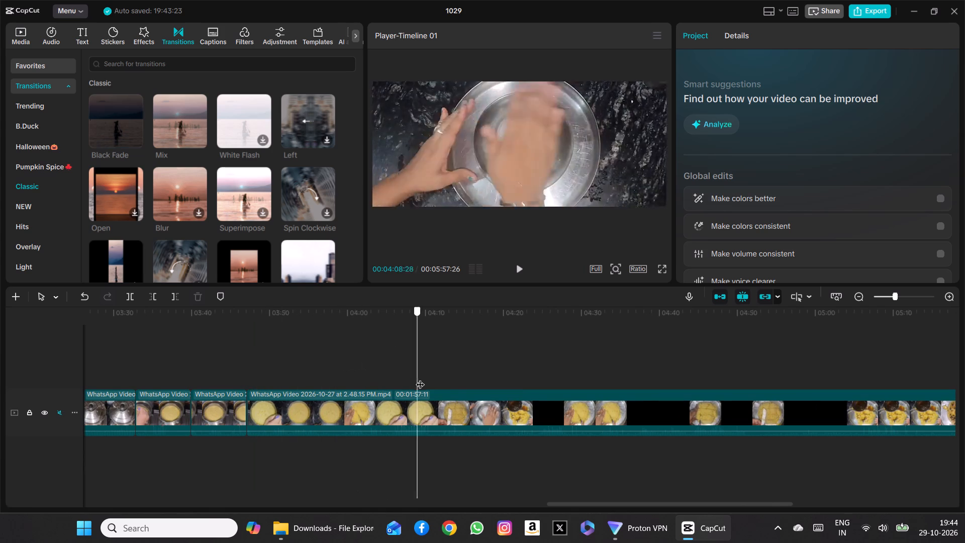
left_click_drag(420, 378, 433, 376)
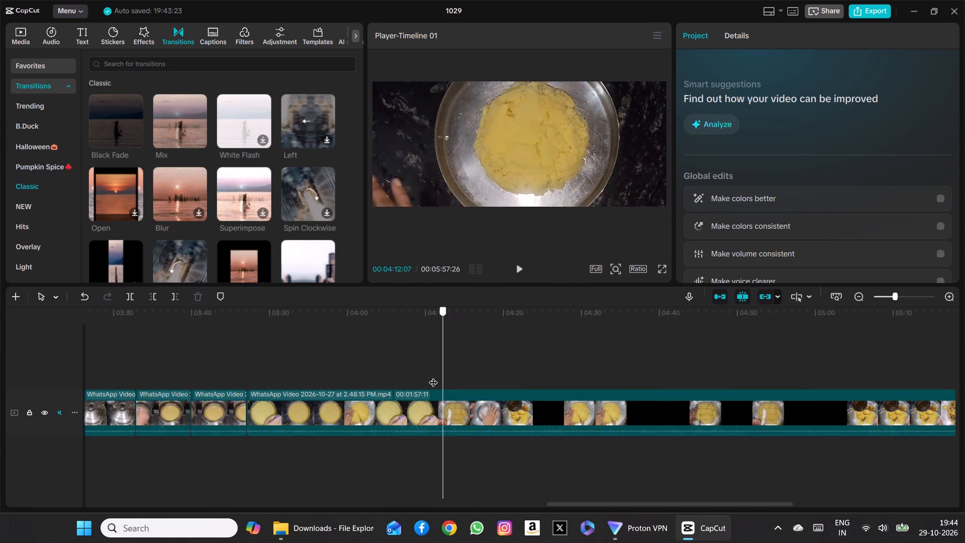
left_click_drag(433, 376, 294, 368)
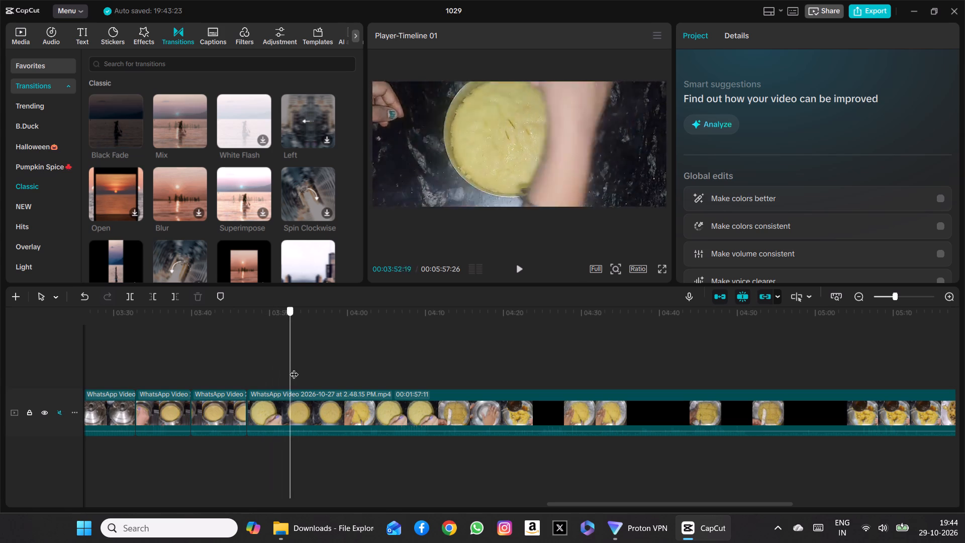
left_click_drag(294, 368, 247, 368)
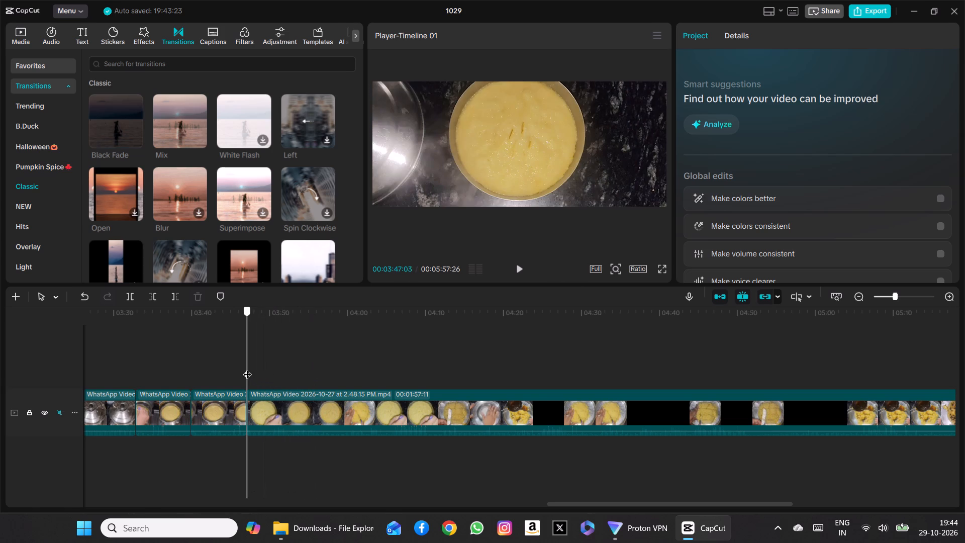
left_click_drag(247, 368, 266, 369)
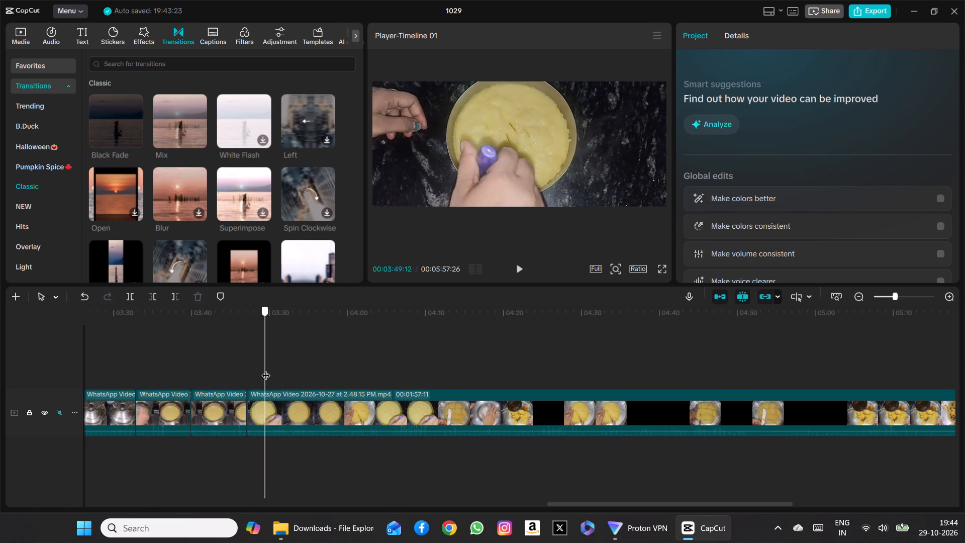
left_click_drag(266, 369, 295, 372)
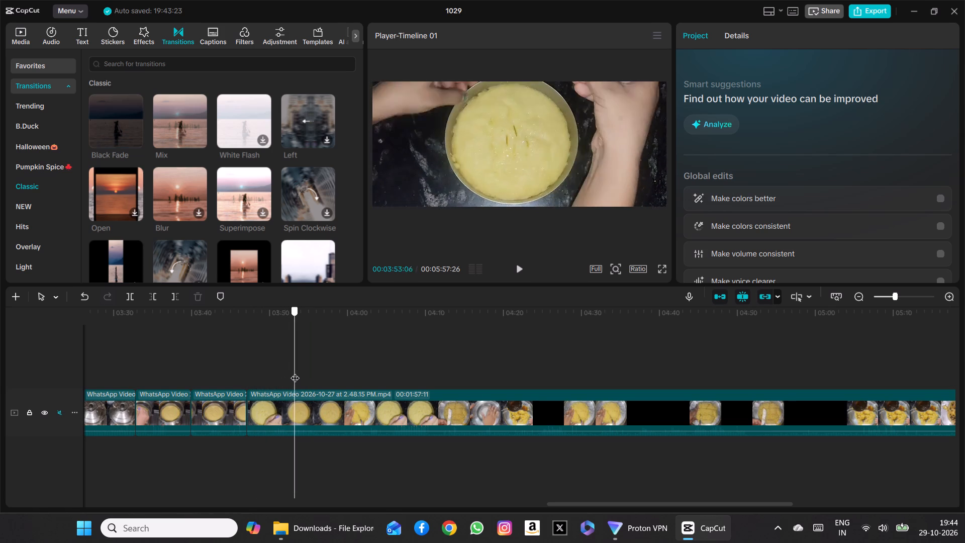
left_click_drag(295, 372, 330, 382)
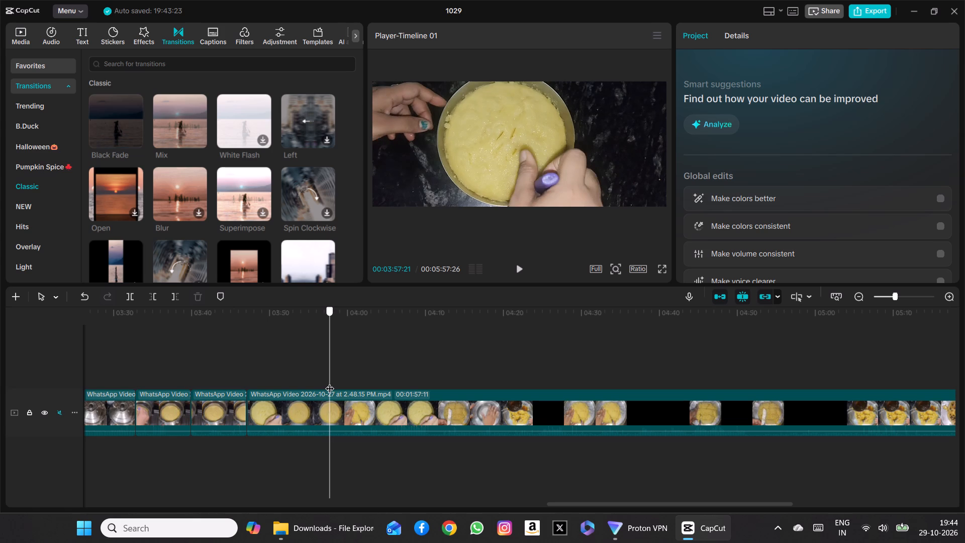
left_click_drag(330, 382, 331, 382)
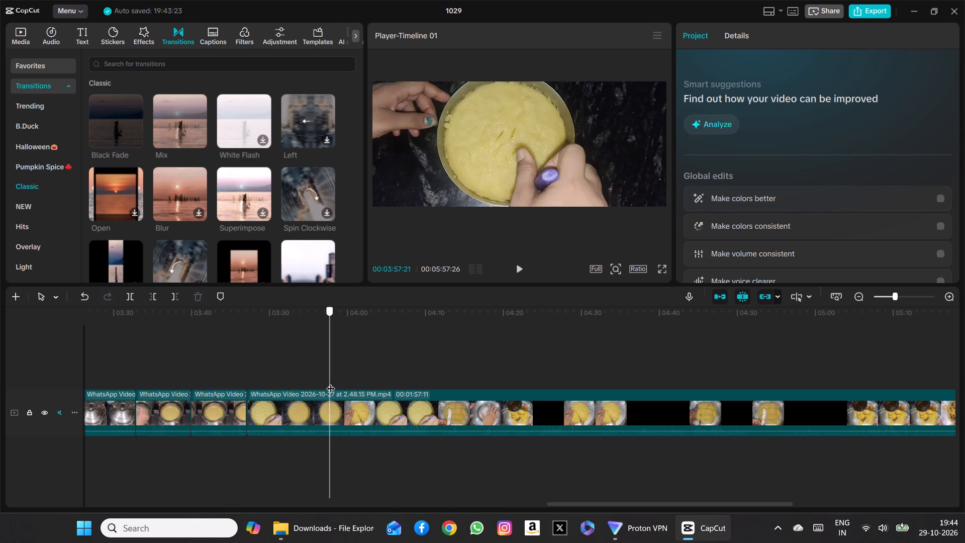
left_click_drag(331, 382, 332, 383)
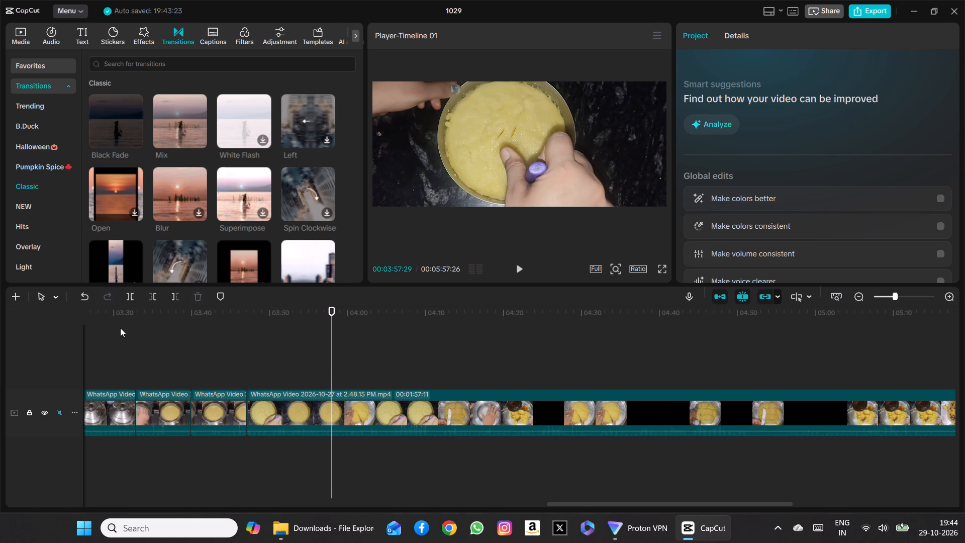
left_click(129, 297)
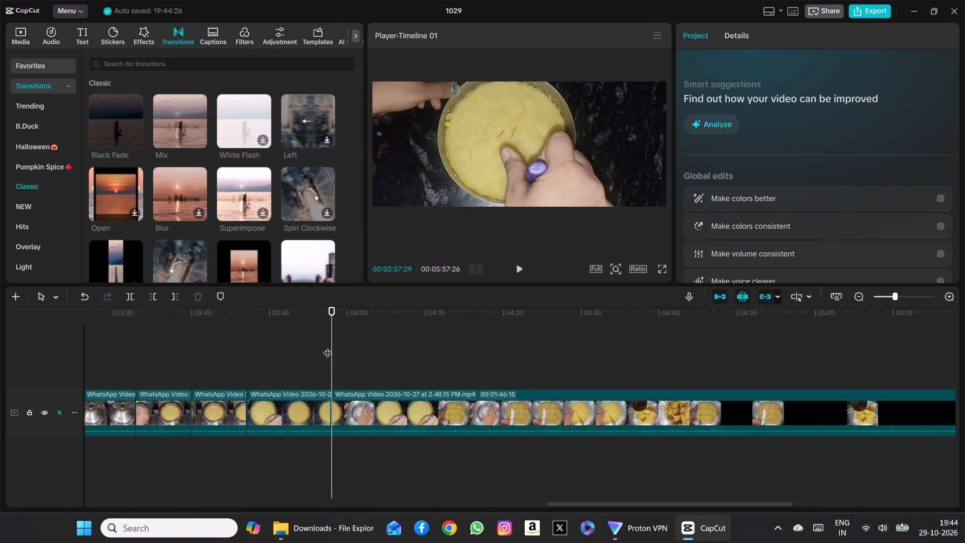
Split the following clip at 00:04:03:25, where the hands hold the pan beside the plate, and delete the piece from 00:03:57:29 to that cut.
left_click_drag(330, 347, 346, 347)
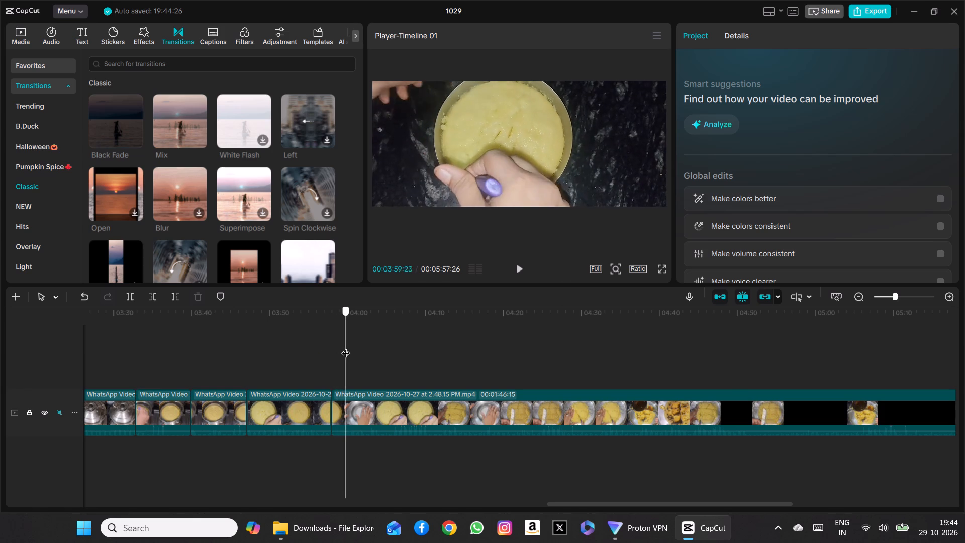
left_click_drag(346, 347, 358, 347)
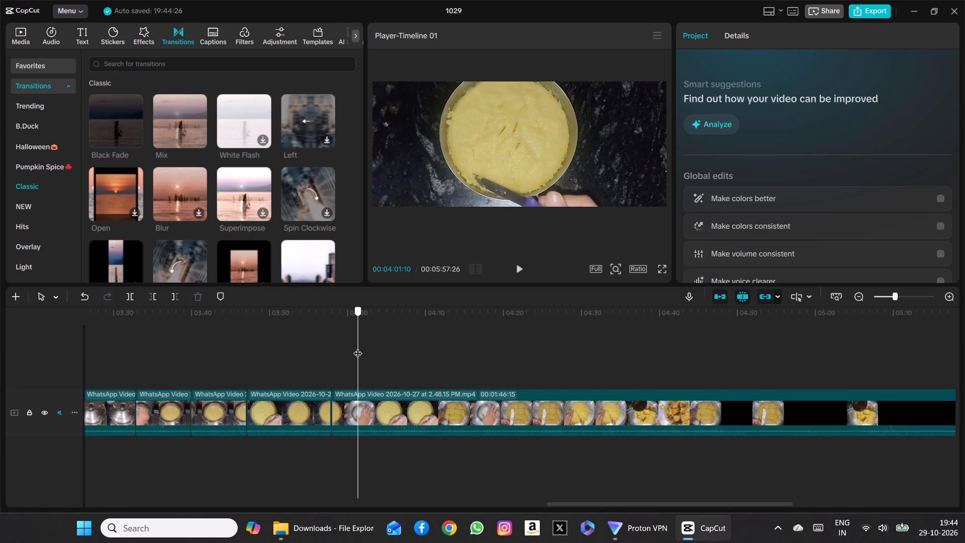
left_click_drag(358, 347, 375, 348)
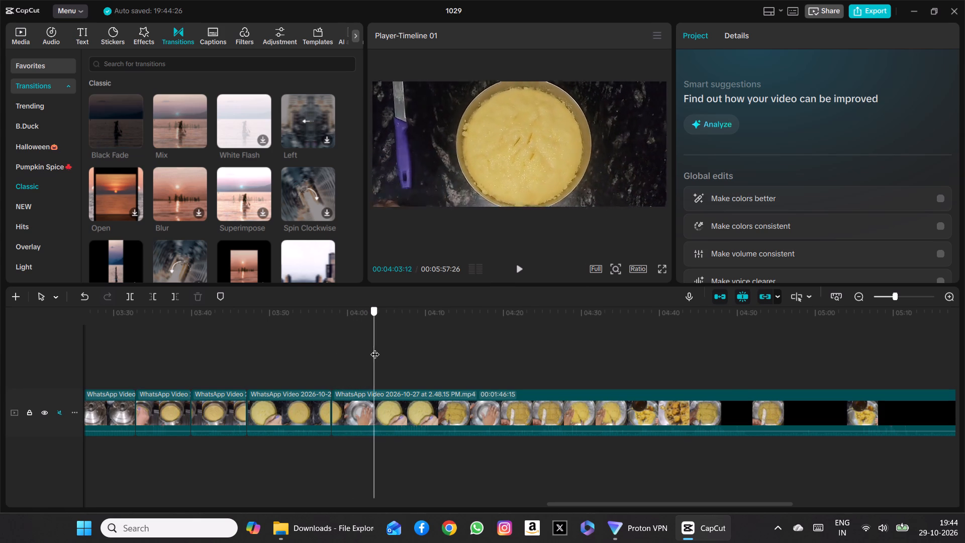
left_click_drag(375, 348, 379, 349)
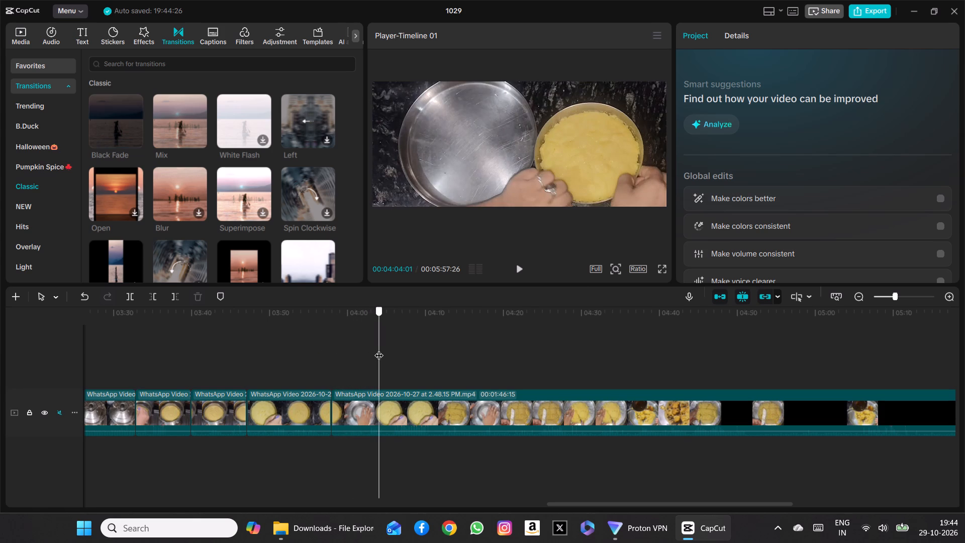
left_click_drag(379, 349, 375, 353)
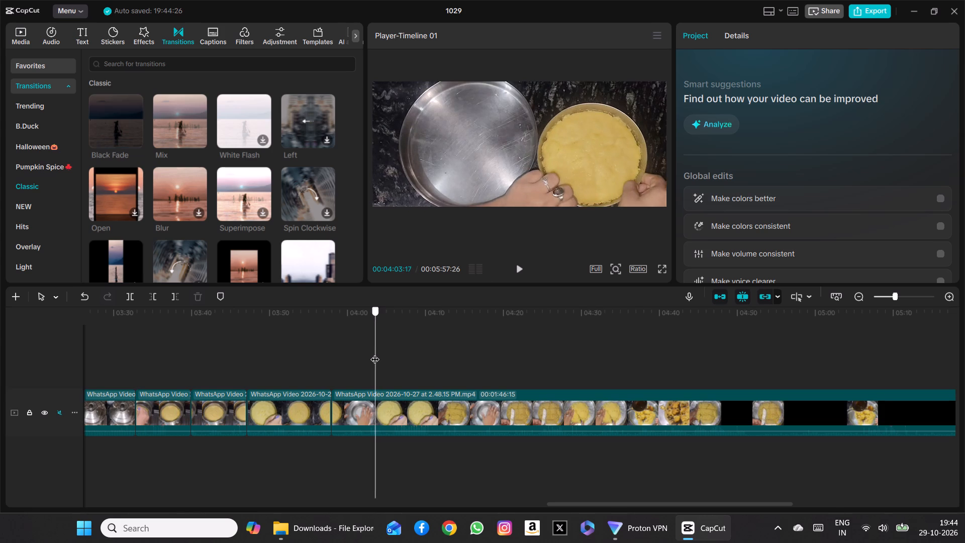
left_click_drag(375, 353, 377, 351)
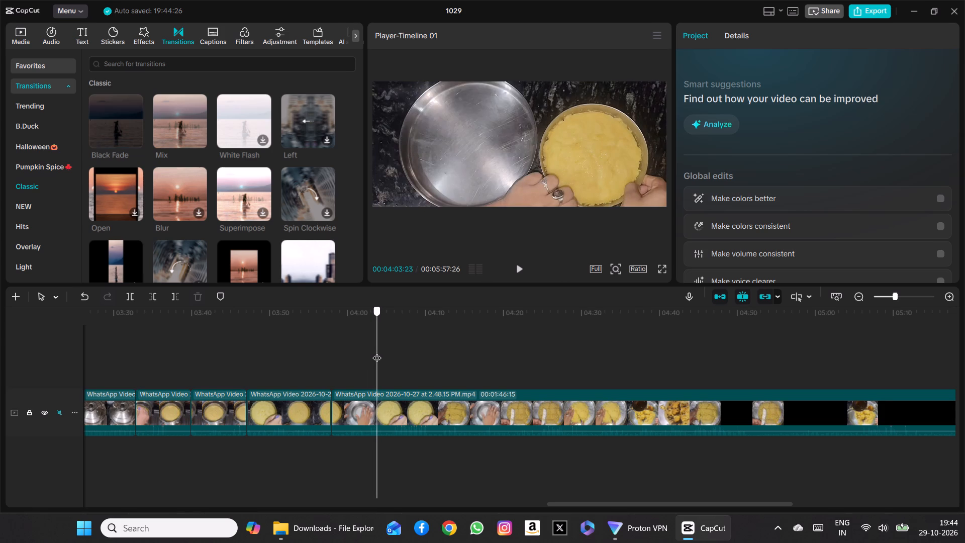
left_click_drag(377, 351, 377, 351)
left_click_drag(377, 351, 378, 351)
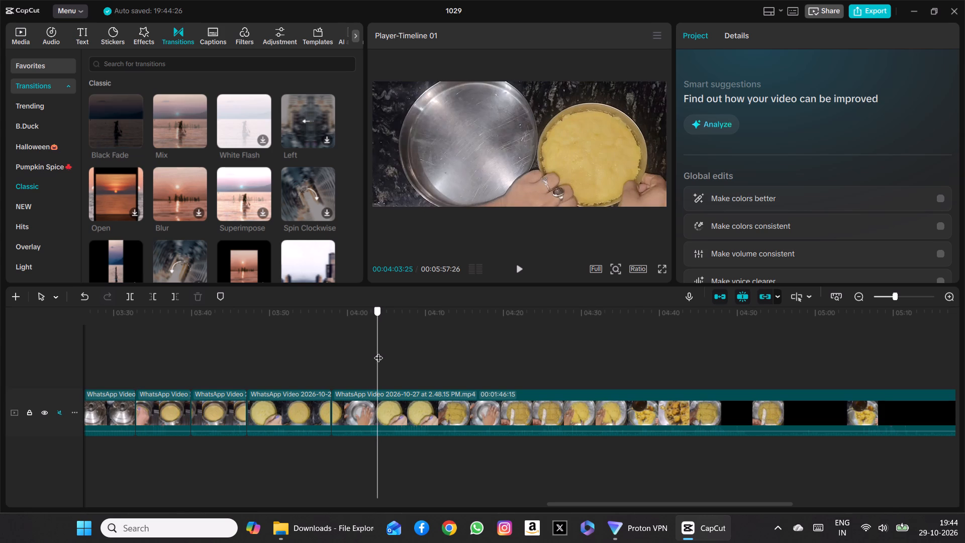
left_click(378, 351)
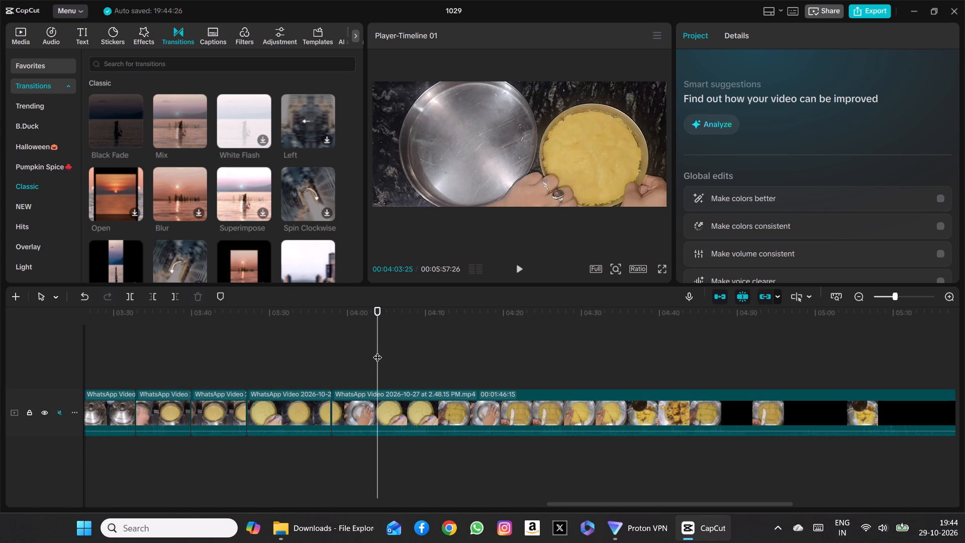
left_click(129, 295)
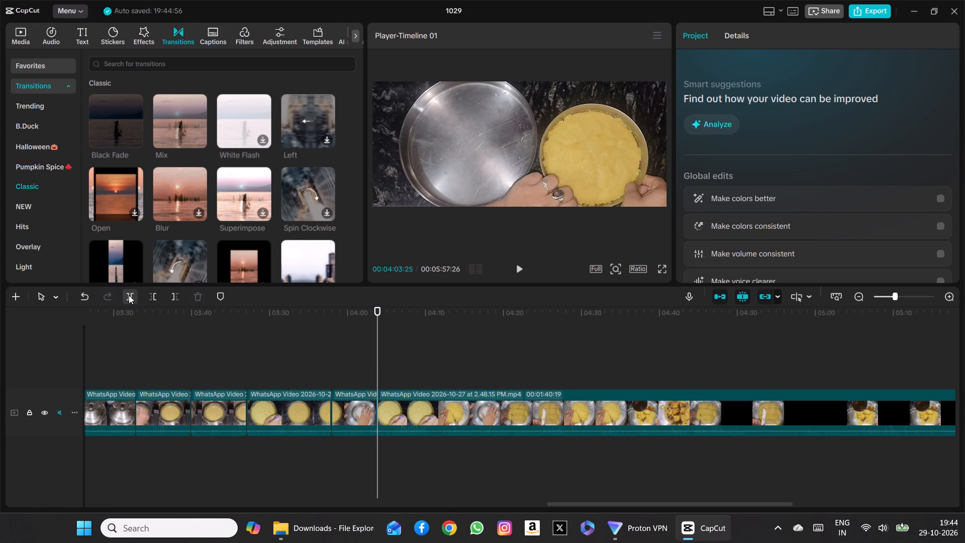
left_click(355, 401)
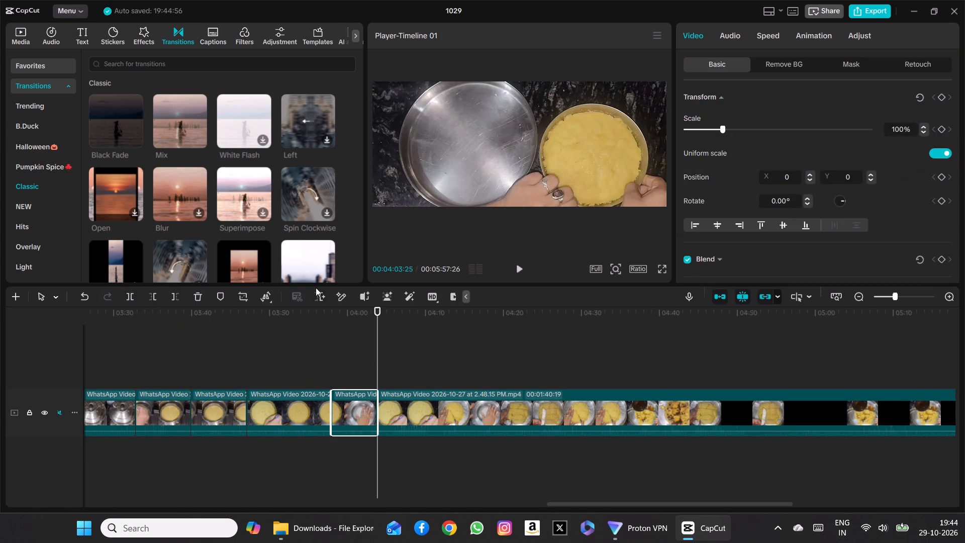
left_click(201, 298)
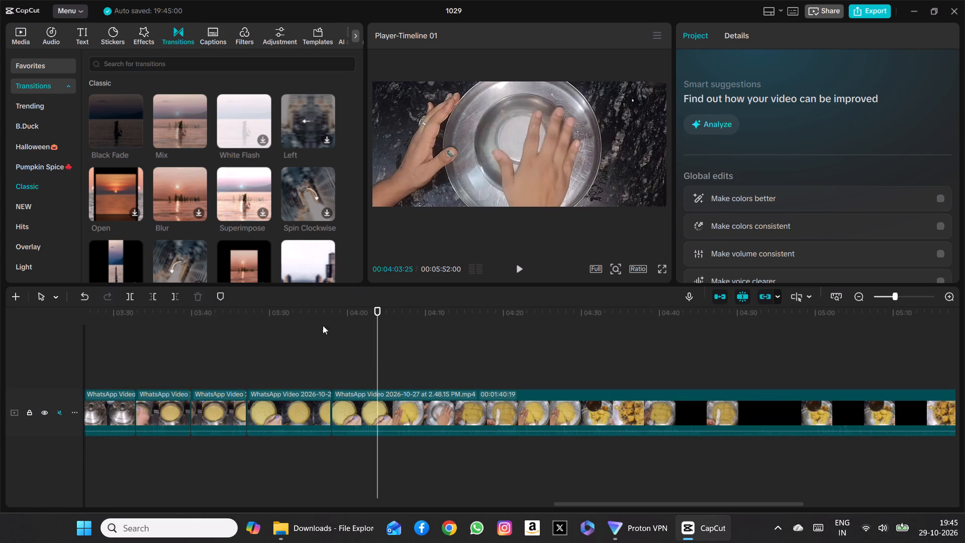
Review the knife-loosening clip between 00:03:47:03 and the new join, and set its speed to 1.15x.
left_click_drag(377, 358, 258, 372)
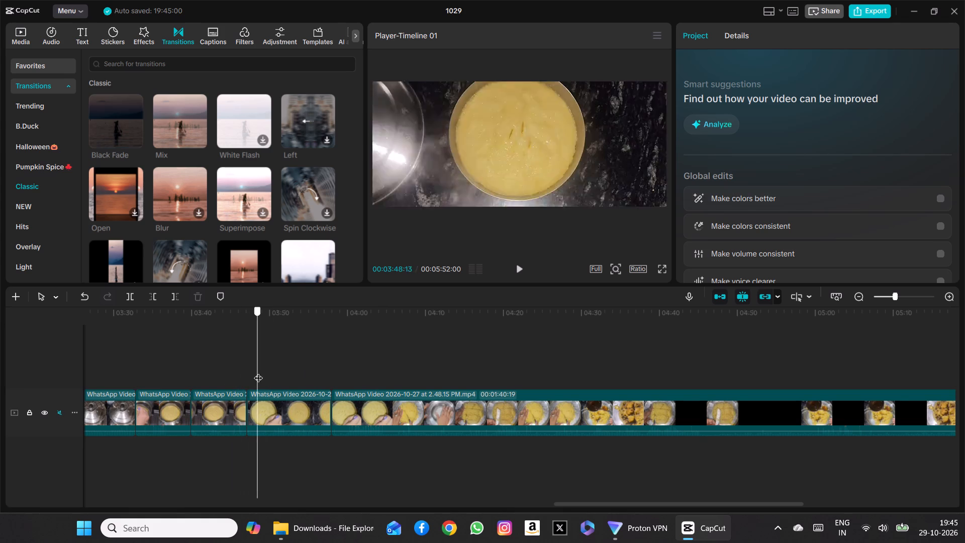
left_click_drag(258, 372, 259, 371)
left_click(519, 265)
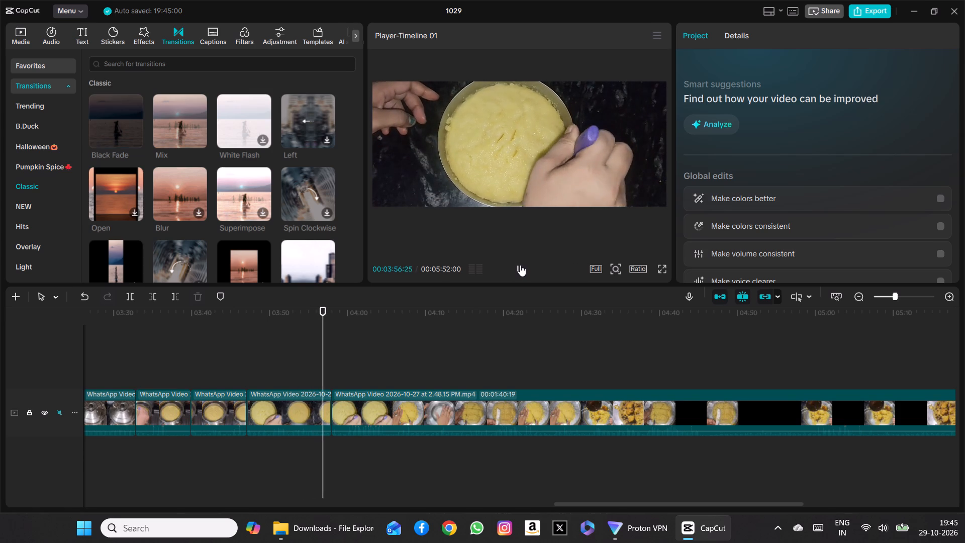
left_click(520, 265)
left_click(295, 408)
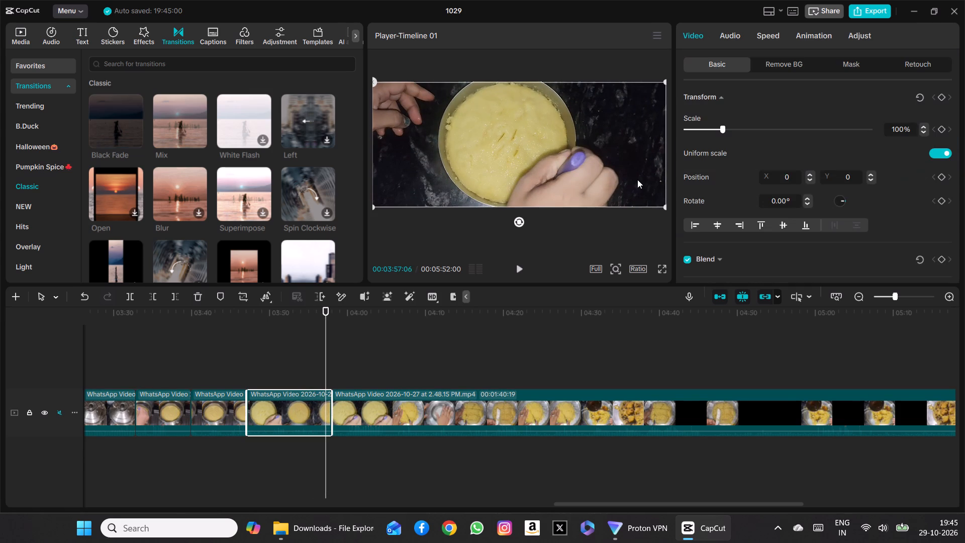
left_click(721, 129)
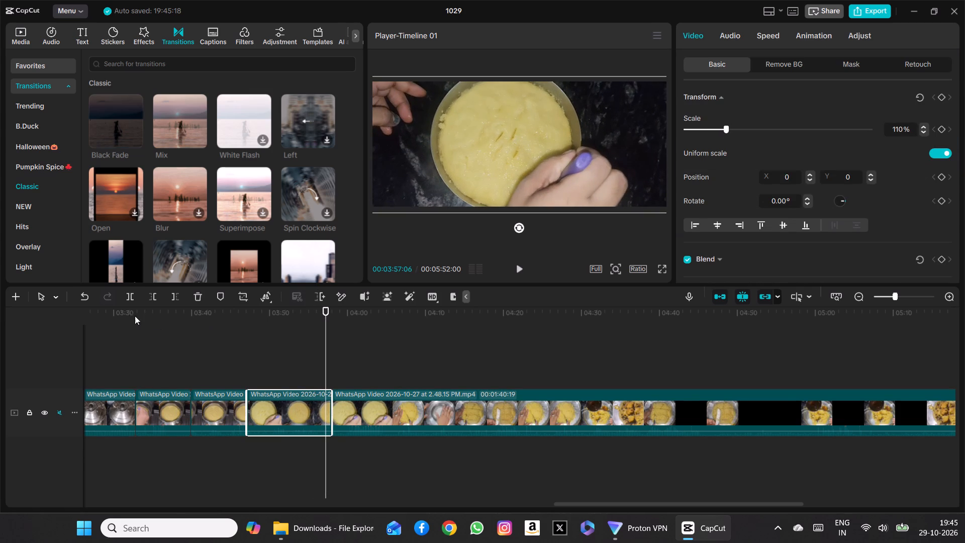
left_click(84, 295)
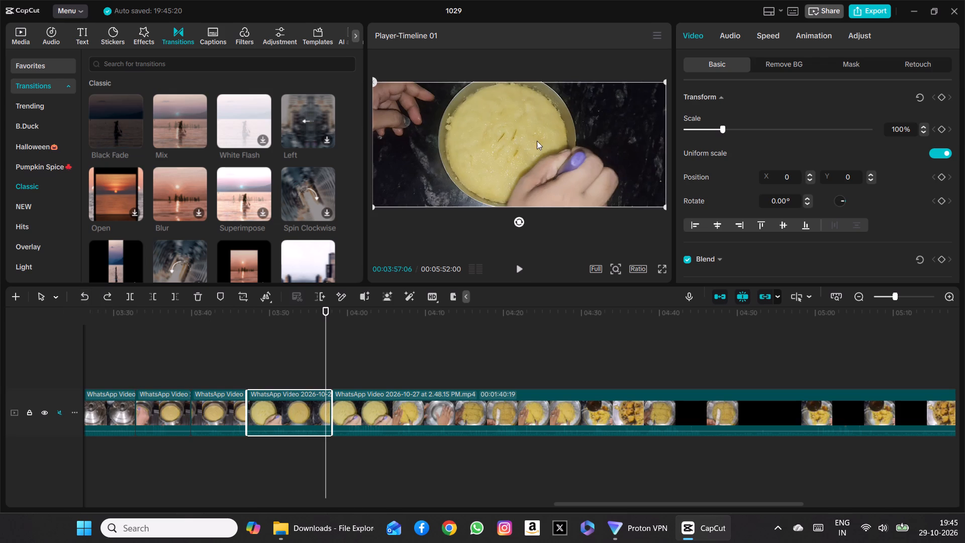
left_click(767, 32)
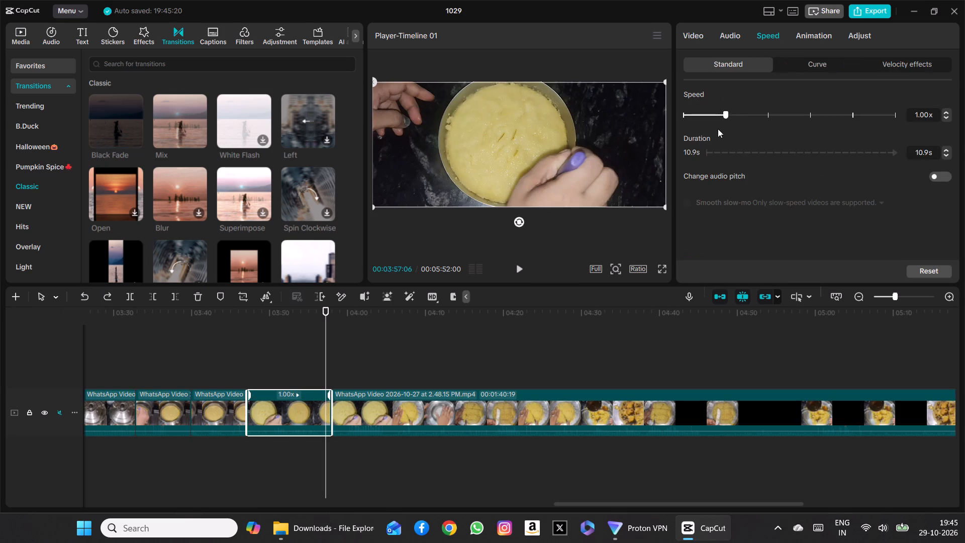
left_click_drag(725, 114, 731, 115)
left_click_drag(731, 115, 732, 115)
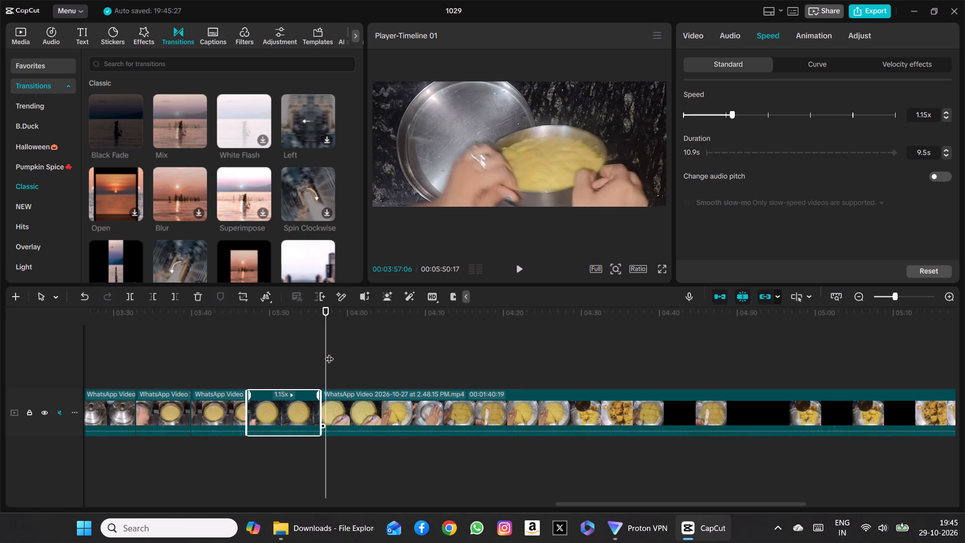
Play back the sped-up knife clip from 00:03:47:03 through the join to the hands tapping the overturned pan at about 00:04:02.
left_click_drag(327, 353, 250, 370)
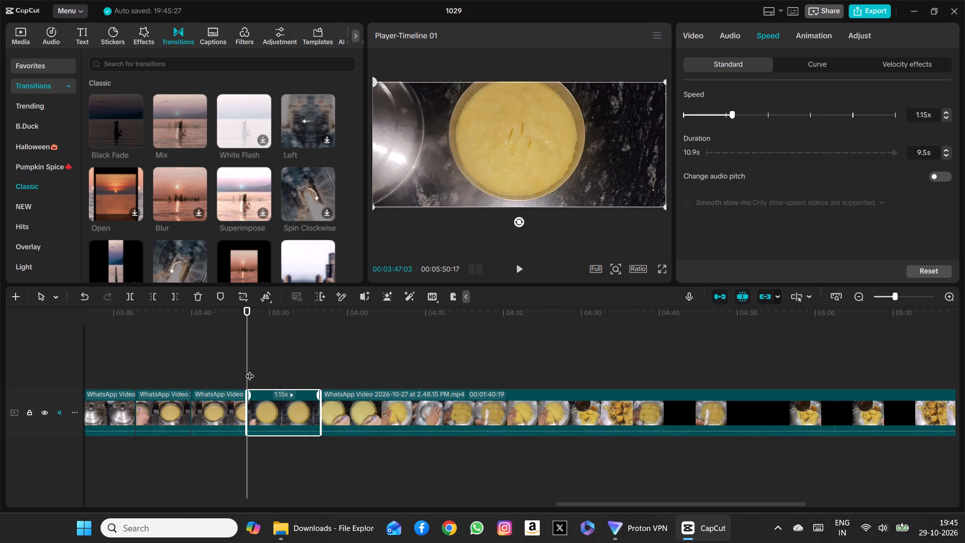
left_click(517, 270)
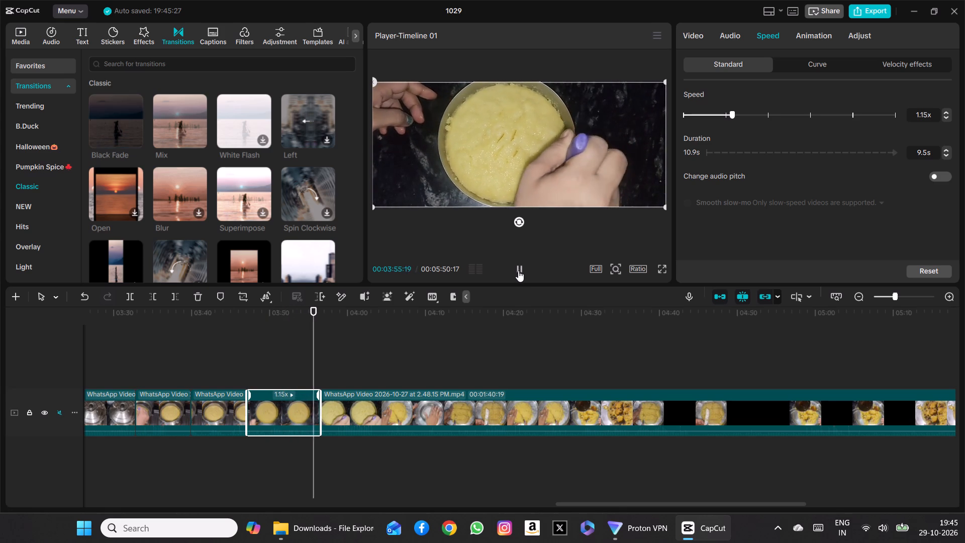
left_click(521, 269)
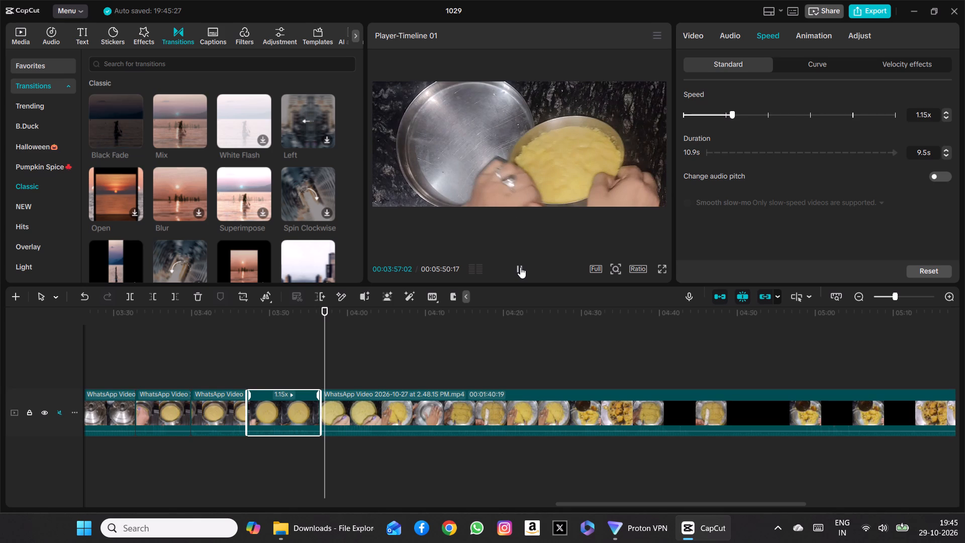
left_click(520, 267)
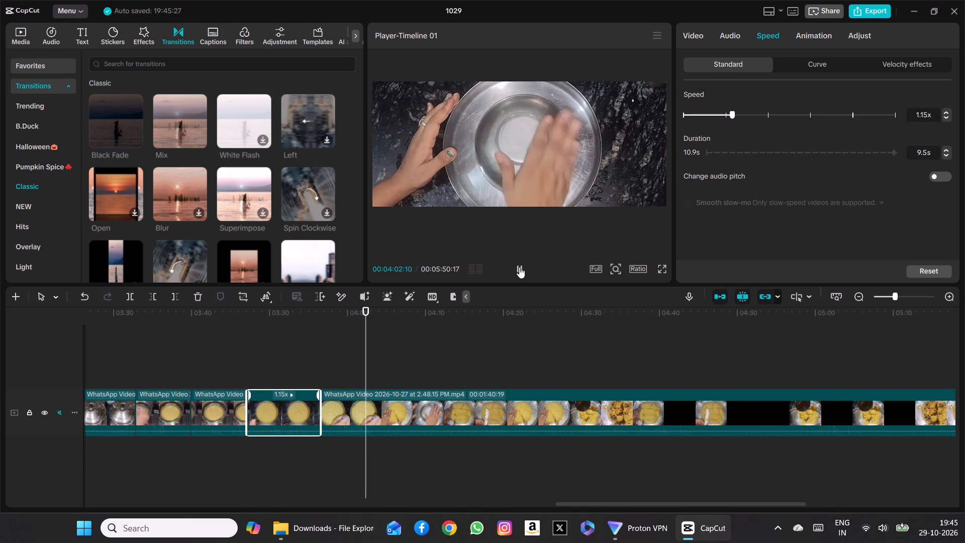
Split the long pan clip at 00:04:02:28, where both hands hold the overturned pan, and delete the piece between the 1.15x knife clip and that cut.
left_click(519, 267)
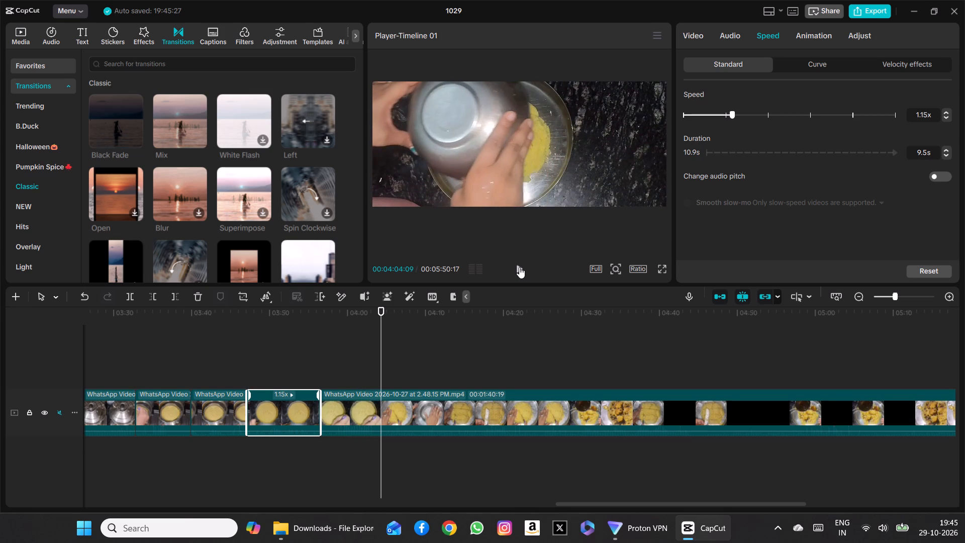
left_click(519, 267)
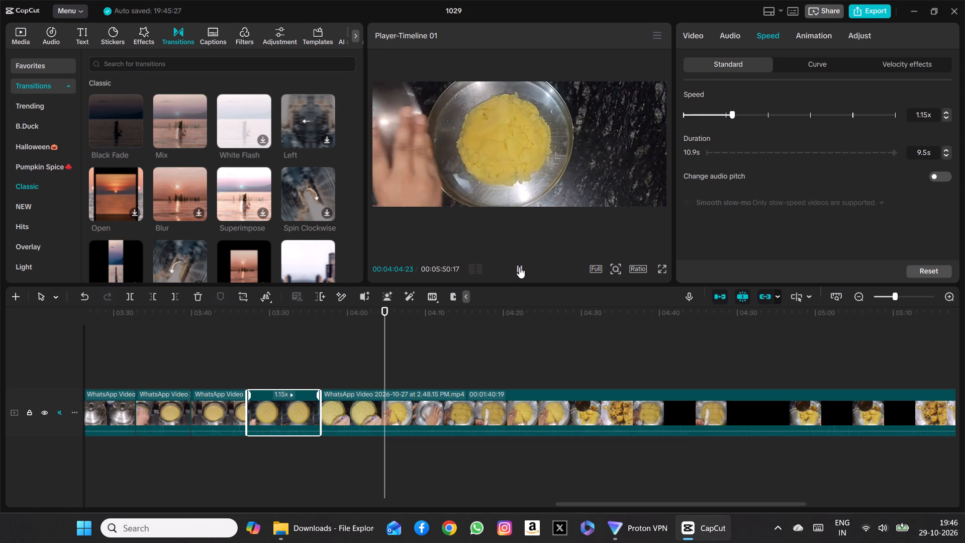
left_click(519, 267)
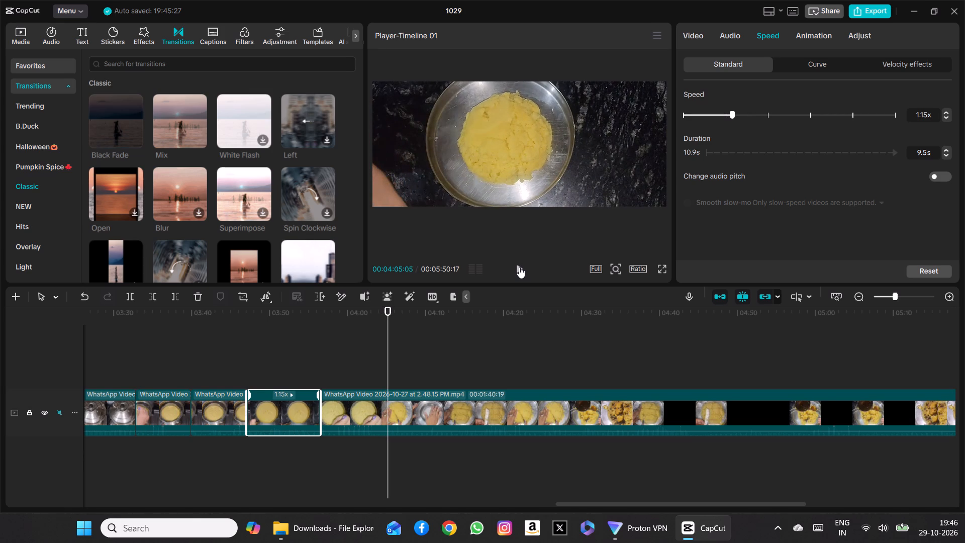
left_click(519, 267)
left_click(519, 267)
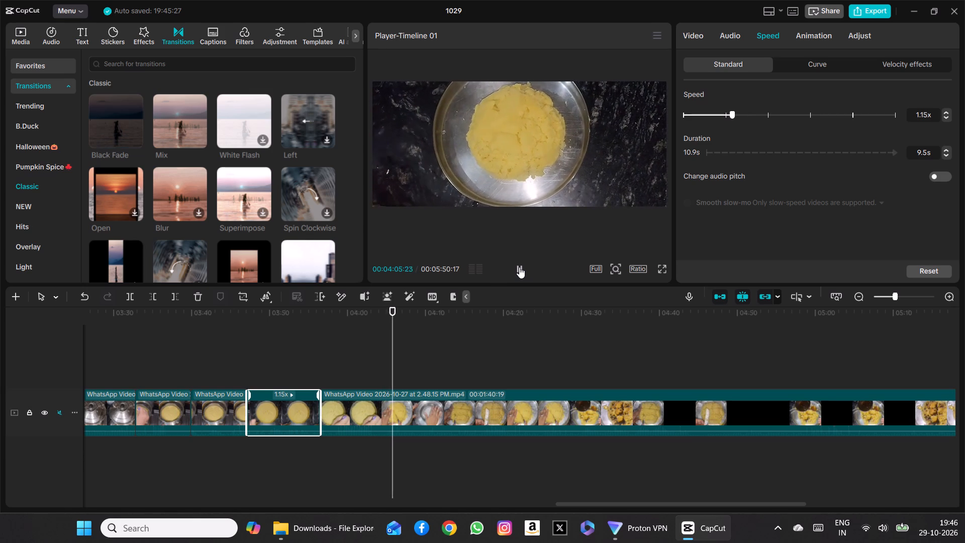
left_click_drag(395, 344, 333, 356)
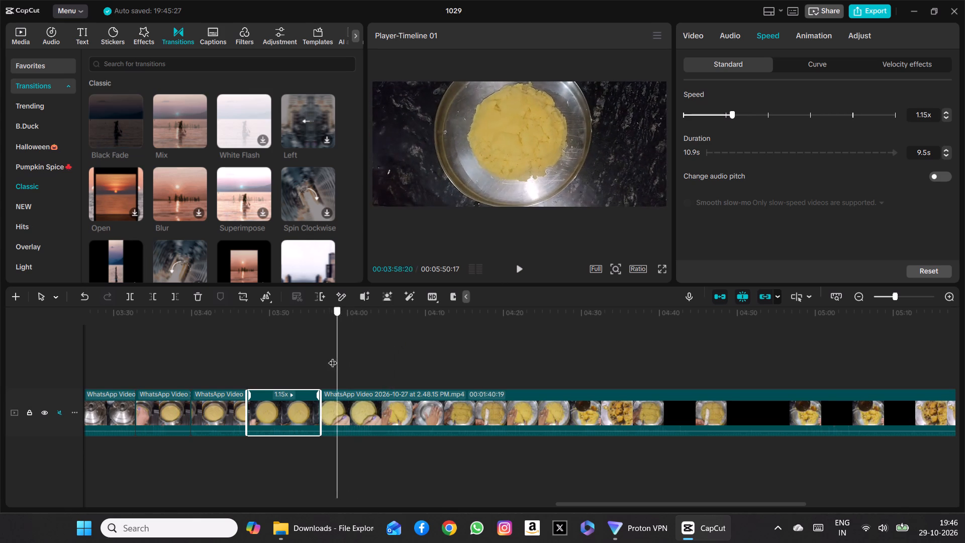
left_click_drag(333, 356, 328, 359)
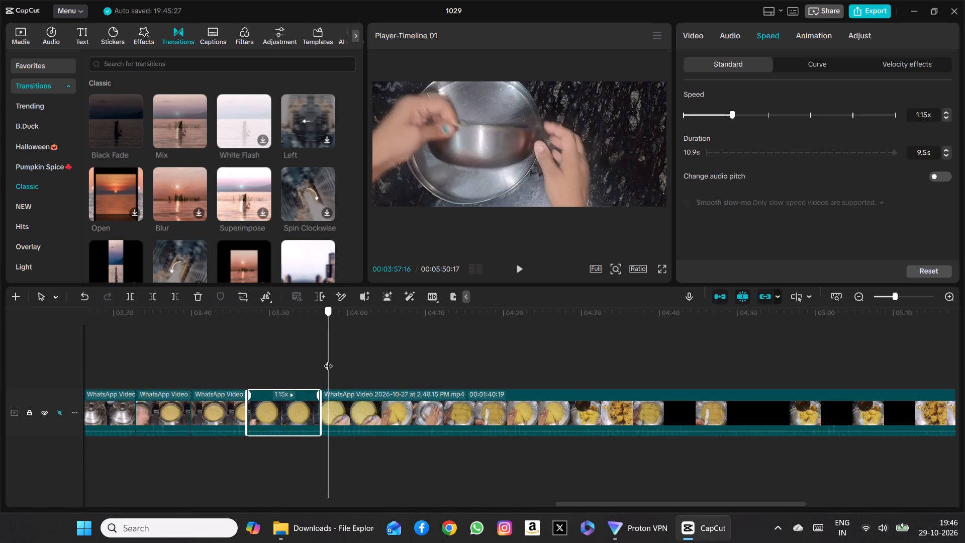
left_click_drag(328, 359, 355, 360)
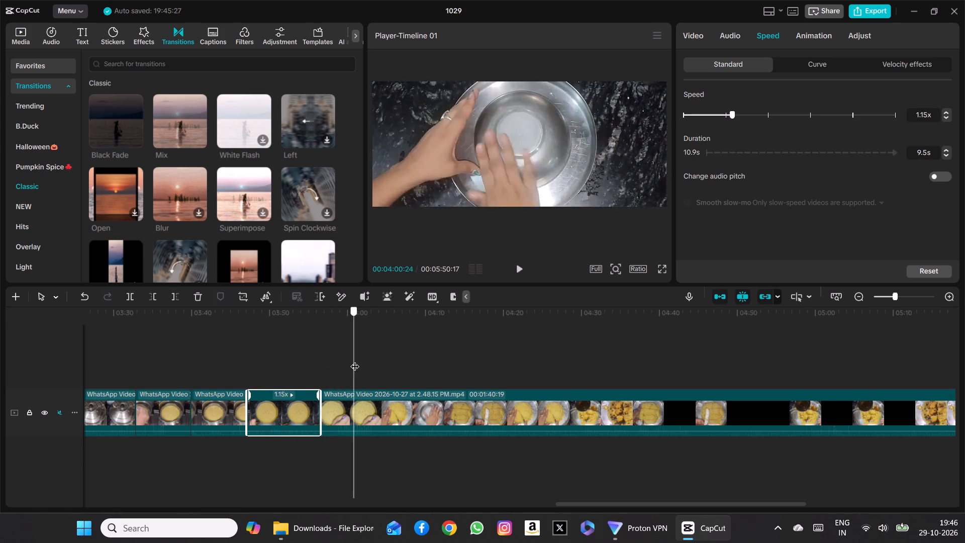
left_click_drag(355, 360, 381, 361)
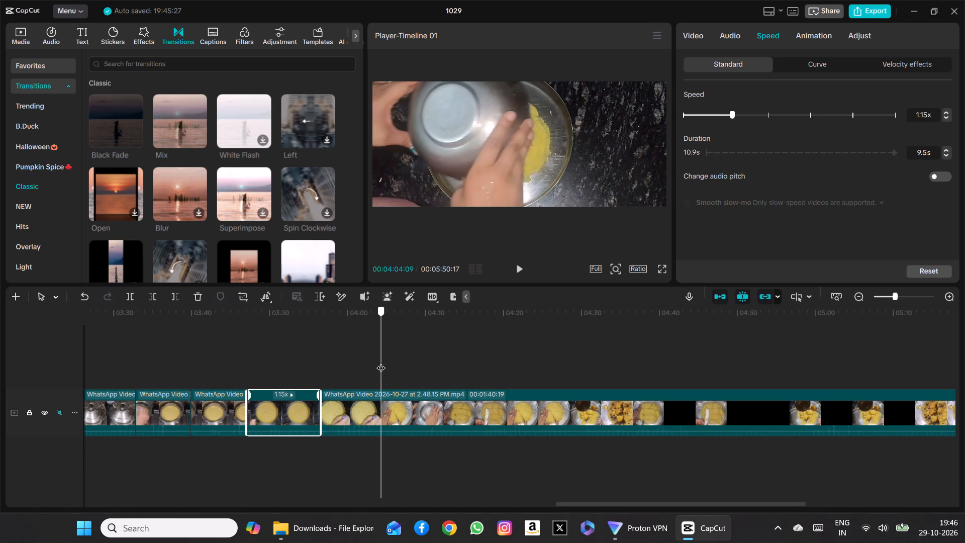
left_click_drag(381, 361, 381, 362)
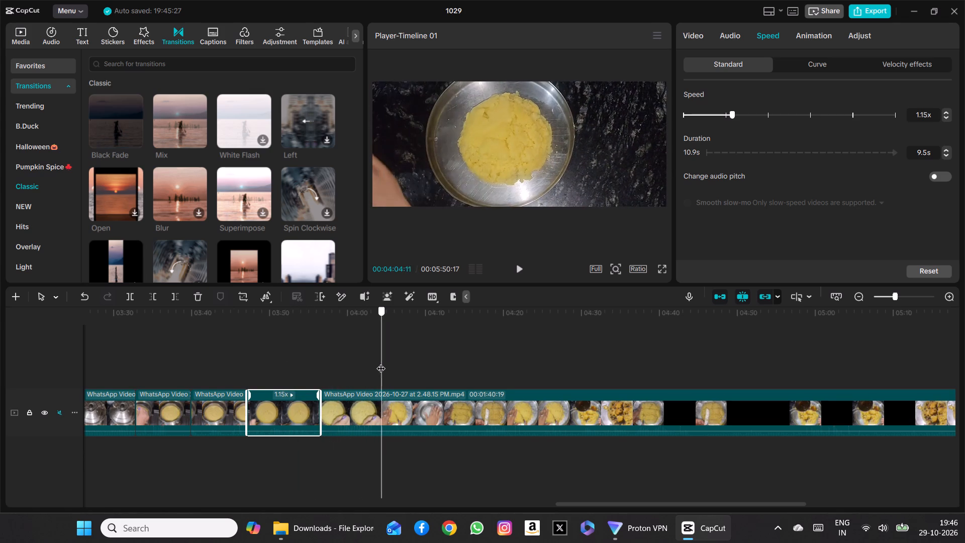
left_click_drag(381, 362, 368, 365)
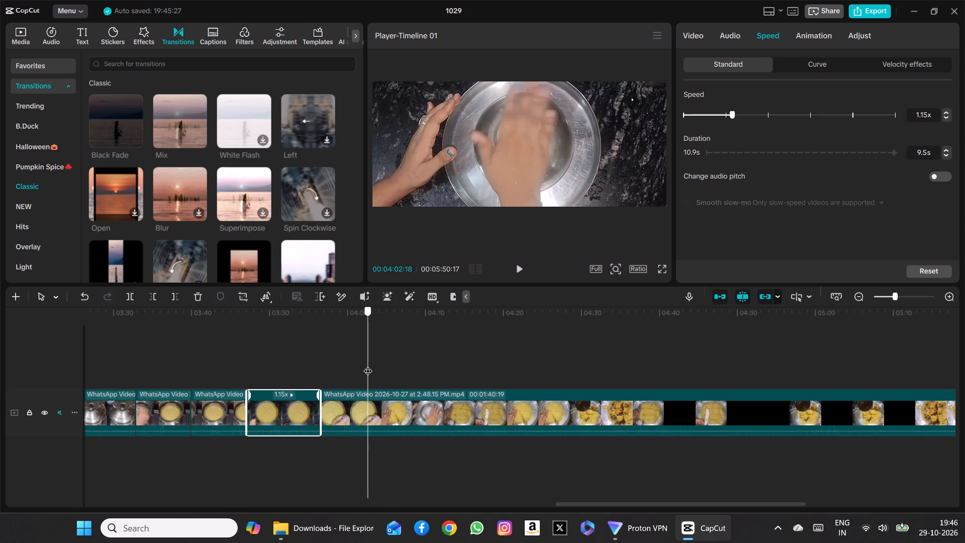
left_click_drag(368, 365, 370, 365)
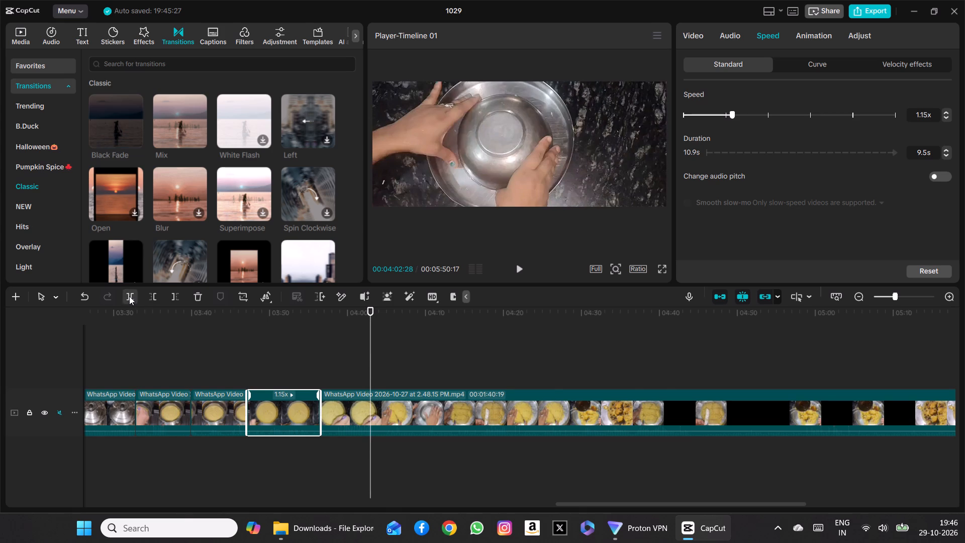
left_click(129, 296)
left_click(354, 402)
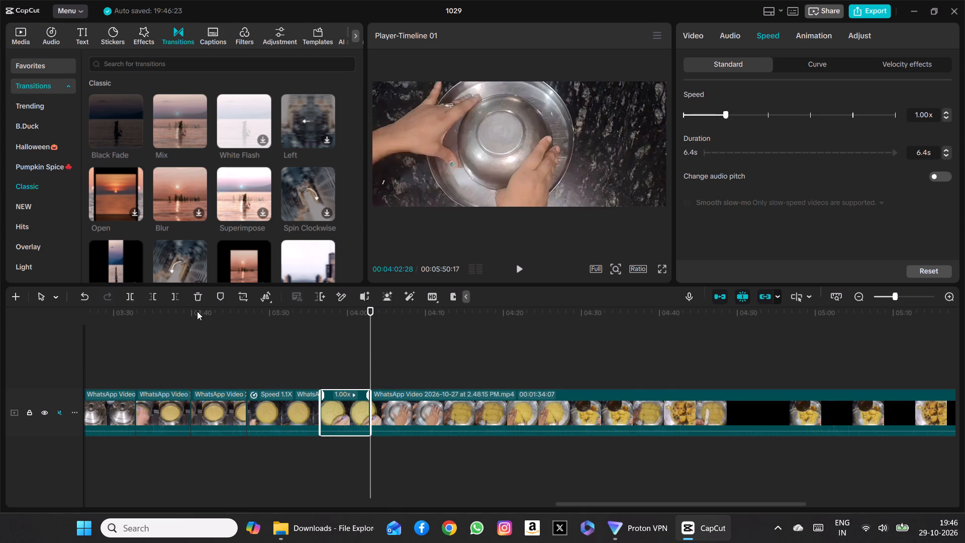
left_click(196, 301)
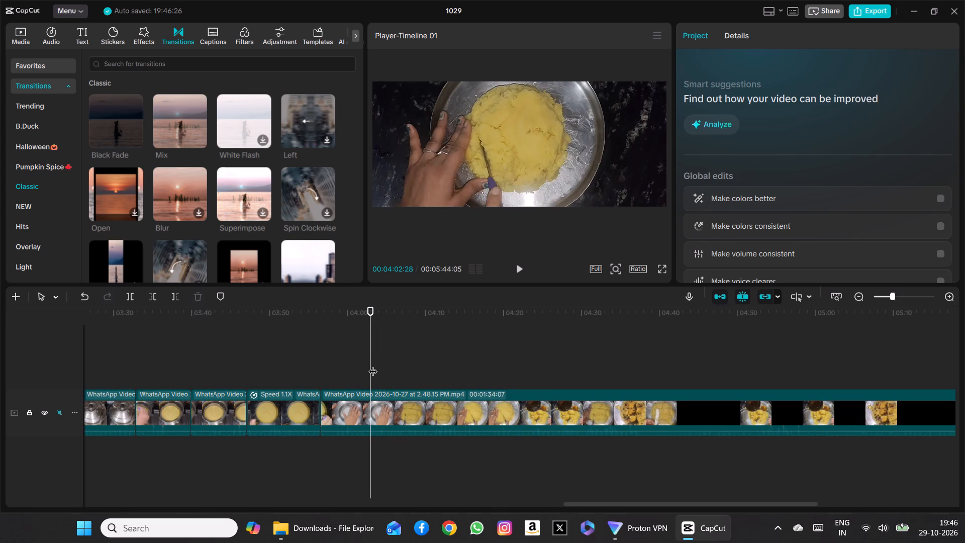
Review the new join and the pan lifting, then split the clip at 00:04:01:02, just before the knife starts cutting the yellow slab.
left_click_drag(373, 365, 279, 360)
left_click(519, 265)
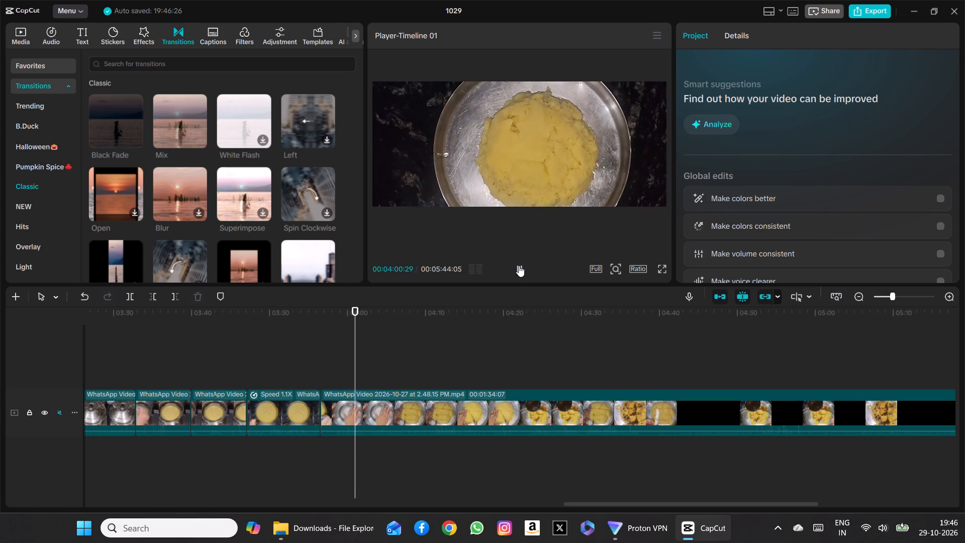
left_click(519, 265)
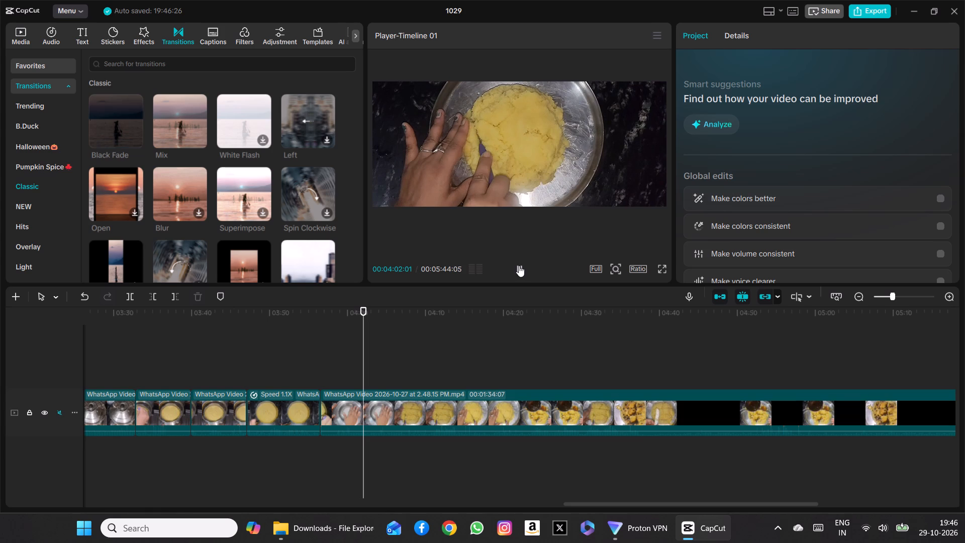
left_click(519, 265)
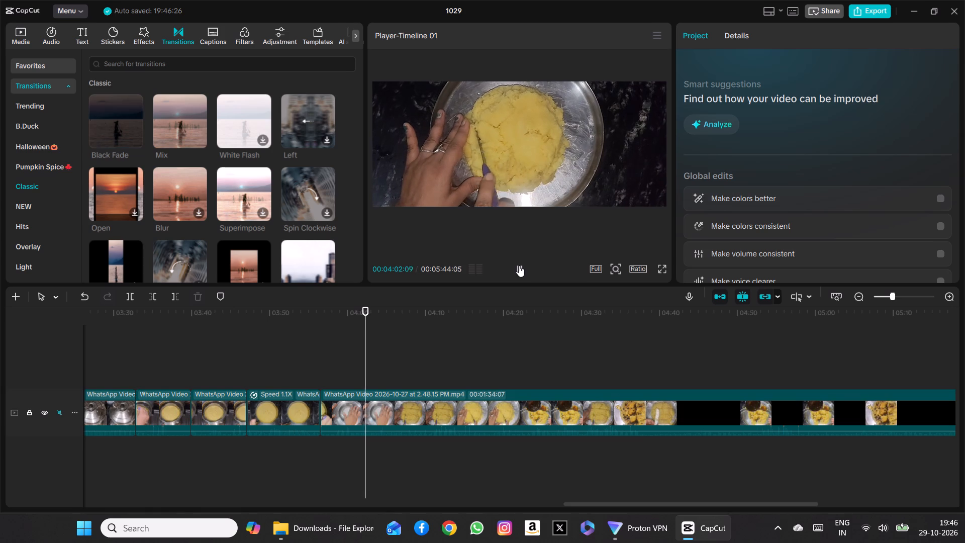
left_click(519, 265)
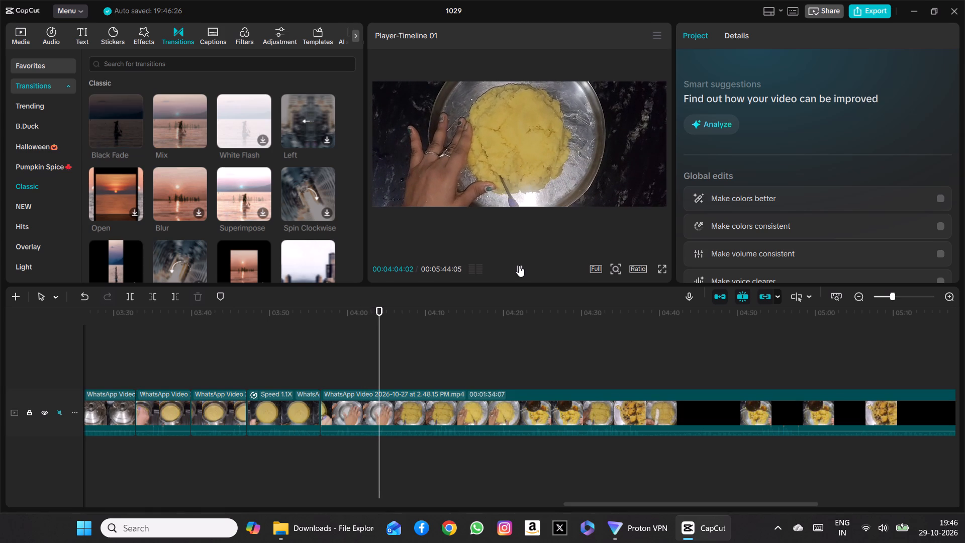
left_click_drag(378, 343, 353, 345)
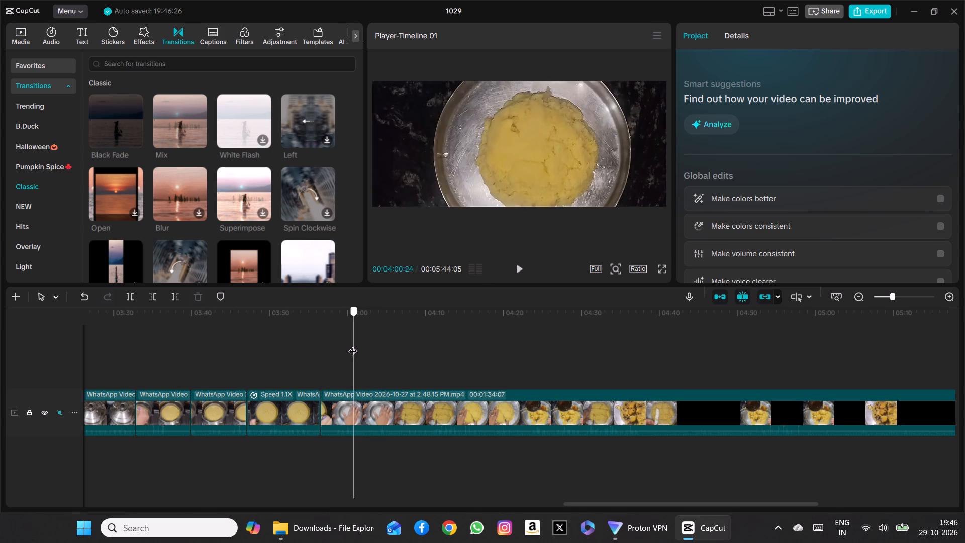
left_click_drag(353, 345, 358, 345)
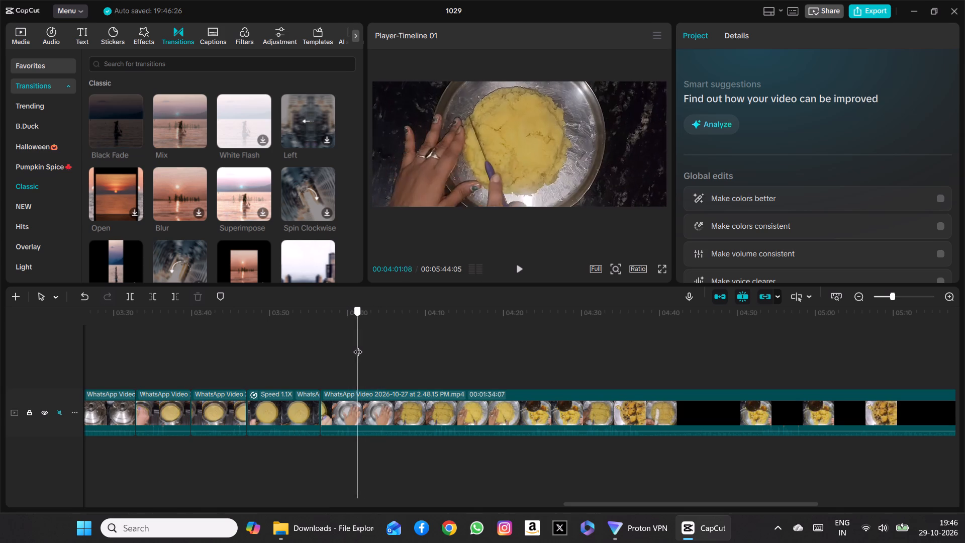
left_click_drag(358, 345, 331, 345)
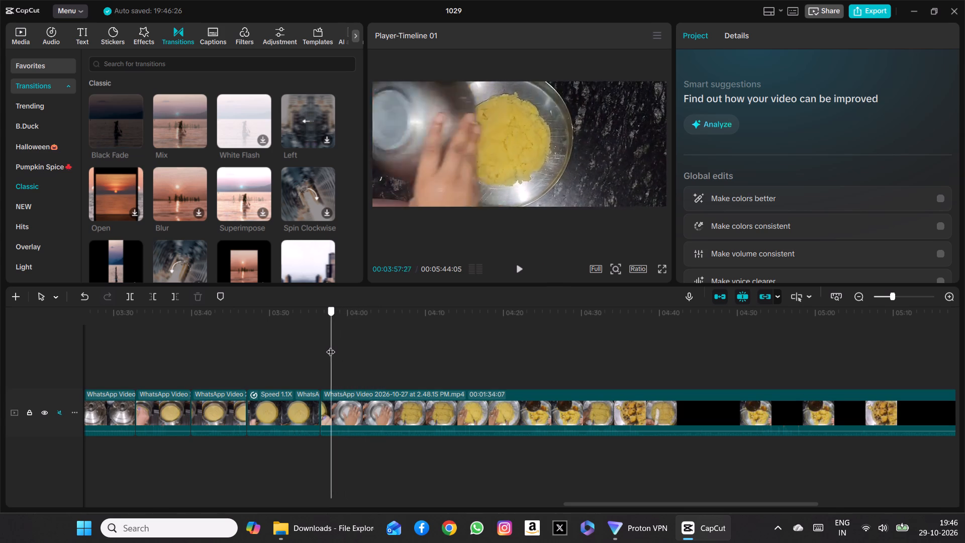
left_click_drag(331, 345, 324, 345)
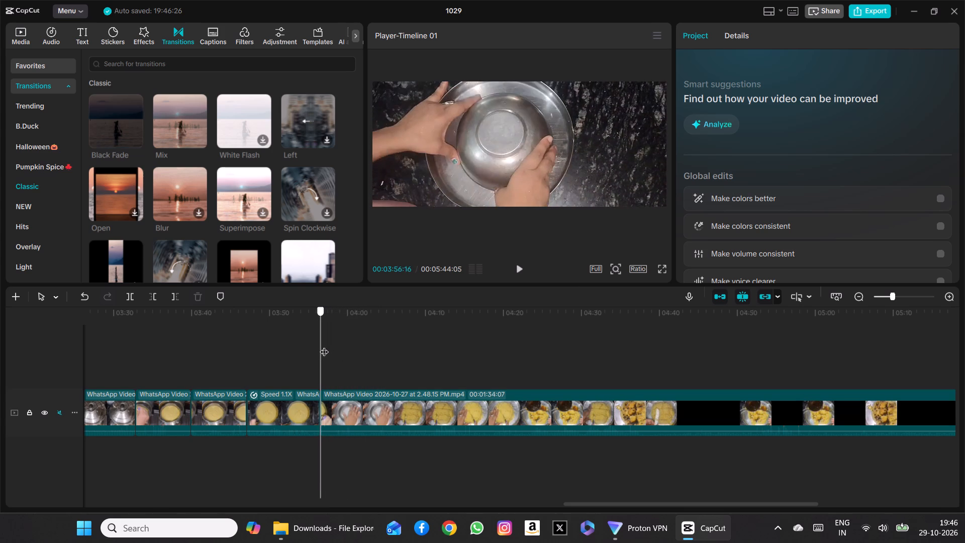
left_click_drag(324, 345, 344, 345)
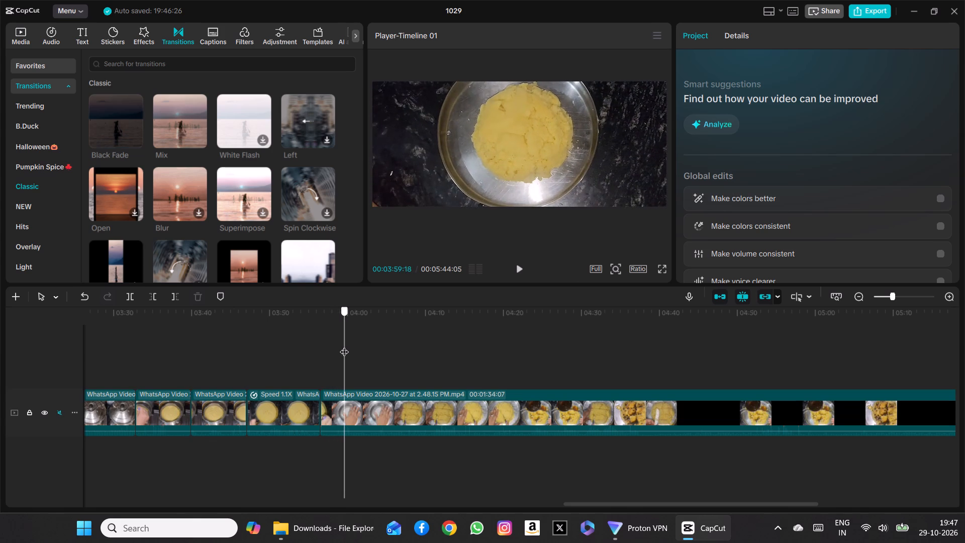
left_click_drag(344, 345, 357, 346)
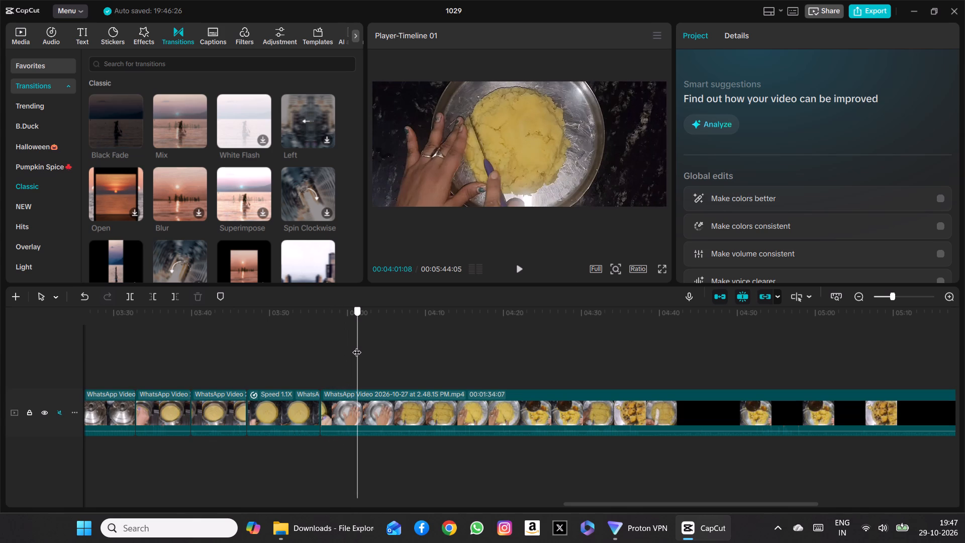
left_click_drag(357, 346, 356, 347)
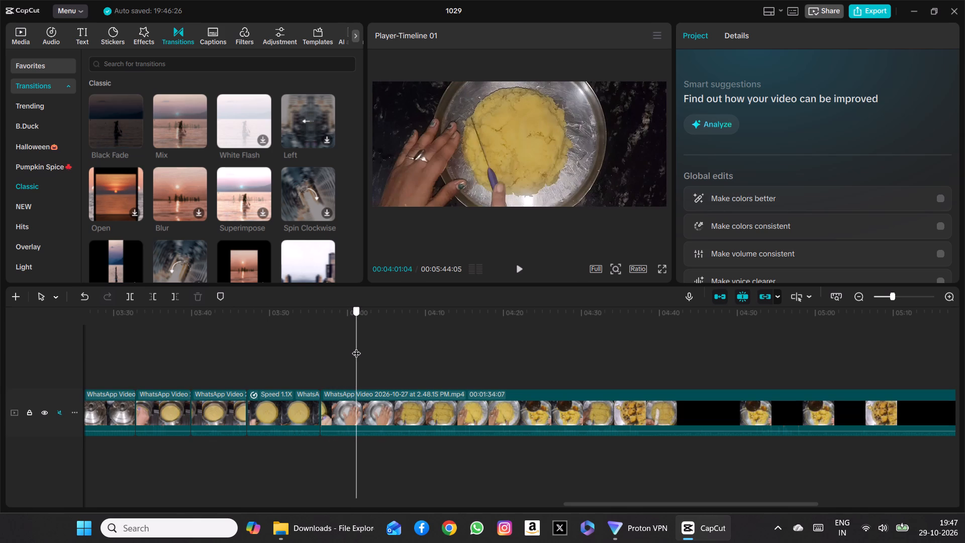
left_click_drag(356, 347, 356, 347)
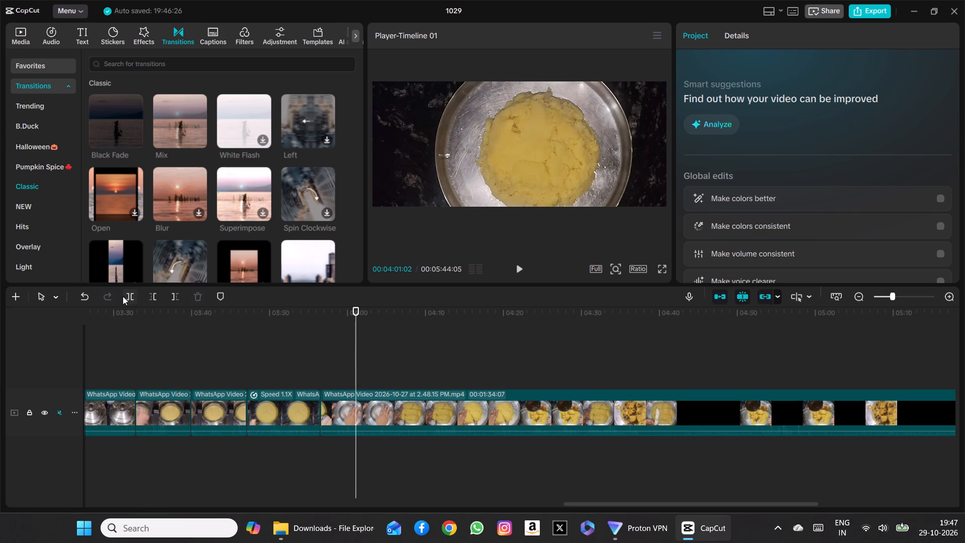
left_click(128, 296)
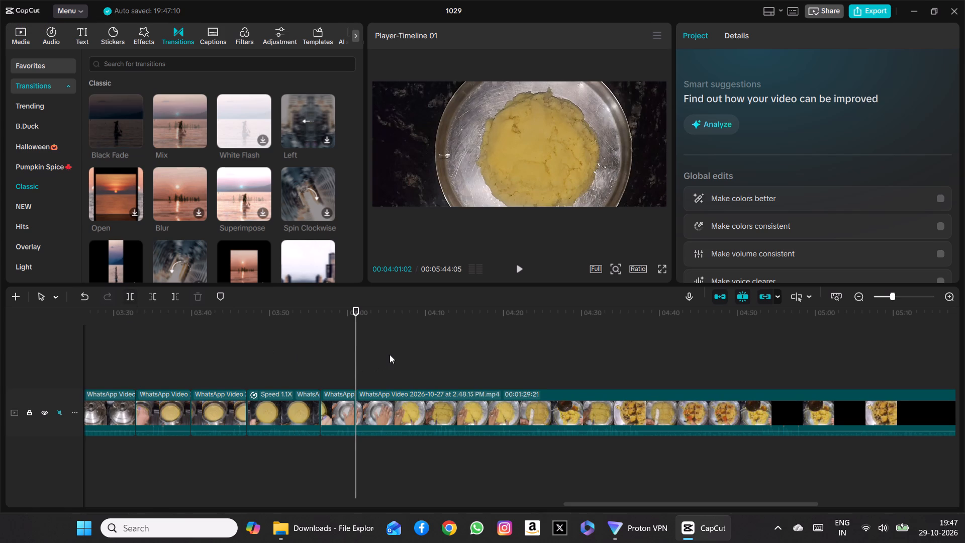
Review the slab-cutting footage from 00:04:01:02 to the spoon over the dark pan at about 00:04:37, checking where the knife work ends.
scroll(390, 354, "left", 1)
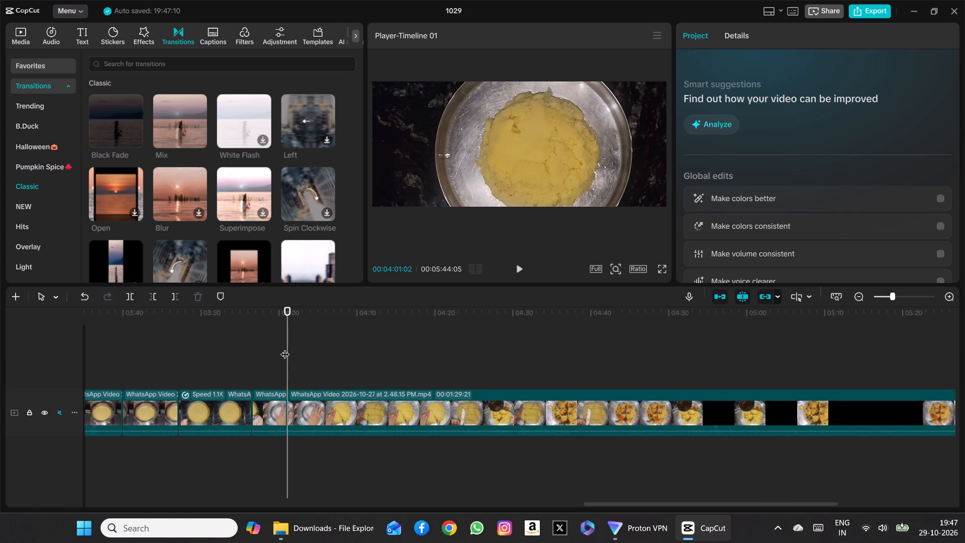
left_click_drag(285, 348, 381, 369)
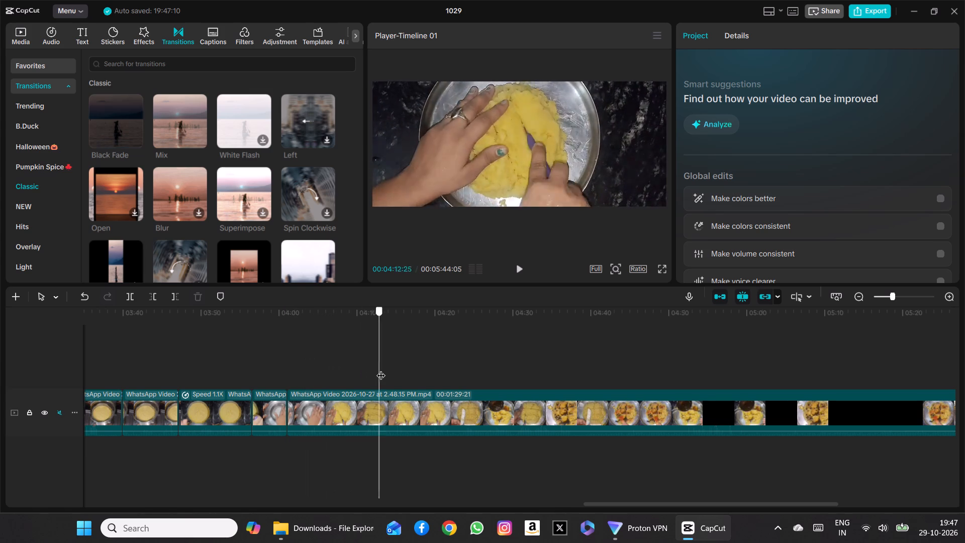
left_click_drag(381, 369, 425, 379)
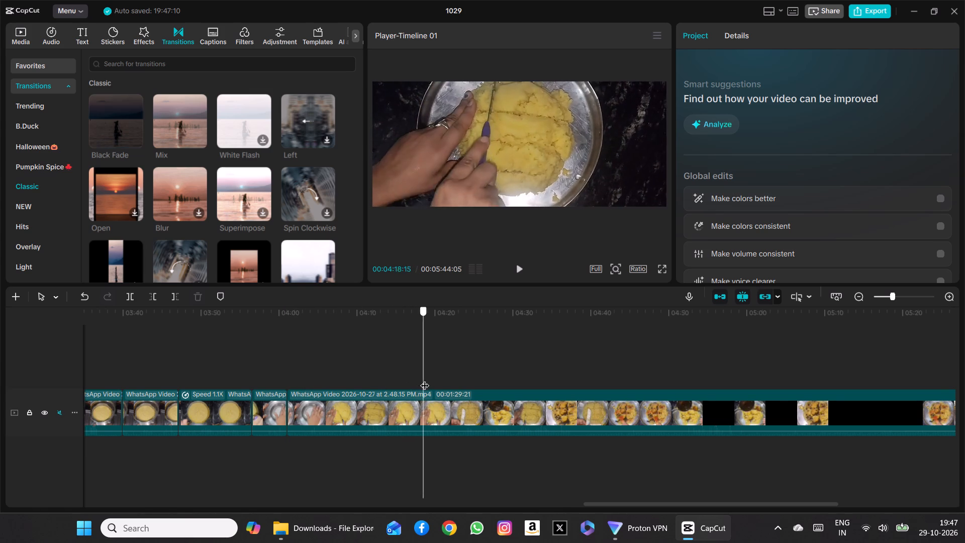
left_click_drag(425, 379, 484, 389)
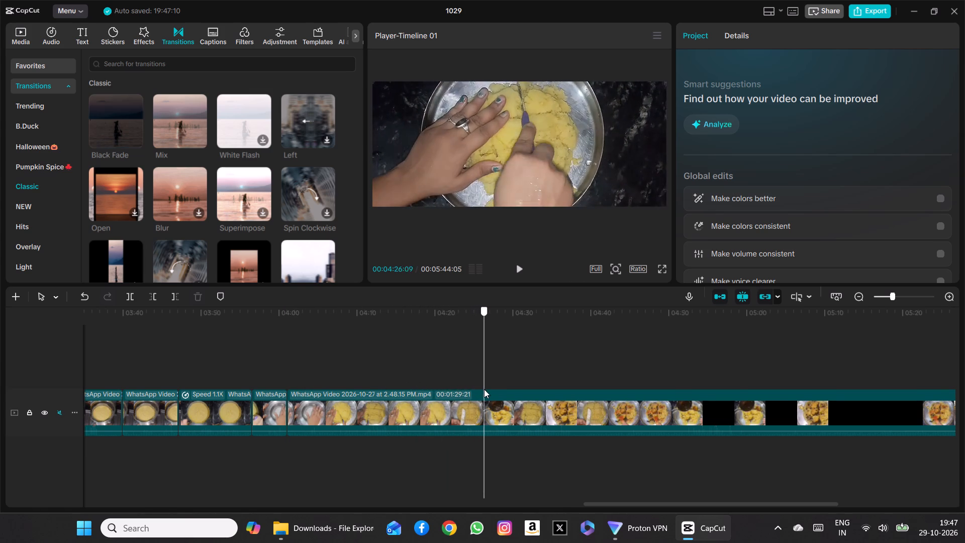
left_click_drag(484, 389, 525, 391)
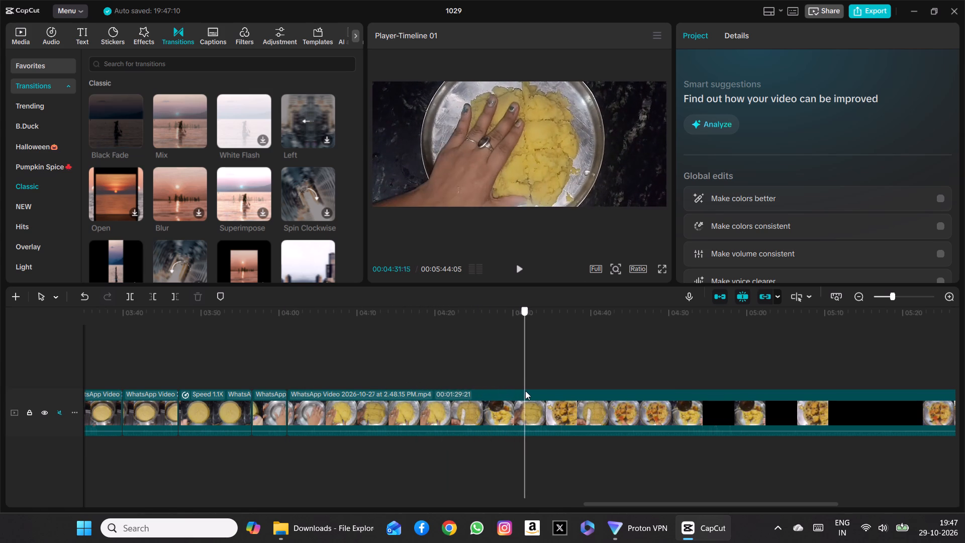
left_click_drag(525, 391, 553, 384)
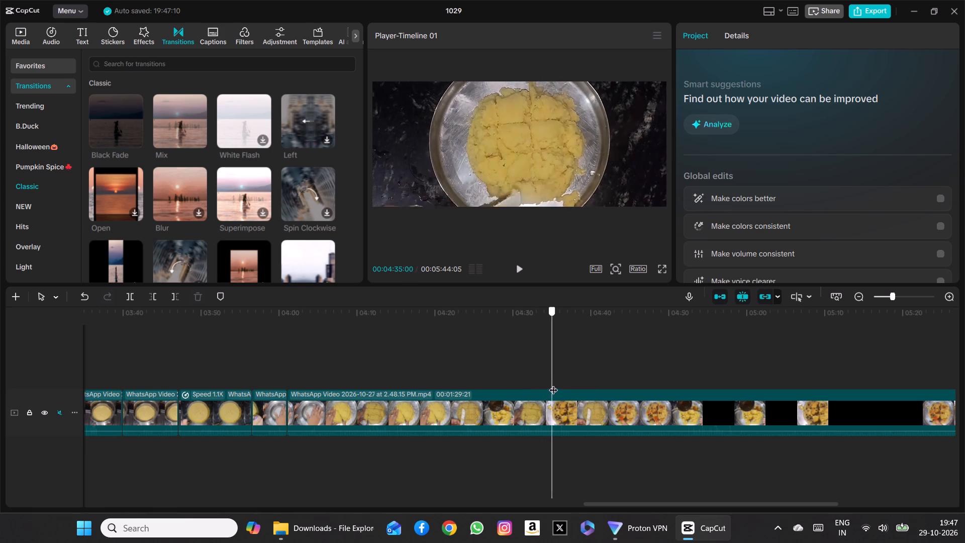
left_click_drag(553, 384, 569, 381)
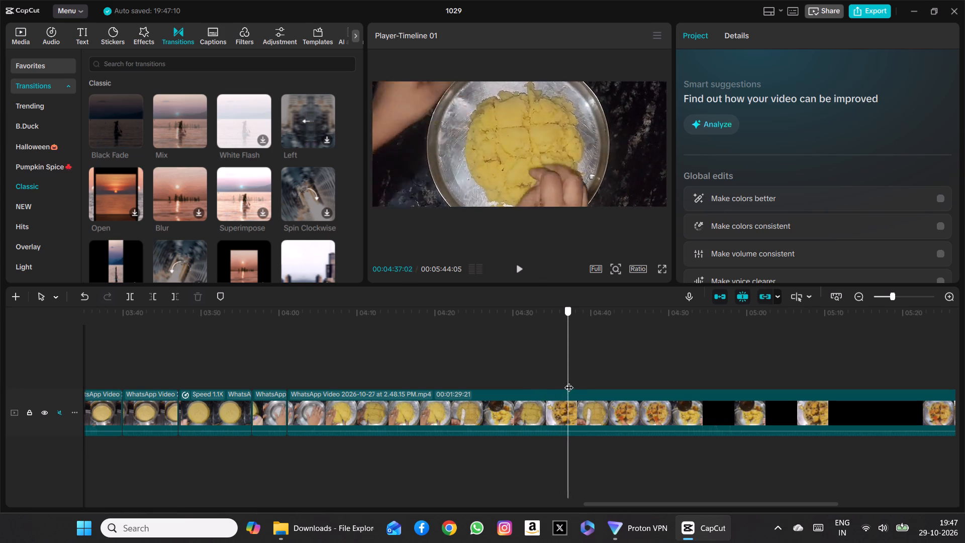
left_click_drag(569, 381, 539, 383)
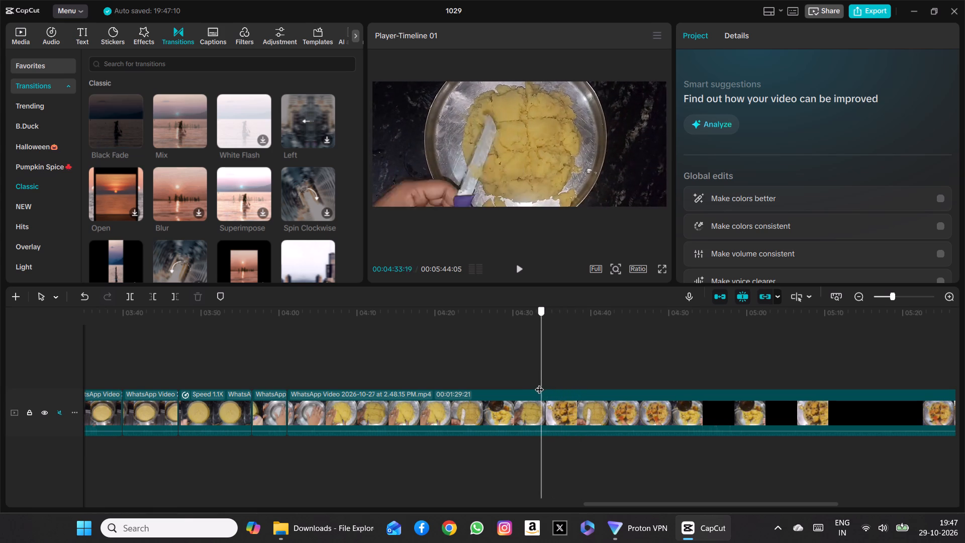
left_click_drag(539, 383, 515, 385)
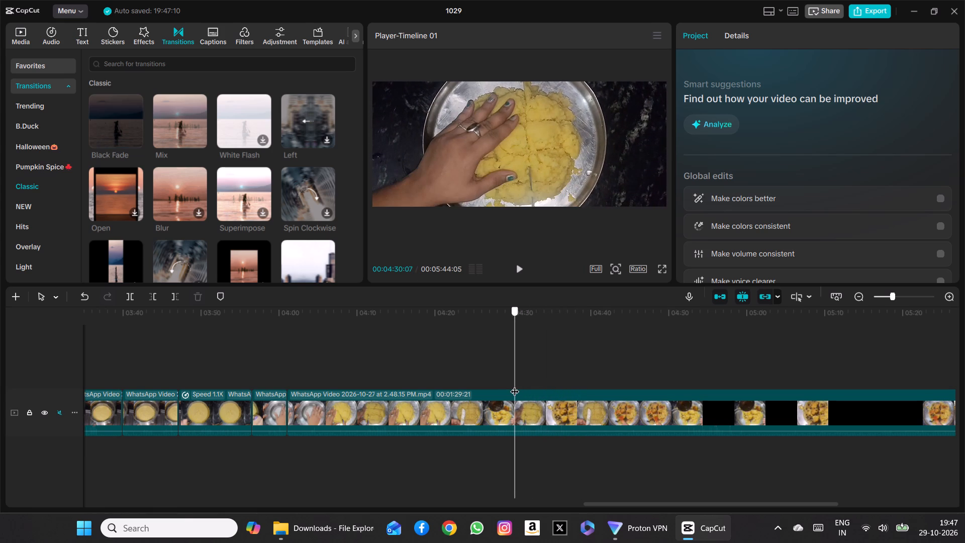
left_click_drag(515, 385, 534, 385)
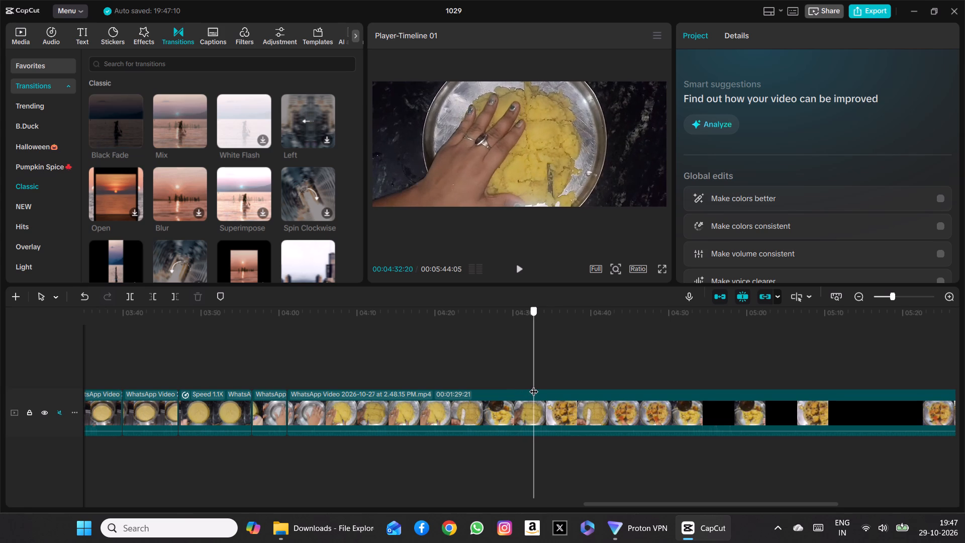
left_click_drag(534, 385, 547, 385)
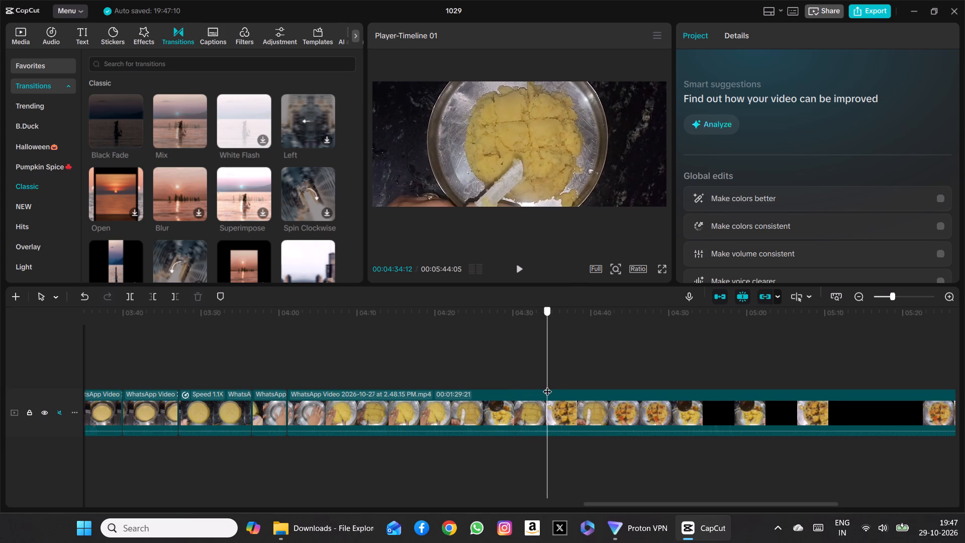
left_click_drag(547, 385, 558, 384)
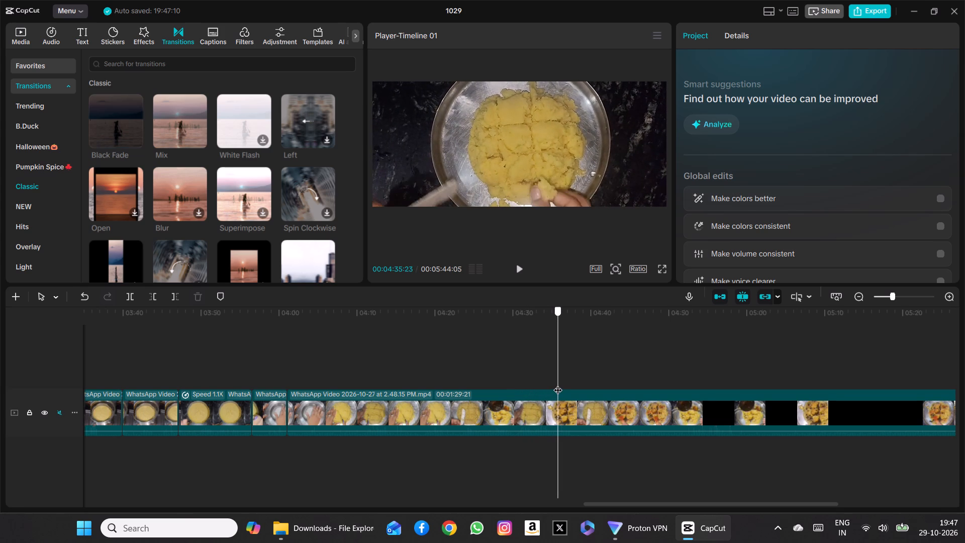
left_click_drag(558, 384, 570, 382)
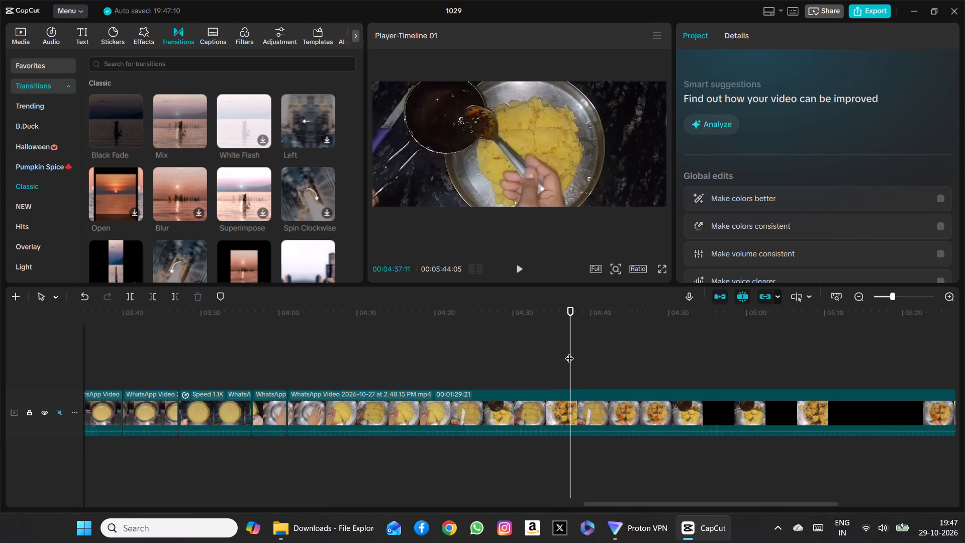
Recheck the knife cuts from about 00:04:04 and split the long clip at 00:04:32:03, where the hand still rests on the cut slab.
left_click_drag(569, 352, 318, 373)
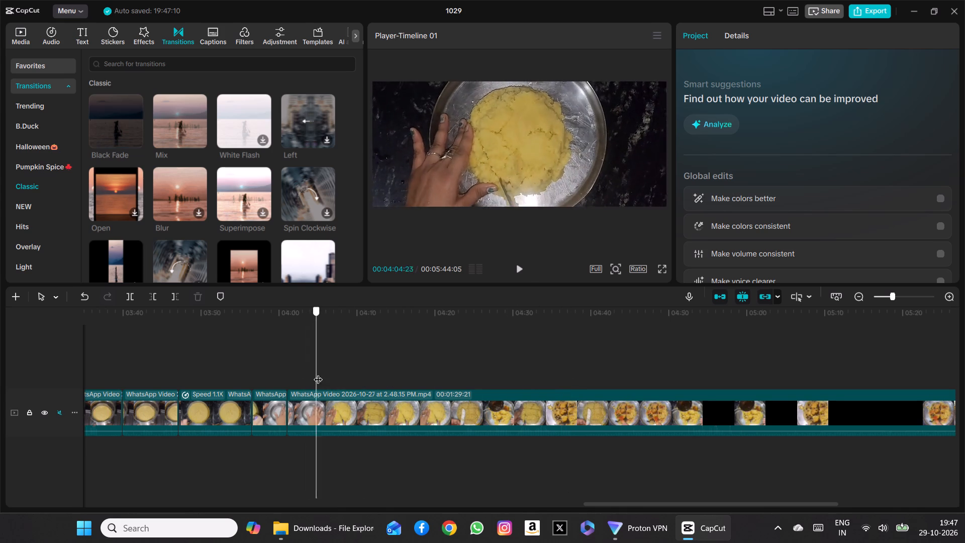
left_click_drag(318, 373, 397, 395)
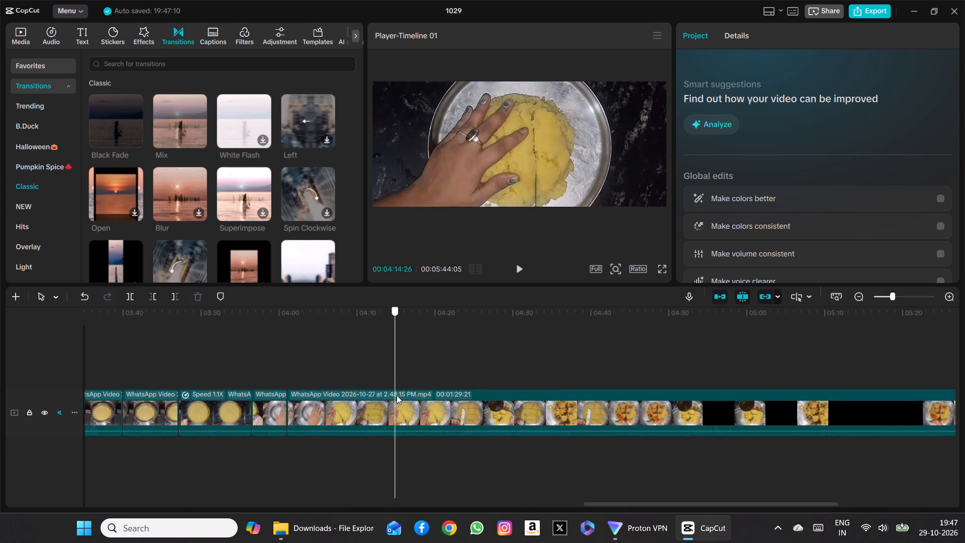
left_click_drag(397, 395, 451, 403)
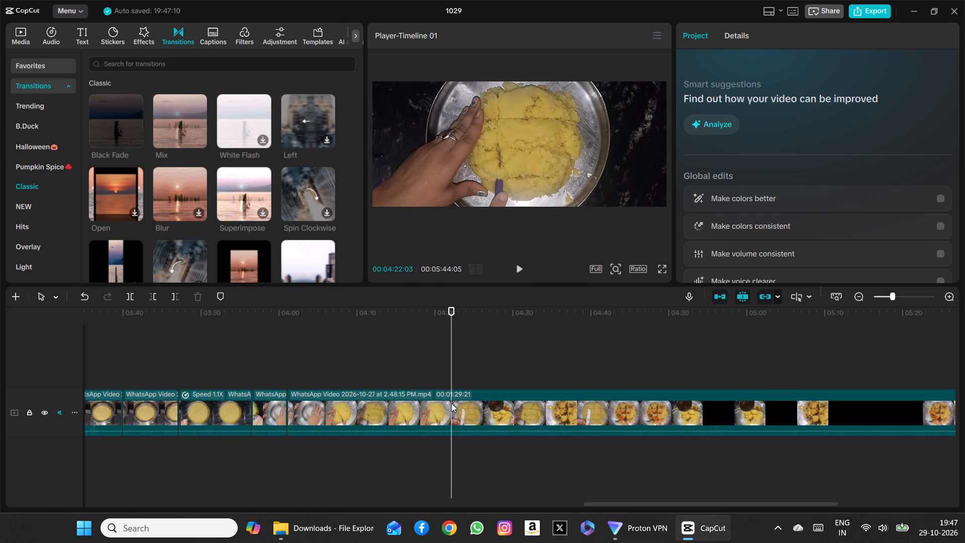
left_click_drag(453, 353, 477, 355)
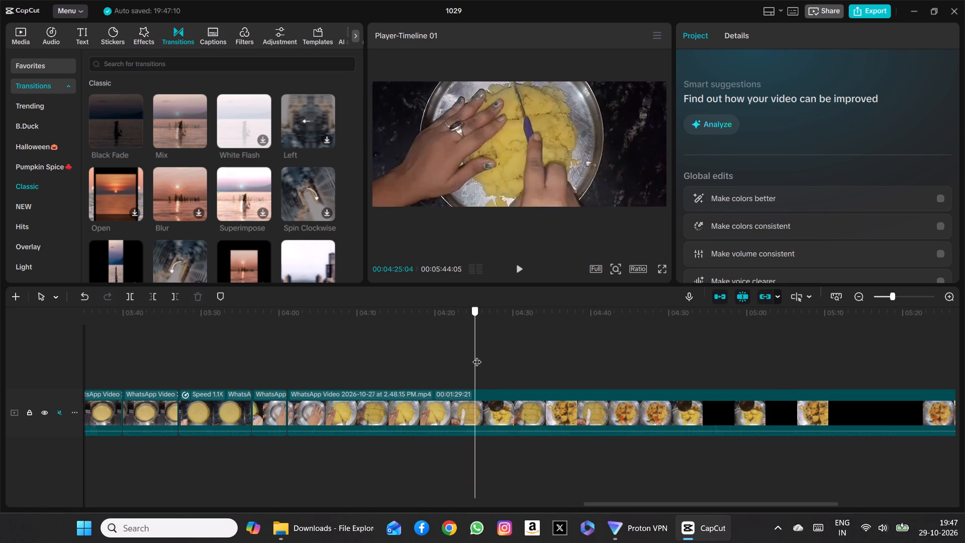
left_click_drag(477, 355, 529, 366)
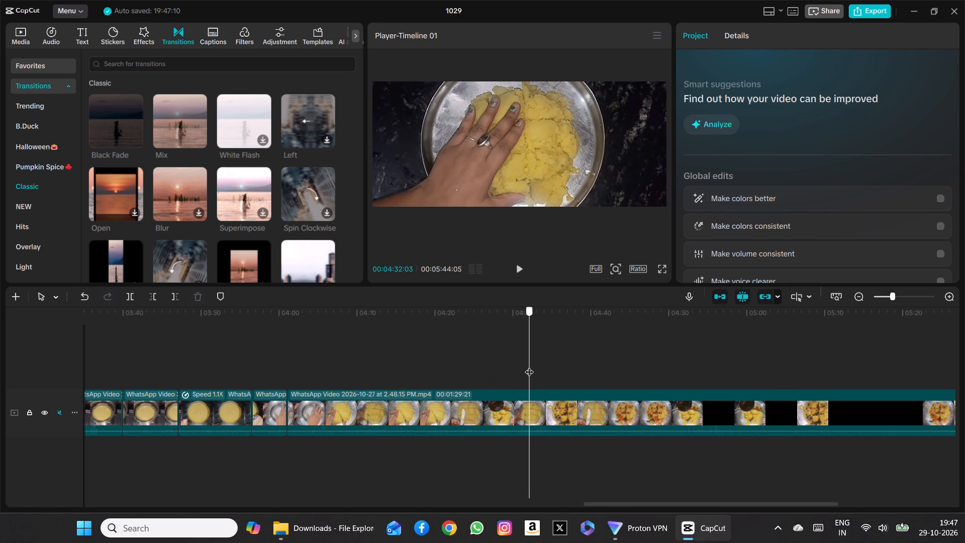
left_click_drag(529, 366, 546, 369)
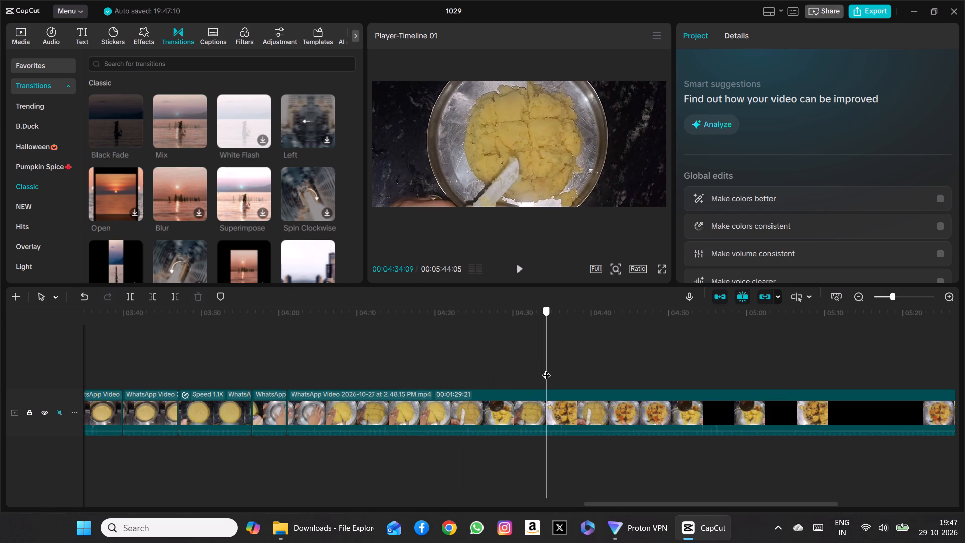
left_click_drag(546, 369, 536, 372)
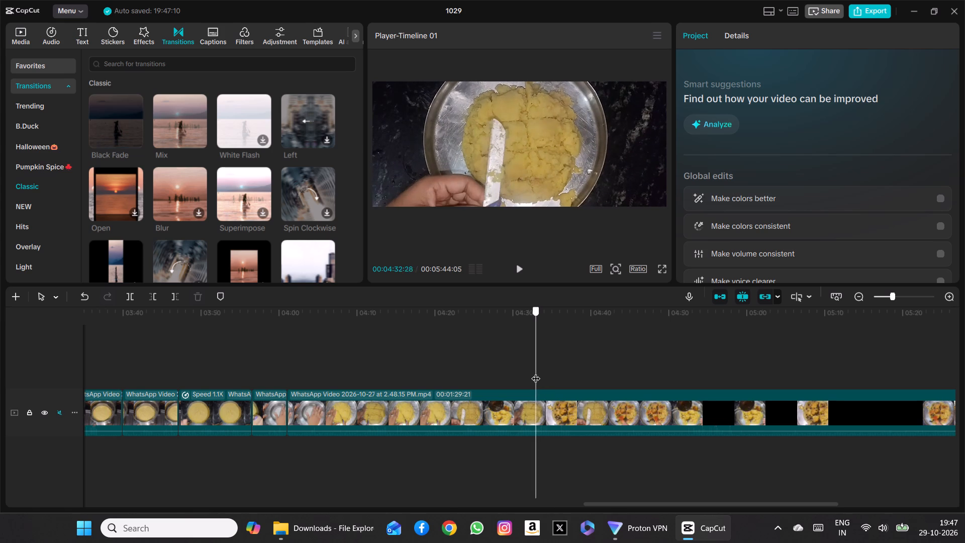
left_click_drag(536, 372, 517, 377)
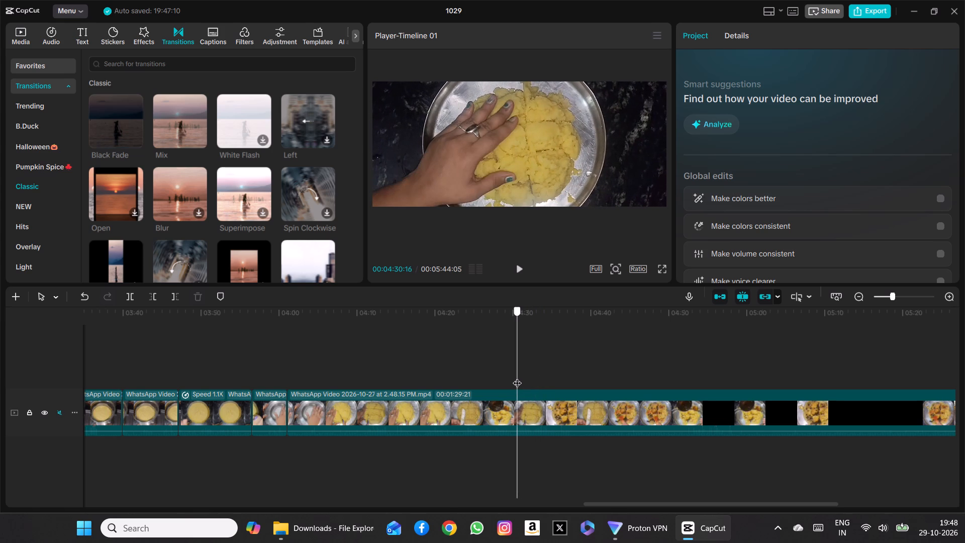
left_click_drag(517, 377, 520, 377)
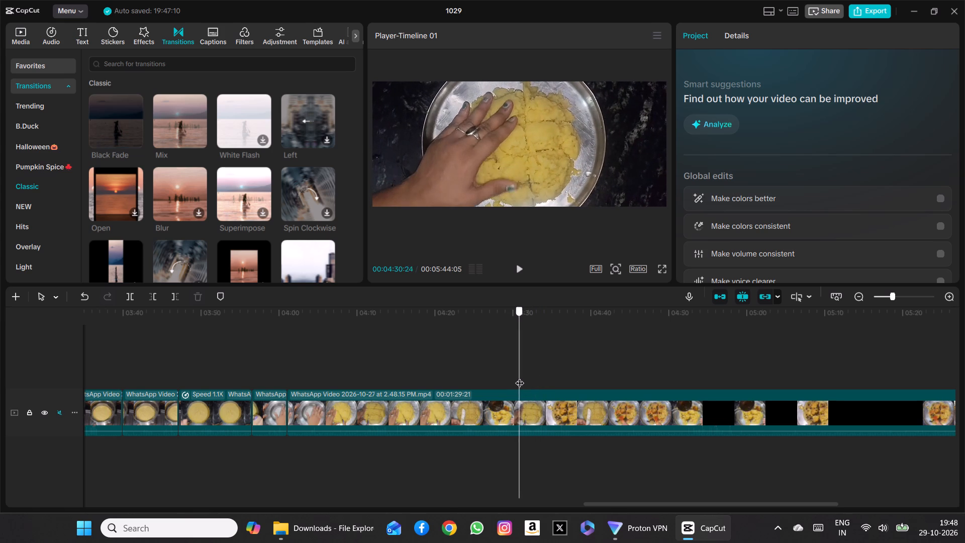
left_click_drag(520, 377, 525, 375)
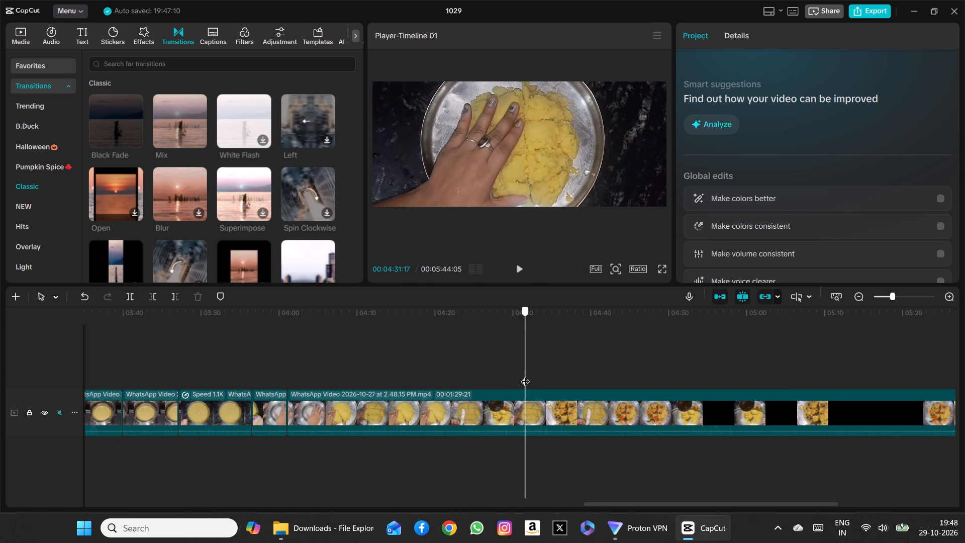
left_click_drag(525, 375, 527, 375)
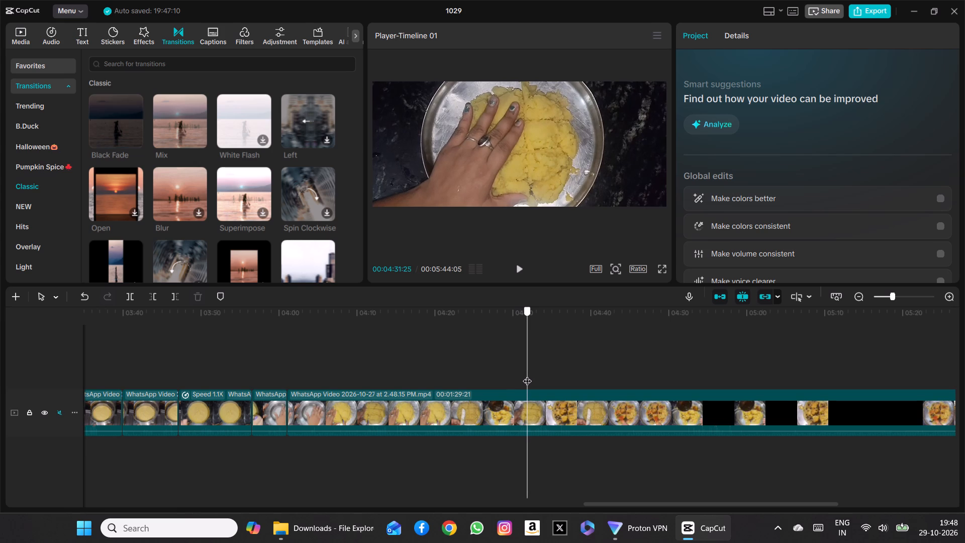
left_click_drag(527, 375, 529, 374)
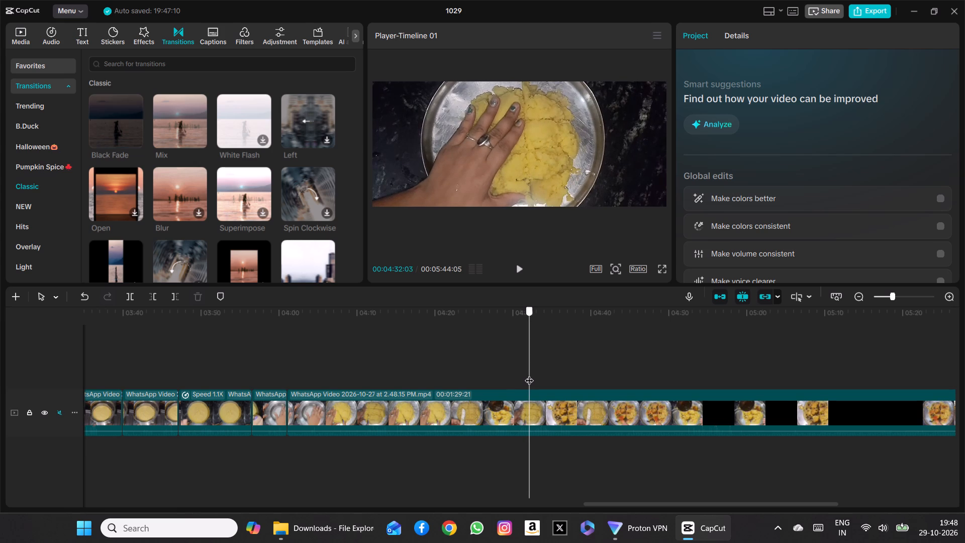
left_click_drag(529, 374, 529, 372)
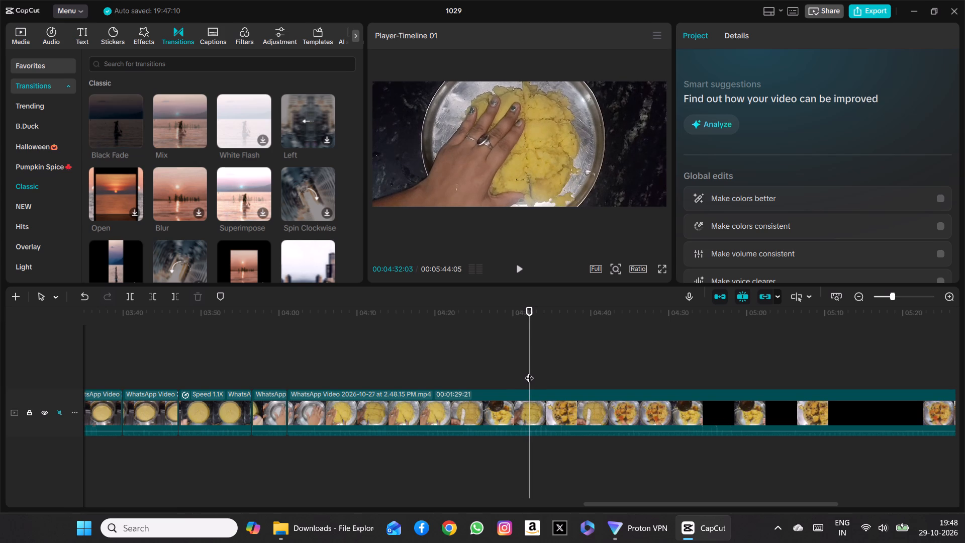
left_click(129, 296)
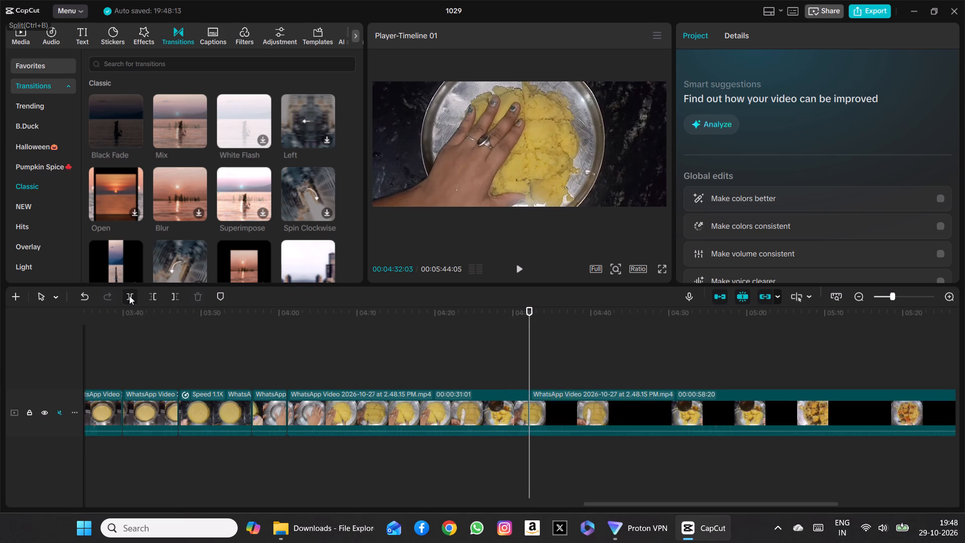
Find where the spoon and dark pan appear over the cut slab and split the clip there, at 00:04:37:09.
scroll(361, 333, "left", 1)
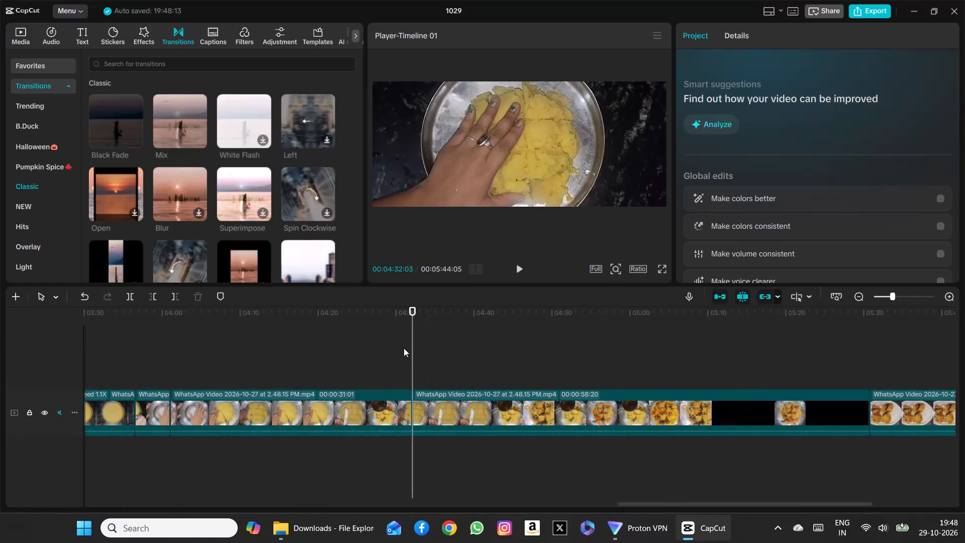
left_click_drag(412, 353, 418, 353)
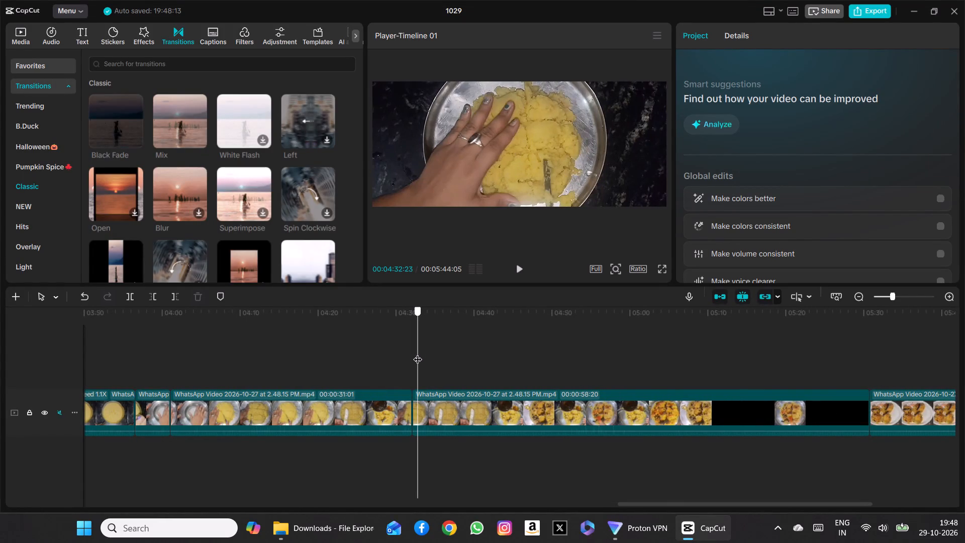
left_click_drag(418, 353, 439, 354)
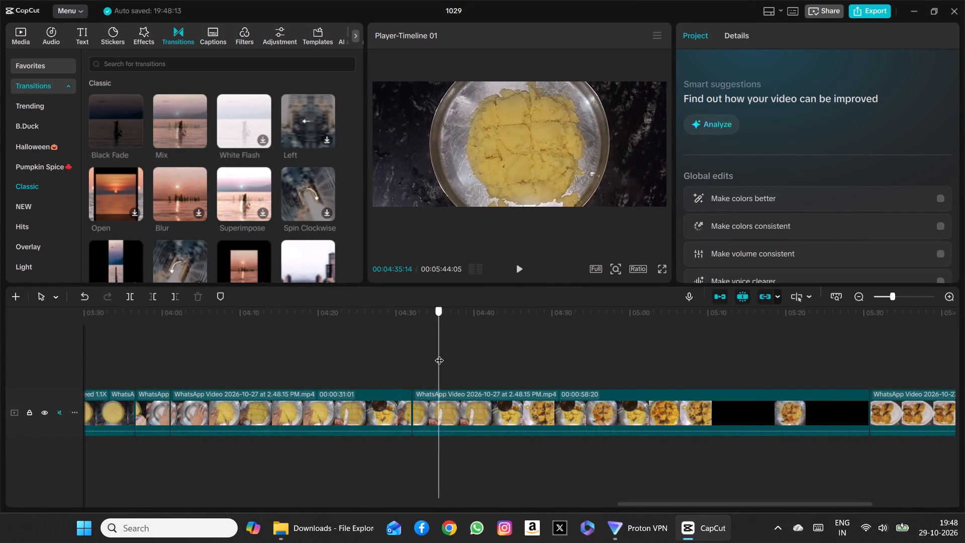
left_click_drag(439, 354, 446, 354)
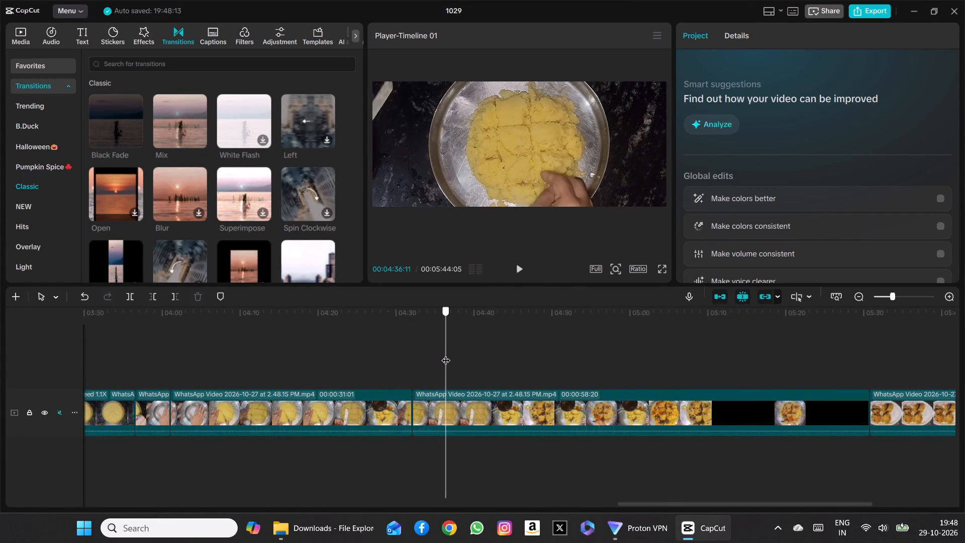
left_click_drag(446, 354, 452, 354)
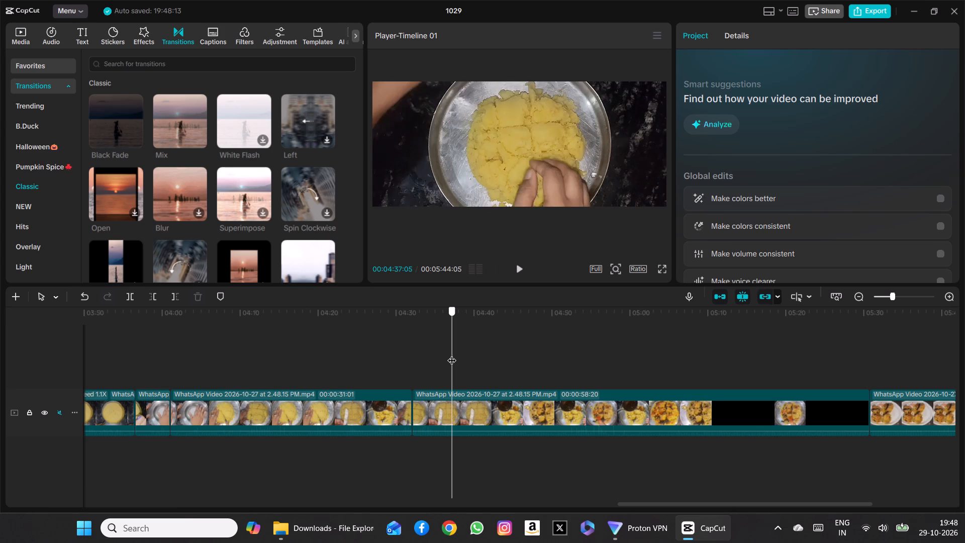
left_click_drag(452, 354, 453, 354)
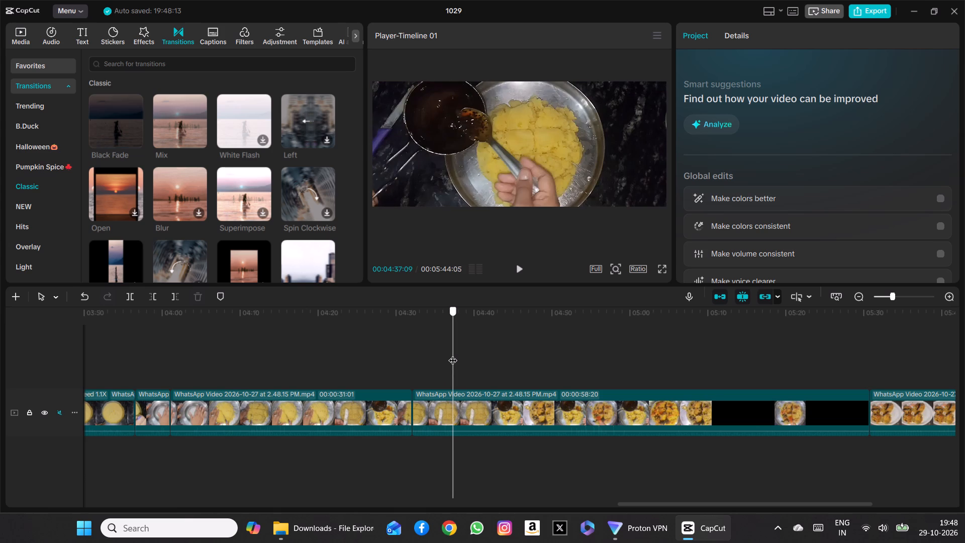
left_click_drag(453, 354, 452, 354)
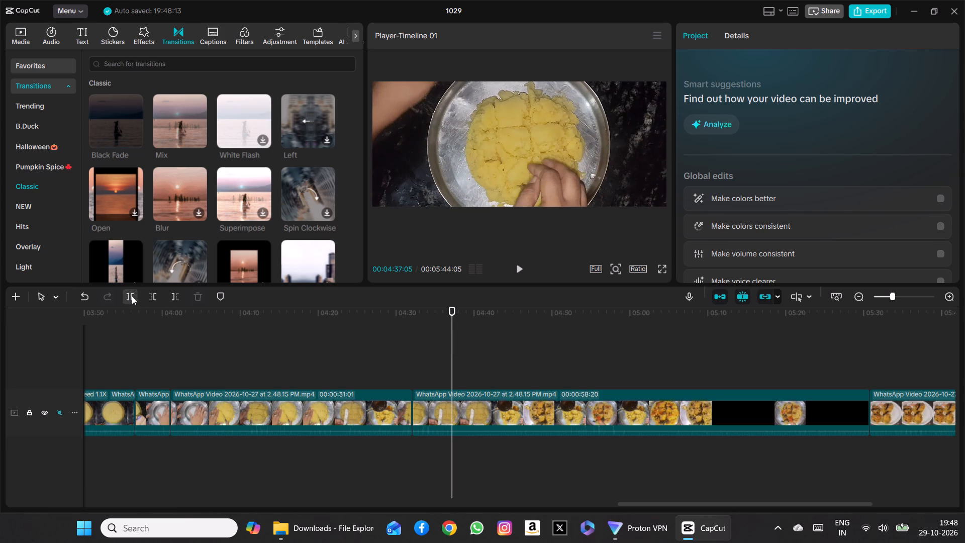
left_click(453, 359)
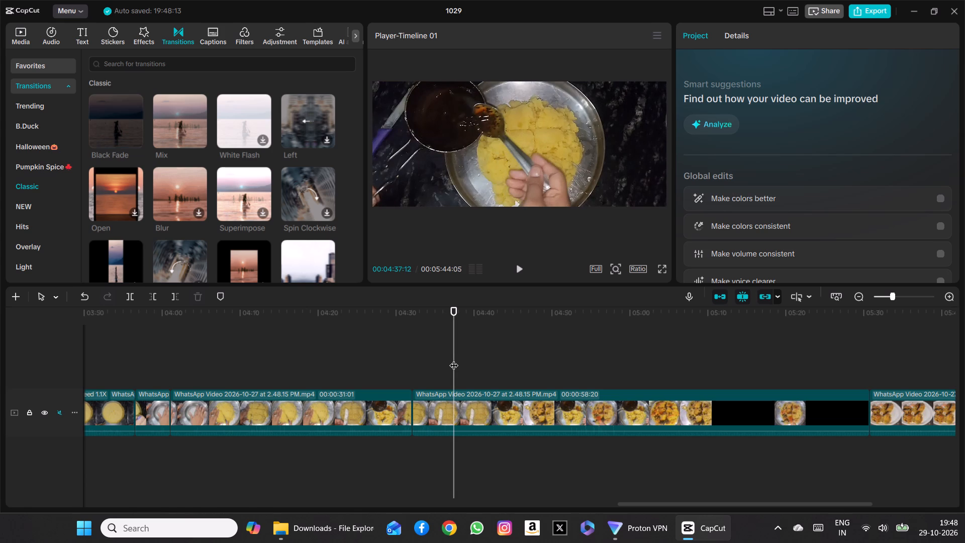
left_click(454, 359)
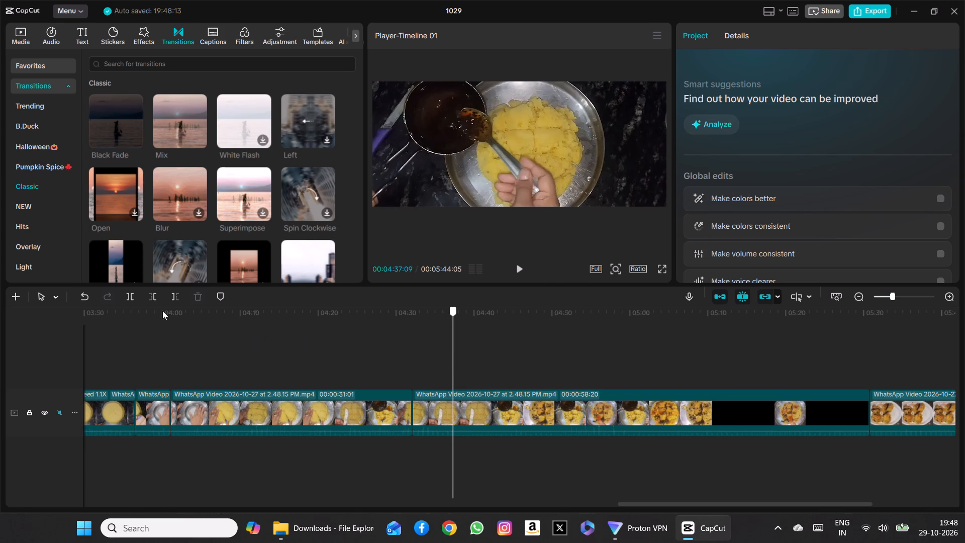
left_click(130, 297)
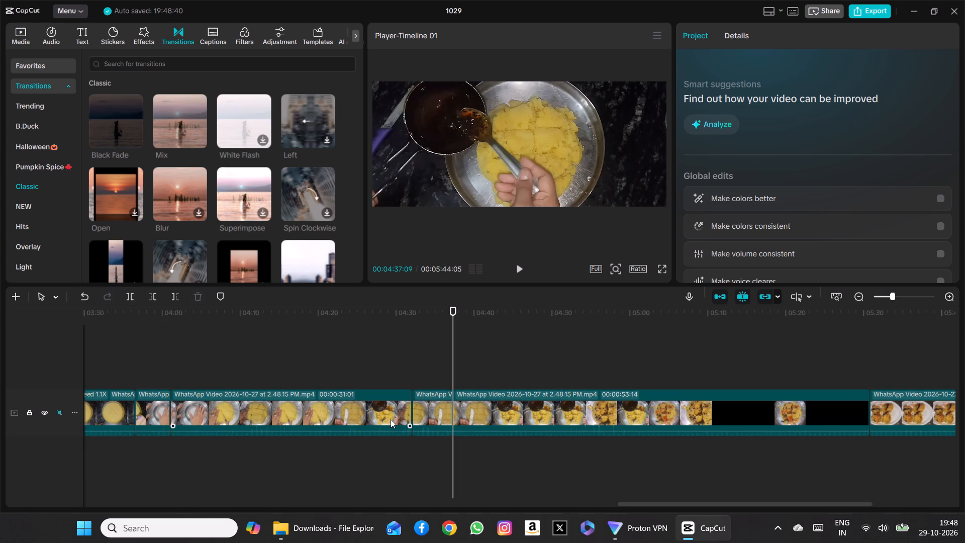
Review the slab-cutting footage again, going from the new split back to the first knife strokes at about 00:04:02:20.
left_click(432, 410)
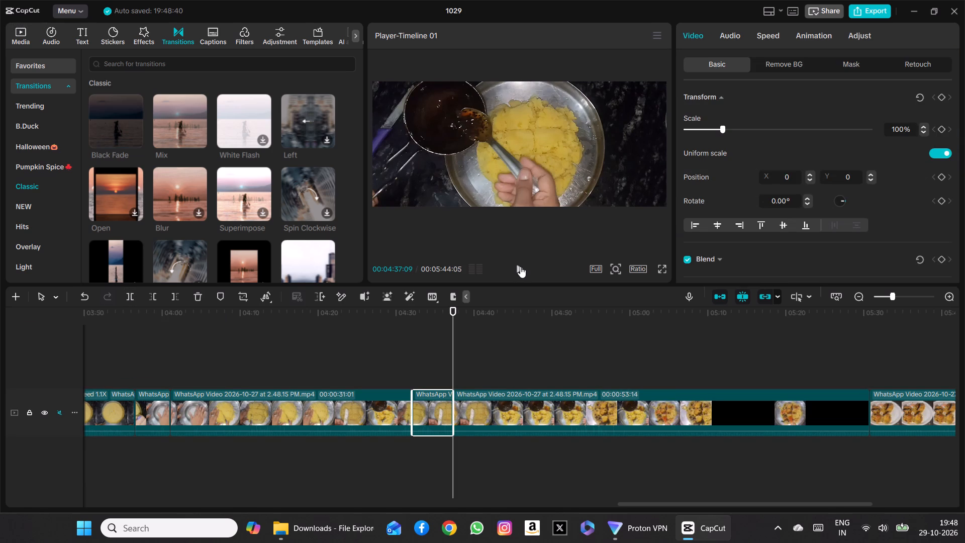
left_click(520, 266)
left_click_drag(466, 347, 362, 370)
left_click_drag(476, 349, 257, 337)
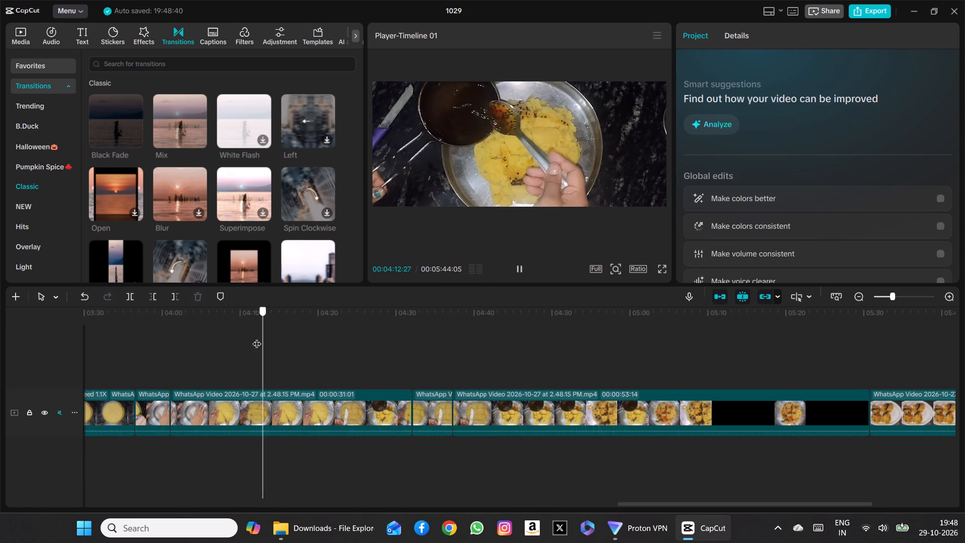
left_click_drag(257, 337, 229, 333)
scroll(229, 333, "right", 1)
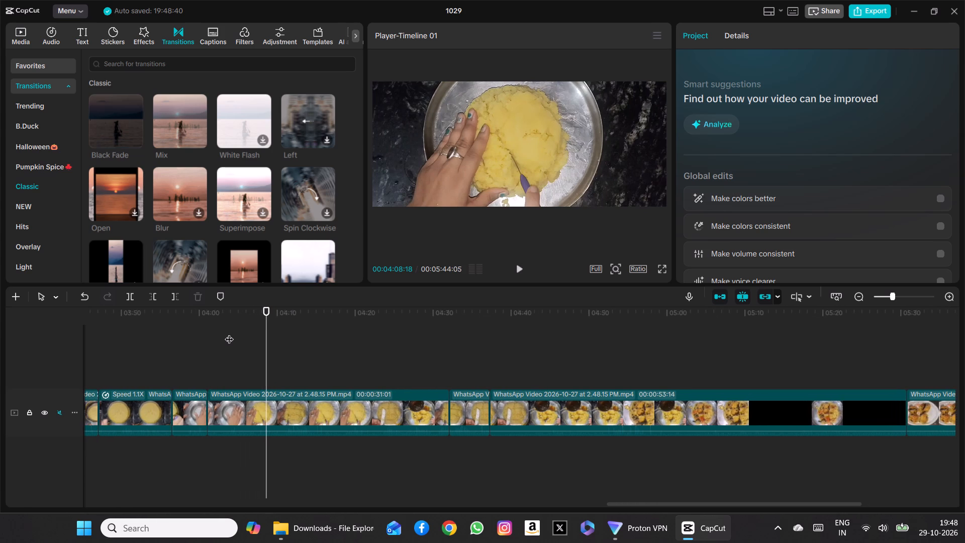
left_click_drag(269, 352, 222, 352)
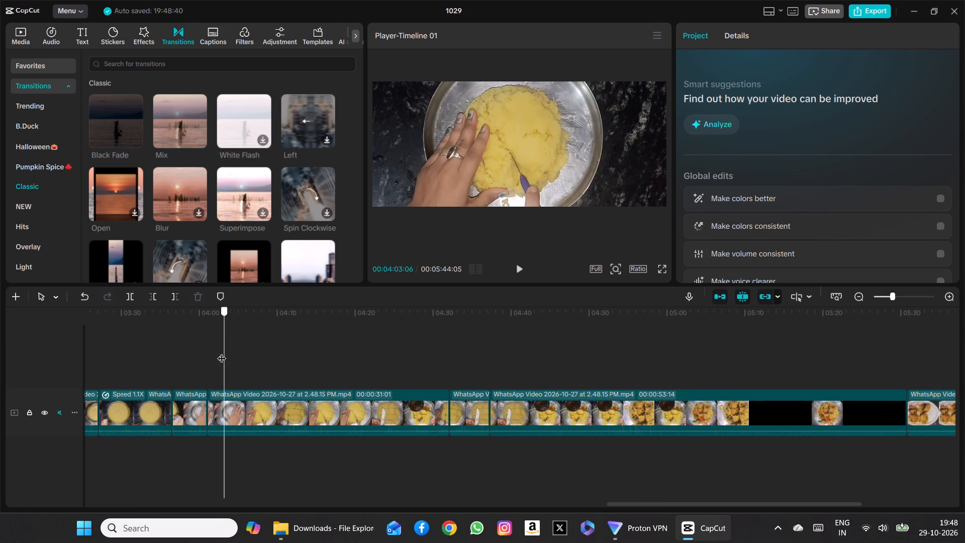
left_click_drag(222, 352, 220, 352)
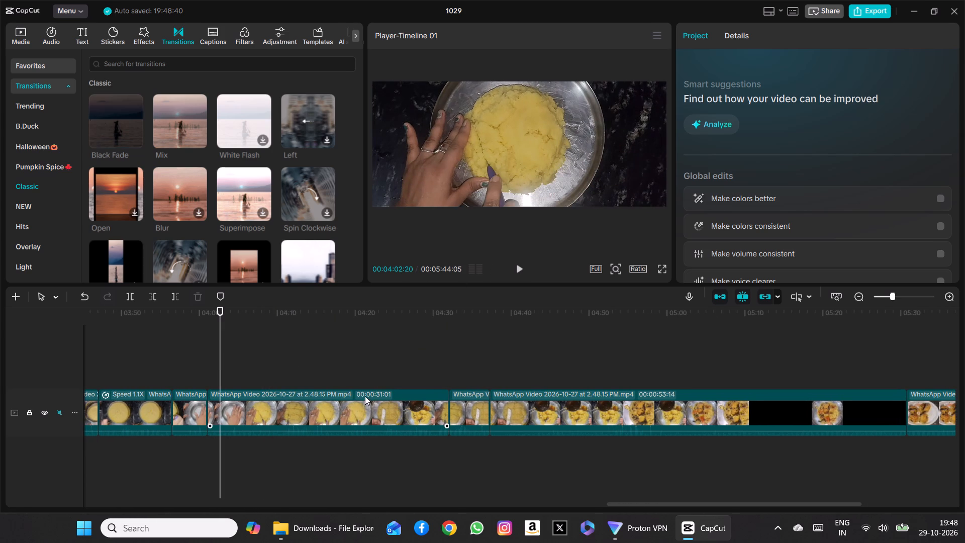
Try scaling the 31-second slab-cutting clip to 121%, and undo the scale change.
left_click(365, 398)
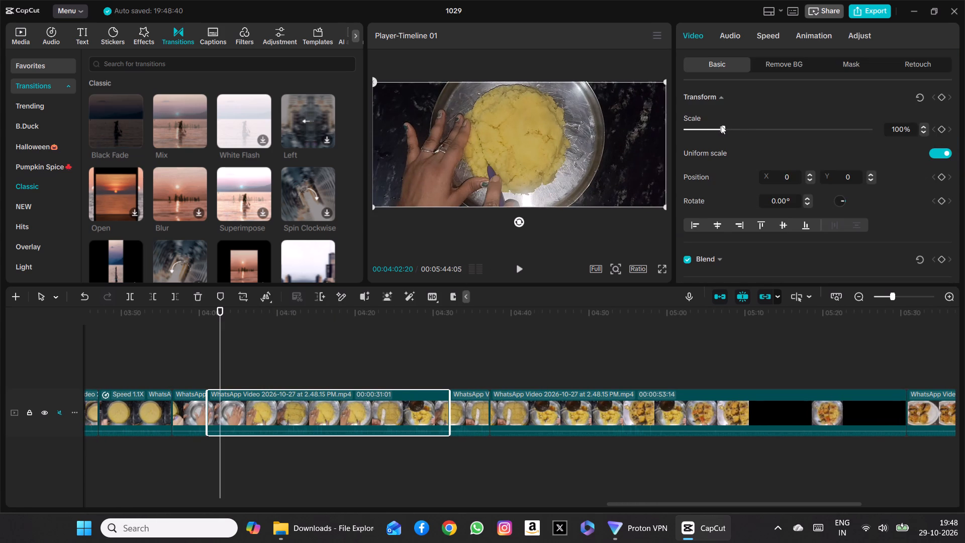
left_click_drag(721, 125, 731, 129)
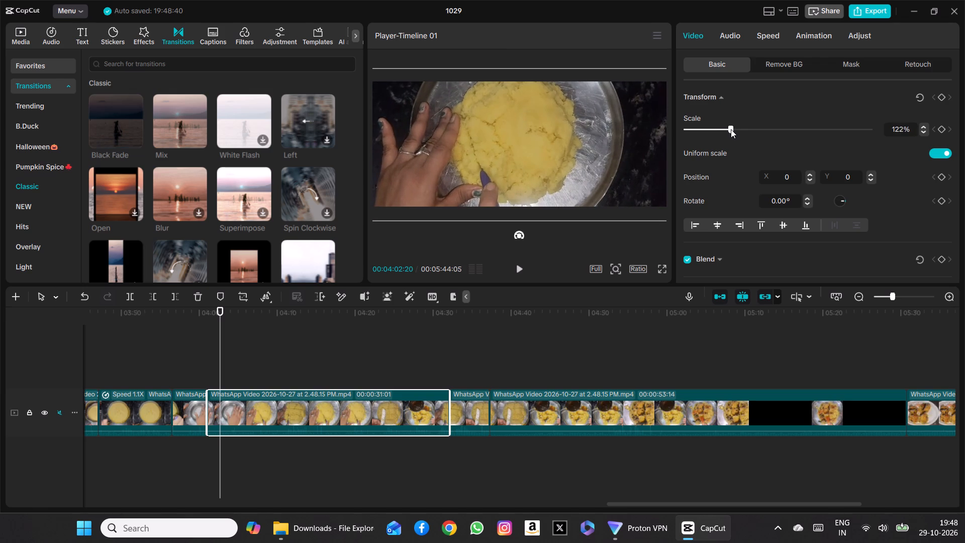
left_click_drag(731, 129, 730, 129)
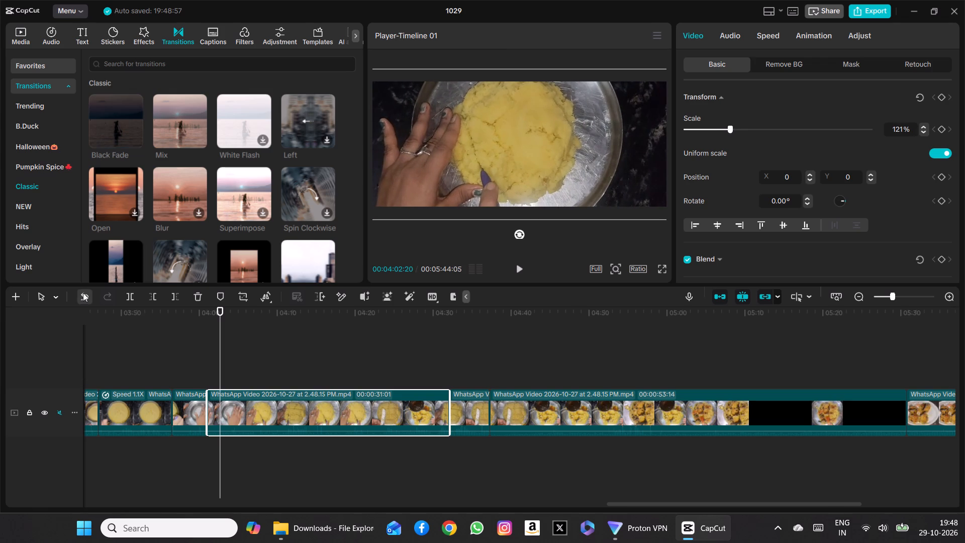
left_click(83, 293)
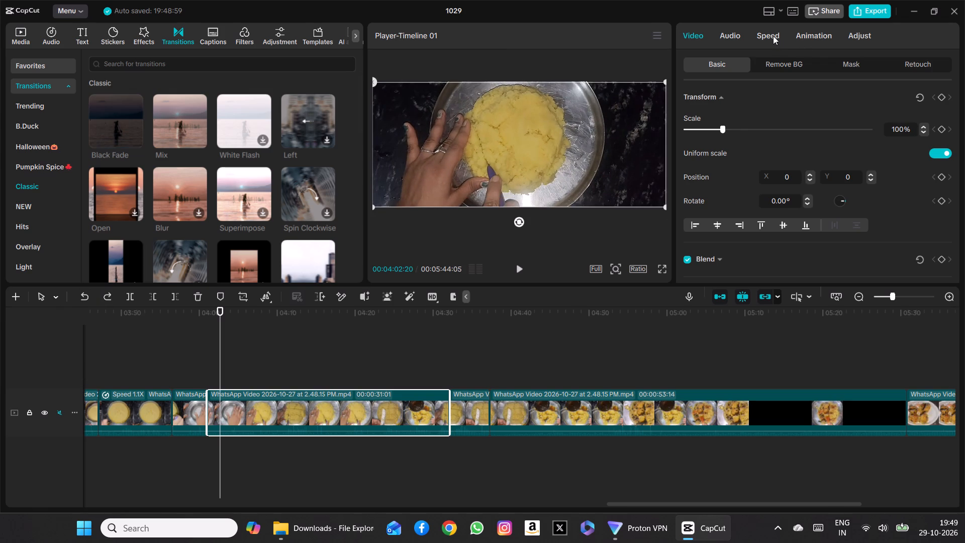
Speed up the 31-second slab-cutting clip to 1.35x.
left_click(773, 36)
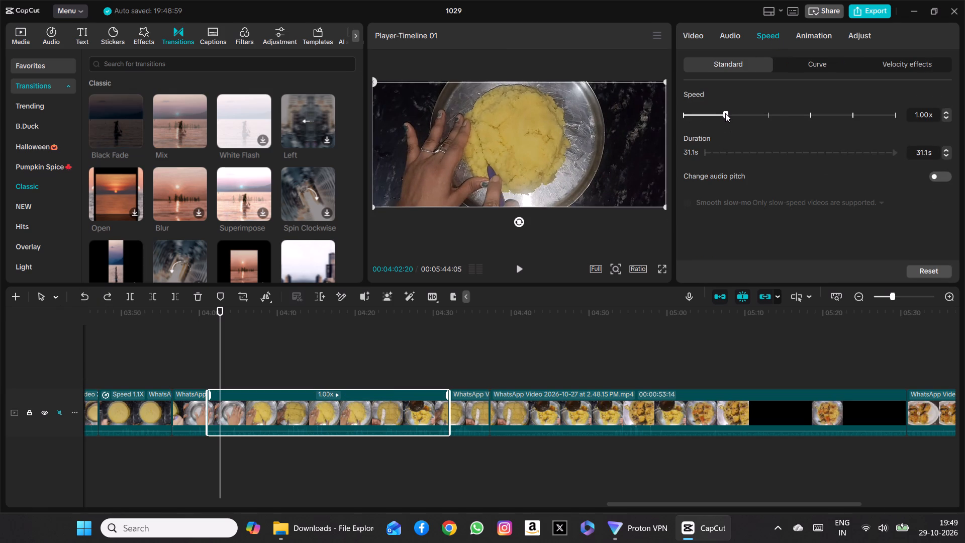
left_click_drag(725, 113, 737, 112)
left_click_drag(737, 112, 739, 113)
left_click_drag(739, 113, 741, 113)
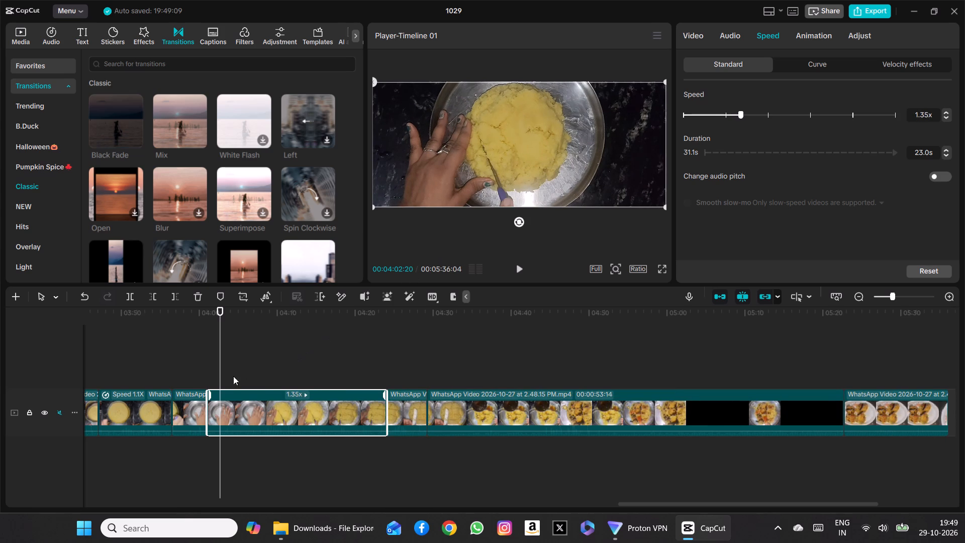
Play the sped-up cutting from 00:03:56:16 and delete the short leftover knife piece between the 1.35x clip and the spoon clip.
left_click_drag(218, 365, 173, 374)
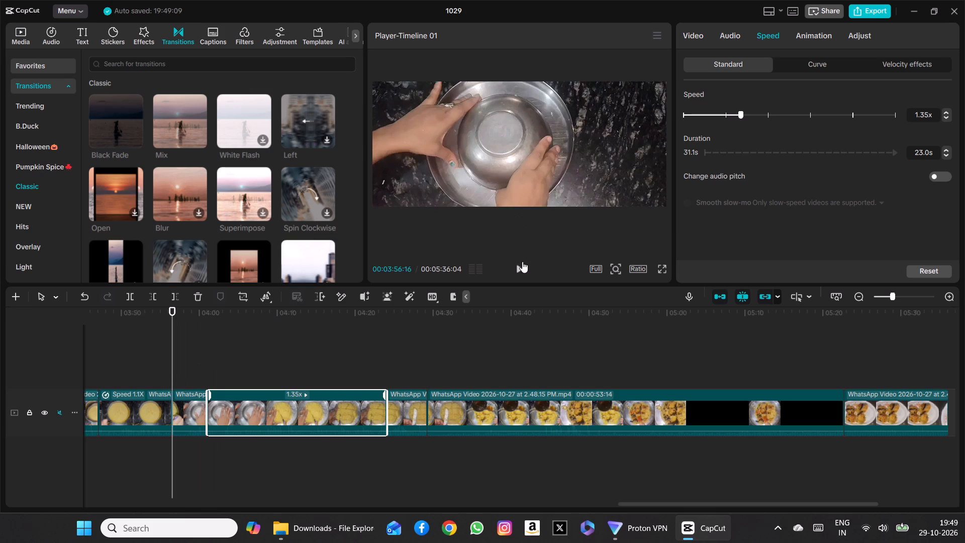
left_click(517, 268)
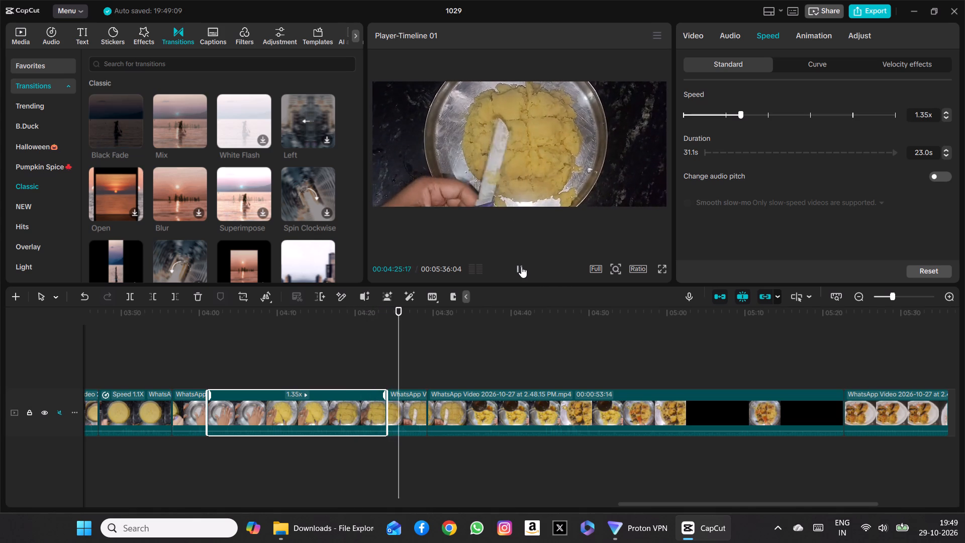
left_click(521, 266)
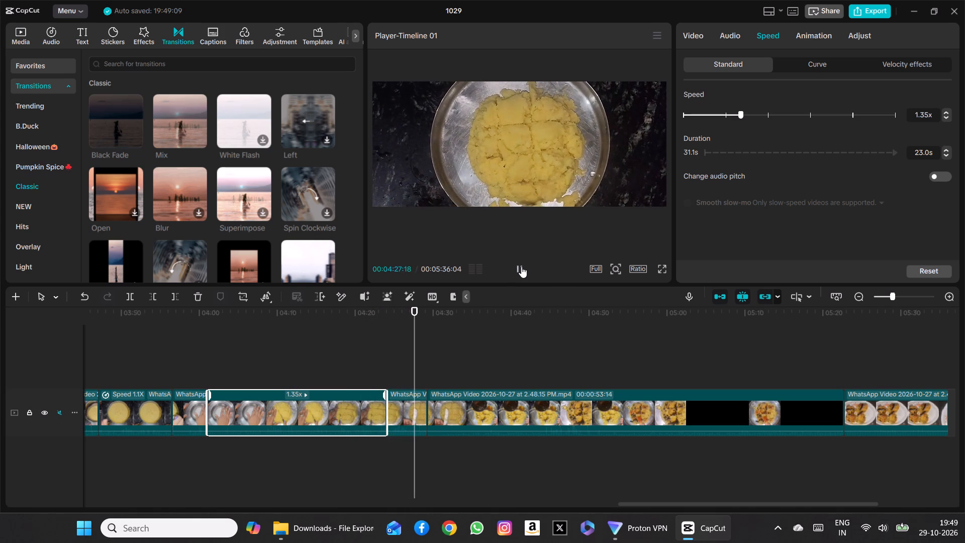
left_click(399, 414)
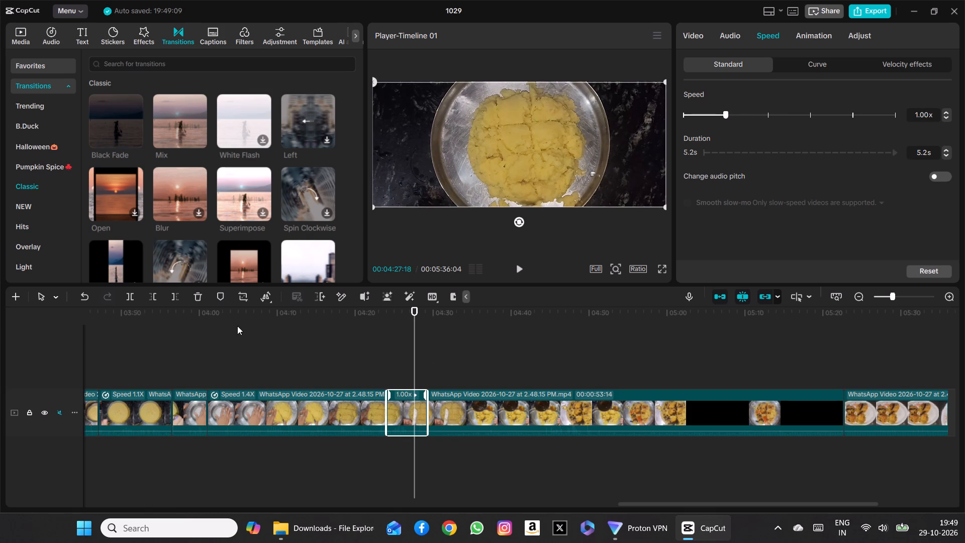
left_click(195, 295)
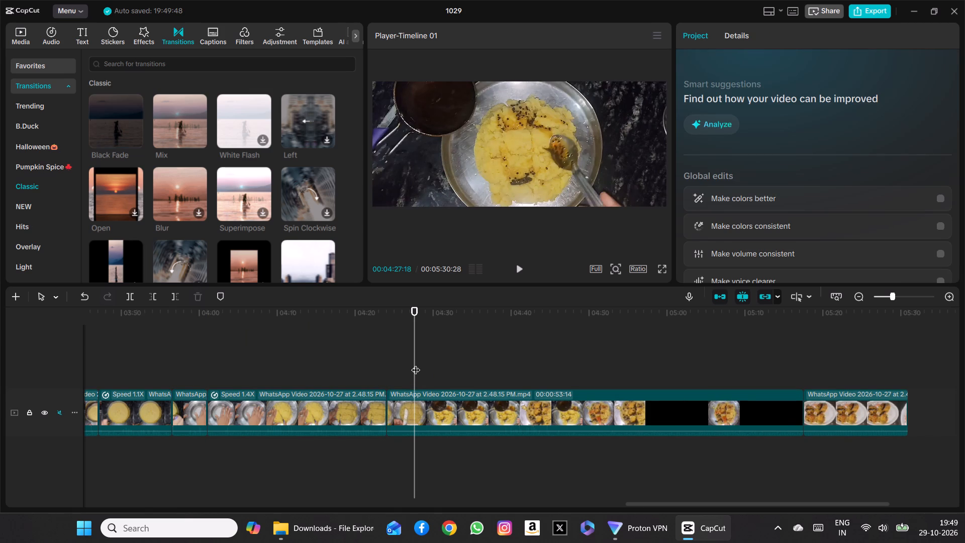
Replay the slab cutting from about 00:04:07:08 and raise the 1.35x cutting clip's speed to 1.40x.
left_click_drag(415, 361, 256, 354)
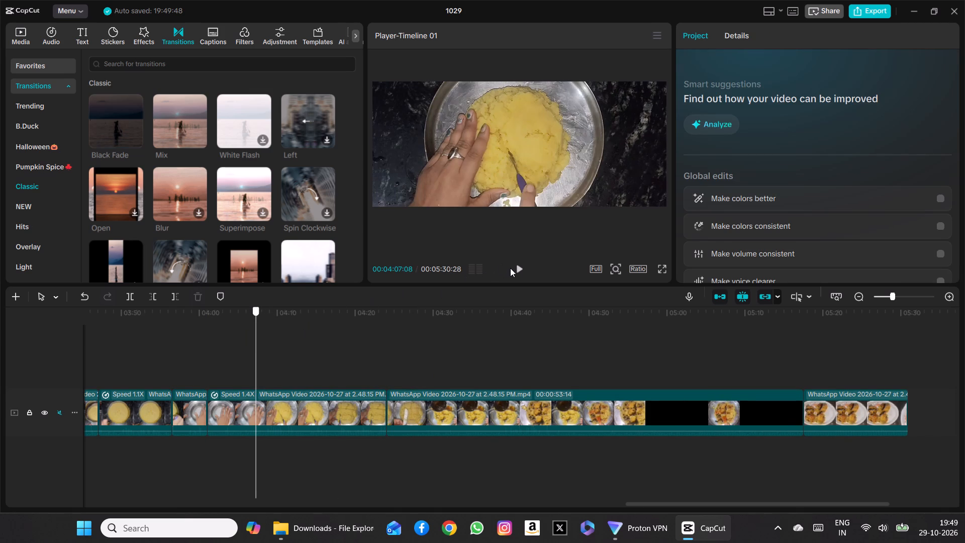
left_click(515, 267)
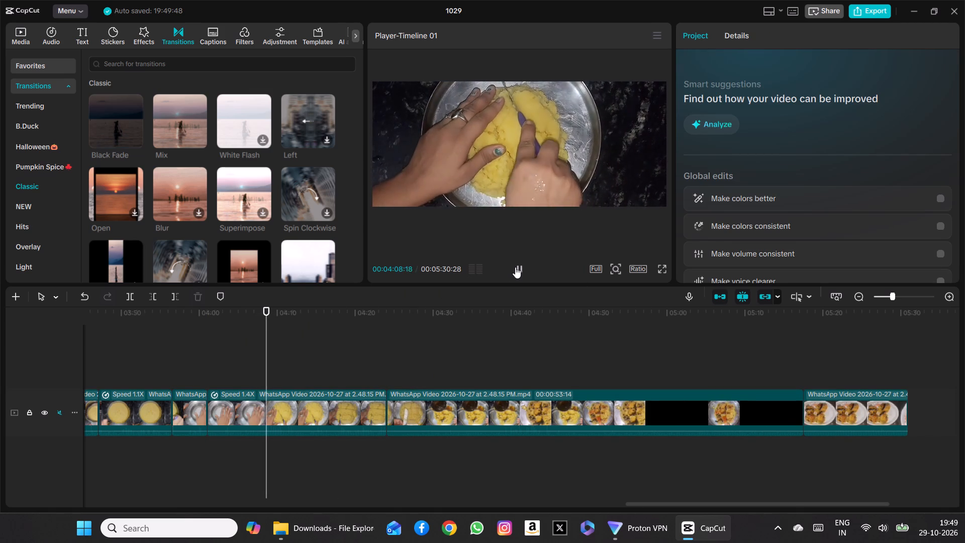
left_click(515, 267)
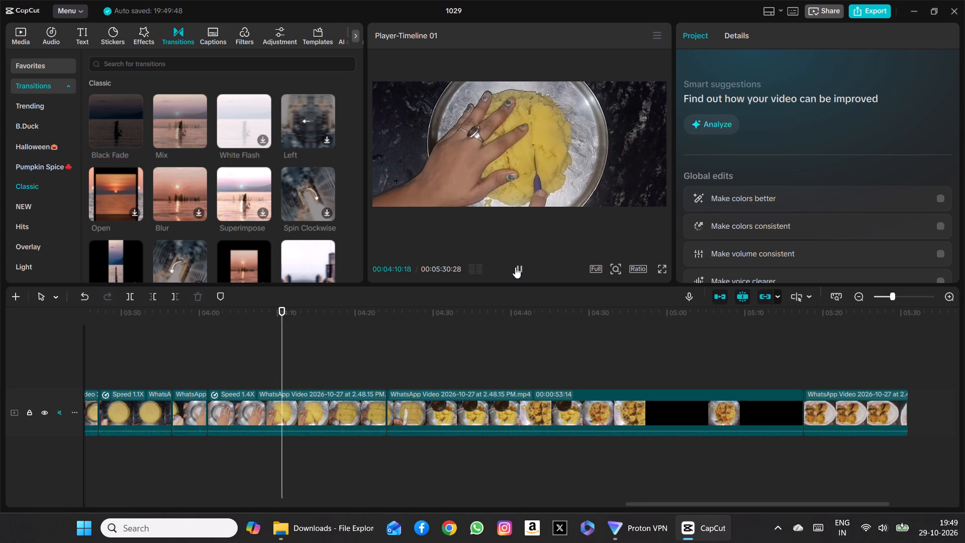
left_click(325, 411)
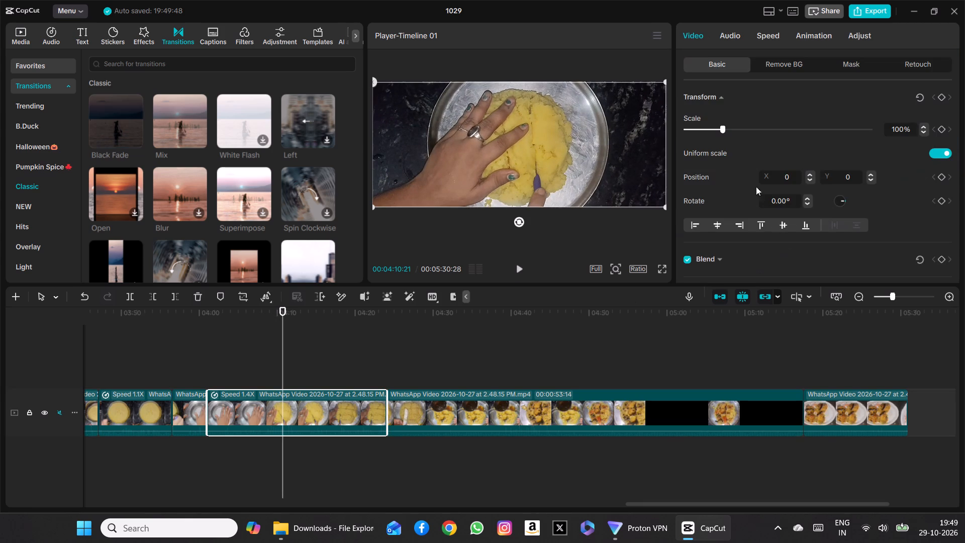
left_click(721, 128)
left_click(768, 30)
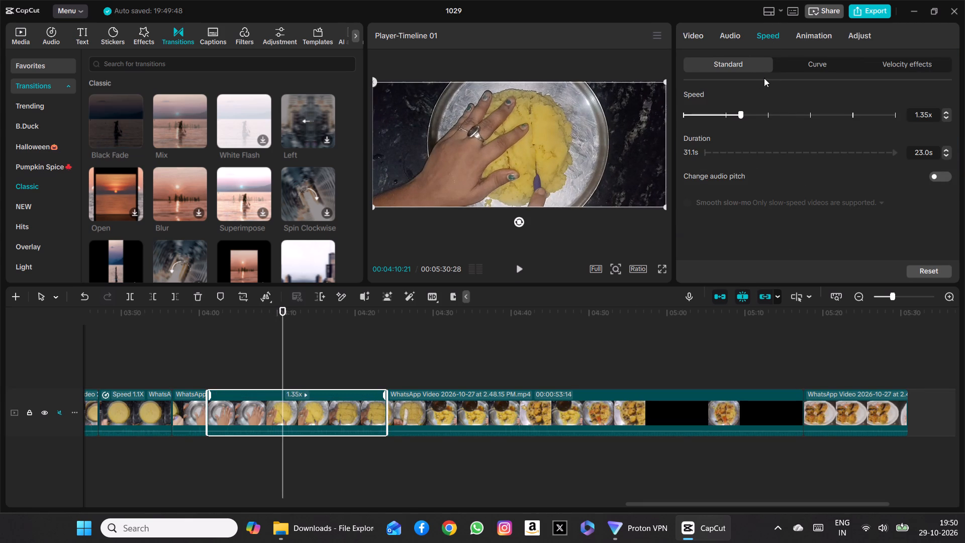
left_click(739, 114)
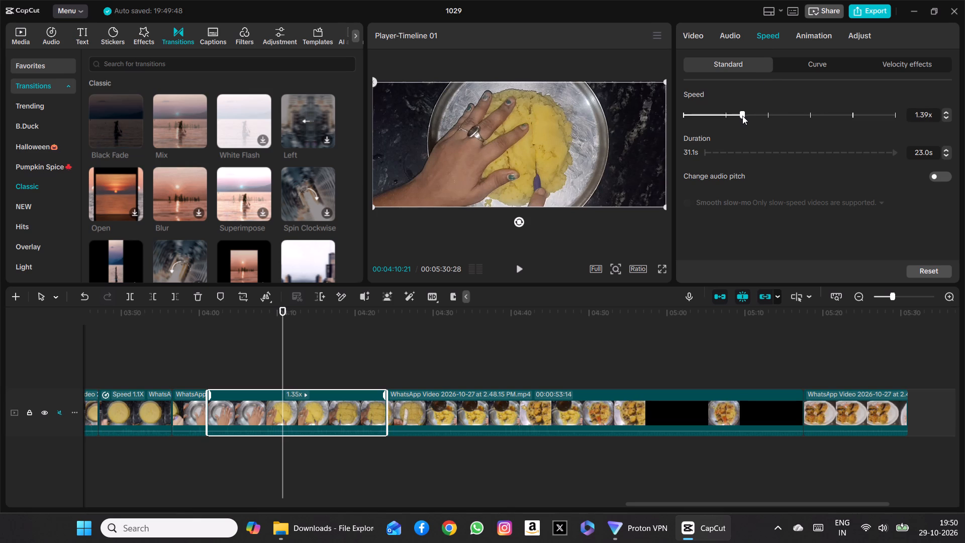
left_click(743, 116)
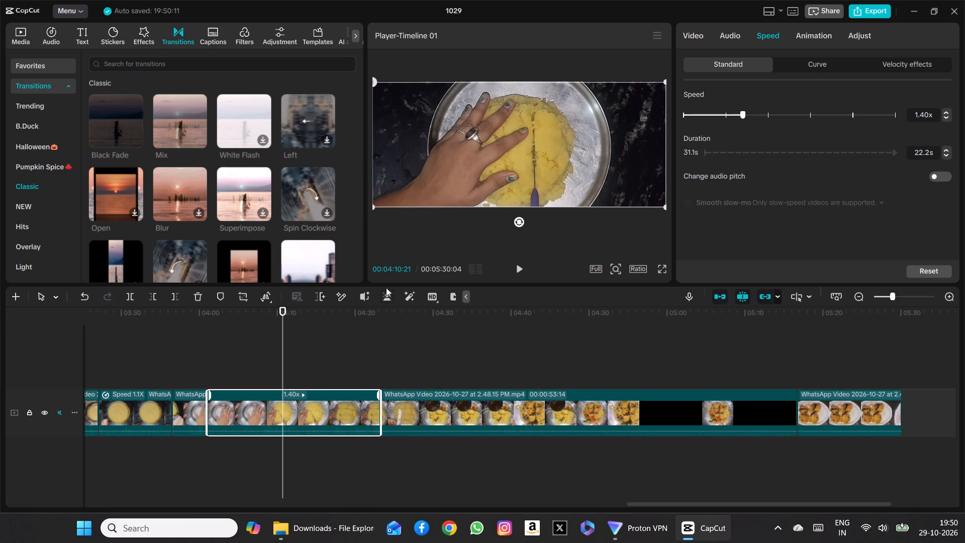
Play from about 00:03:58:20 through the 1.40x cutting and the spooning footage to the bottle shot at about 00:04:46.
left_click_drag(280, 342, 187, 343)
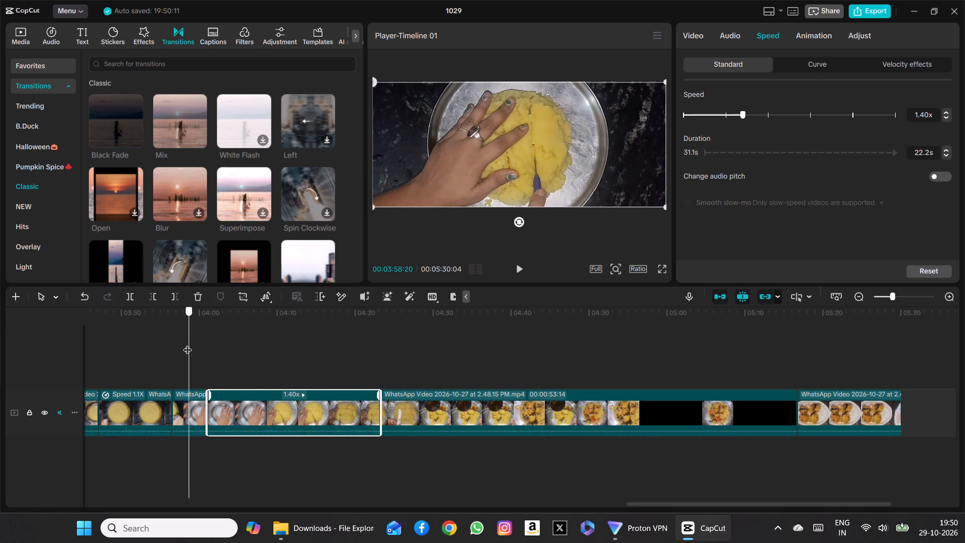
left_click_drag(187, 343, 187, 343)
left_click(522, 267)
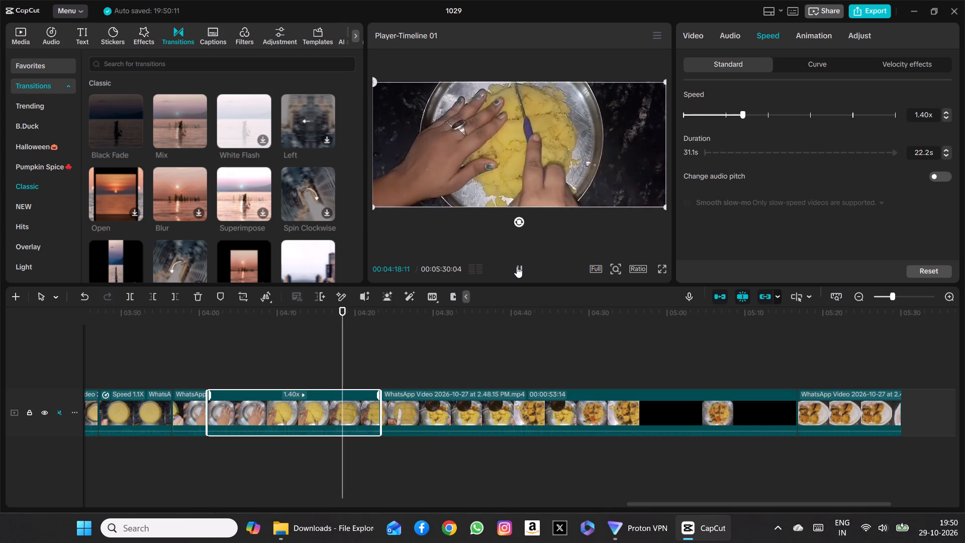
left_click(517, 266)
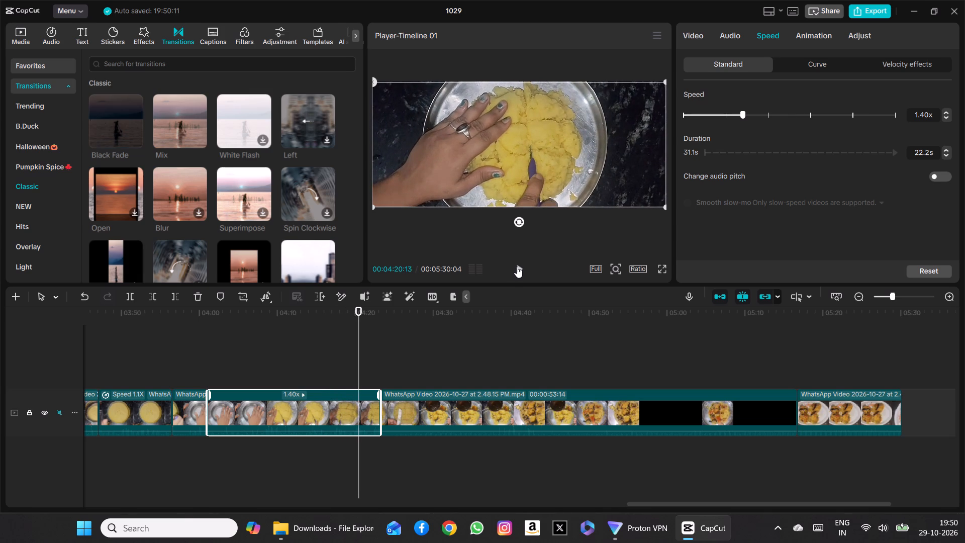
left_click(517, 266)
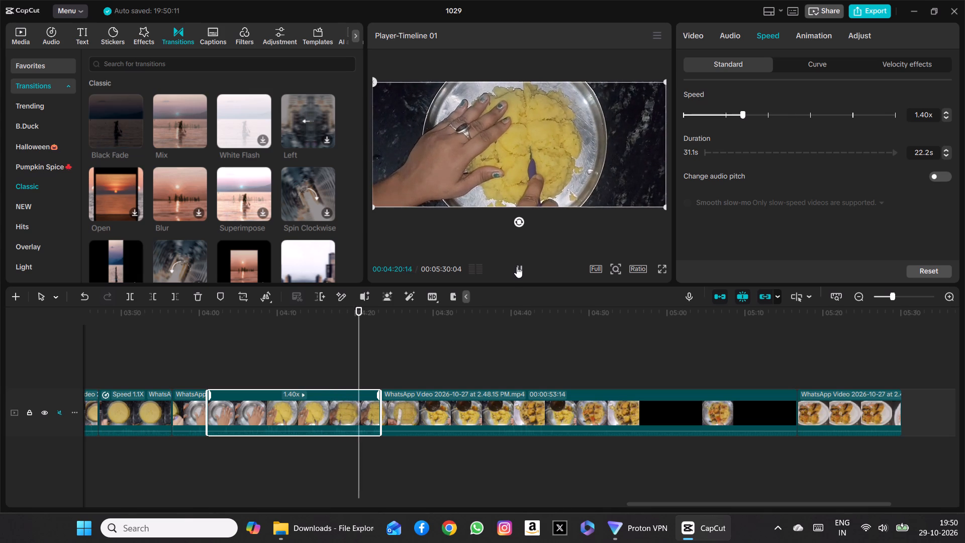
left_click(517, 266)
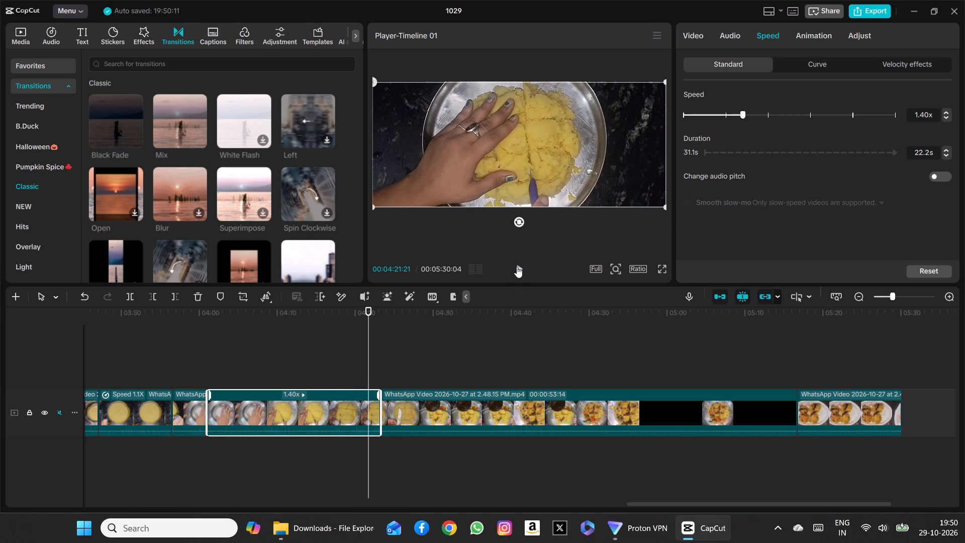
left_click(518, 265)
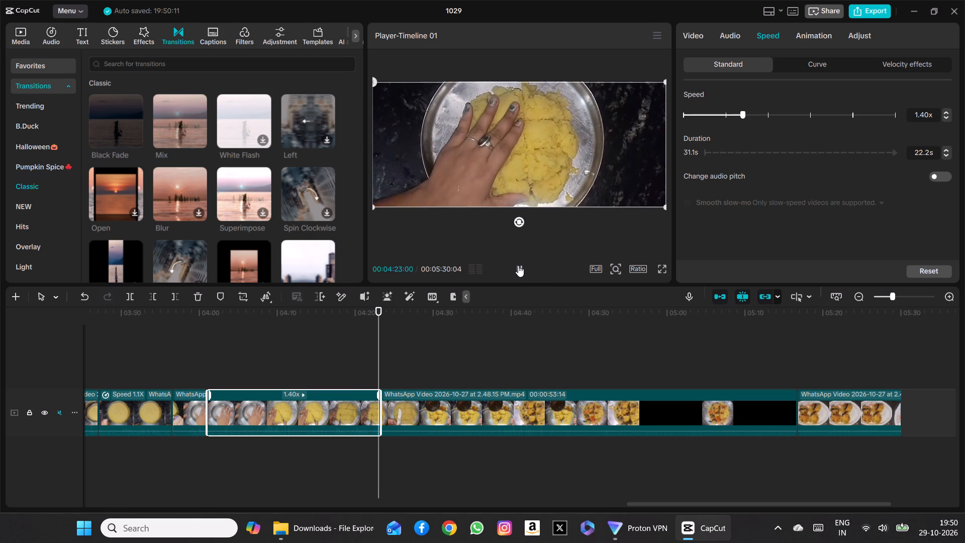
left_click(518, 265)
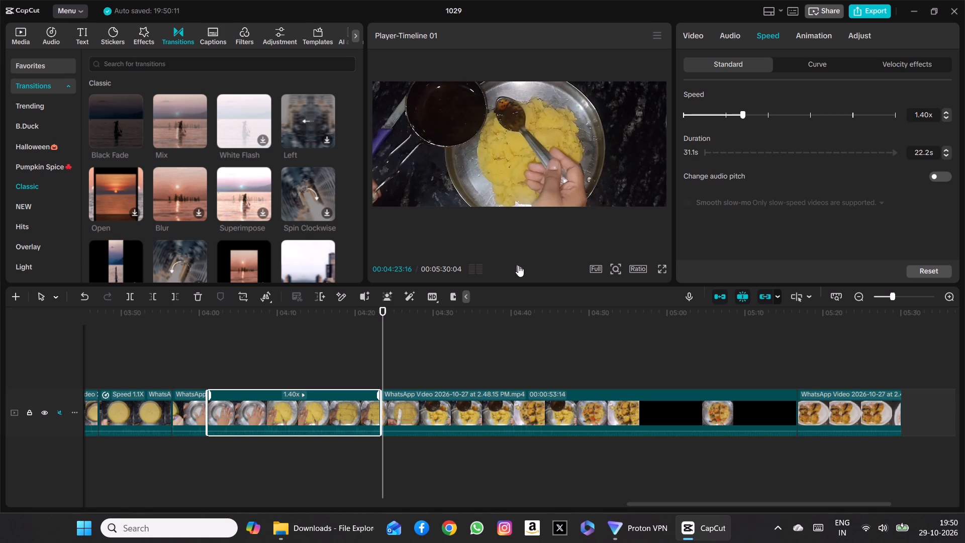
left_click(518, 267)
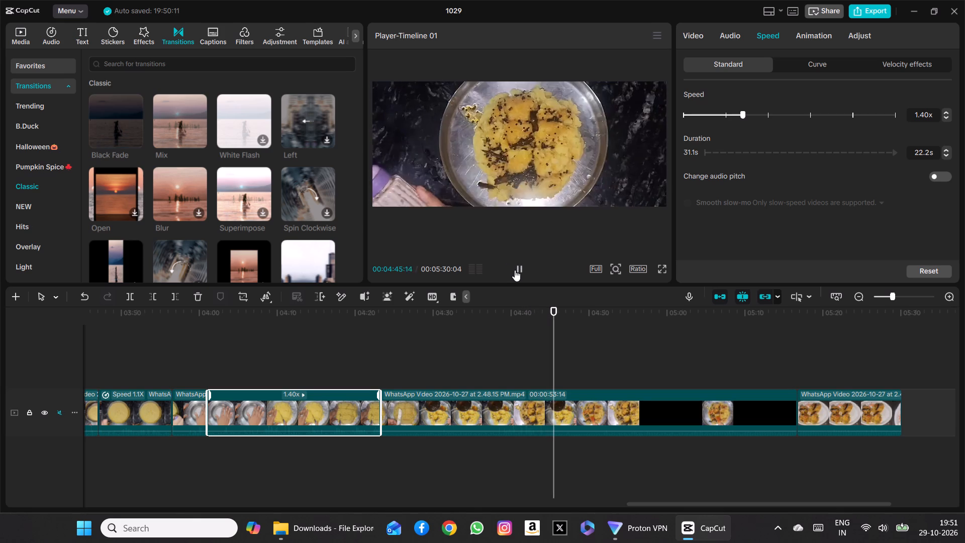
left_click(517, 267)
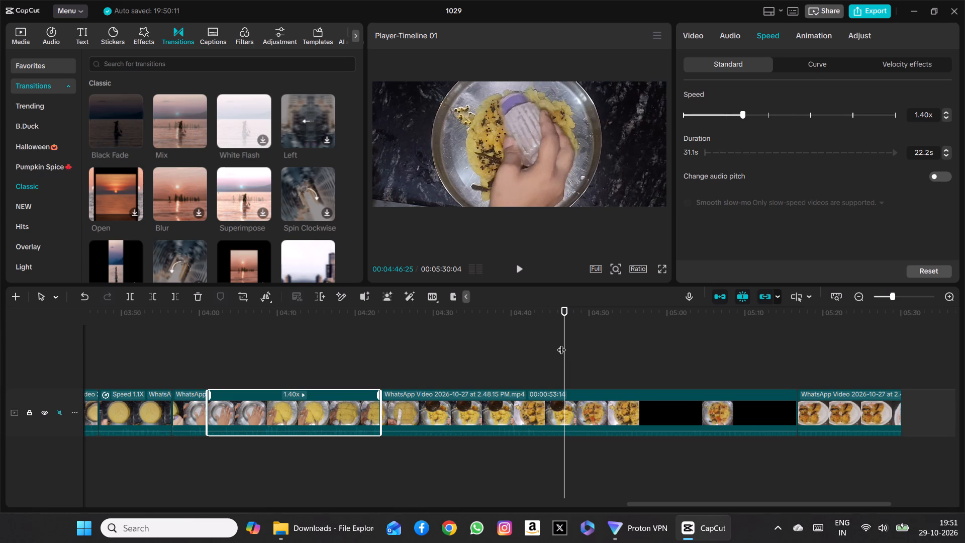
Split the spooning clip at 00:04:45:09, on the close-up of the topped slab just before the bottle appears.
left_click_drag(566, 342, 562, 342)
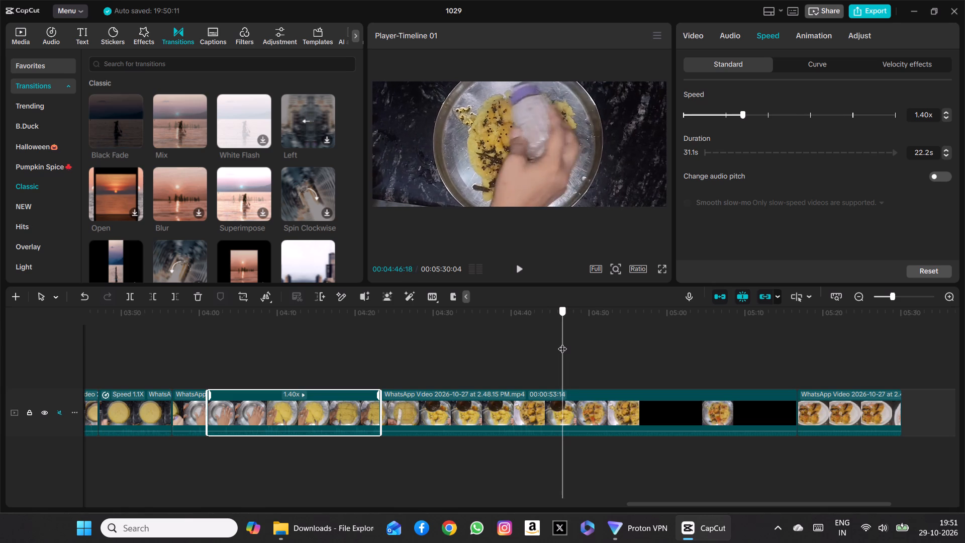
left_click_drag(562, 342, 550, 345)
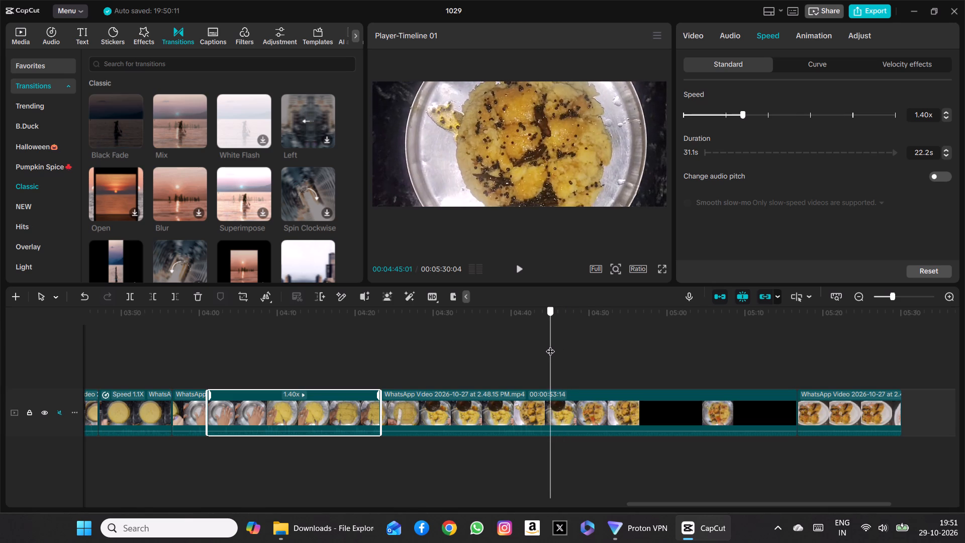
left_click_drag(550, 345, 388, 352)
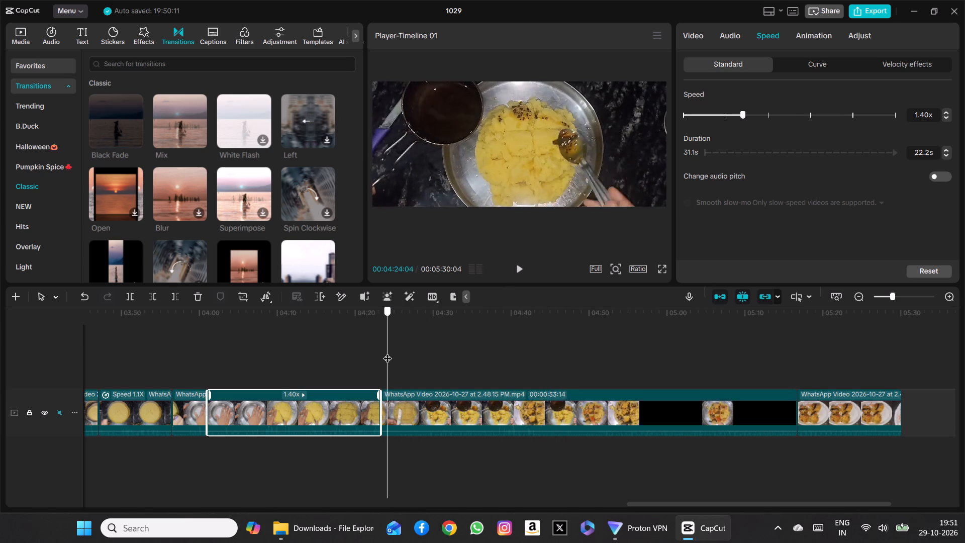
left_click_drag(388, 352, 441, 367)
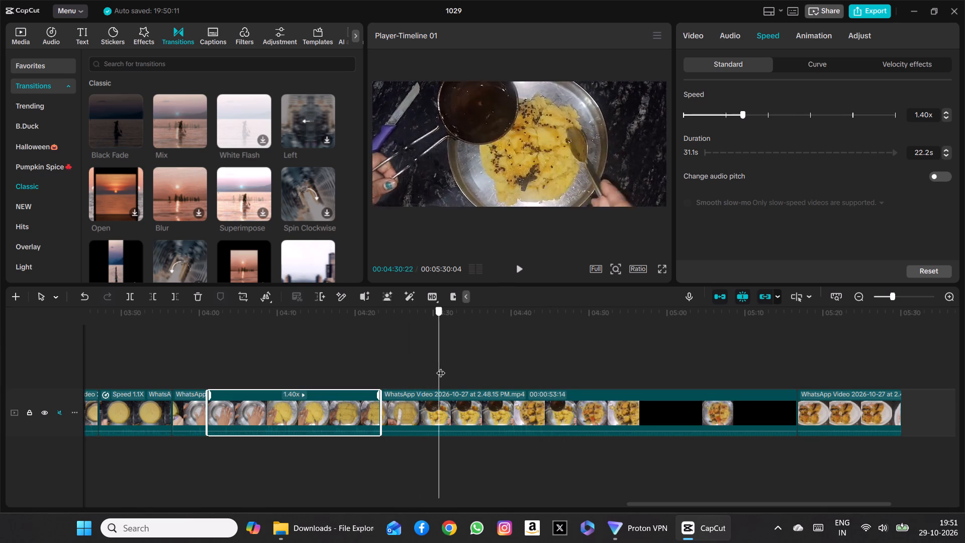
left_click_drag(441, 367, 502, 374)
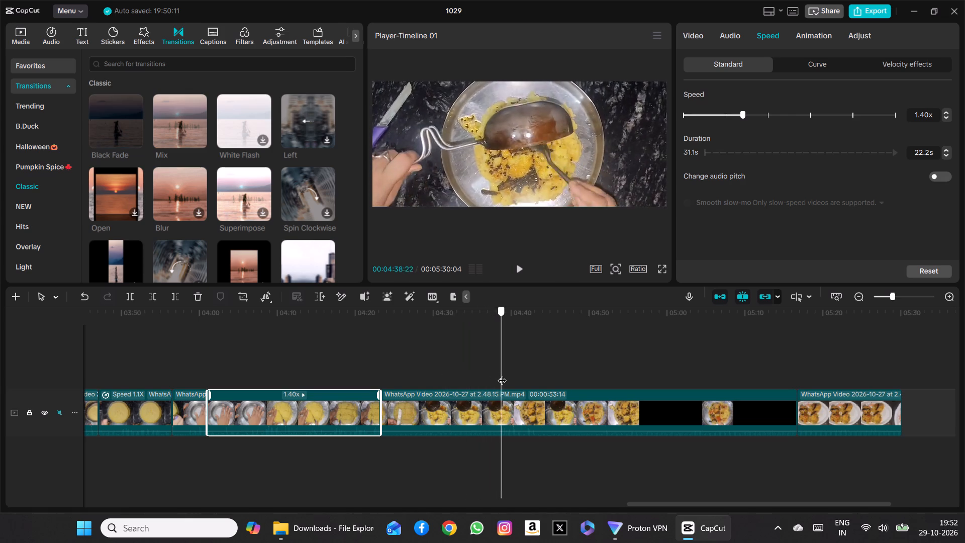
left_click_drag(502, 374, 519, 375)
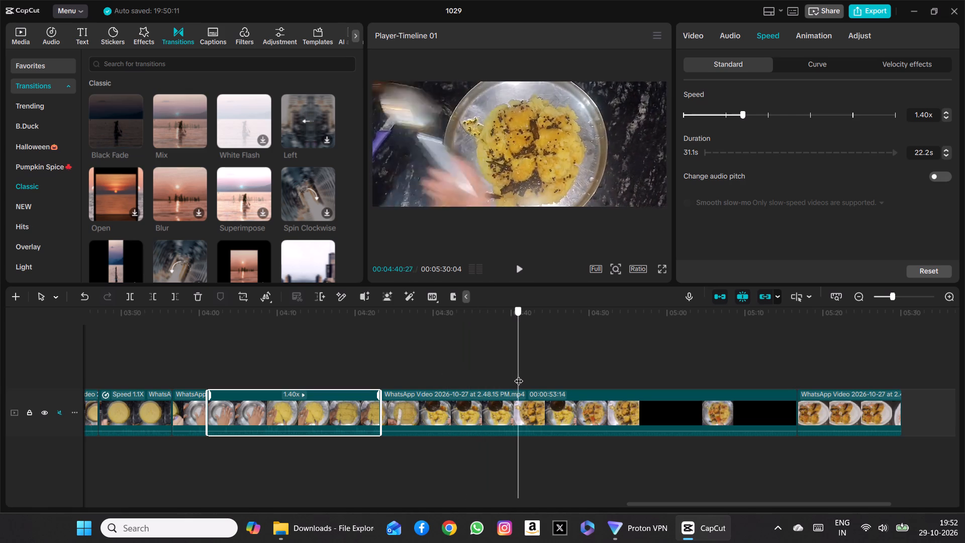
left_click_drag(519, 375, 538, 377)
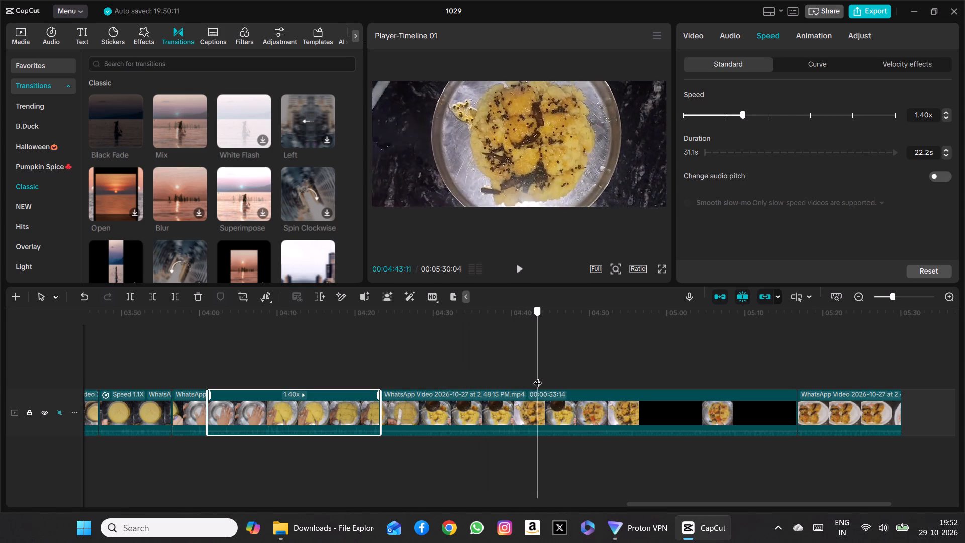
left_click_drag(538, 377, 548, 377)
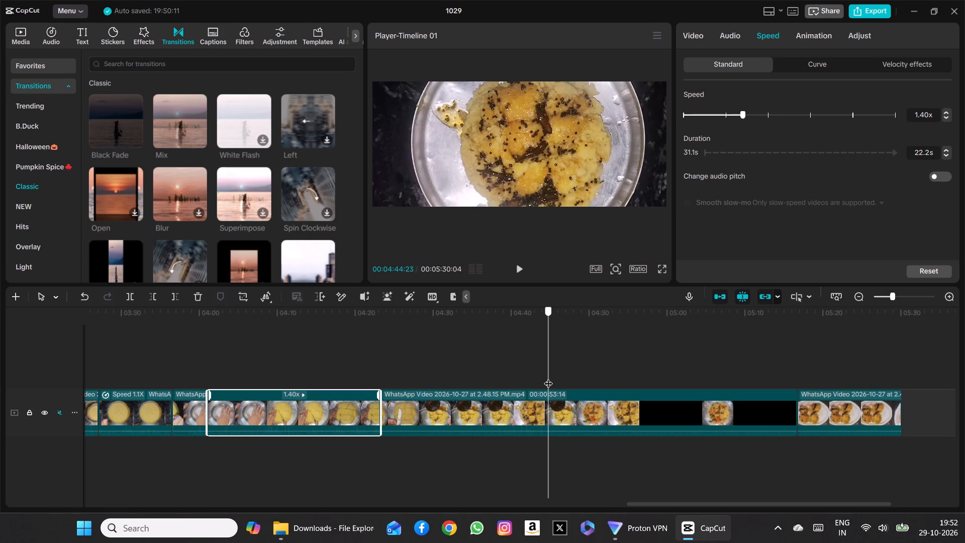
left_click_drag(548, 377, 552, 377)
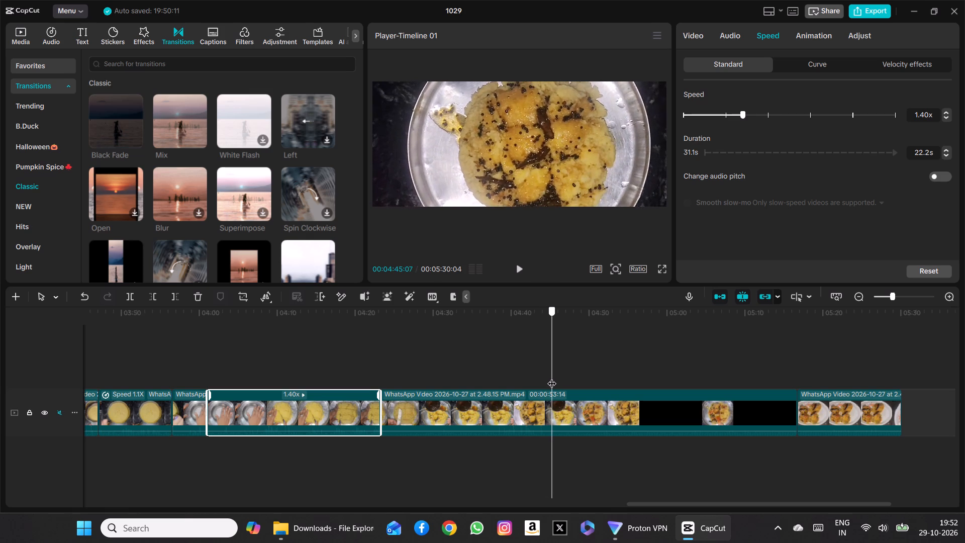
left_click_drag(552, 377, 553, 378)
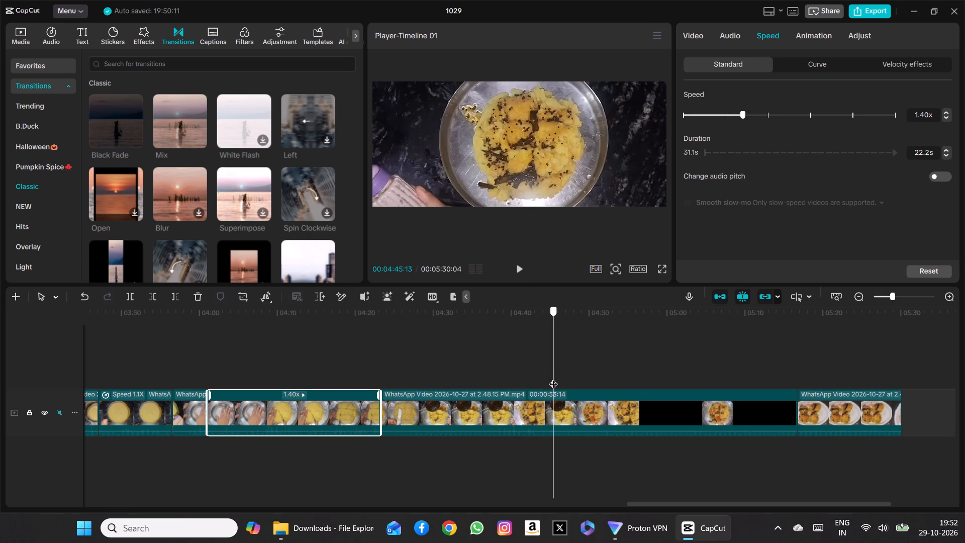
left_click_drag(553, 378, 553, 378)
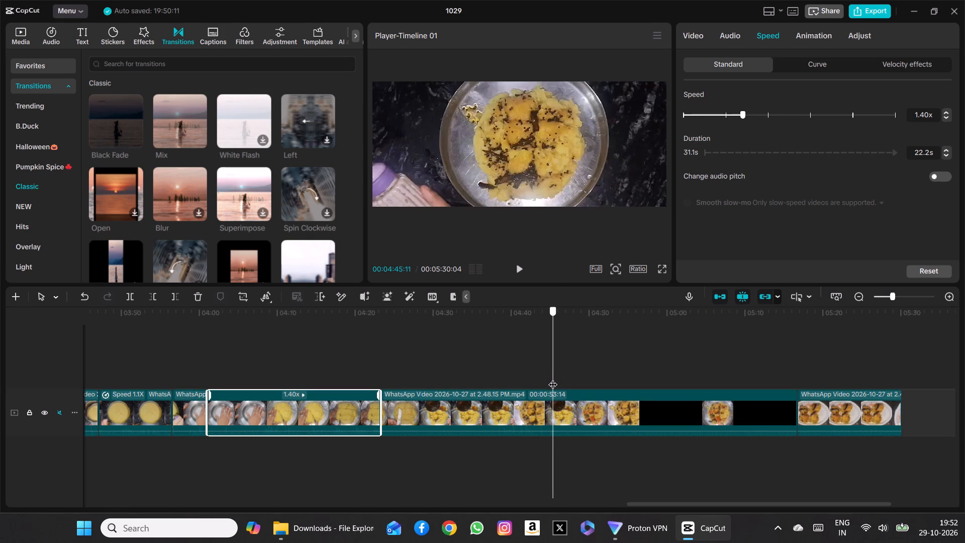
left_click_drag(553, 378, 553, 379)
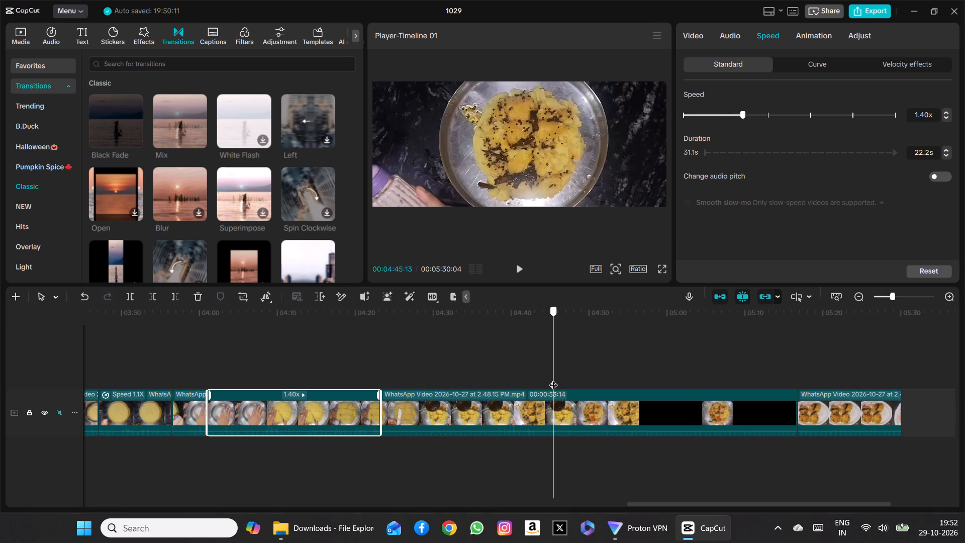
left_click_drag(553, 379, 554, 379)
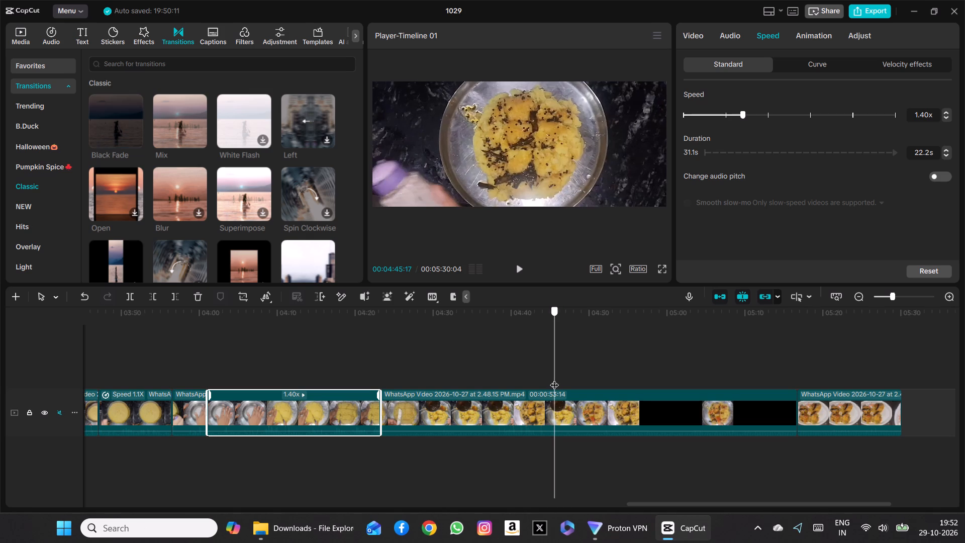
left_click_drag(554, 379, 552, 379)
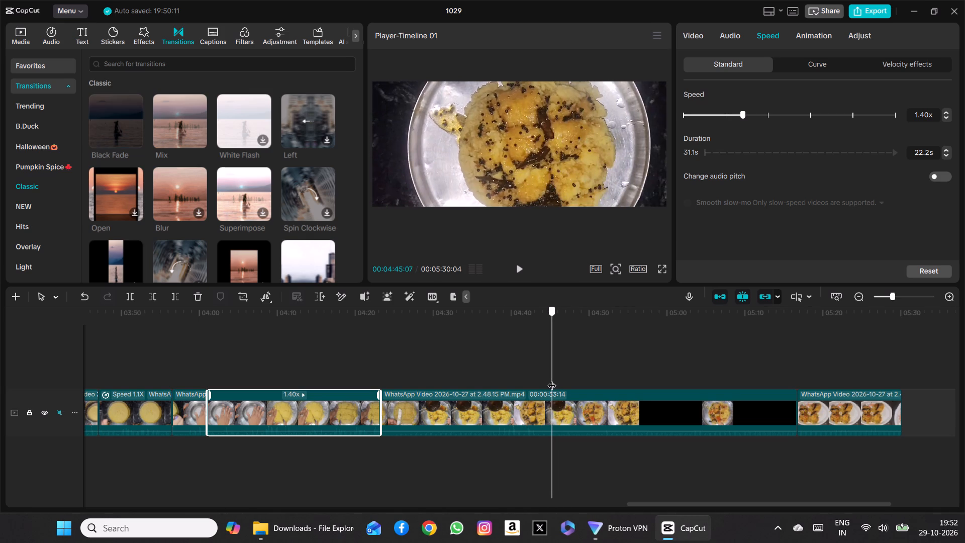
left_click_drag(552, 379, 552, 379)
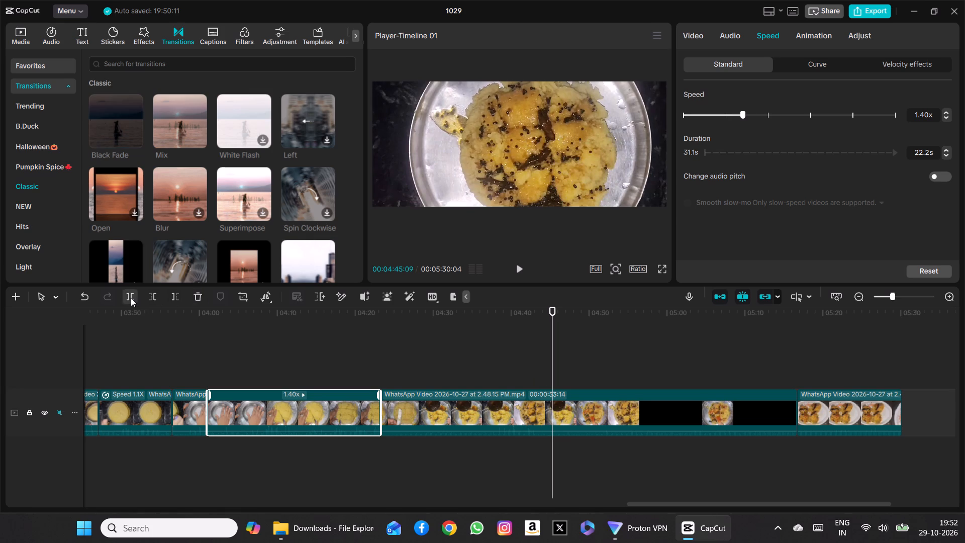
left_click(131, 298)
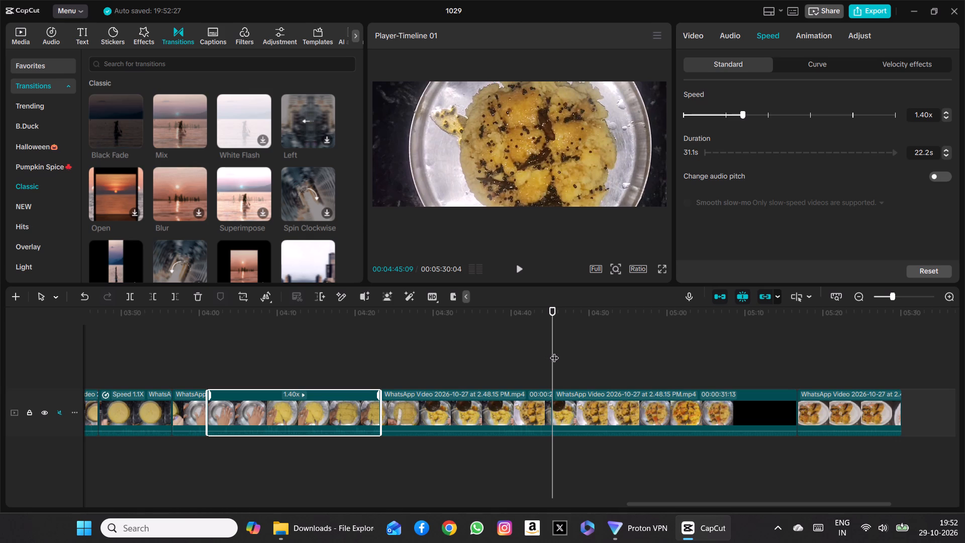
Scrub from the split at 00:04:45:09 through the seasoning and finished-slab footage to the plated pieces at about 00:05:16:22.
left_click_drag(552, 352, 553, 352)
left_click_drag(553, 352, 556, 353)
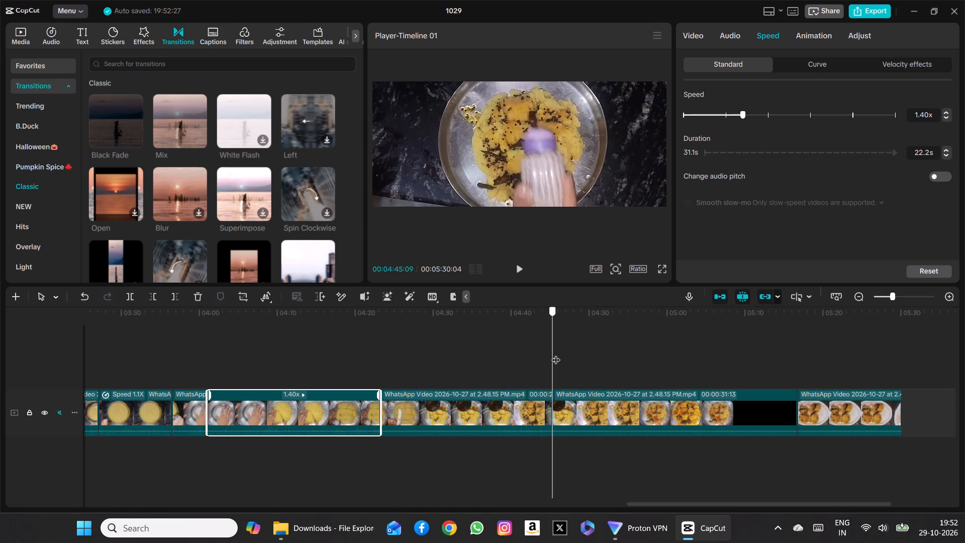
left_click_drag(556, 353, 557, 354)
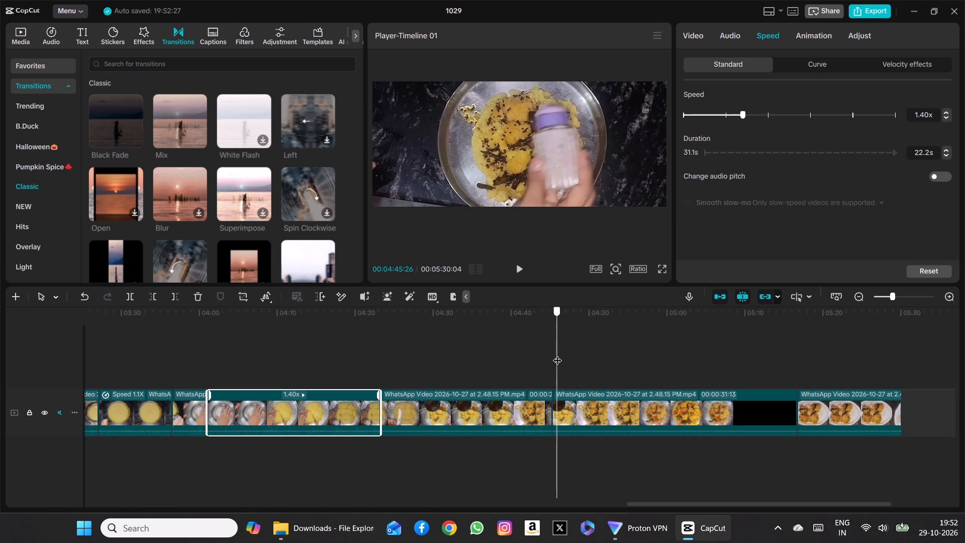
left_click_drag(557, 354, 567, 354)
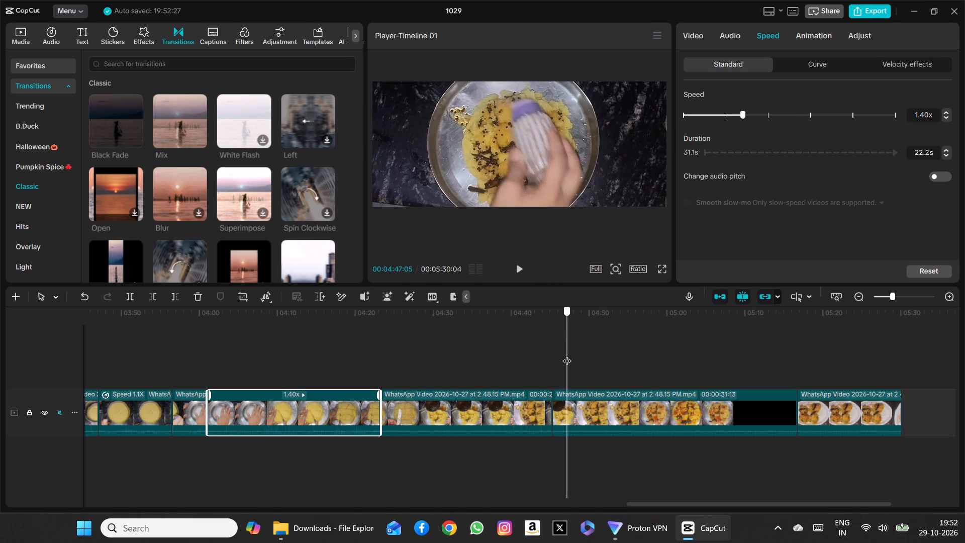
left_click_drag(567, 354, 570, 355)
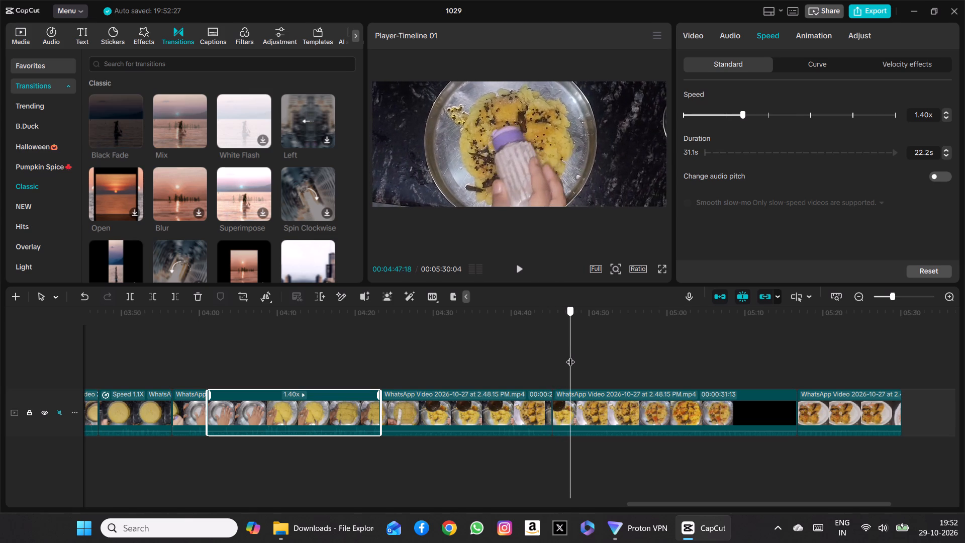
left_click_drag(570, 355, 573, 355)
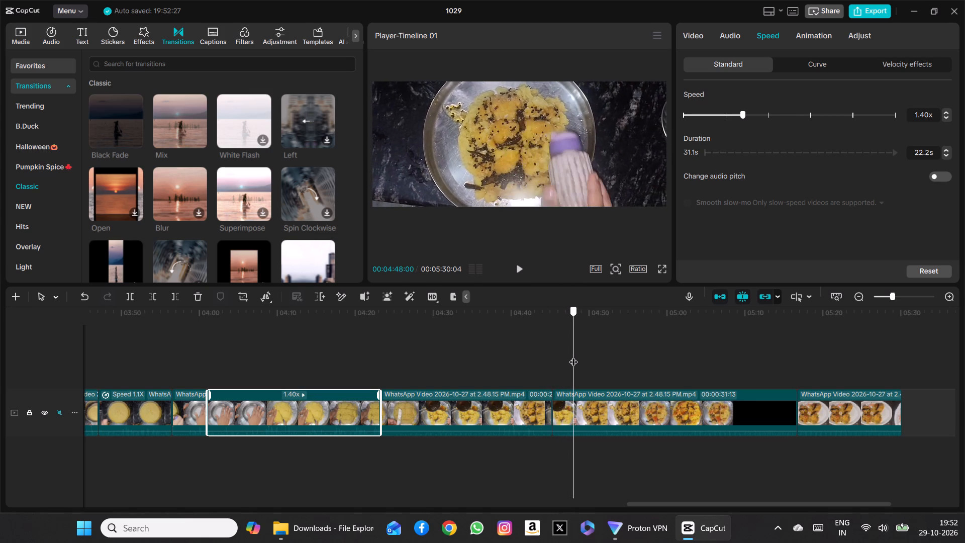
left_click_drag(573, 355, 576, 355)
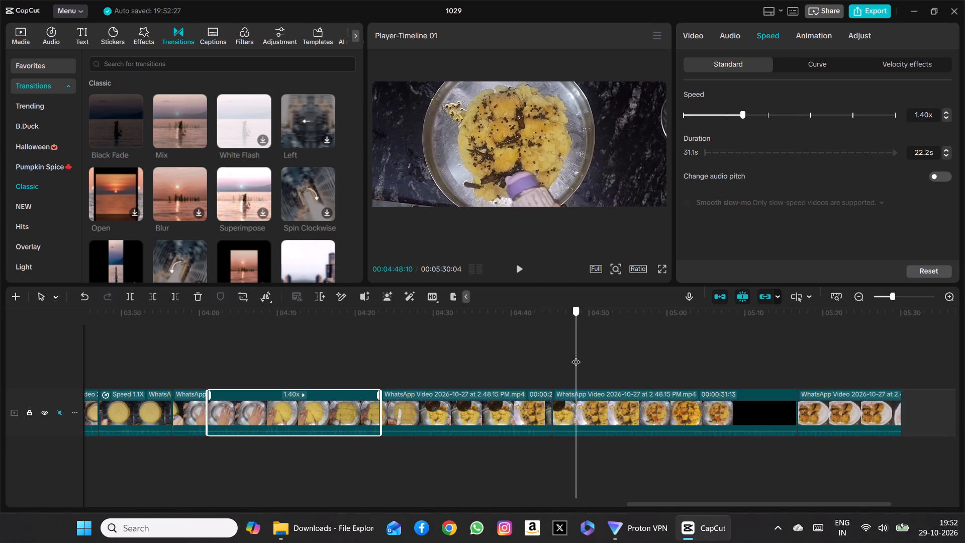
left_click_drag(576, 355, 594, 358)
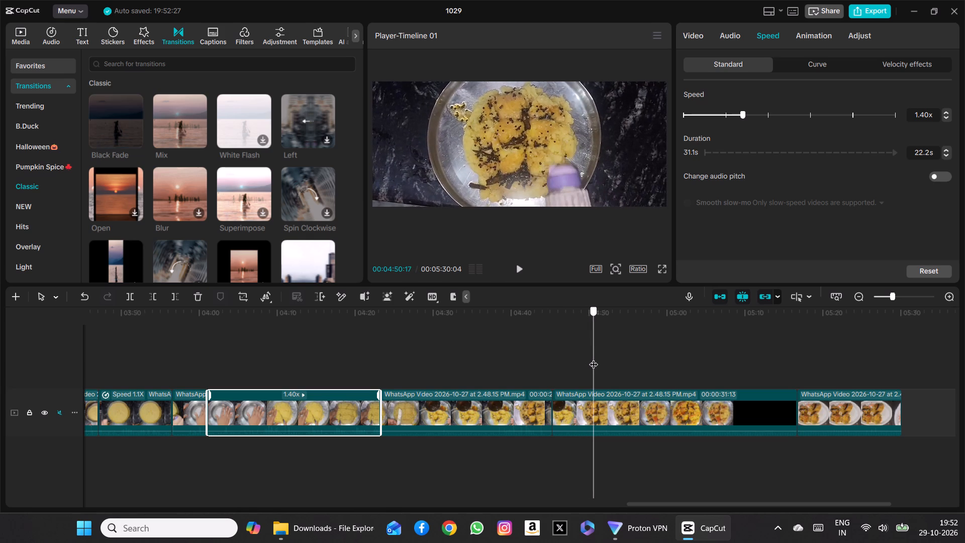
left_click_drag(594, 358, 595, 358)
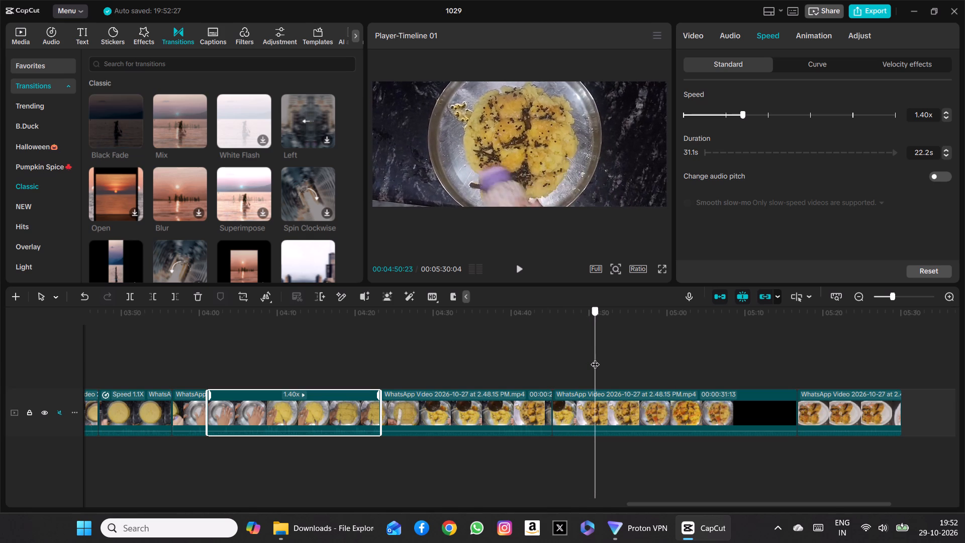
left_click_drag(595, 358, 611, 359)
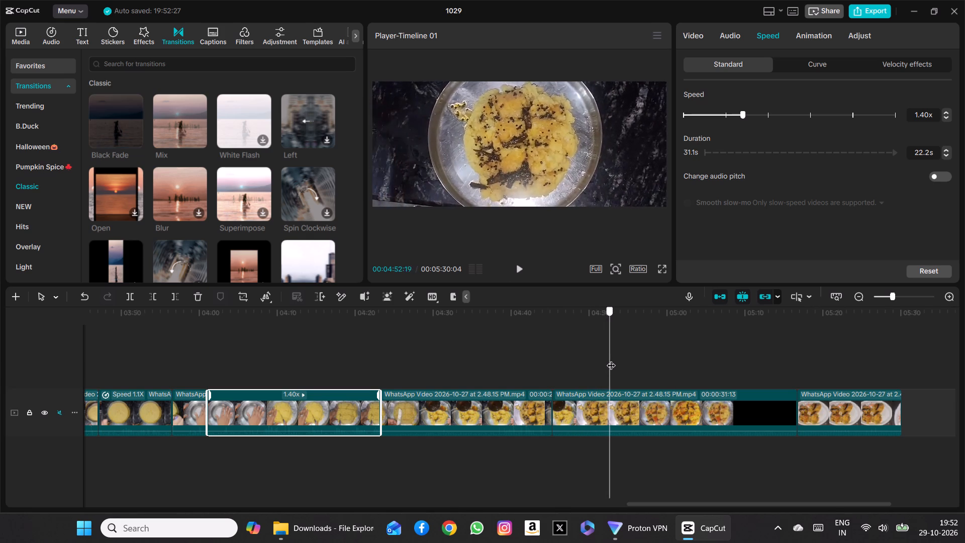
left_click_drag(611, 359, 644, 358)
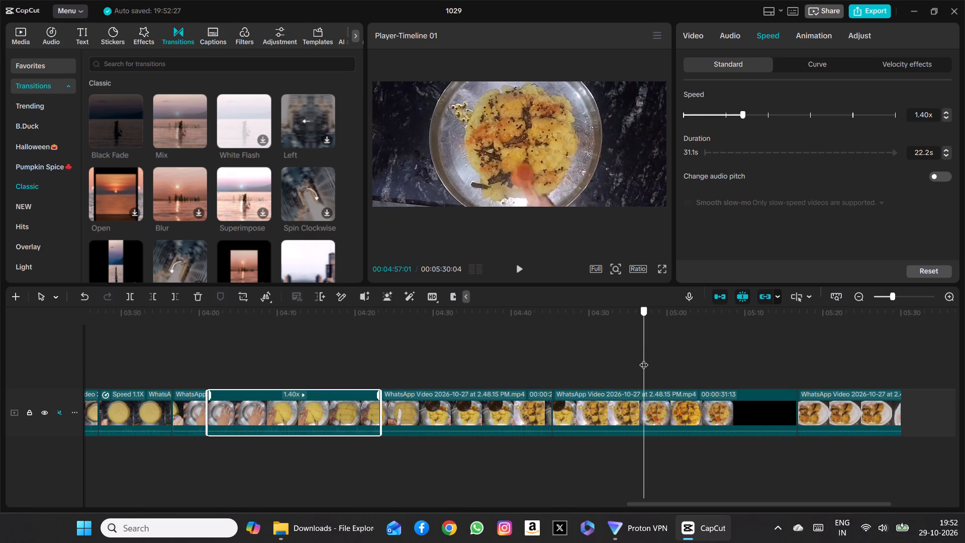
left_click_drag(644, 358, 662, 358)
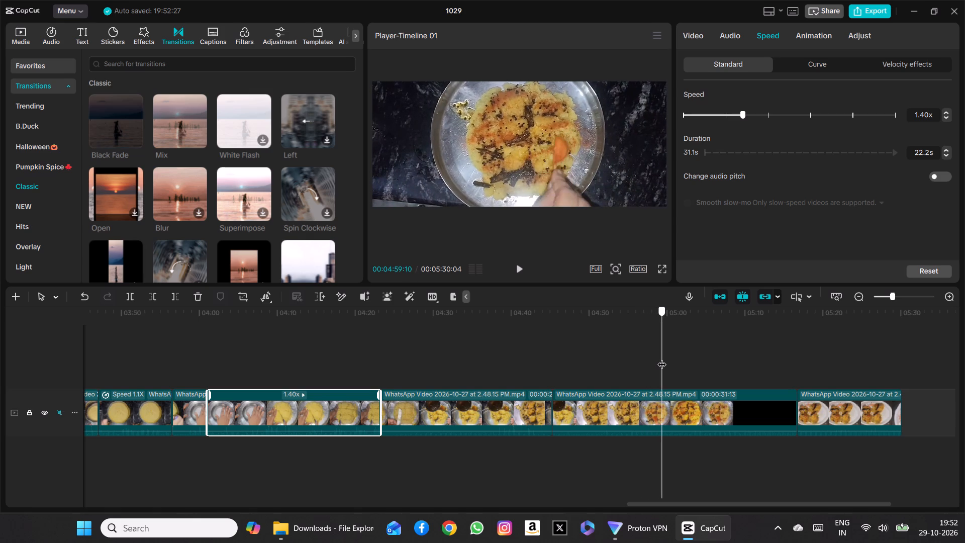
left_click_drag(662, 358, 679, 360)
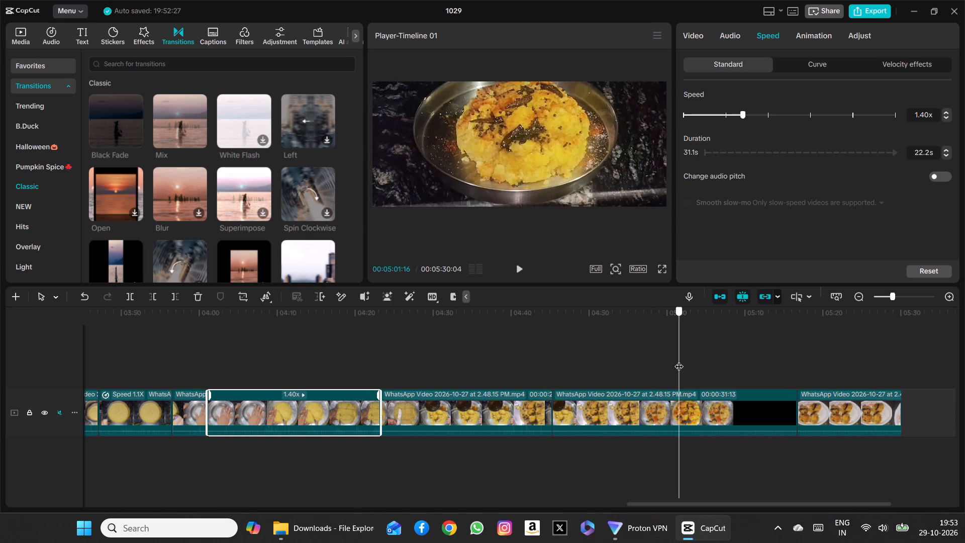
left_click_drag(679, 360, 722, 366)
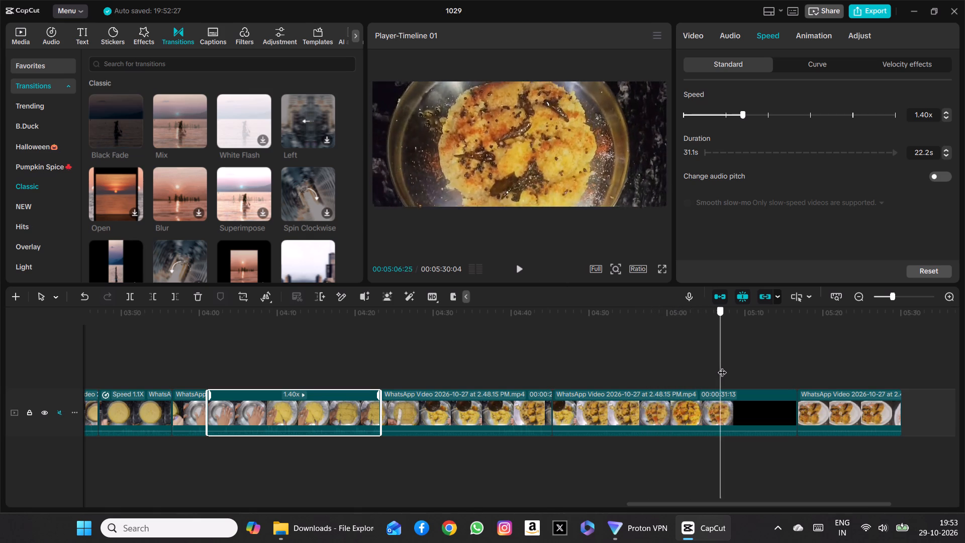
left_click_drag(722, 366, 769, 365)
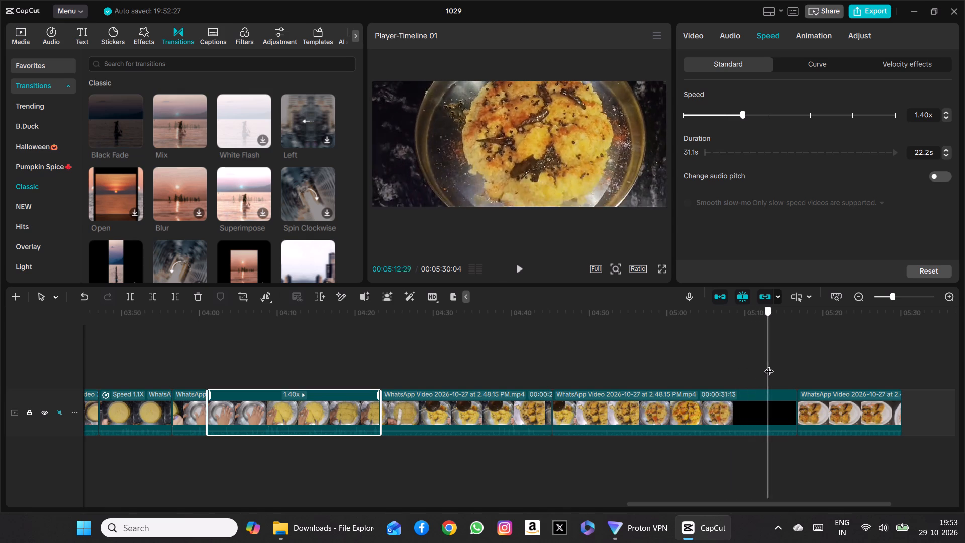
left_click_drag(769, 365, 800, 358)
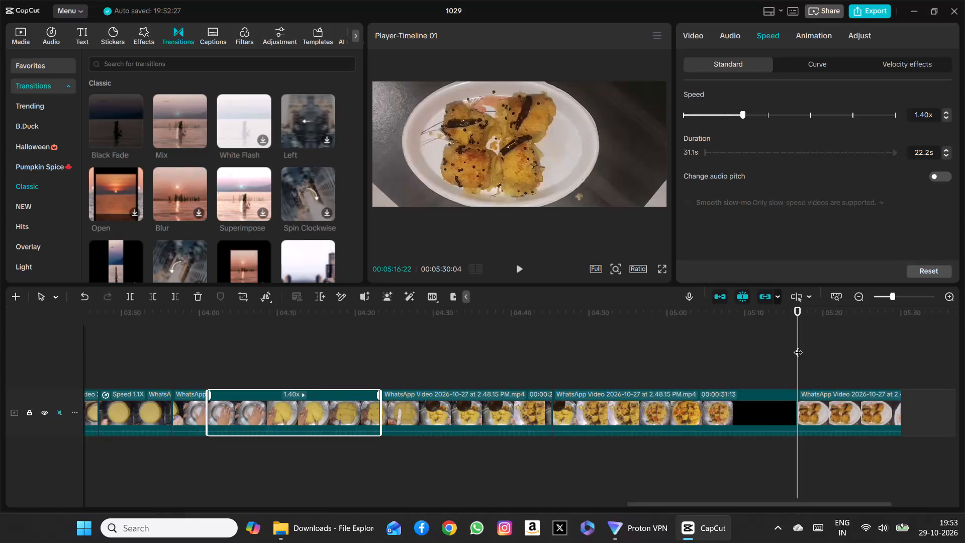
Review the spooning and slab-cutting footage back to about 00:04:09 and raise the 1.40x cutting clip's speed to 1.50x.
left_click_drag(799, 343, 522, 320)
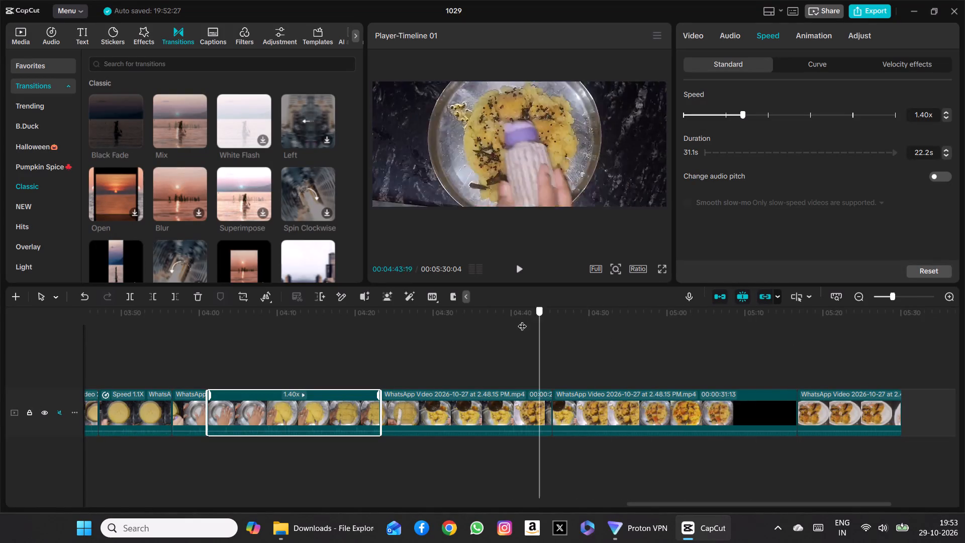
left_click_drag(522, 320, 425, 328)
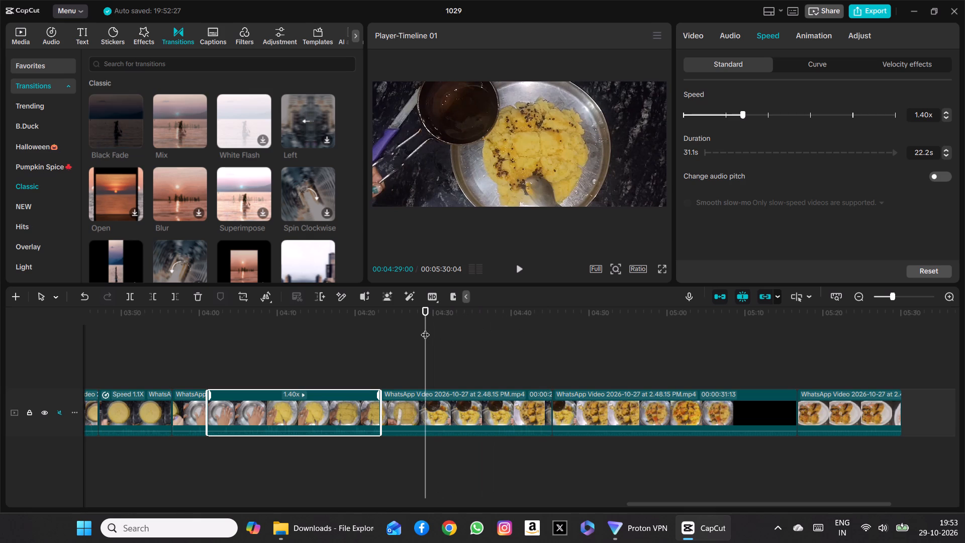
left_click_drag(425, 328, 270, 348)
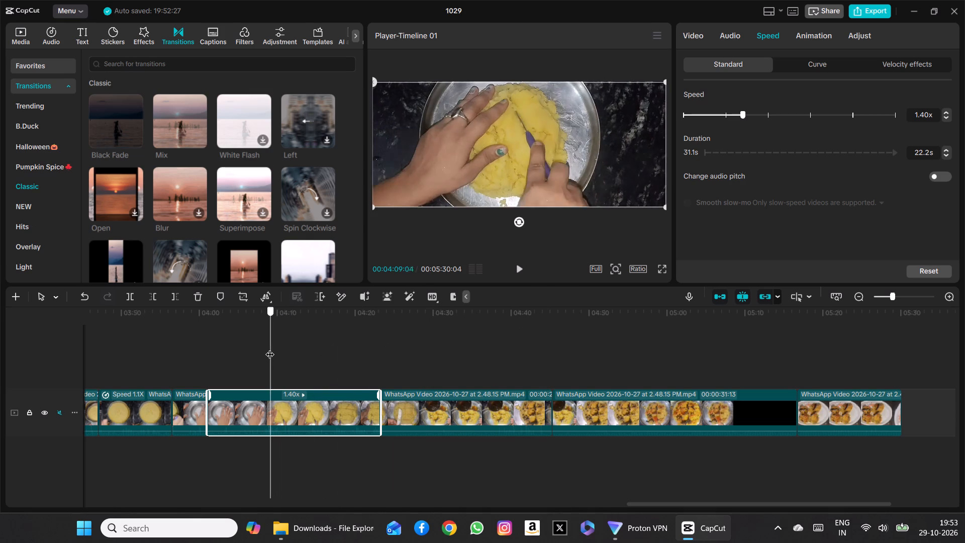
left_click_drag(270, 348, 333, 361)
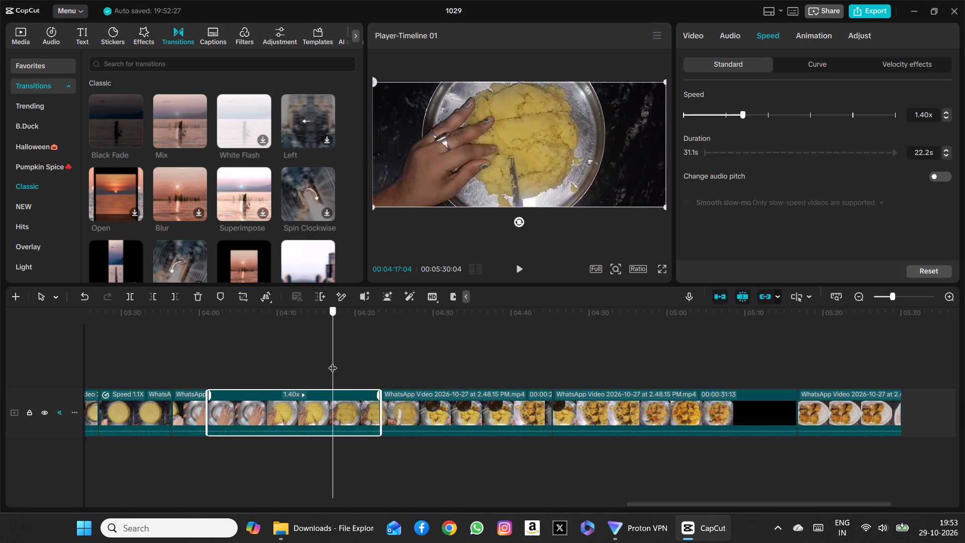
left_click_drag(333, 361, 296, 363)
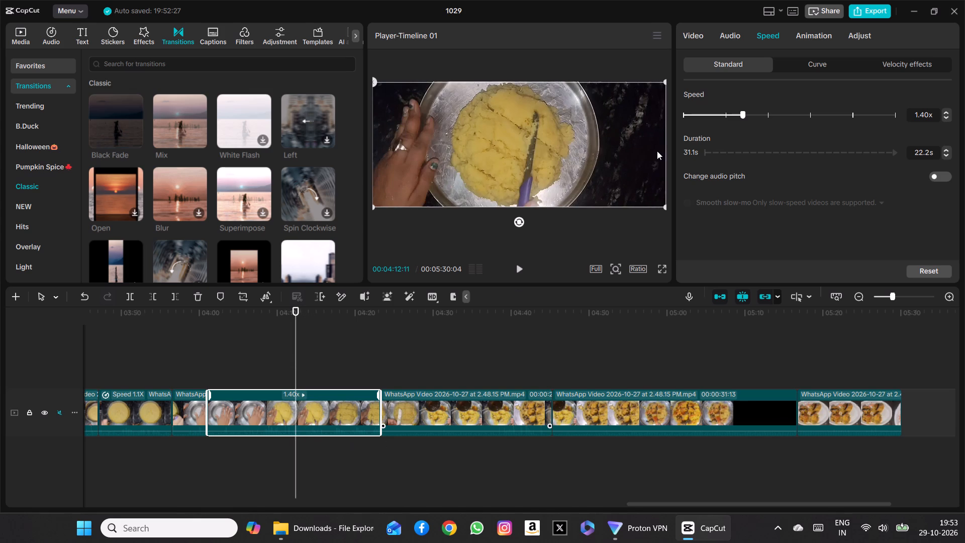
left_click(743, 114)
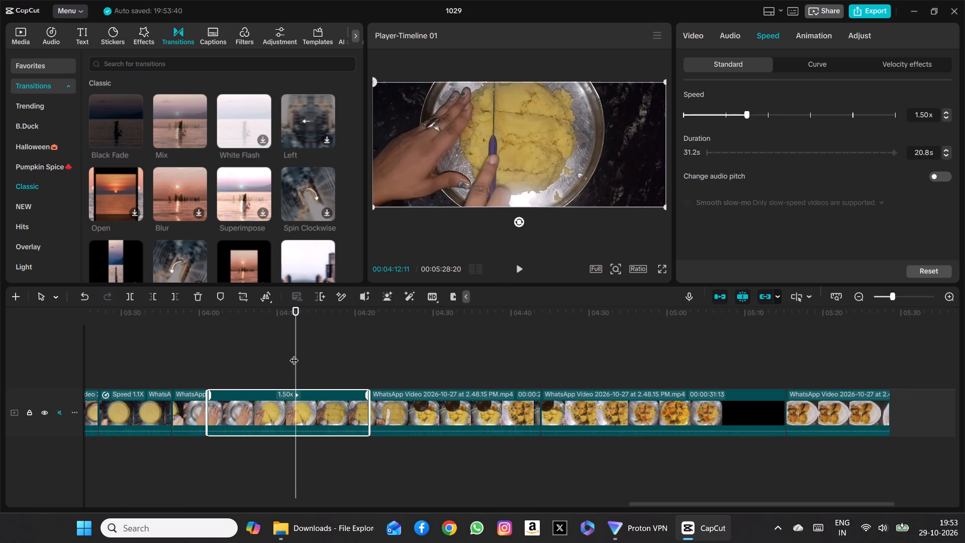
Play from 00:03:58:20 through the sped-up slab cutting into the start of the spooning clip, to about 00:04:26.
left_click_drag(294, 354, 189, 356)
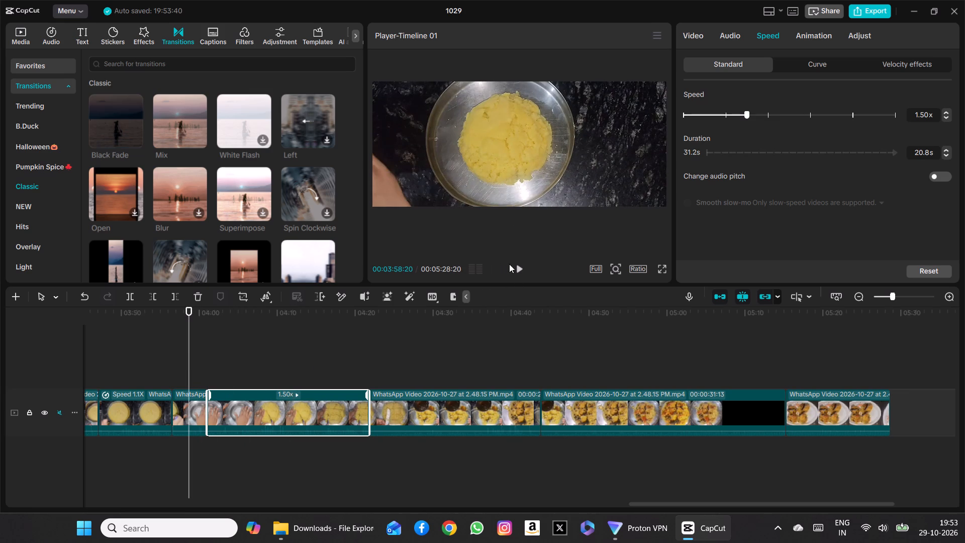
left_click(518, 264)
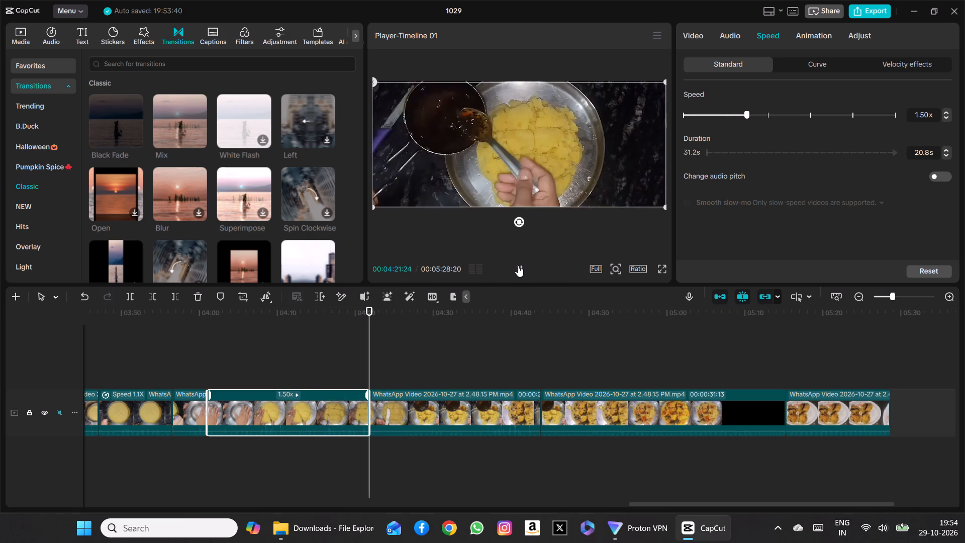
left_click(518, 265)
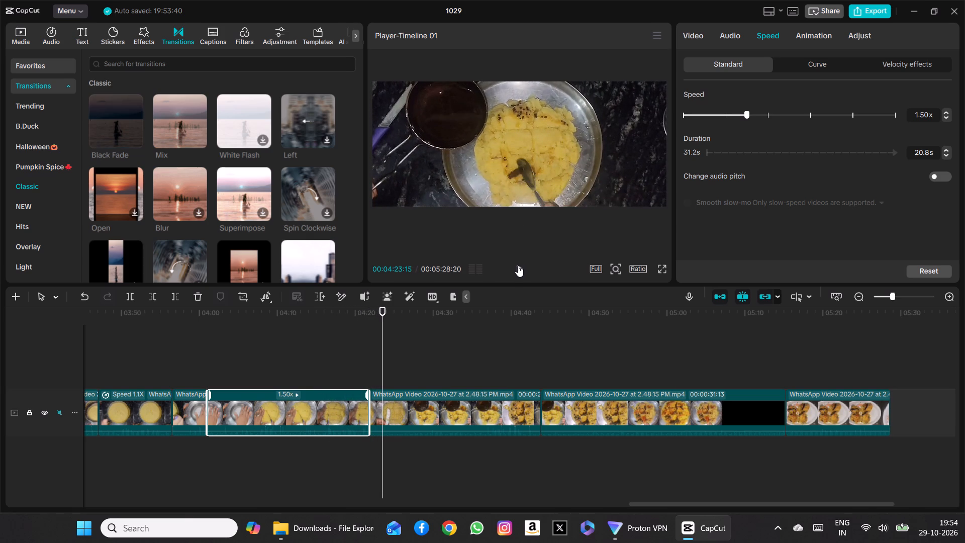
left_click(518, 265)
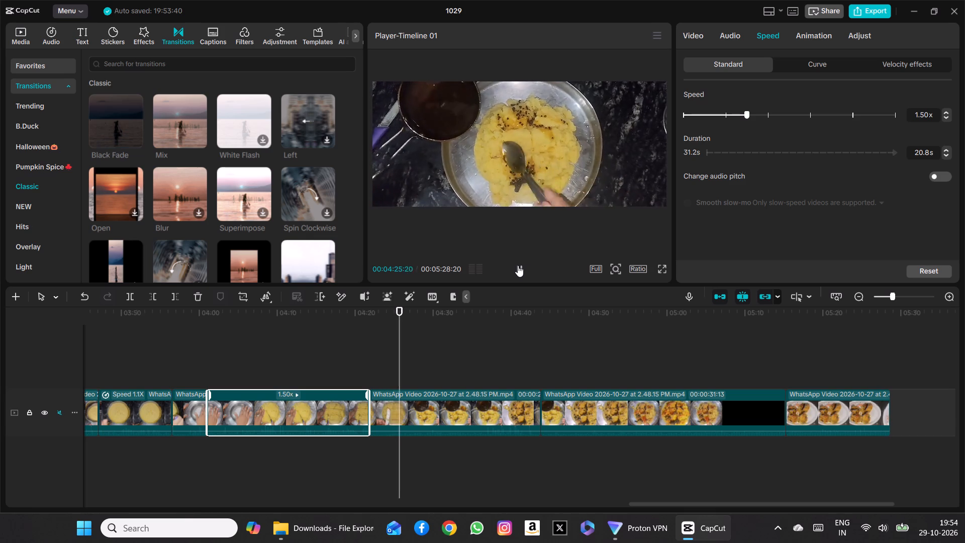
left_click(518, 265)
Review the spooning clip from its start to about 00:04:41, then raise its speed to 1.20x.
left_click(442, 416)
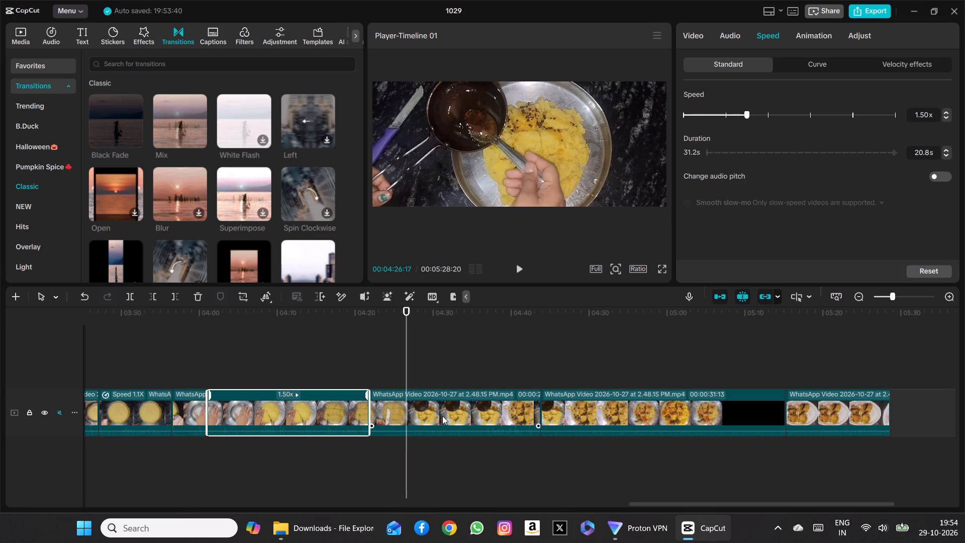
left_click_drag(406, 358, 375, 363)
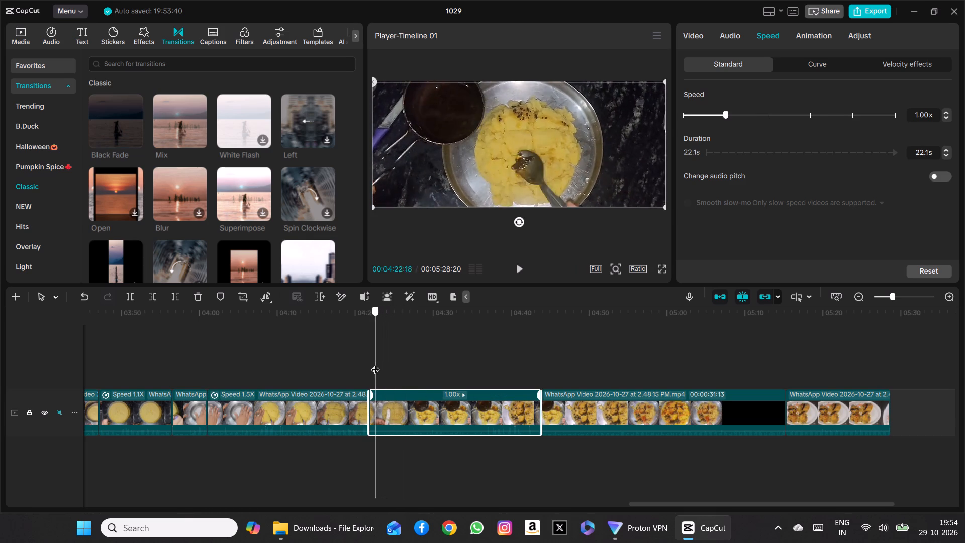
left_click_drag(375, 363, 372, 362)
left_click(517, 268)
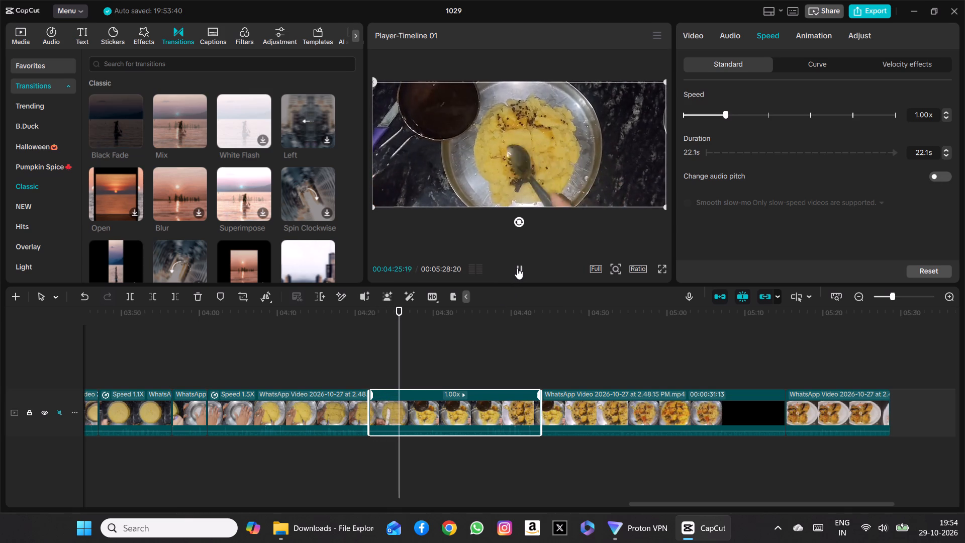
left_click(517, 268)
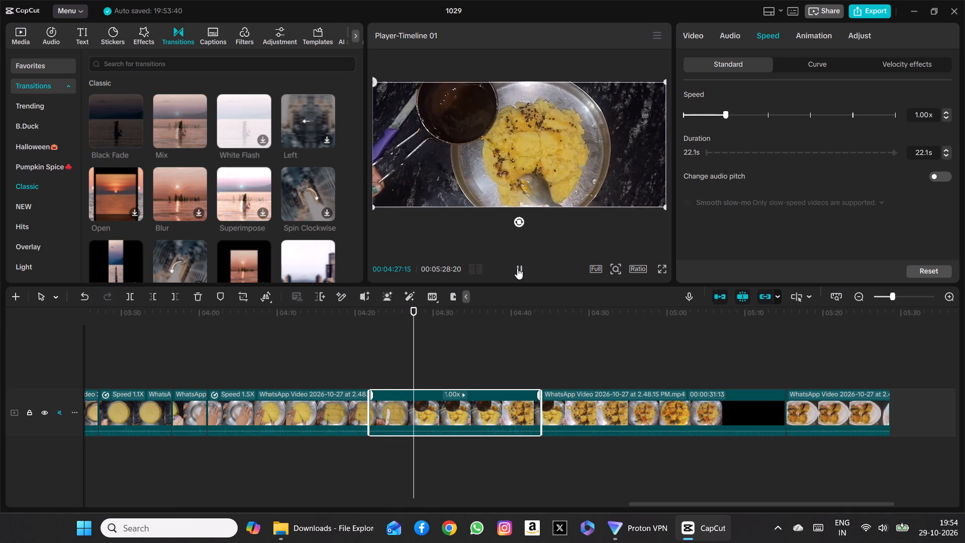
left_click(517, 268)
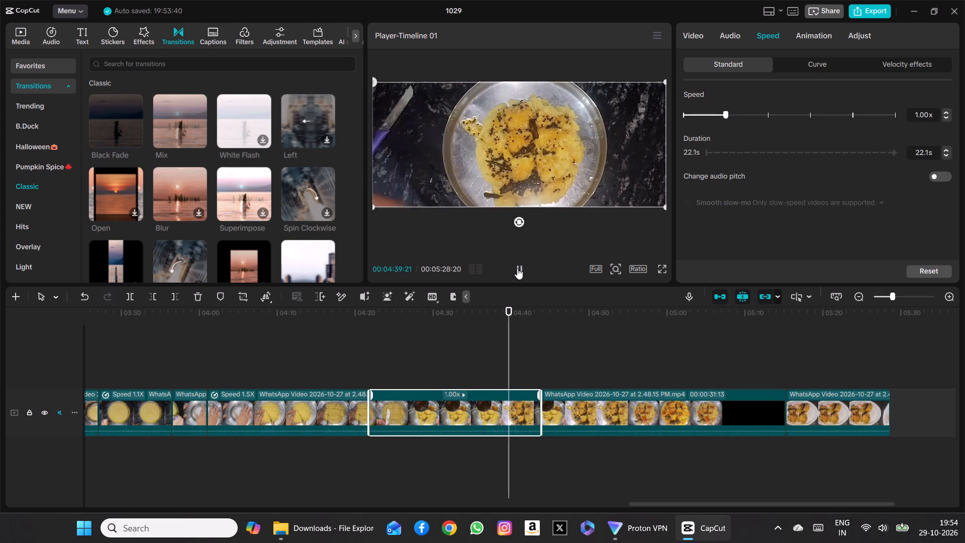
left_click(517, 268)
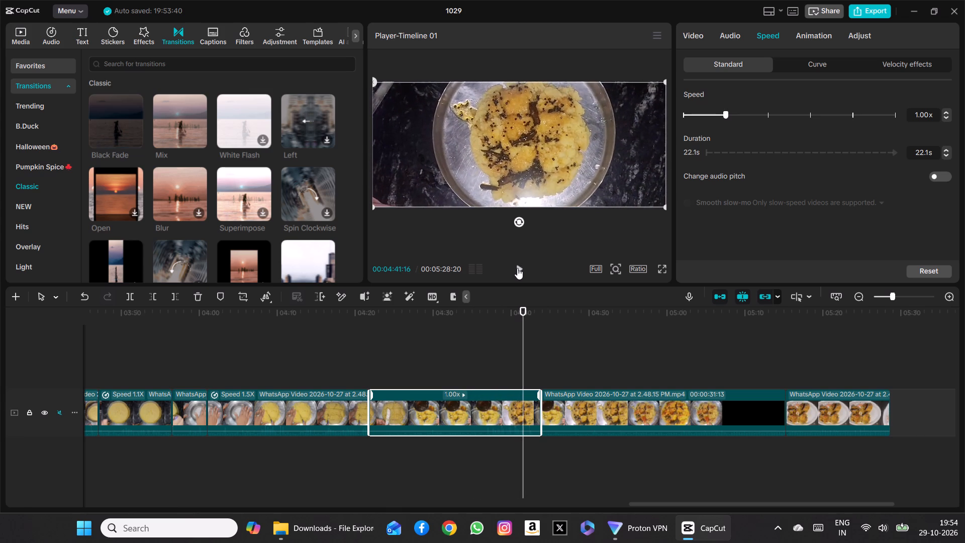
left_click_drag(521, 346, 404, 342)
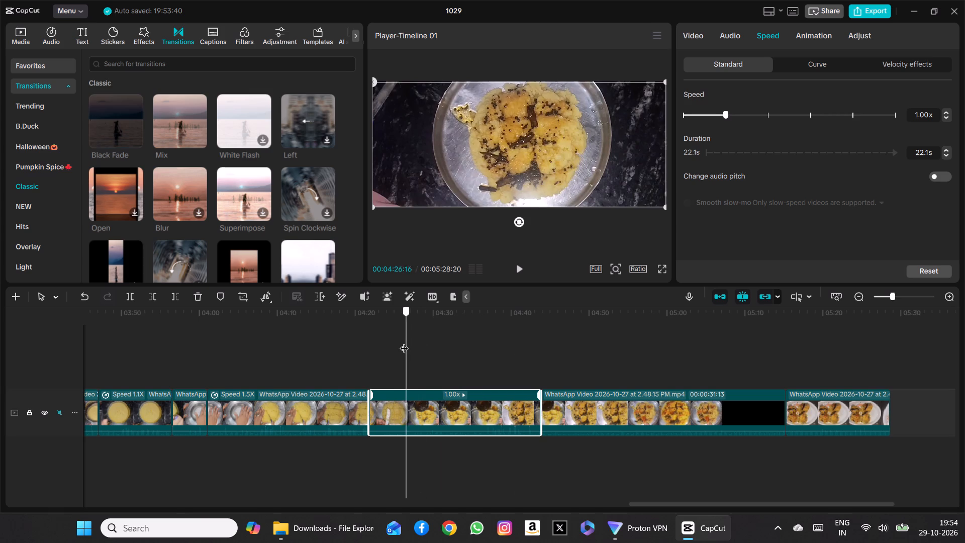
left_click_drag(404, 342, 405, 341)
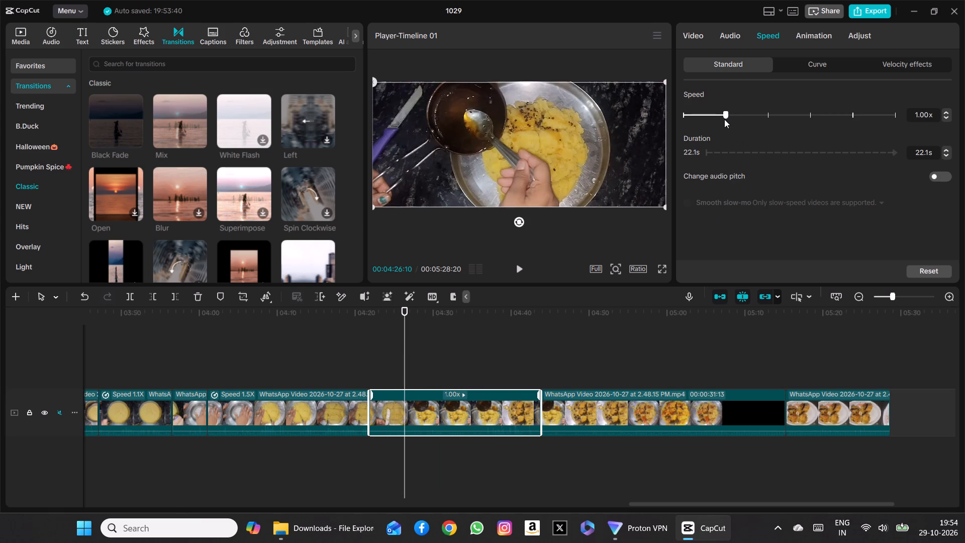
left_click_drag(726, 117, 729, 116)
left_click_drag(729, 116, 732, 116)
left_click_drag(732, 116, 734, 116)
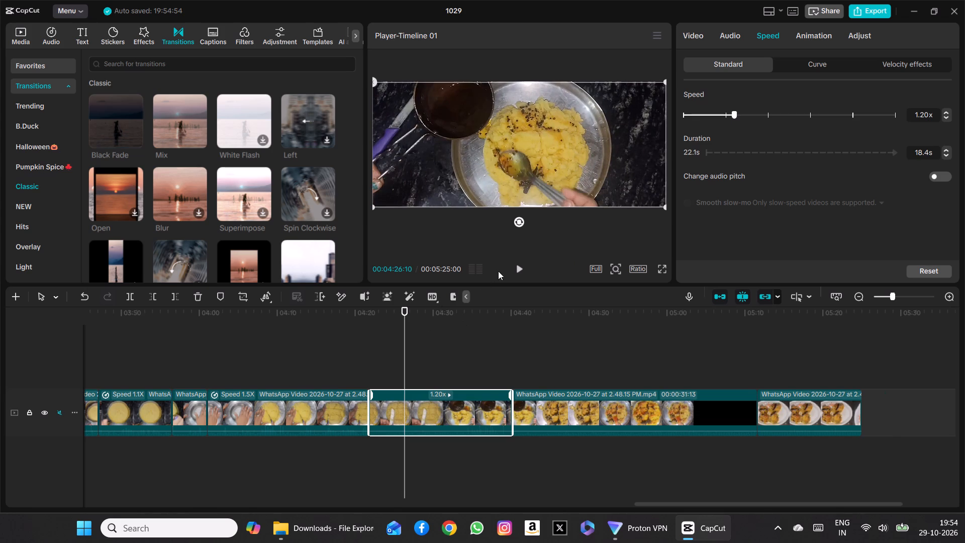
Play the sped-up spooning clip from its start through the join into the bottle seasoning footage, to about 00:04:43.
left_click(513, 268)
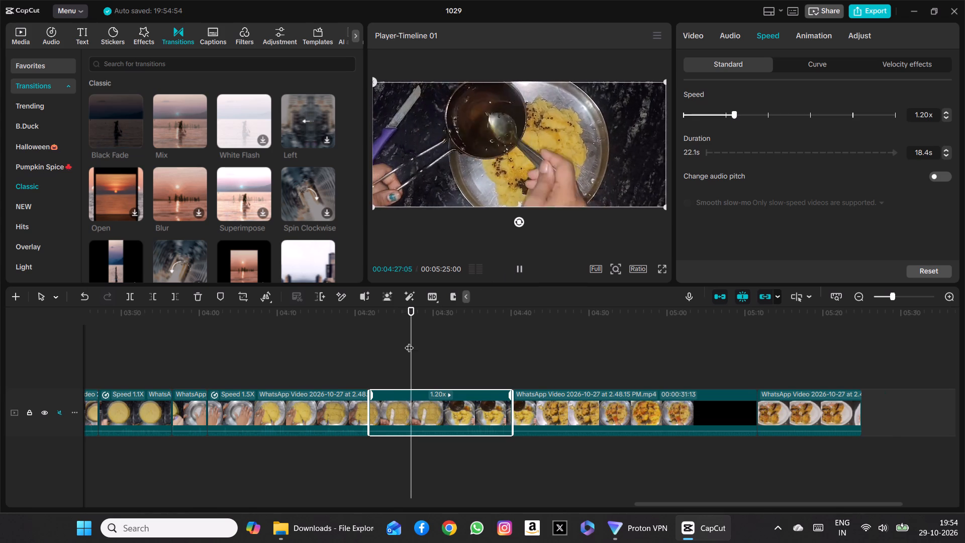
left_click_drag(409, 341, 421, 353)
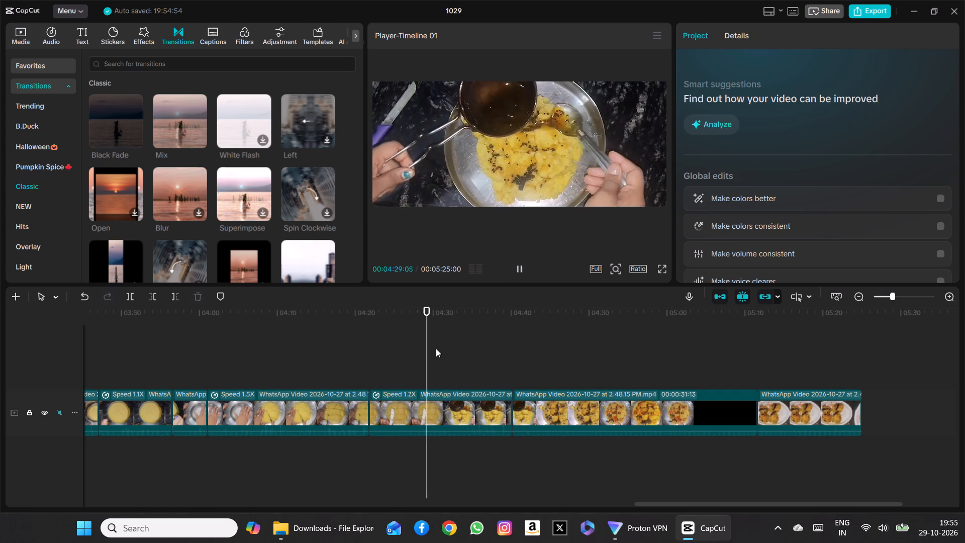
left_click_drag(404, 419, 421, 405)
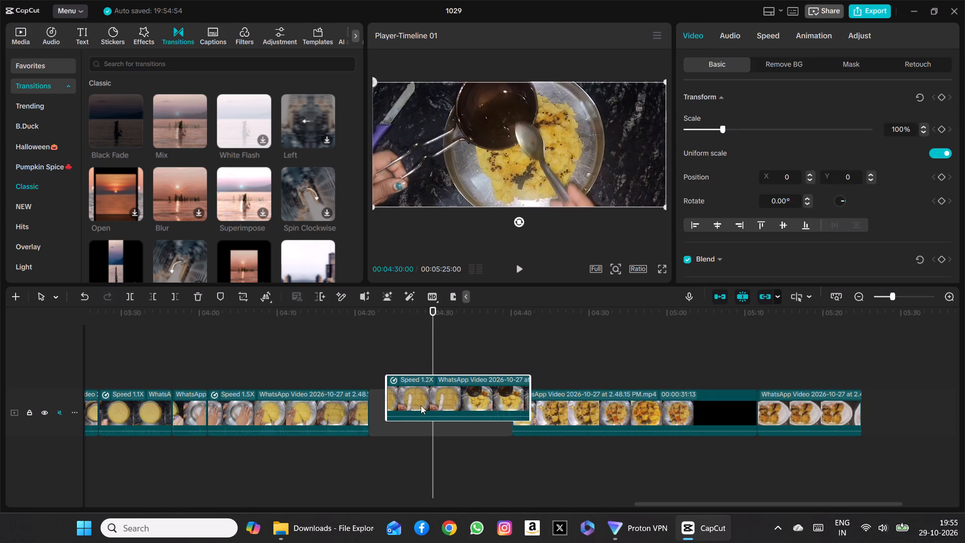
left_click_drag(421, 405, 420, 405)
left_click_drag(433, 359, 371, 360)
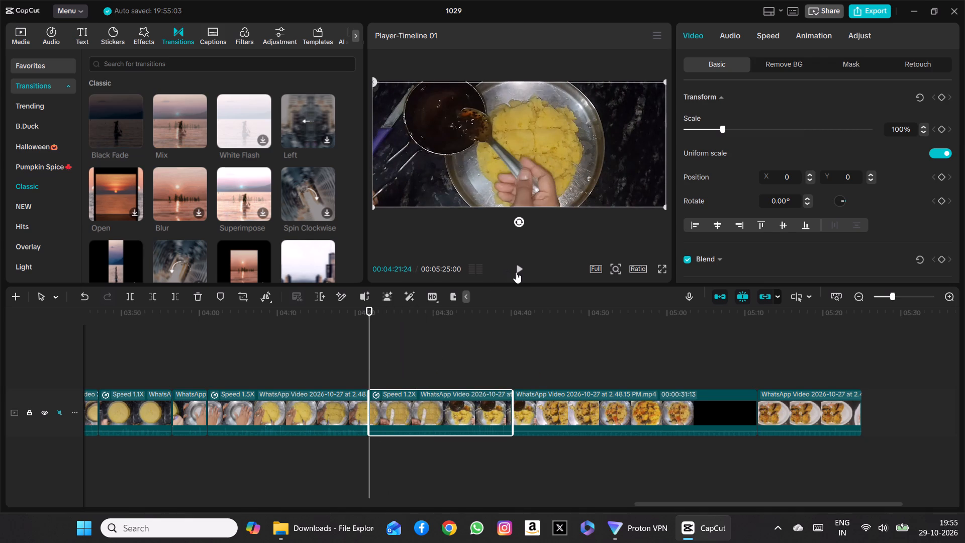
left_click(517, 273)
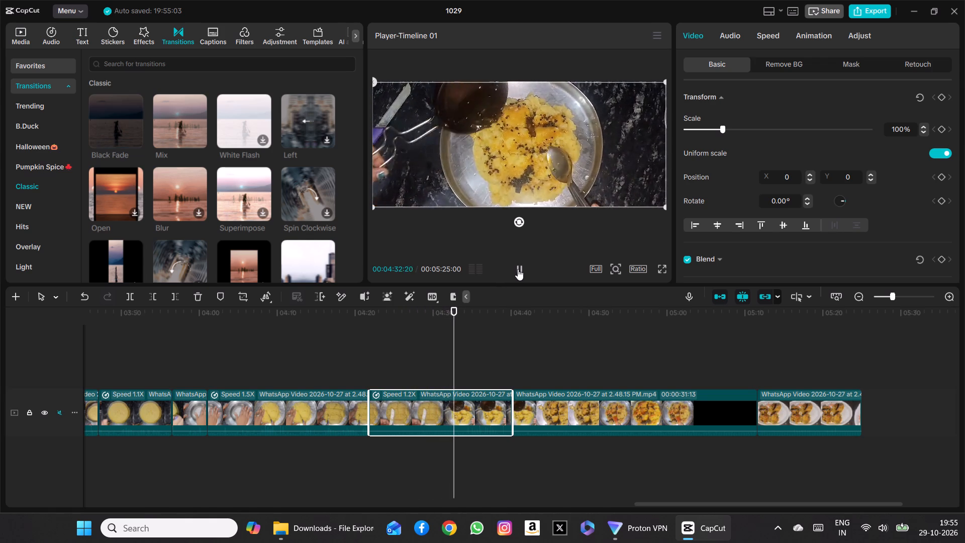
left_click(521, 264)
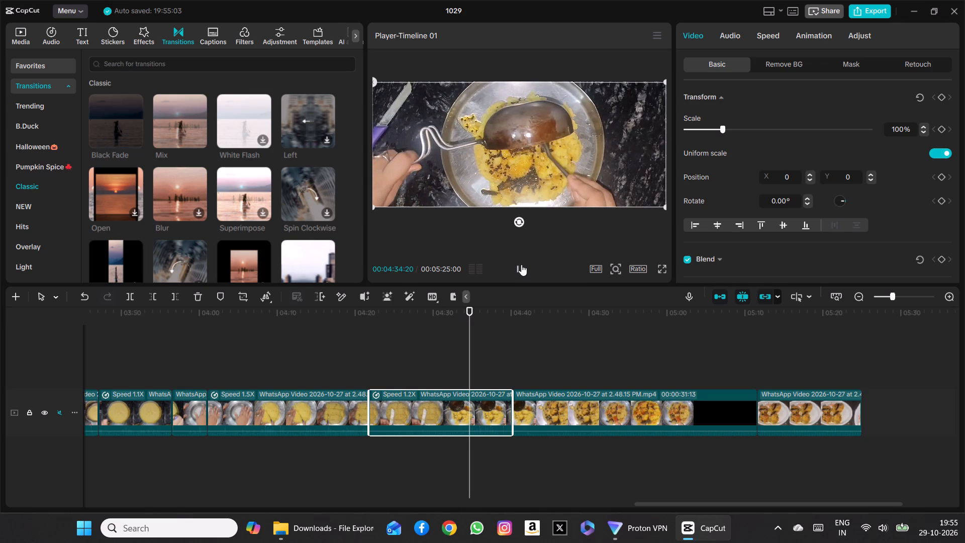
left_click(521, 264)
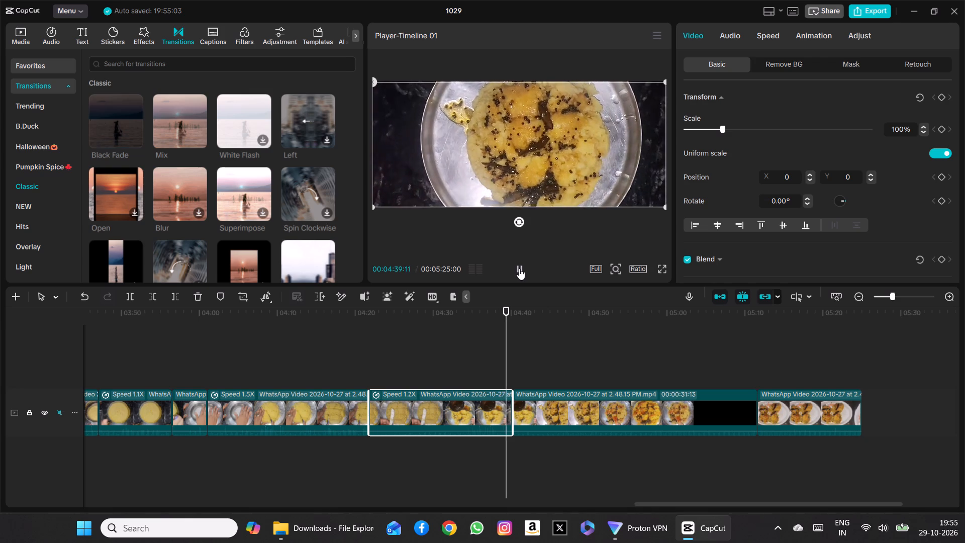
left_click(519, 268)
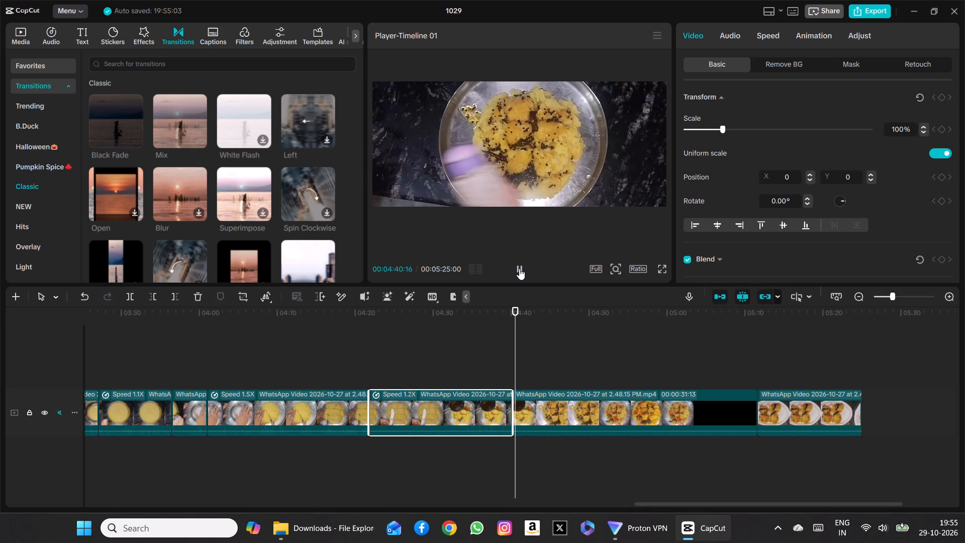
left_click(519, 268)
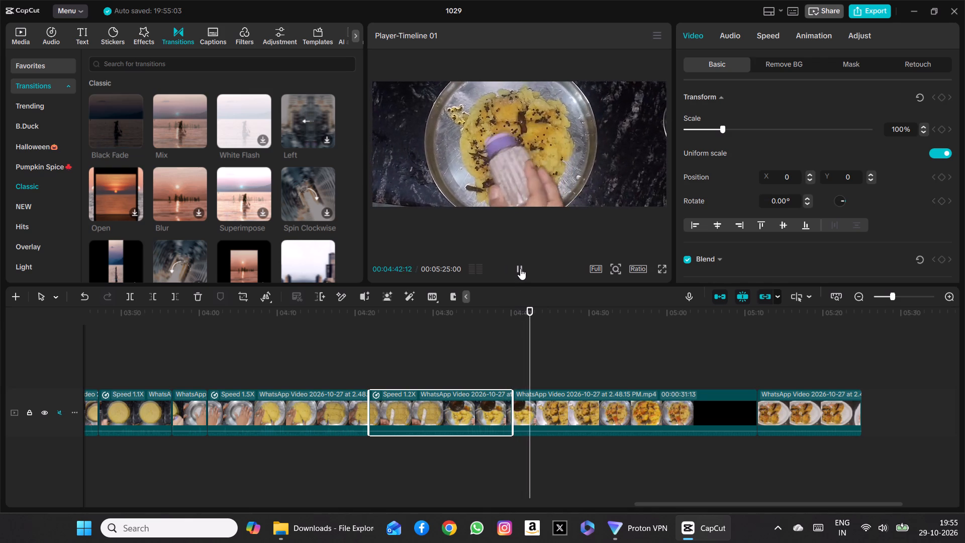
left_click(520, 267)
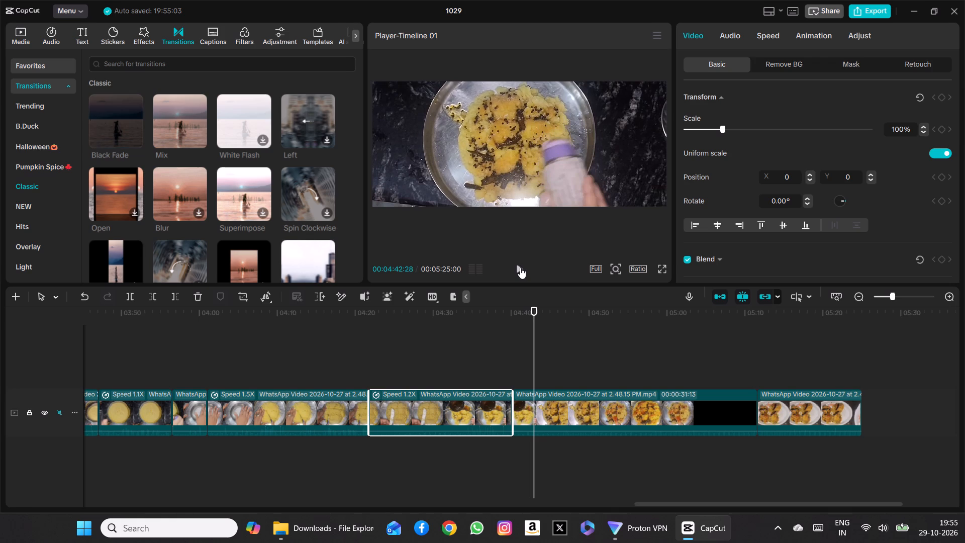
left_click(520, 267)
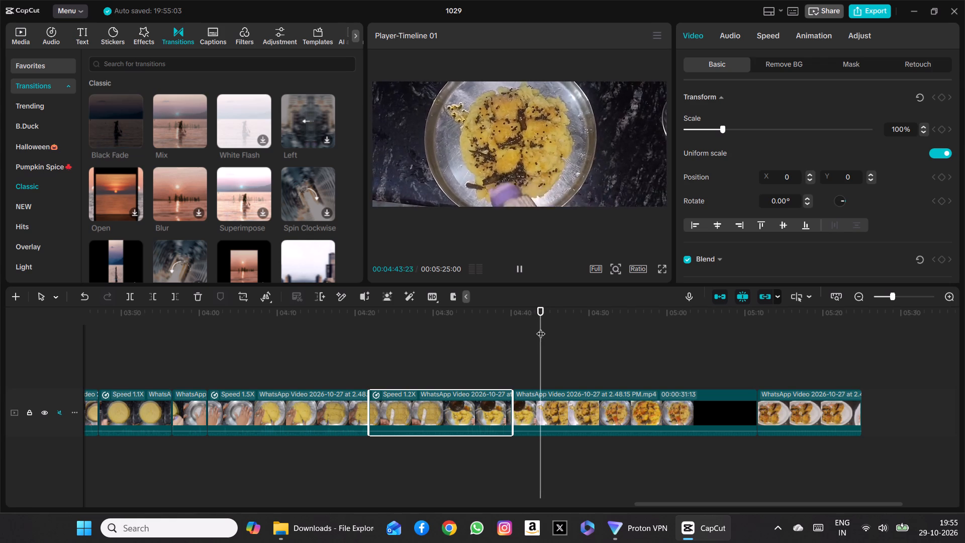
Recheck the join between the spooning and seasoning clips, scrubbing and playing from about 00:04:36 to 00:04:47.
left_click_drag(541, 327, 512, 325)
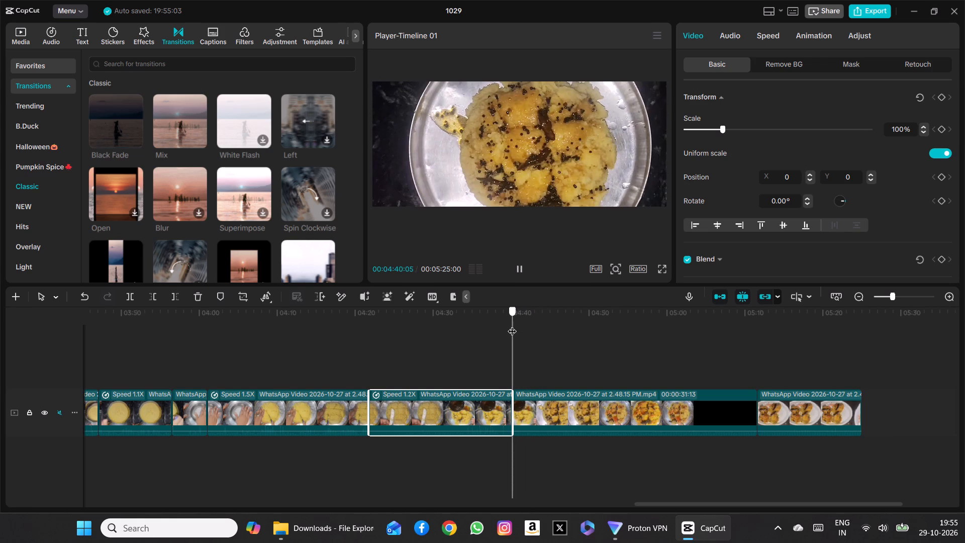
left_click_drag(512, 325, 523, 325)
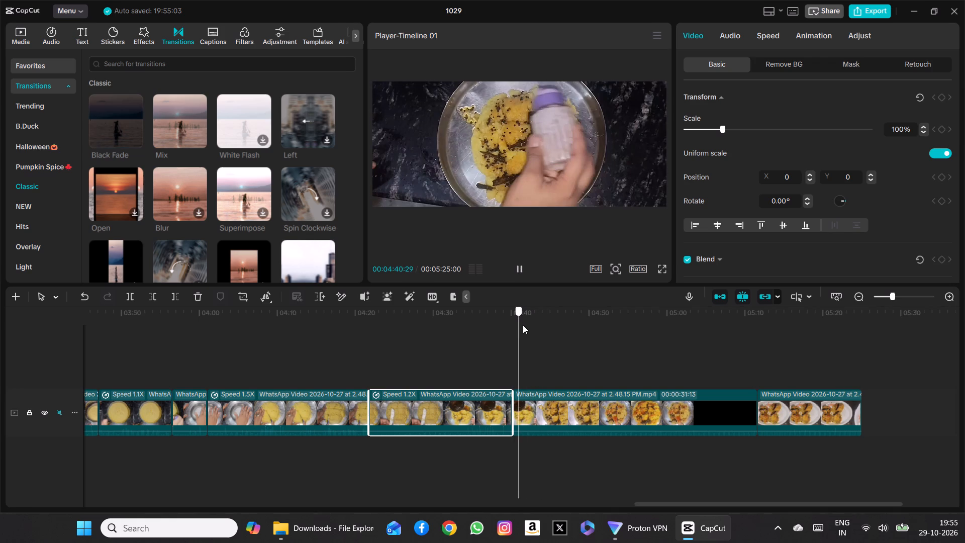
left_click_drag(523, 325, 540, 326)
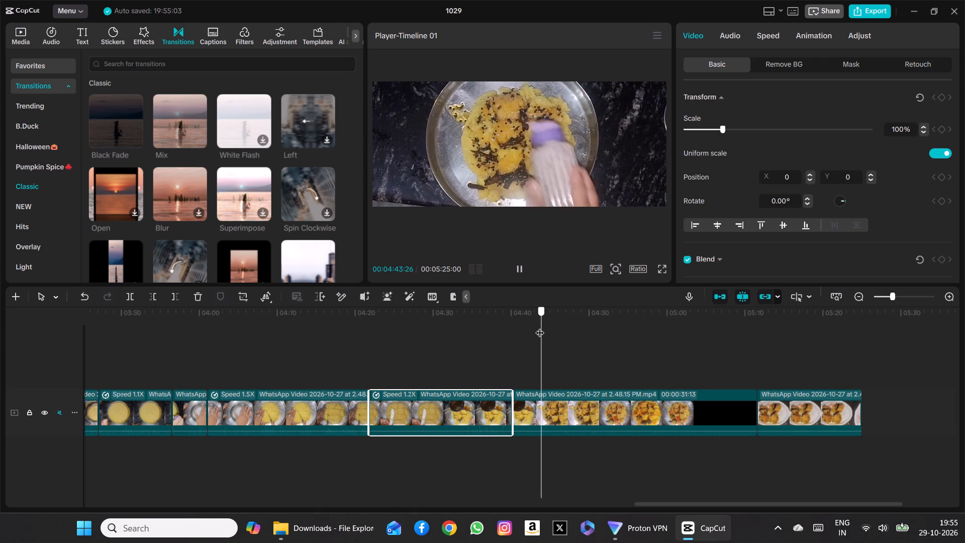
left_click_drag(540, 326, 483, 321)
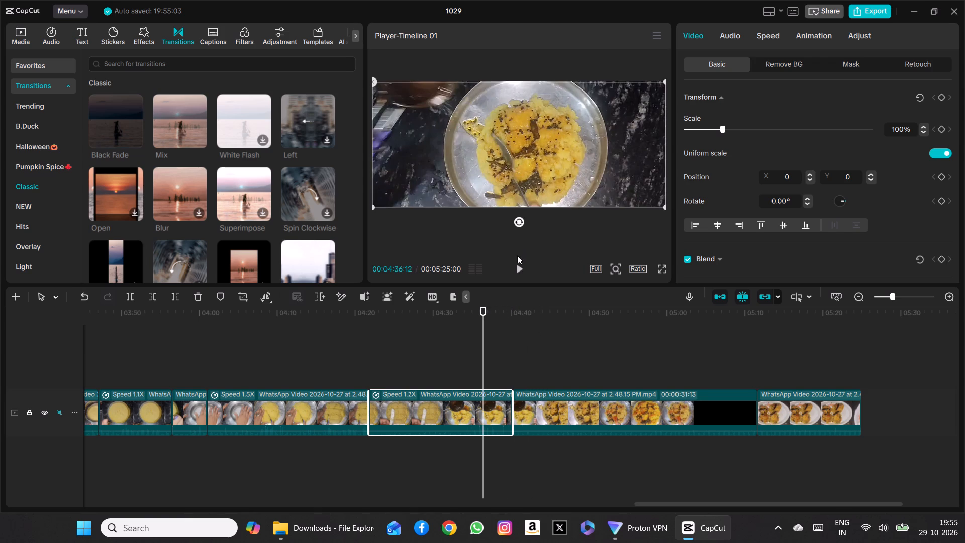
left_click(517, 265)
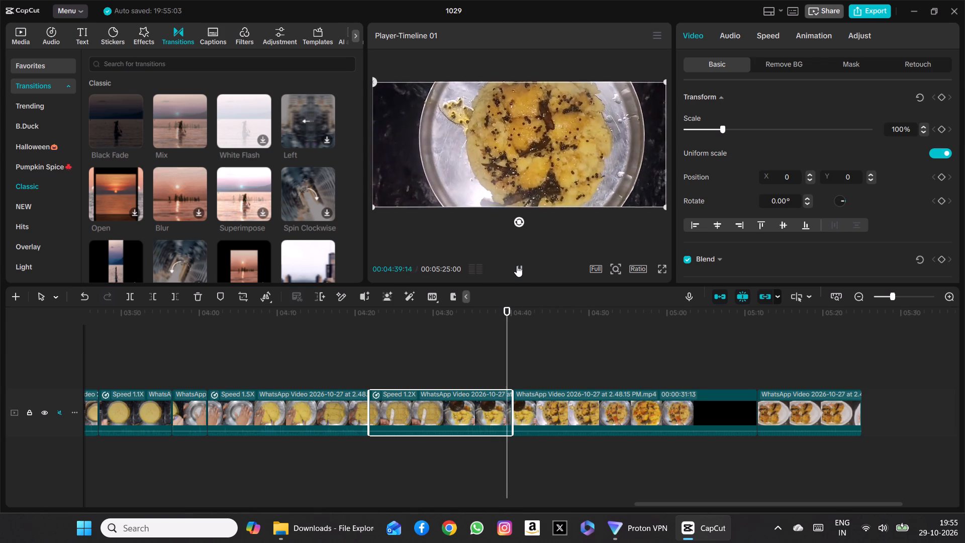
left_click(517, 265)
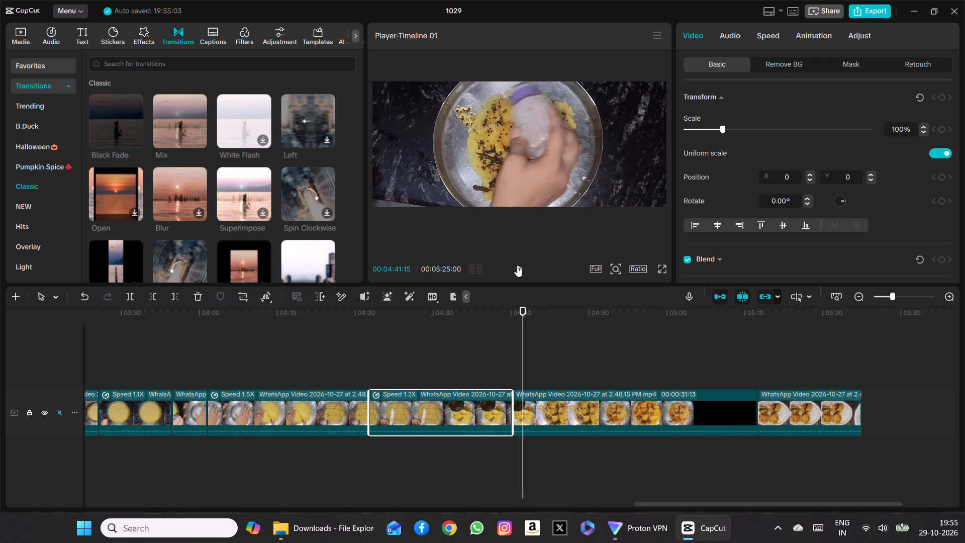
left_click(517, 265)
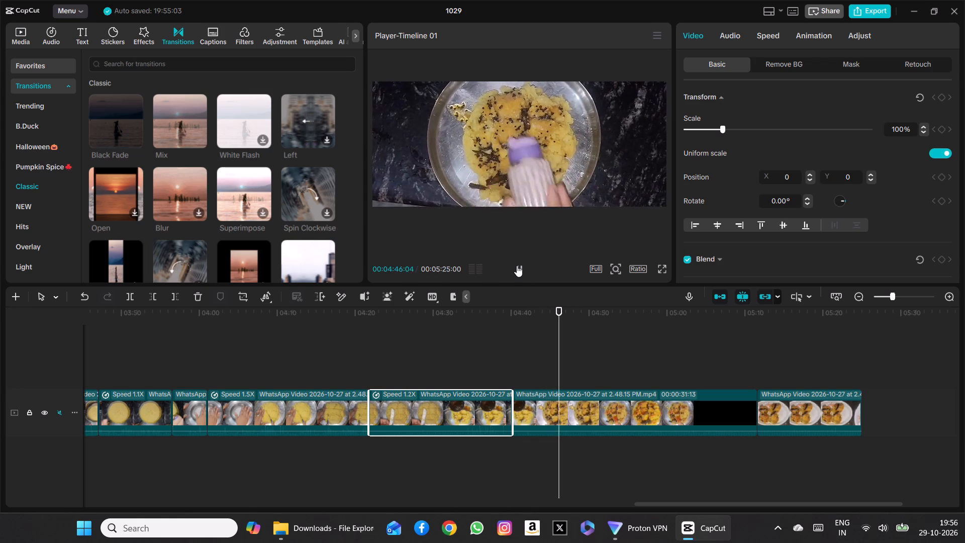
left_click(517, 265)
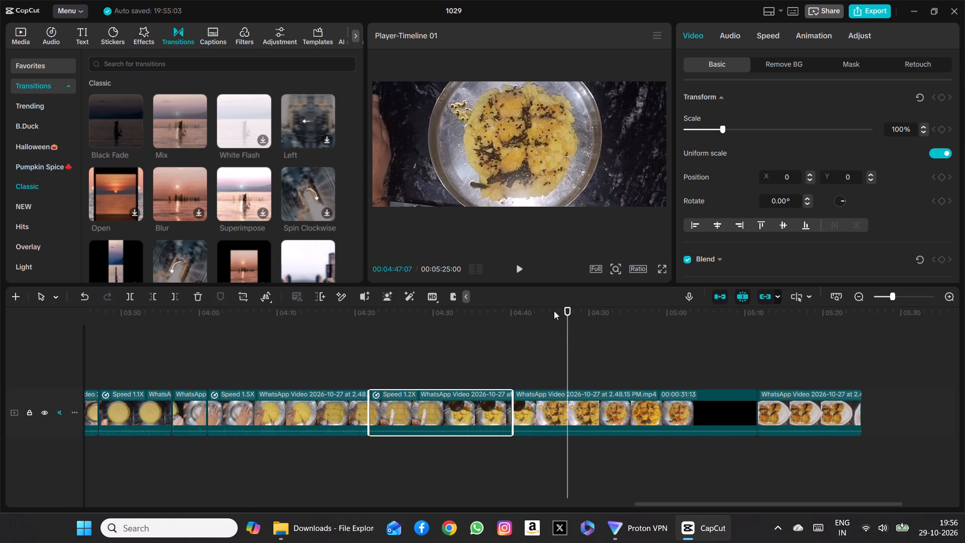
Split the seasoning clip at 00:04:41:25, shortly after its start, while the bottle is over the slab.
left_click_drag(566, 334, 515, 338)
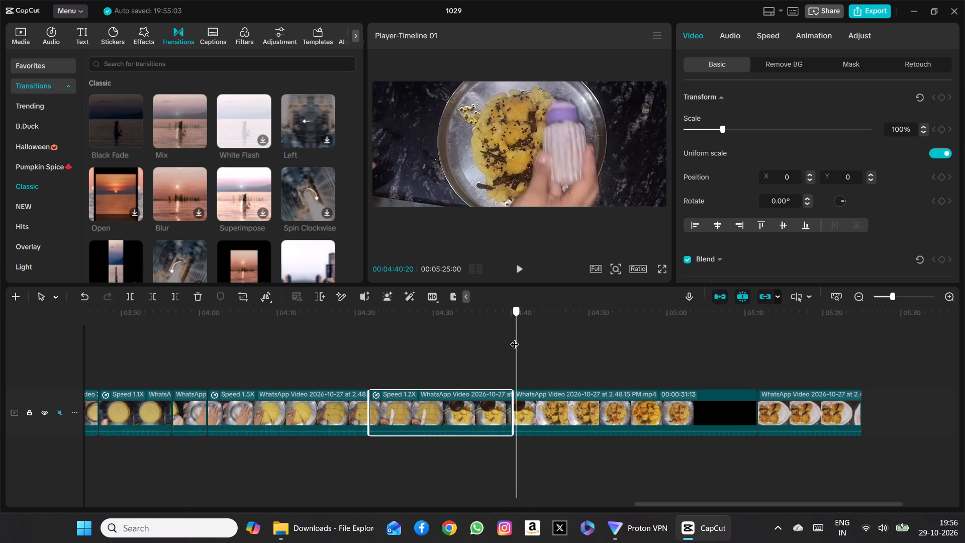
left_click_drag(515, 338, 514, 335)
left_click(519, 265)
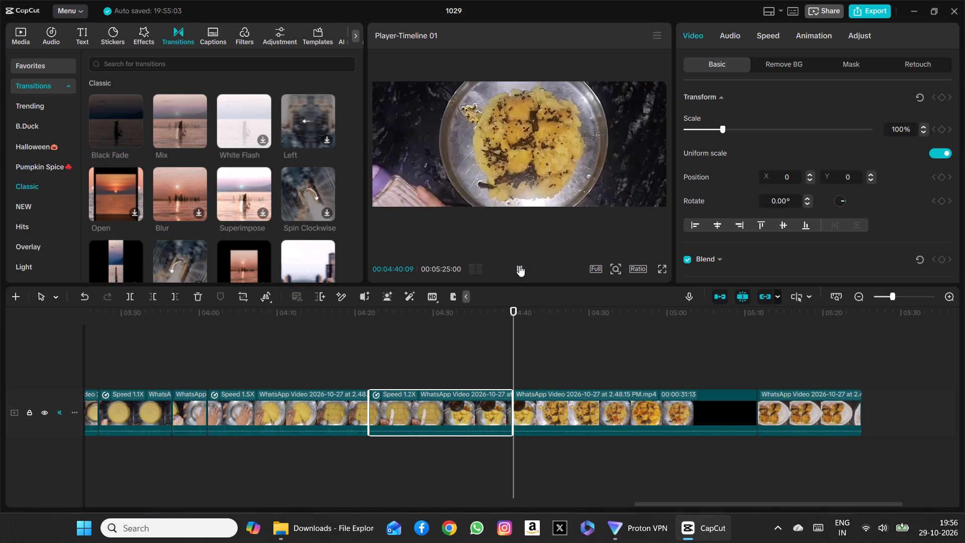
left_click(519, 265)
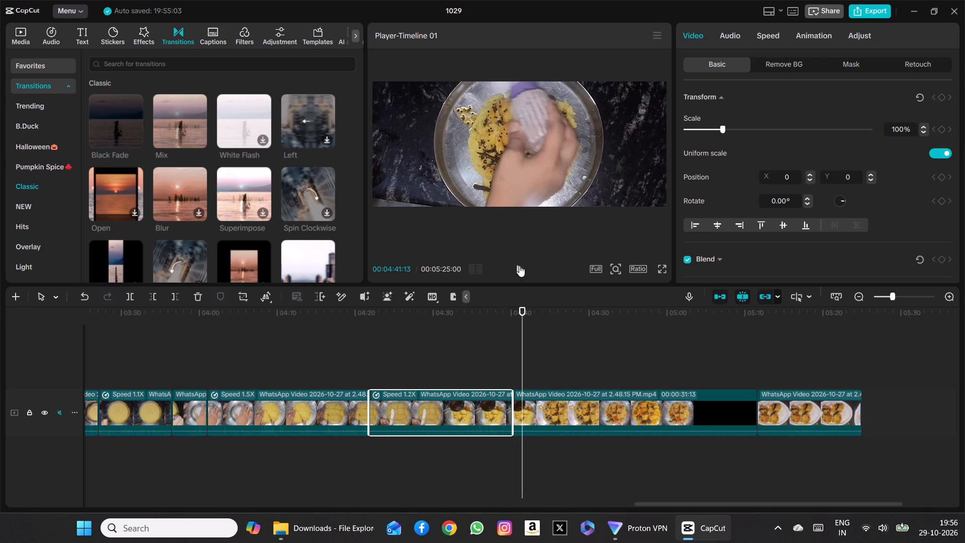
left_click(519, 265)
left_click(519, 265)
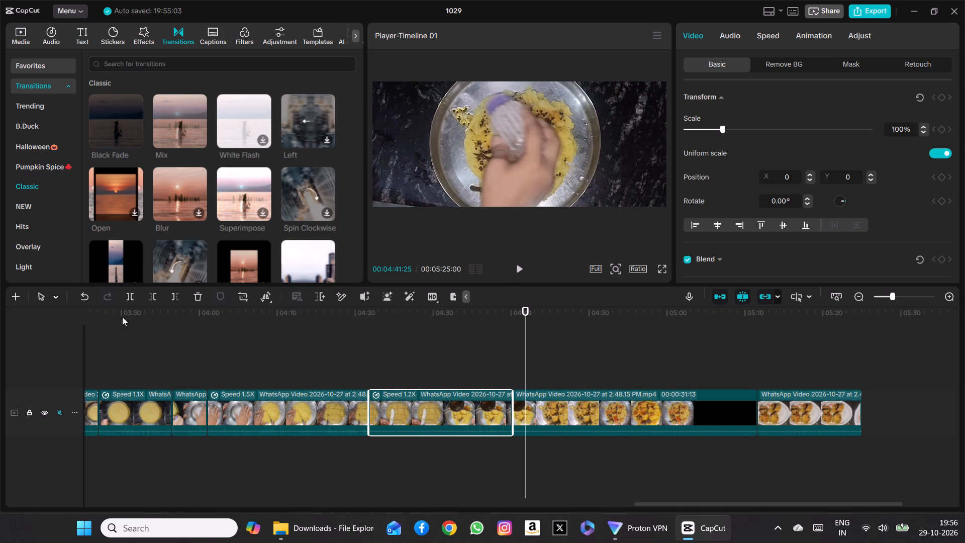
left_click(126, 292)
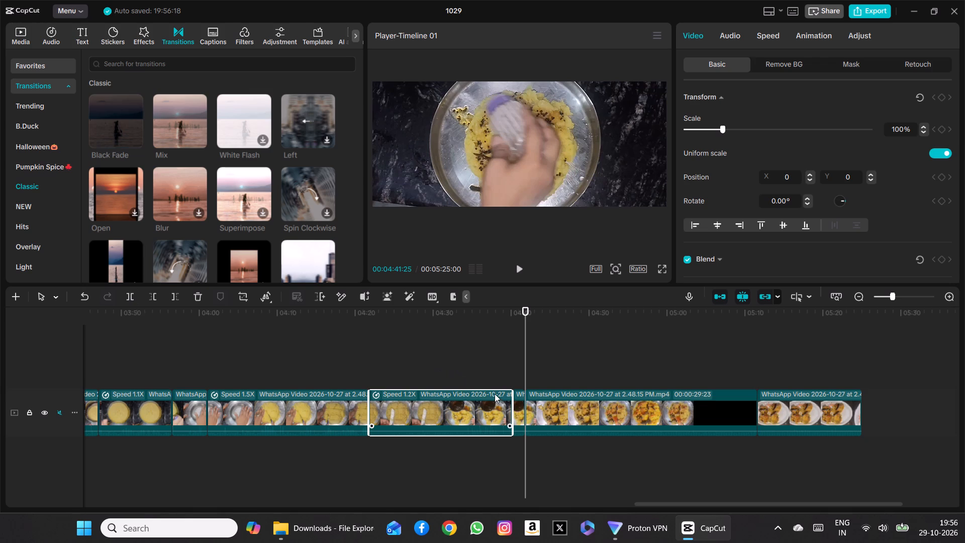
Delete the short opening piece of the bottle seasoning clip that lies before the cut at 00:04:41:25.
left_click(521, 402)
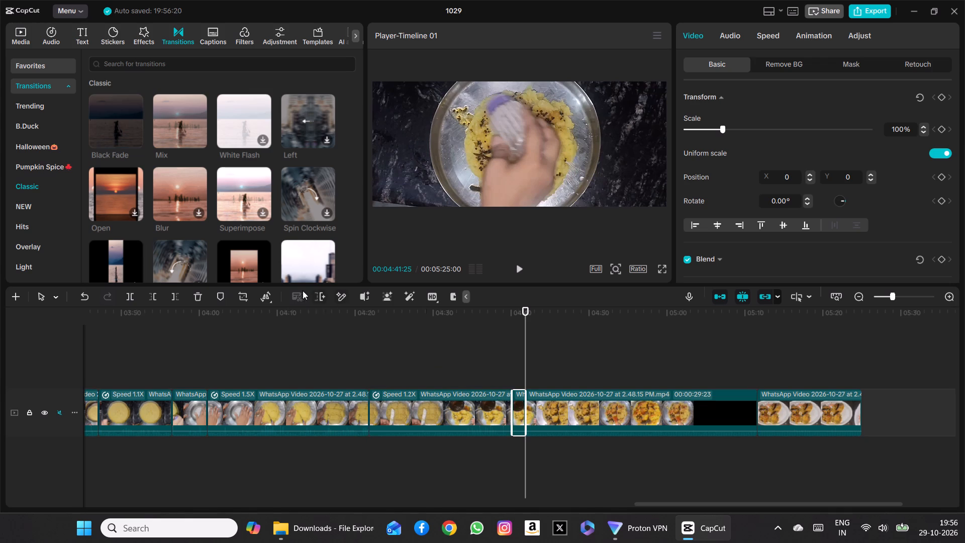
left_click(196, 296)
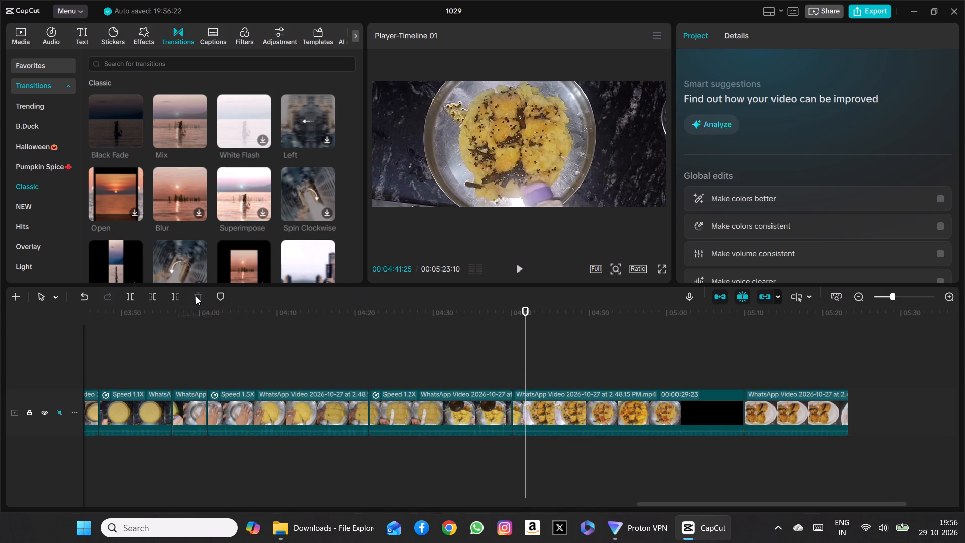
Play and scrub the trimmed seasoning clip from about 00:04:42 to 00:04:47, checking the change from bottle to red spice spoon.
left_click(517, 268)
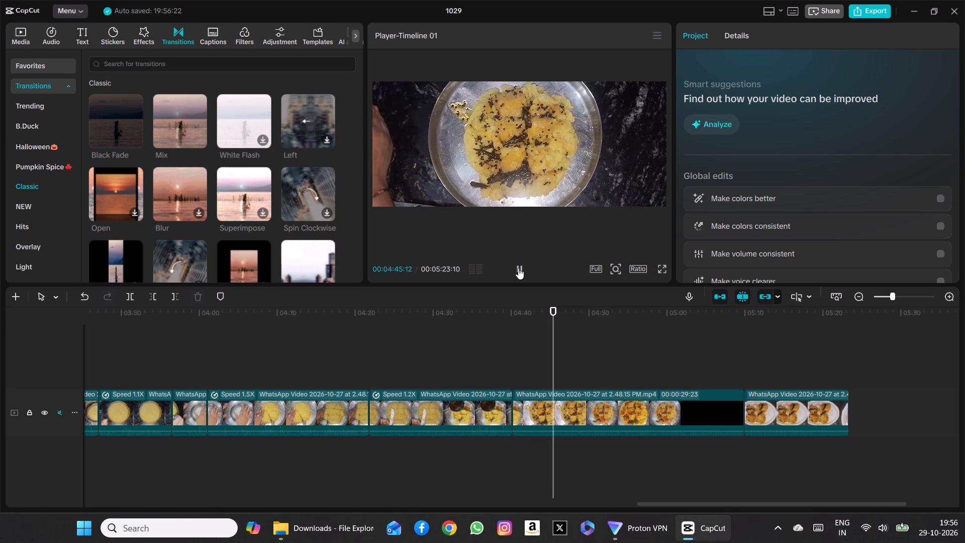
left_click(518, 268)
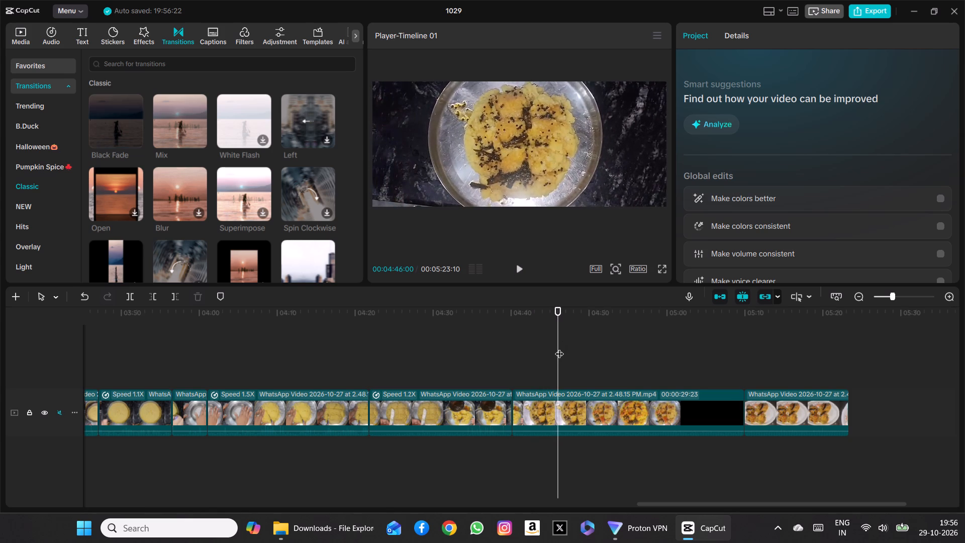
left_click_drag(559, 347, 527, 352)
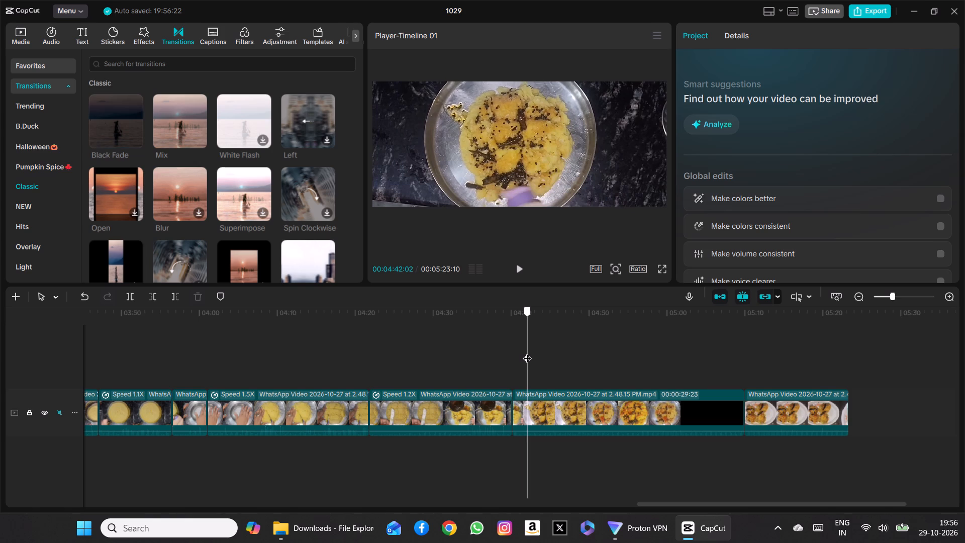
left_click_drag(527, 352, 541, 355)
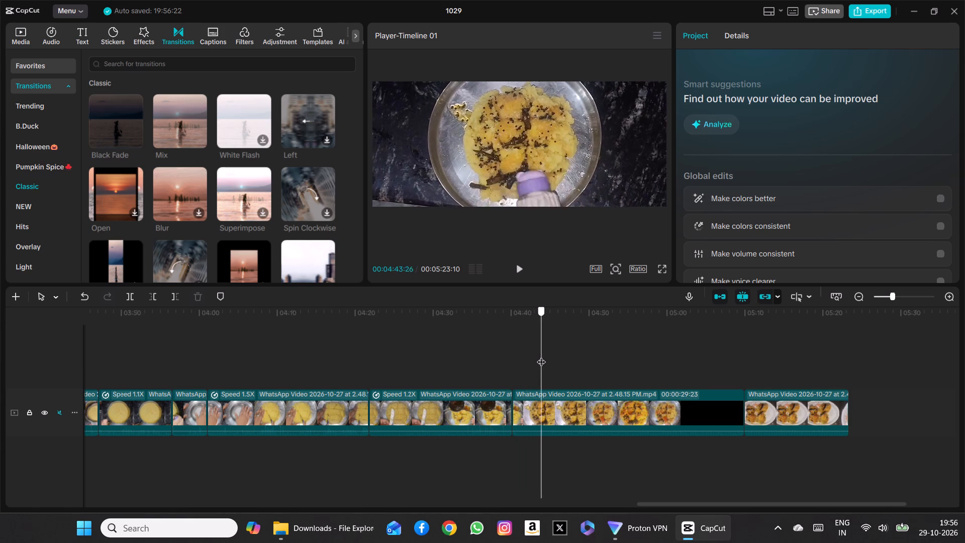
left_click_drag(541, 355, 548, 357)
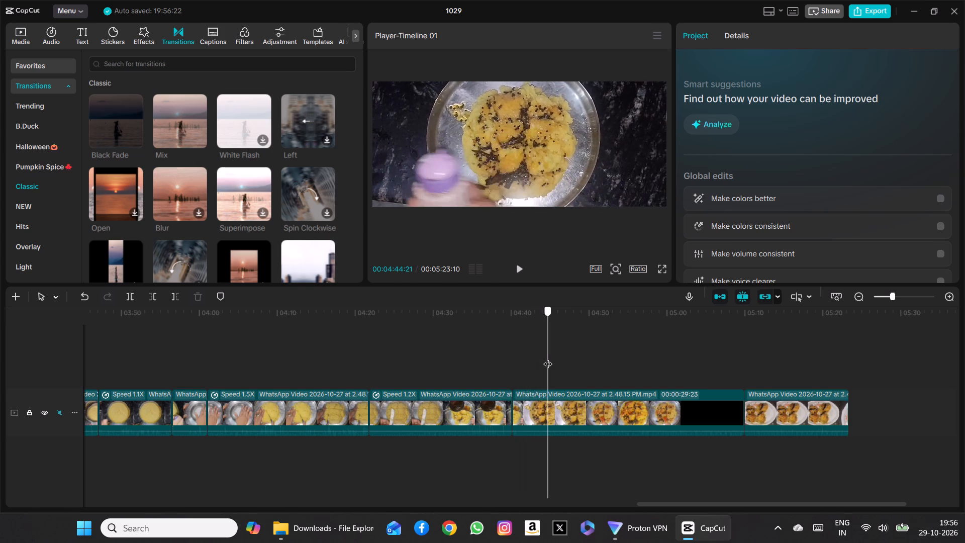
left_click_drag(548, 357, 550, 357)
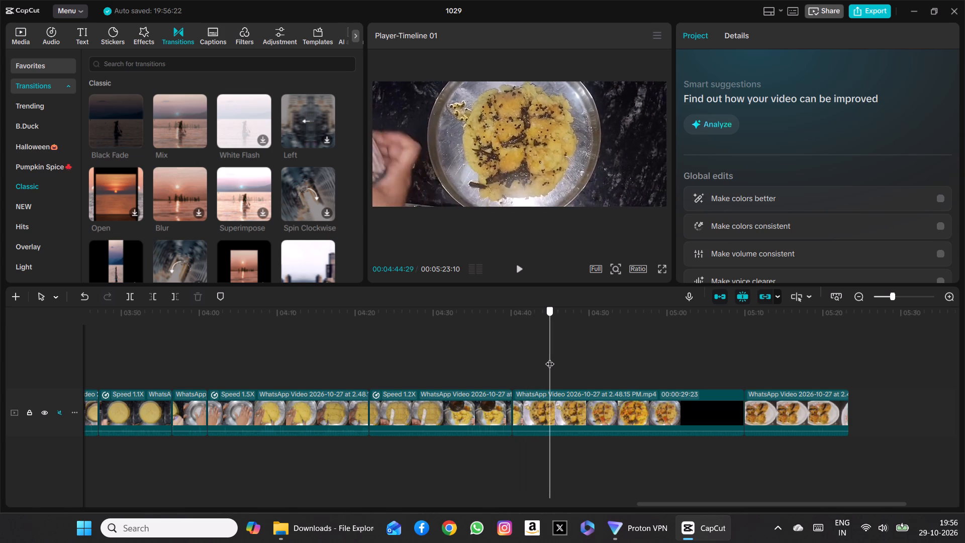
left_click_drag(550, 357, 568, 361)
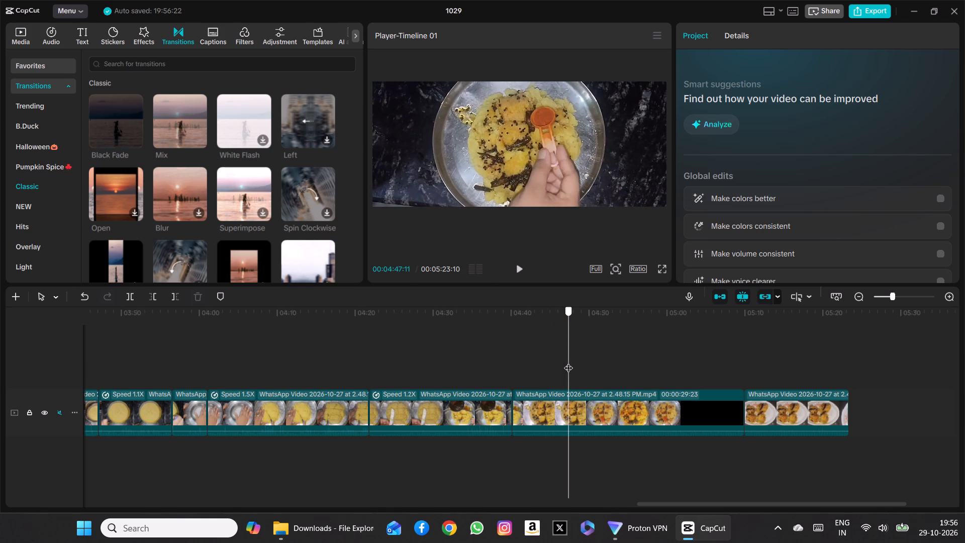
left_click_drag(568, 361, 530, 361)
left_click(519, 268)
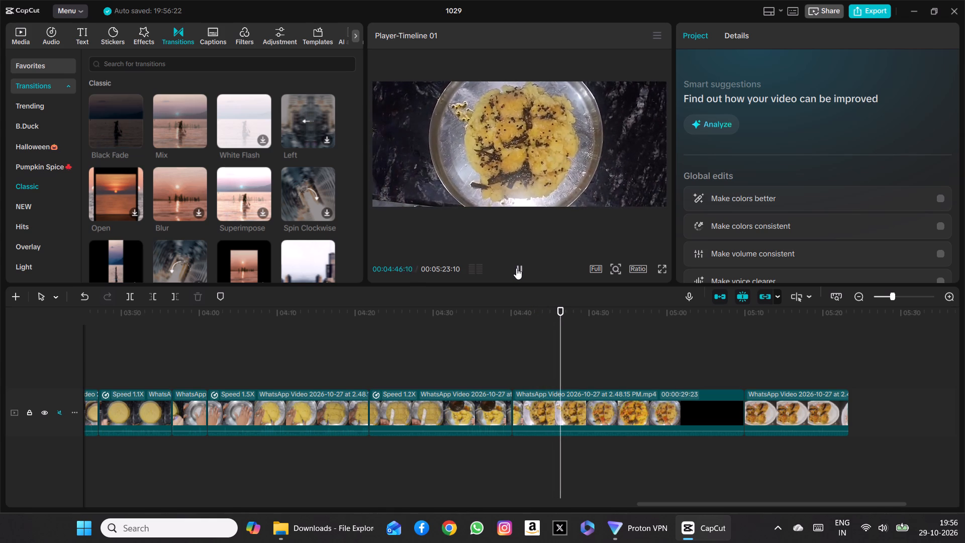
left_click(516, 268)
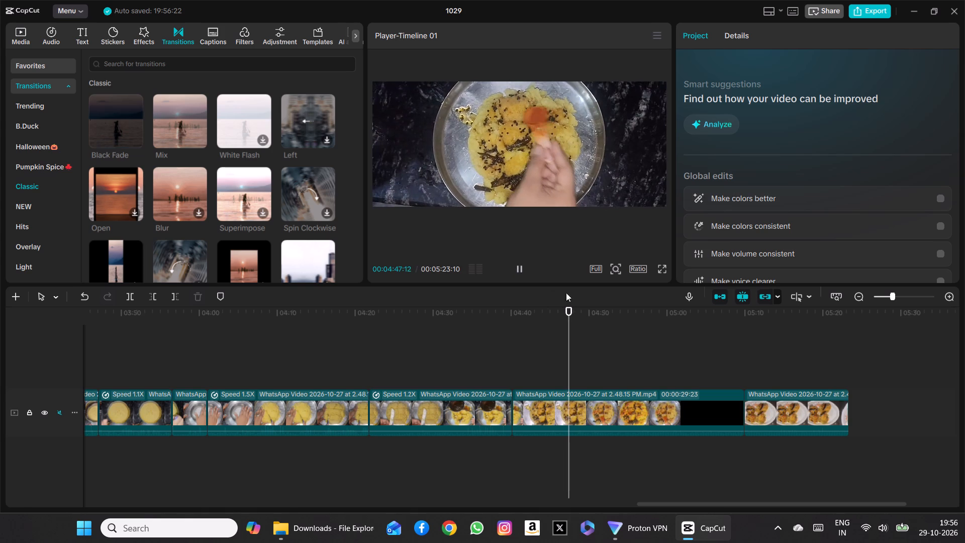
Split the seasoning clip at 00:04:44:21, as the bottle moves away from the slab.
left_click_drag(569, 342, 553, 345)
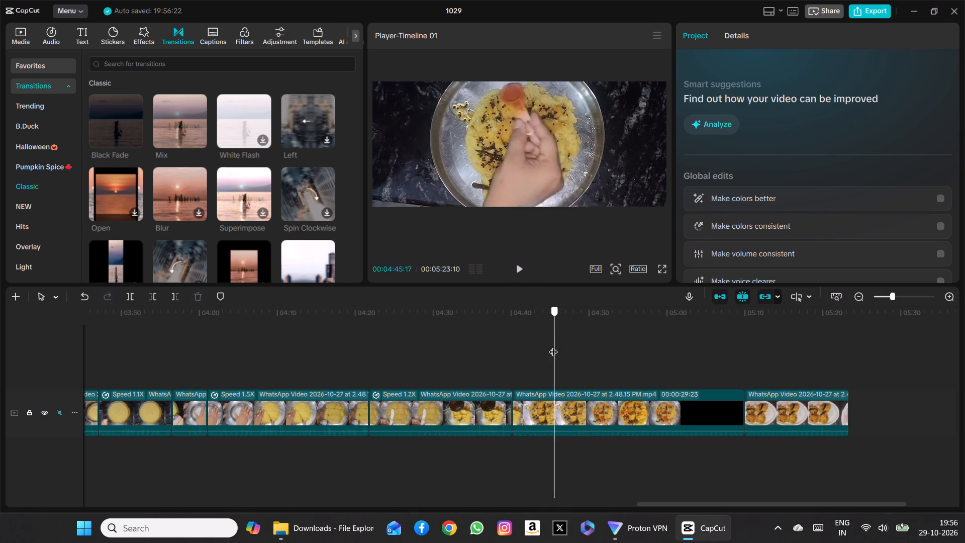
left_click_drag(553, 345, 540, 346)
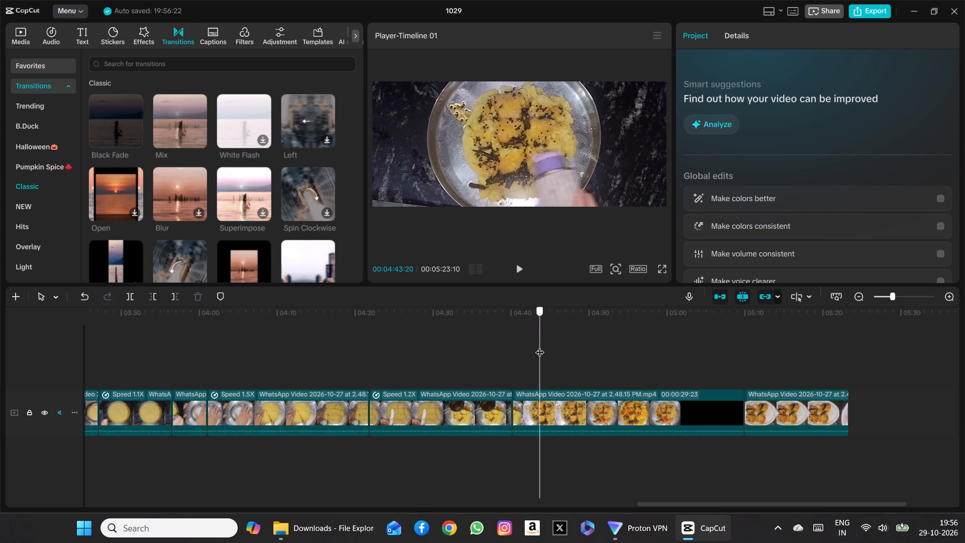
left_click_drag(540, 346, 549, 350)
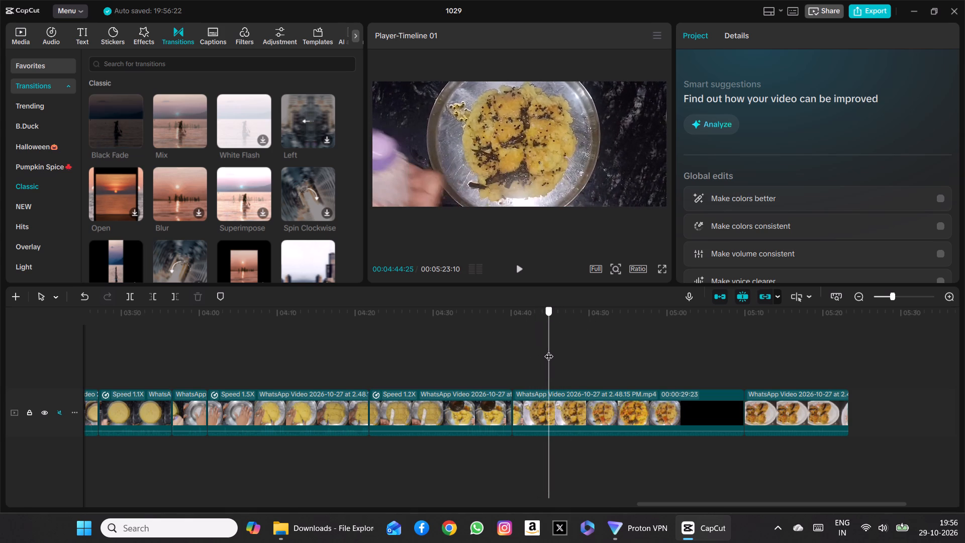
left_click_drag(549, 350, 547, 350)
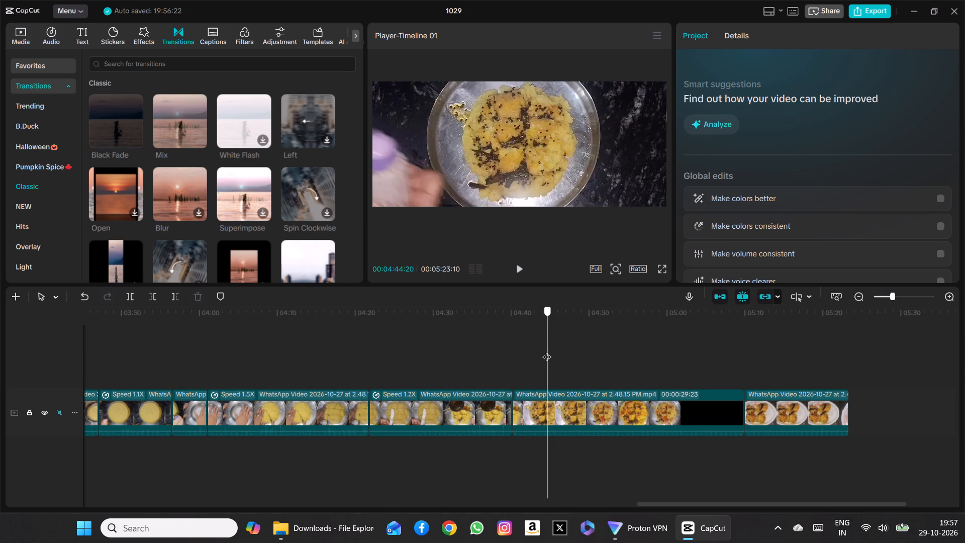
left_click_drag(547, 350, 543, 350)
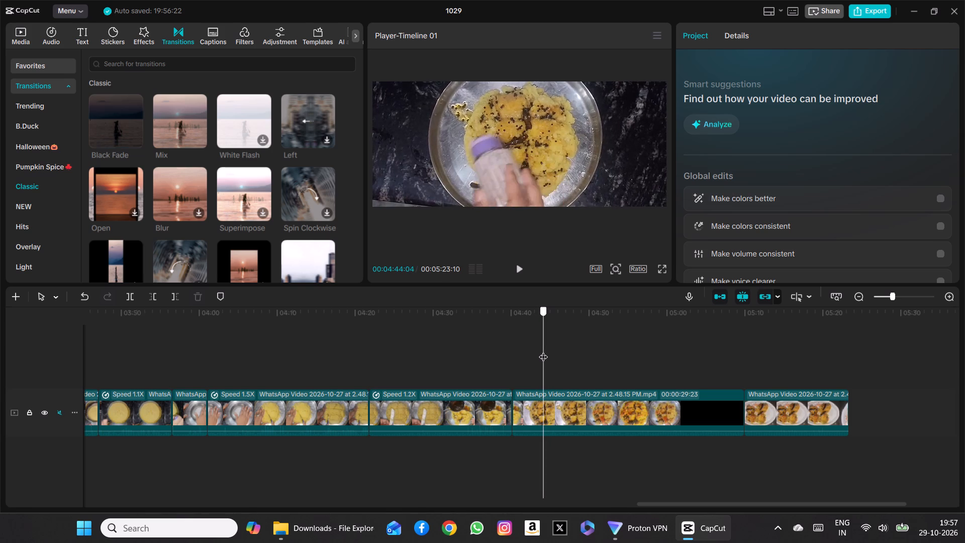
left_click_drag(543, 350, 551, 350)
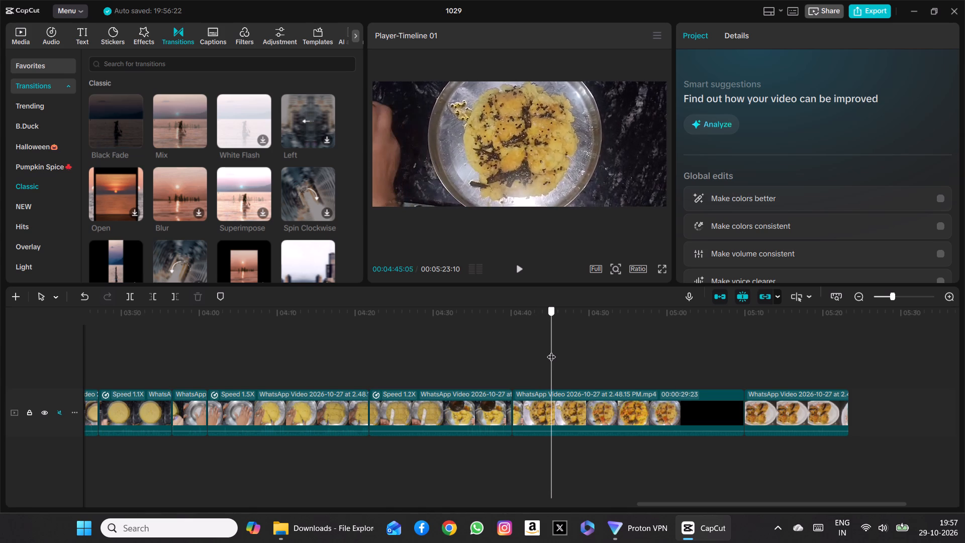
left_click_drag(551, 350, 547, 350)
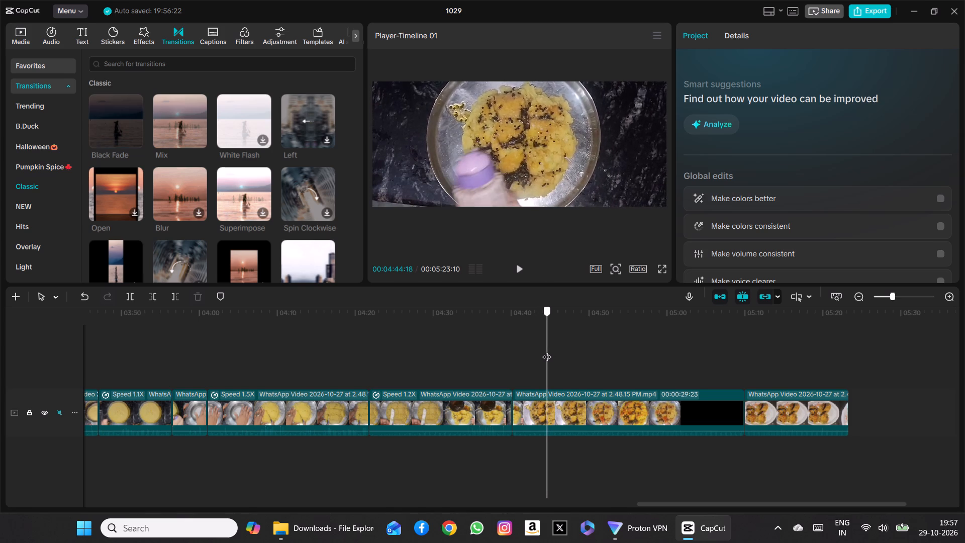
left_click_drag(547, 350, 548, 350)
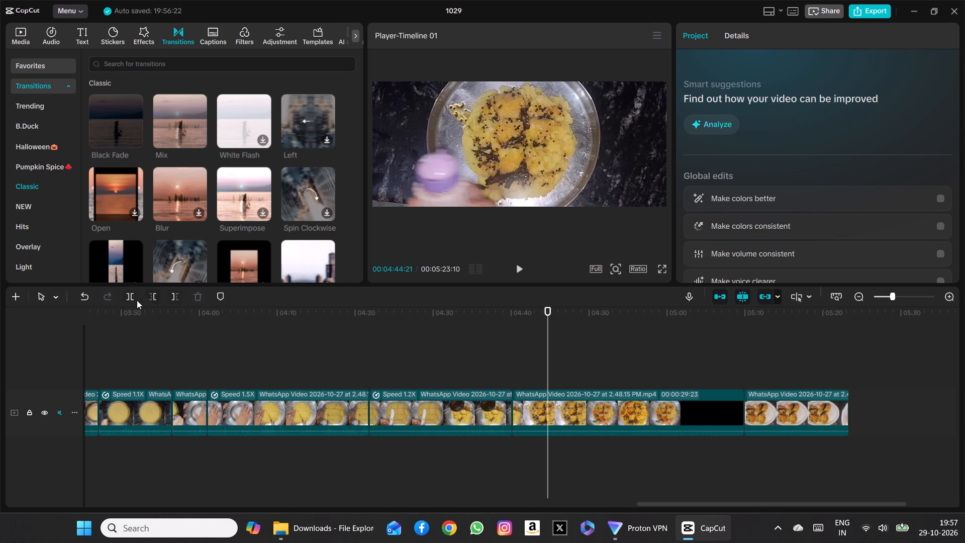
left_click(128, 296)
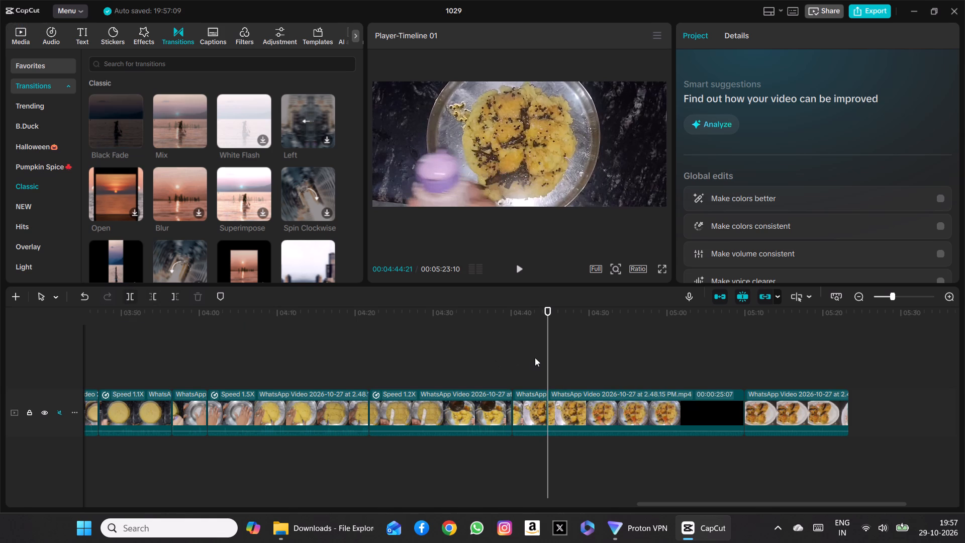
Split the seasoning clip again at 00:04:46:27, just before the red spice spoon appears, and delete the piece between the two cuts.
left_click_drag(546, 359, 552, 359)
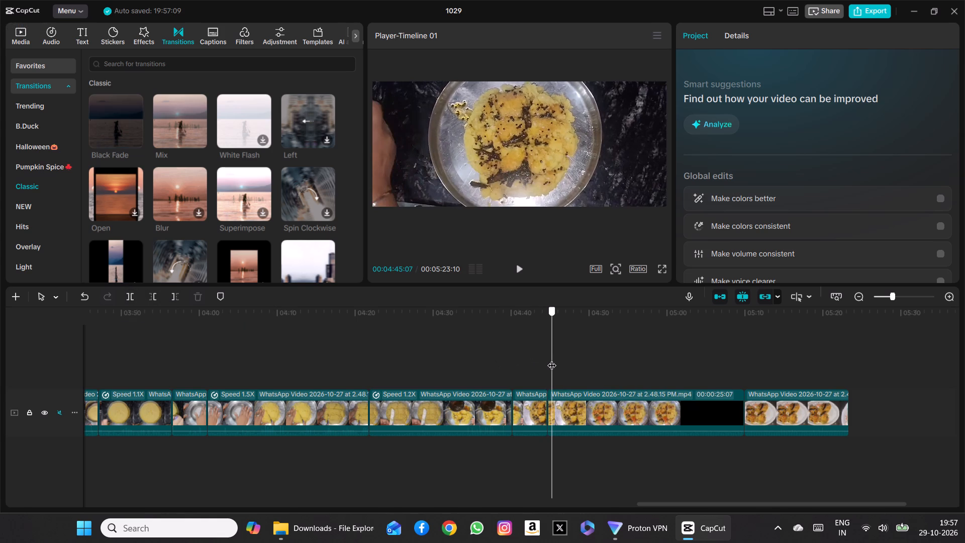
left_click_drag(552, 359, 564, 359)
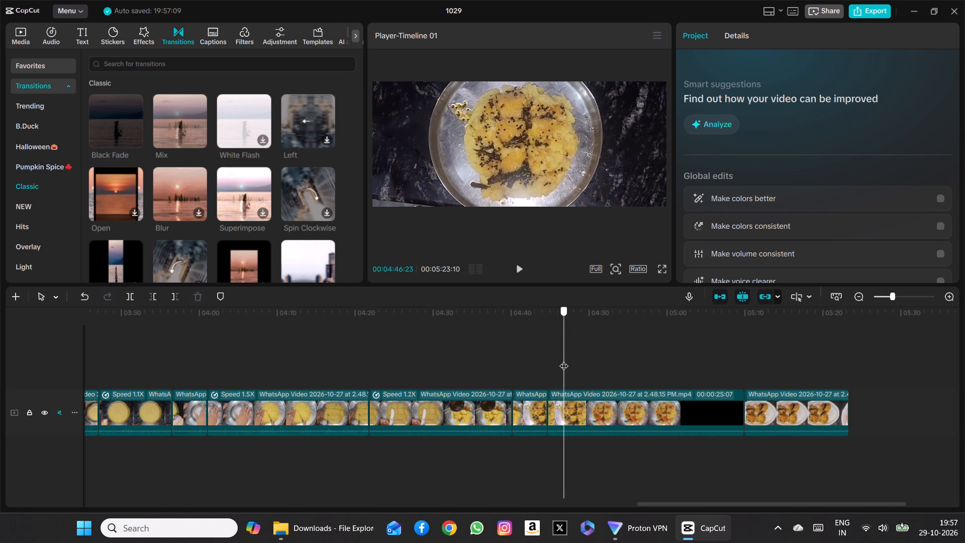
left_click_drag(564, 359, 565, 359)
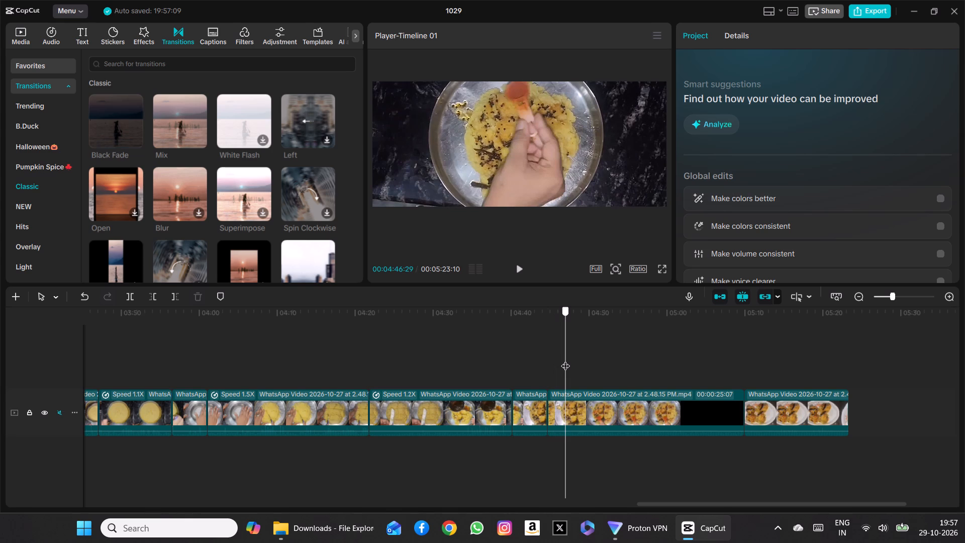
left_click_drag(565, 359, 566, 360)
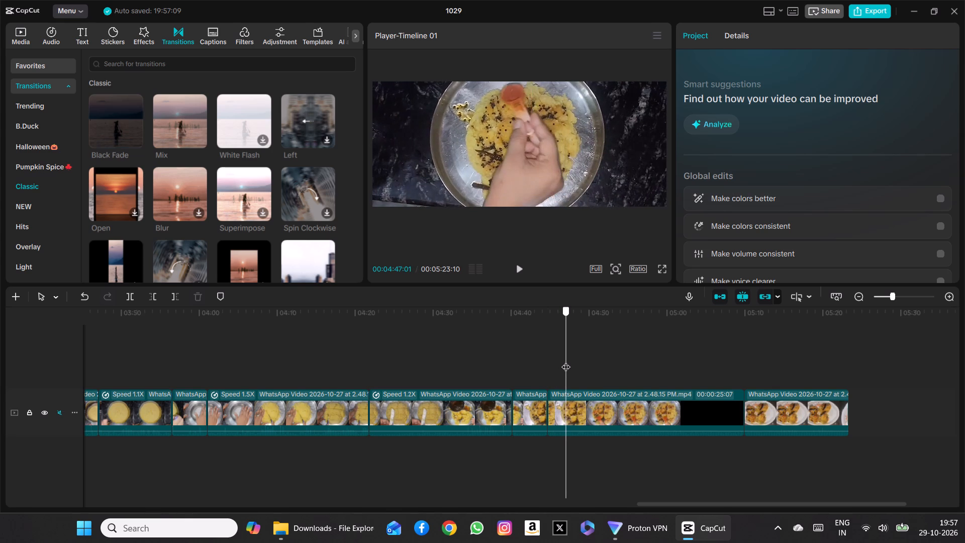
left_click_drag(566, 360, 565, 360)
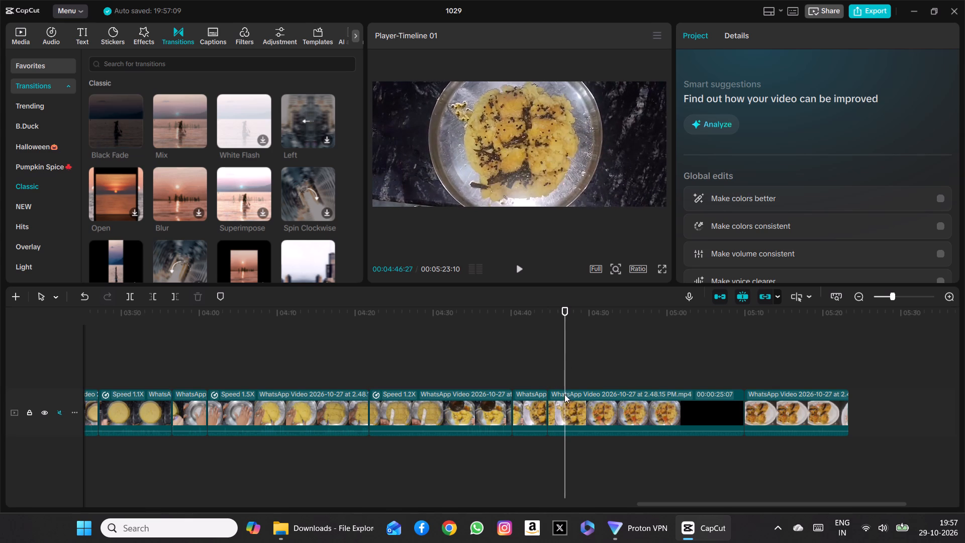
left_click(127, 297)
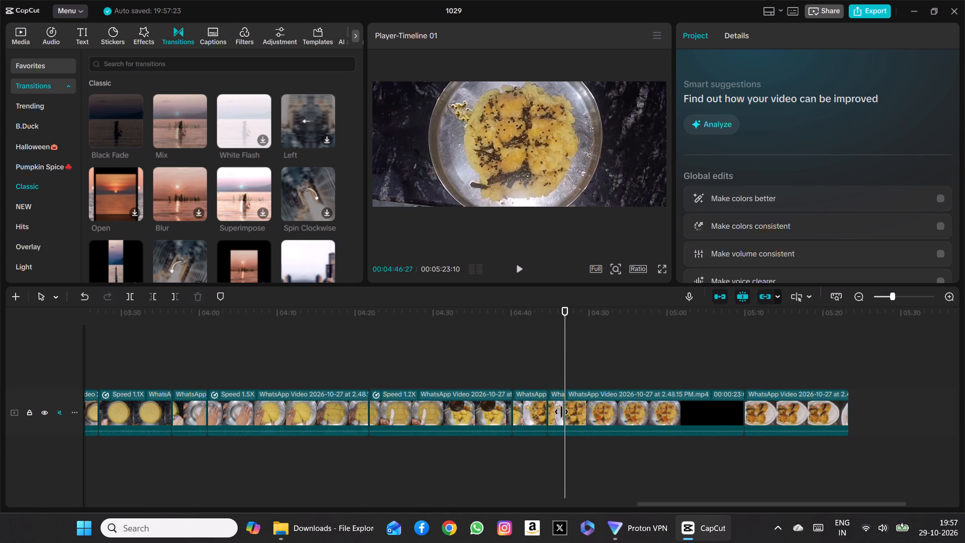
left_click(553, 406)
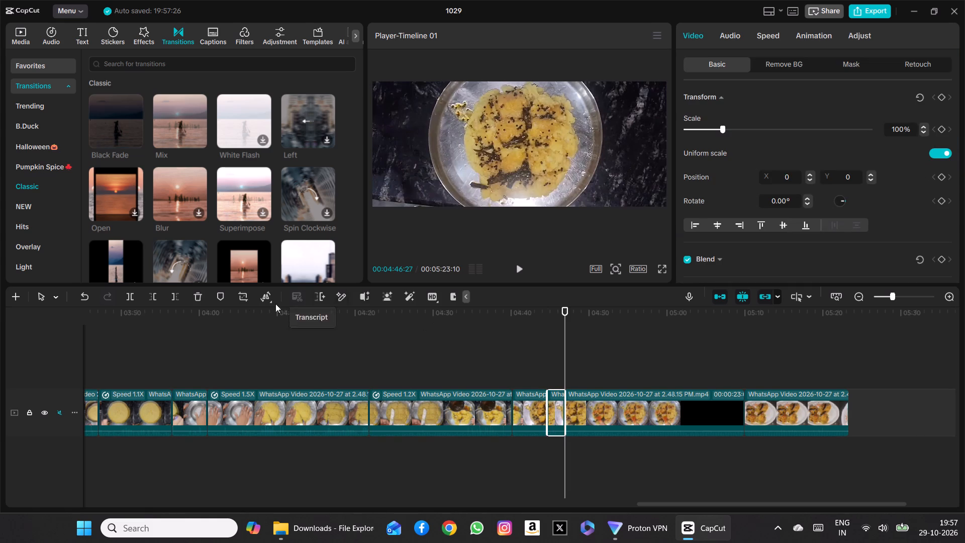
left_click(195, 298)
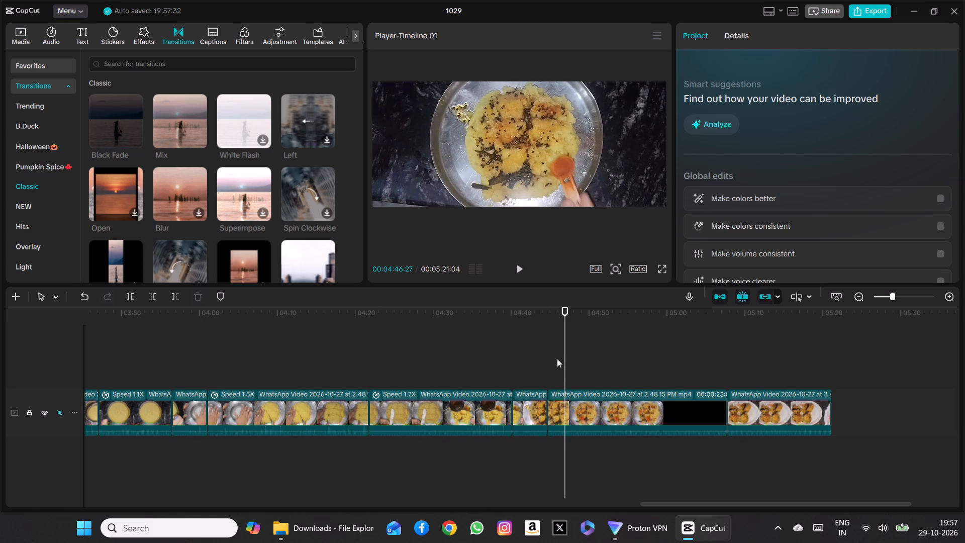
Play the seasoning footage from about 00:04:41 to 00:04:52, checking the join from bottle to red spice spoon and the following shot change.
left_click_drag(565, 358, 522, 357)
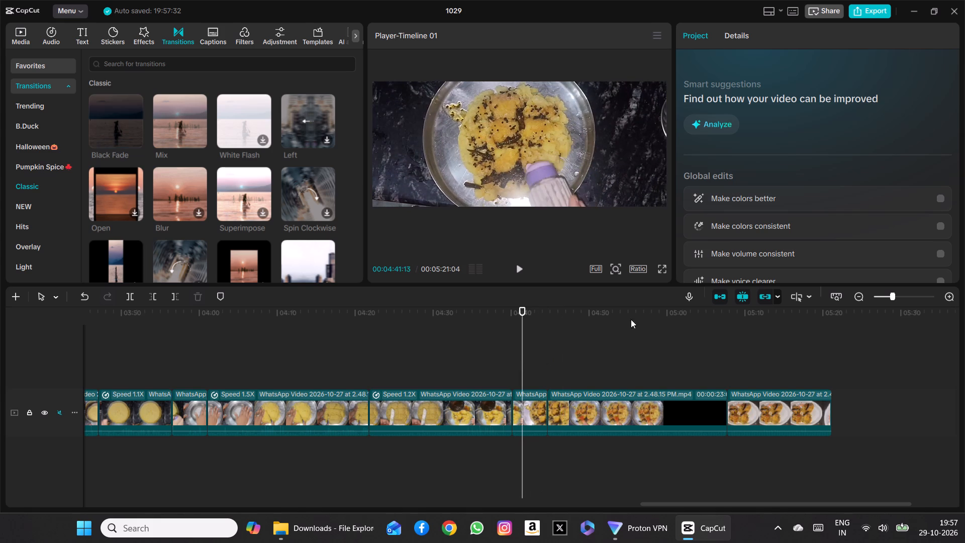
left_click(518, 260)
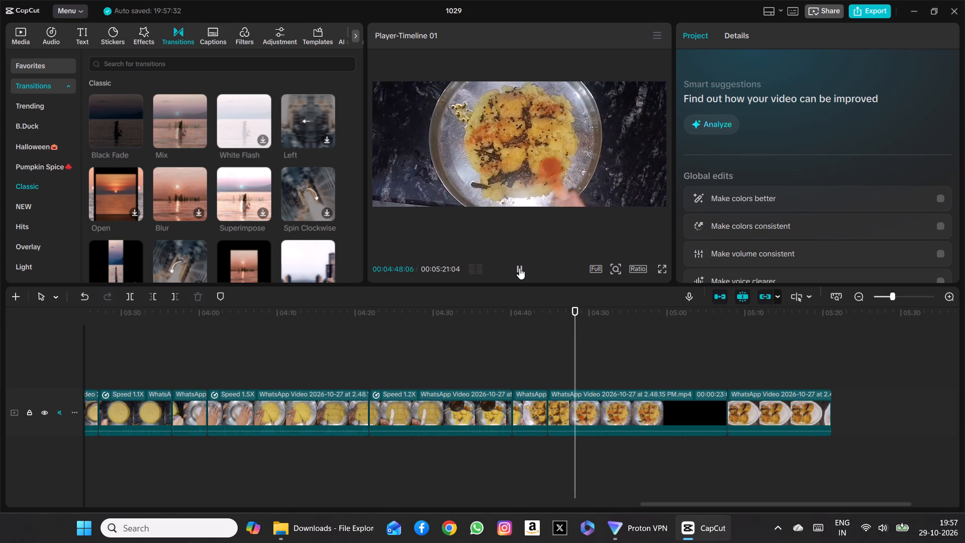
left_click(519, 268)
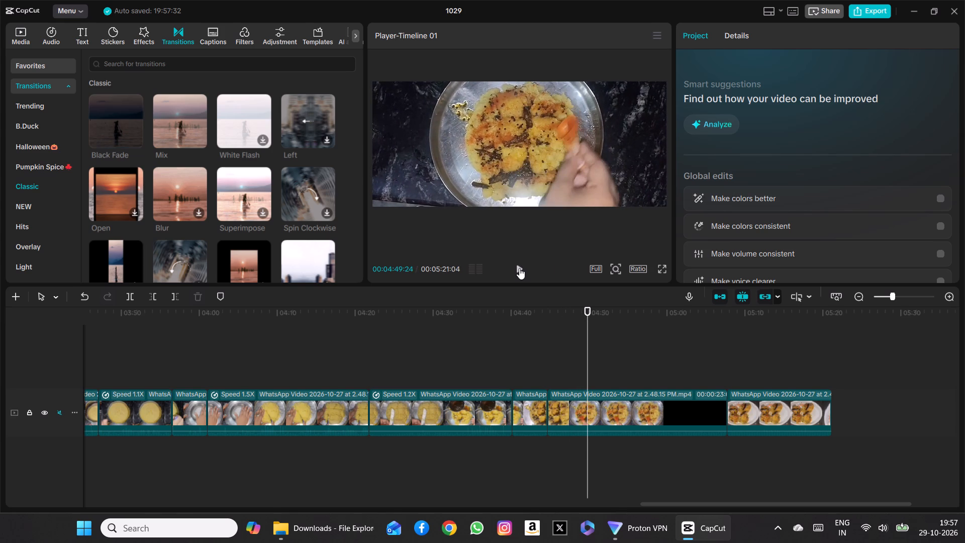
left_click(522, 400)
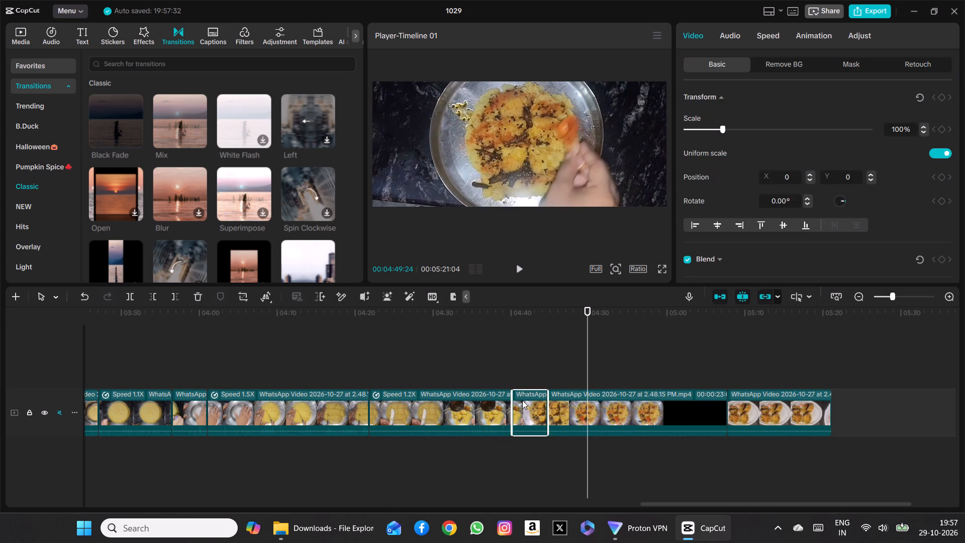
left_click(520, 266)
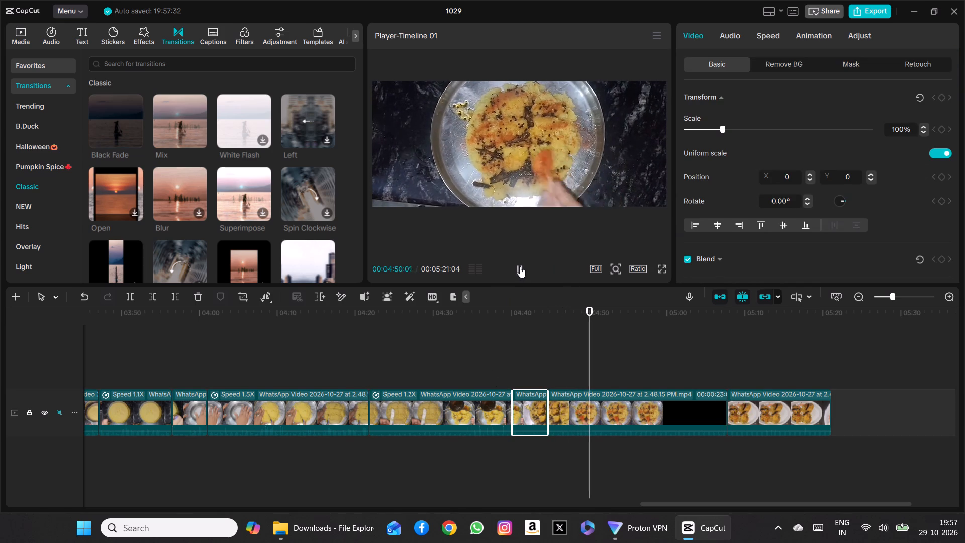
left_click(520, 266)
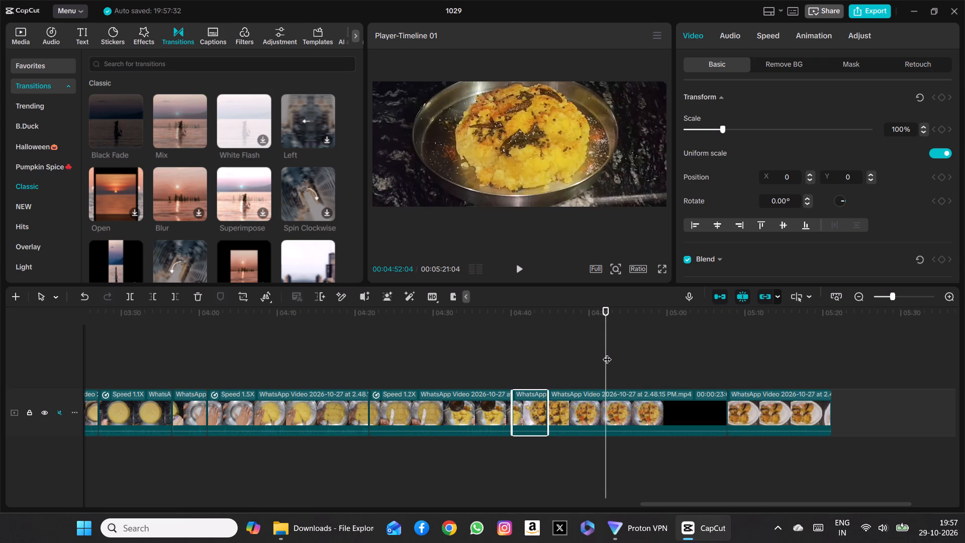
Position the playhead at 00:04:51:22, the last overhead frame of the spiced slab before the shot changes to the angled close-up.
left_click_drag(607, 353, 602, 354)
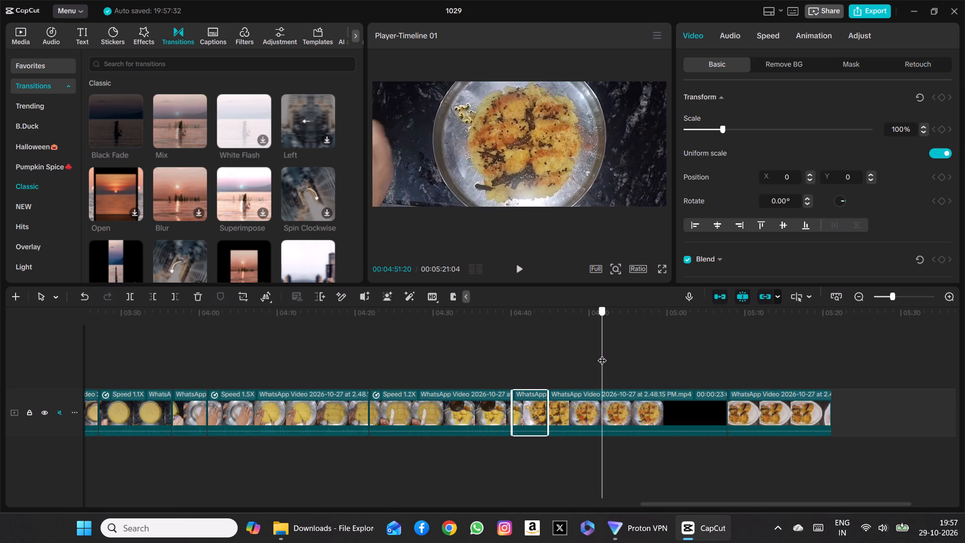
left_click_drag(602, 354, 601, 353)
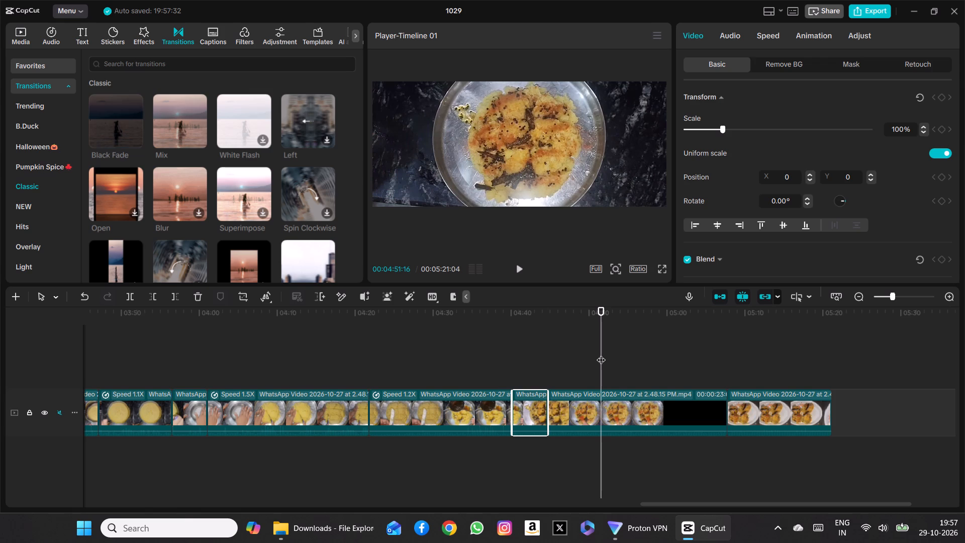
left_click_drag(601, 353, 593, 353)
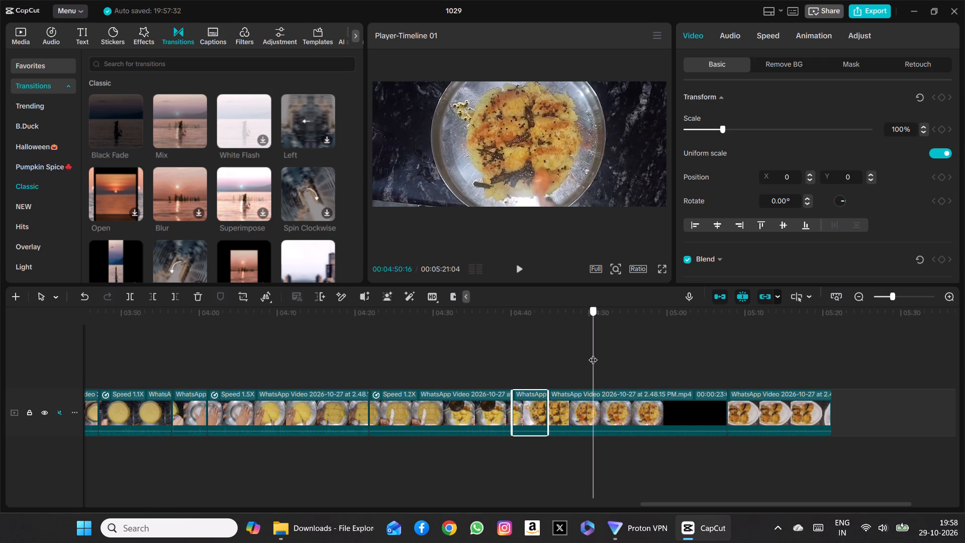
left_click_drag(593, 353, 581, 360)
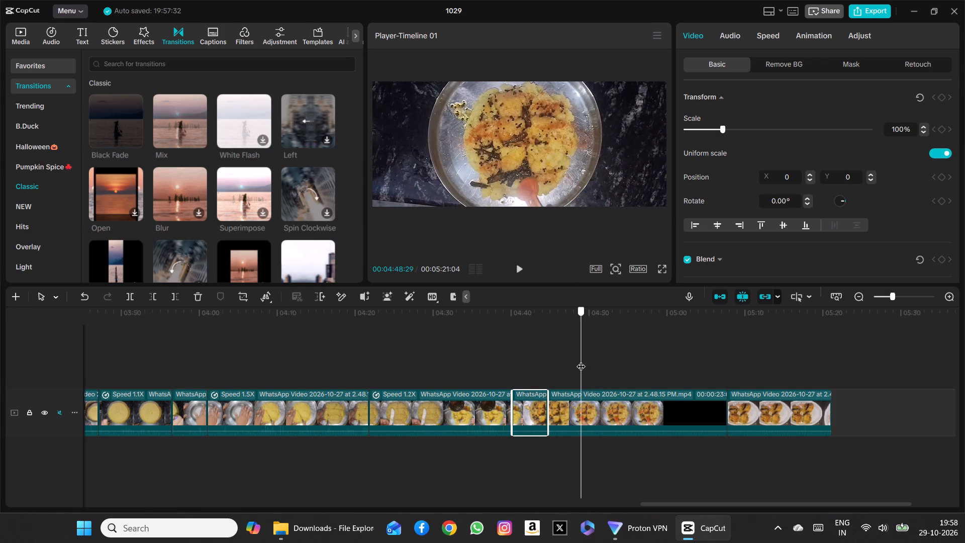
left_click_drag(581, 360, 601, 363)
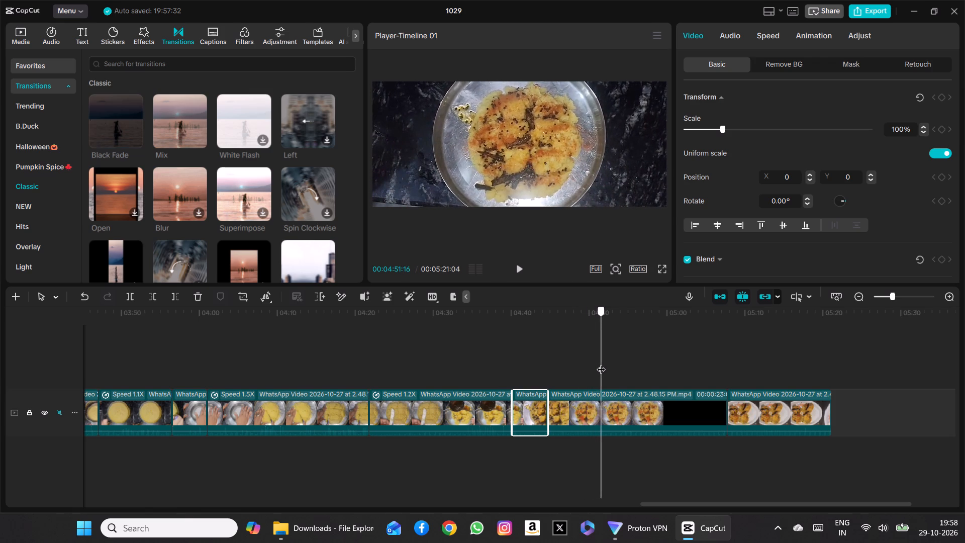
left_click_drag(601, 363, 603, 363)
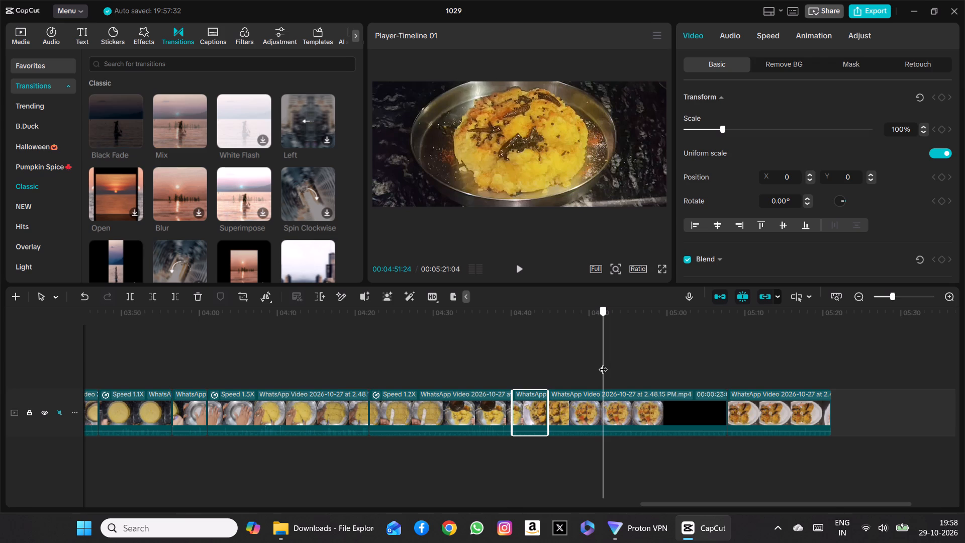
left_click_drag(603, 363, 603, 364)
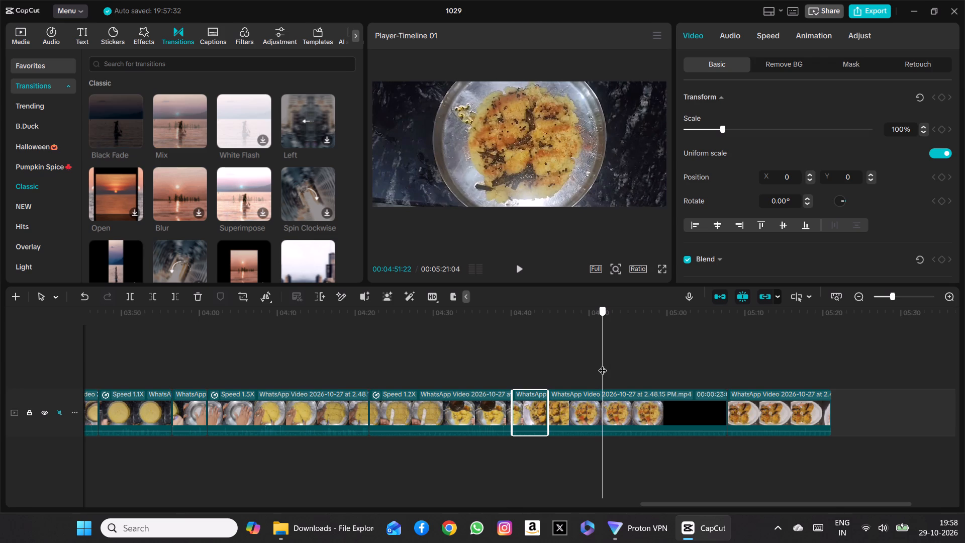
left_click_drag(603, 364, 603, 364)
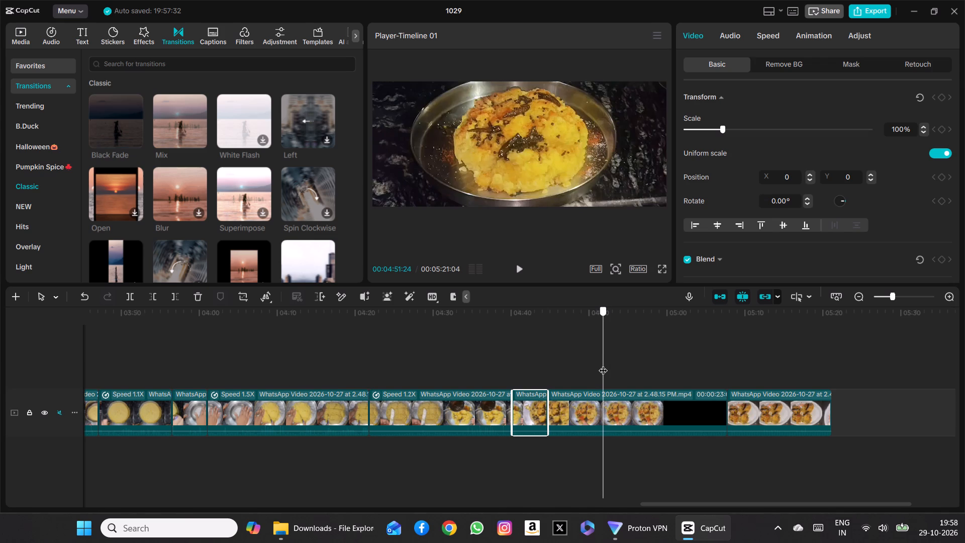
left_click_drag(603, 364, 603, 365)
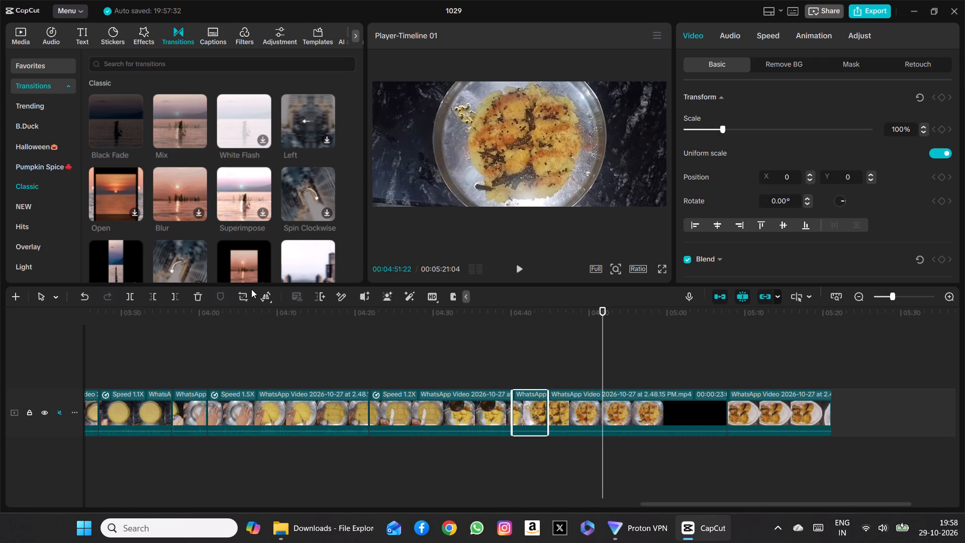
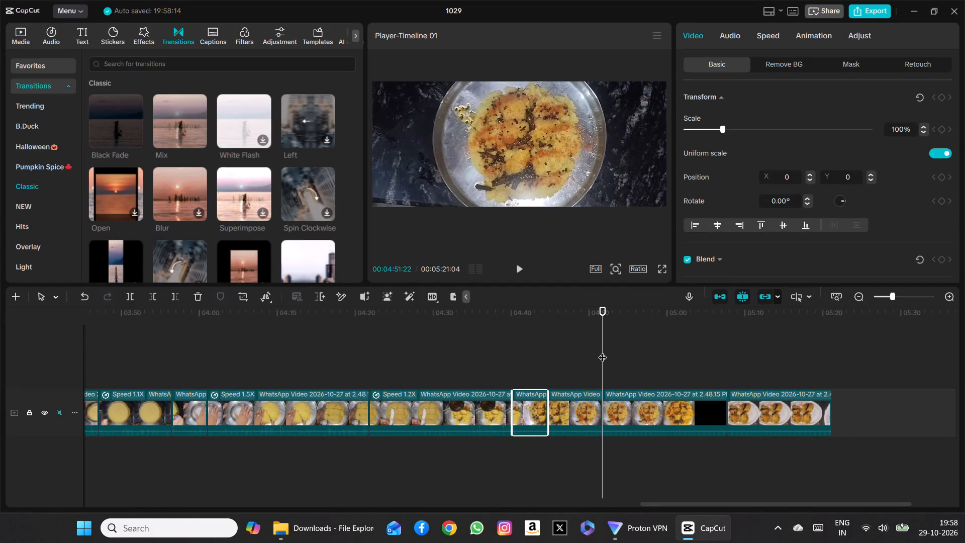
Undo the last split, then split the clip under the playhead again at 00:04:51:22.
left_click(83, 293)
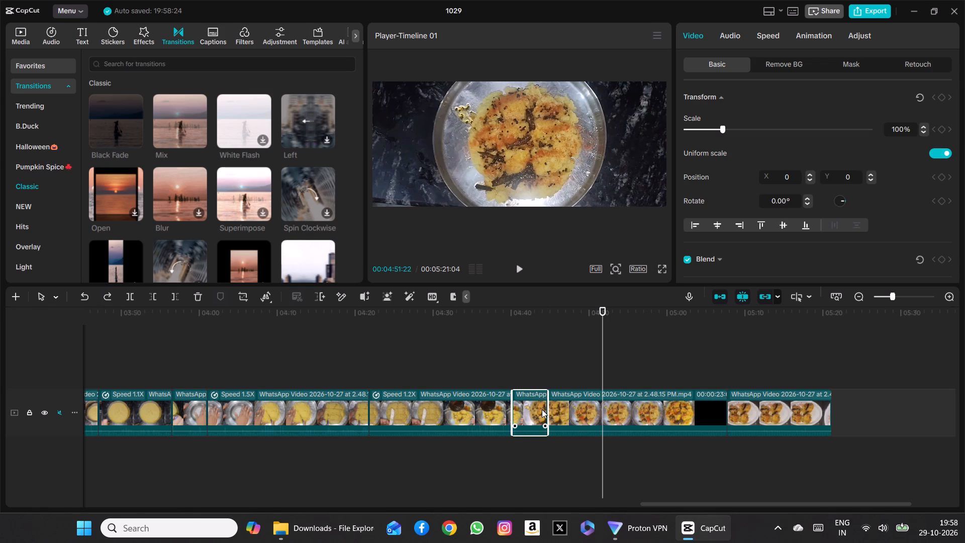
left_click(596, 411)
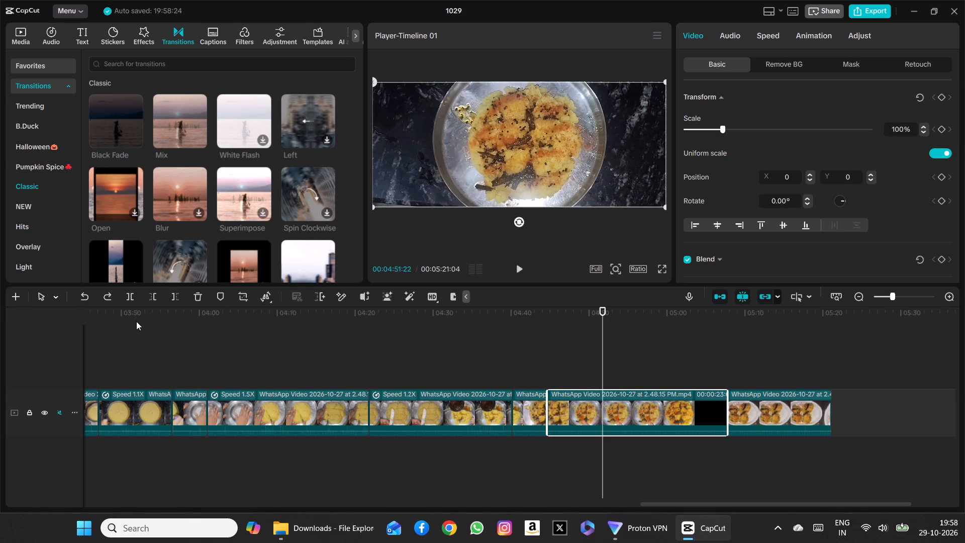
left_click(602, 359)
left_click(127, 296)
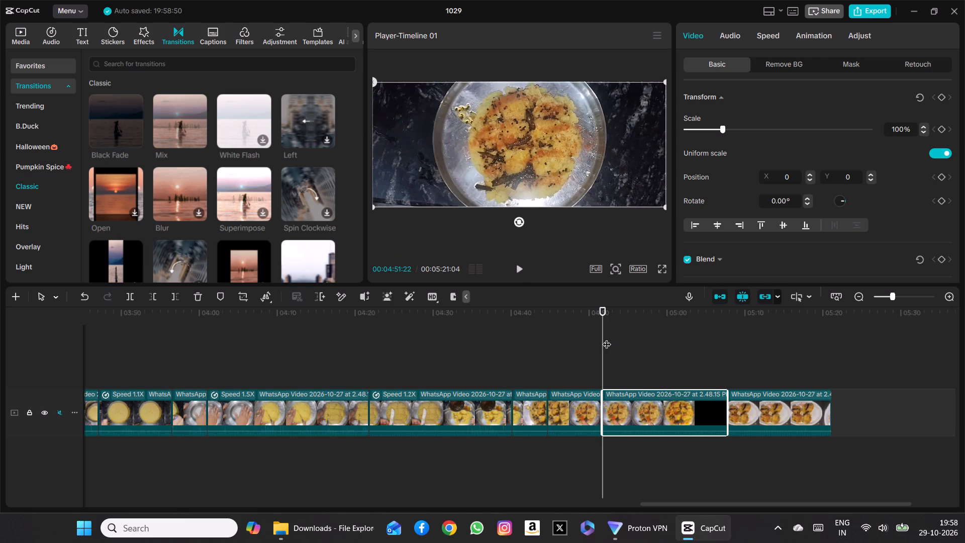
Review the seasoning-sprinkling footage around 04:41–04:50 and set the short clip starting near 04:40 to 1.15x speed.
left_click_drag(606, 337, 563, 338)
left_click(518, 268)
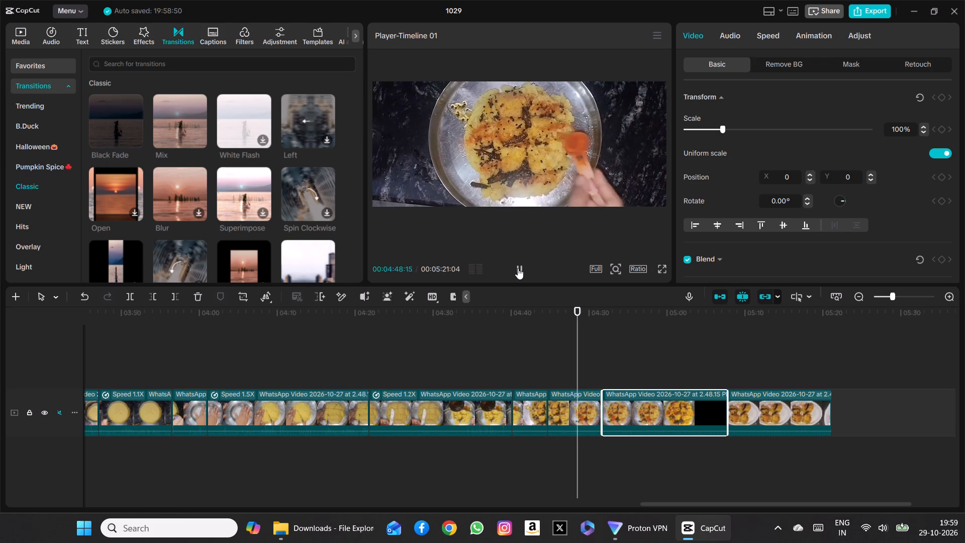
left_click(518, 268)
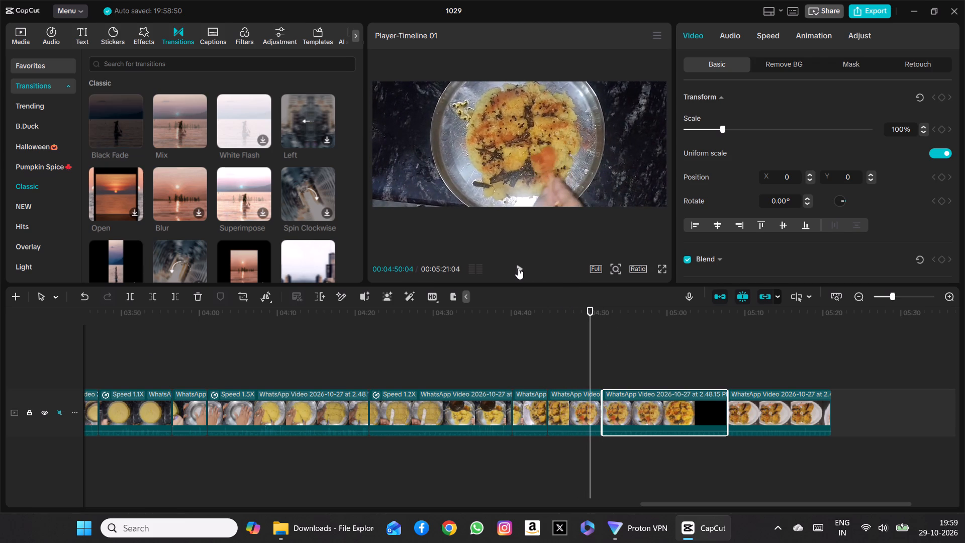
left_click_drag(590, 343, 545, 348)
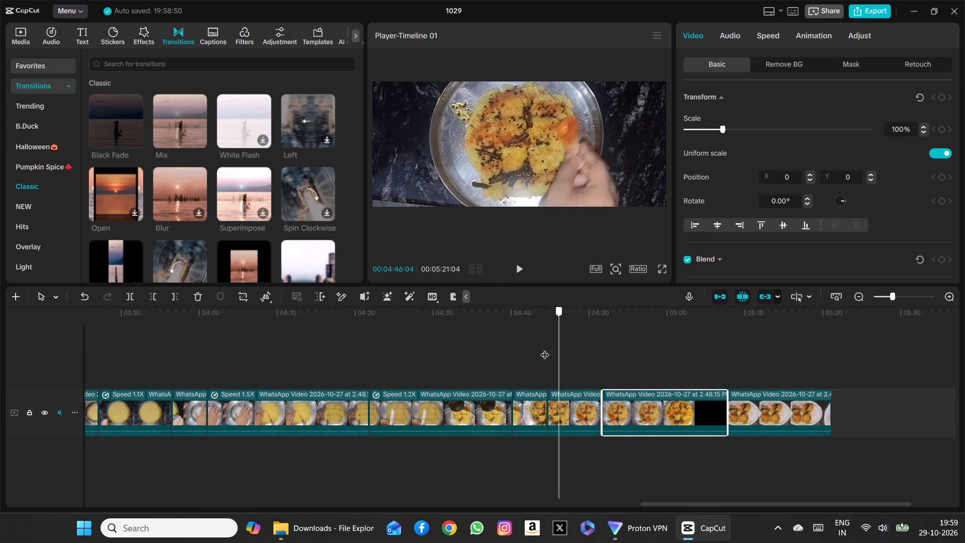
left_click_drag(545, 348, 526, 349)
left_click_drag(525, 347, 587, 334)
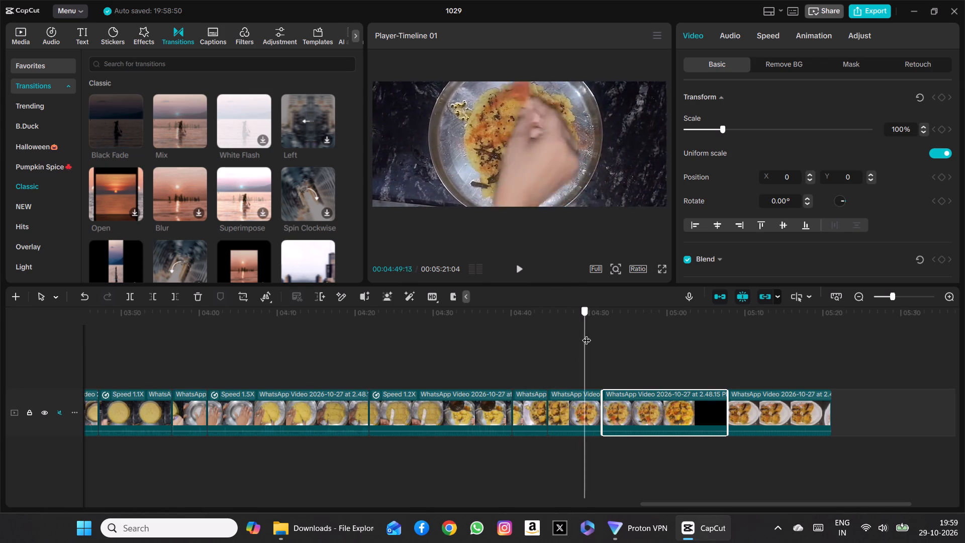
left_click_drag(587, 334, 563, 342)
left_click(530, 407)
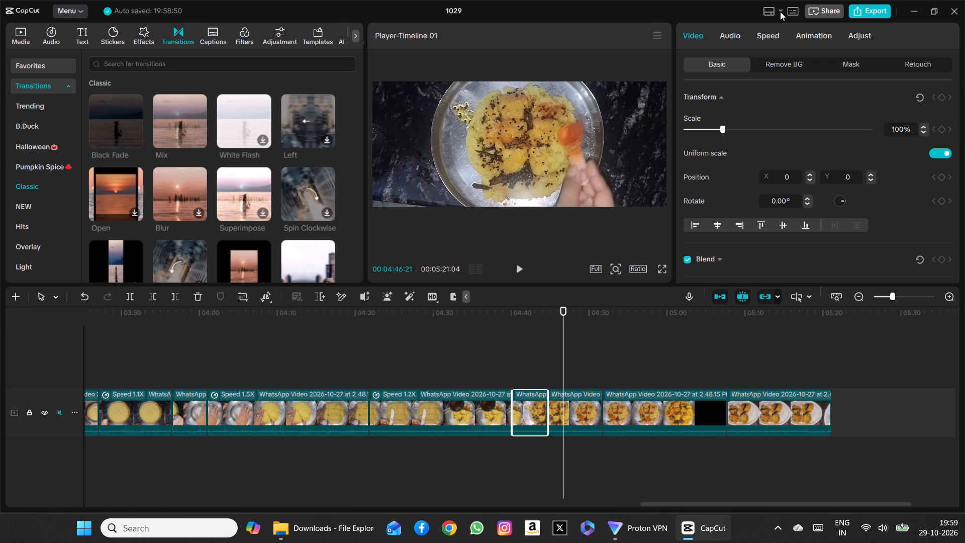
left_click(770, 29)
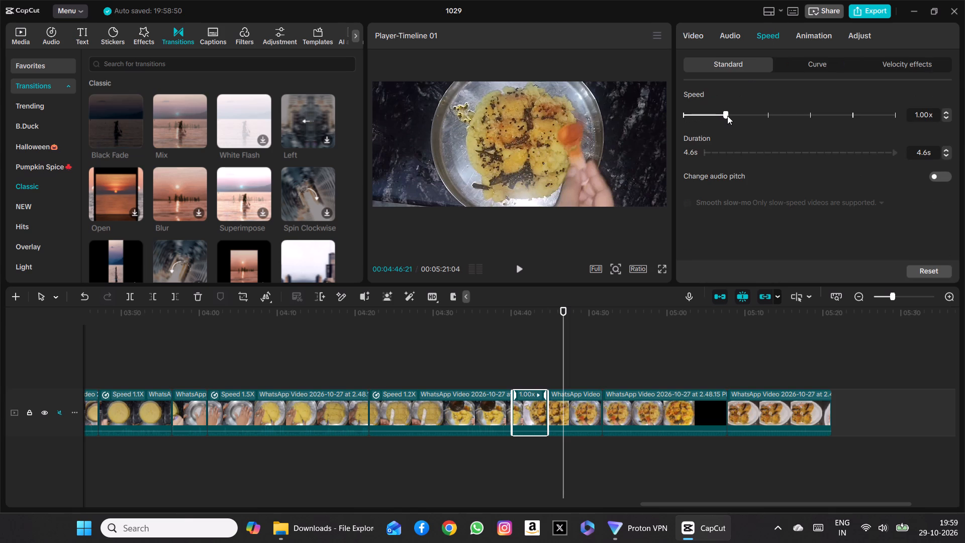
left_click_drag(727, 116, 733, 116)
left_click_drag(733, 116, 732, 117)
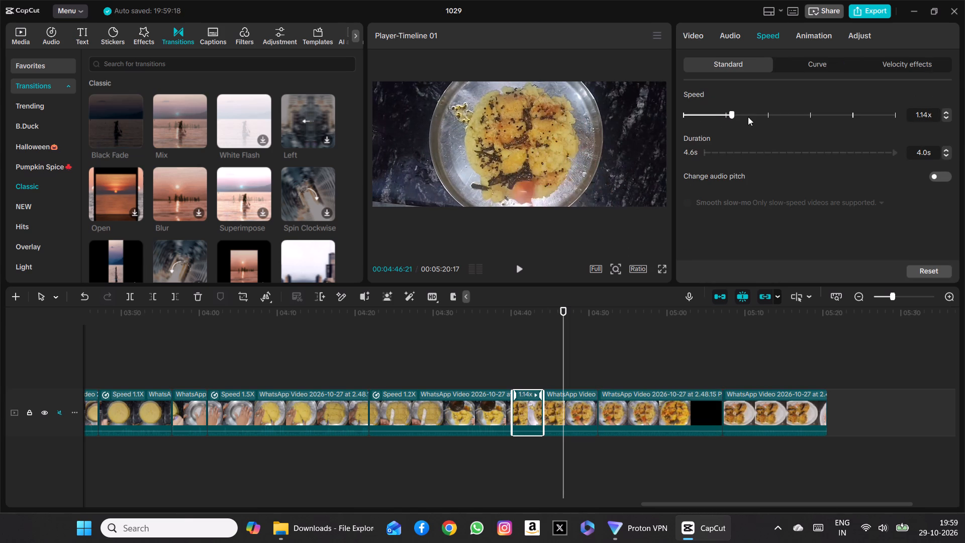
left_click(731, 116)
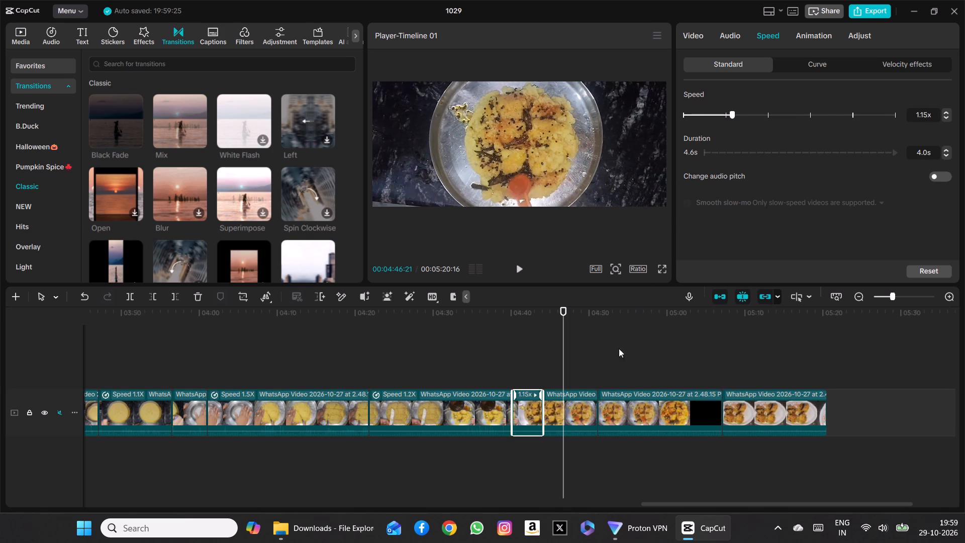
Set the speed of the adjacent seasoning-sprinkling clip, just before the last split, to 1.20x.
left_click(564, 409)
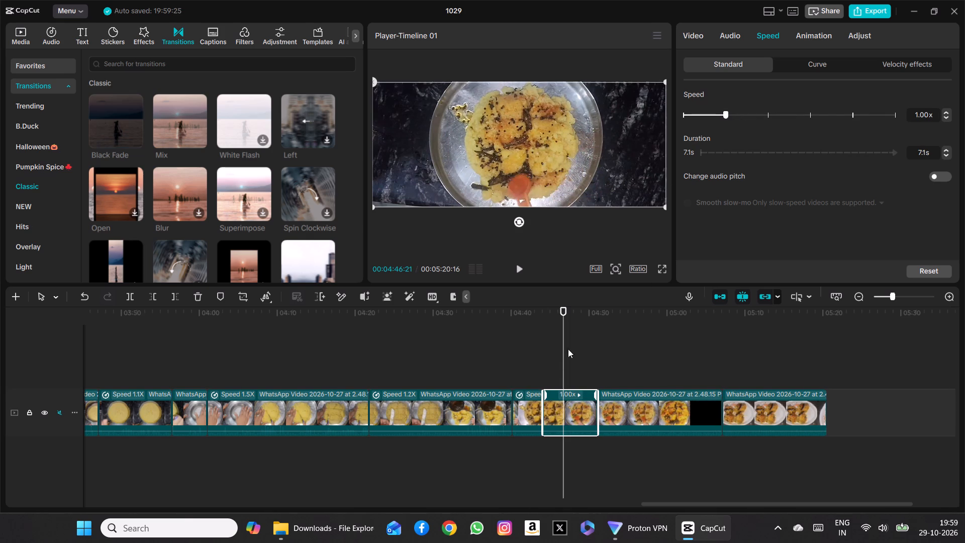
left_click_drag(726, 115, 729, 115)
left_click_drag(729, 115, 733, 116)
left_click_drag(733, 116, 734, 116)
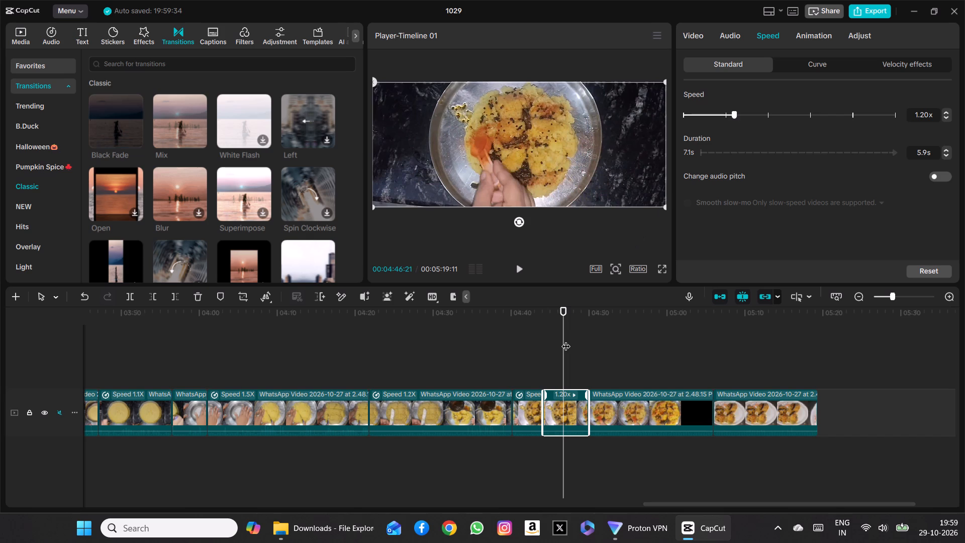
Play back the sped-up seasoning clip's ending and the finished-dish footage up to the start of the final clip.
left_click_drag(563, 340, 574, 340)
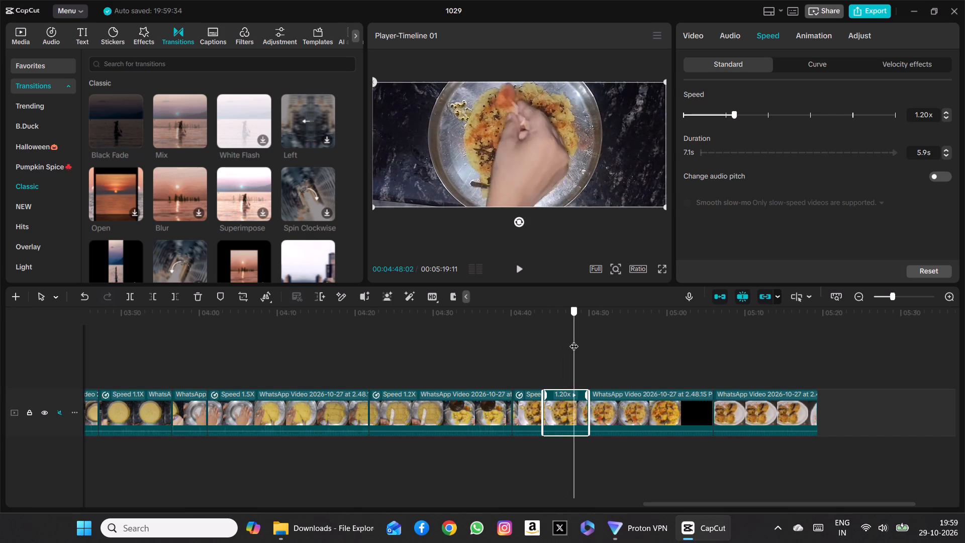
left_click_drag(574, 340, 590, 341)
left_click(518, 265)
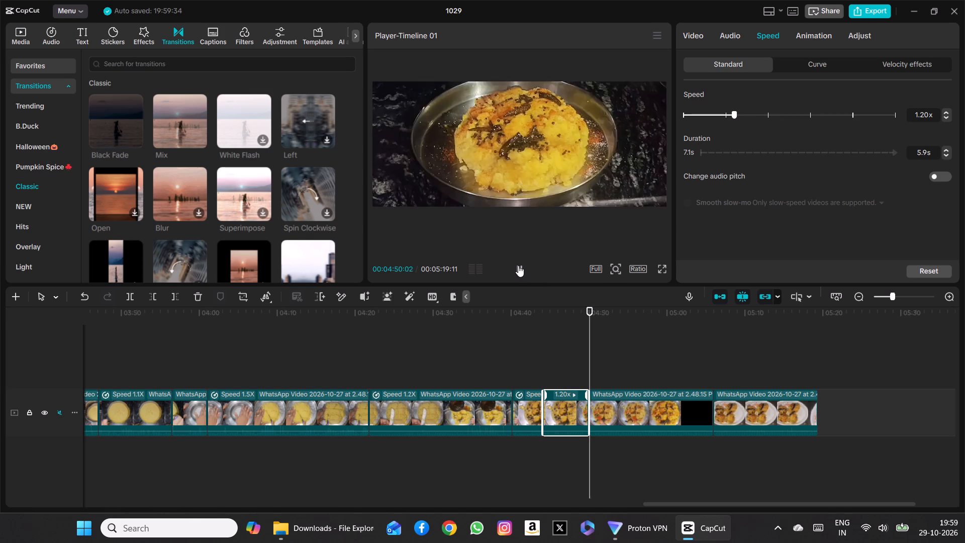
left_click(518, 265)
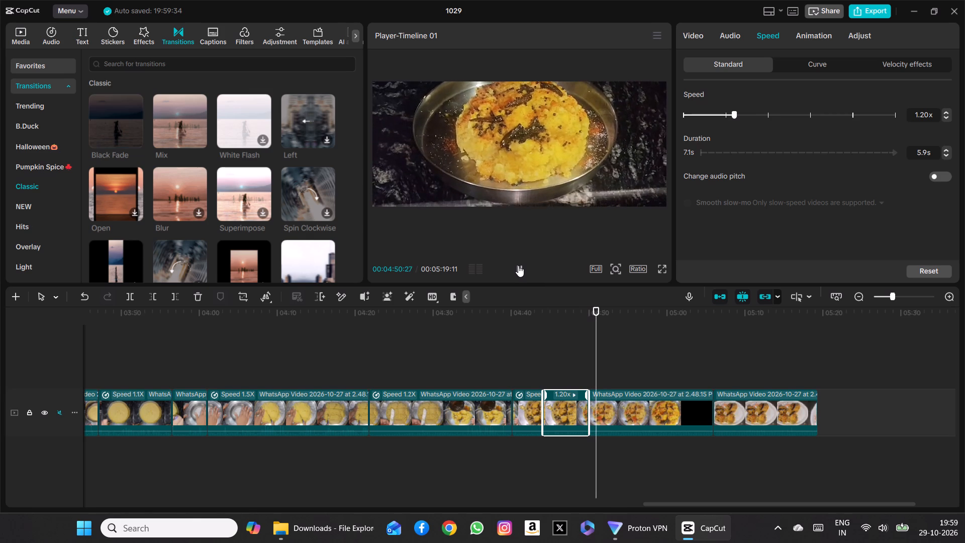
left_click(518, 265)
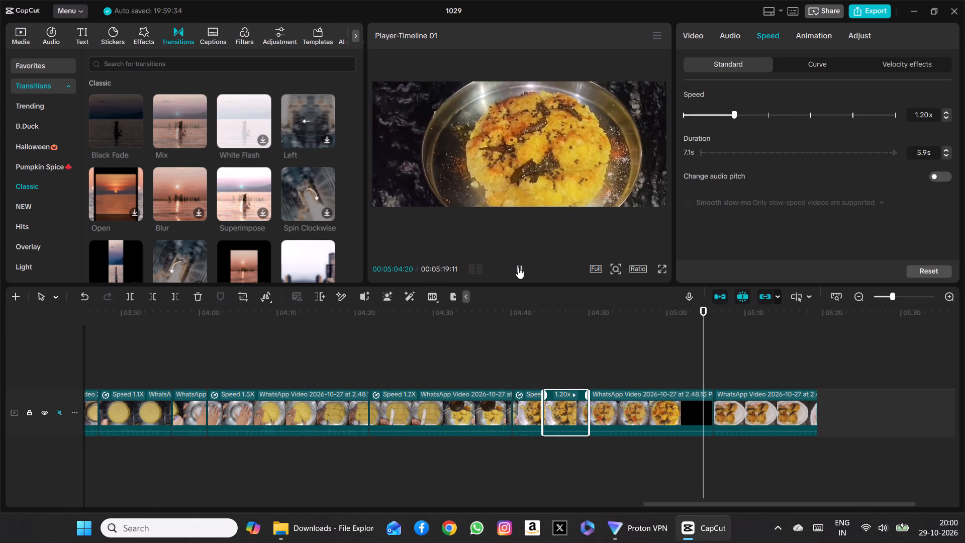
left_click(518, 267)
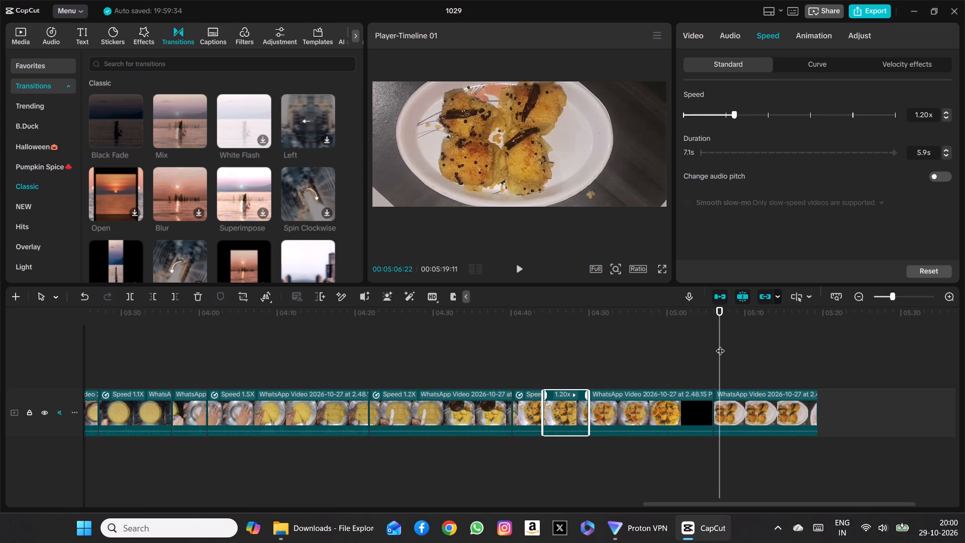
Scrub repeatedly through the finished-dish clip between about 04:50 and 05:06 to examine where its camera movement changes.
left_click_drag(720, 344, 587, 347)
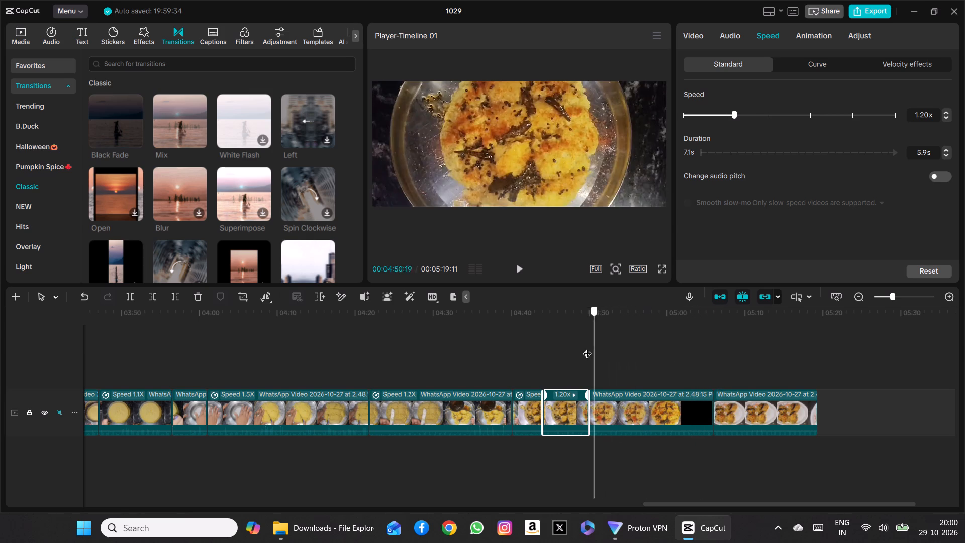
left_click_drag(587, 347, 612, 352)
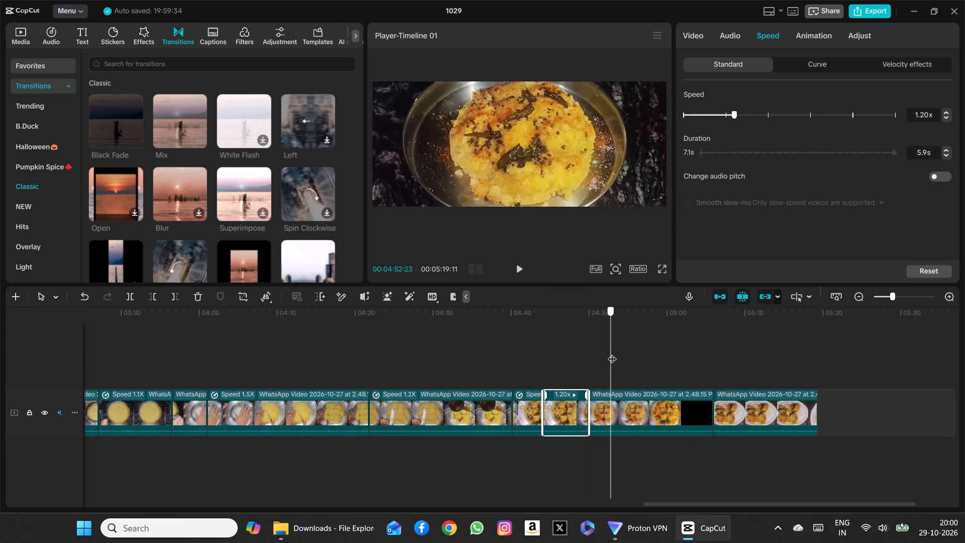
left_click_drag(612, 352, 646, 360)
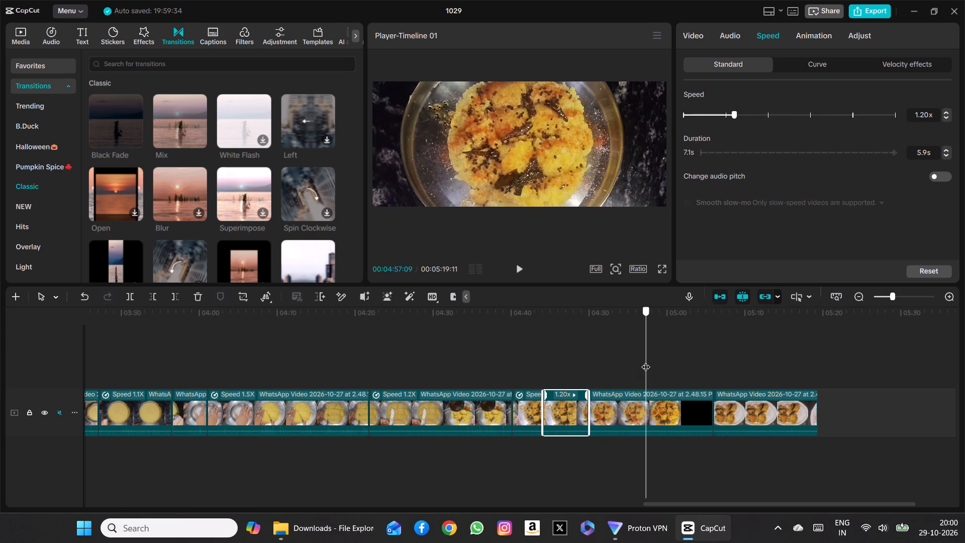
left_click_drag(646, 360, 662, 364)
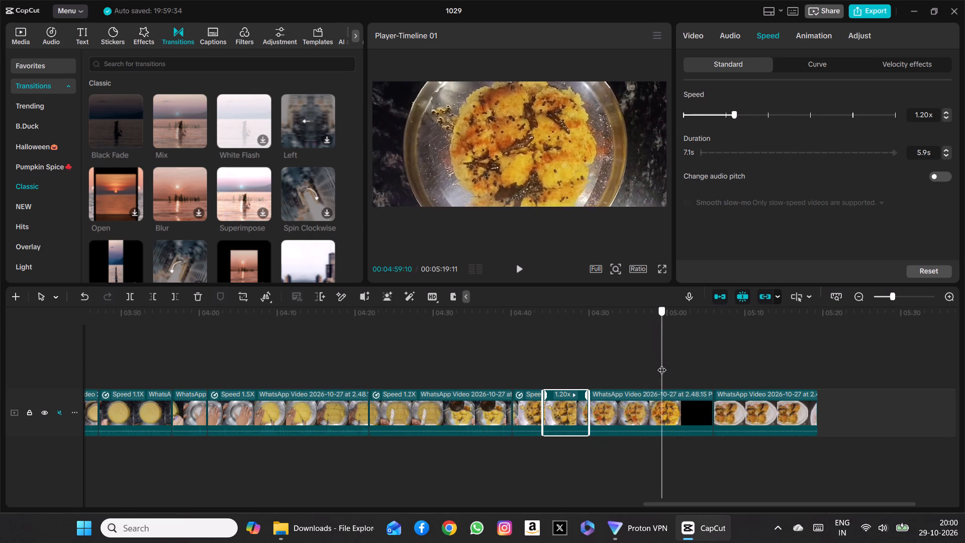
left_click_drag(662, 364, 672, 367)
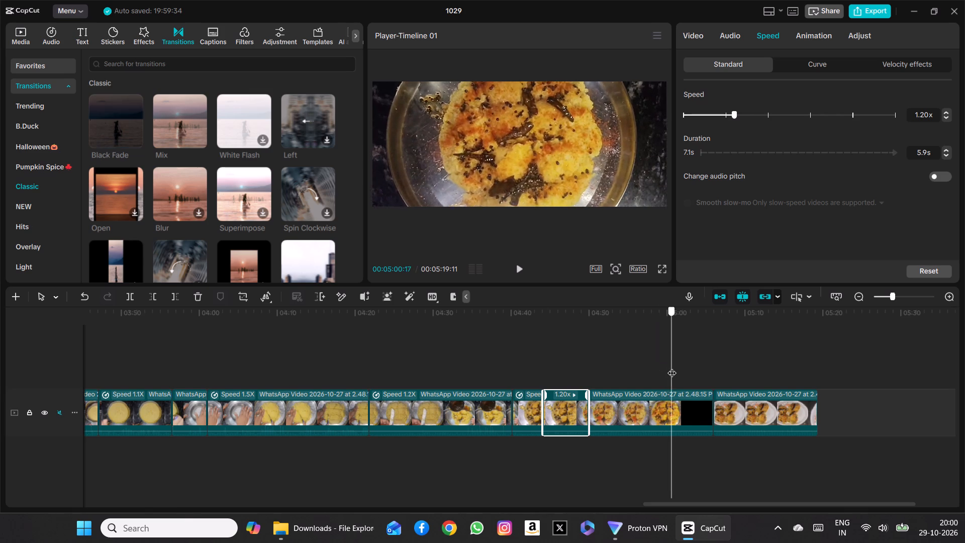
left_click_drag(672, 367, 697, 367)
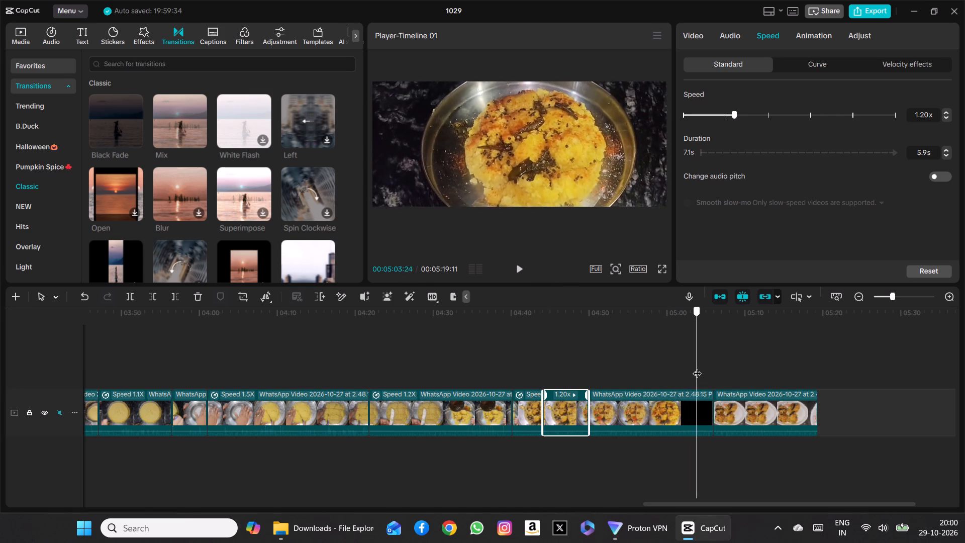
left_click_drag(697, 367, 713, 365)
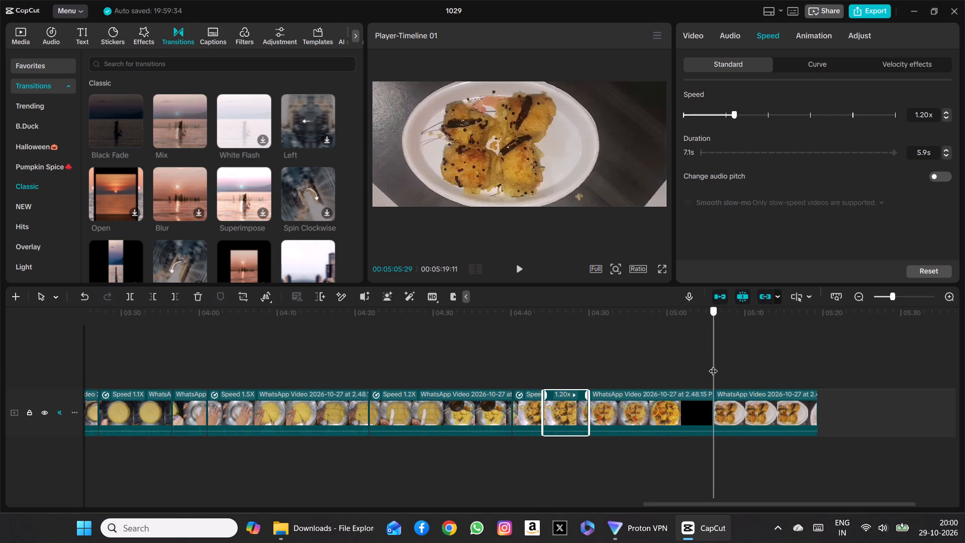
left_click_drag(713, 365, 599, 371)
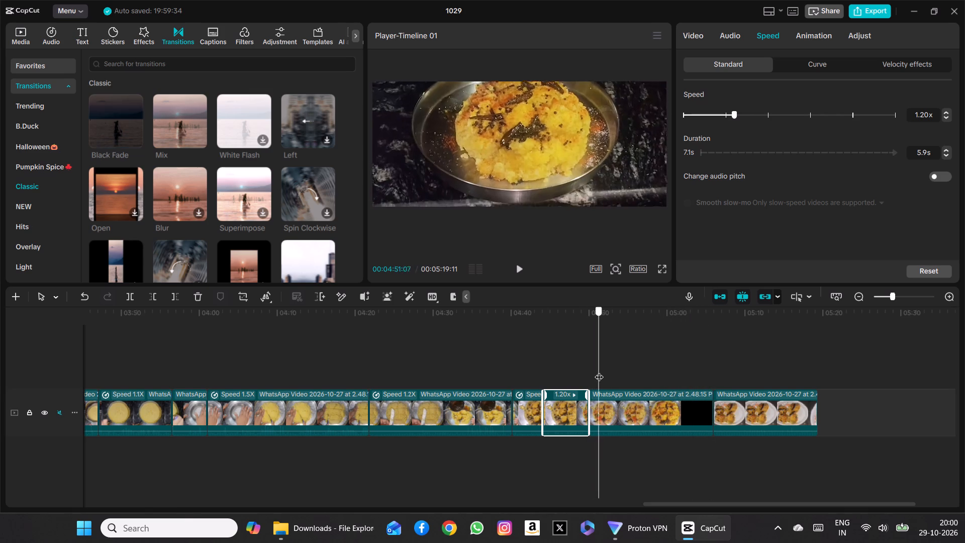
left_click_drag(599, 371, 650, 375)
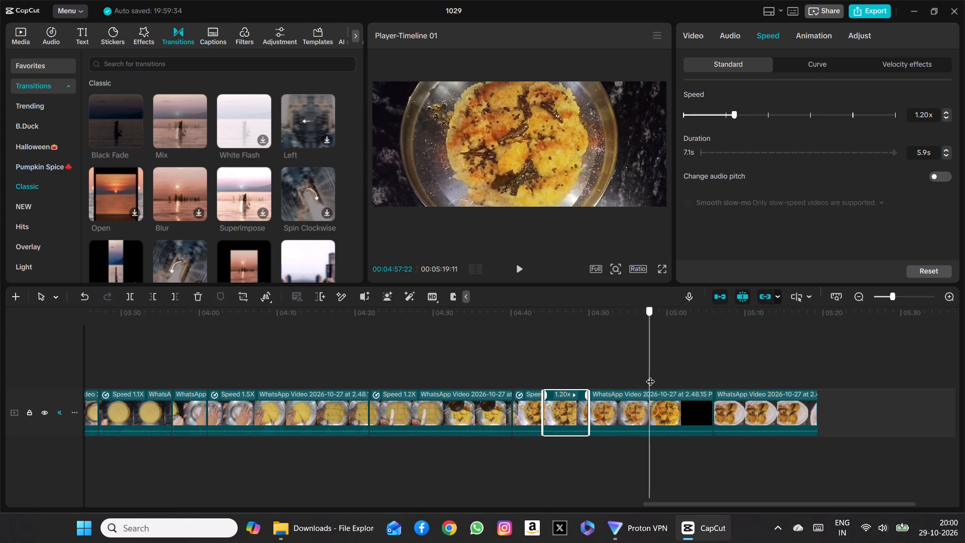
left_click_drag(650, 375, 668, 377)
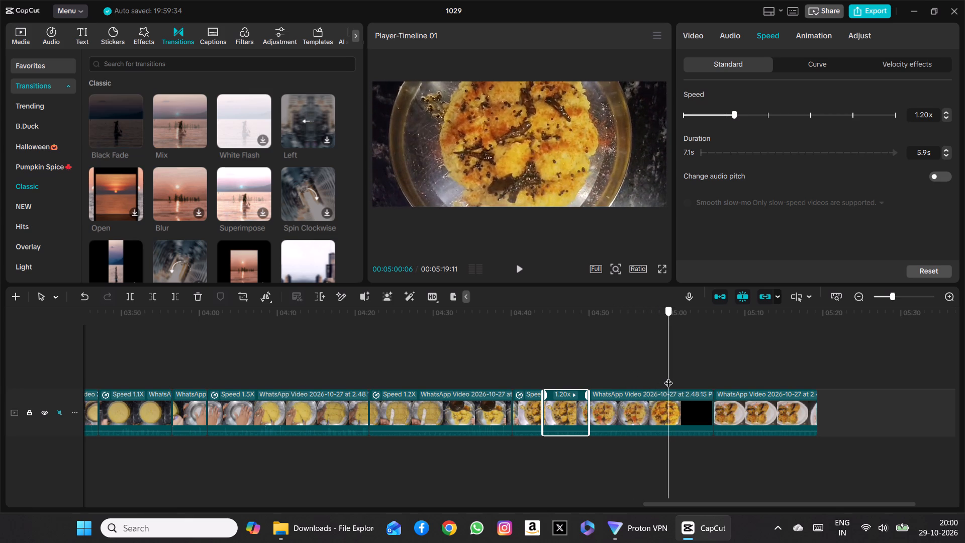
left_click_drag(668, 377, 673, 375)
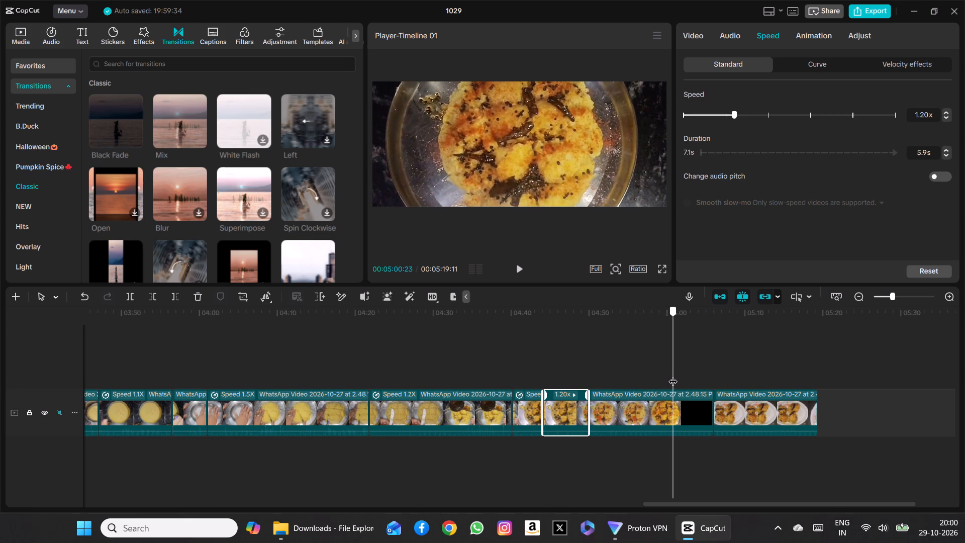
left_click_drag(673, 375, 676, 375)
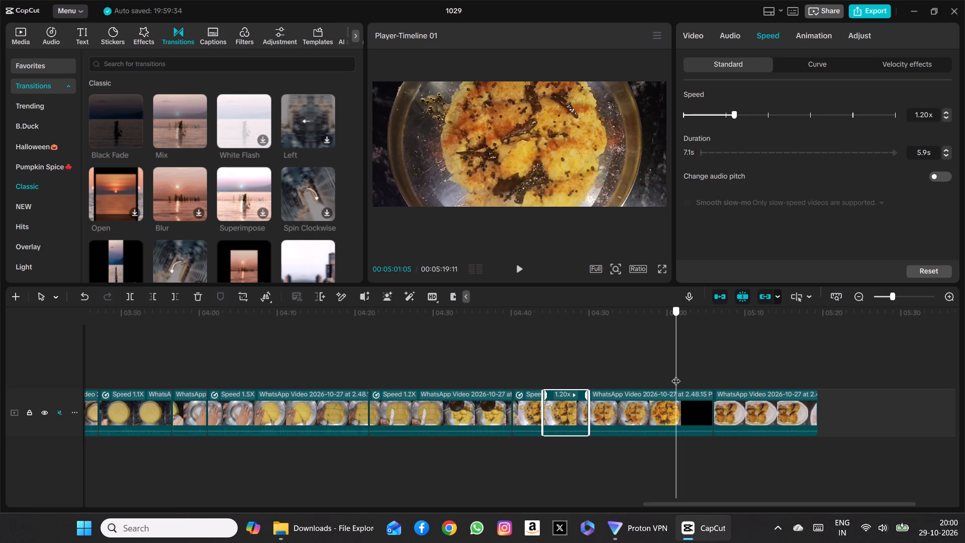
left_click_drag(676, 375, 673, 375)
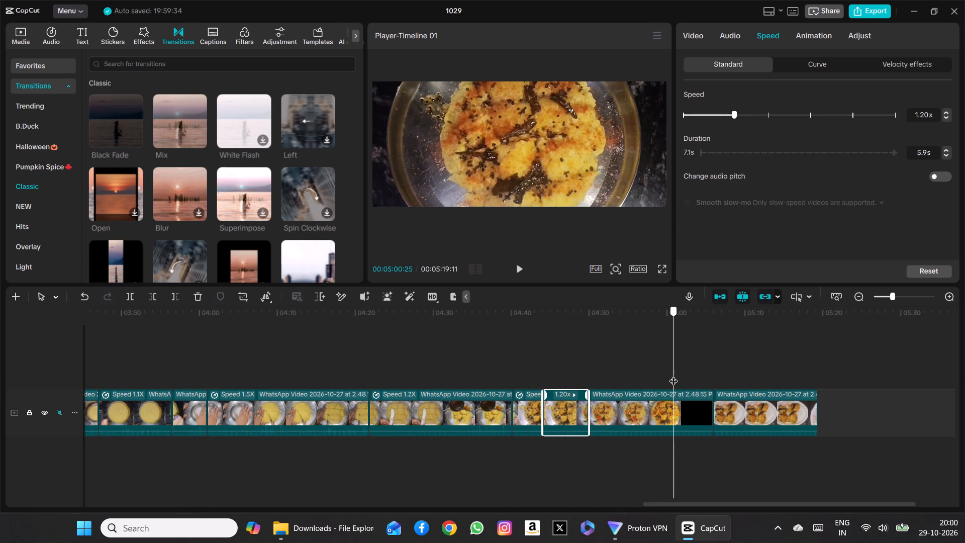
left_click_drag(673, 375, 675, 375)
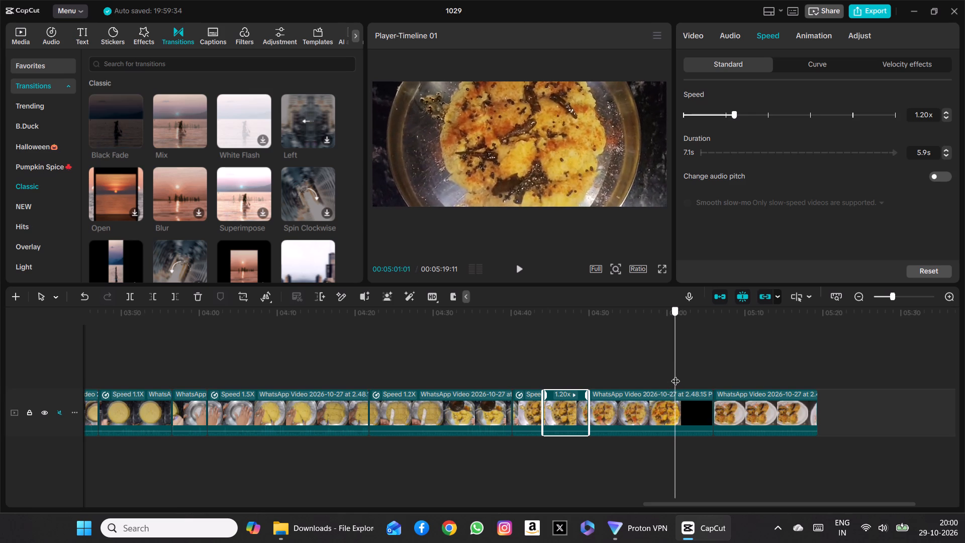
left_click_drag(675, 375, 683, 374)
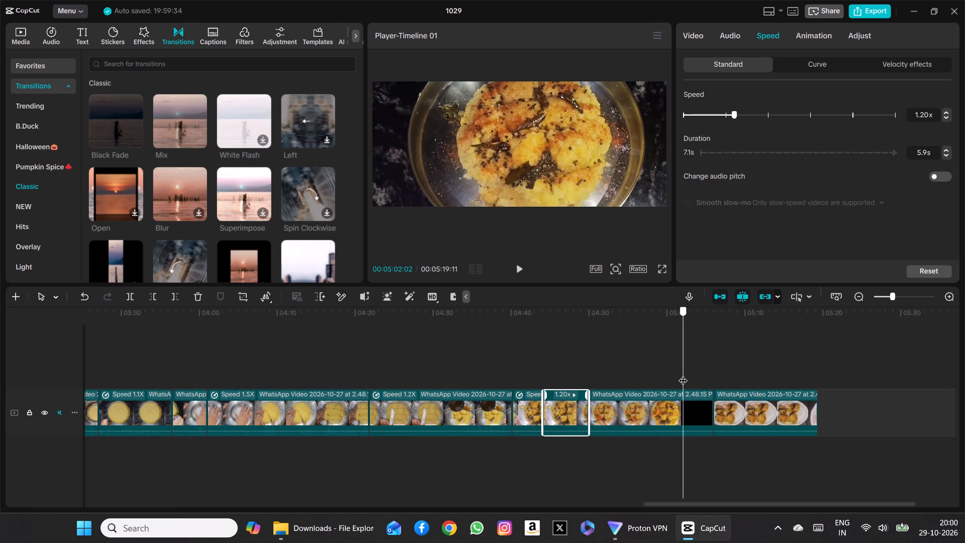
left_click_drag(683, 374, 686, 374)
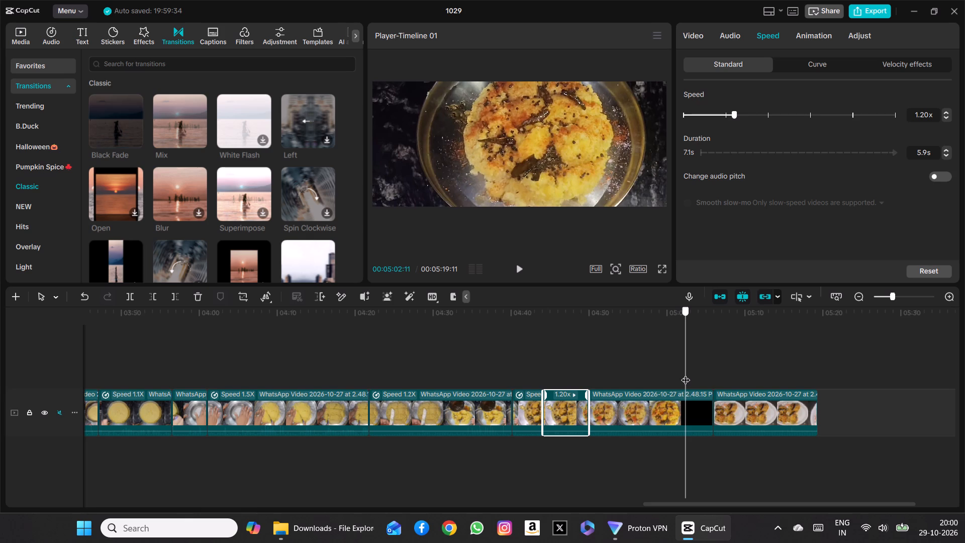
left_click_drag(686, 374, 705, 371)
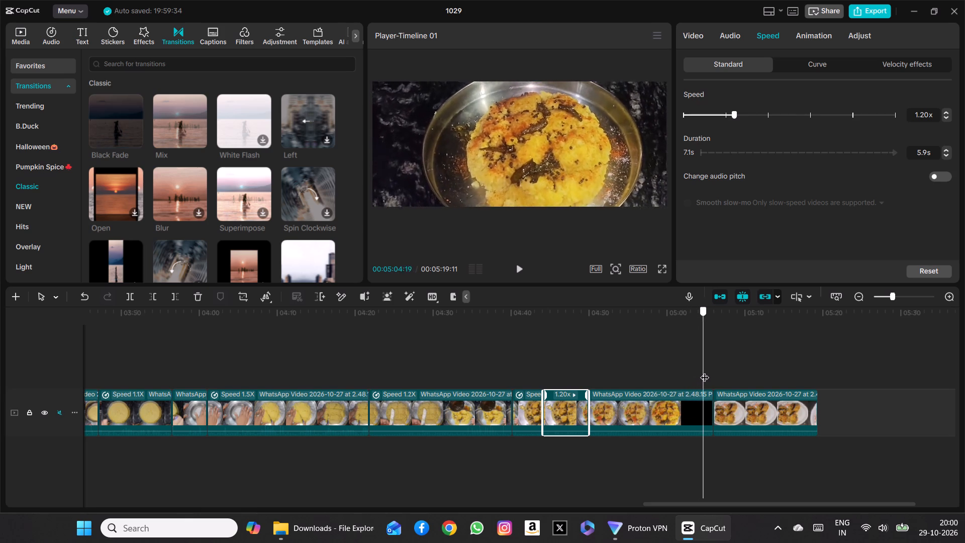
Review the two sped-up seasoning clips from about 04:42 to where the finished-dish clip begins.
left_click_drag(705, 371, 552, 391)
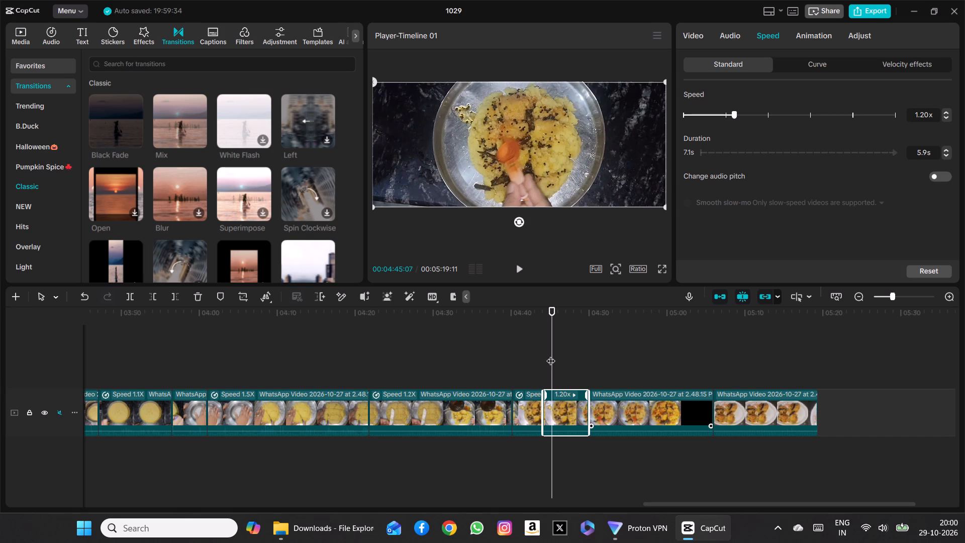
left_click_drag(551, 354, 527, 360)
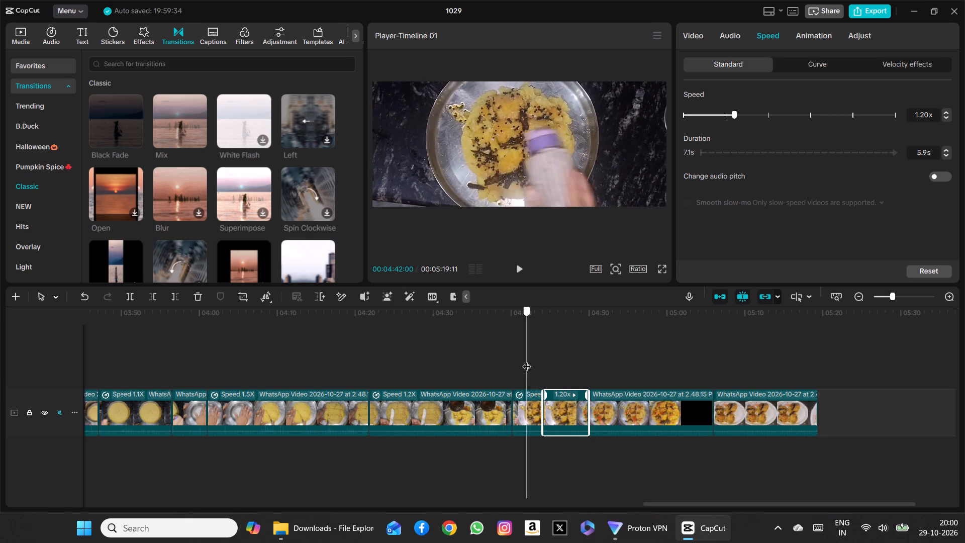
left_click_drag(527, 360, 542, 363)
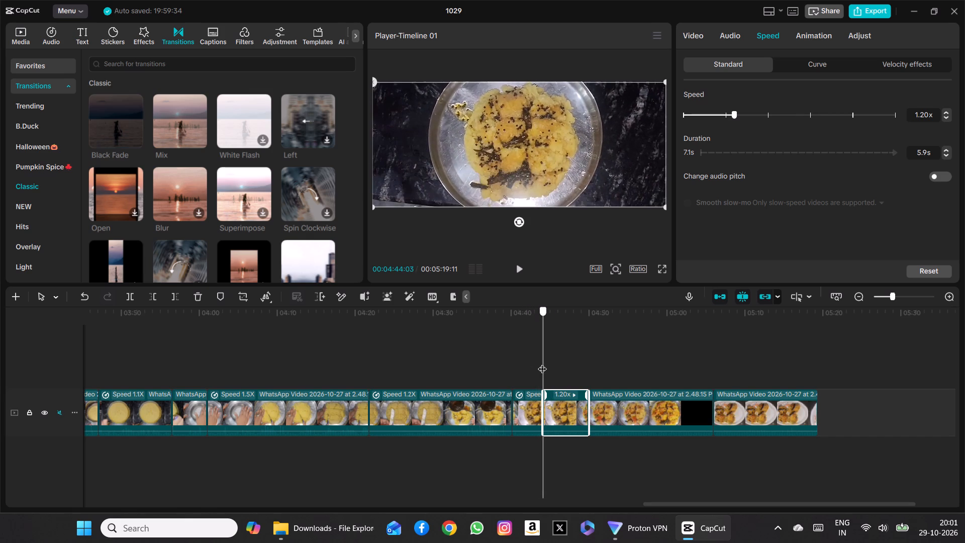
left_click_drag(542, 363, 551, 363)
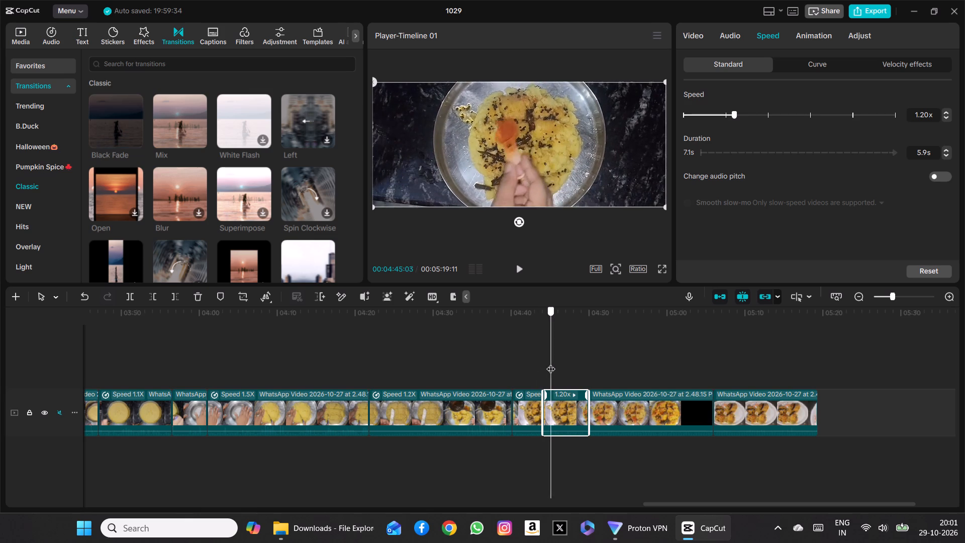
left_click_drag(551, 363, 588, 366)
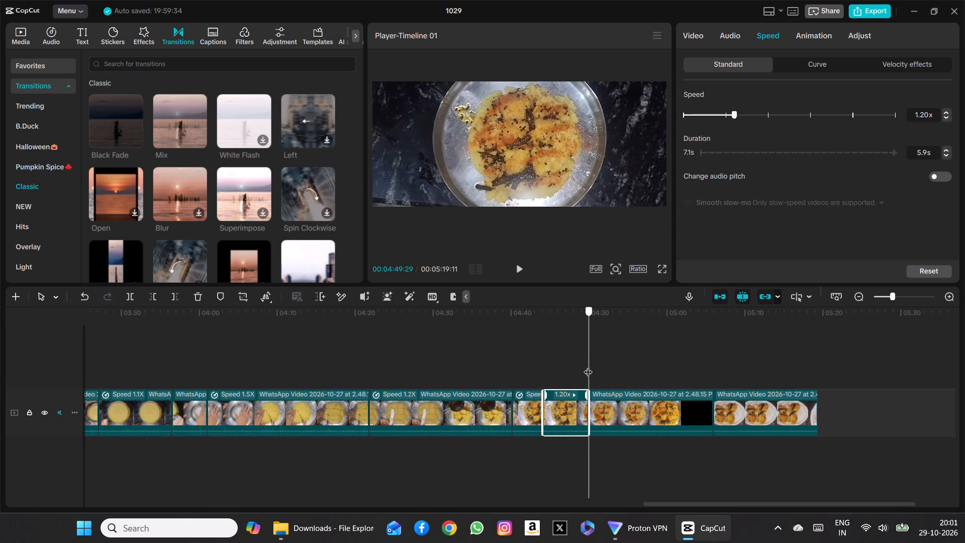
left_click_drag(588, 366, 590, 366)
Find the cut point in the finished-dish clip before the final plated clip and split it at 00:05:01:28.
left_click_drag(590, 357, 596, 357)
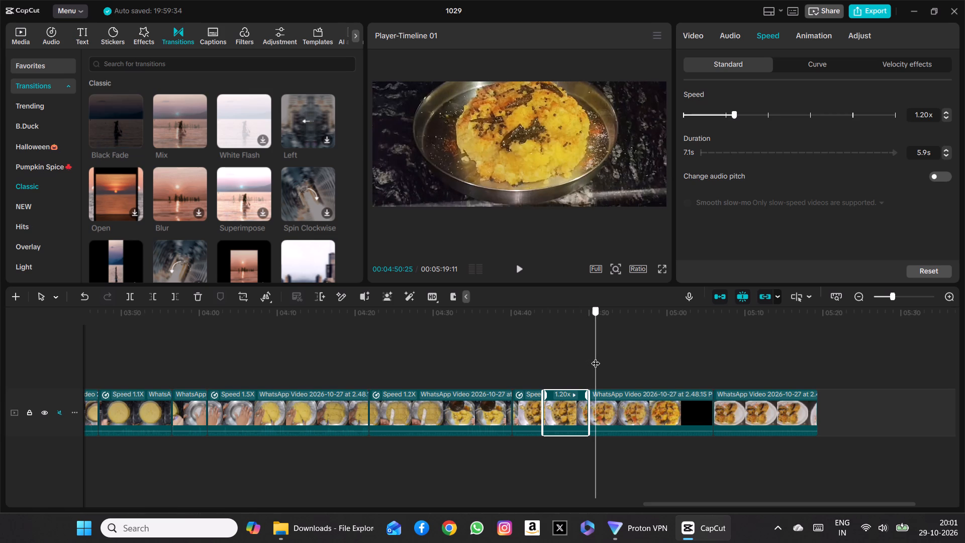
left_click_drag(596, 357, 608, 357)
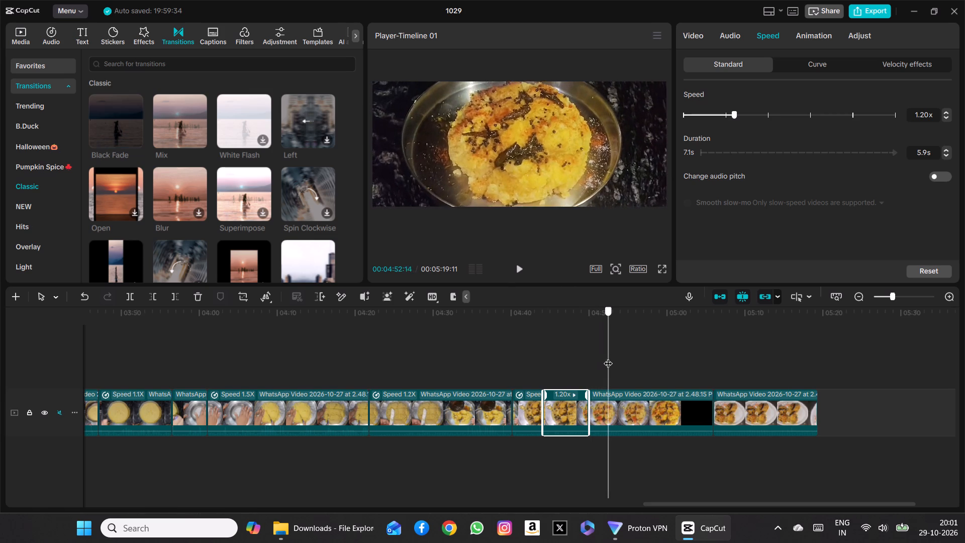
left_click_drag(608, 357, 624, 358)
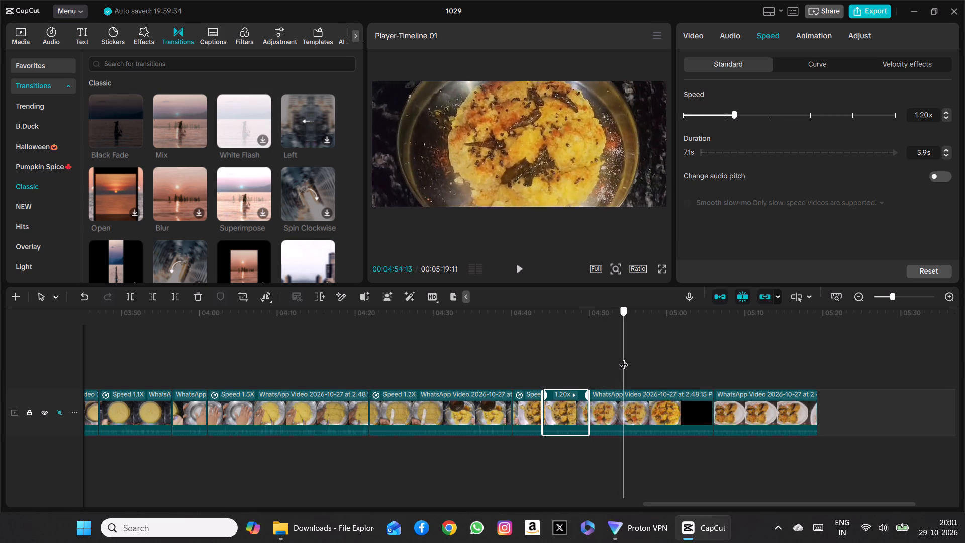
left_click_drag(624, 358, 649, 363)
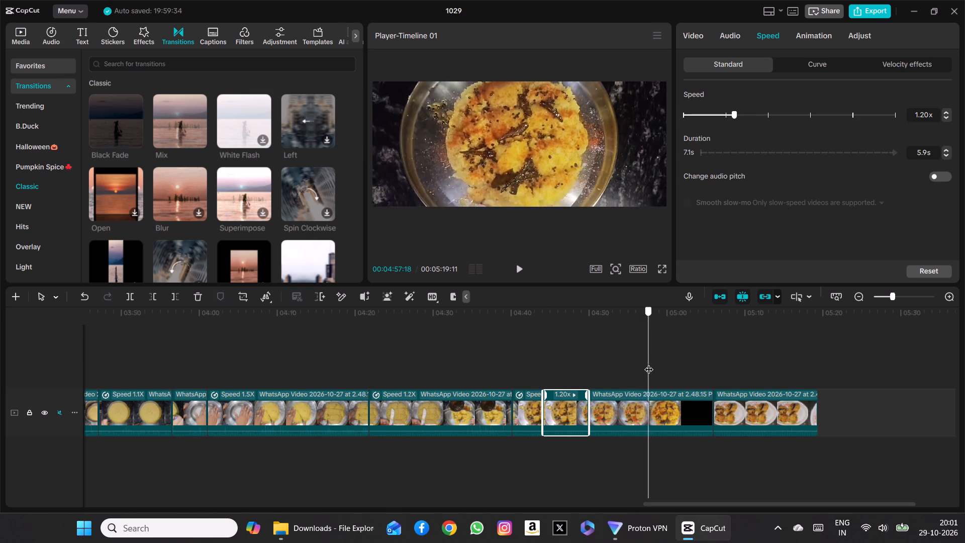
left_click_drag(649, 363, 663, 366)
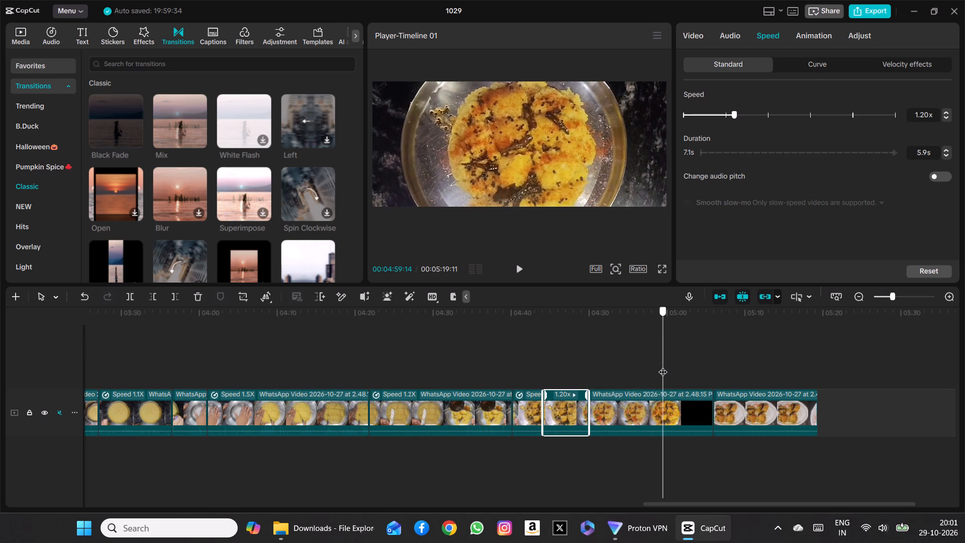
left_click_drag(663, 366, 672, 367)
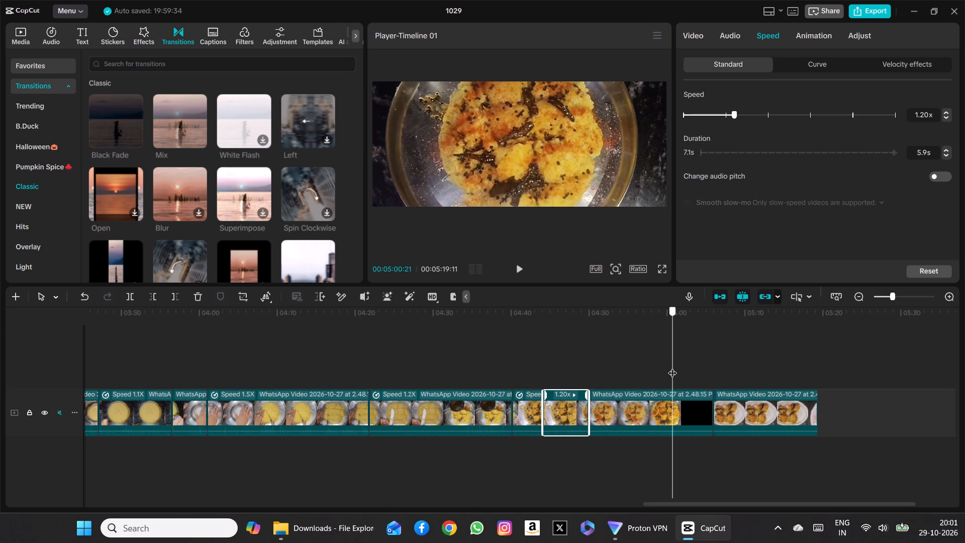
left_click_drag(672, 367, 682, 367)
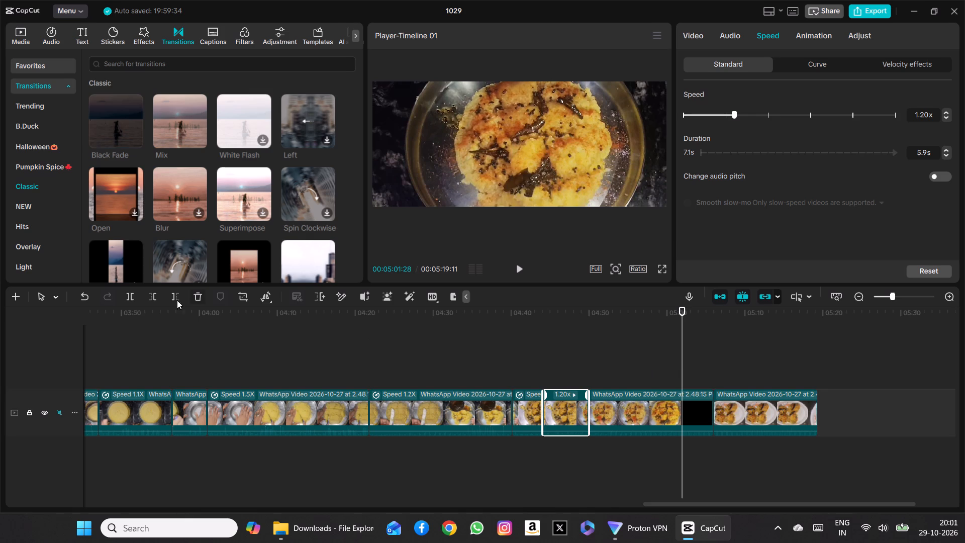
left_click(125, 294)
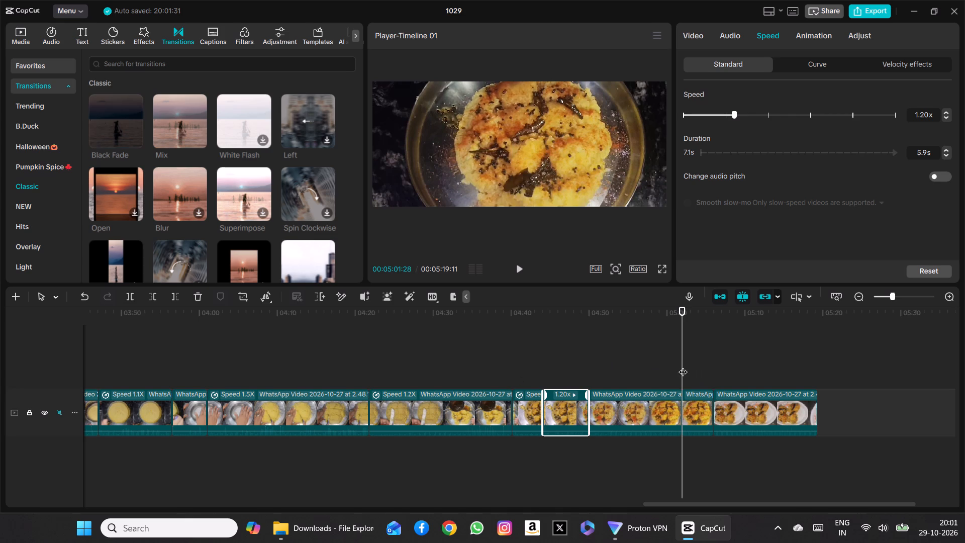
Check the finished-dish footage around the split and delete the short segment between 00:05:01:28 and the final plated clip.
left_click_drag(683, 366, 685, 366)
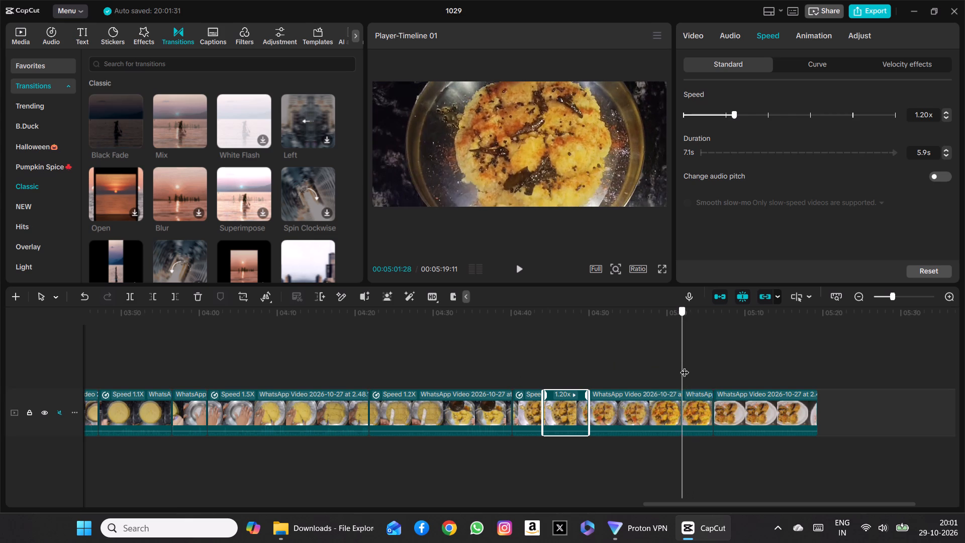
left_click_drag(685, 366, 695, 364)
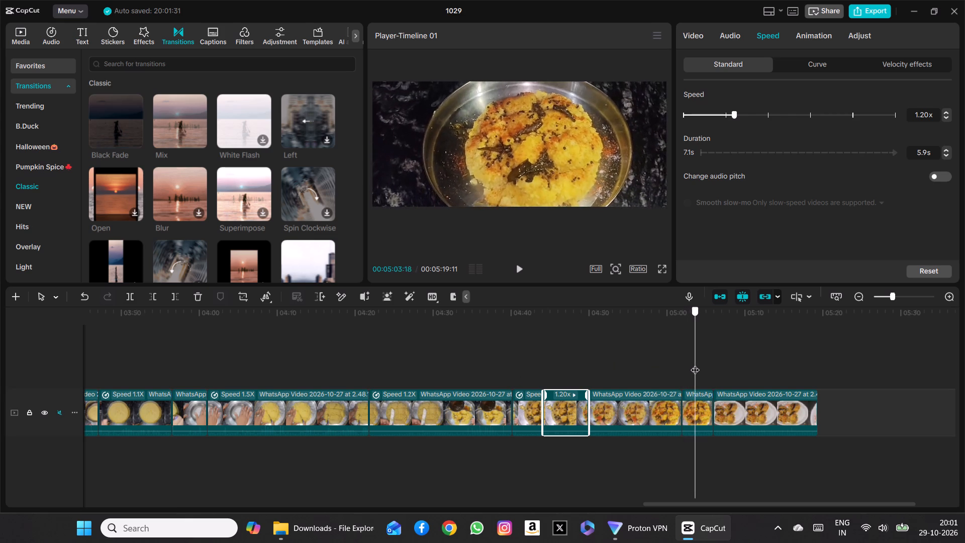
left_click_drag(695, 364, 710, 363)
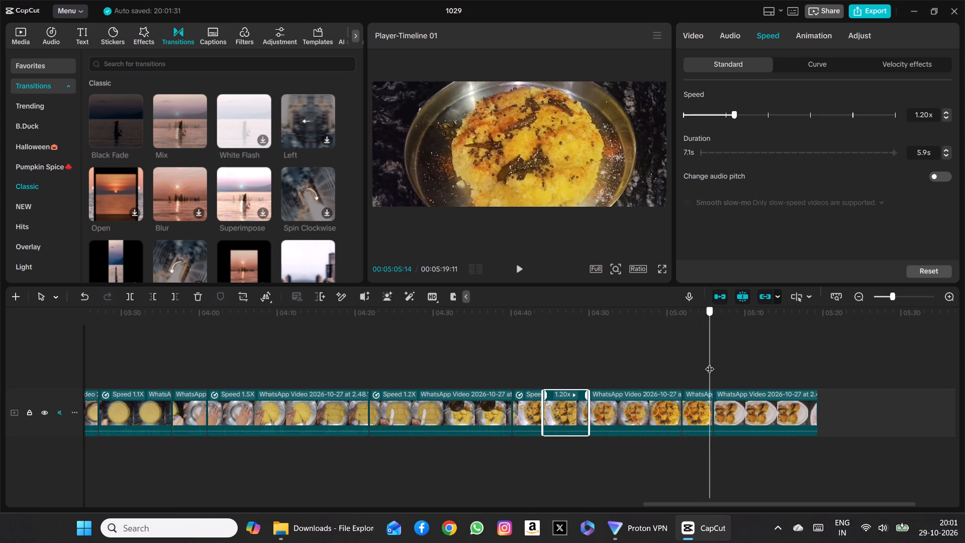
left_click_drag(710, 363, 589, 381)
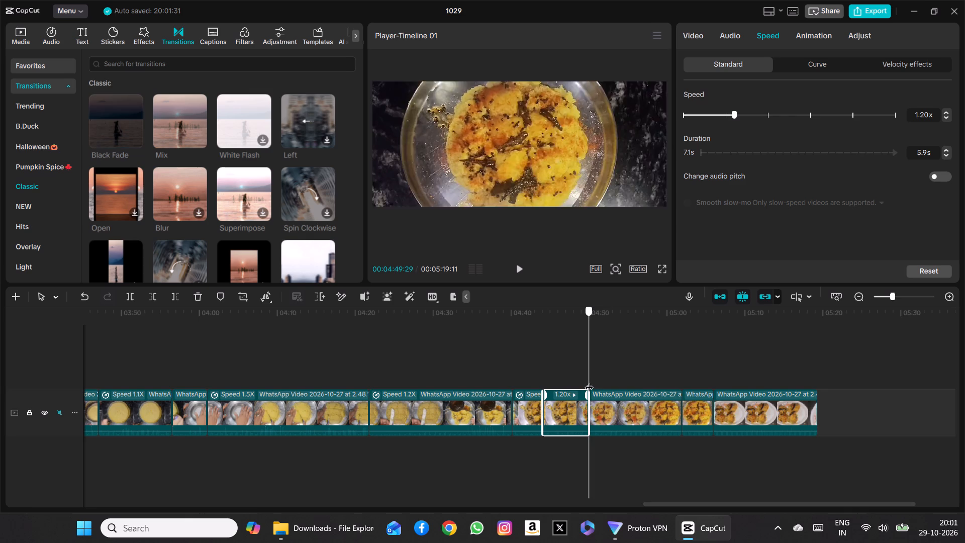
left_click_drag(589, 381, 649, 379)
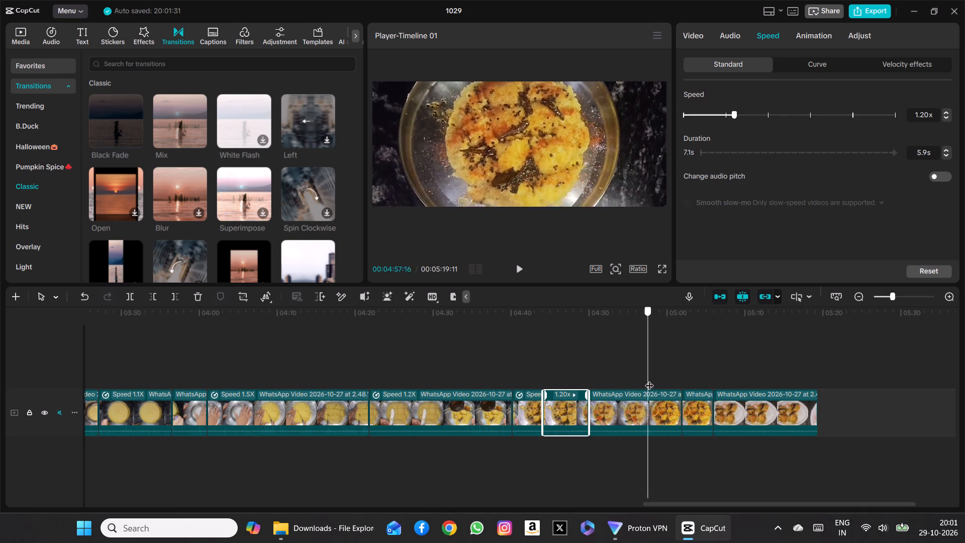
left_click_drag(649, 379, 697, 390)
left_click(688, 413)
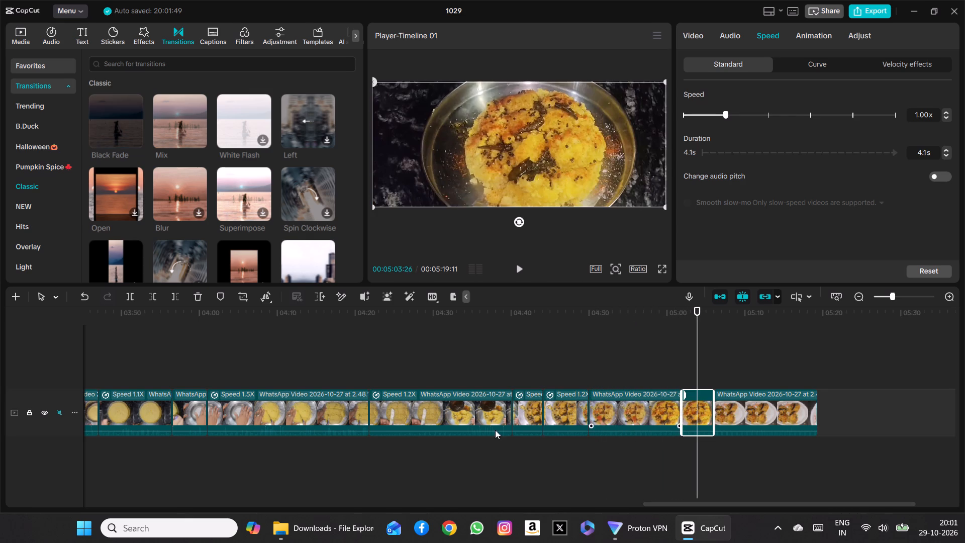
left_click(203, 298)
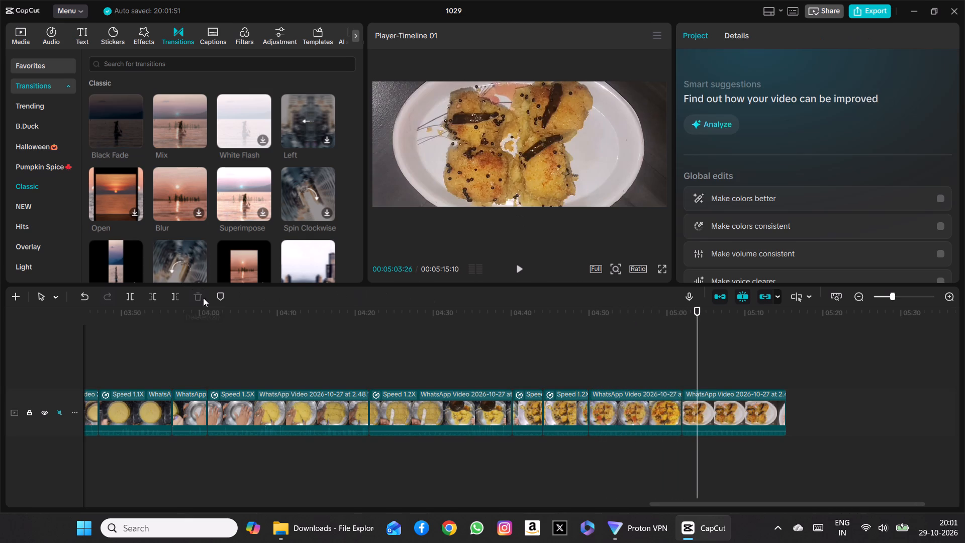
Play back the finished-dish footage across the new join into the final plated clip.
left_click_drag(700, 347, 562, 358)
left_click(517, 270)
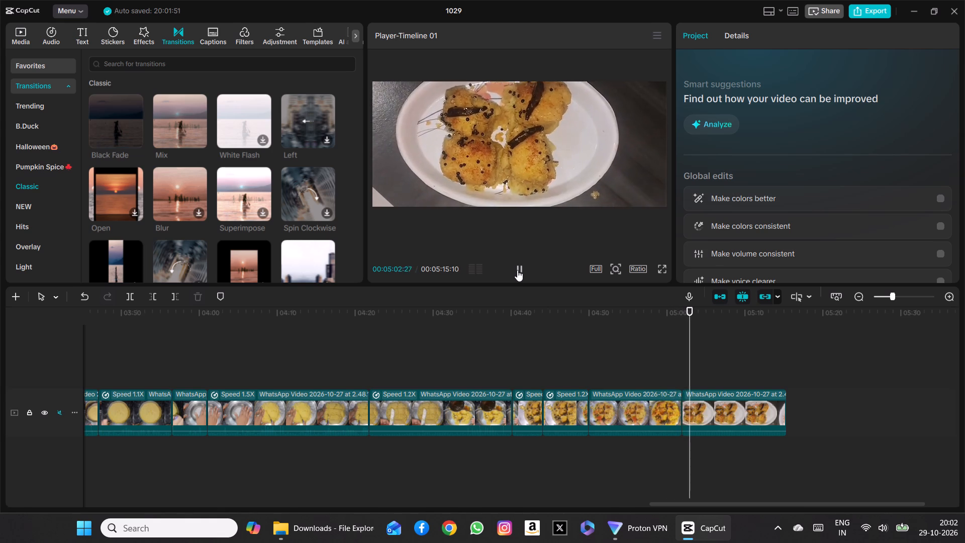
left_click(517, 270)
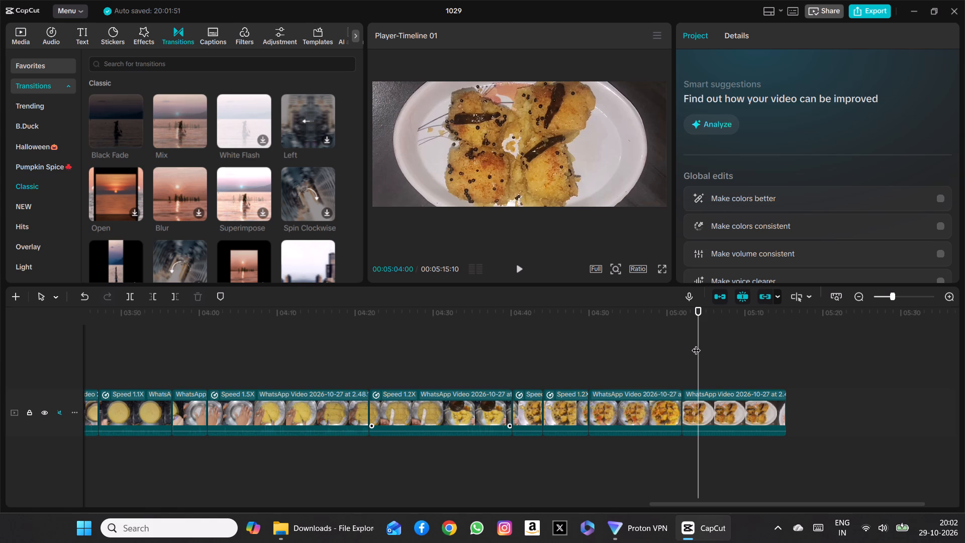
Play the video from its start through the opening clips and flour-pouring clip to the cut at about 00:20, checking the joins.
left_click_drag(696, 344, 465, 361)
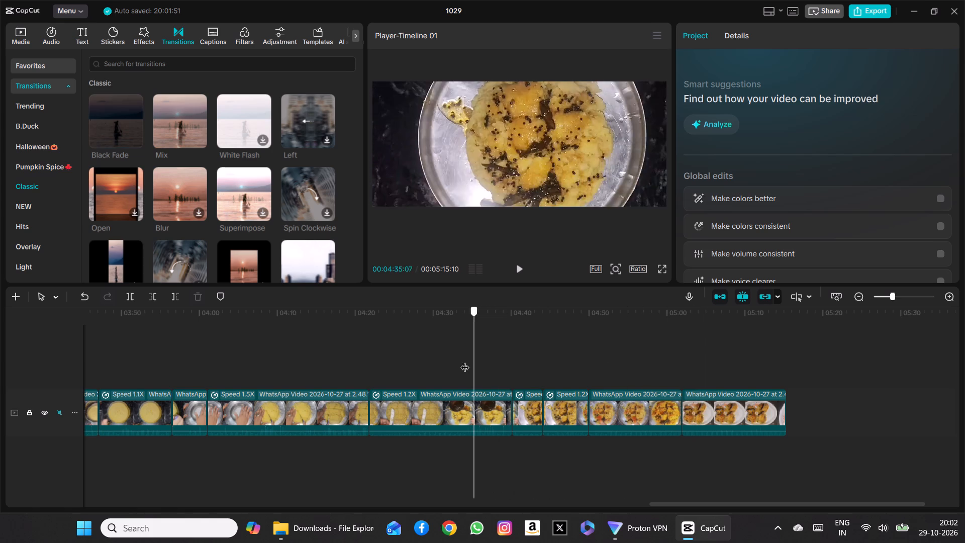
left_click_drag(465, 361, 456, 359)
scroll(456, 359, "right", 4)
left_click(475, 353)
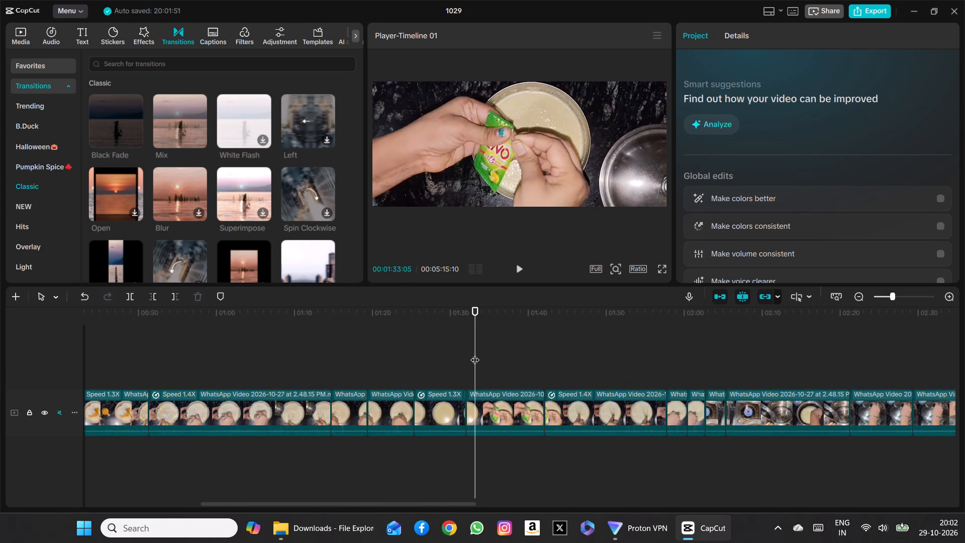
scroll(475, 353, "right", 9)
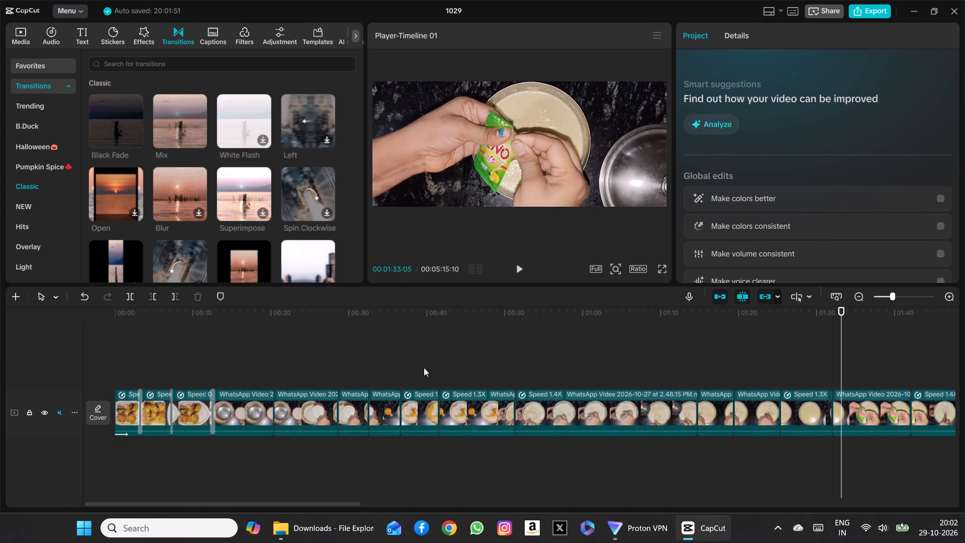
left_click_drag(843, 355, 4, 421)
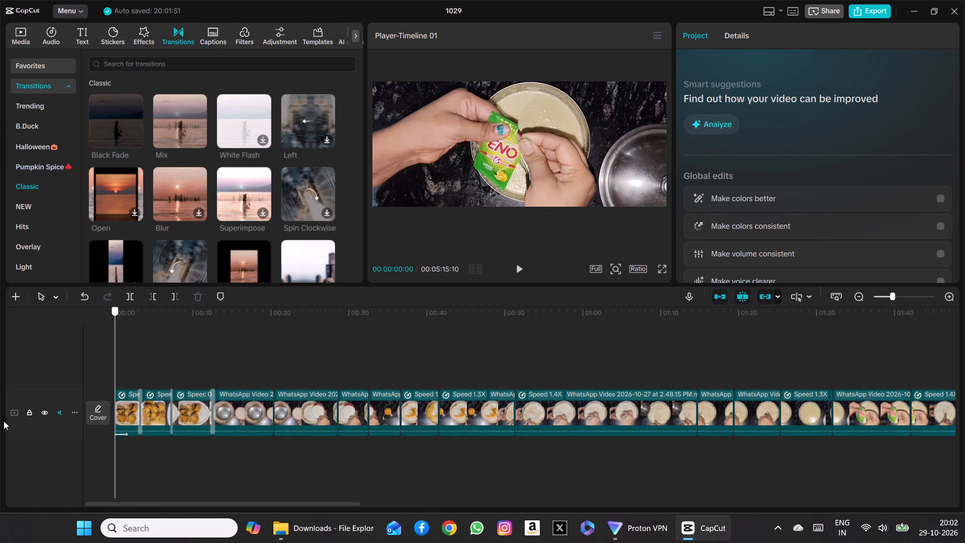
left_click_drag(4, 421, 1, 419)
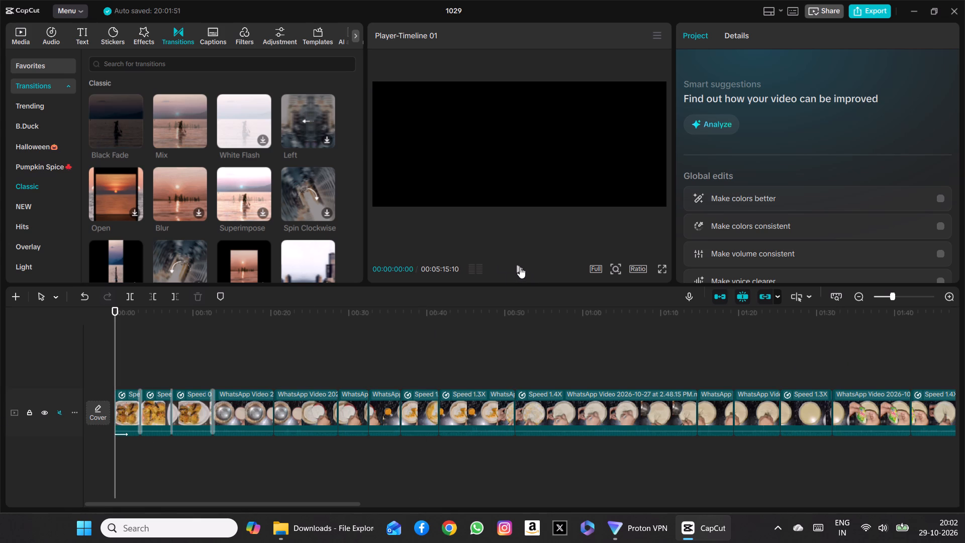
left_click(520, 267)
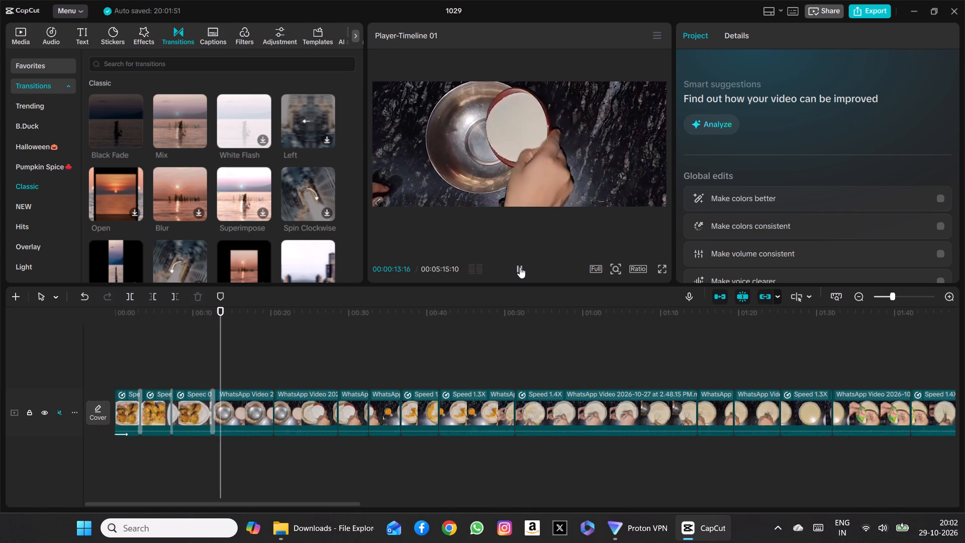
left_click(520, 267)
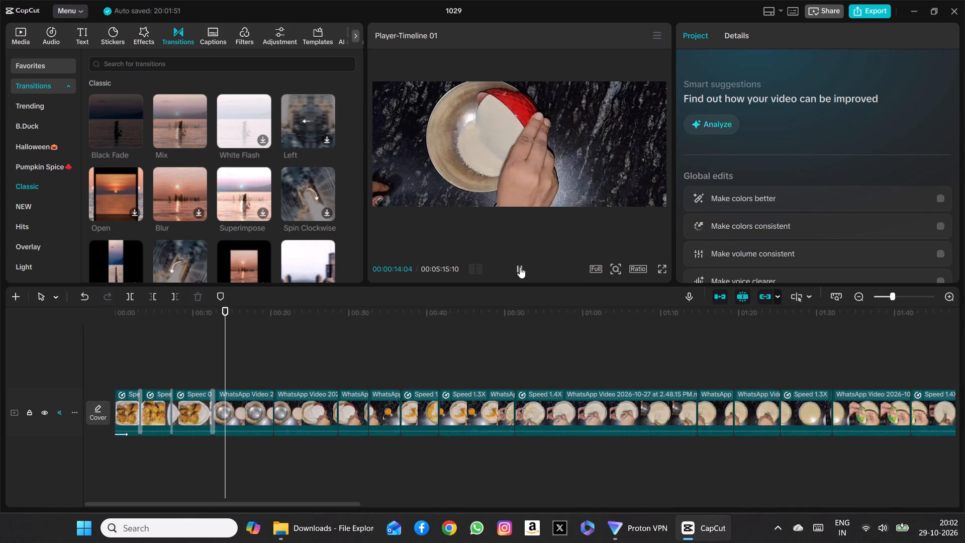
left_click(520, 267)
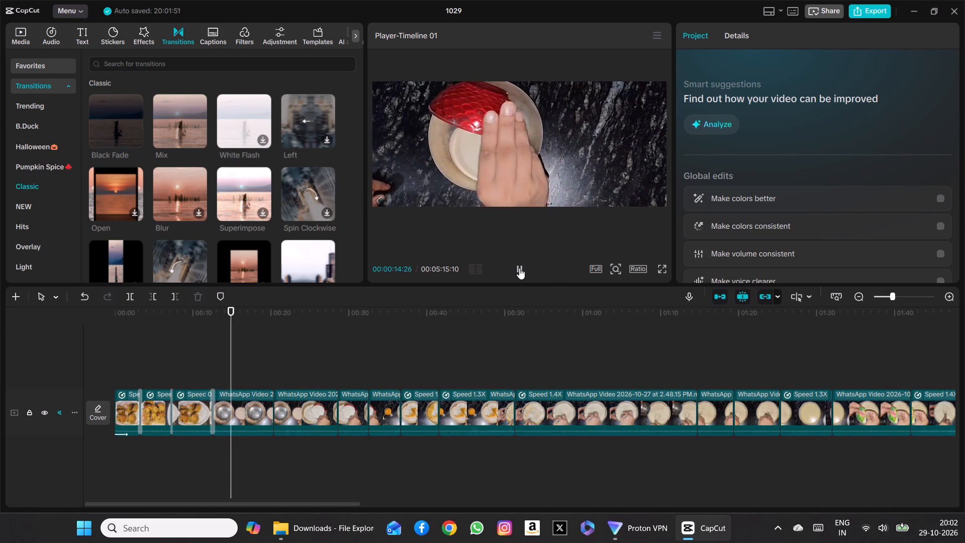
left_click(520, 266)
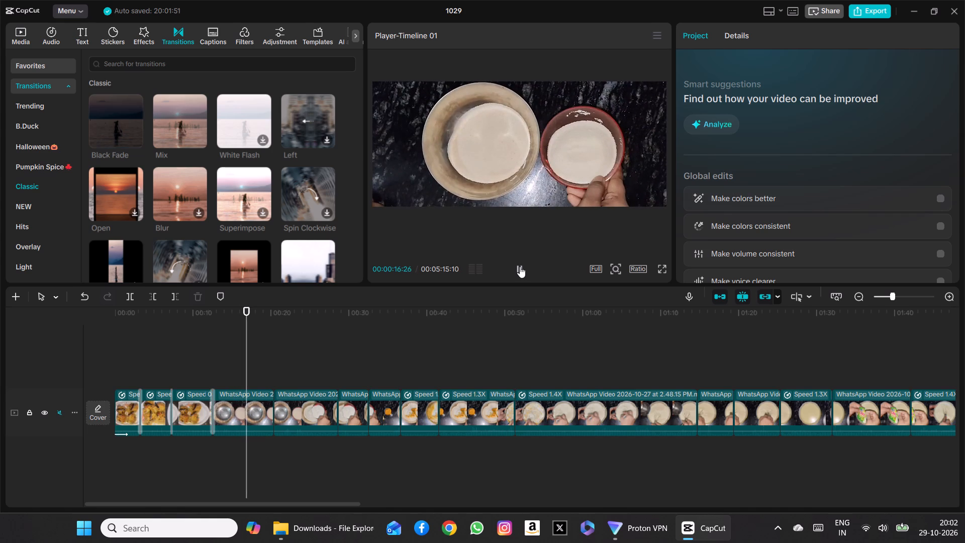
left_click(520, 266)
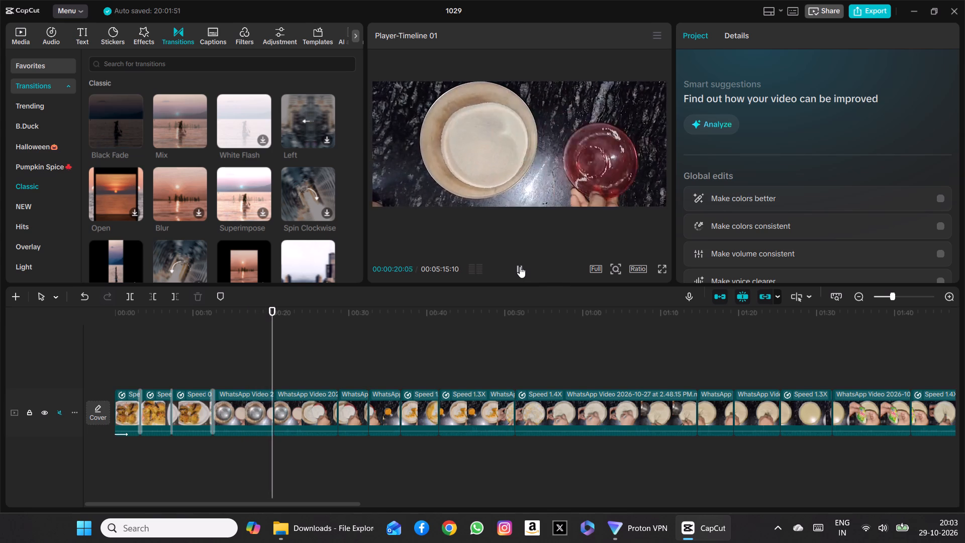
left_click(520, 266)
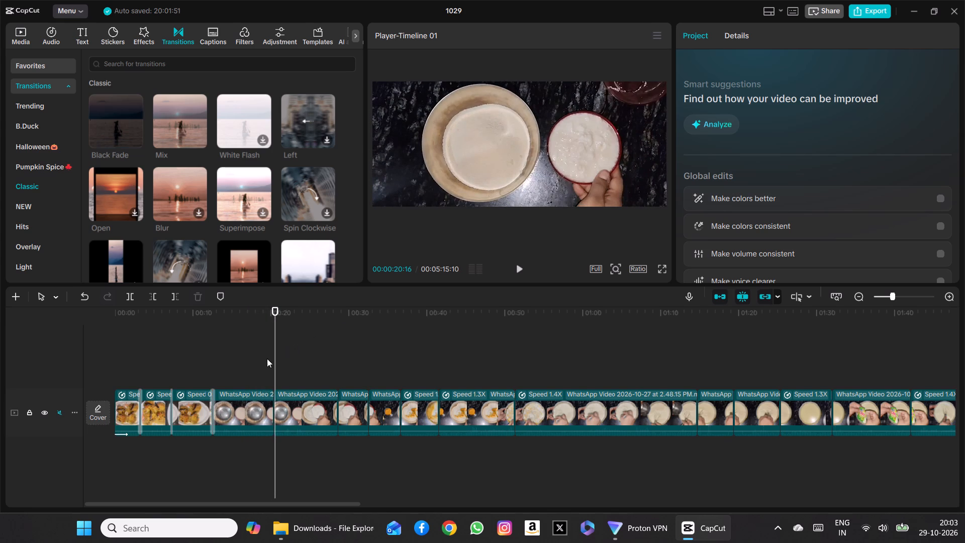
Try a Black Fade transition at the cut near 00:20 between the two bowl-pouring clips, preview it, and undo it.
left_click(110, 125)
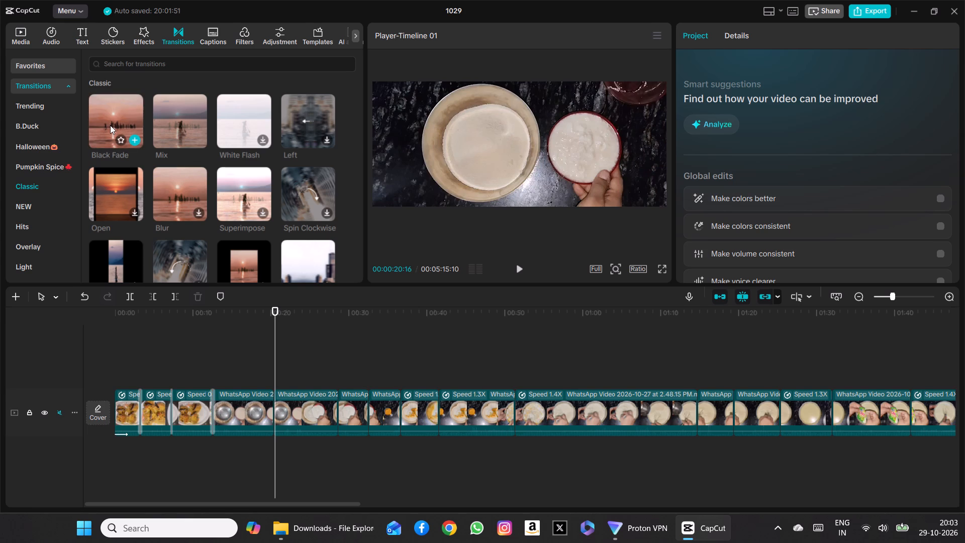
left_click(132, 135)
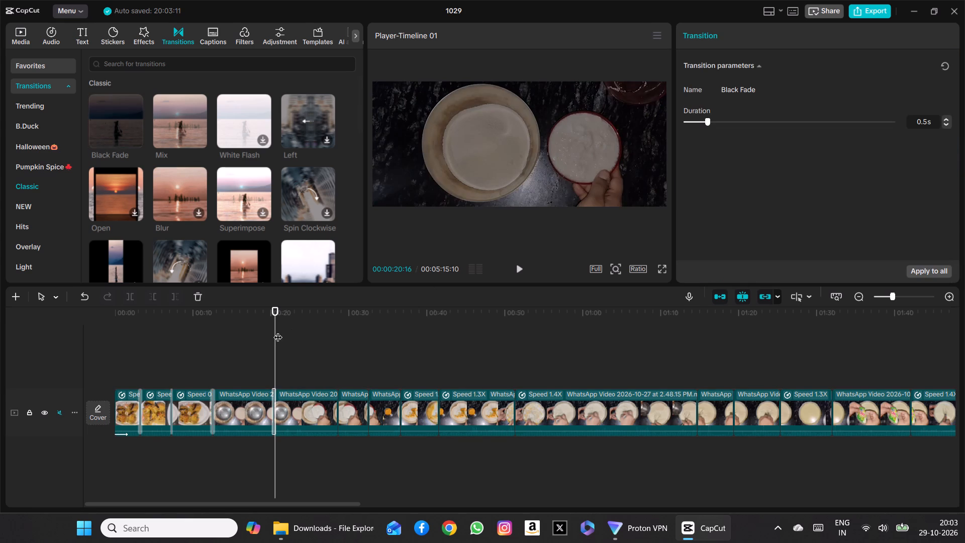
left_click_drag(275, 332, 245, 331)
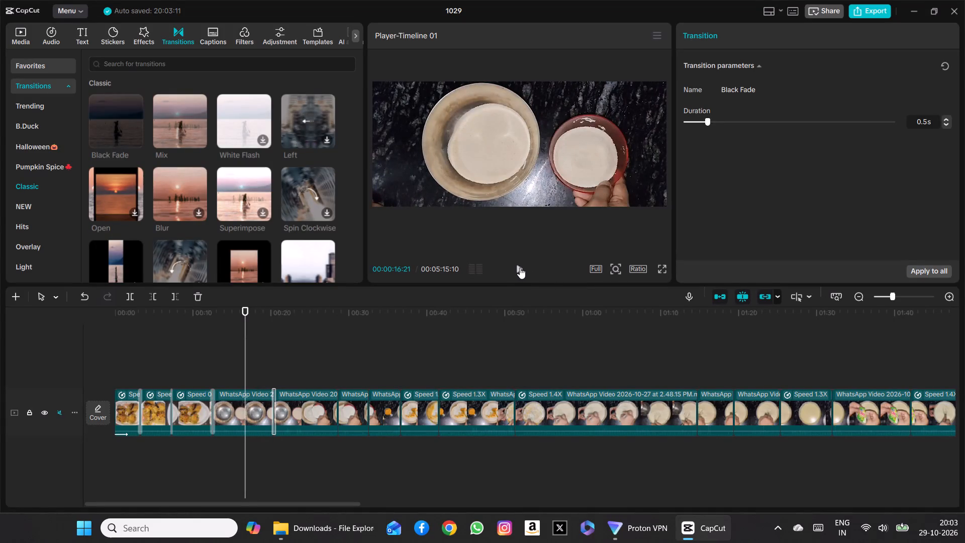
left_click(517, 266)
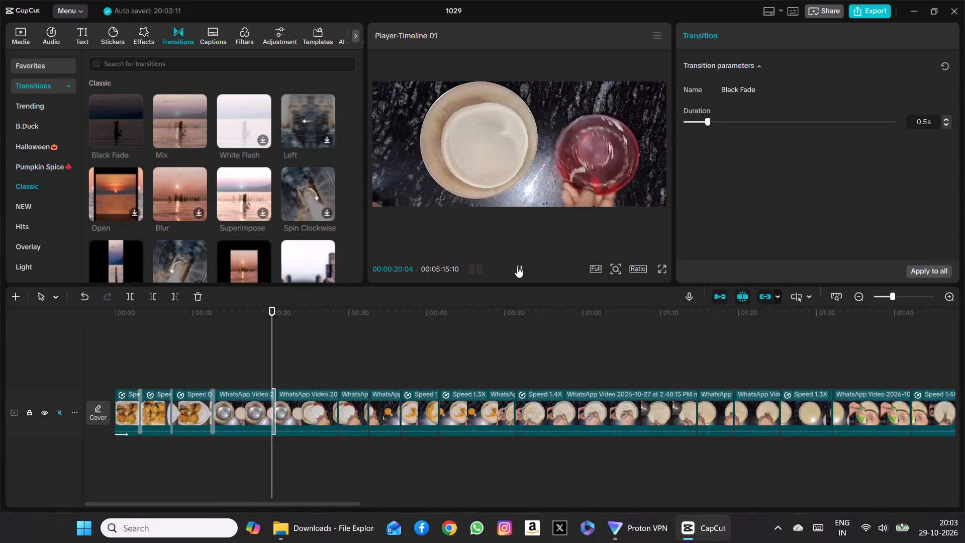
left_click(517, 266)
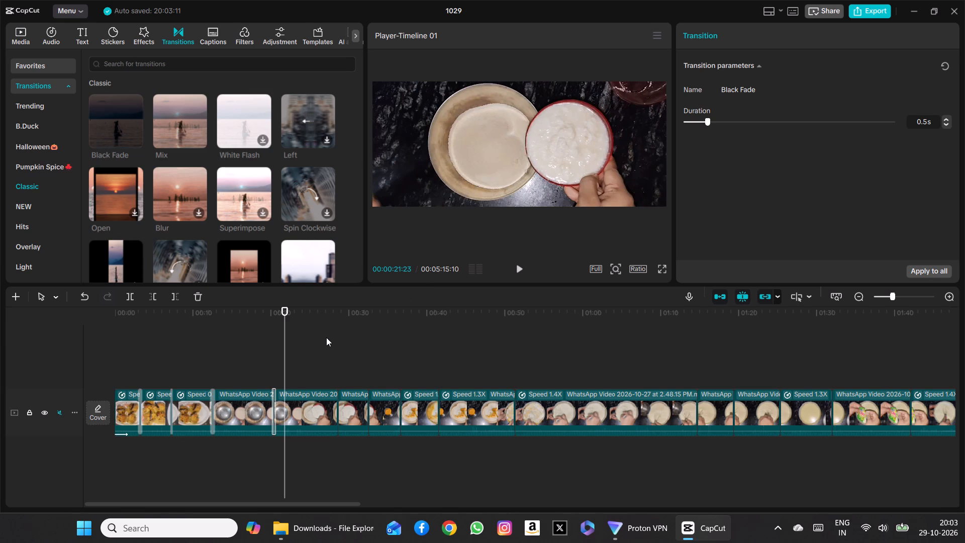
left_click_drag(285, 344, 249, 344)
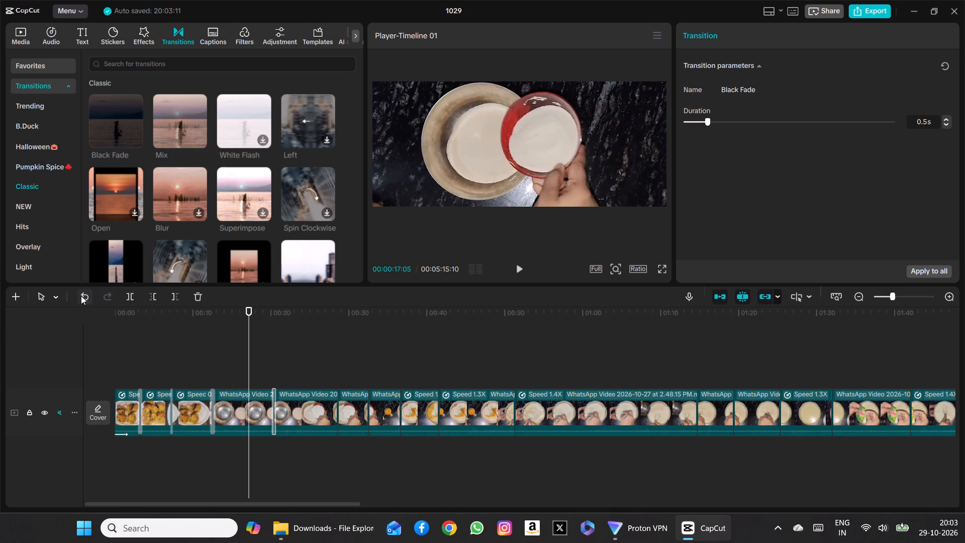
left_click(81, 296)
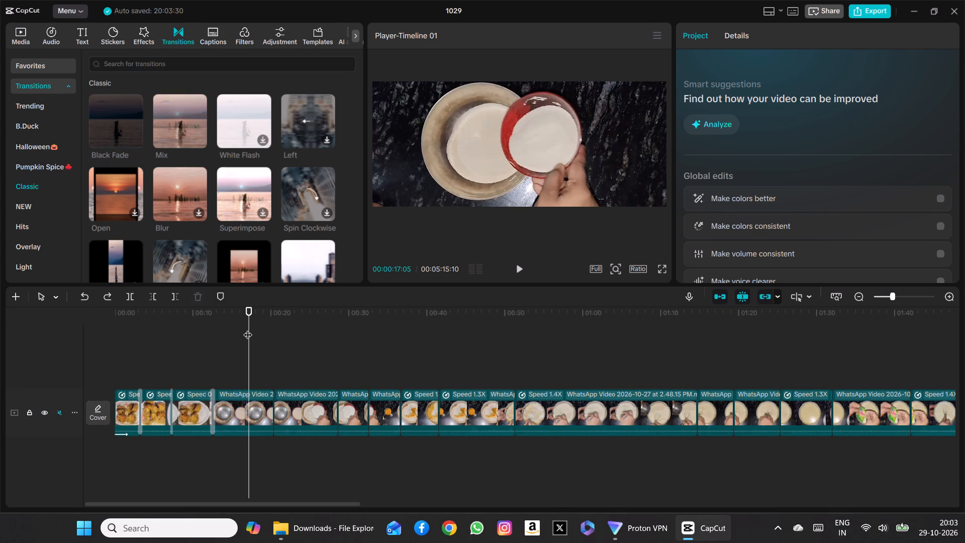
Add a Mix transition at the cut near 00:20 between the two bowl-pouring clips and play it back twice.
left_click_drag(249, 334, 272, 335)
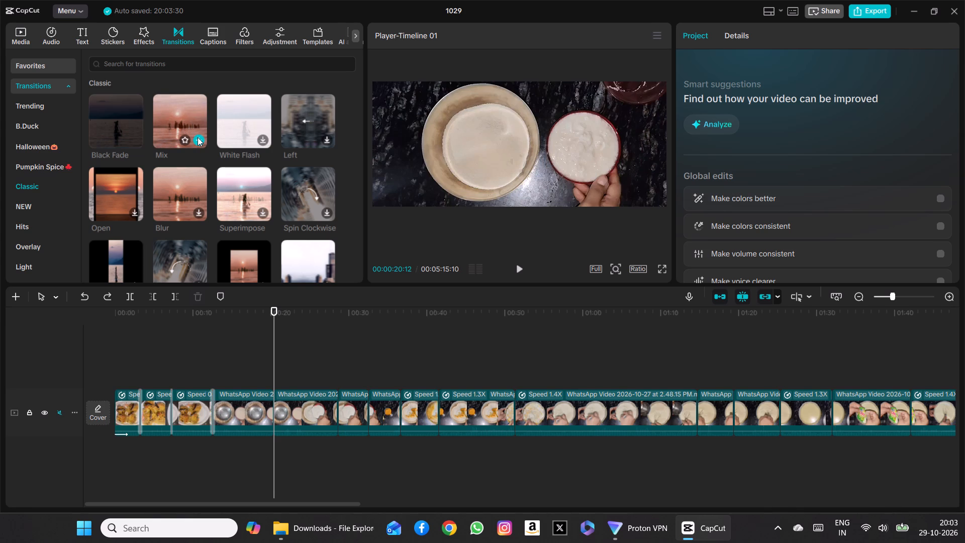
left_click(198, 137)
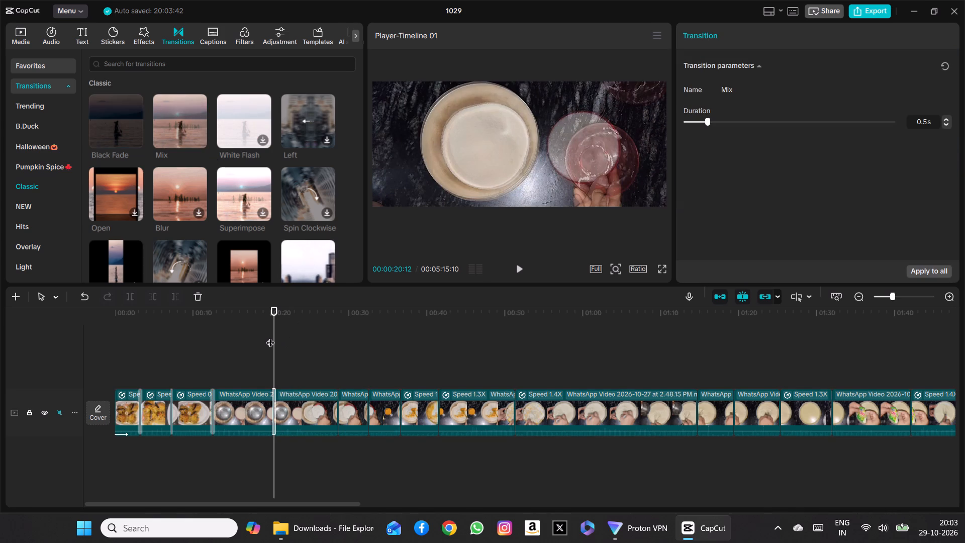
left_click_drag(270, 336, 256, 338)
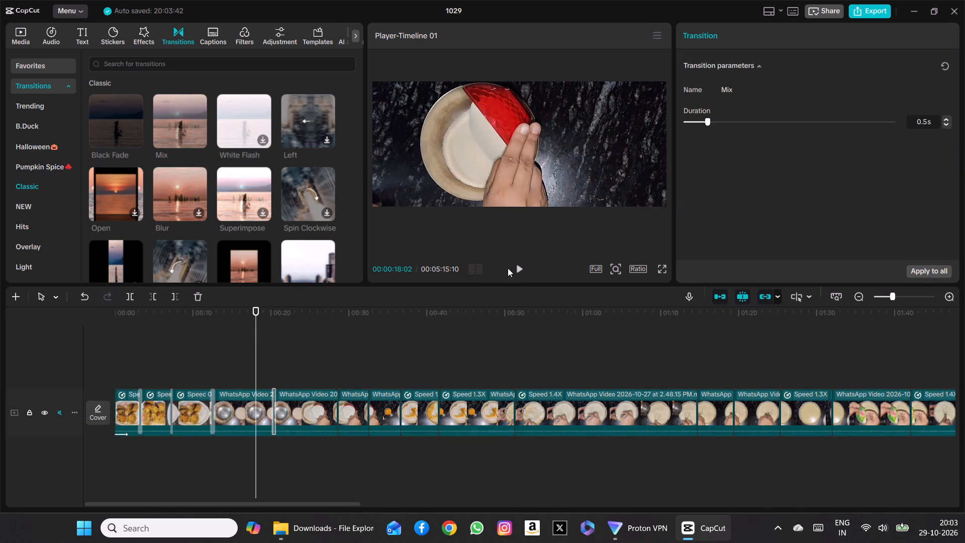
left_click(521, 268)
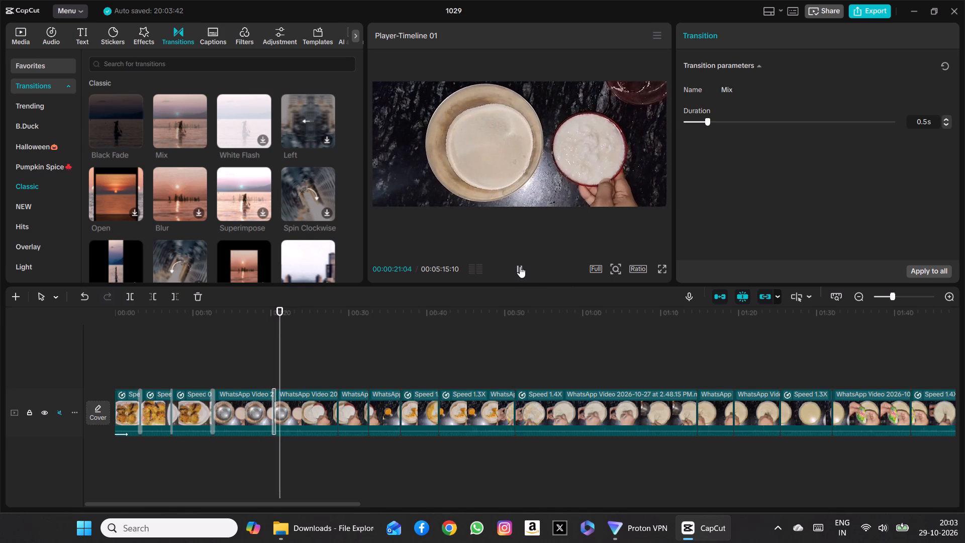
left_click(520, 266)
left_click_drag(285, 349, 247, 350)
left_click(517, 268)
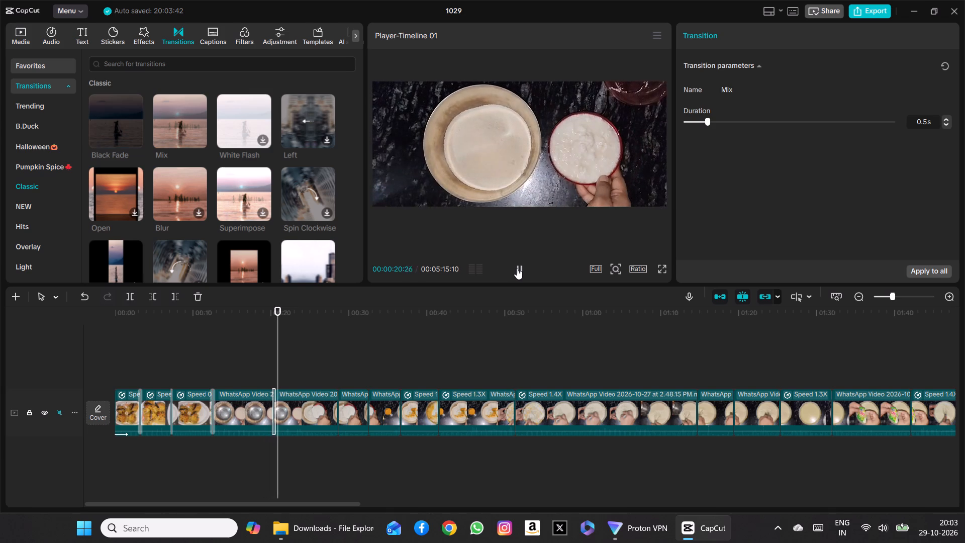
left_click(517, 268)
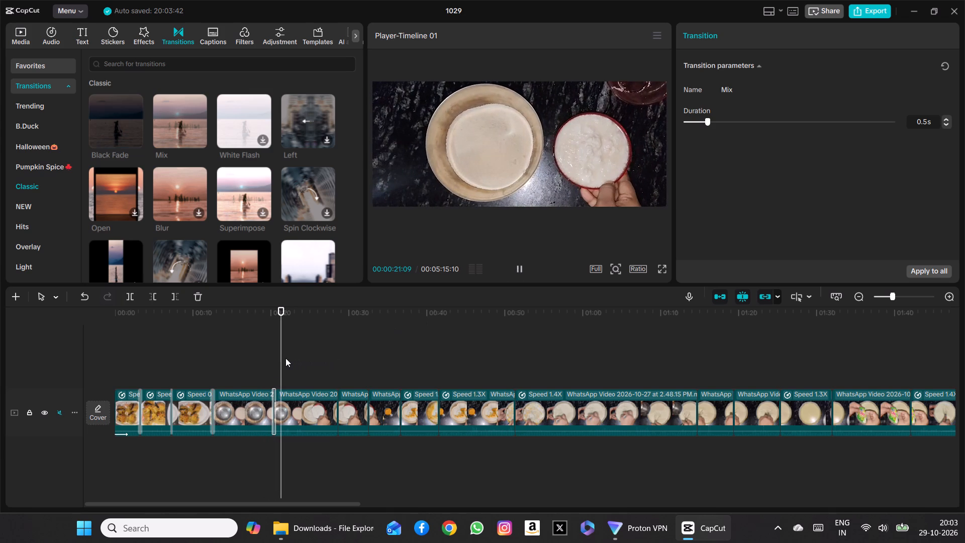
Set the duration of the Mix transition near 00:20 to 0.6 s.
left_click_drag(282, 357, 275, 357)
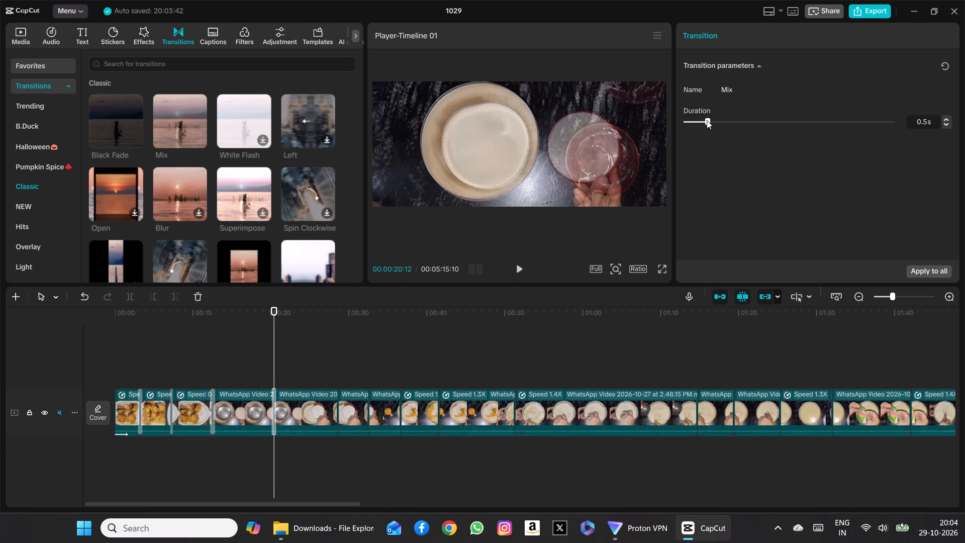
left_click_drag(707, 120, 717, 120)
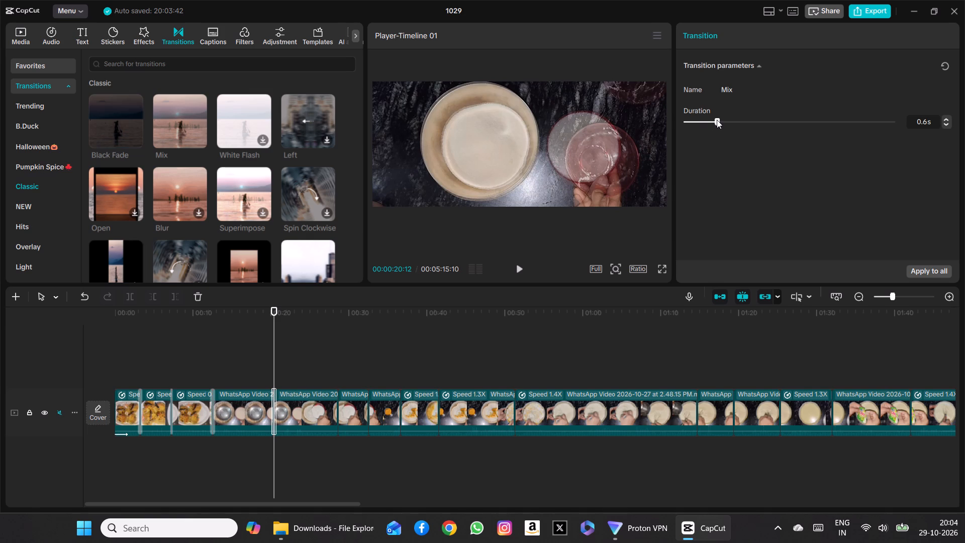
Set the duration of the Mix transition near 00:20 to 1.0 s.
left_click_drag(717, 120, 731, 120)
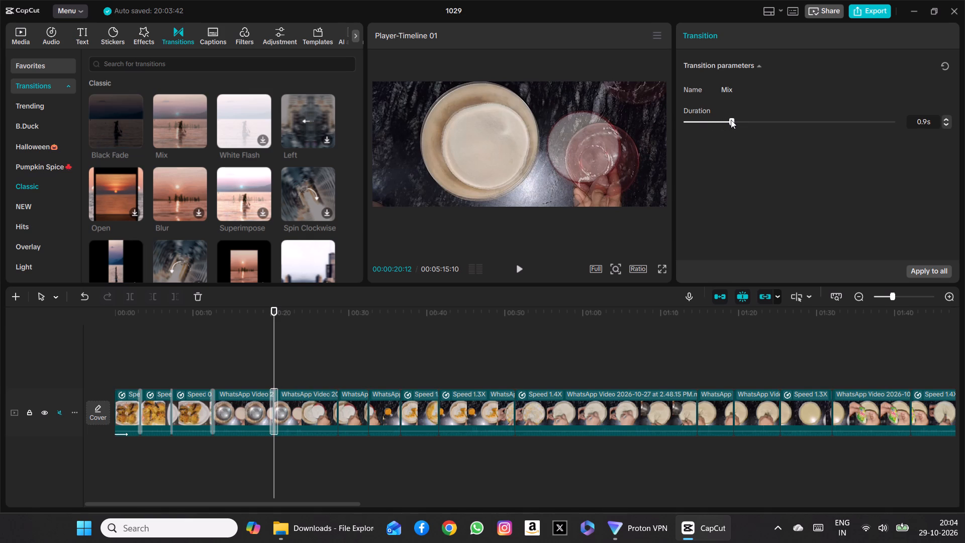
left_click_drag(731, 120, 735, 122)
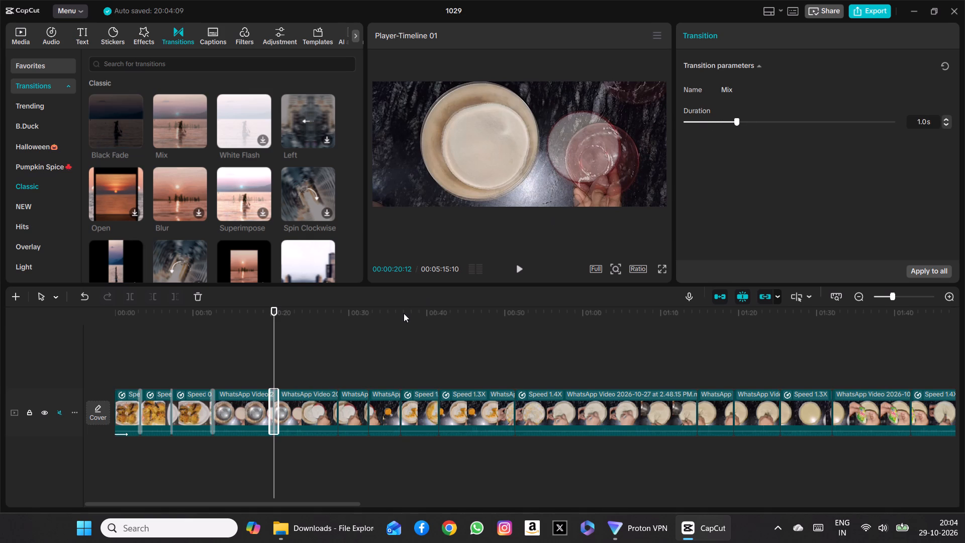
Play the section from about 00:15 past the Mix transition near 00:20 twice to check the join between the bowl-pouring clips.
left_click_drag(276, 351, 235, 354)
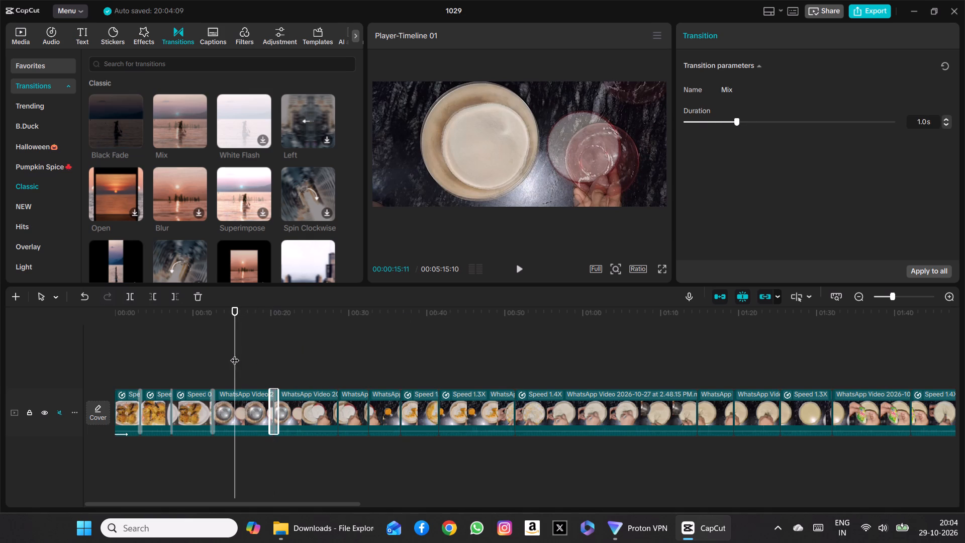
left_click(520, 264)
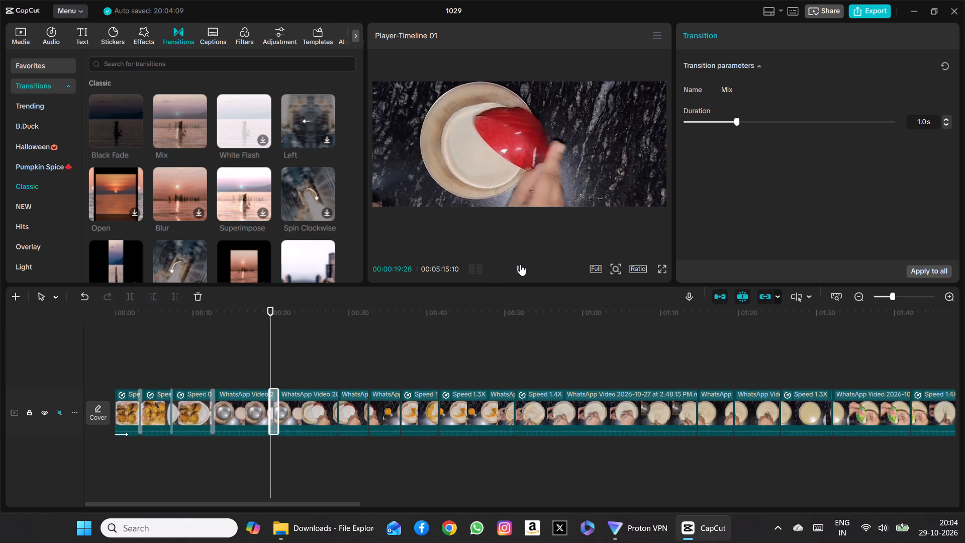
left_click(520, 264)
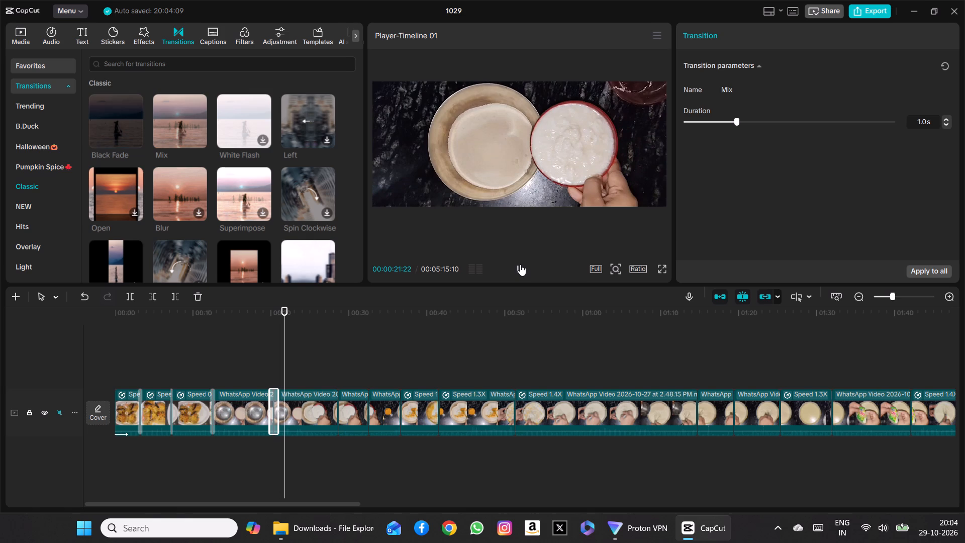
left_click_drag(288, 359, 245, 363)
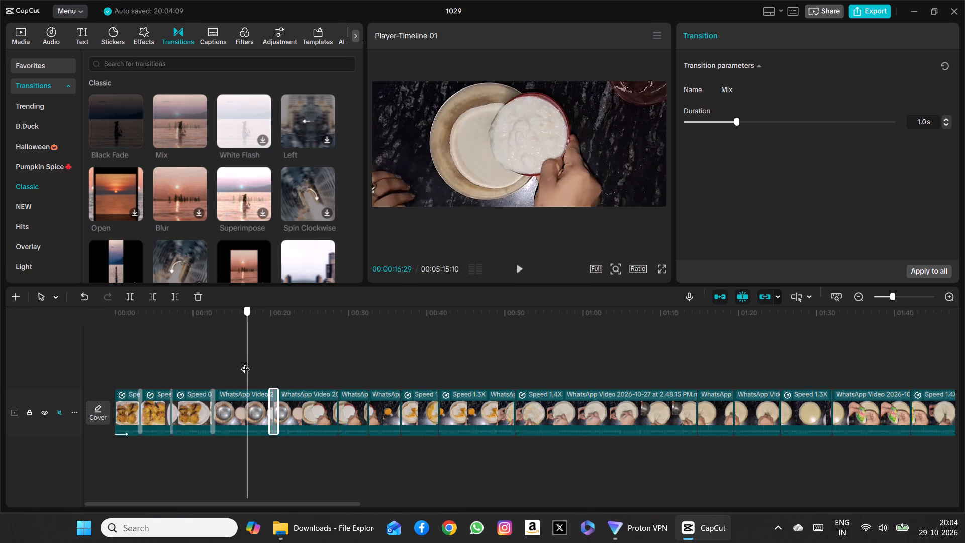
left_click_drag(245, 363, 239, 363)
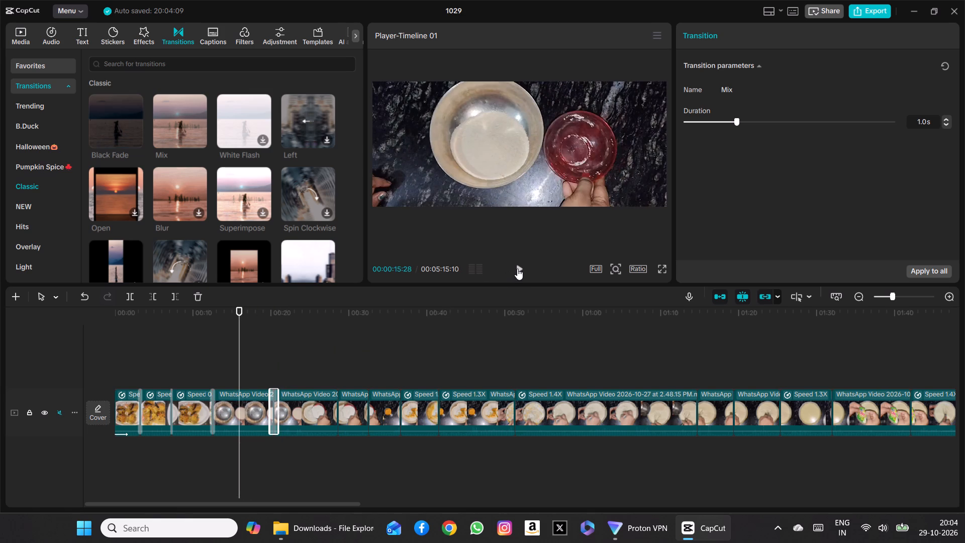
left_click(517, 268)
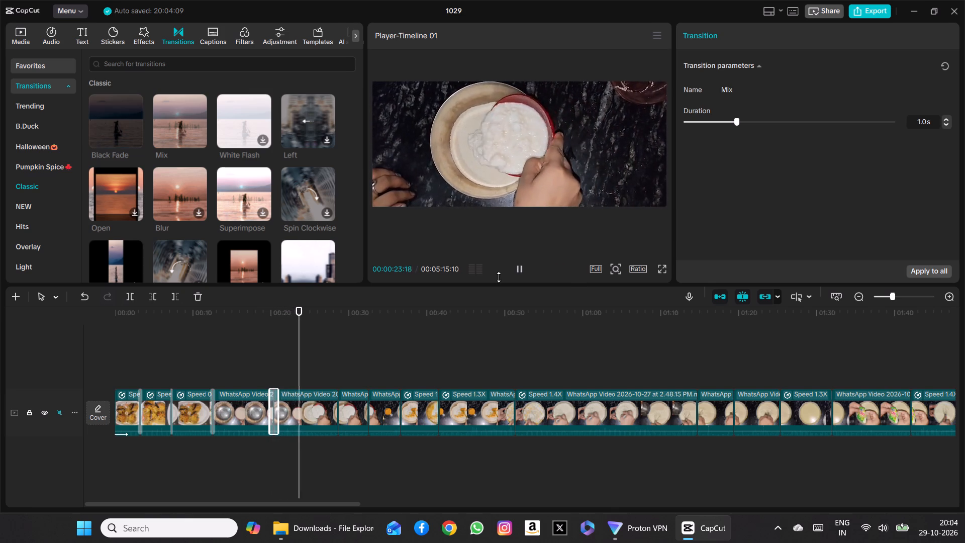
left_click(516, 273)
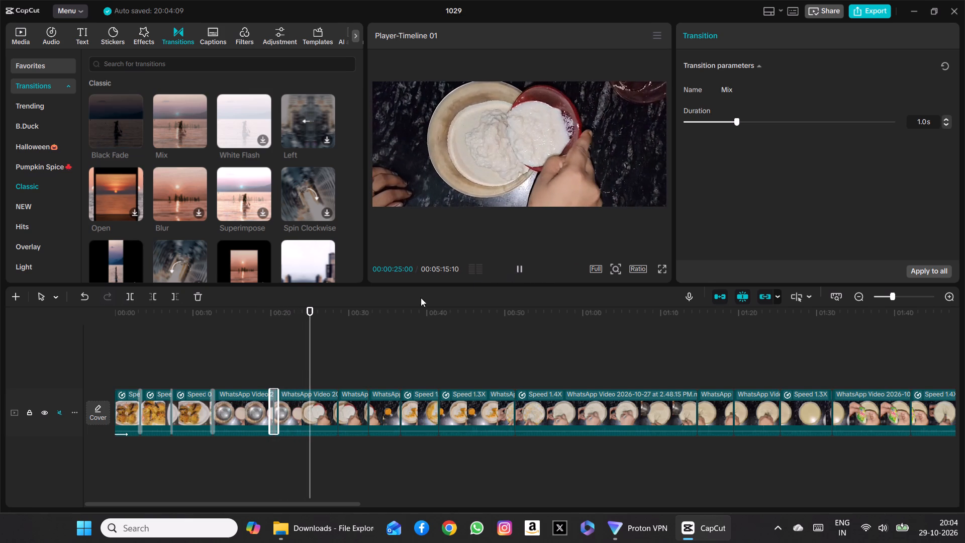
left_click_drag(310, 361, 271, 363)
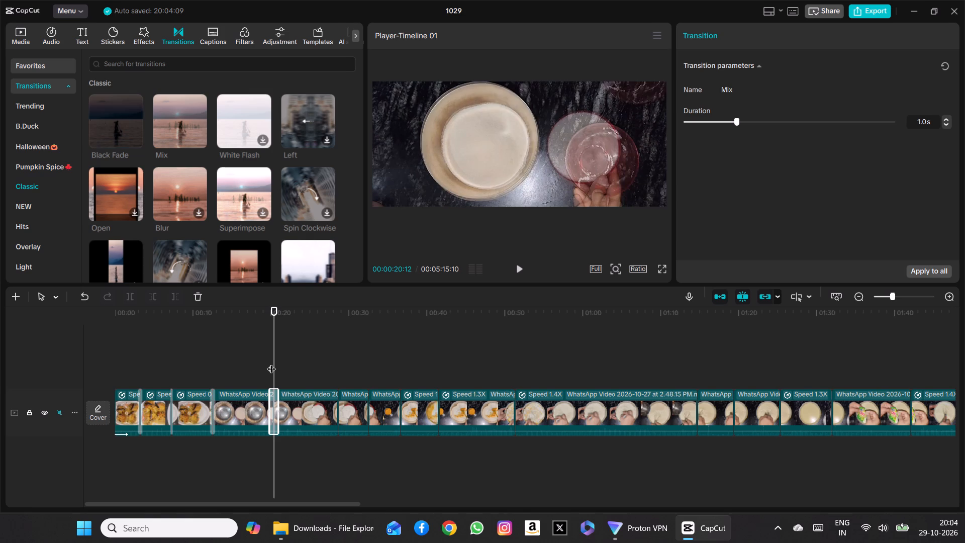
left_click_drag(273, 354, 225, 351)
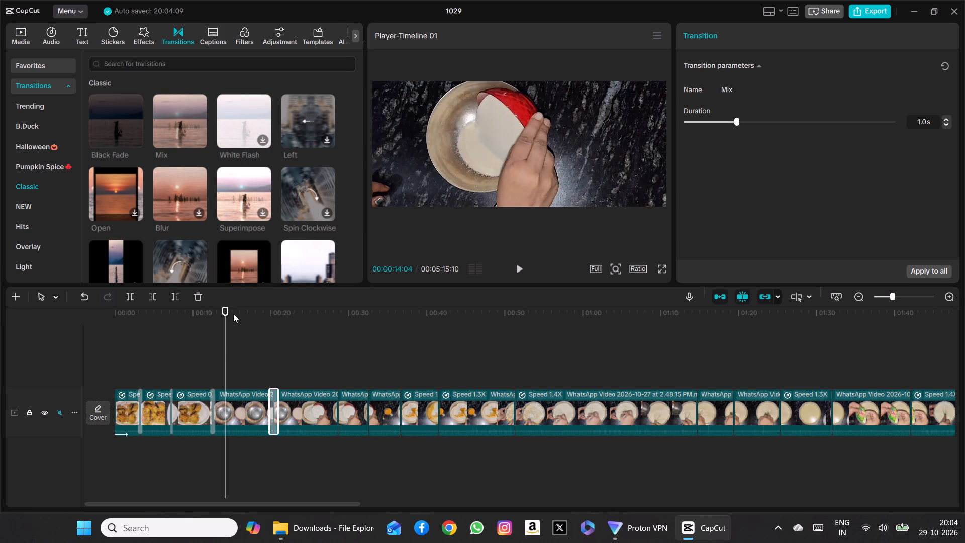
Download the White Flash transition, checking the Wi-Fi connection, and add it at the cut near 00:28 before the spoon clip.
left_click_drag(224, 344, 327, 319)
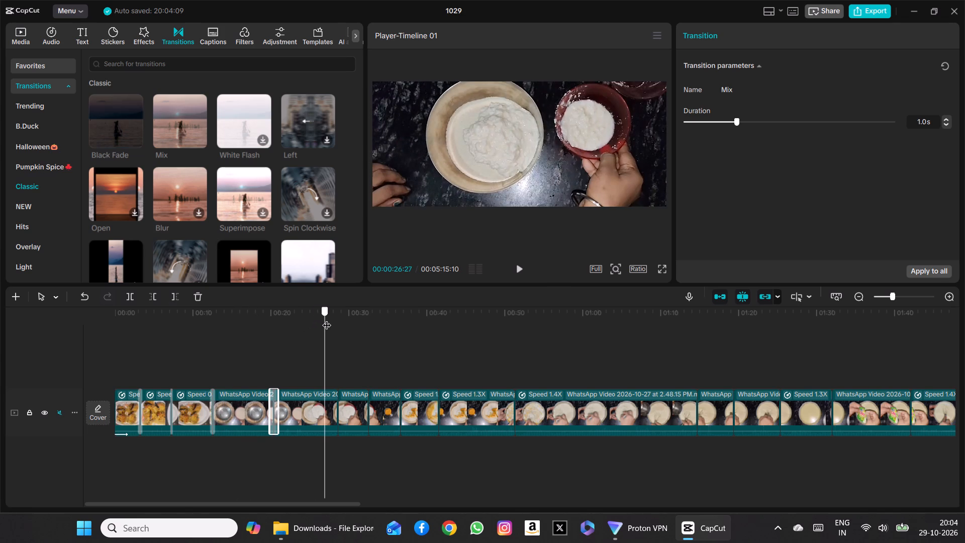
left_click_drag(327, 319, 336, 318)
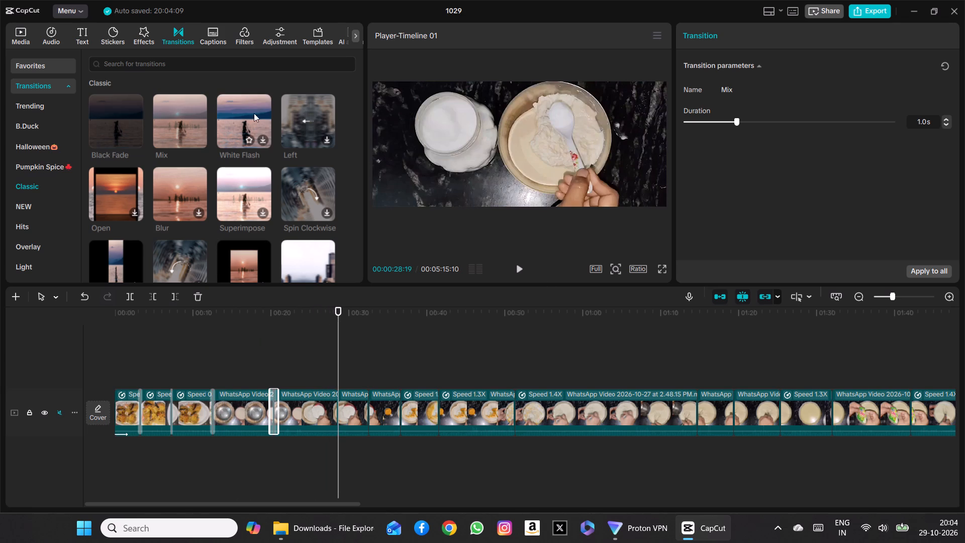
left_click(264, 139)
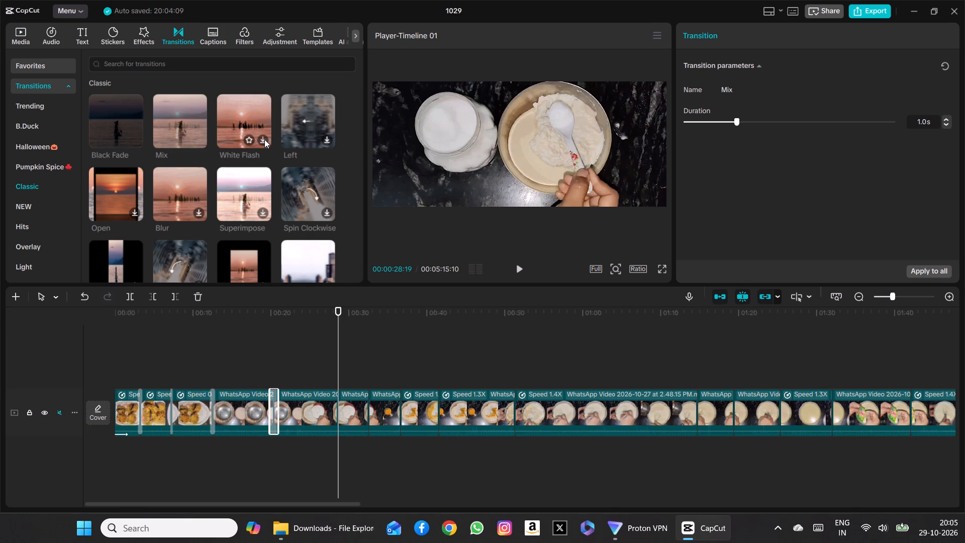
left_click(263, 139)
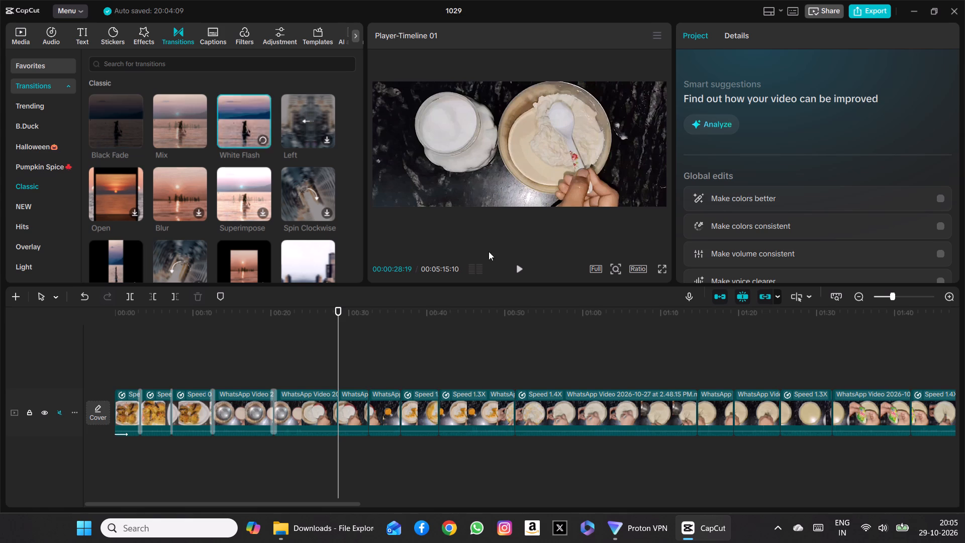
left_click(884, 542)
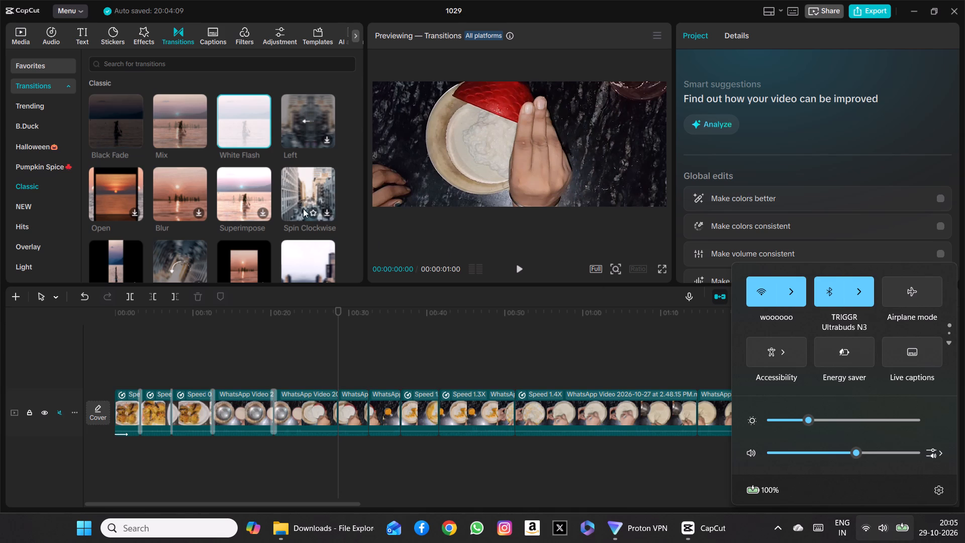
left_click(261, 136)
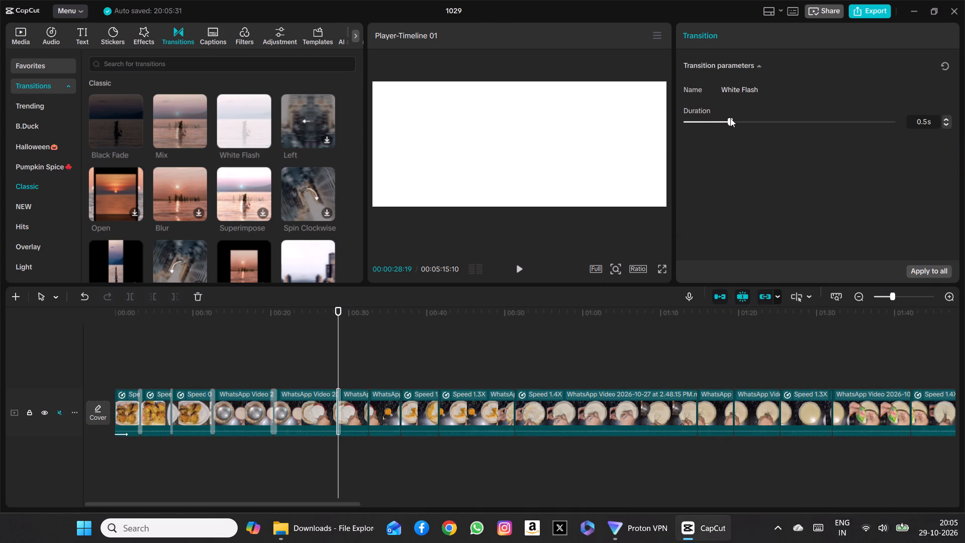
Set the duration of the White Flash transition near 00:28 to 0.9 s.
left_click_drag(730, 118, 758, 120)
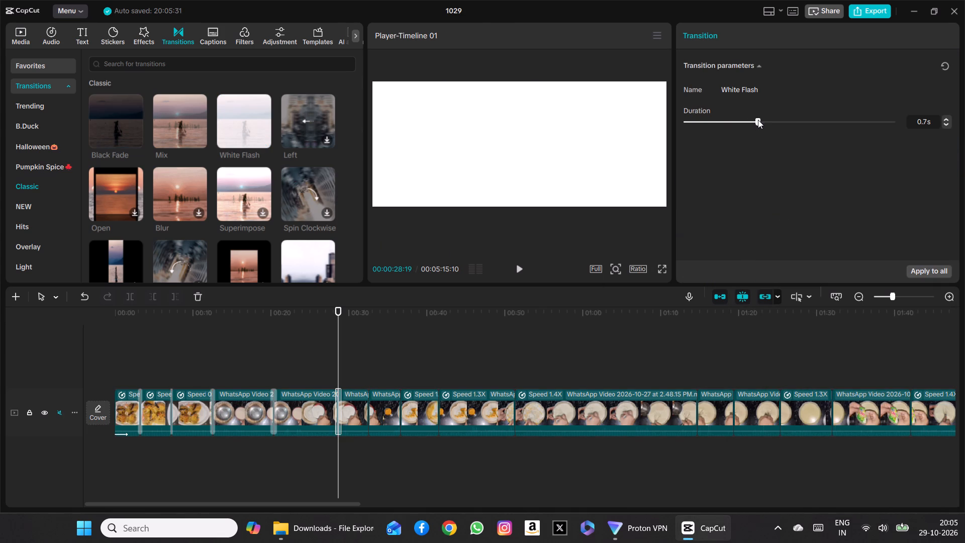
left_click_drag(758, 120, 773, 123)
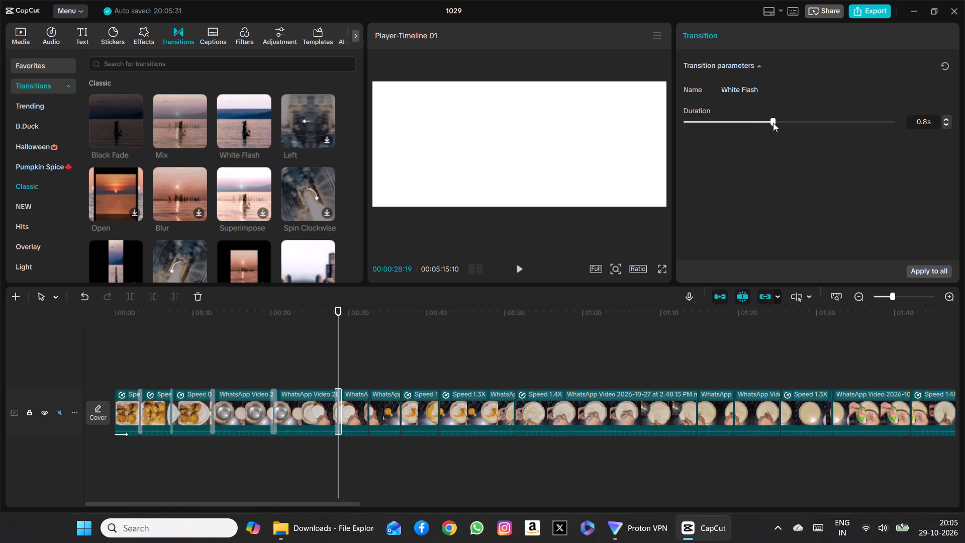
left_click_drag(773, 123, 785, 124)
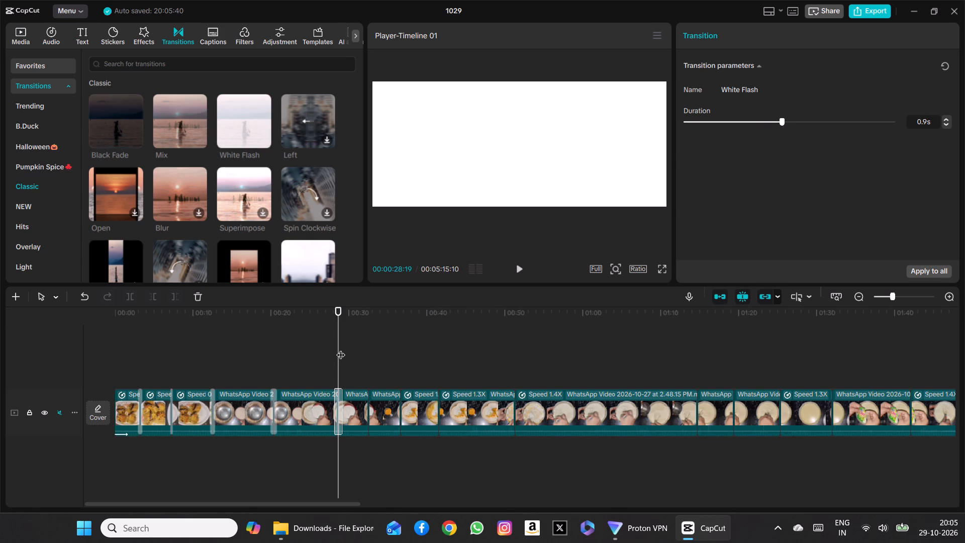
Play the section from before the Mix transition near 00:20 past the White Flash near 00:28 to check both joins.
left_click_drag(341, 348, 252, 362)
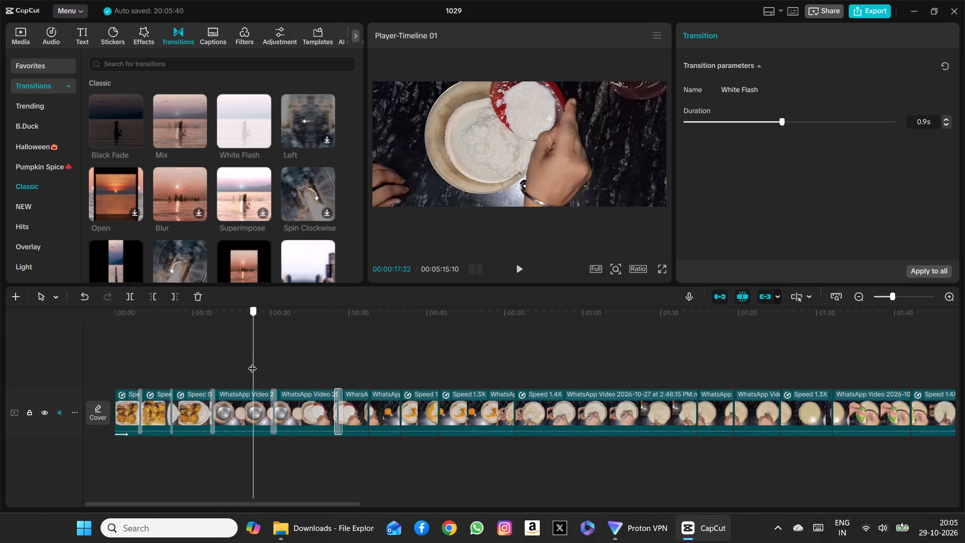
left_click_drag(252, 362, 237, 361)
left_click(517, 265)
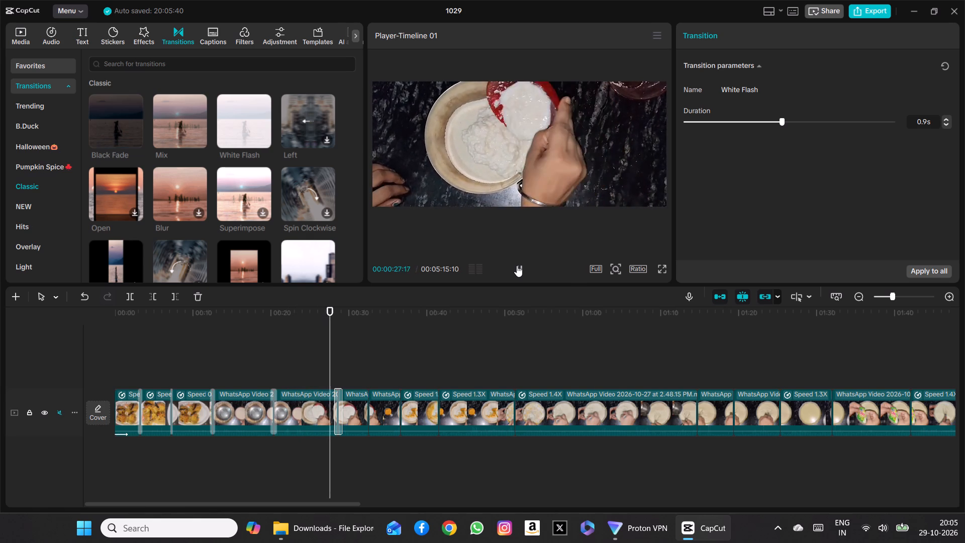
left_click(517, 265)
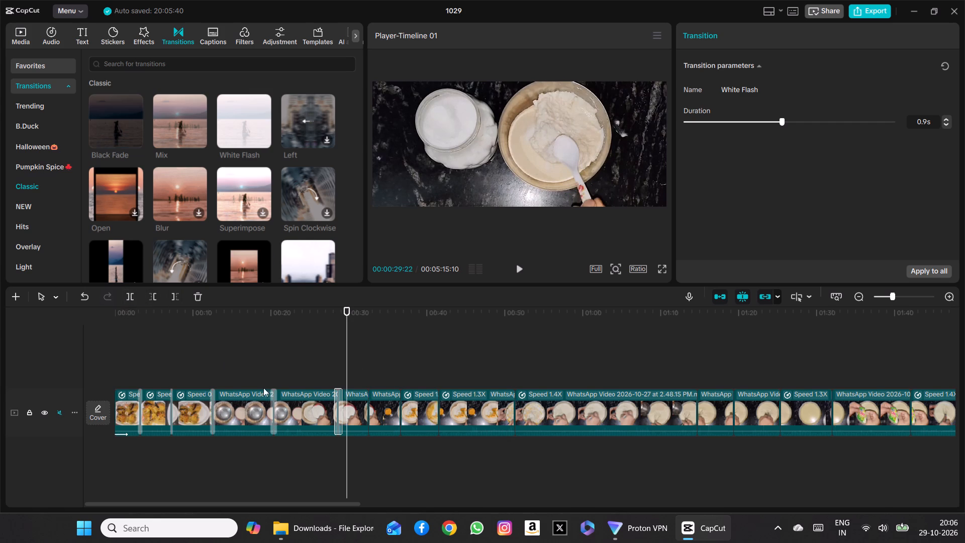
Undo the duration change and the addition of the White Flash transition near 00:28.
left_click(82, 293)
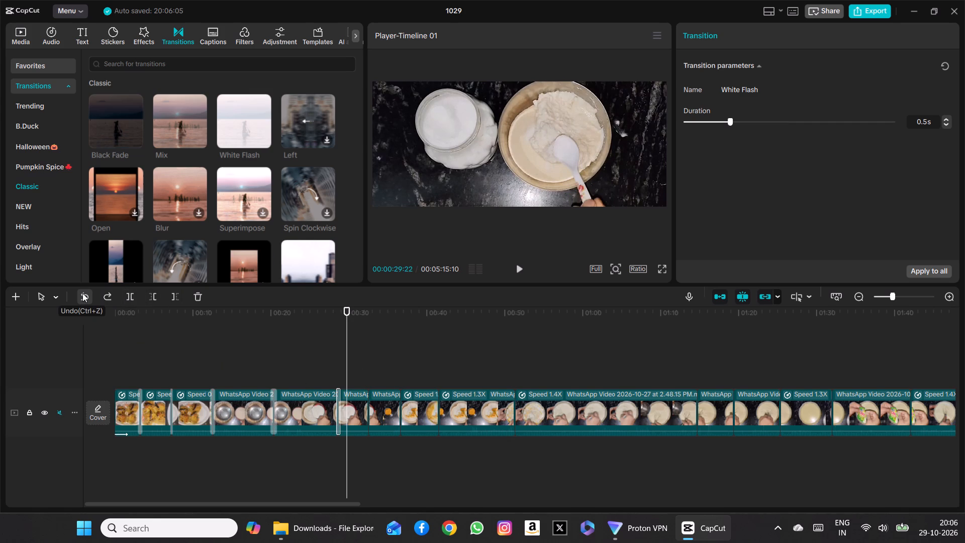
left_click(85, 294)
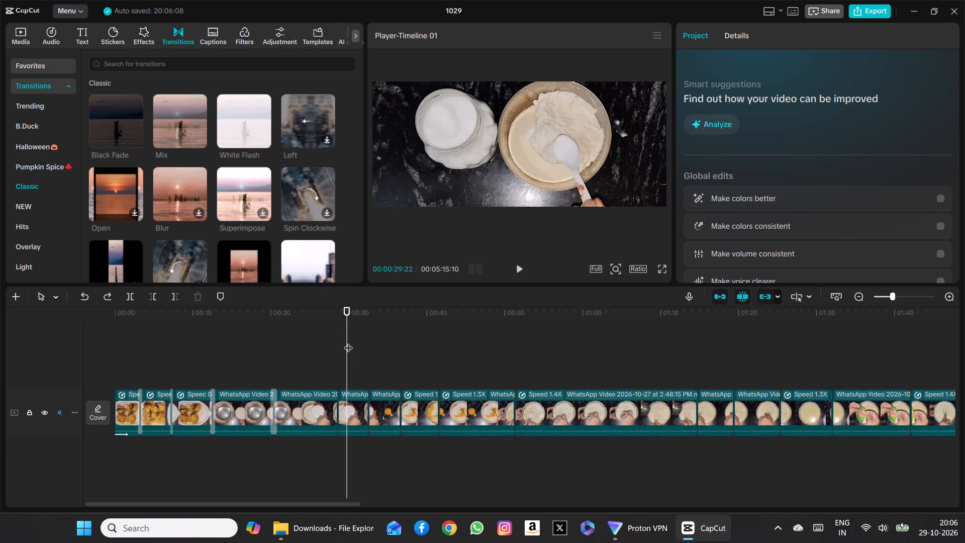
Add a Mix transition at the cut near 00:28 between the bowl-pouring and spoon clips and set its duration to 1.0 s.
left_click_drag(348, 341, 329, 338)
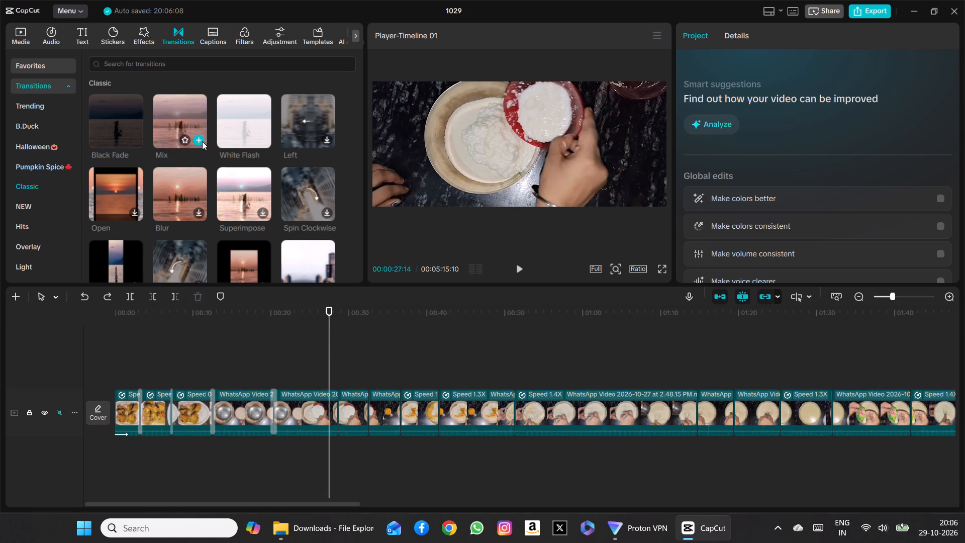
left_click(199, 141)
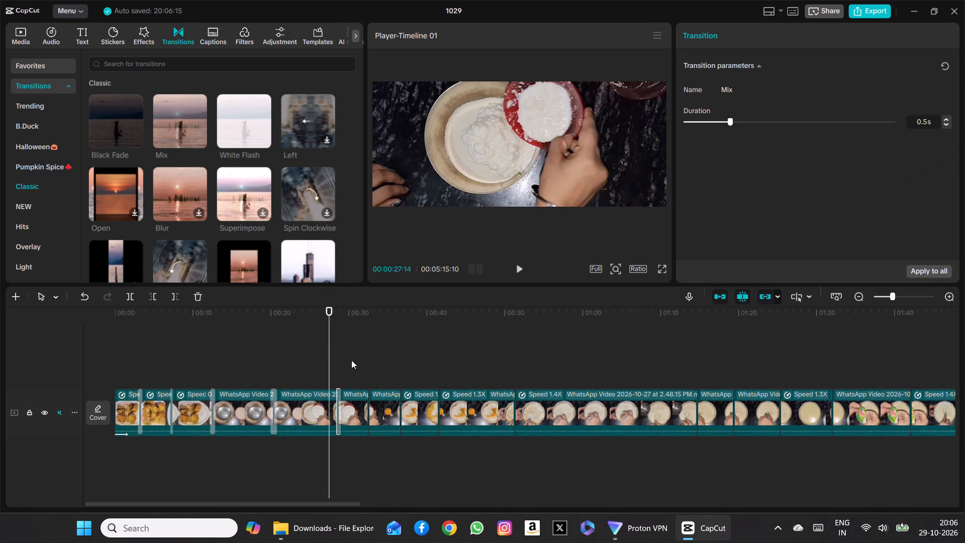
left_click(274, 393)
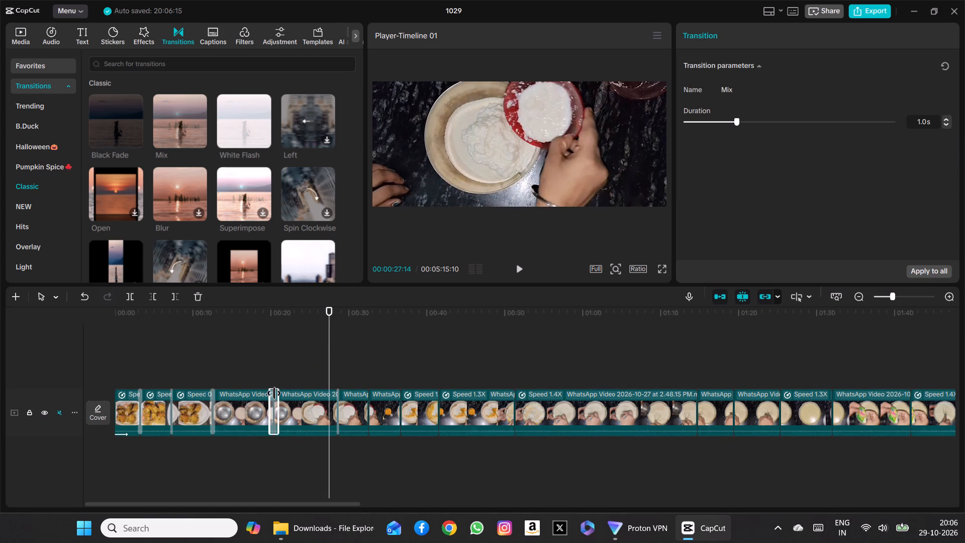
left_click_drag(329, 368, 334, 368)
left_click(338, 417)
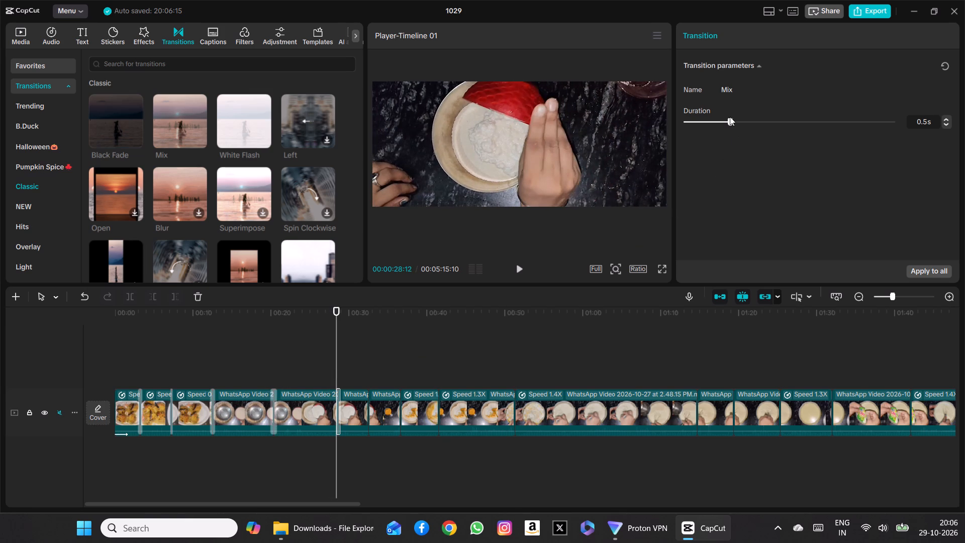
left_click_drag(729, 120, 733, 120)
left_click_drag(733, 120, 746, 120)
left_click_drag(746, 120, 761, 120)
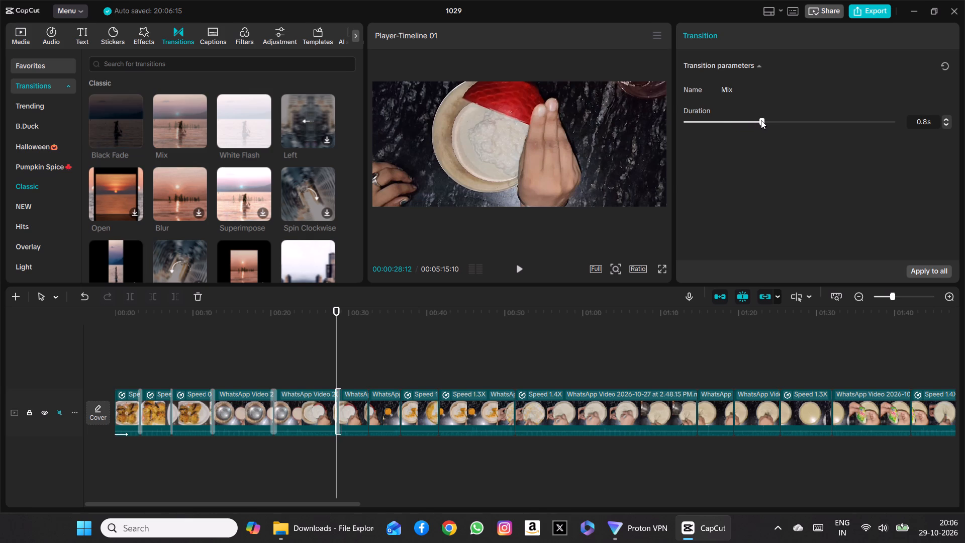
left_click_drag(761, 120, 779, 121)
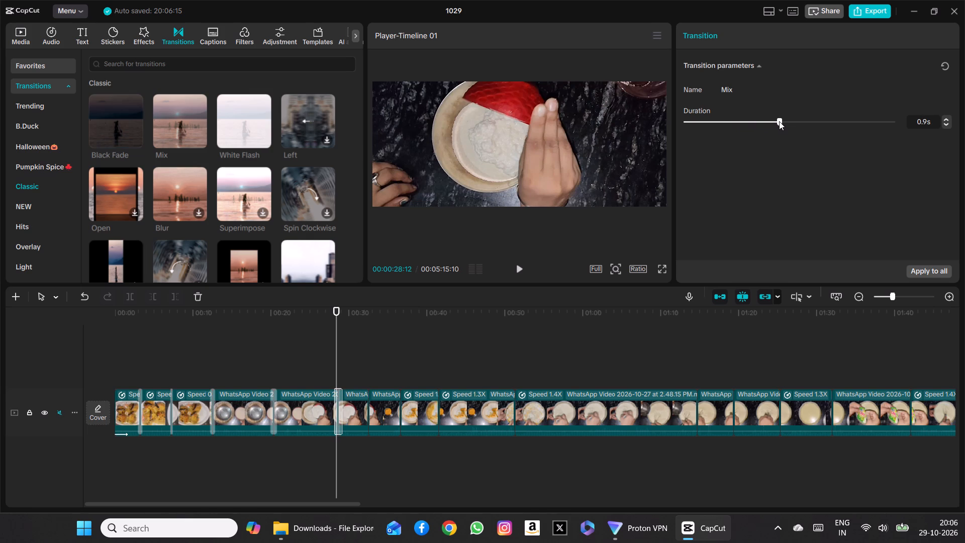
left_click_drag(779, 121, 787, 121)
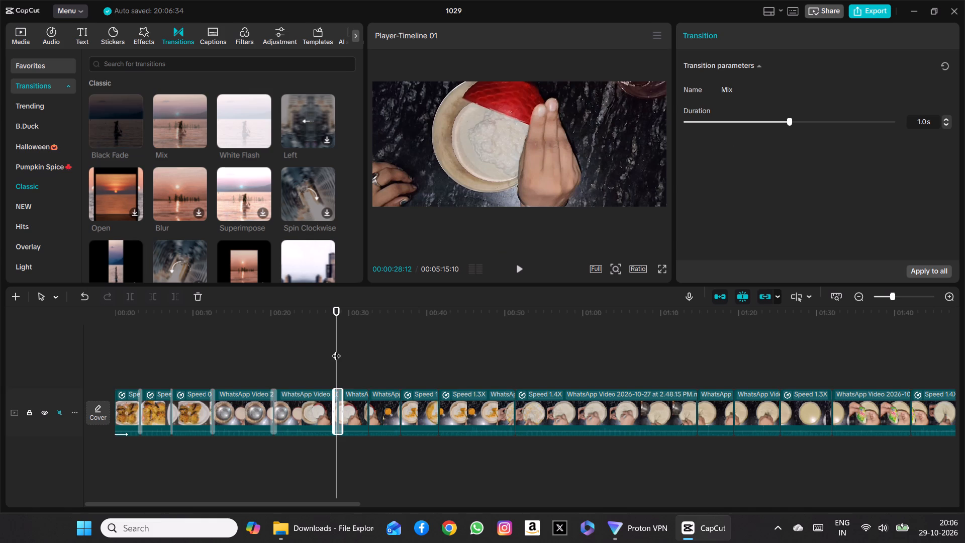
Add a Mix transition at the cut near 00:32 at the end of the spoon clip and set its duration to 1.0 s.
left_click_drag(336, 349, 356, 349)
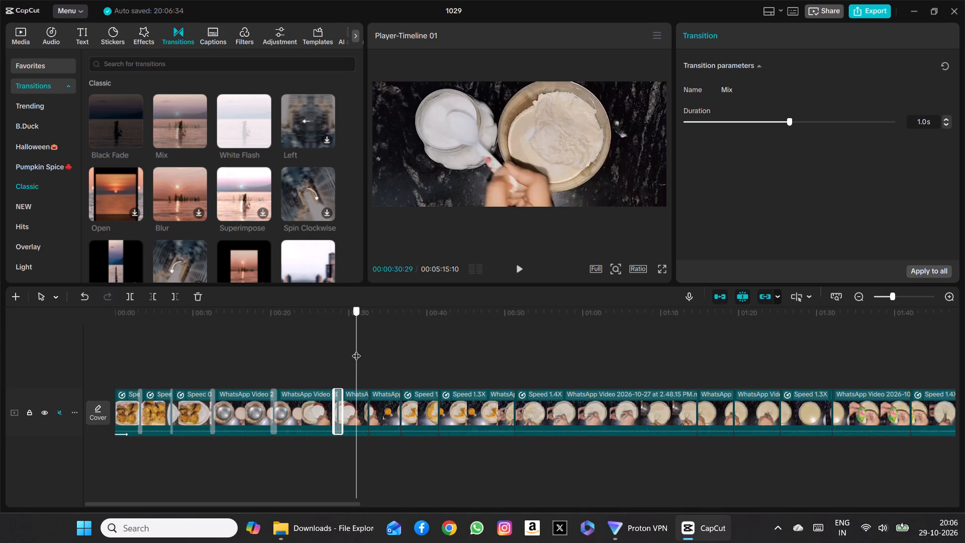
left_click_drag(356, 349, 365, 349)
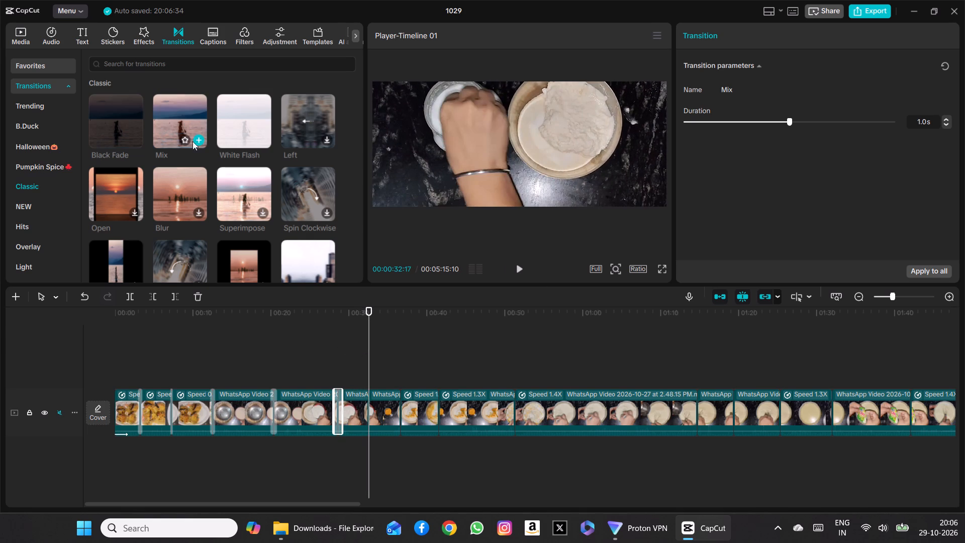
left_click(199, 139)
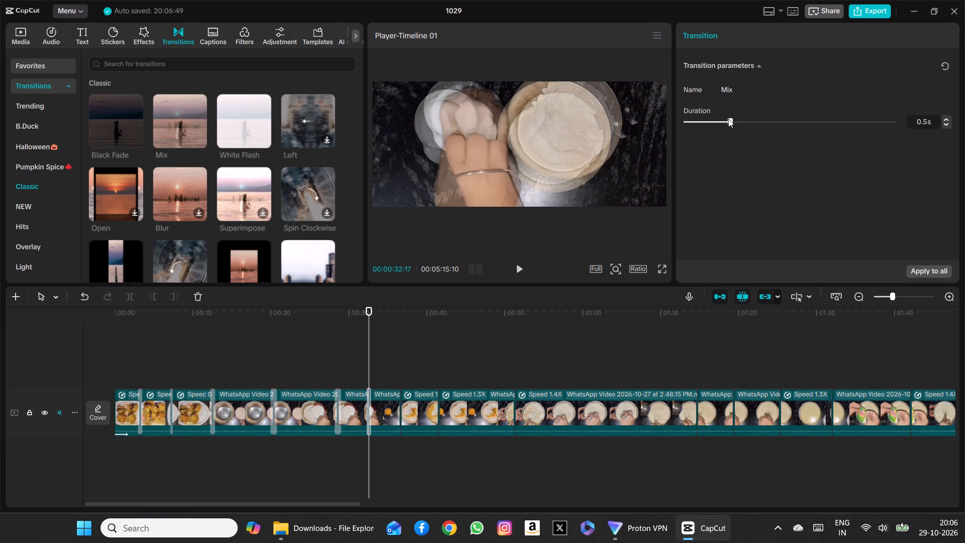
left_click_drag(728, 119, 755, 122)
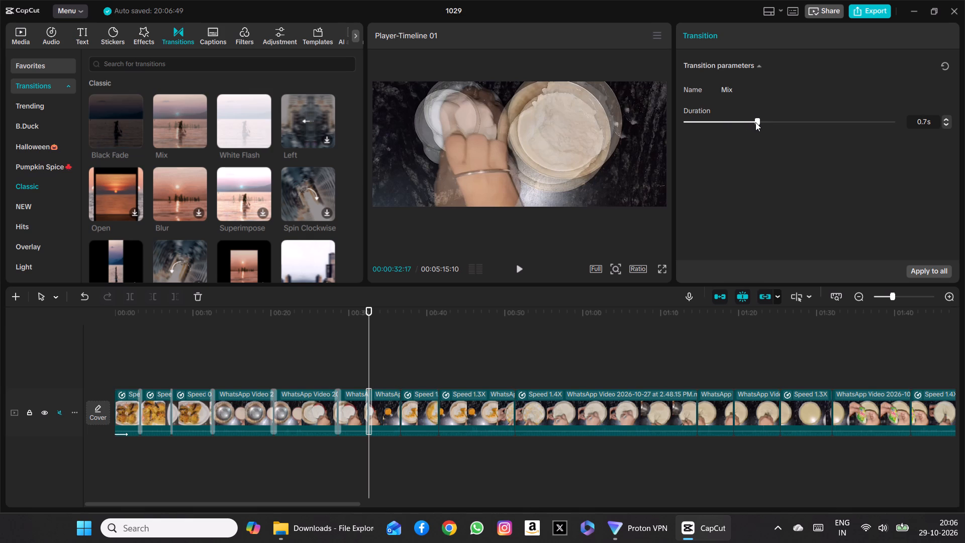
left_click_drag(755, 122, 772, 126)
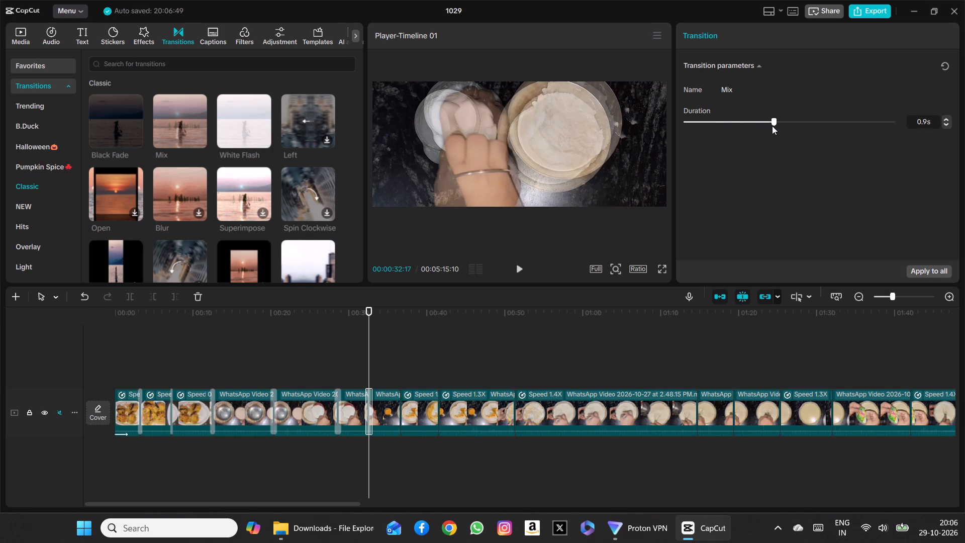
left_click_drag(772, 126, 776, 126)
left_click_drag(776, 126, 785, 127)
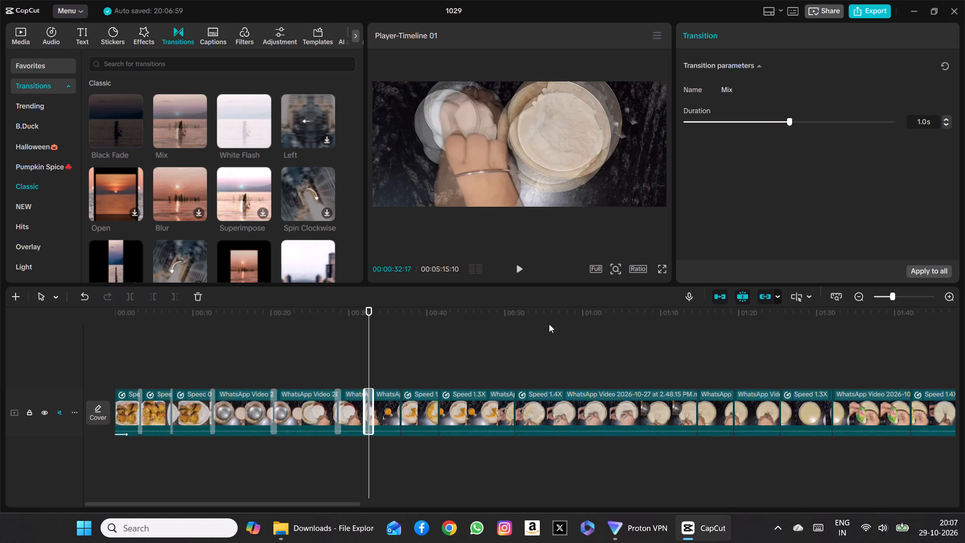
scroll(534, 370, "left", 1)
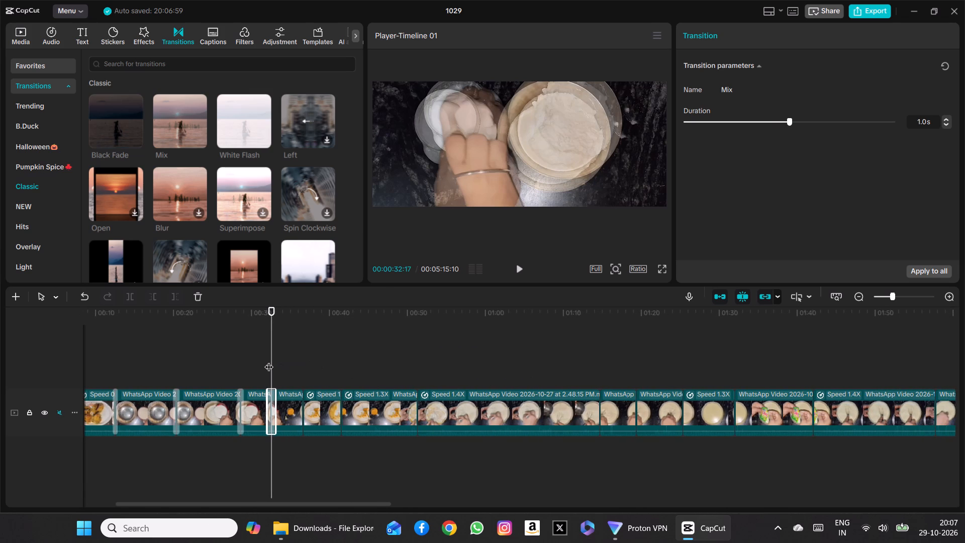
Add a Mix transition at the cut near 00:36 after the turmeric clip and set its duration to 1.0 s.
left_click_drag(273, 358, 281, 357)
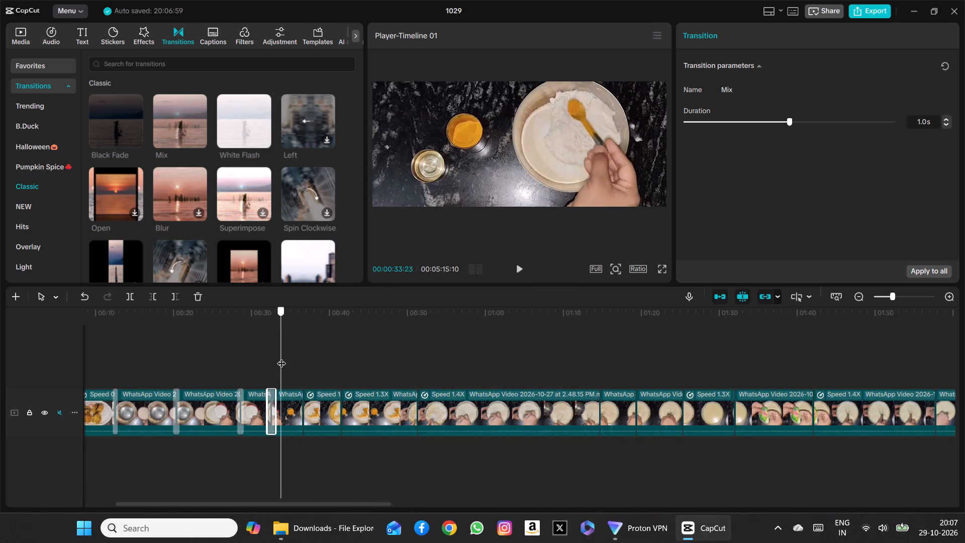
left_click_drag(281, 357, 295, 357)
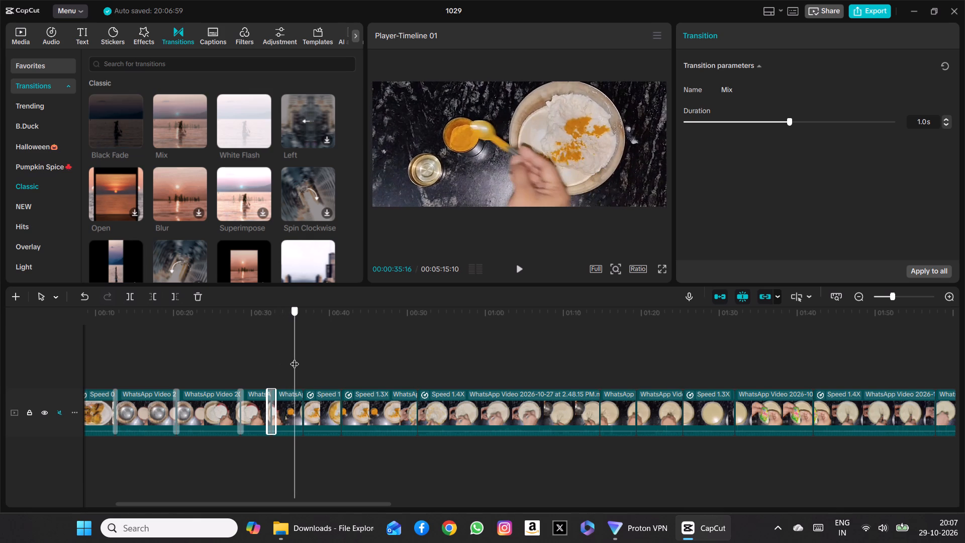
left_click_drag(295, 357, 301, 357)
left_click(301, 357)
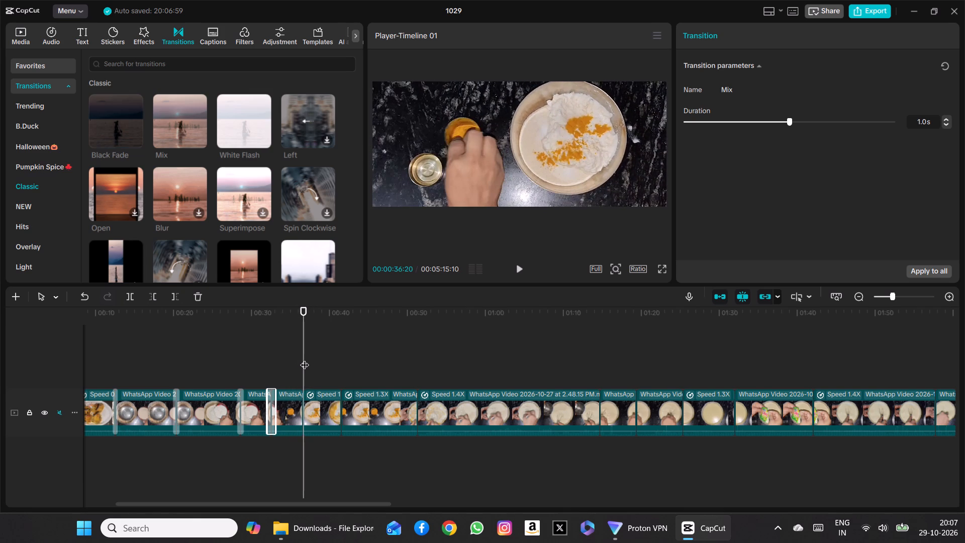
scroll(190, 182, "down", 1)
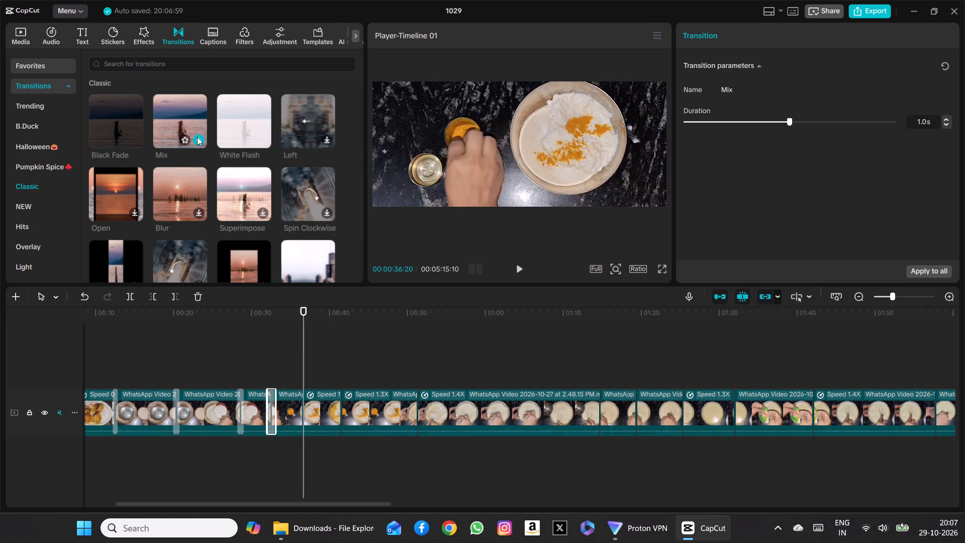
scroll(197, 137, "down", 1)
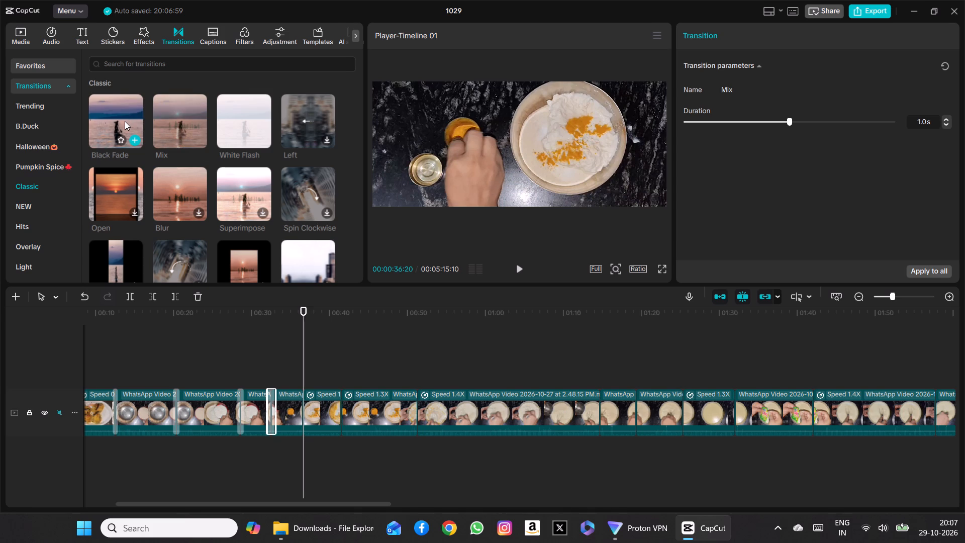
left_click(198, 139)
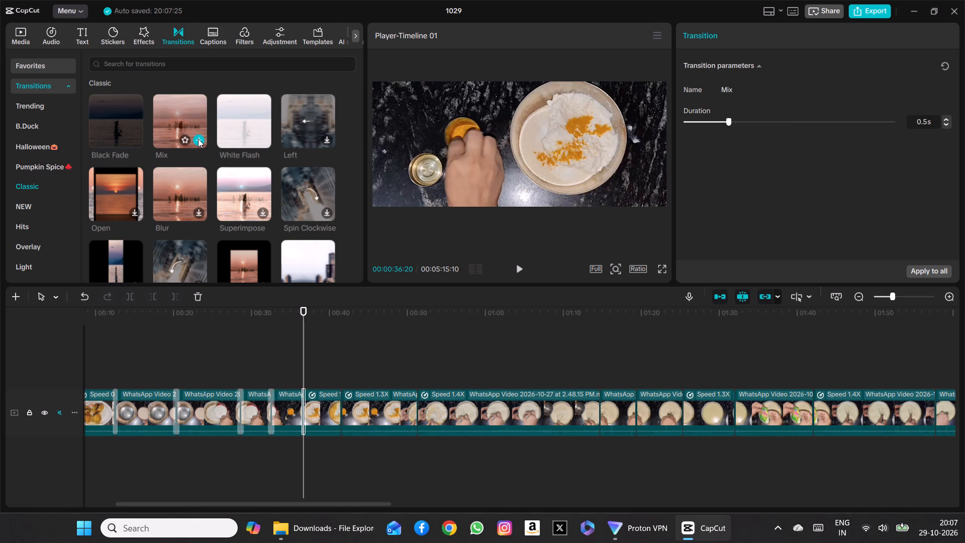
left_click_drag(729, 117, 759, 119)
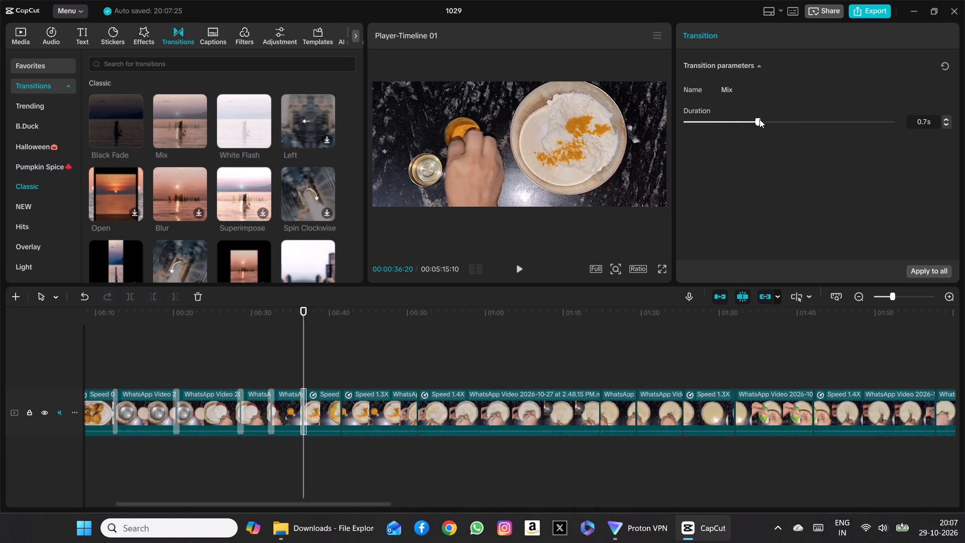
left_click_drag(759, 119, 780, 124)
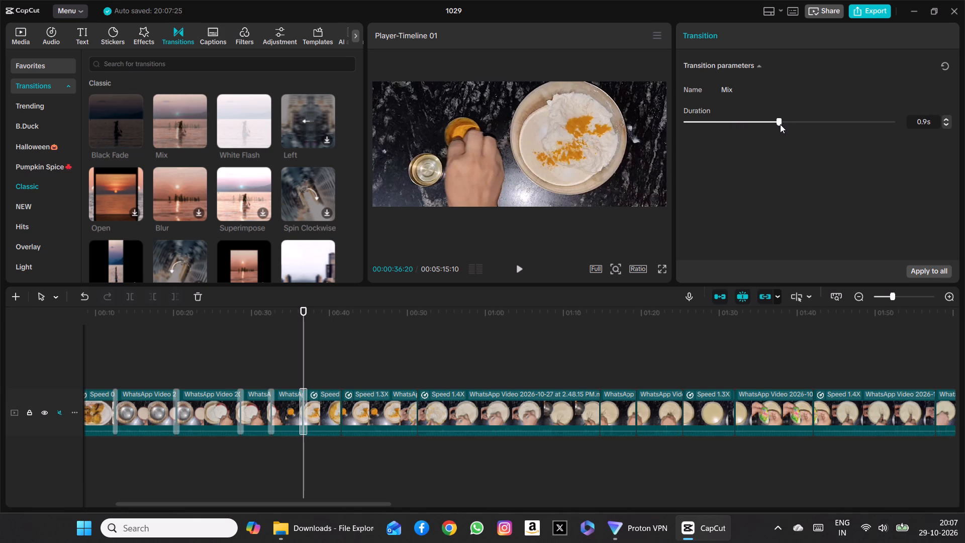
left_click_drag(780, 124, 784, 125)
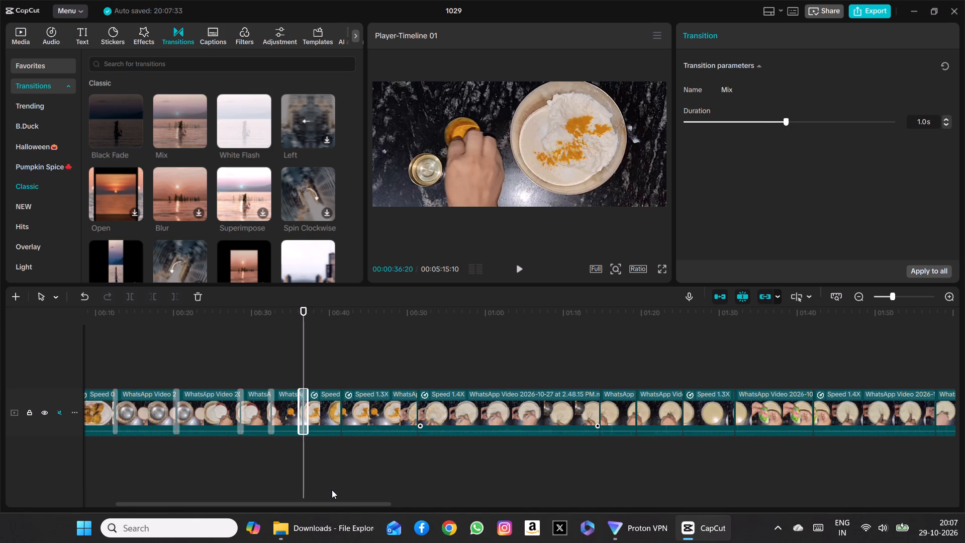
Scrub back and forth around the cut near 00:41 to examine the join between the pouring and mixing clips.
left_click_drag(304, 364, 313, 364)
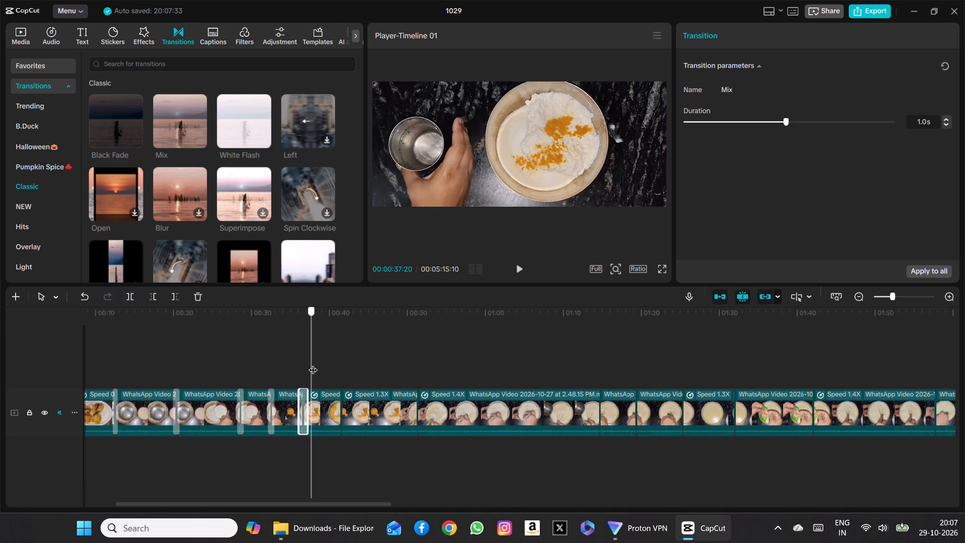
left_click_drag(313, 364, 340, 366)
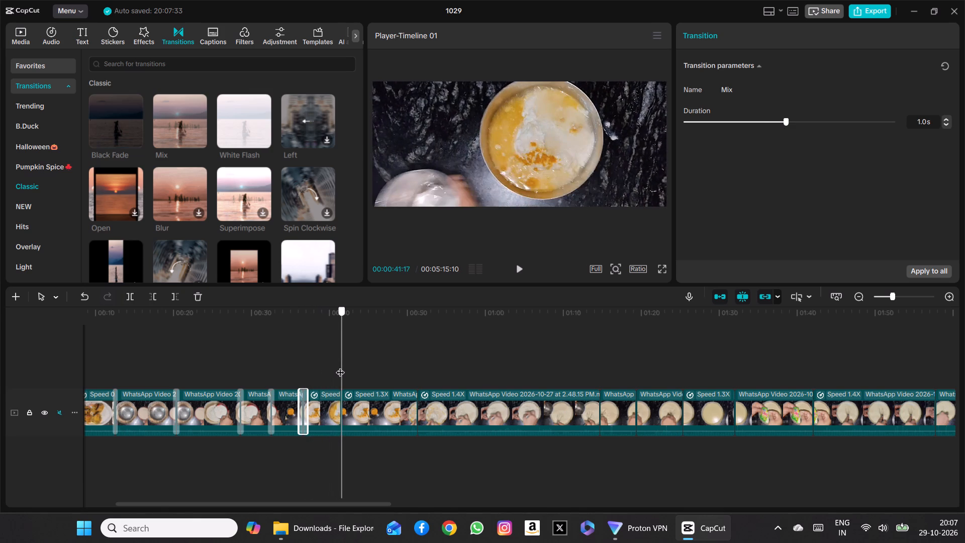
left_click_drag(340, 366, 346, 368)
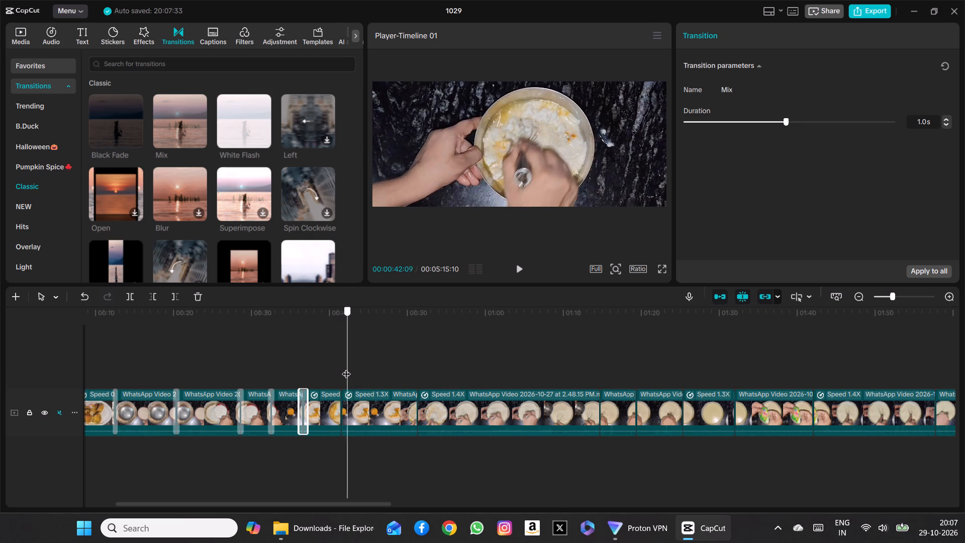
left_click_drag(346, 368, 338, 367)
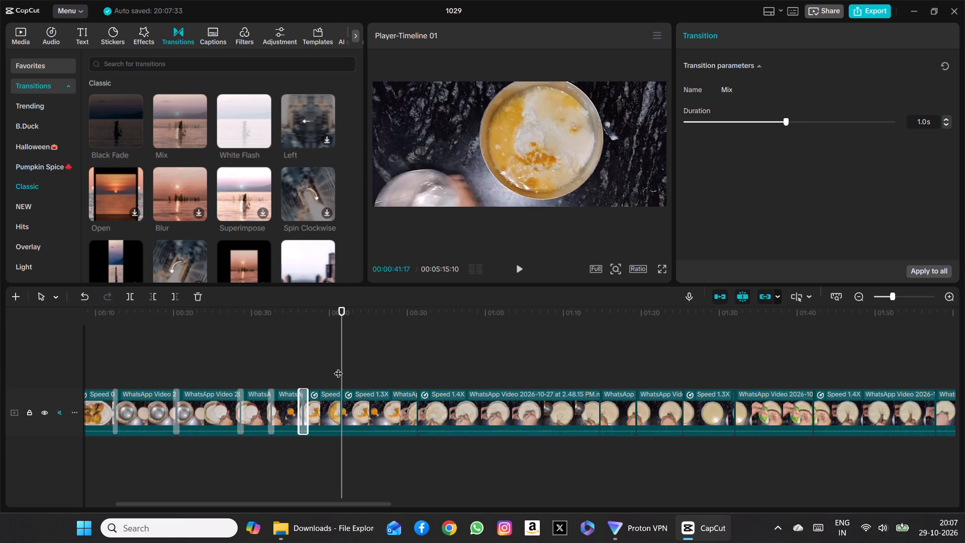
left_click_drag(344, 354, 343, 354)
left_click_drag(343, 354, 339, 344)
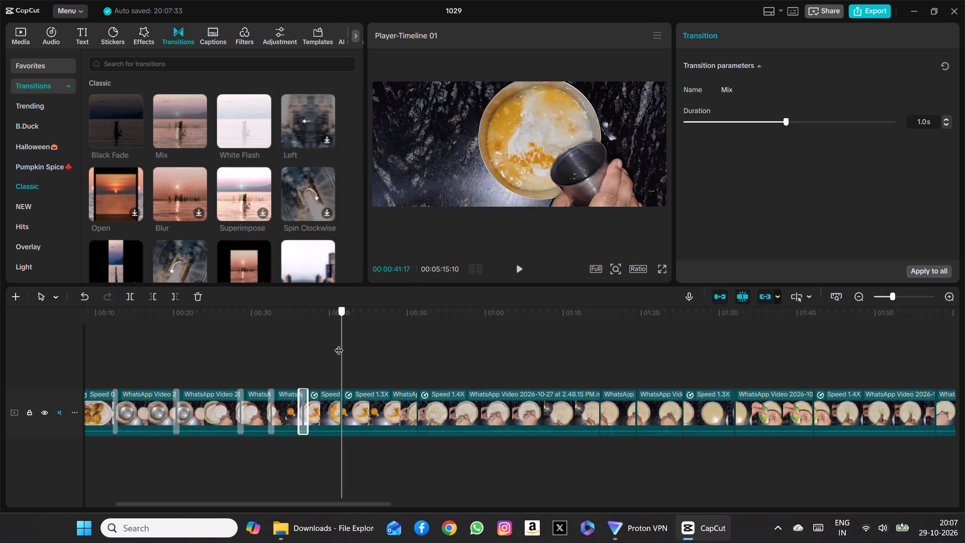
left_click_drag(339, 344, 342, 343)
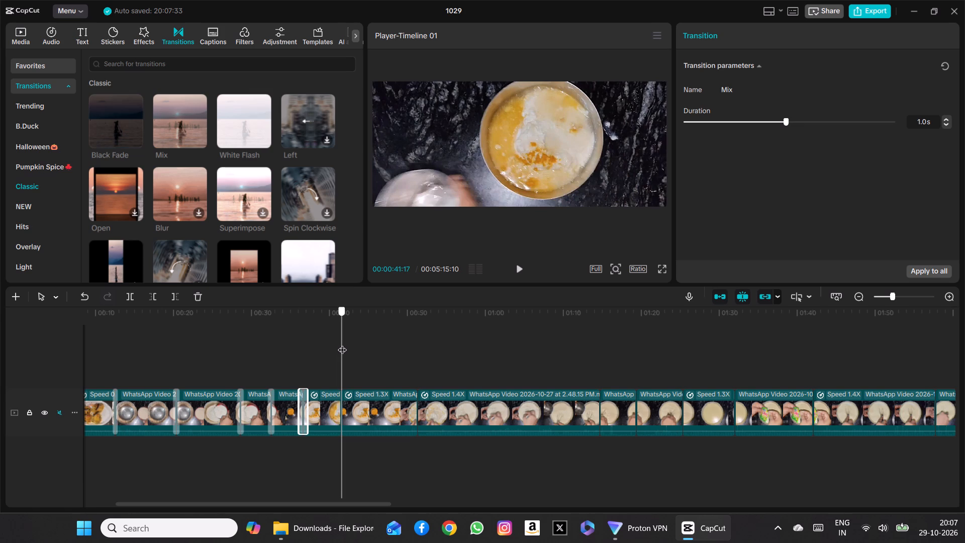
left_click_drag(342, 343, 344, 345)
Replay the section across the Mix transition near 00:32 several times to check the join between the white-spoon and turmeric clips.
left_click_drag(344, 345, 243, 343)
left_click(516, 264)
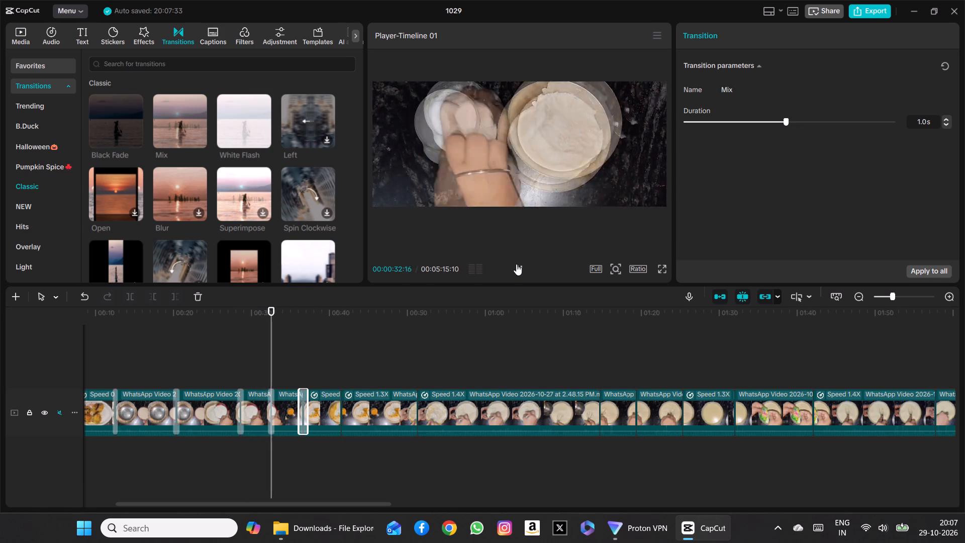
left_click(516, 264)
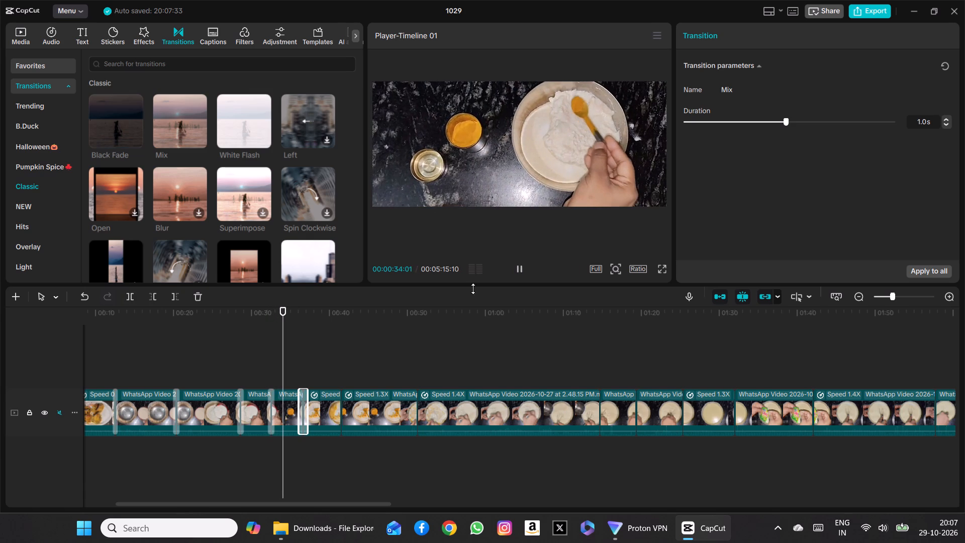
left_click_drag(284, 353, 220, 352)
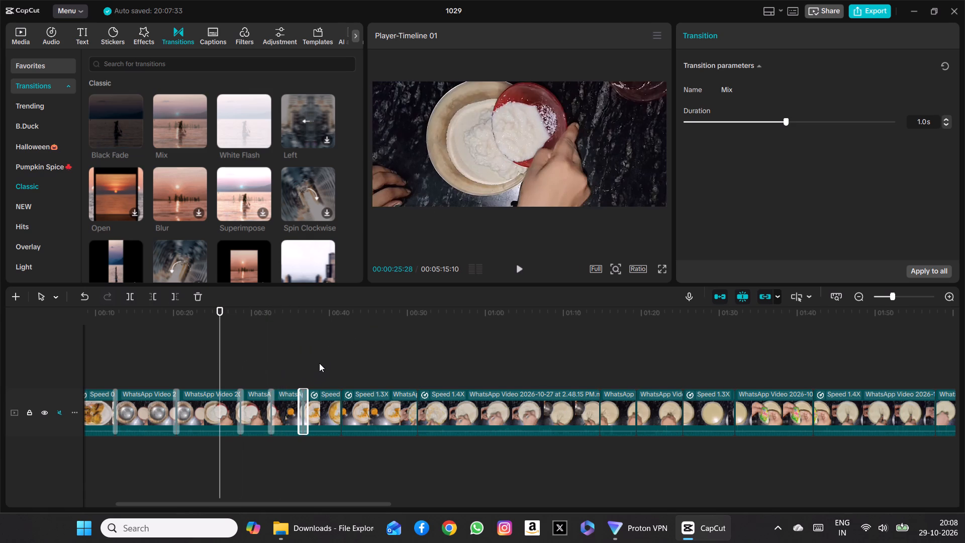
left_click(321, 358)
left_click_drag(319, 356, 221, 352)
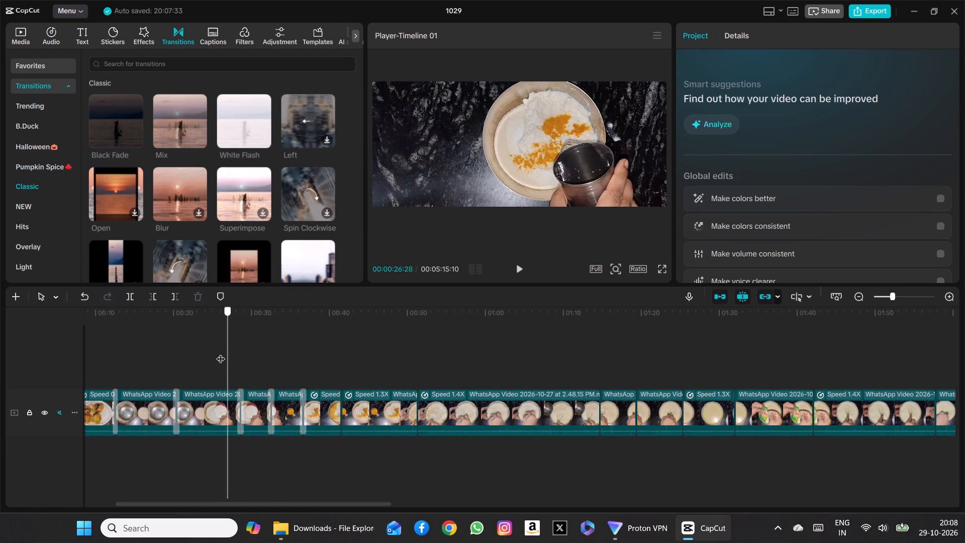
left_click_drag(221, 352, 194, 347)
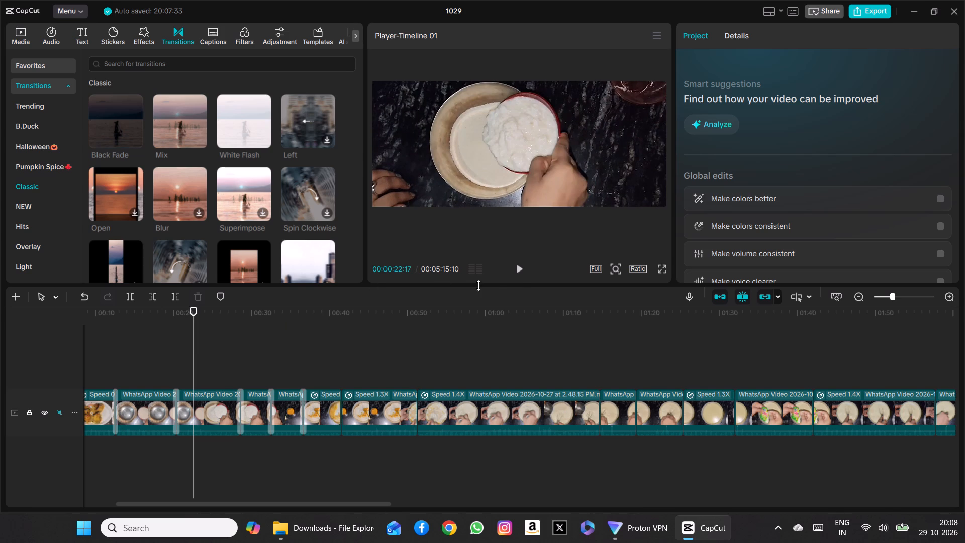
left_click(520, 266)
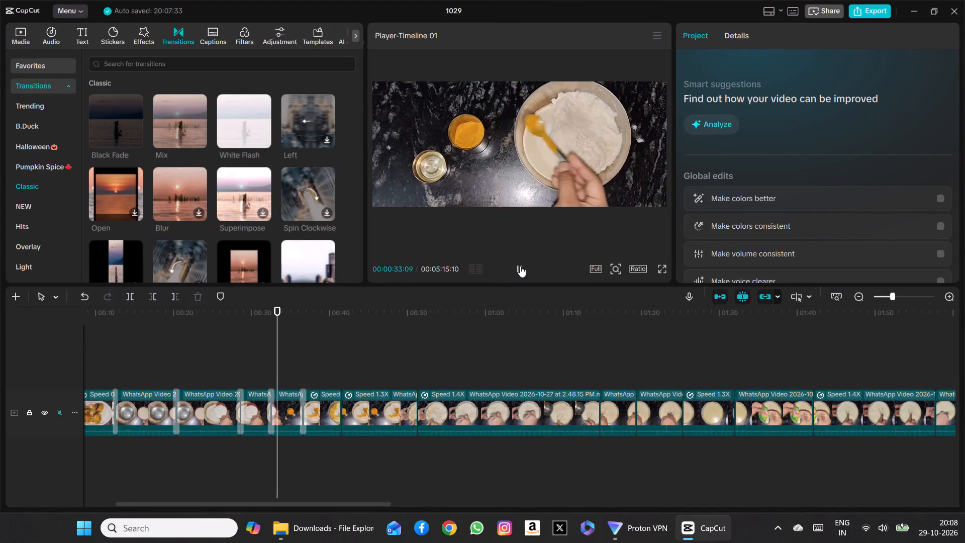
left_click(520, 266)
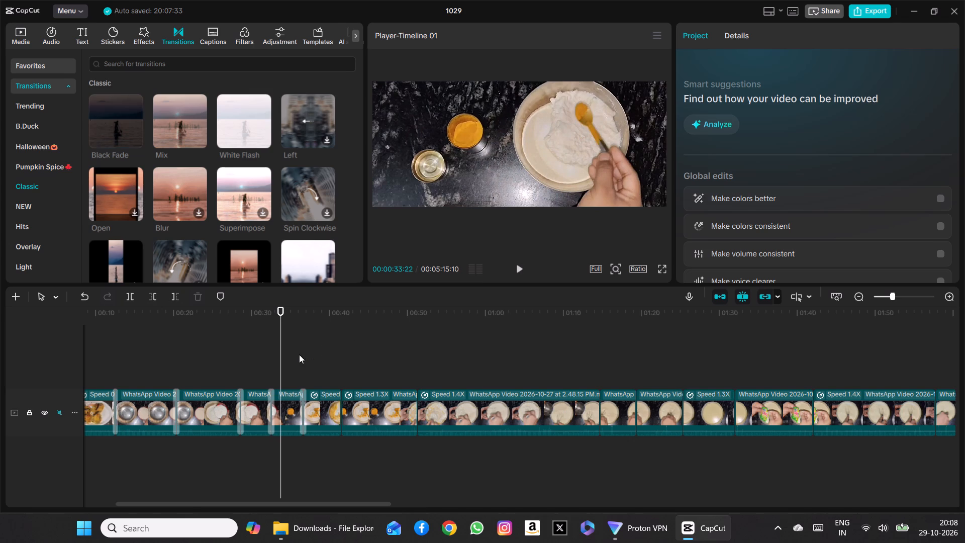
left_click_drag(281, 354, 249, 359)
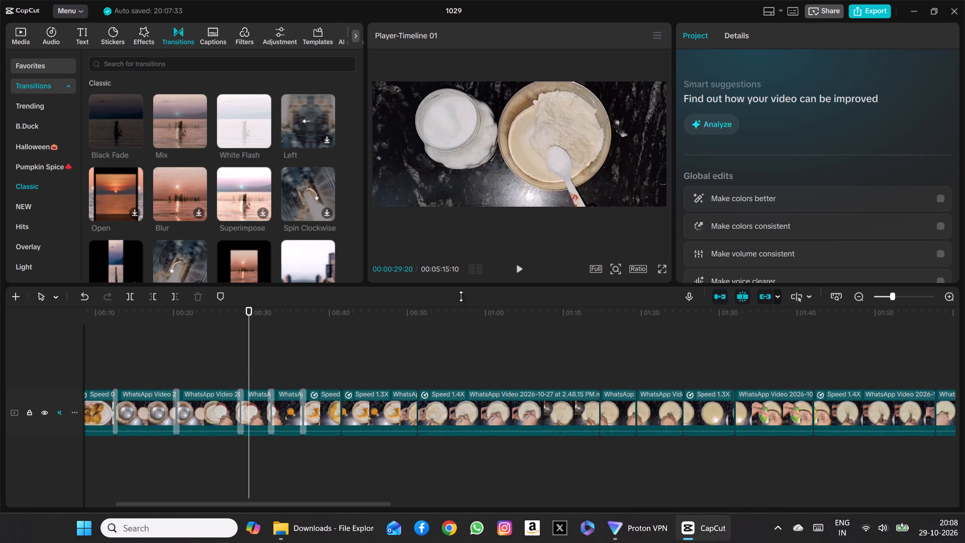
left_click(517, 263)
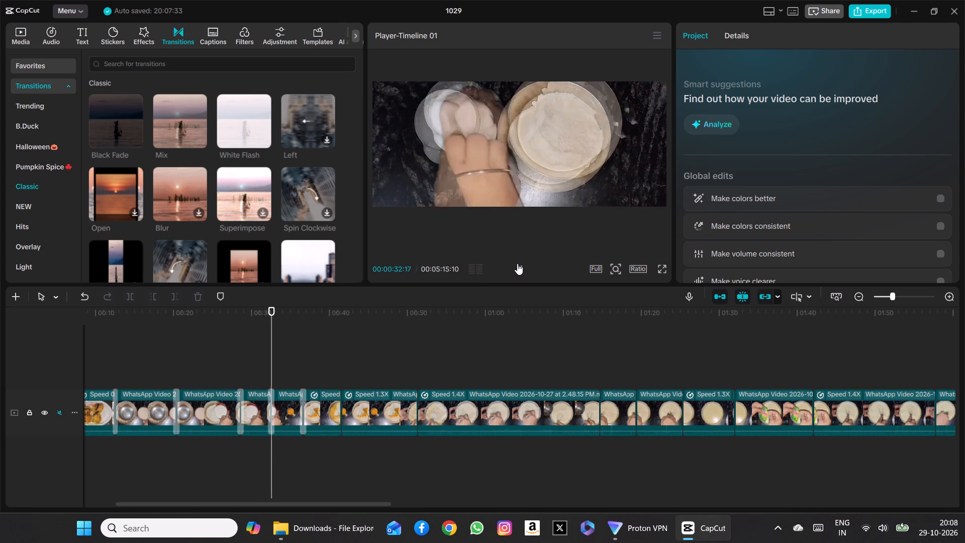
left_click(517, 263)
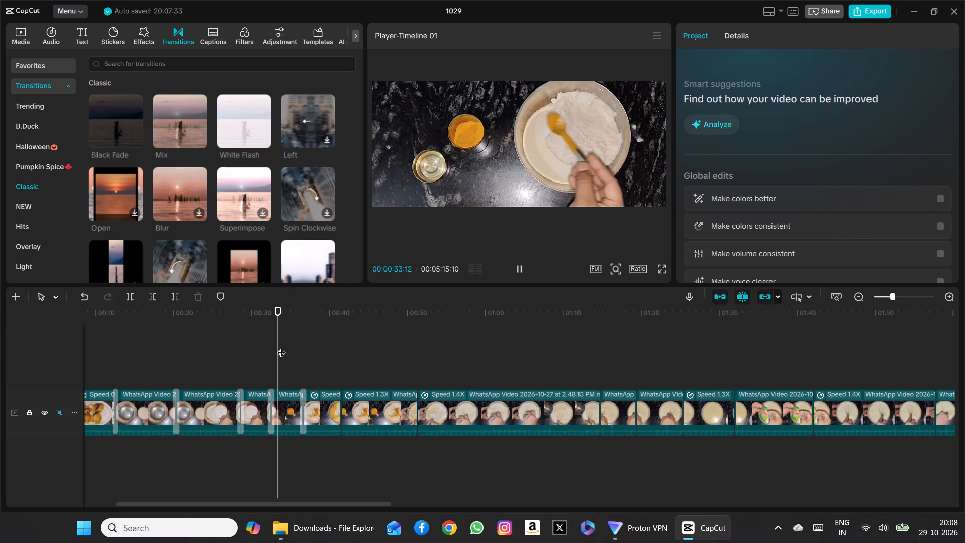
left_click_drag(277, 347, 248, 354)
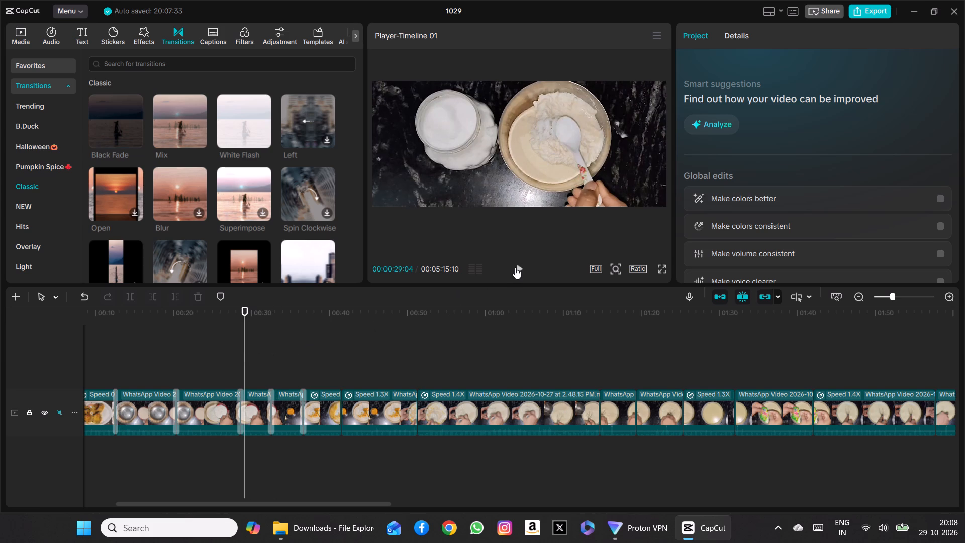
left_click(517, 265)
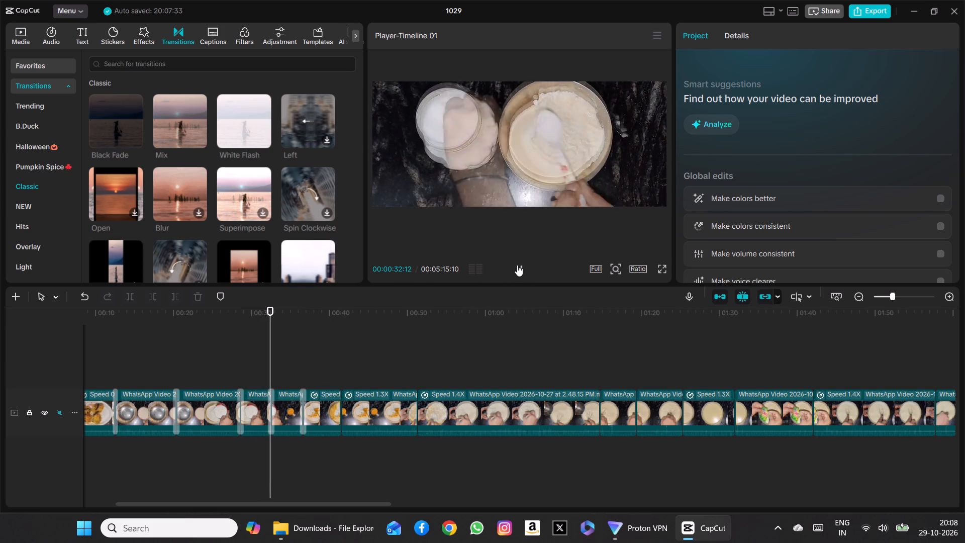
left_click(517, 265)
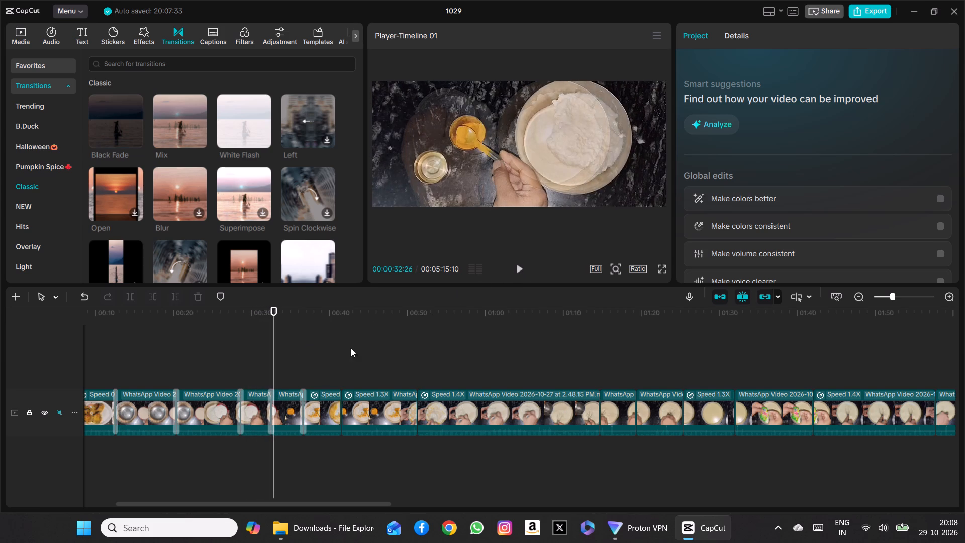
Delete the Mix transition at the cut near 00:32 between the white-spoon and turmeric clips.
left_click(270, 399)
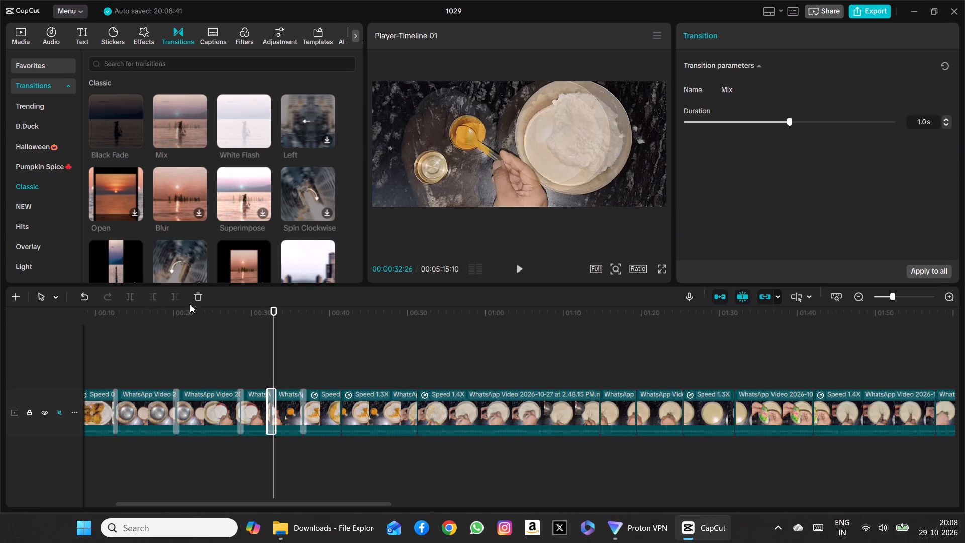
left_click(198, 295)
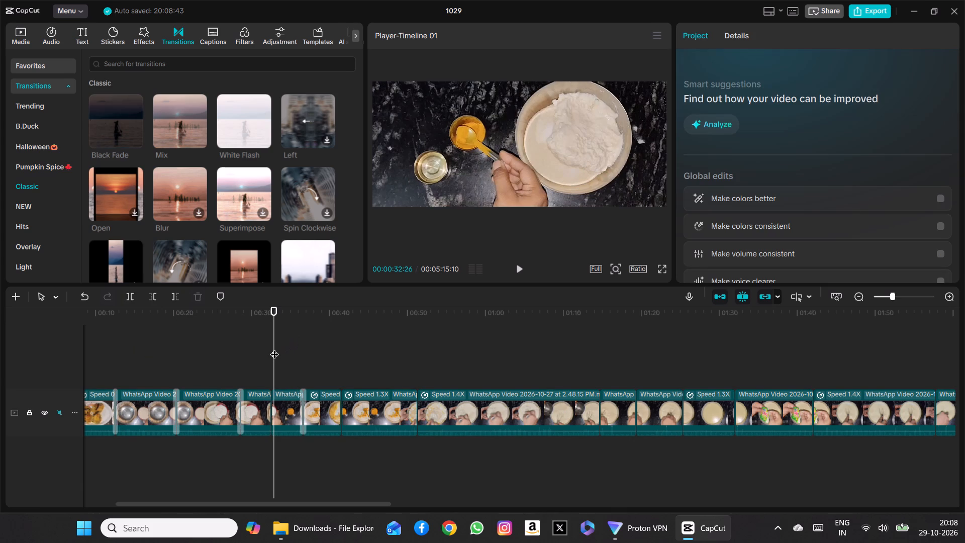
Play the section across the cut near 00:32 twice to check the join without the transition.
left_click_drag(274, 348, 256, 346)
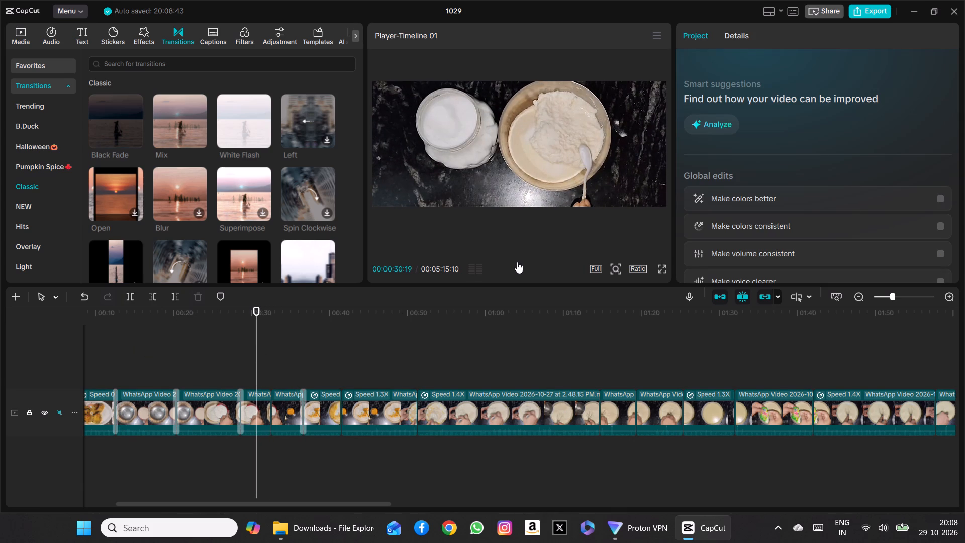
left_click(517, 264)
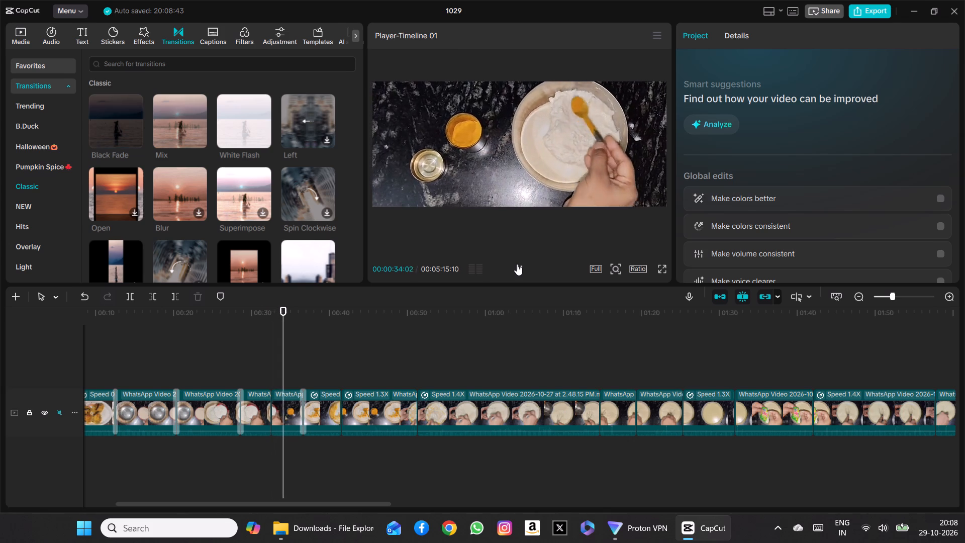
left_click(517, 264)
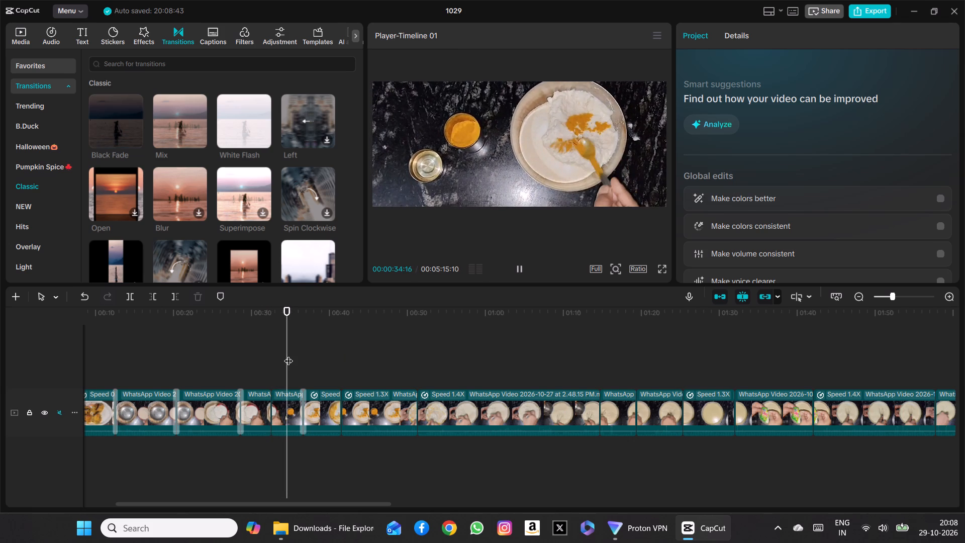
left_click_drag(288, 354, 239, 358)
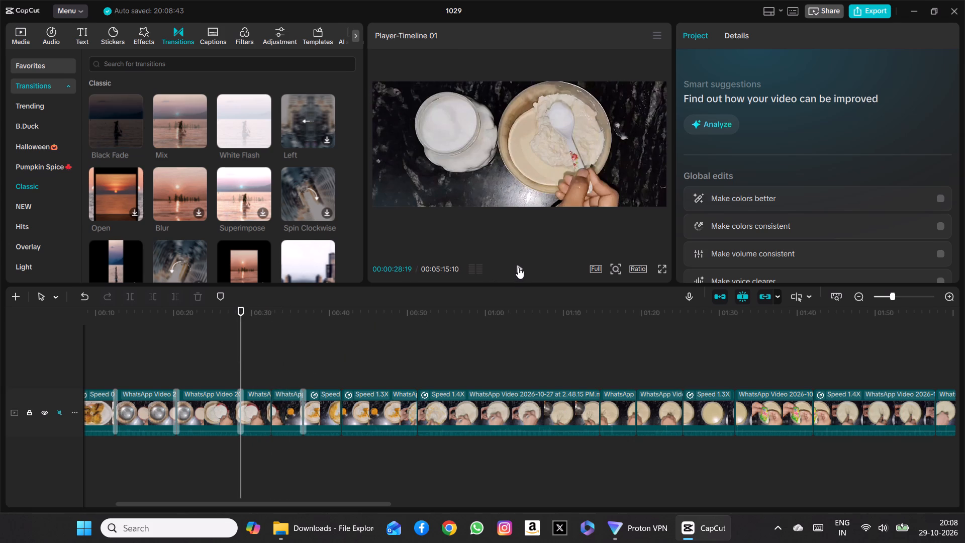
left_click(518, 267)
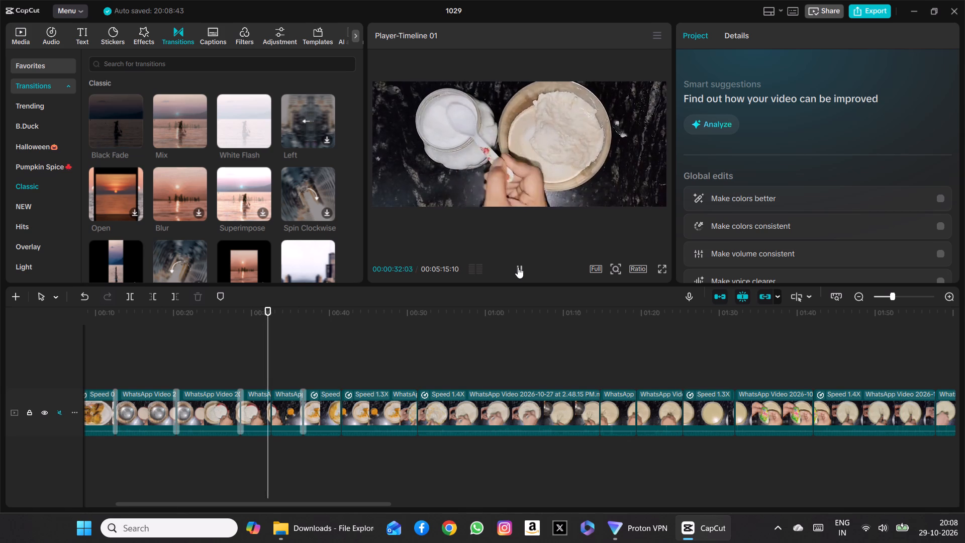
left_click(518, 267)
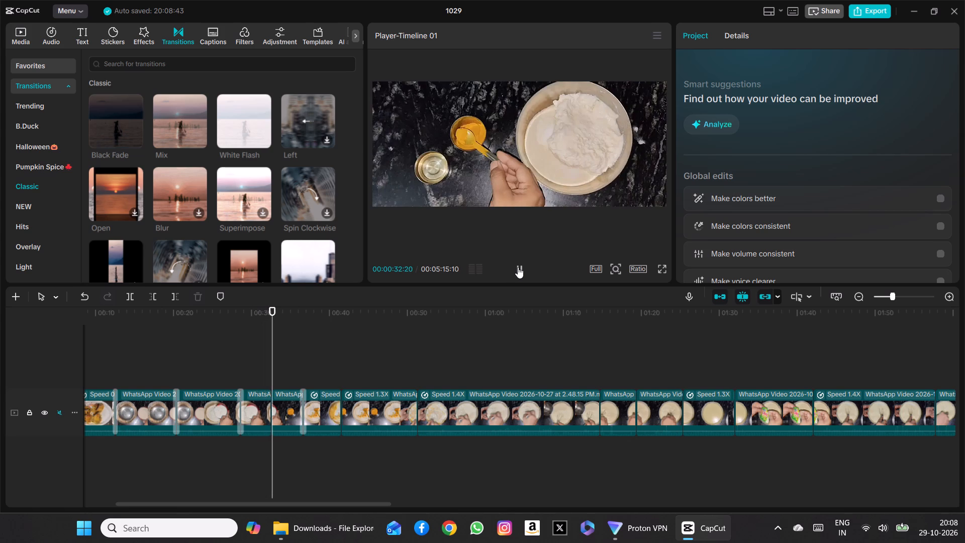